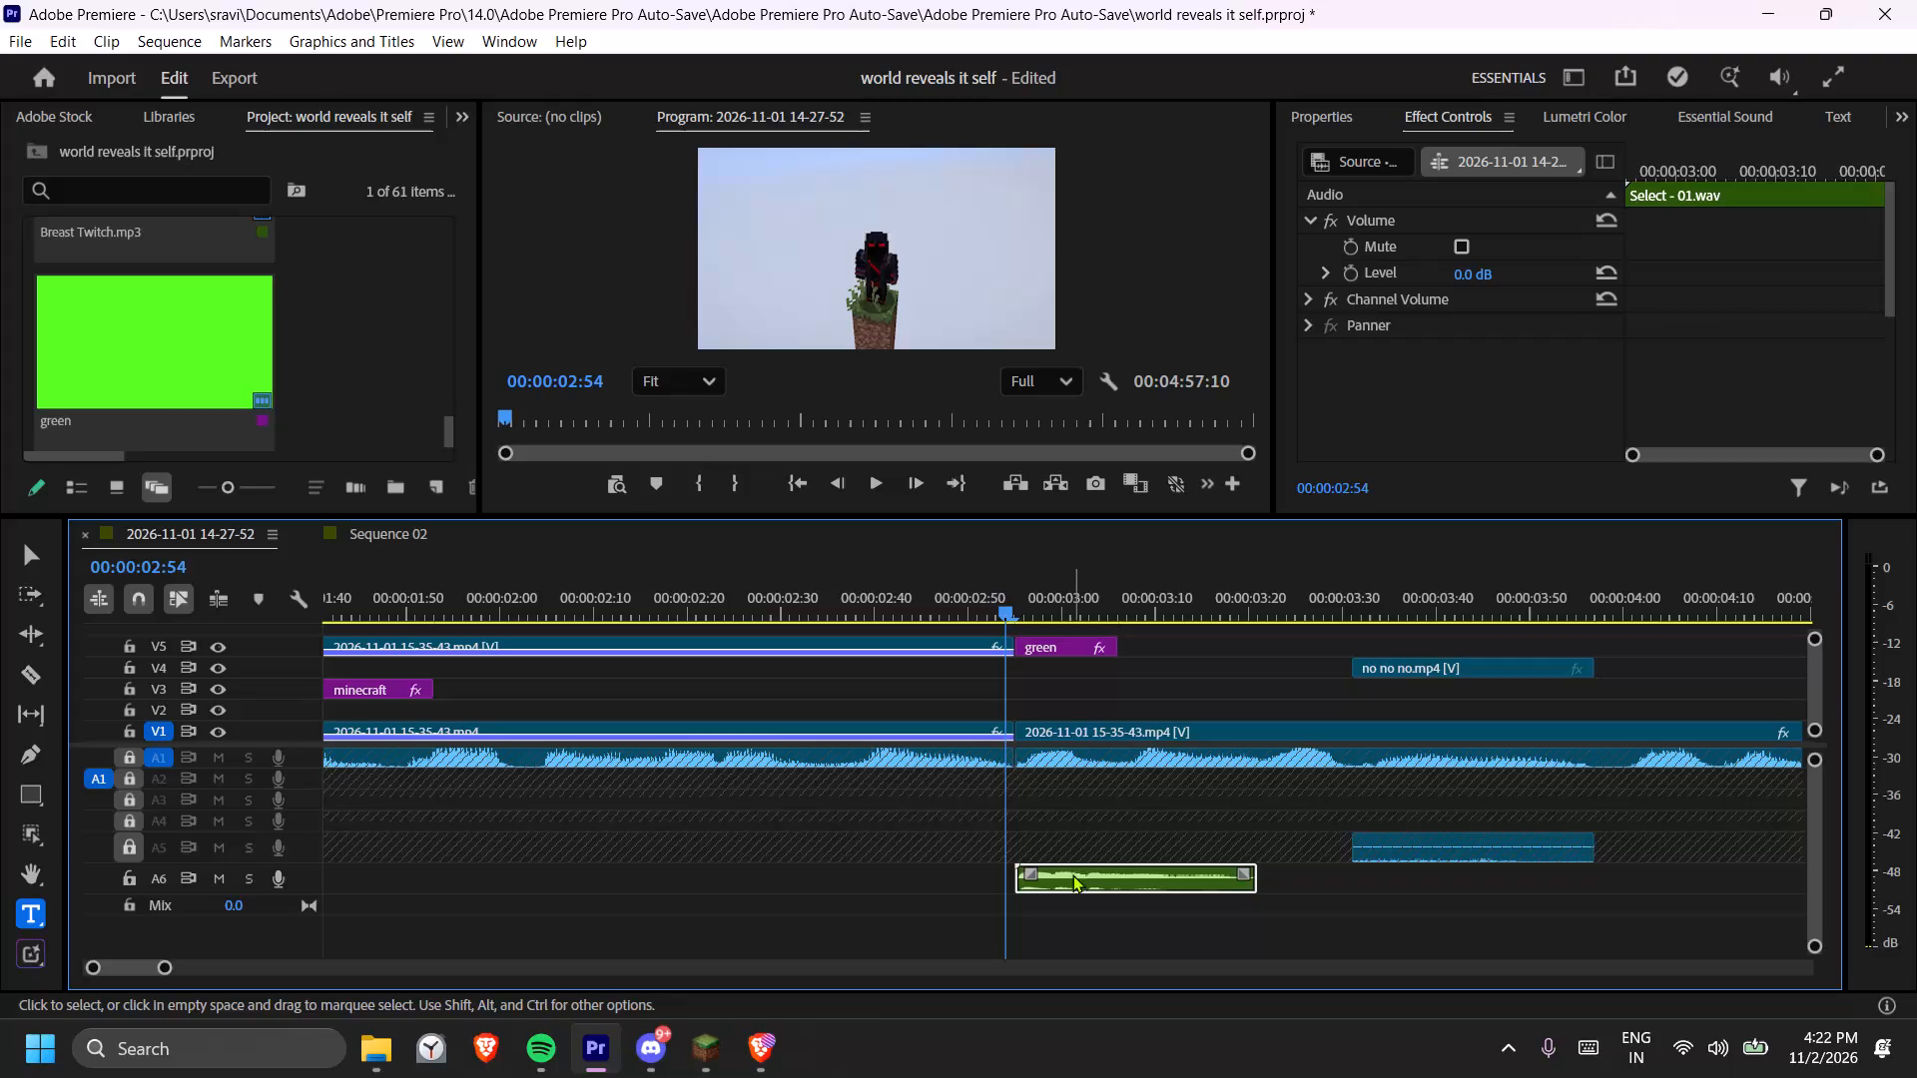
Set the audio gain of the sound effect clip on A6 beneath the green clip to 6 dB.
{"action": "key", "text": "space"}
{"action": "right_click", "coordinate": [1091, 870]}
{"action": "left_click", "coordinate": [1177, 791]}
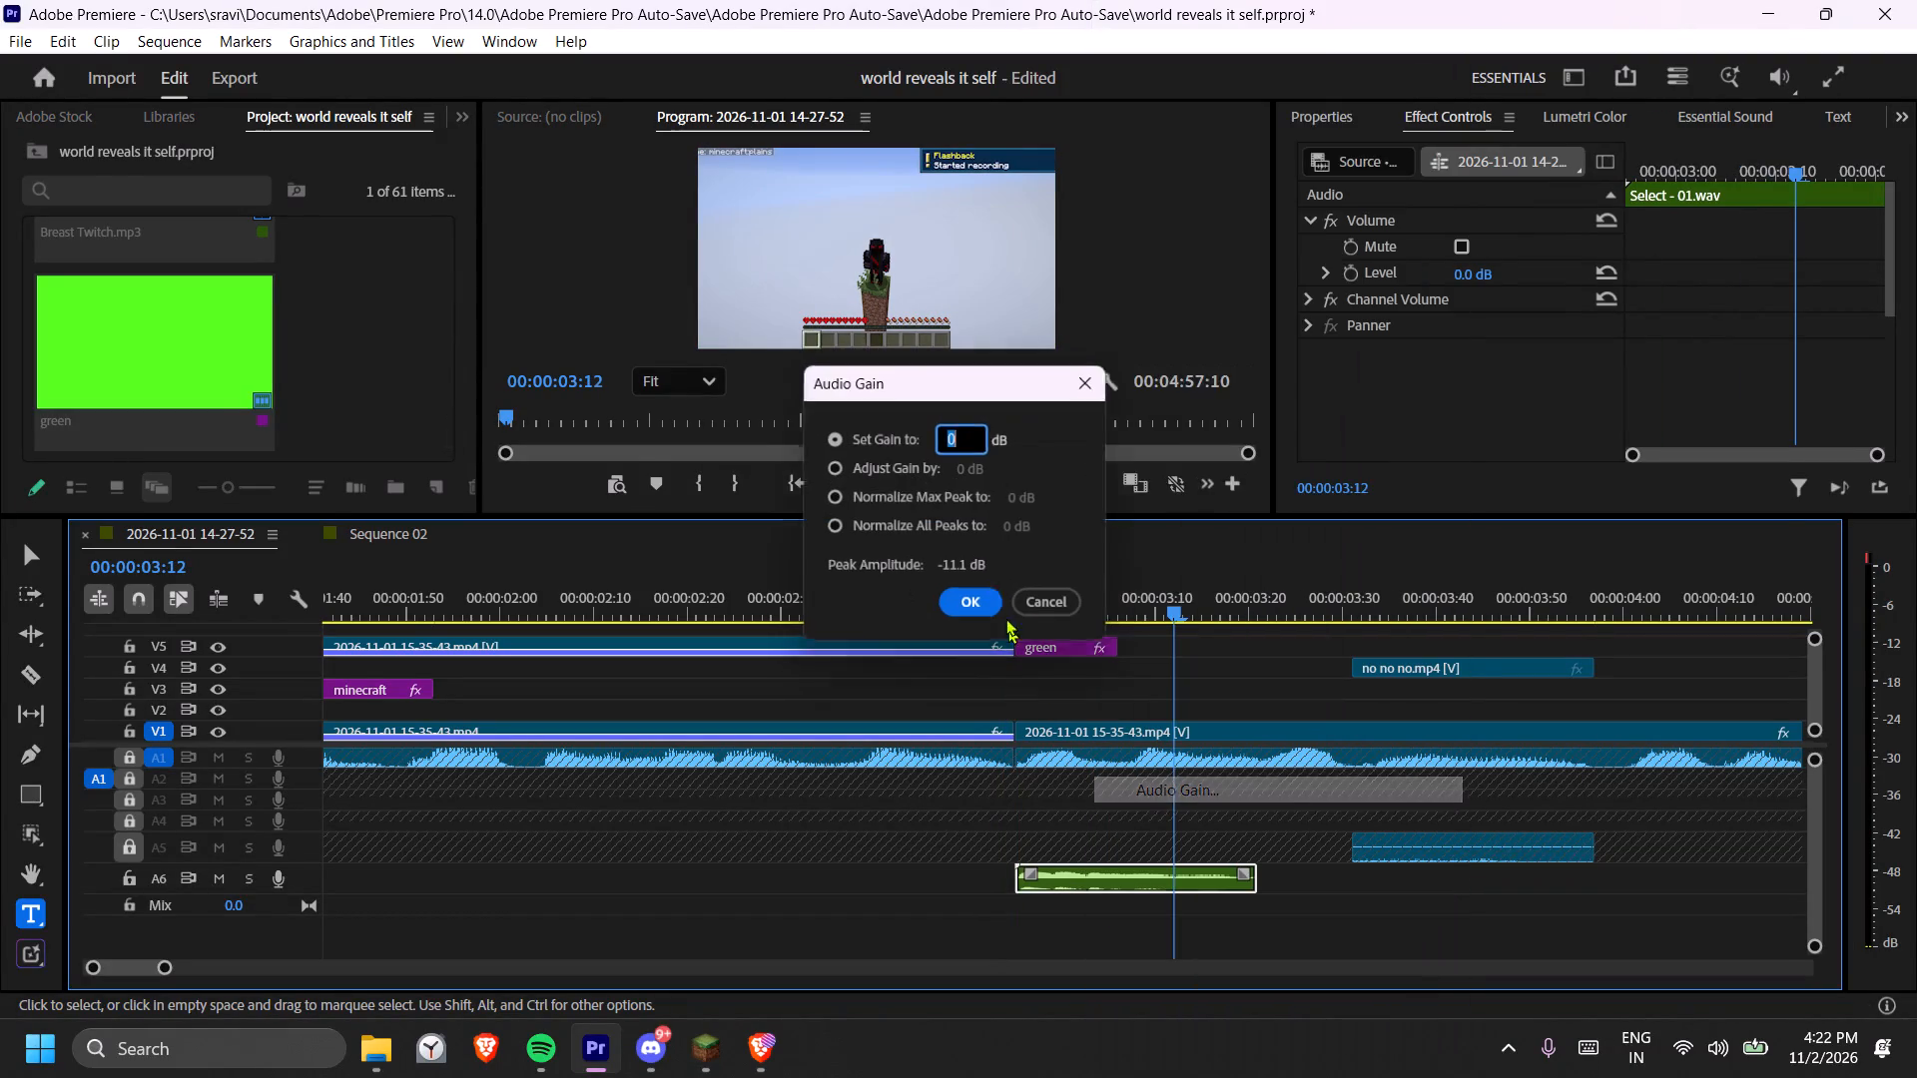
{"action": "left_click", "coordinate": [875, 442]}
{"action": "left_click", "coordinate": [976, 442]}
{"action": "left_click", "coordinate": [962, 438]}
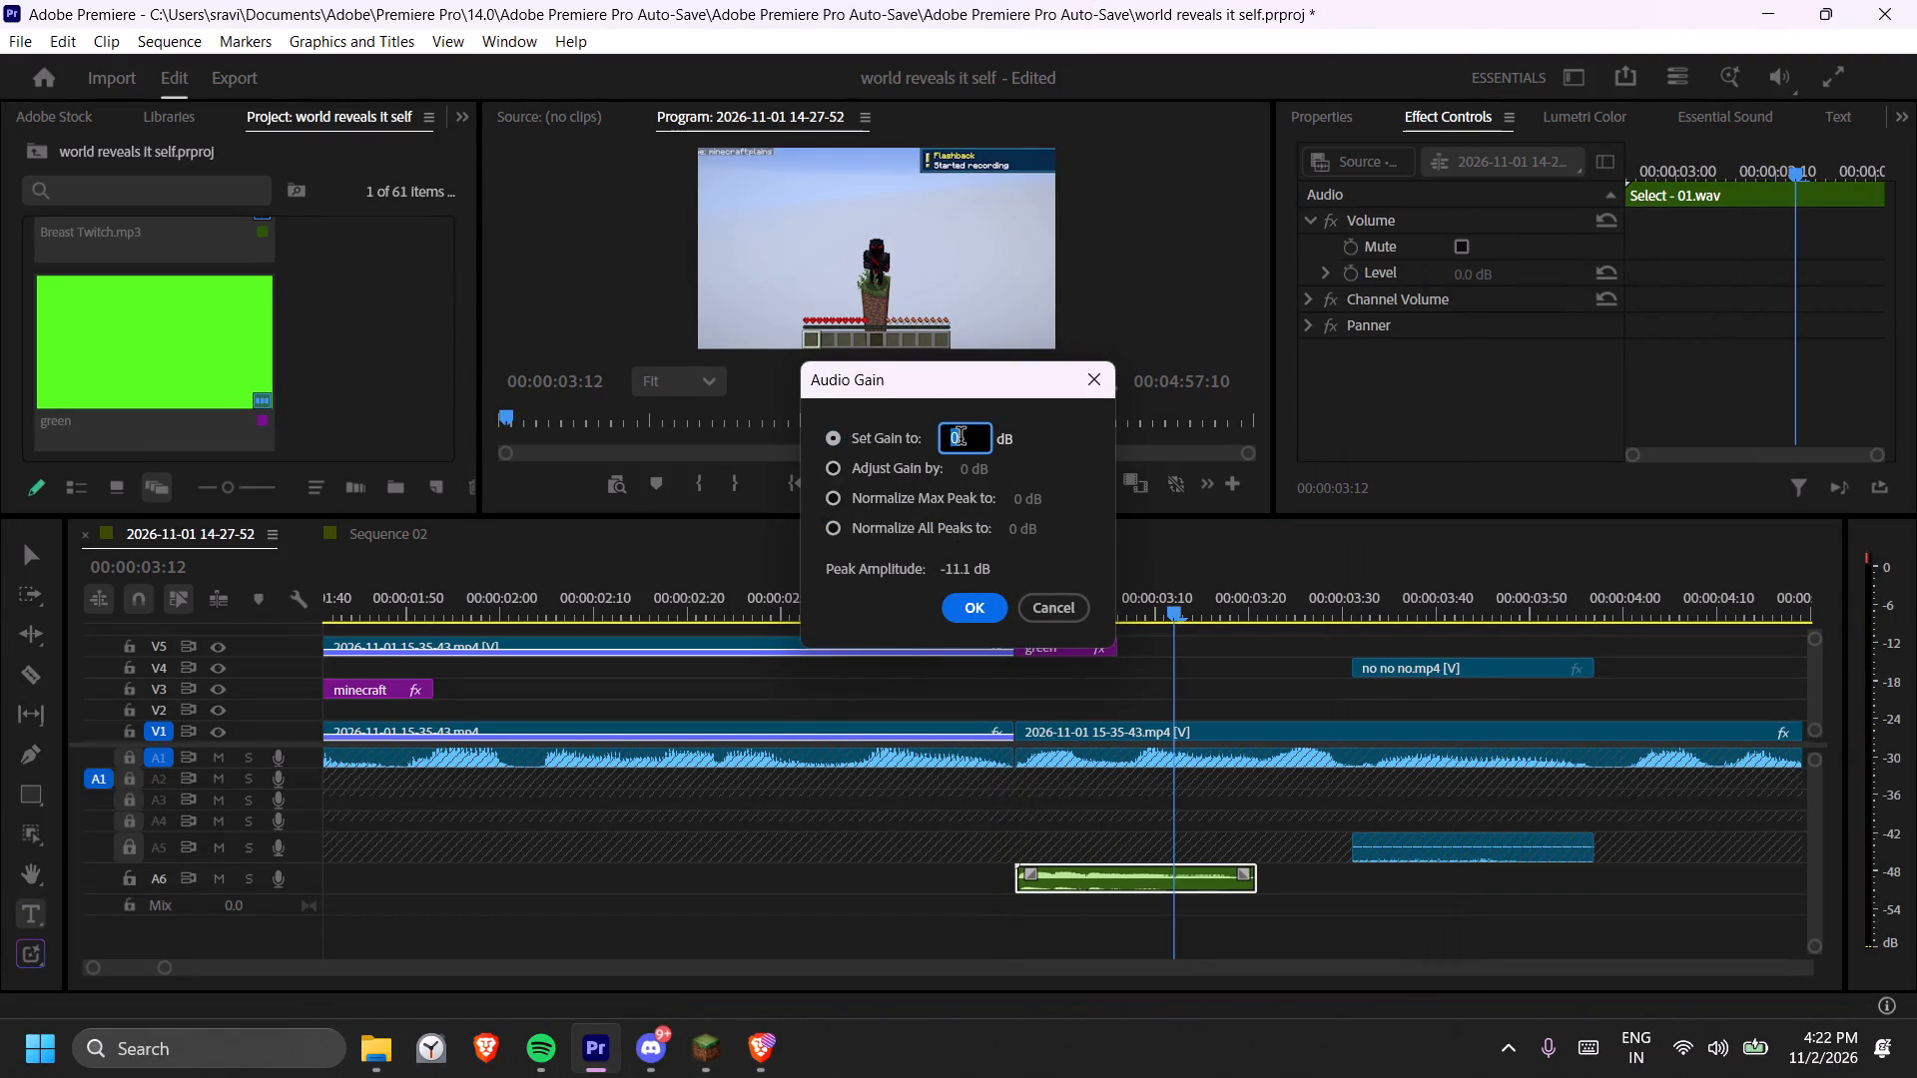
{"action": "key", "text": "6"}
{"action": "key", "text": "Return"}
Play back the section around the green flash to check the sound effect's loudness.
{"action": "left_click", "coordinate": [974, 574]}
{"action": "key", "text": "space"}
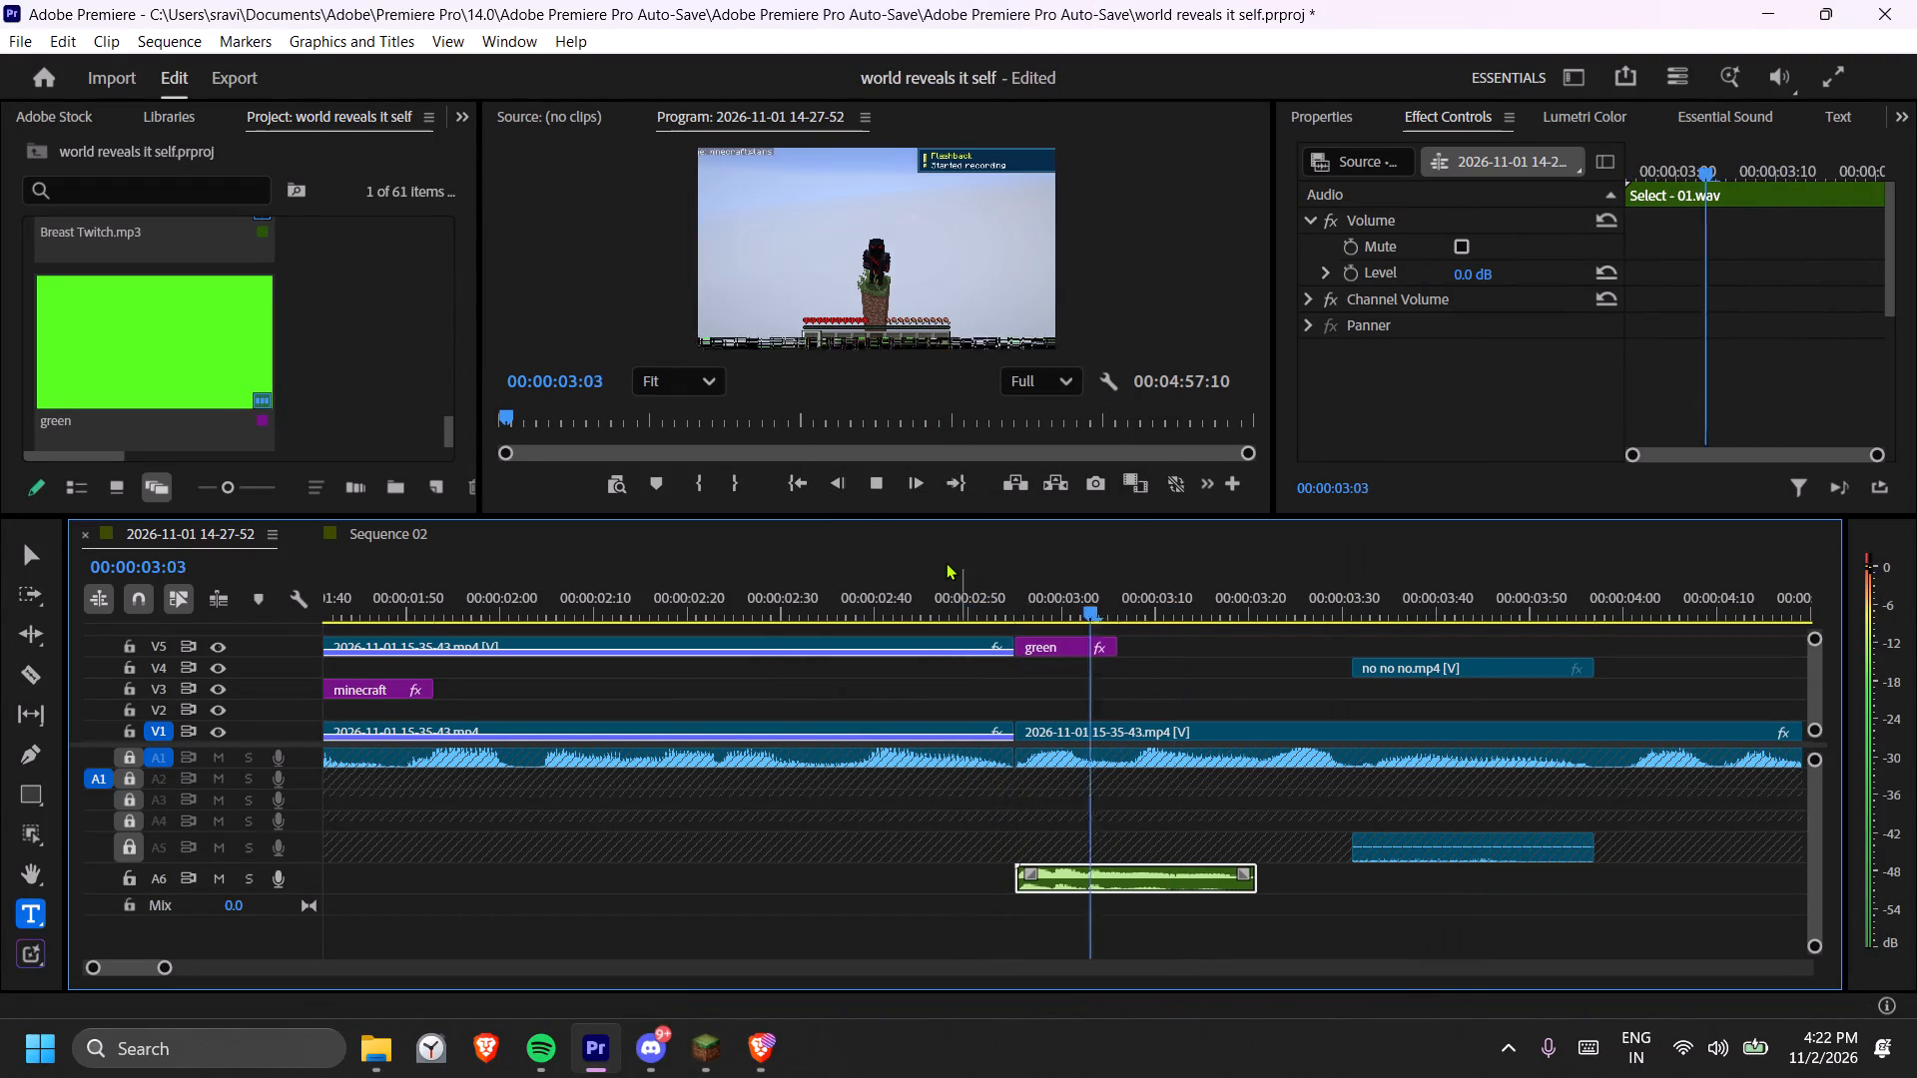
{"action": "key", "text": "space"}
{"action": "left_click", "coordinate": [947, 562]}
{"action": "key", "text": "space"}
{"action": "key", "text": "space"}
{"action": "key", "text": "space"}
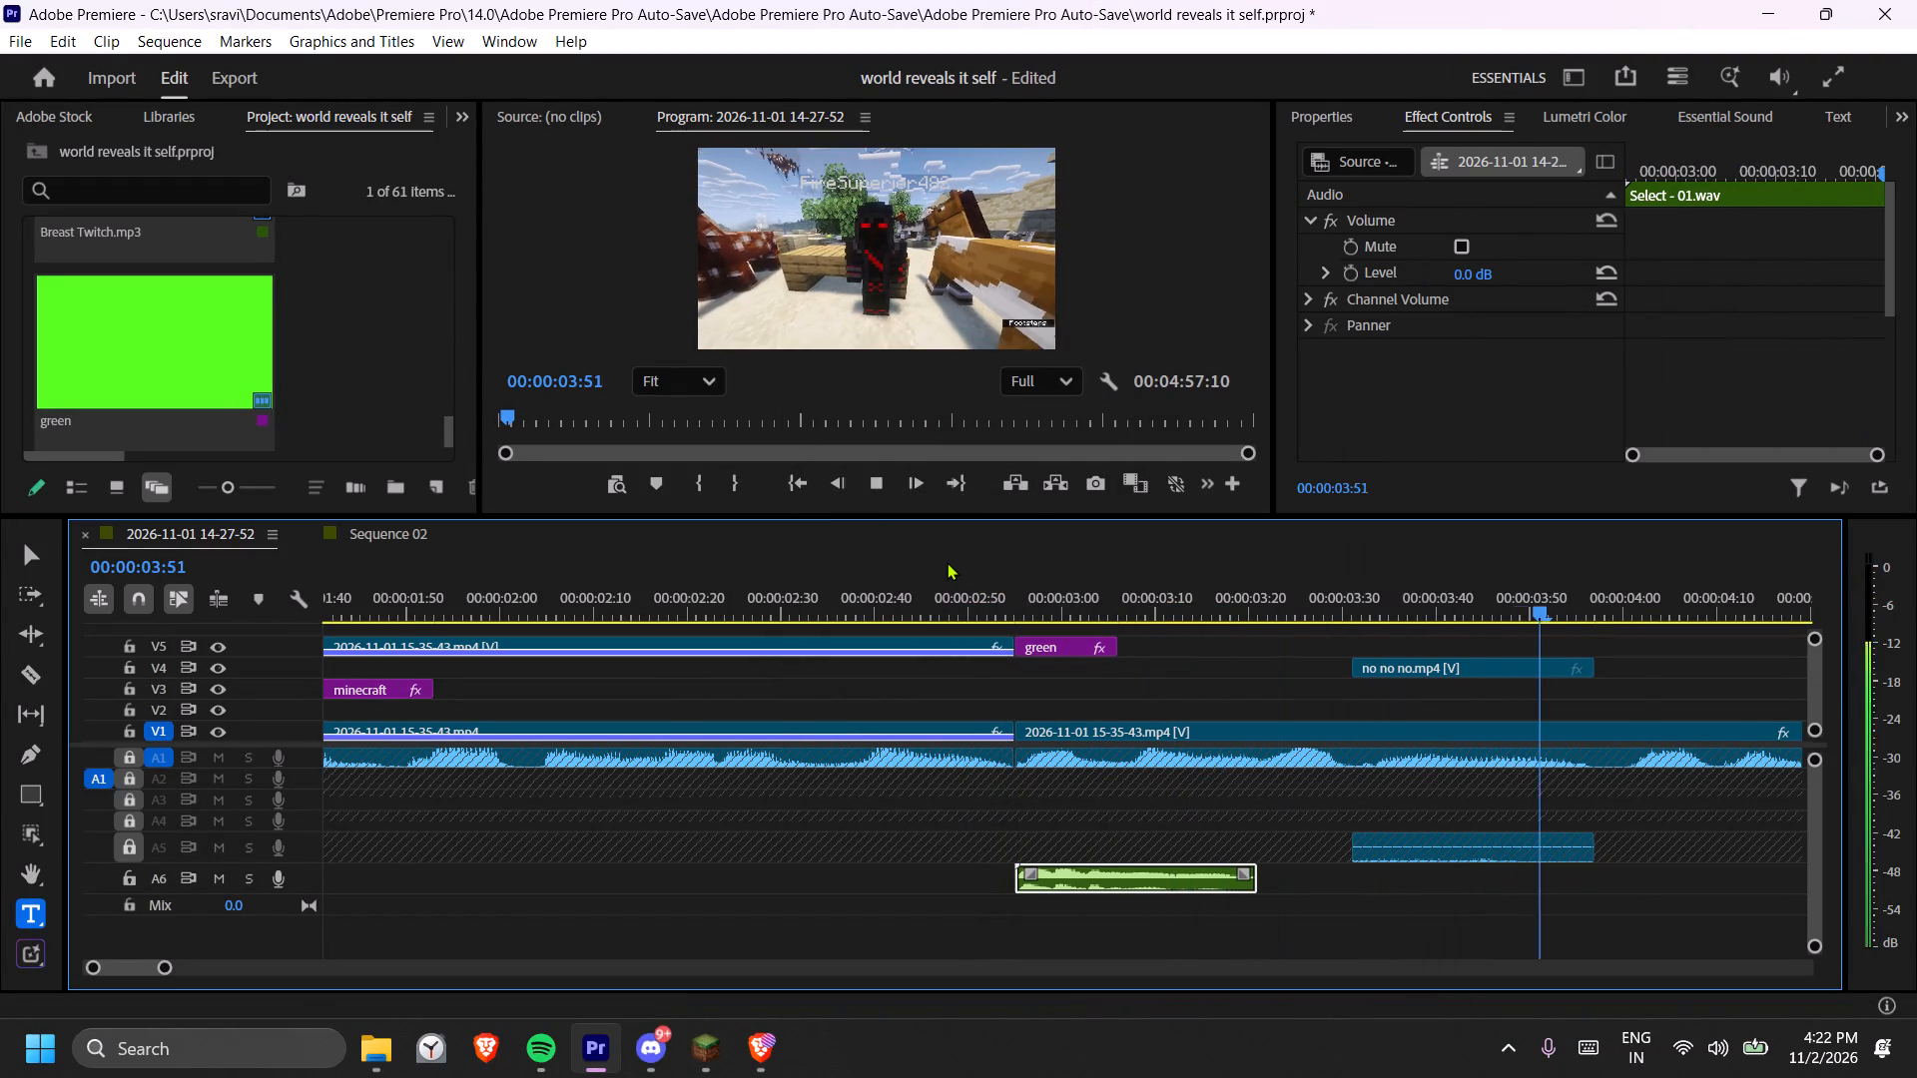
{"action": "key", "text": "space"}
{"action": "key", "text": "space"}
{"action": "key", "text": "space"}
Save the project.
{"action": "key", "text": "ctrl+s"}
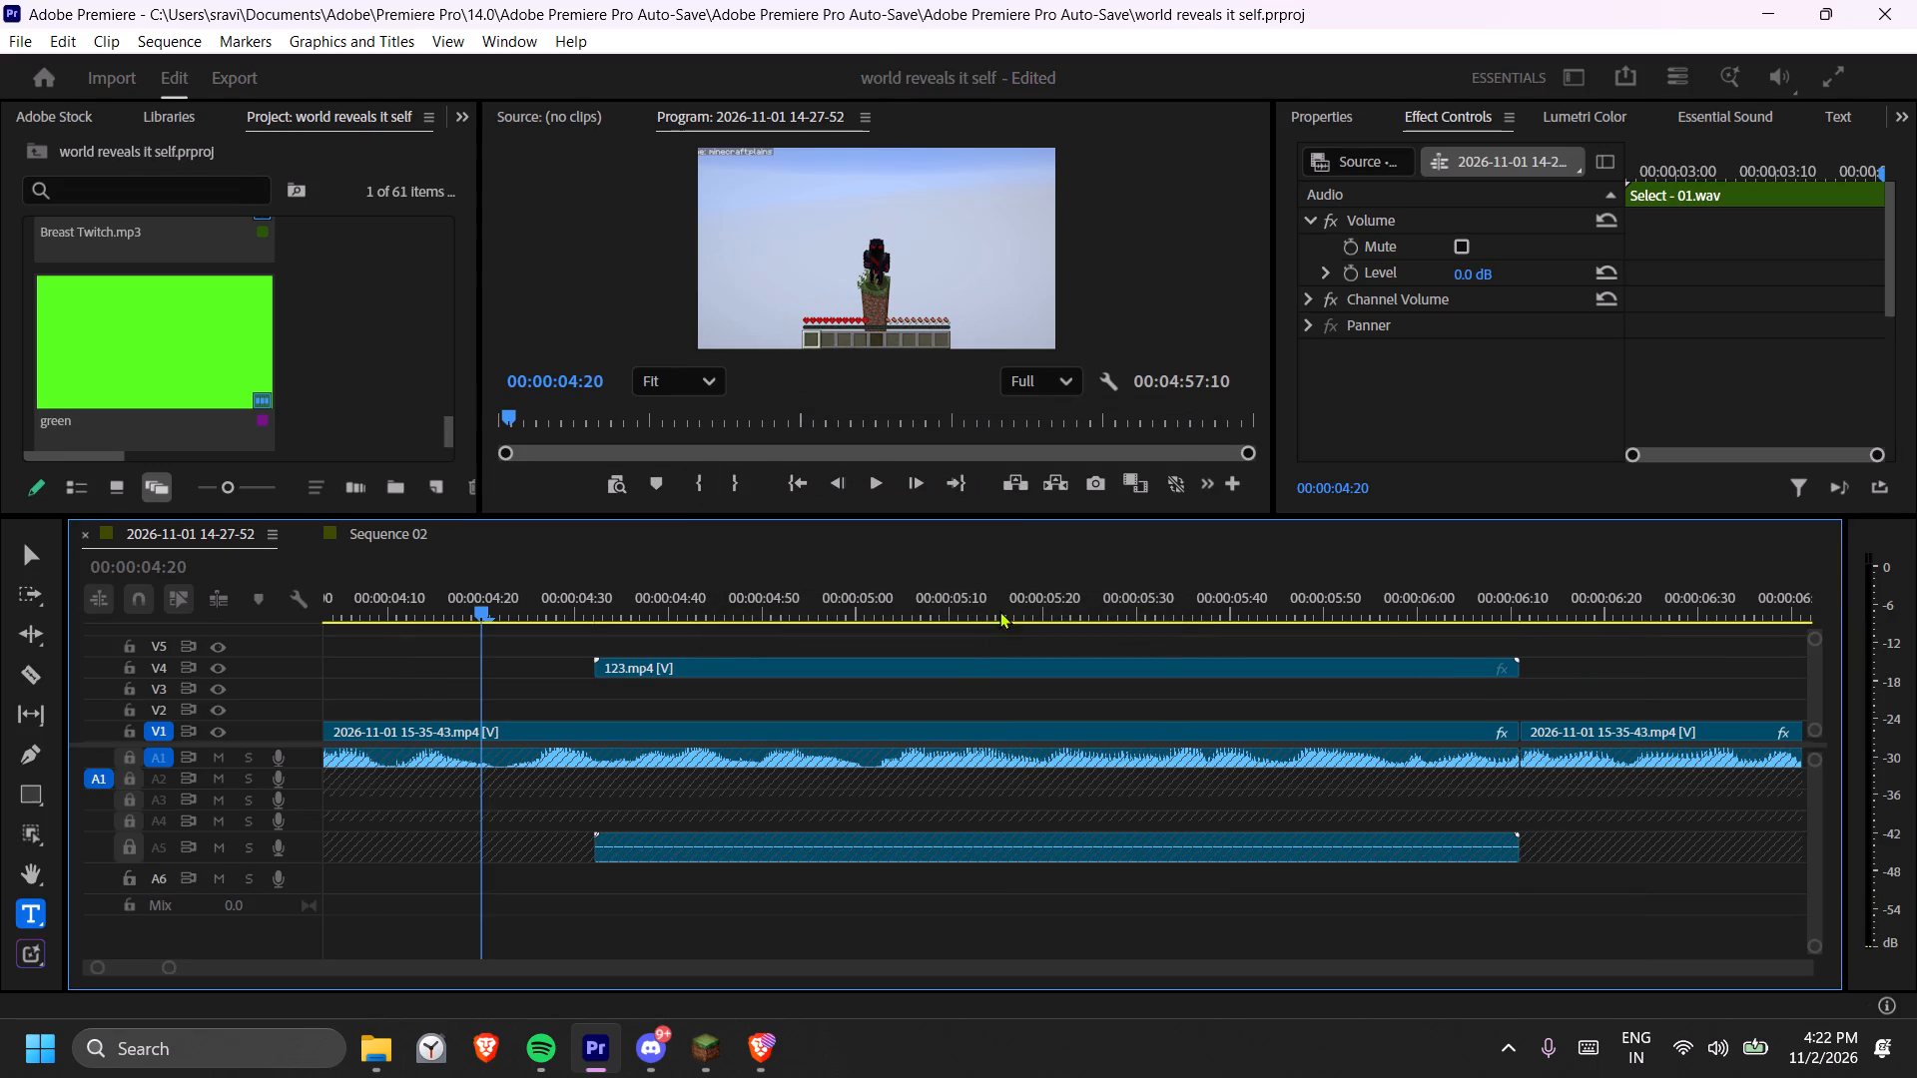
Set the program monitor's playback resolution to 1/4.
{"action": "left_click", "coordinate": [1053, 384]}
{"action": "left_click", "coordinate": [1046, 483]}
Replay the transition at the green clip to review picture and sound together.
{"action": "scroll", "coordinate": [852, 808], "scroll_direction": "up", "scroll_amount": 7}
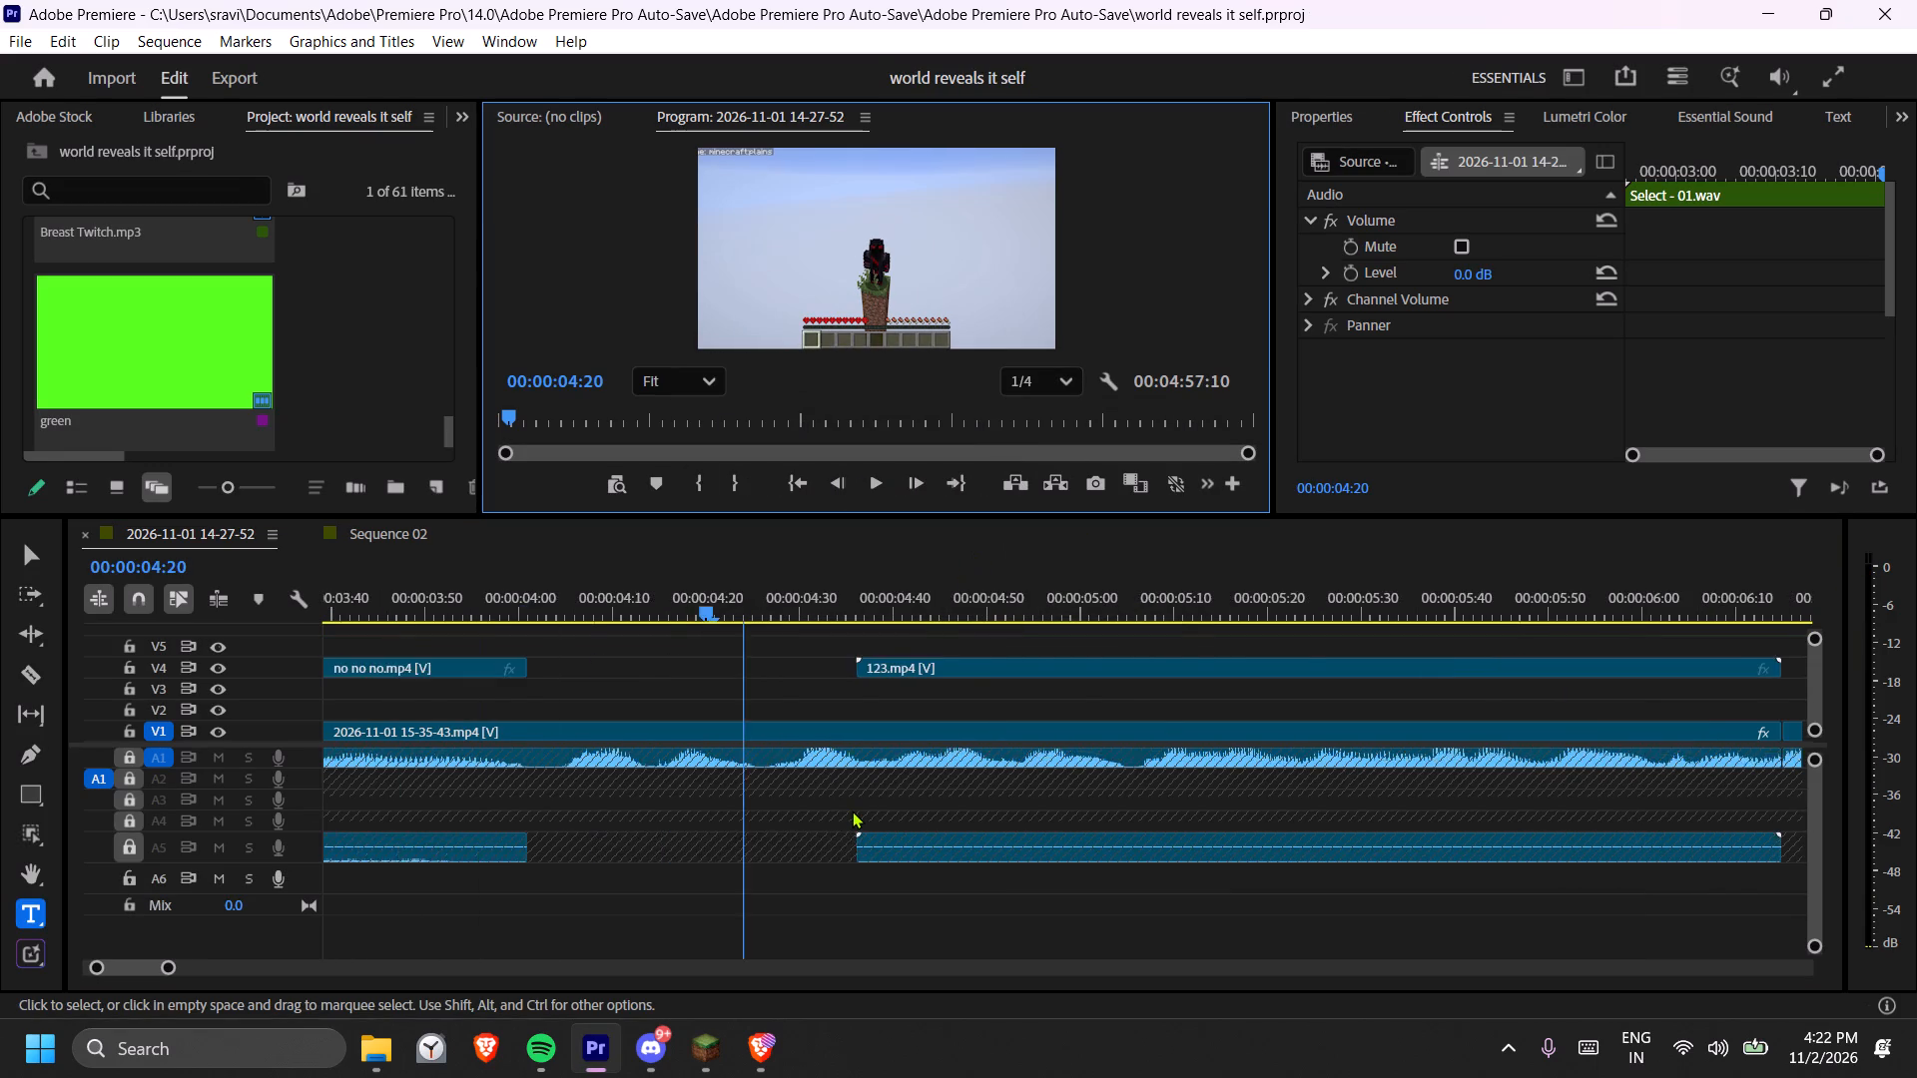
{"action": "scroll", "coordinate": [852, 810], "scroll_direction": "up", "scroll_amount": 14}
{"action": "left_click", "coordinate": [468, 596]}
{"action": "key", "text": "space"}
{"action": "key", "text": "space"}
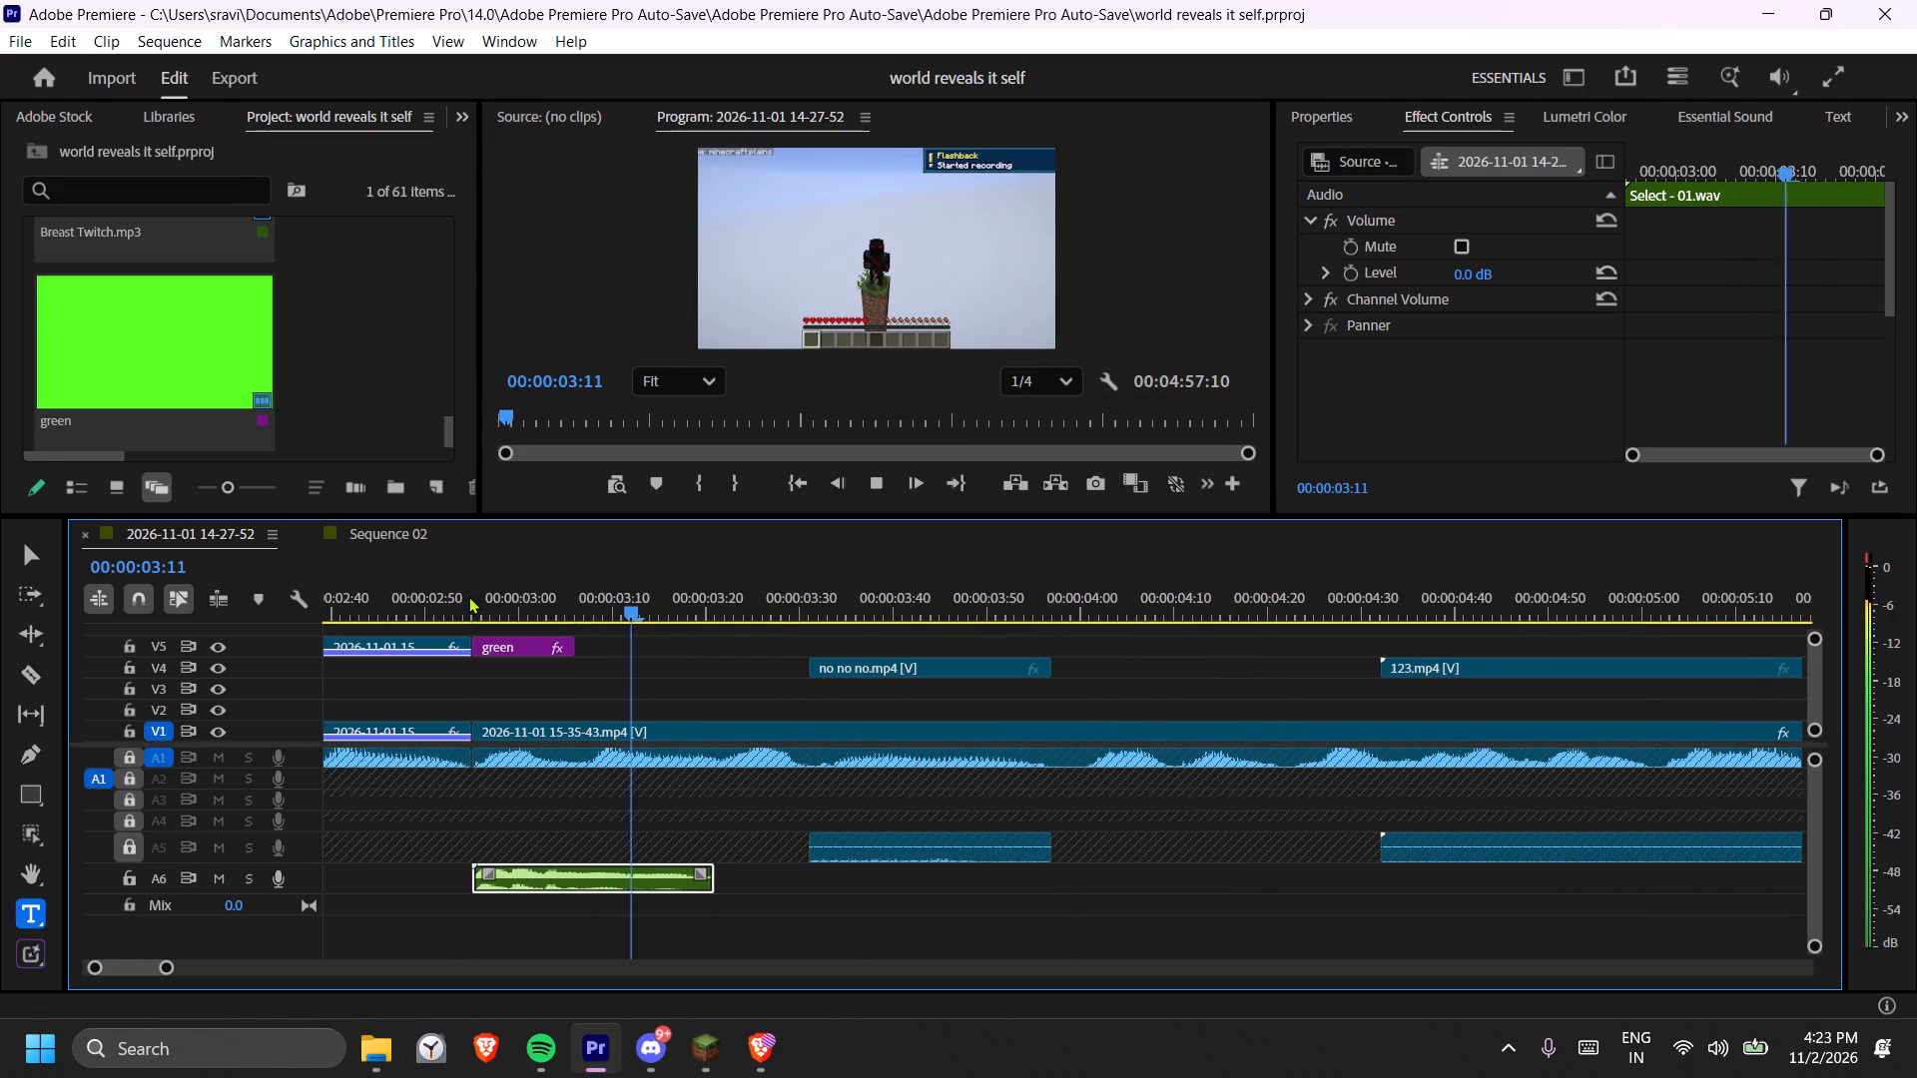
{"action": "key", "text": "space"}
{"action": "key", "text": "space"}
{"action": "key", "text": "space"}
{"action": "key", "text": "space"}
{"action": "scroll", "coordinate": [758, 662], "scroll_direction": "up", "scroll_amount": 13}
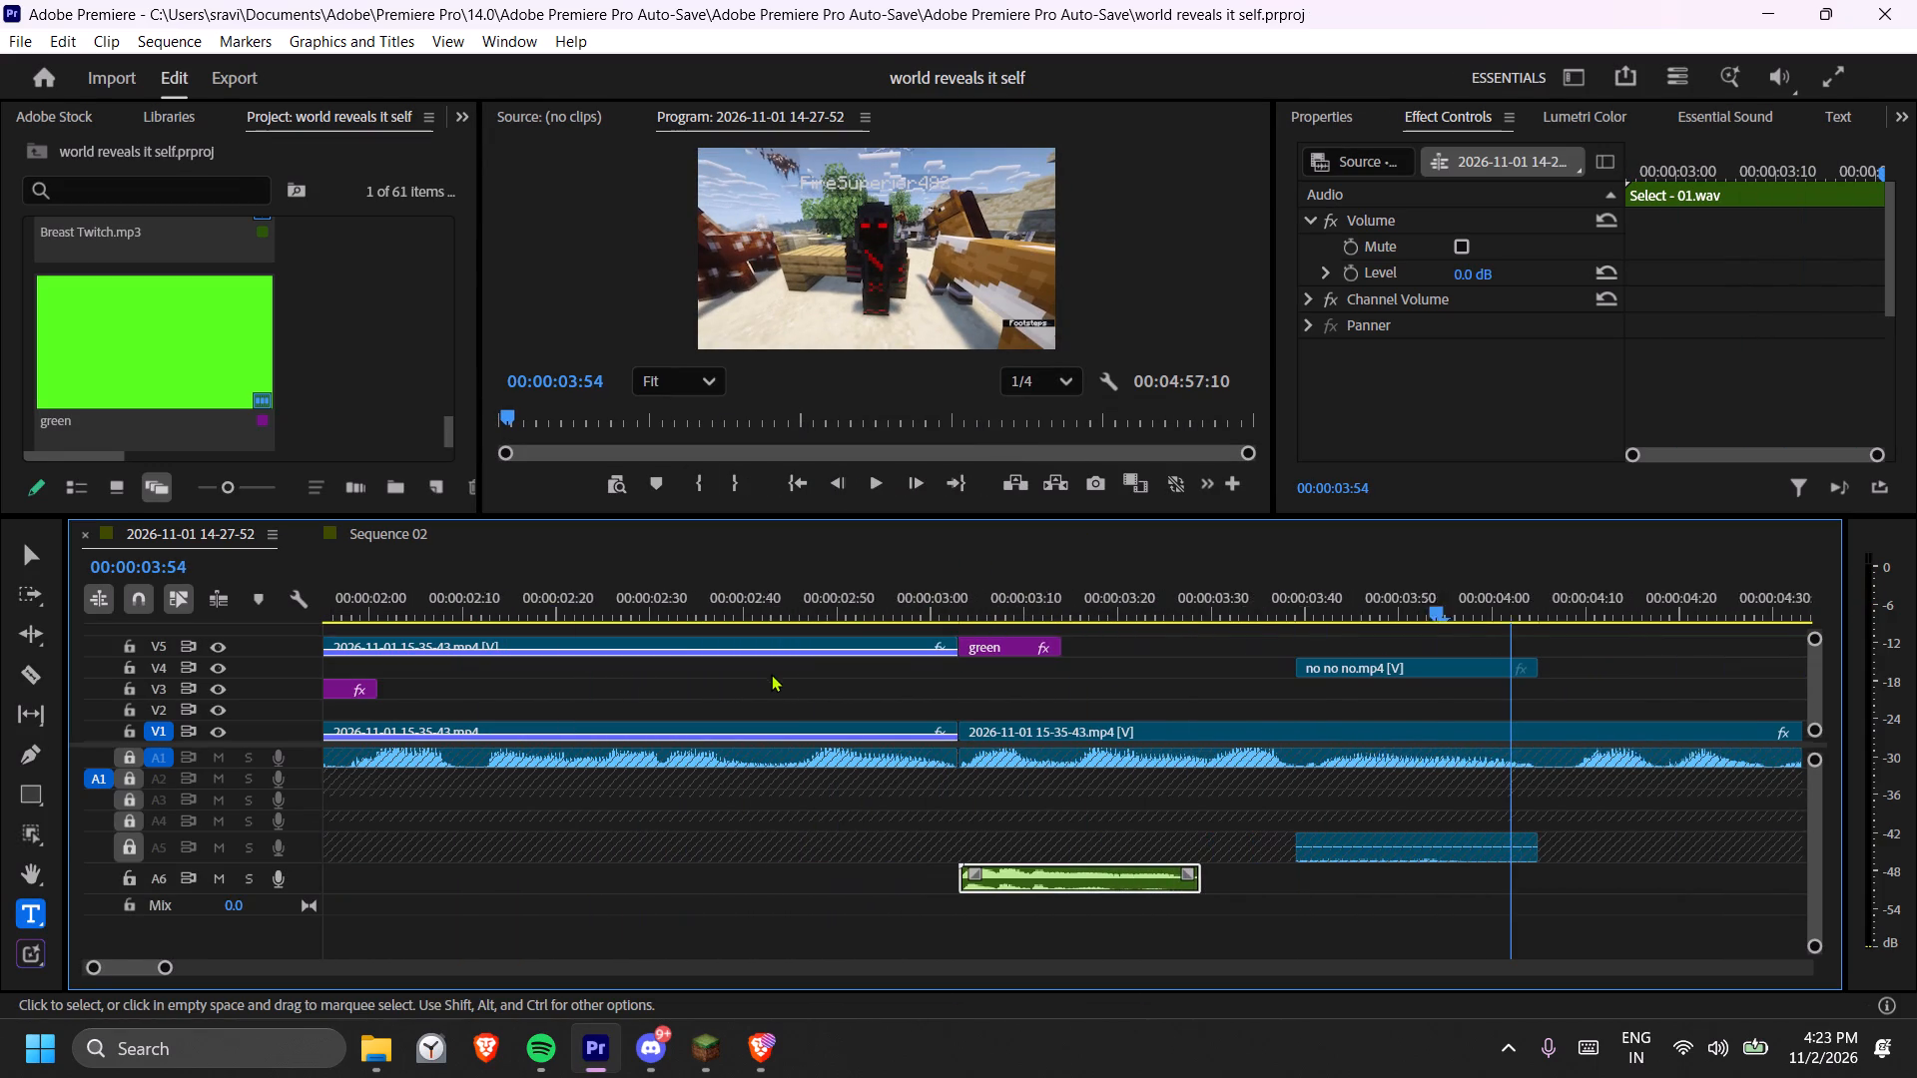
{"action": "left_click", "coordinate": [885, 579]}
{"action": "left_click", "coordinate": [864, 593]}
{"action": "key", "text": "space"}
{"action": "key", "text": "space"}
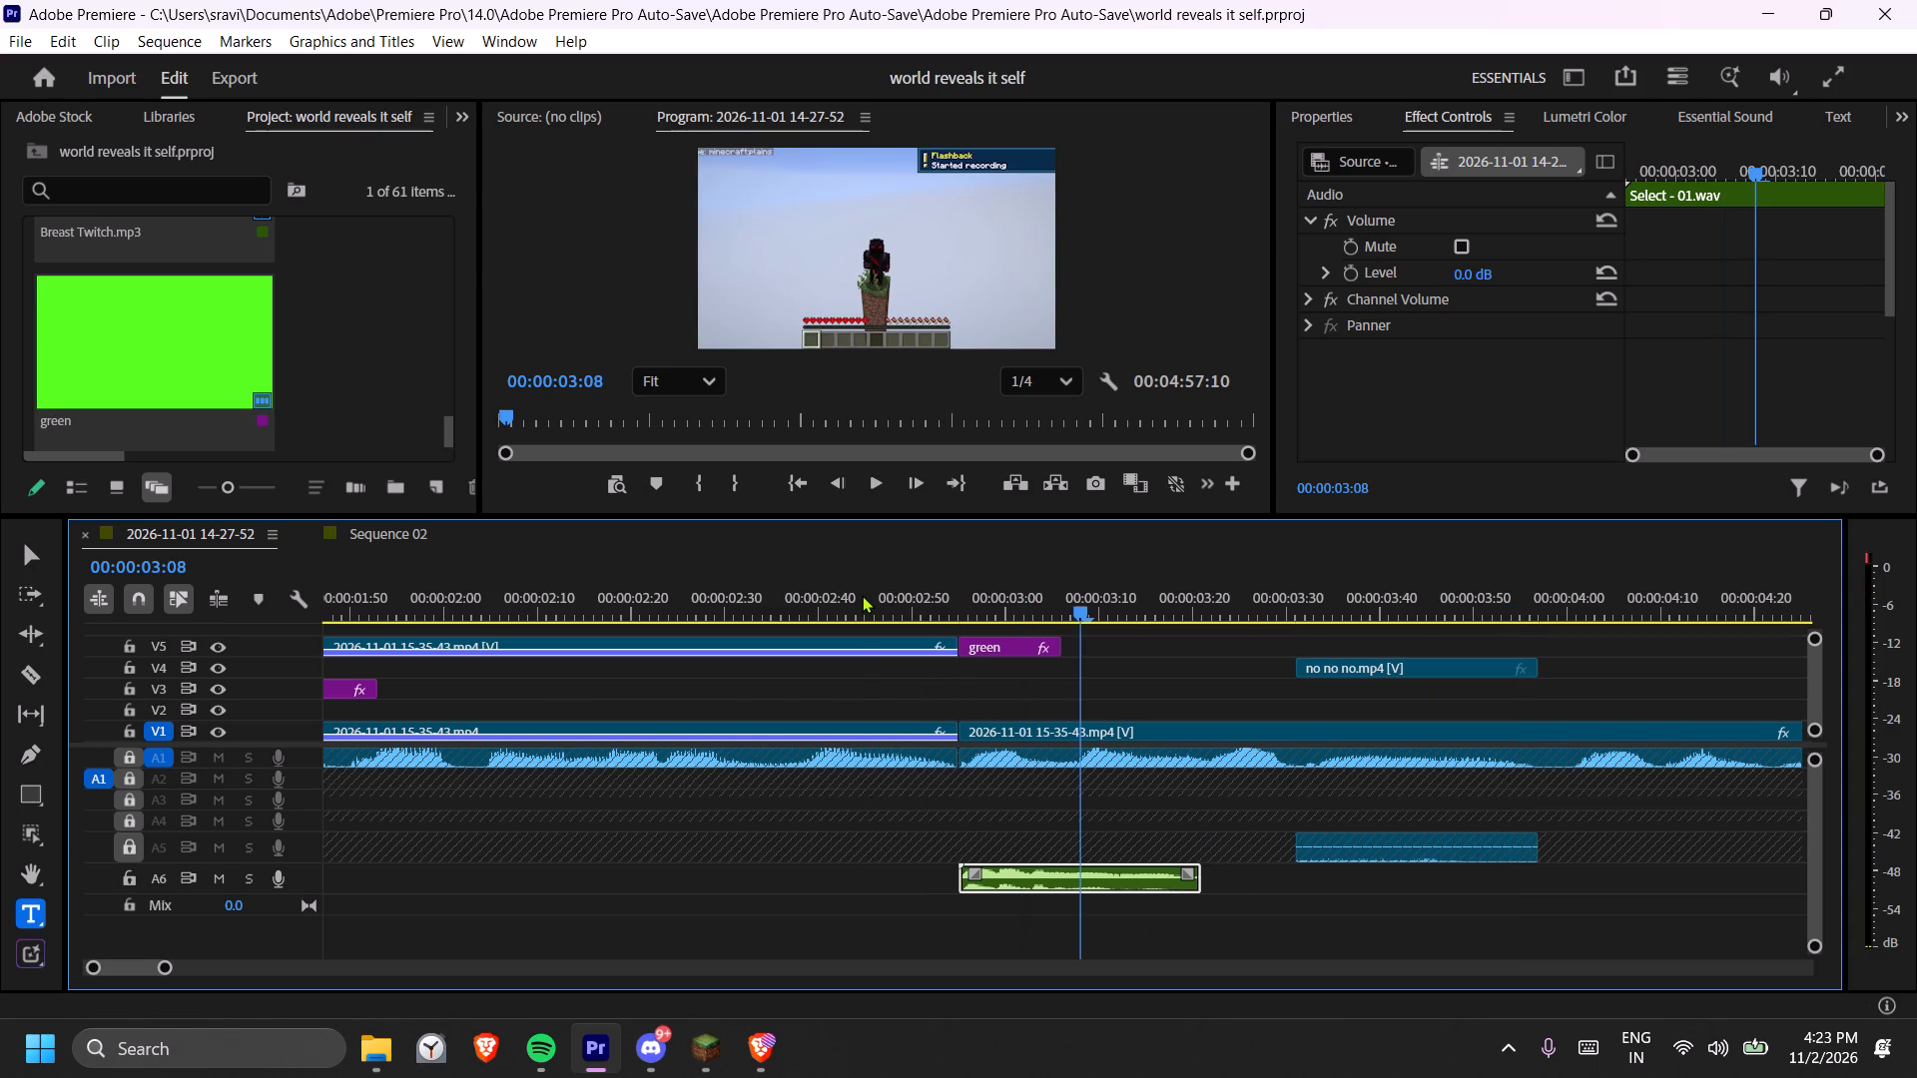
Play the sequence from its beginning, and replay the part around 00:00:03:00 to judge the edit in context.
{"action": "left_click", "coordinate": [837, 868]}
{"action": "type", "text": "--"}
{"action": "key", "text": "minus"}
{"action": "left_click_drag", "start_coordinate": [358, 598], "coordinate": [335, 598]}
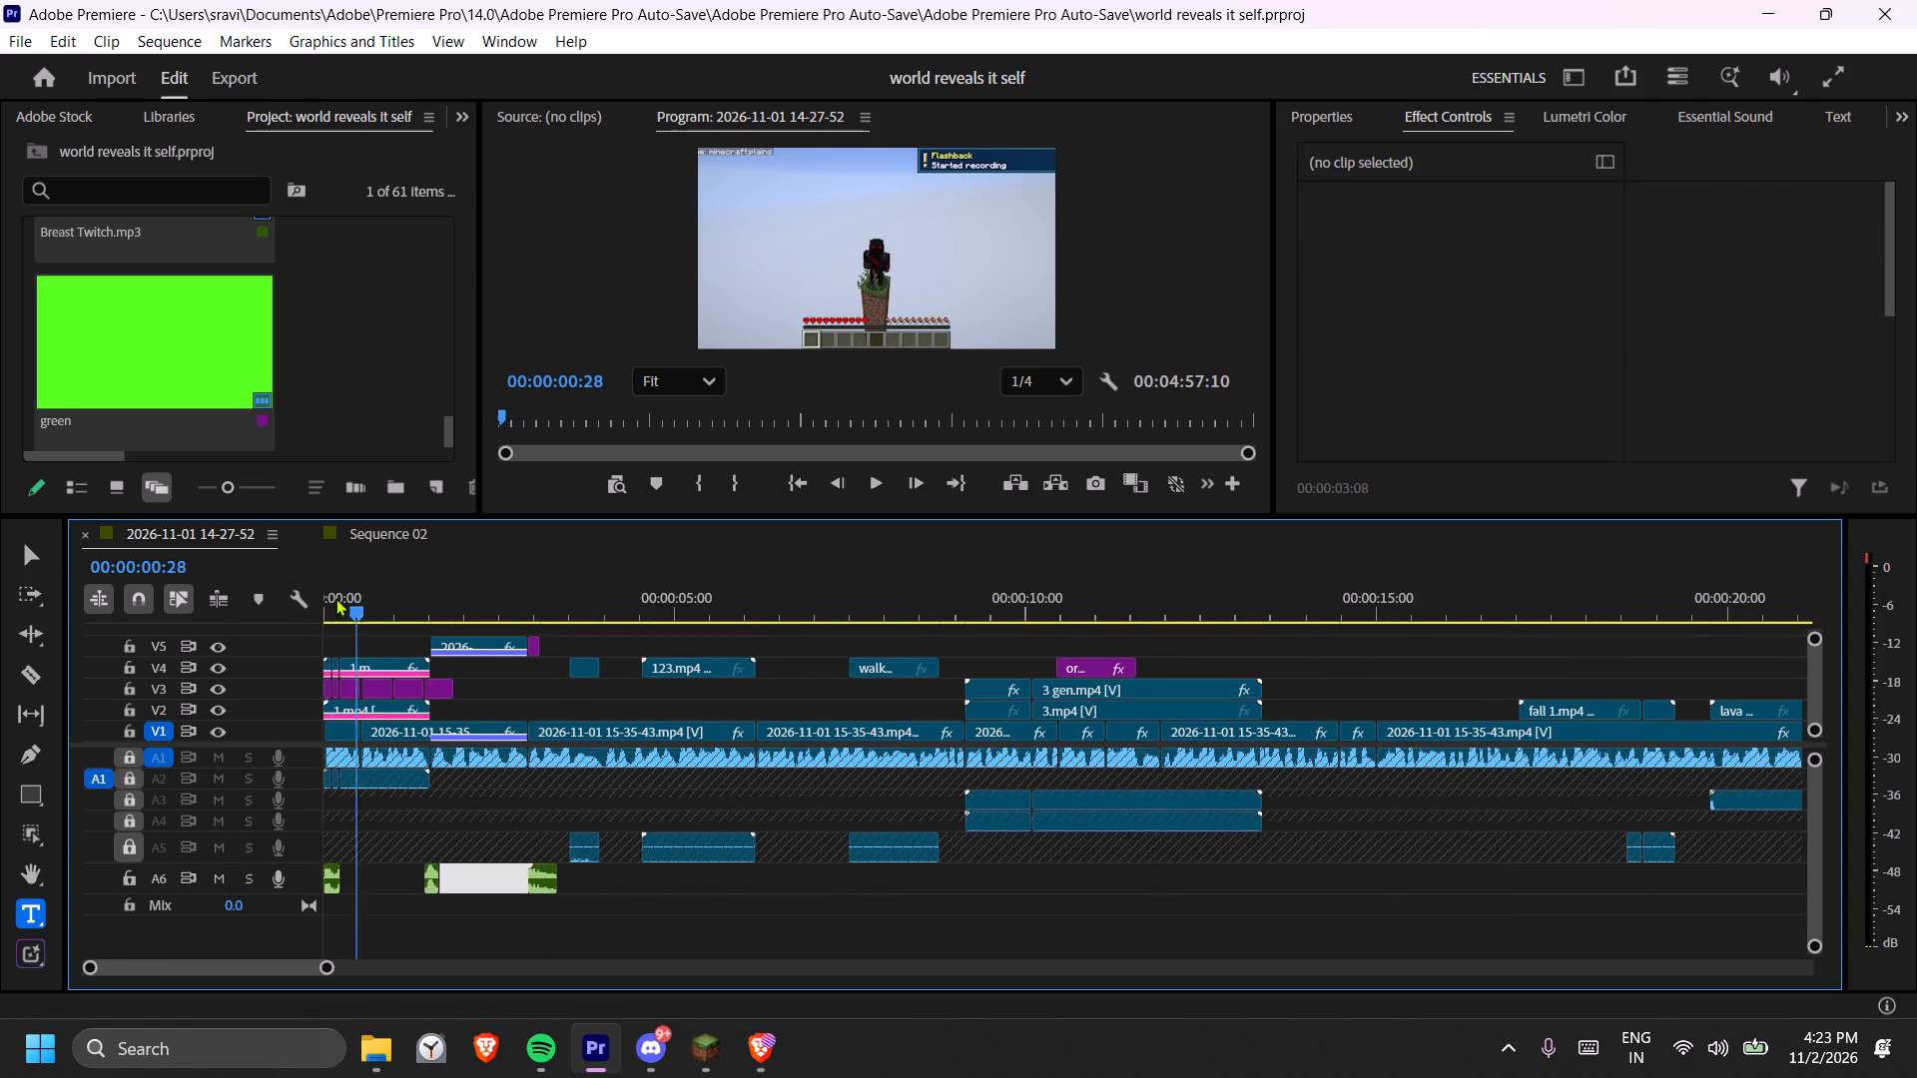
{"action": "left_click_drag", "start_coordinate": [335, 598], "coordinate": [259, 601]}
{"action": "key", "text": "space"}
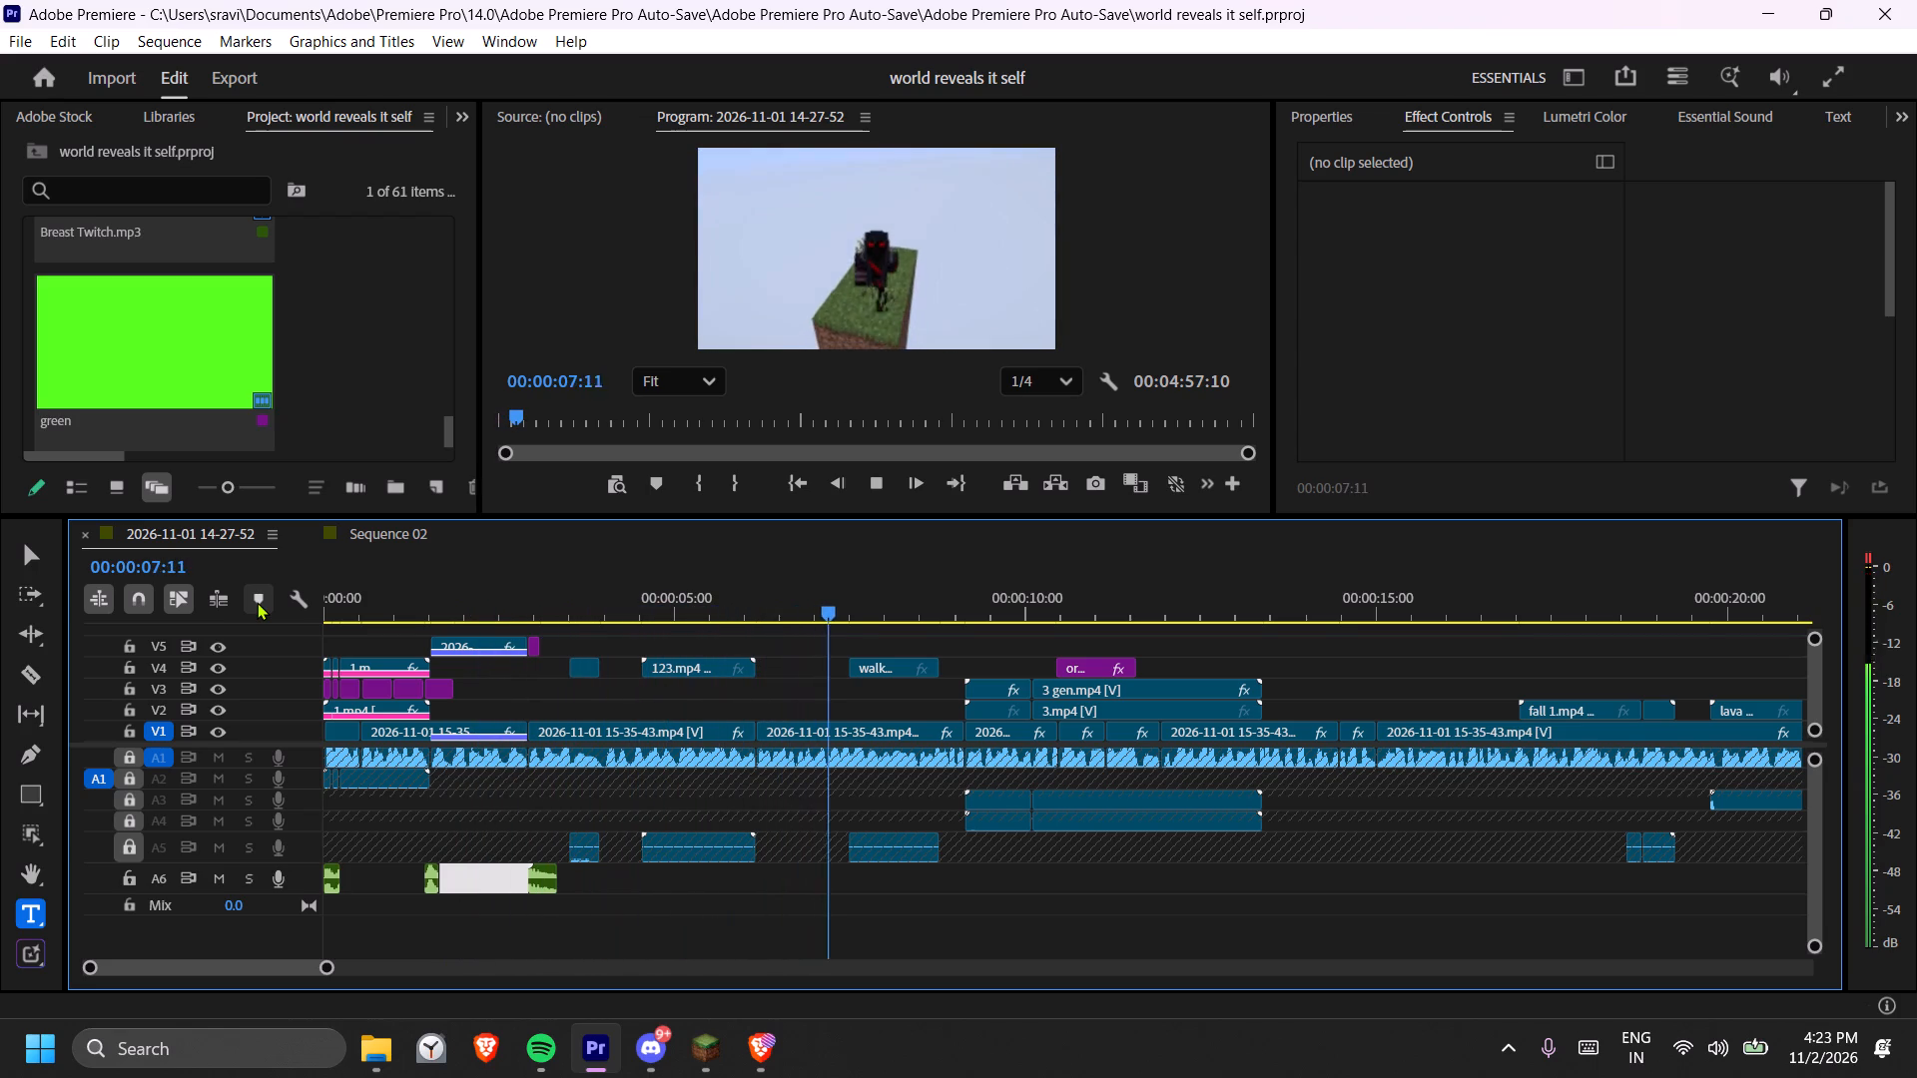
{"action": "key", "text": "space"}
{"action": "left_click_drag", "start_coordinate": [784, 612], "coordinate": [535, 611]}
{"action": "key", "text": "space"}
{"action": "key", "text": "space"}
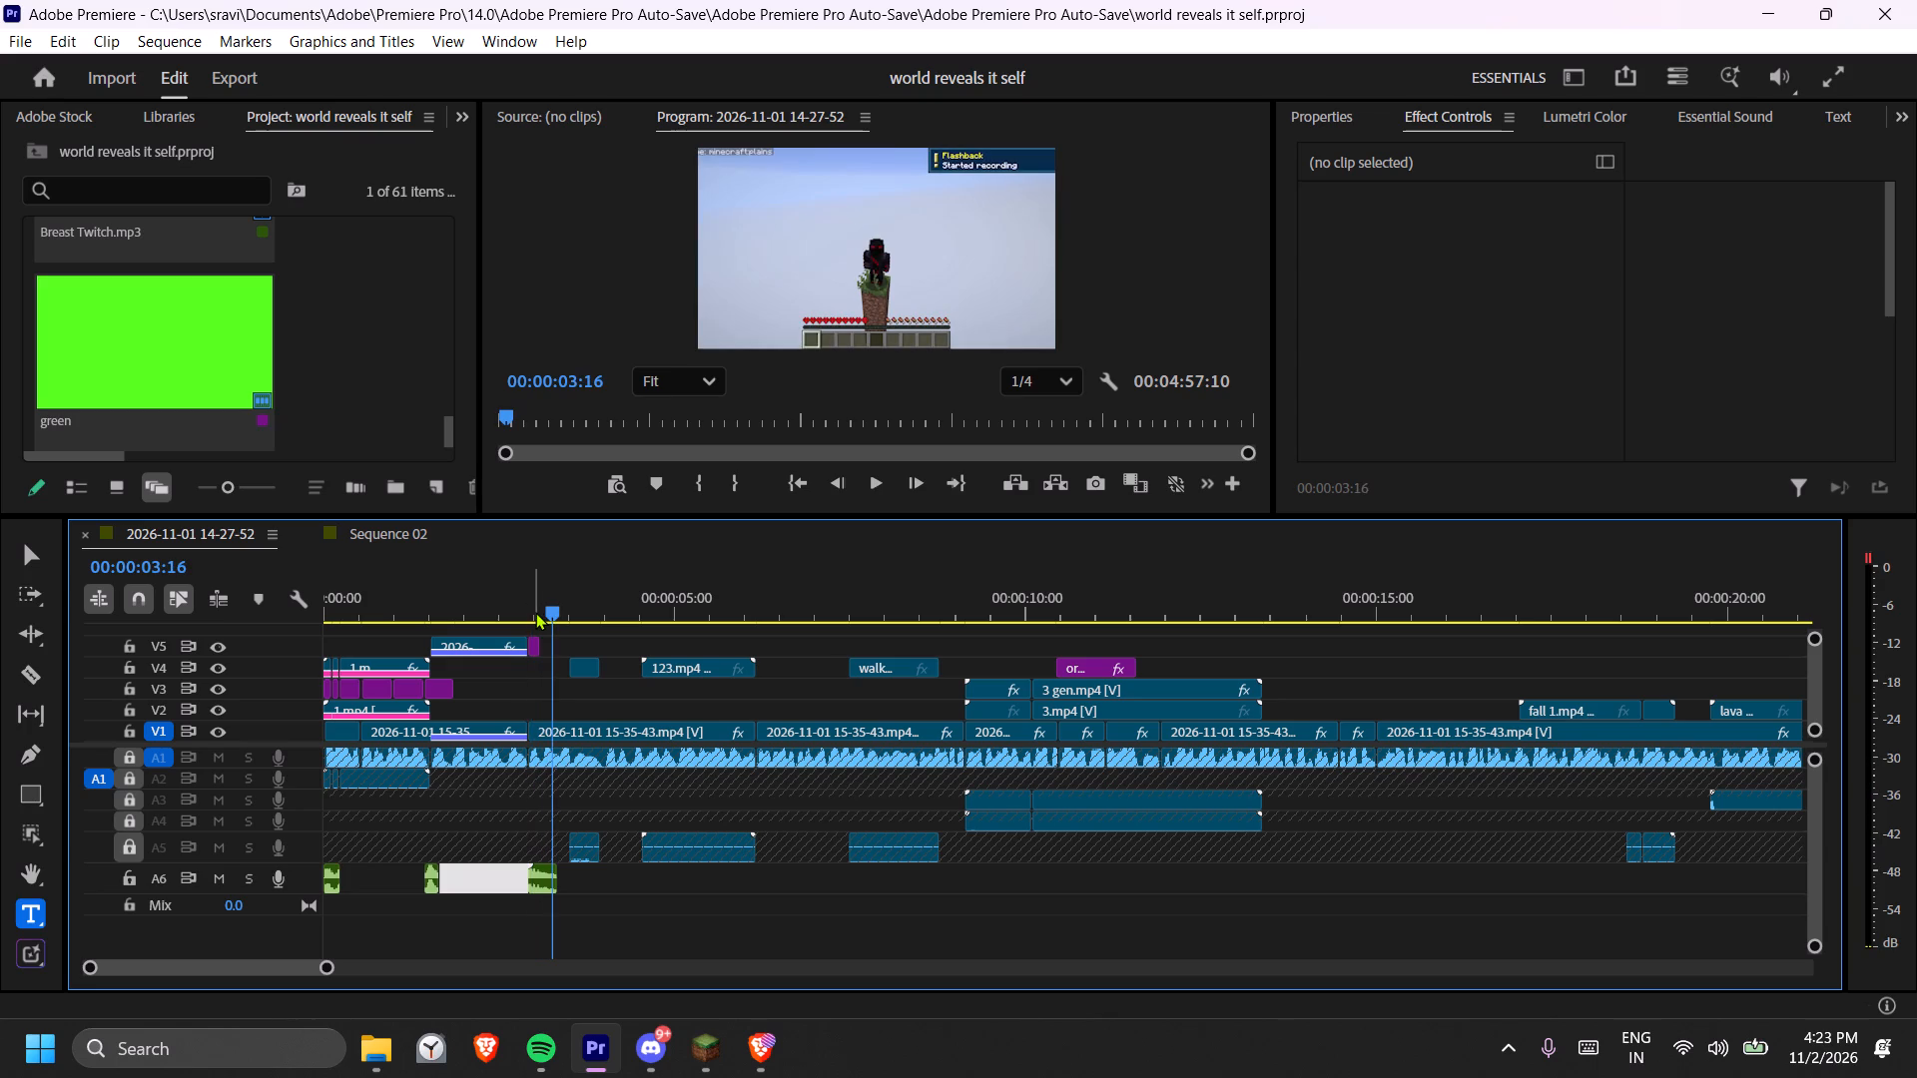
Split the A6 sound effect clip near the end of the green clip and delete its trailing part.
{"action": "key", "text": "equal"}
{"action": "key", "text": "equal"}
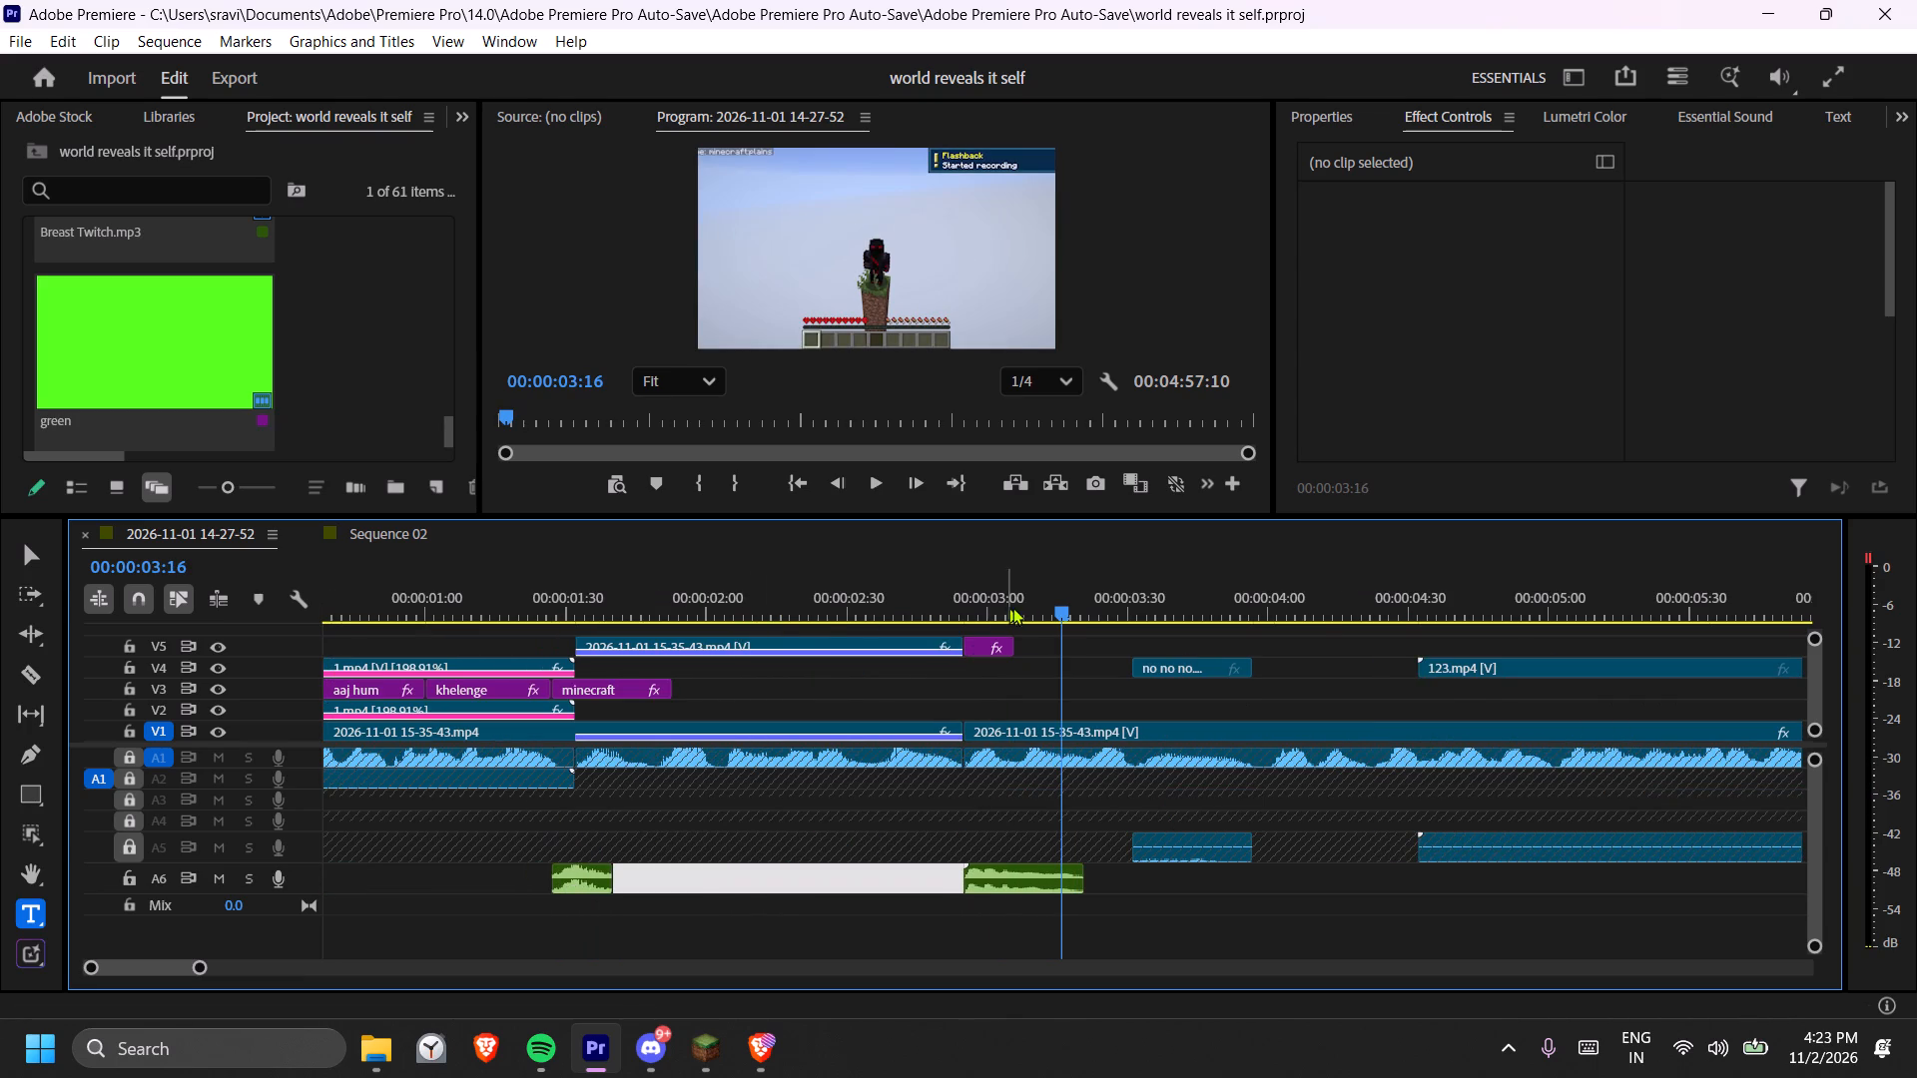
{"action": "left_click_drag", "start_coordinate": [1009, 607], "coordinate": [1000, 607]}
{"action": "key", "text": "space"}
{"action": "key", "text": "space"}
{"action": "left_click_drag", "start_coordinate": [1002, 607], "coordinate": [1019, 617]}
{"action": "key", "text": "c"}
{"action": "left_click", "coordinate": [1016, 877]}
{"action": "key", "text": "t"}
{"action": "left_click", "coordinate": [1067, 881]}
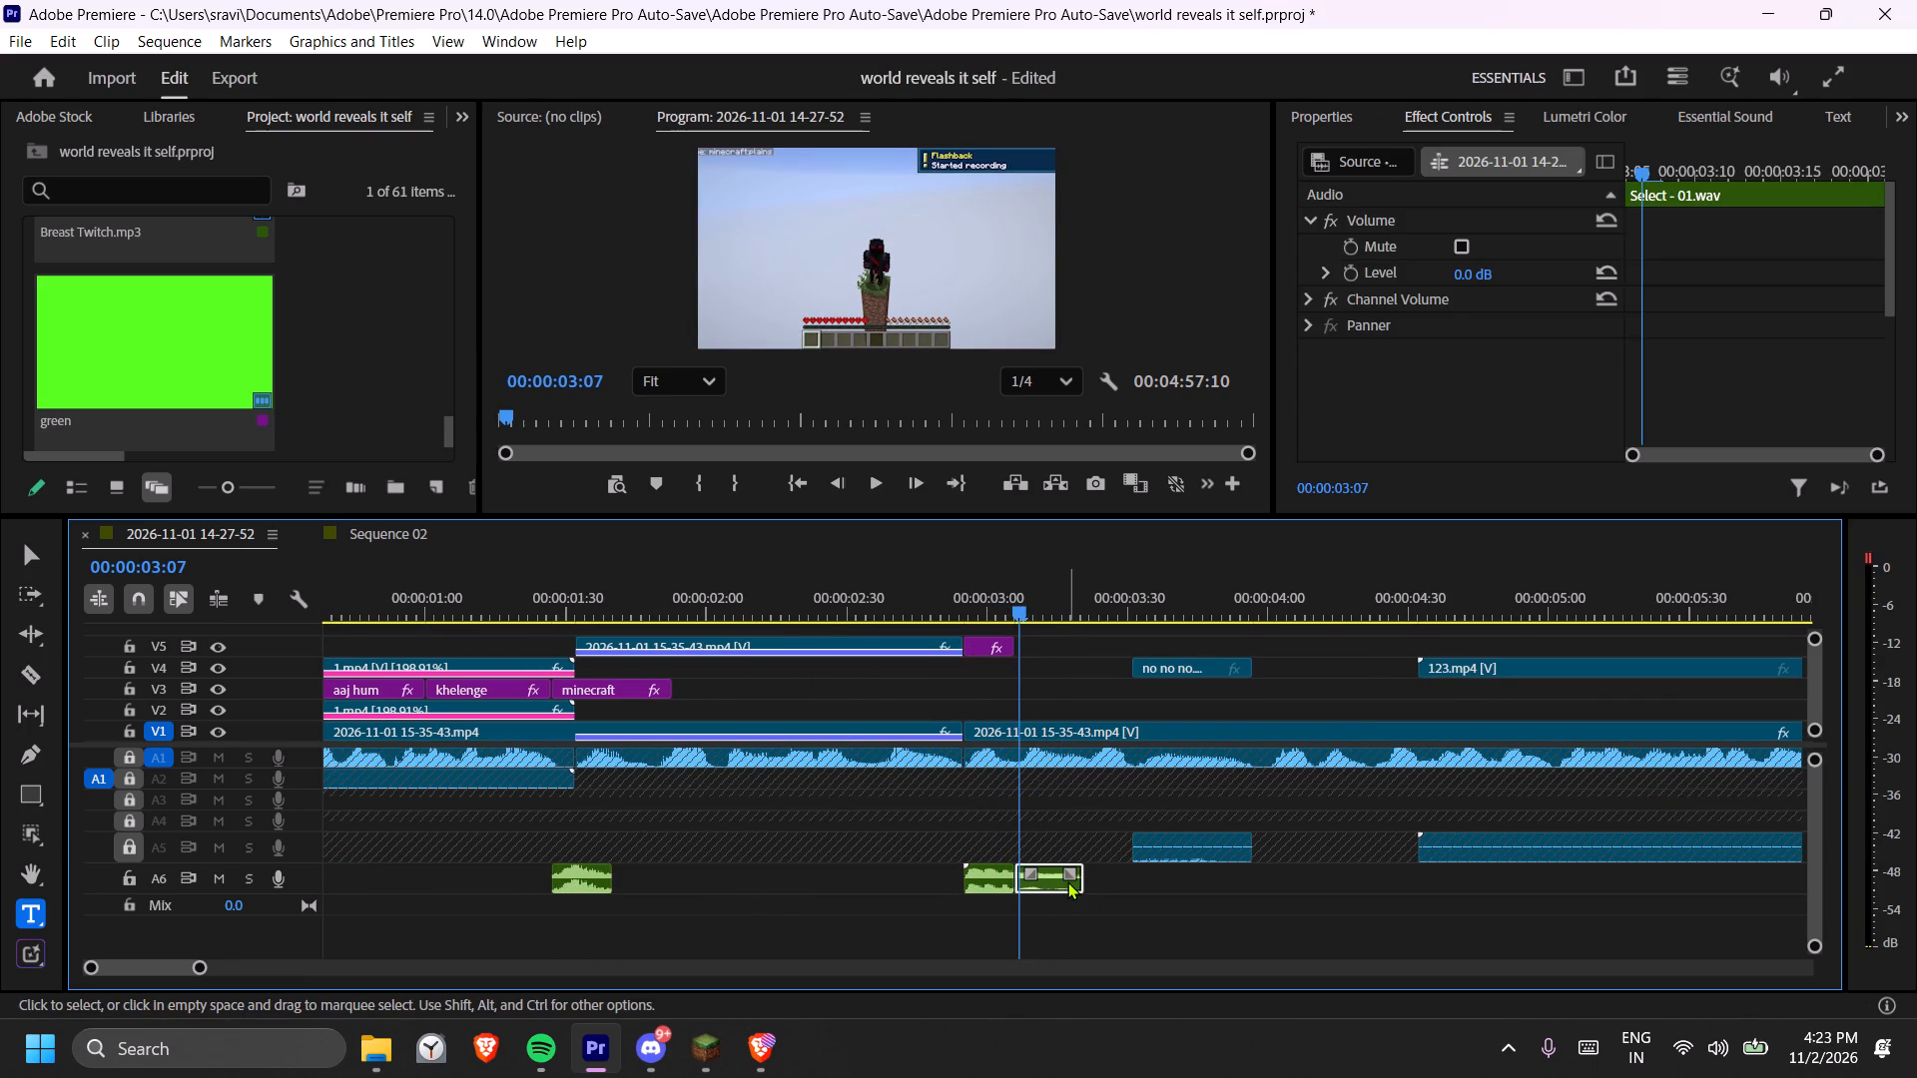
{"action": "key", "text": "Delete"}
Split the V1 gameplay clip at 00:00:03:07, near the end of the green clip.
{"action": "key", "text": "c"}
{"action": "left_click", "coordinate": [1018, 735]}
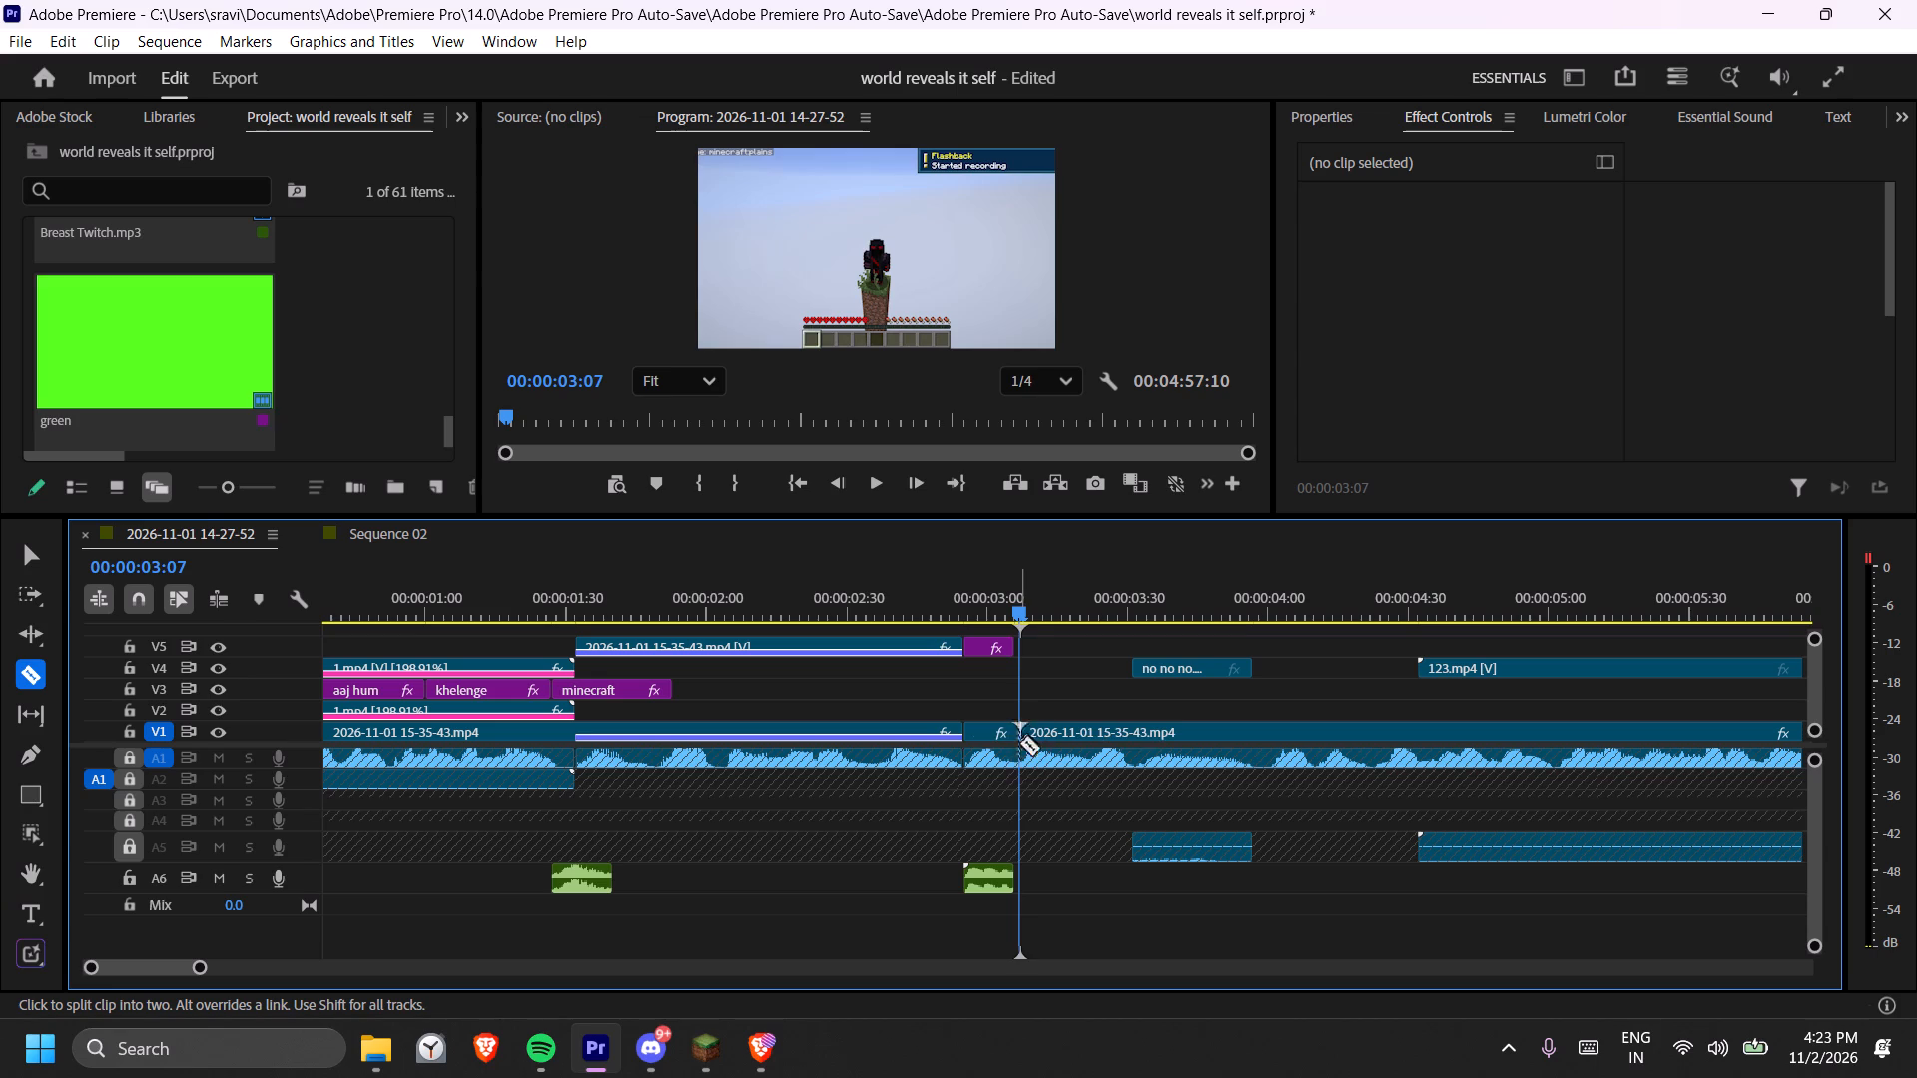
{"action": "left_click", "coordinate": [1021, 758]}
{"action": "key", "text": "t"}
Apply the A - PULSATION SHAKE preset to the short V1 segment beneath the green clip.
{"action": "left_click", "coordinate": [975, 729]}
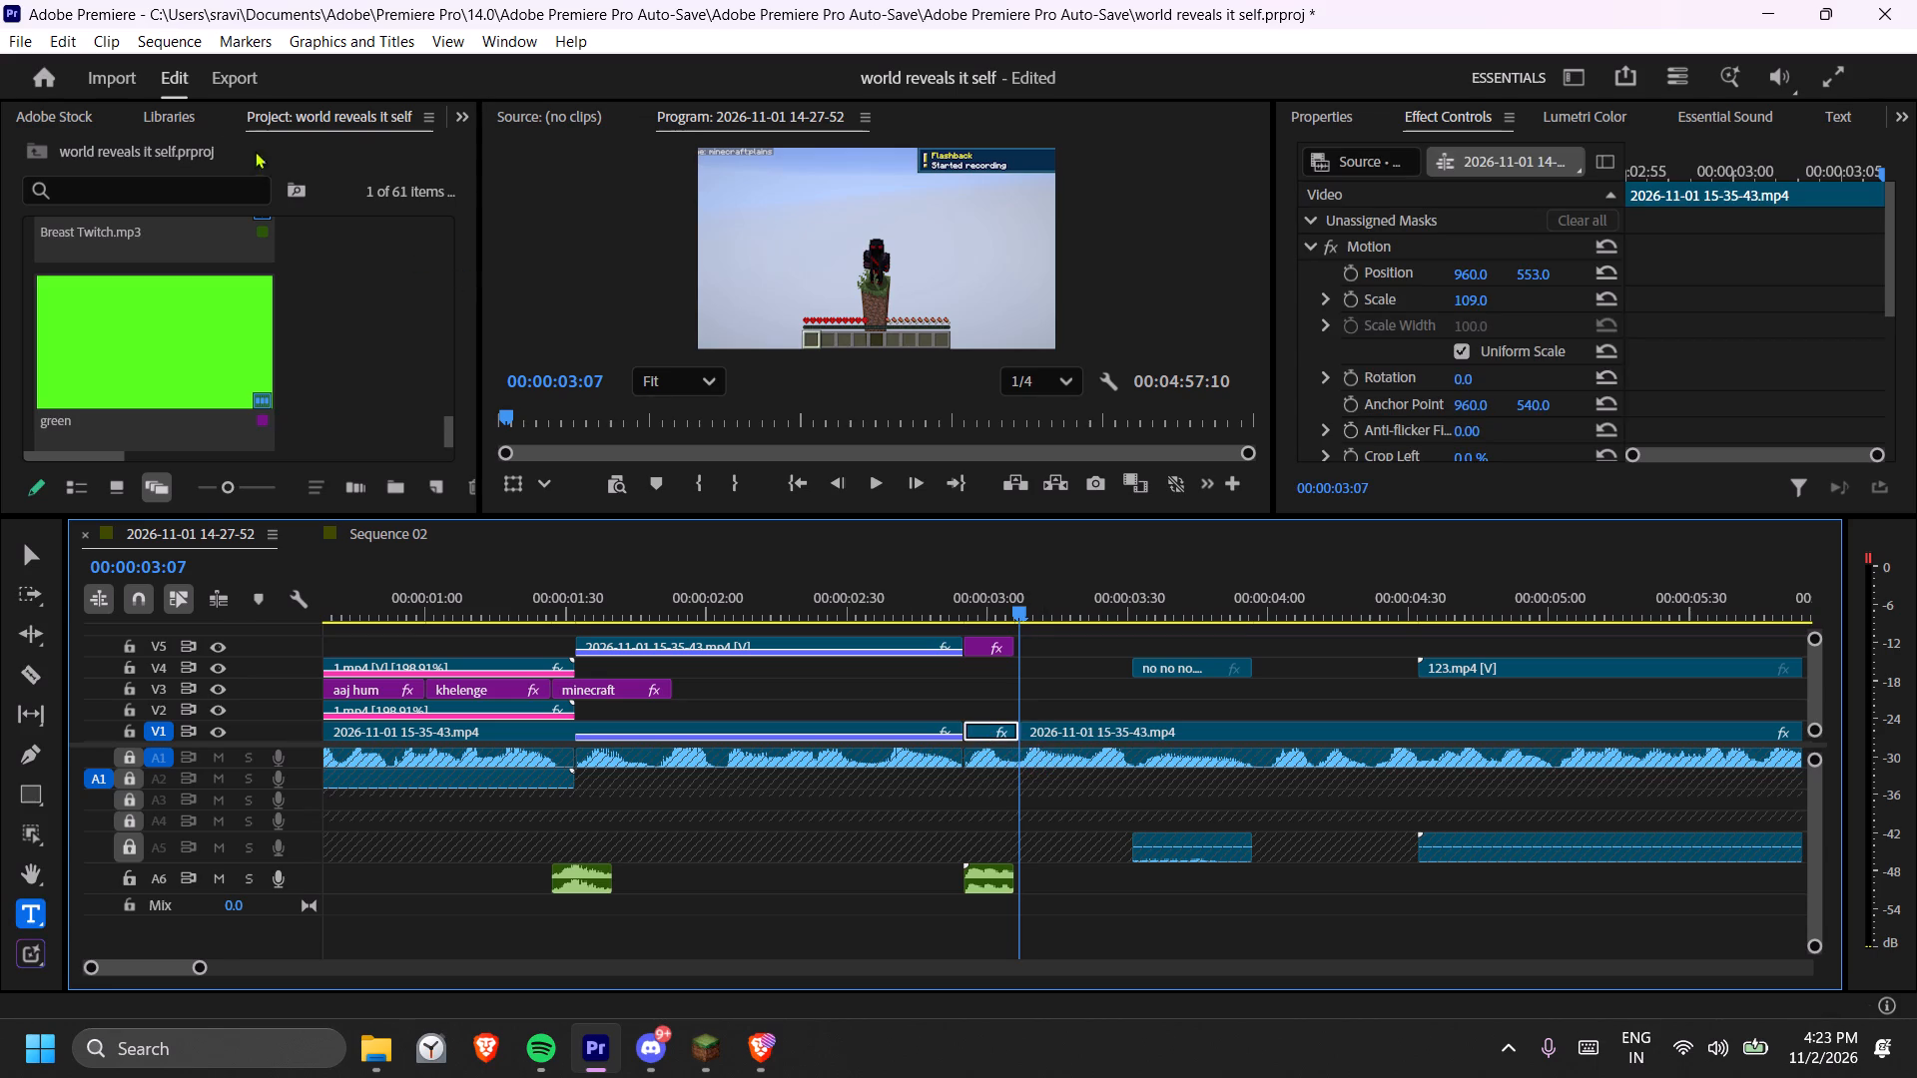
{"action": "left_click", "coordinate": [180, 119]}
{"action": "scroll", "coordinate": [180, 119], "scroll_direction": "up", "scroll_amount": 3}
{"action": "scroll", "coordinate": [321, 117], "scroll_direction": "down", "scroll_amount": 1}
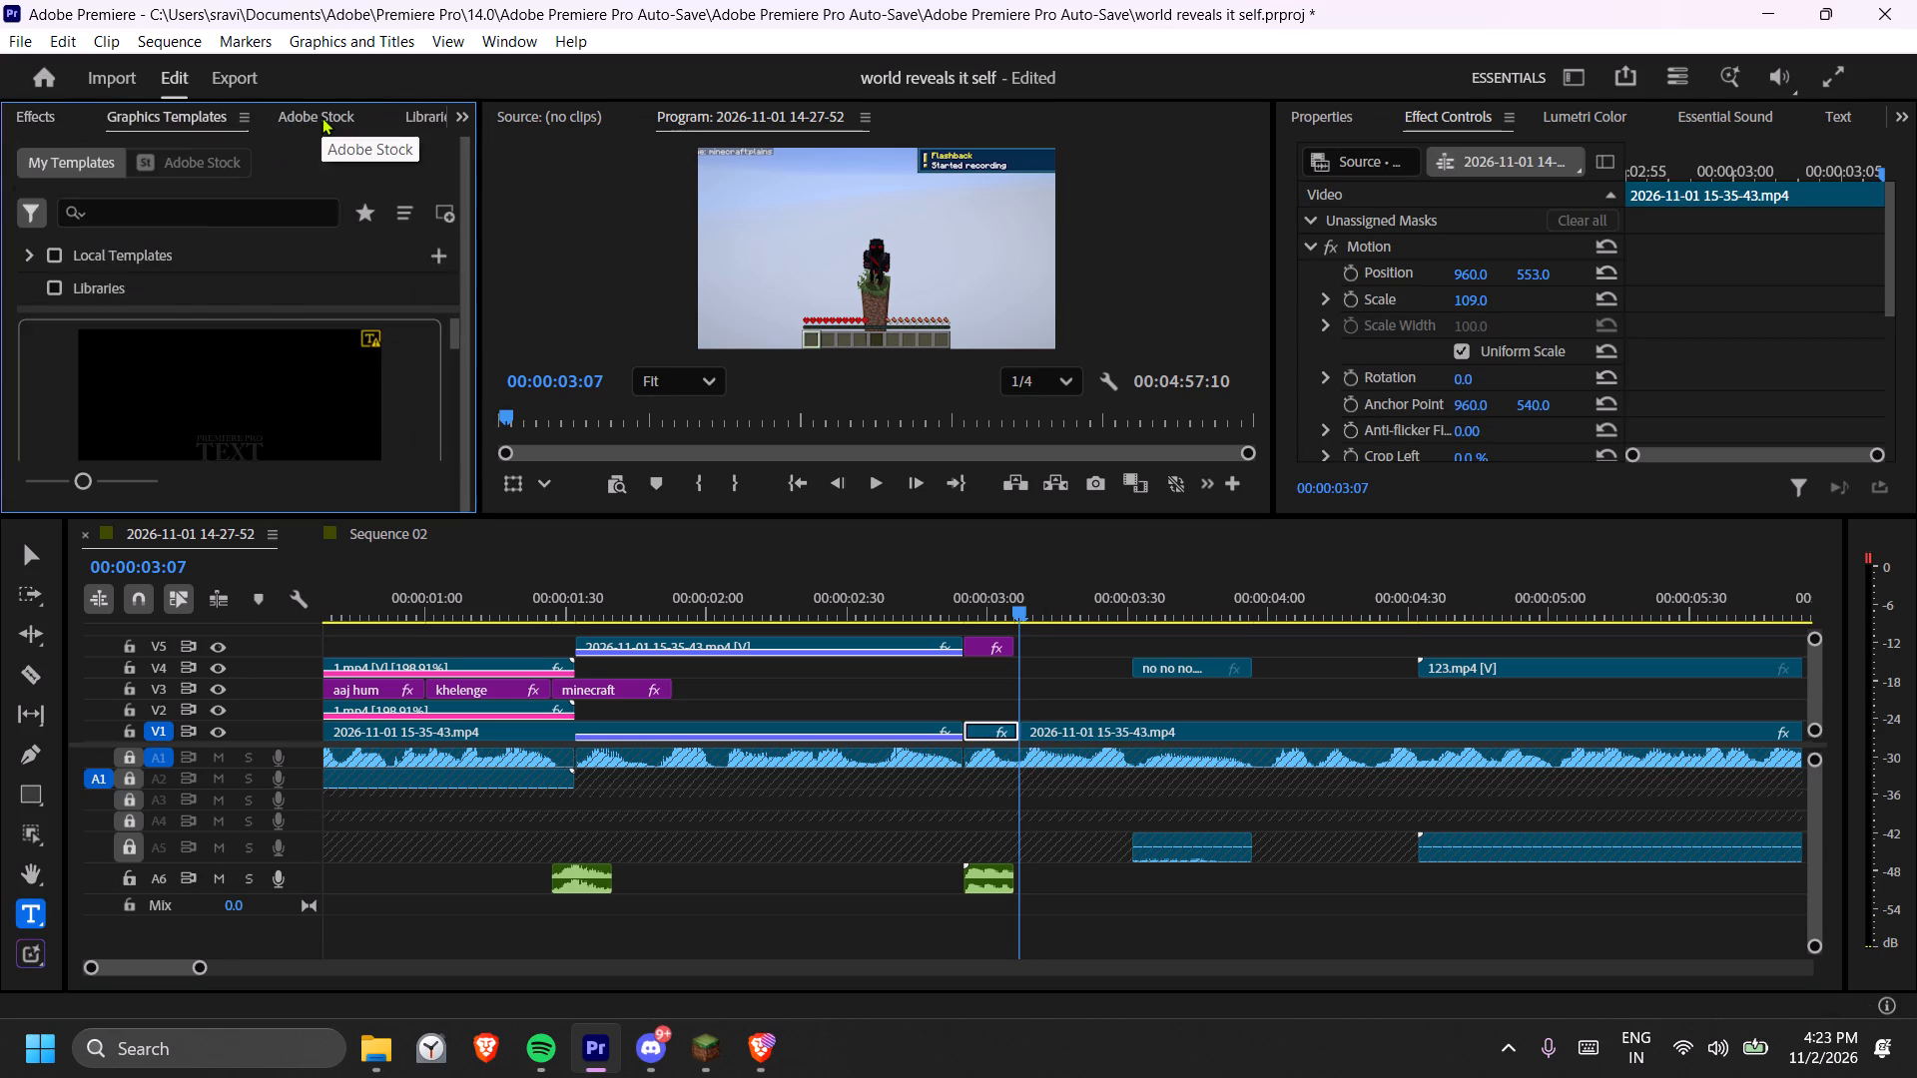
{"action": "scroll", "coordinate": [321, 117], "scroll_direction": "down", "scroll_amount": 4}
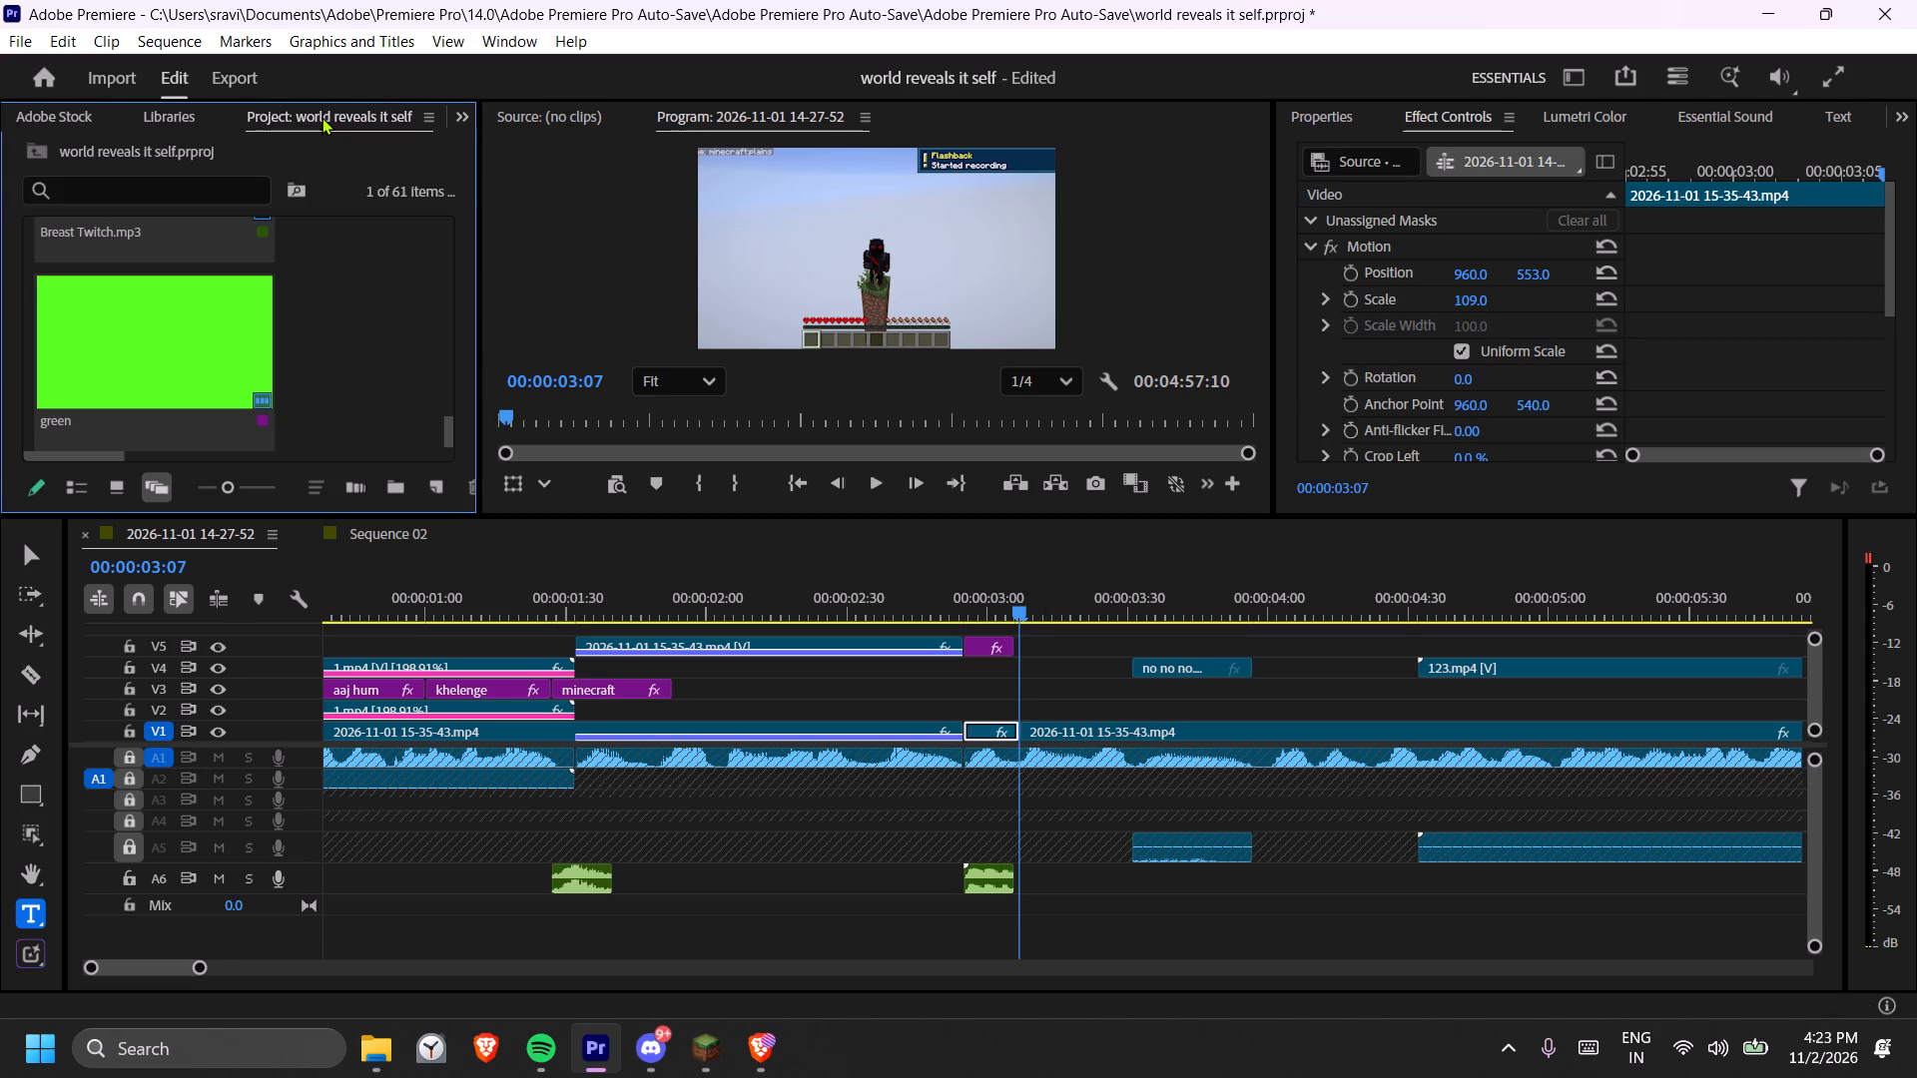
{"action": "scroll", "coordinate": [321, 117], "scroll_direction": "down", "scroll_amount": 1}
{"action": "scroll", "coordinate": [321, 117], "scroll_direction": "up", "scroll_amount": 6}
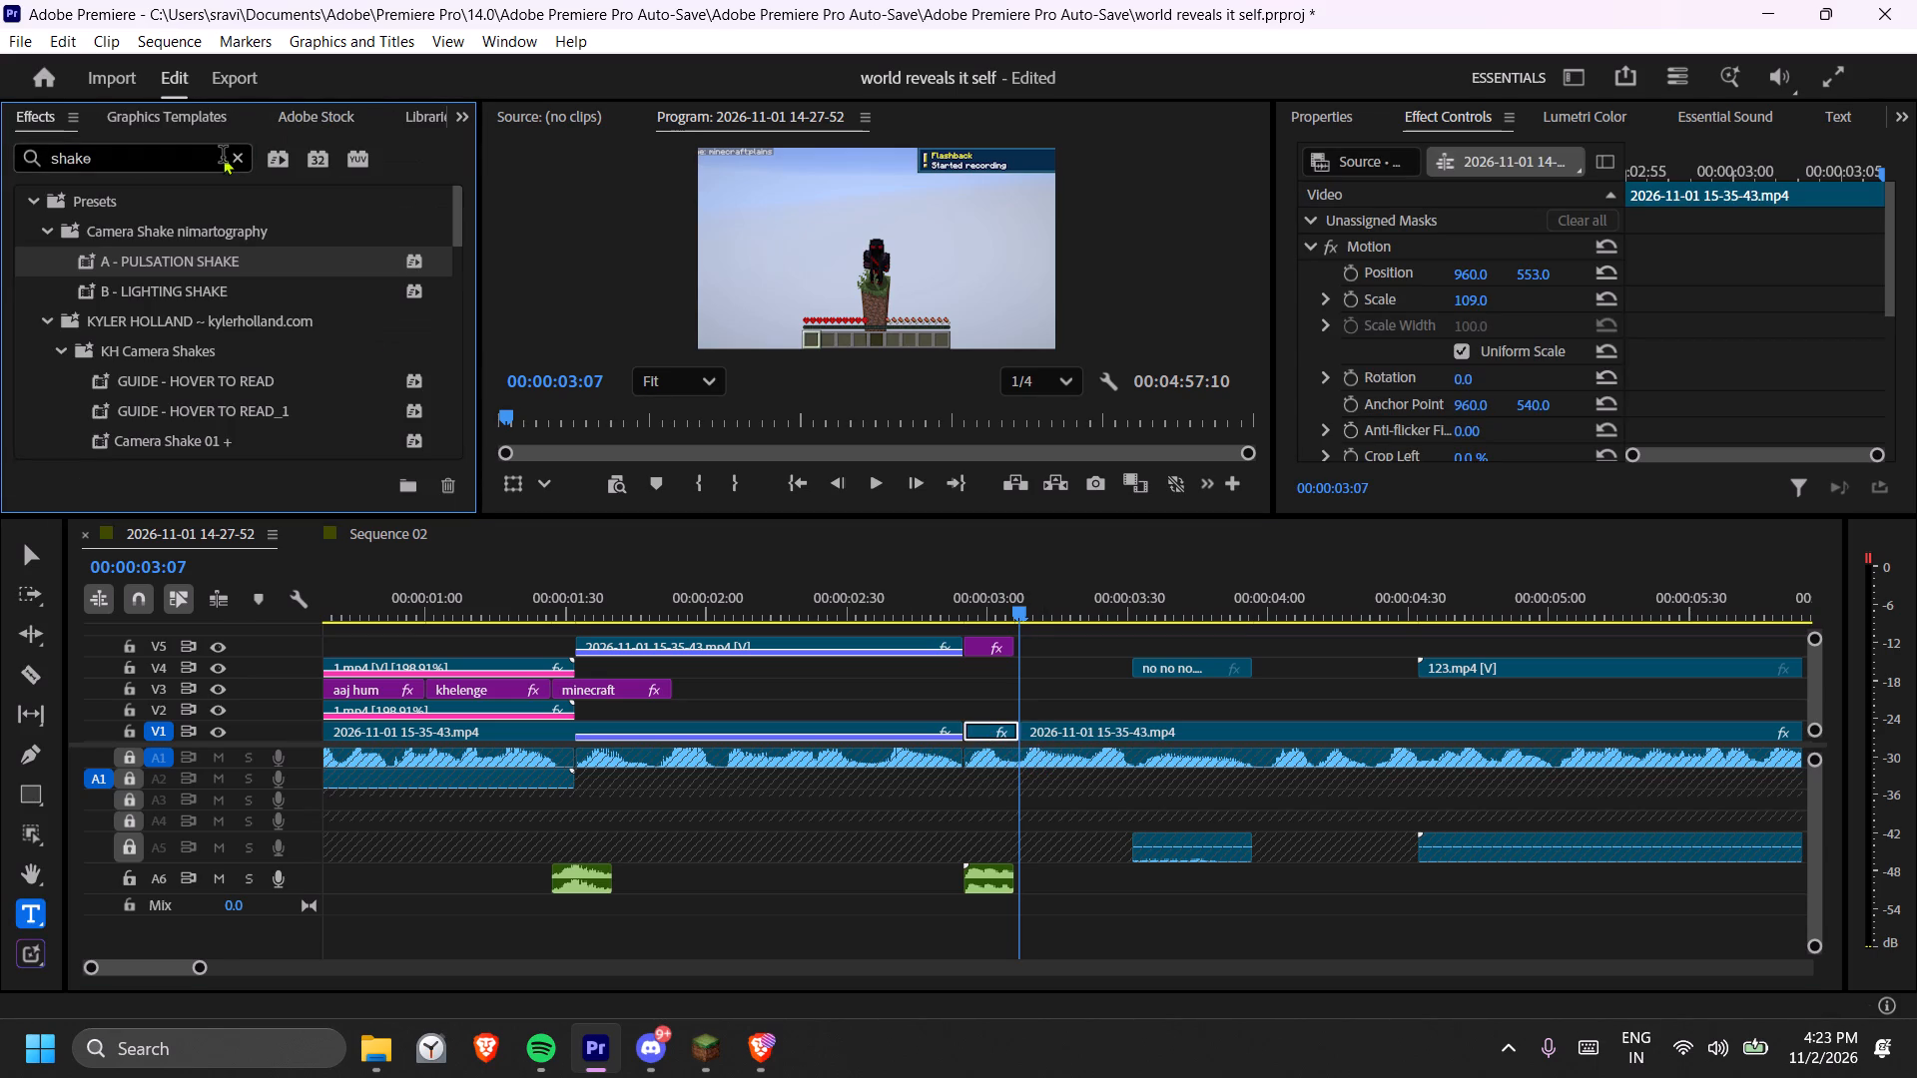
{"action": "left_click_drag", "start_coordinate": [184, 257], "coordinate": [988, 736]}
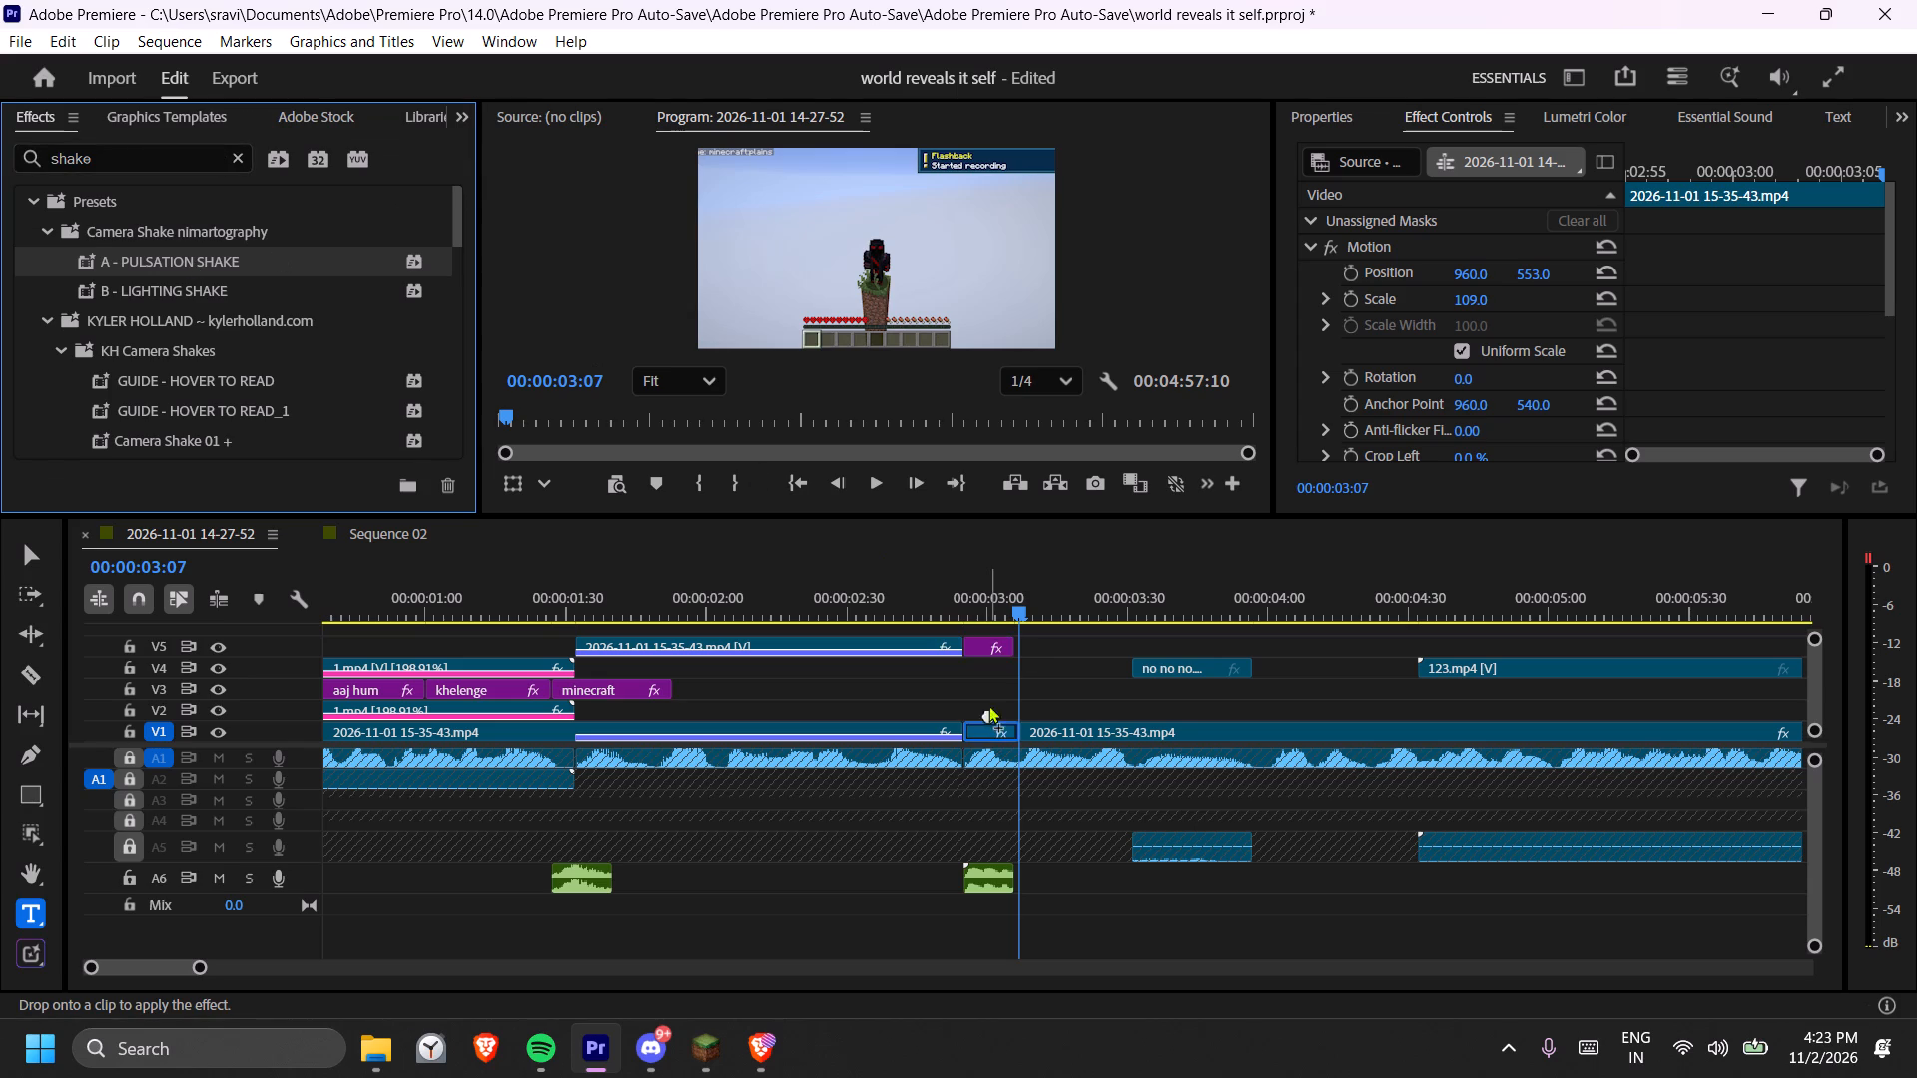
Play back the run-up to the green flash and the segment beneath it to examine the pulsation shake.
{"action": "left_click_drag", "start_coordinate": [957, 591], "coordinate": [976, 597]}
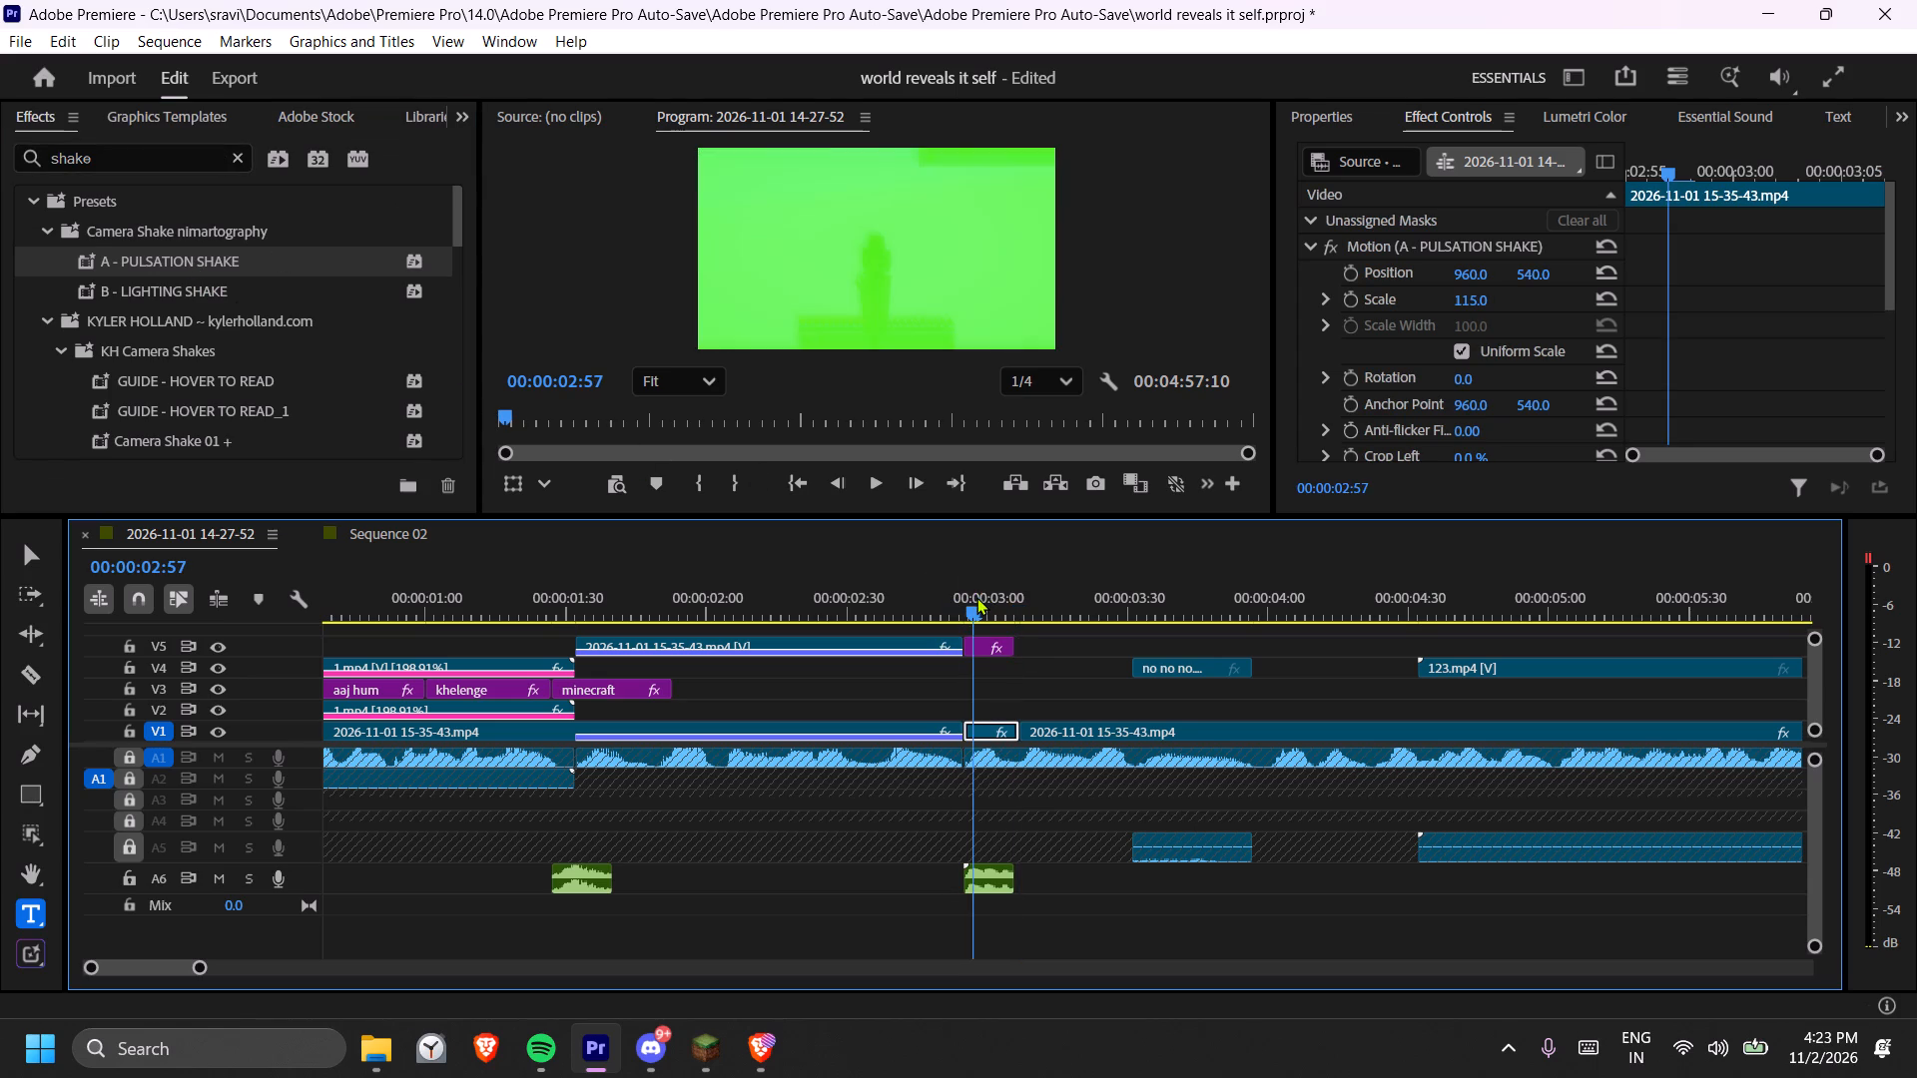
{"action": "left_click_drag", "start_coordinate": [976, 597], "coordinate": [907, 597]}
{"action": "key", "text": "space"}
{"action": "key", "text": "space"}
{"action": "left_click", "coordinate": [901, 594]}
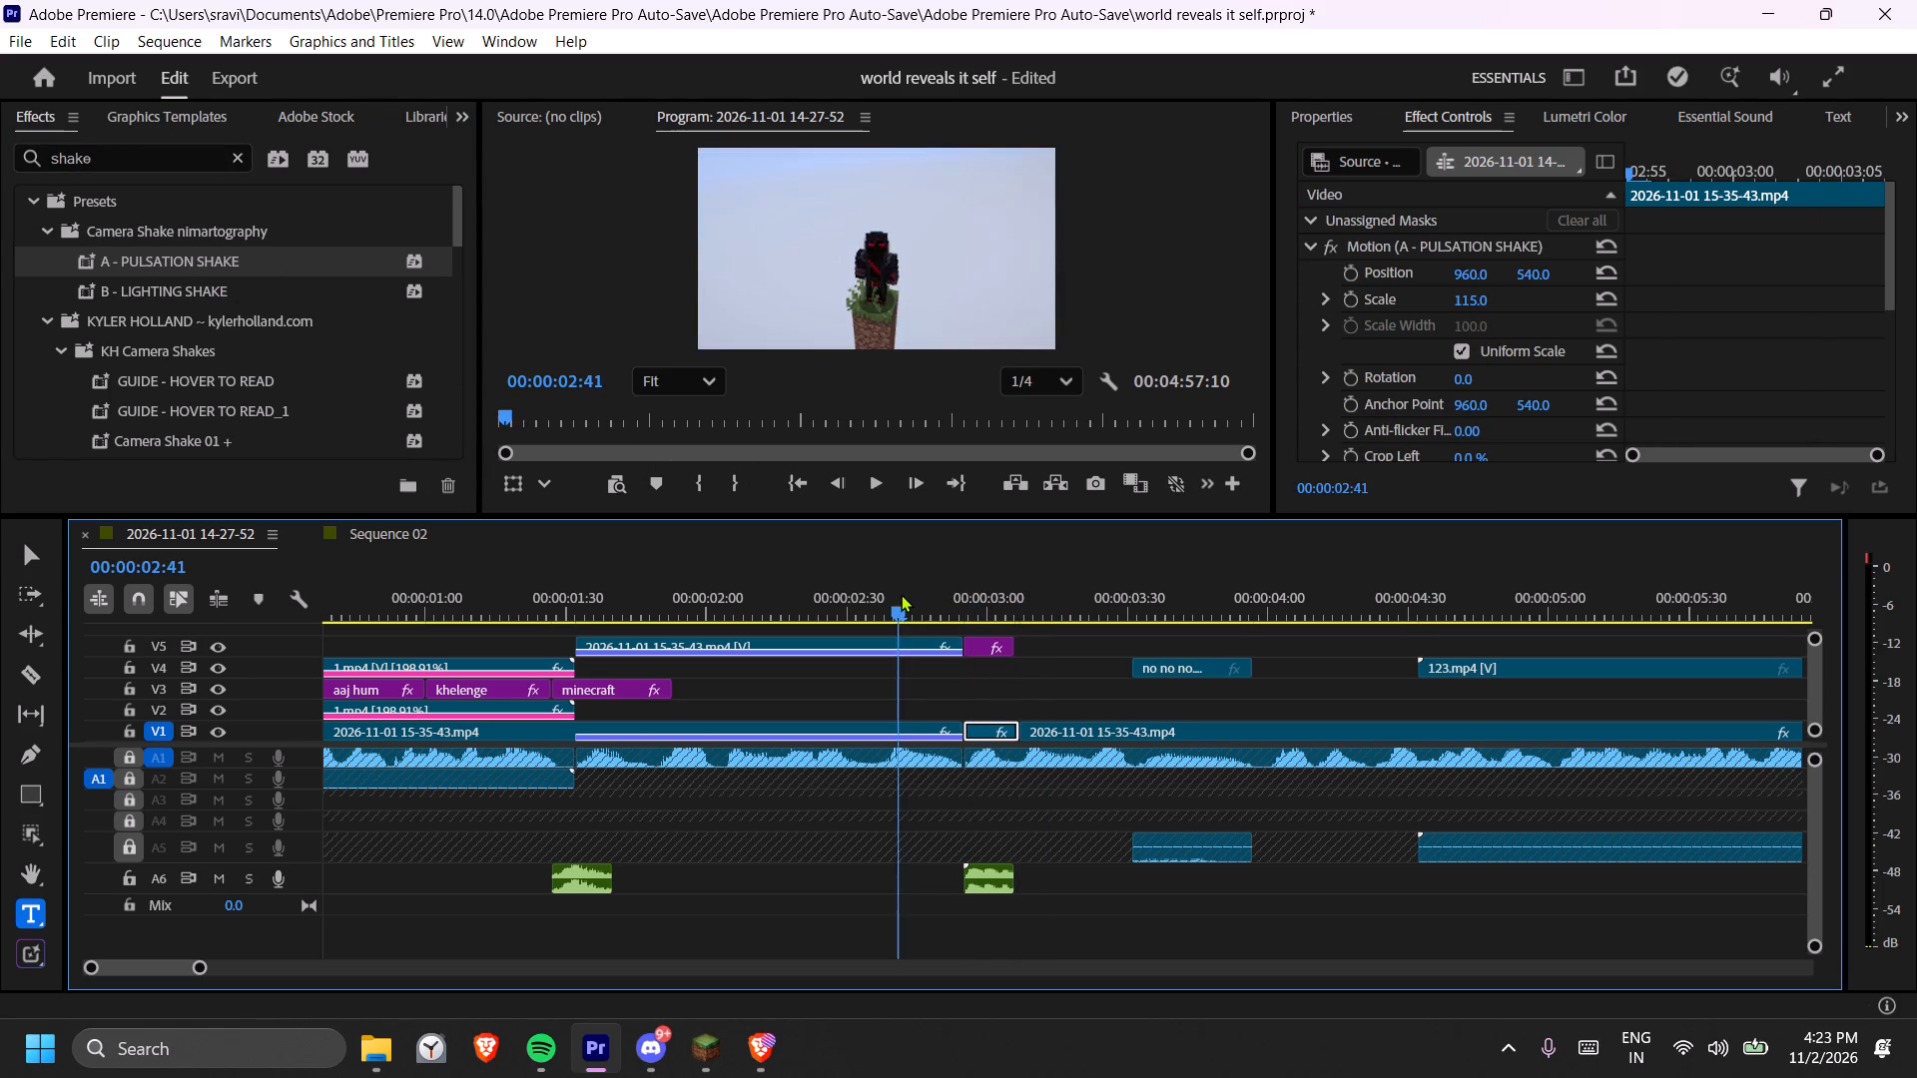
{"action": "key", "text": "space"}
{"action": "key", "text": "space"}
{"action": "left_click_drag", "start_coordinate": [919, 594], "coordinate": [976, 604]}
{"action": "key", "text": "space"}
{"action": "left_click", "coordinate": [830, 598]}
{"action": "key", "text": "space"}
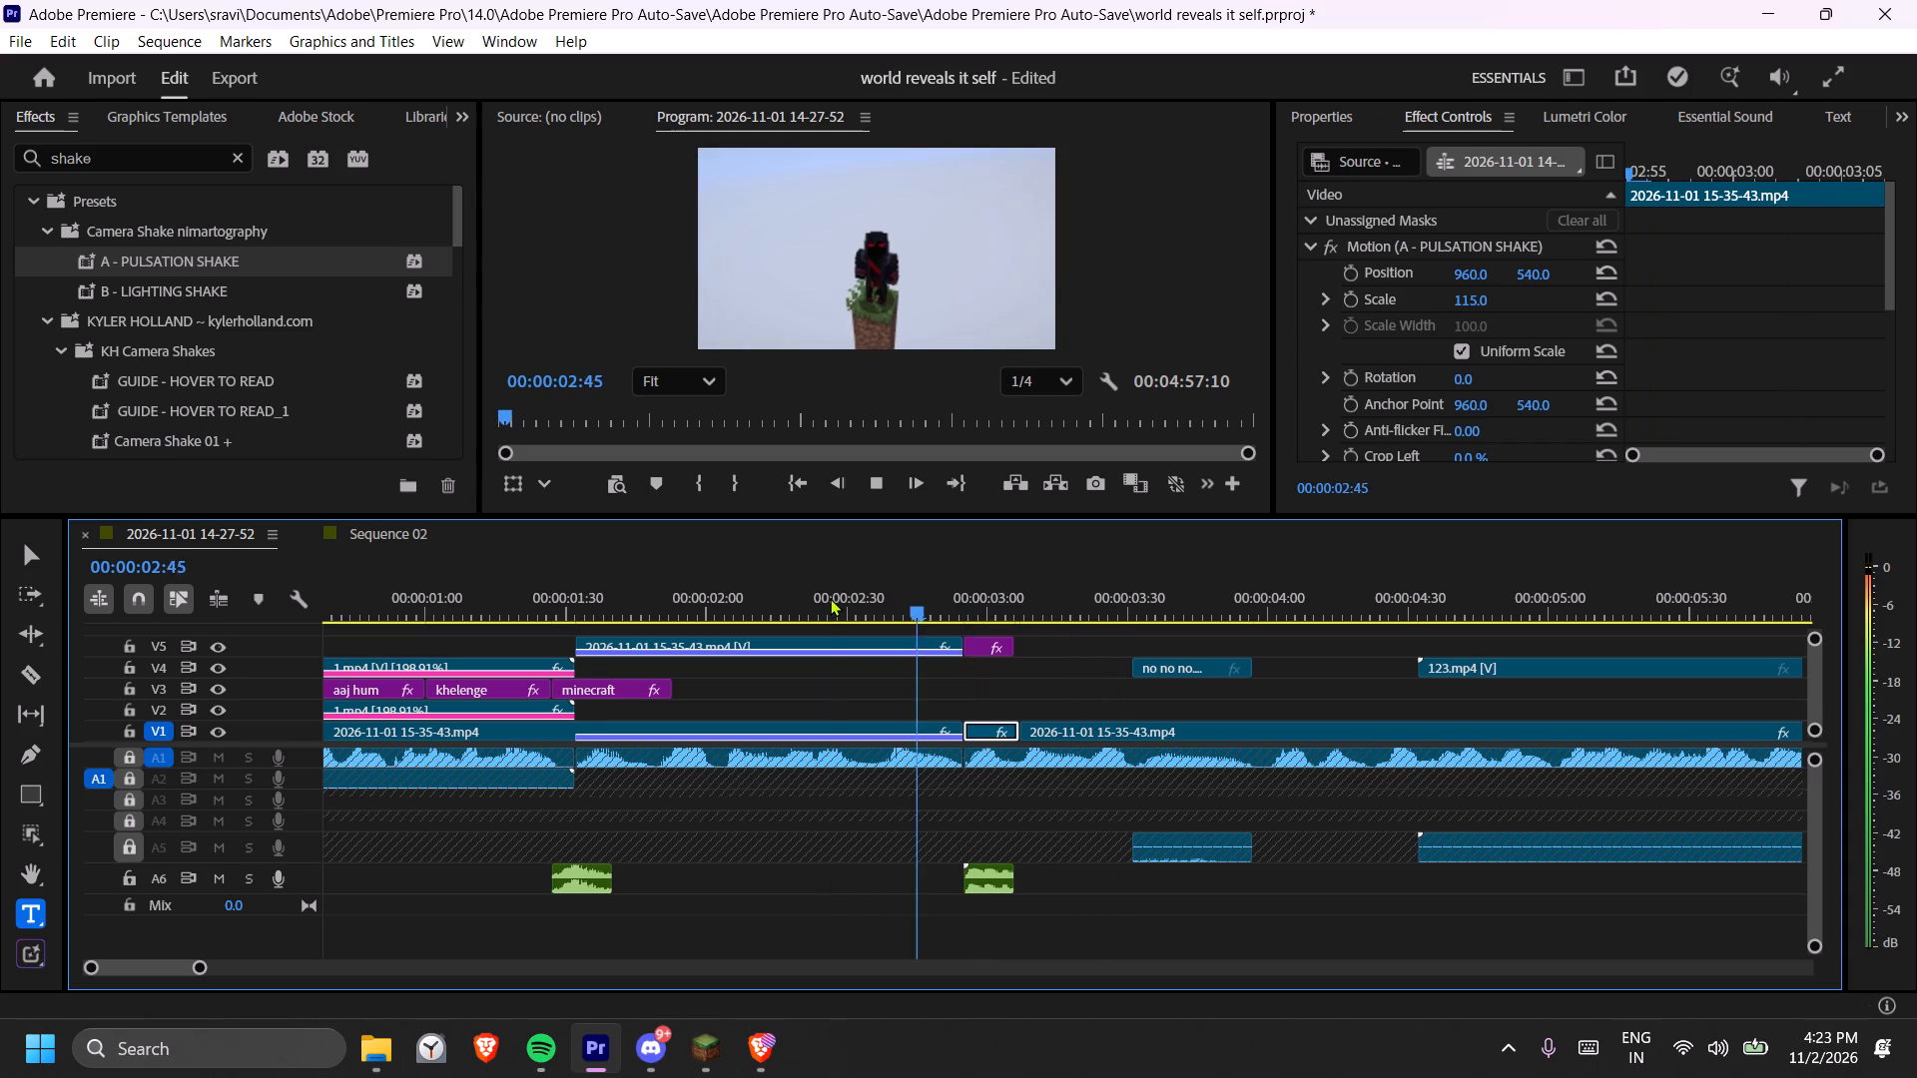
{"action": "key", "text": "space"}
{"action": "key", "text": "space"}
{"action": "key", "text": "space"}
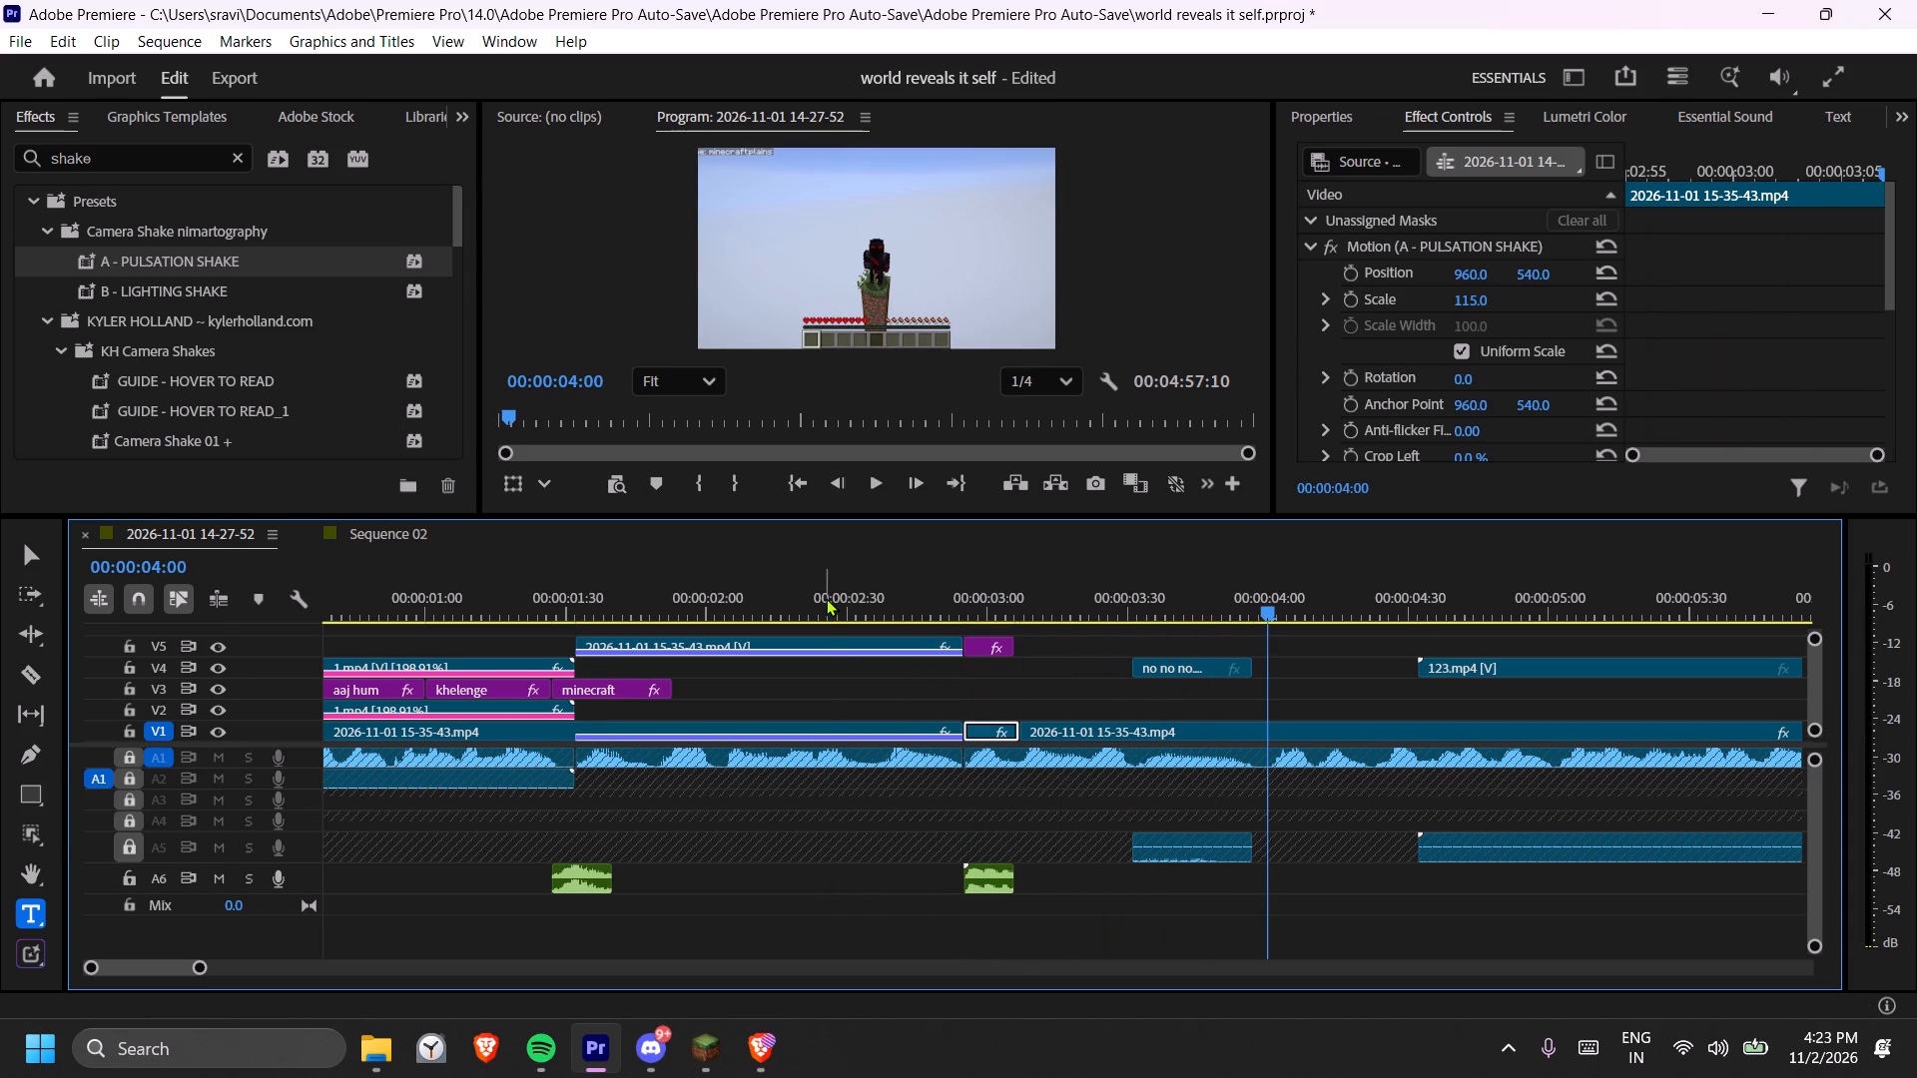
{"action": "left_click_drag", "start_coordinate": [712, 586], "coordinate": [657, 593]}
{"action": "left_click", "coordinate": [562, 592]}
{"action": "key", "text": "space"}
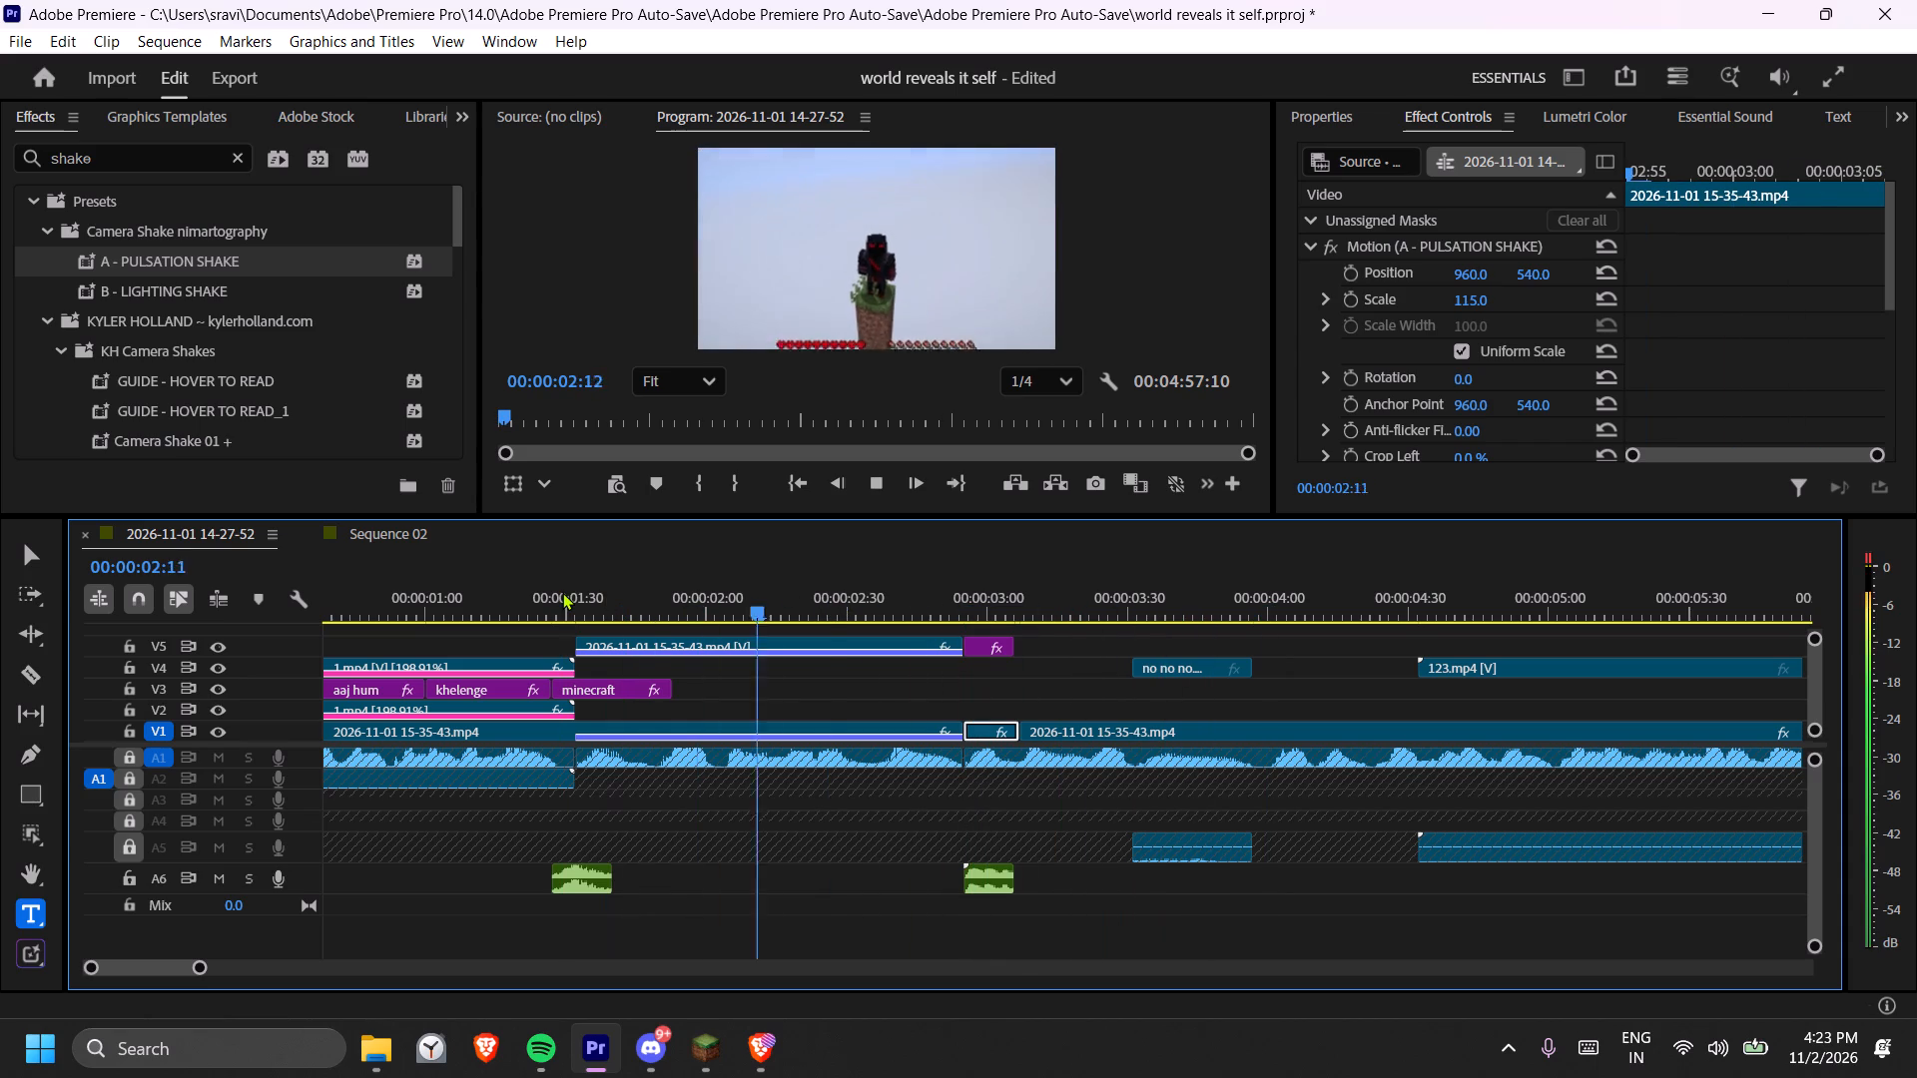
{"action": "key", "text": "space"}
{"action": "key", "text": "space"}
{"action": "key", "text": "space"}
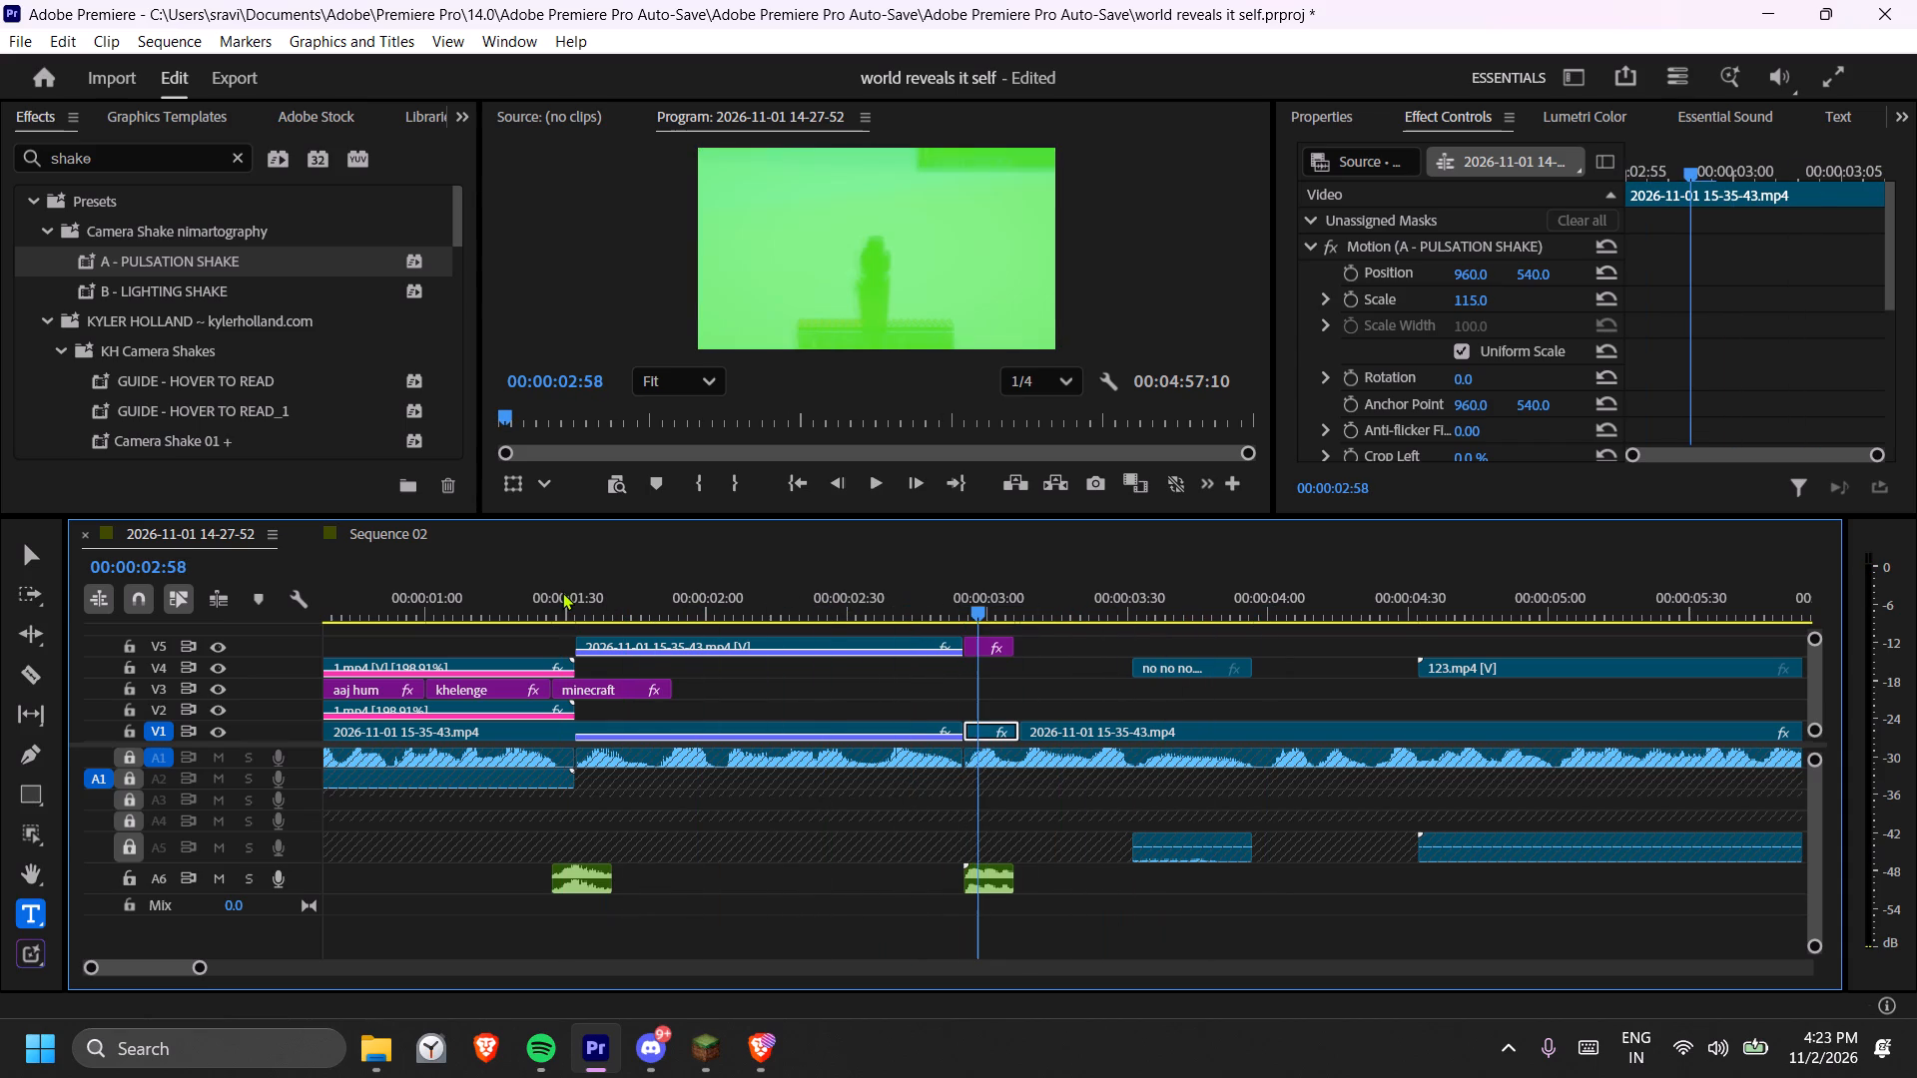
{"action": "key", "text": "space"}
{"action": "key", "text": "space"}
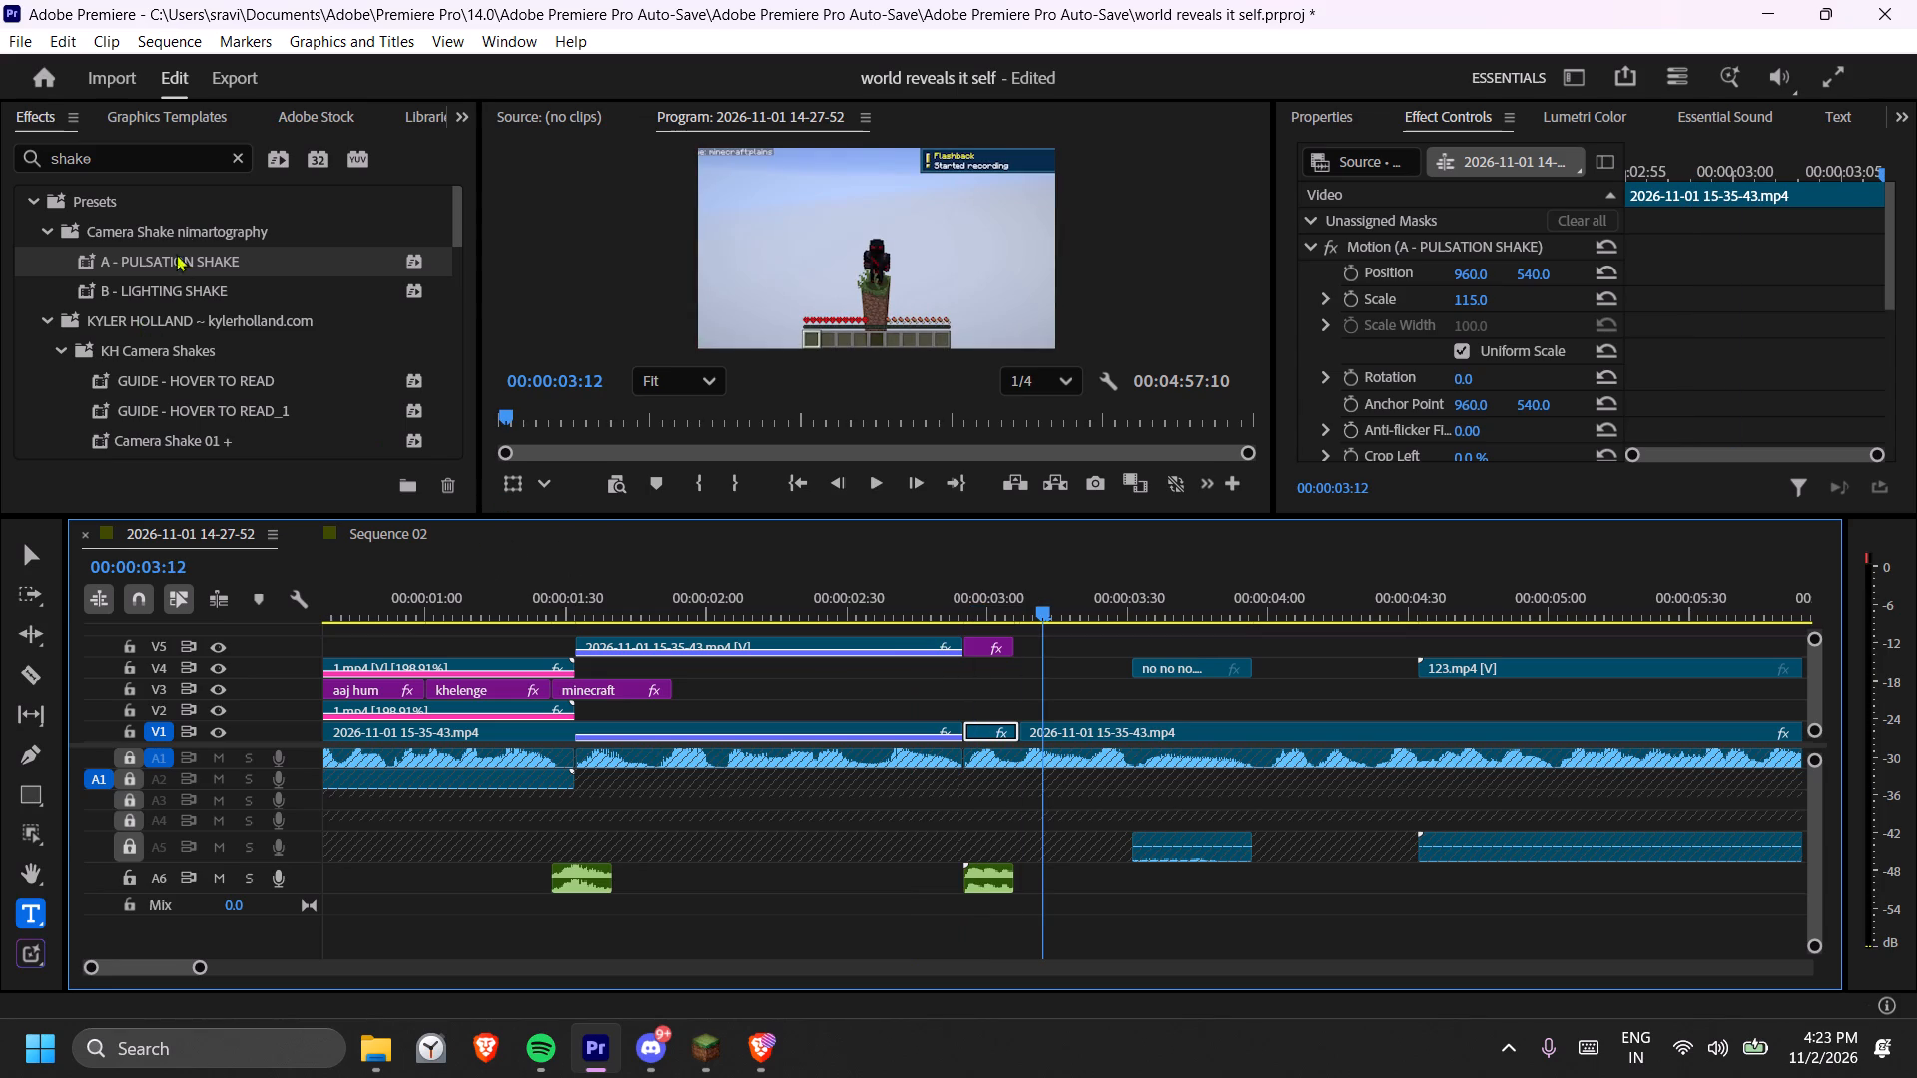
Apply the Camera Shake 11 +++_1 preset to the short V1 segment beneath the green clip.
{"action": "scroll", "coordinate": [277, 316], "scroll_direction": "down", "scroll_amount": 7}
{"action": "scroll", "coordinate": [303, 347], "scroll_direction": "down", "scroll_amount": 18}
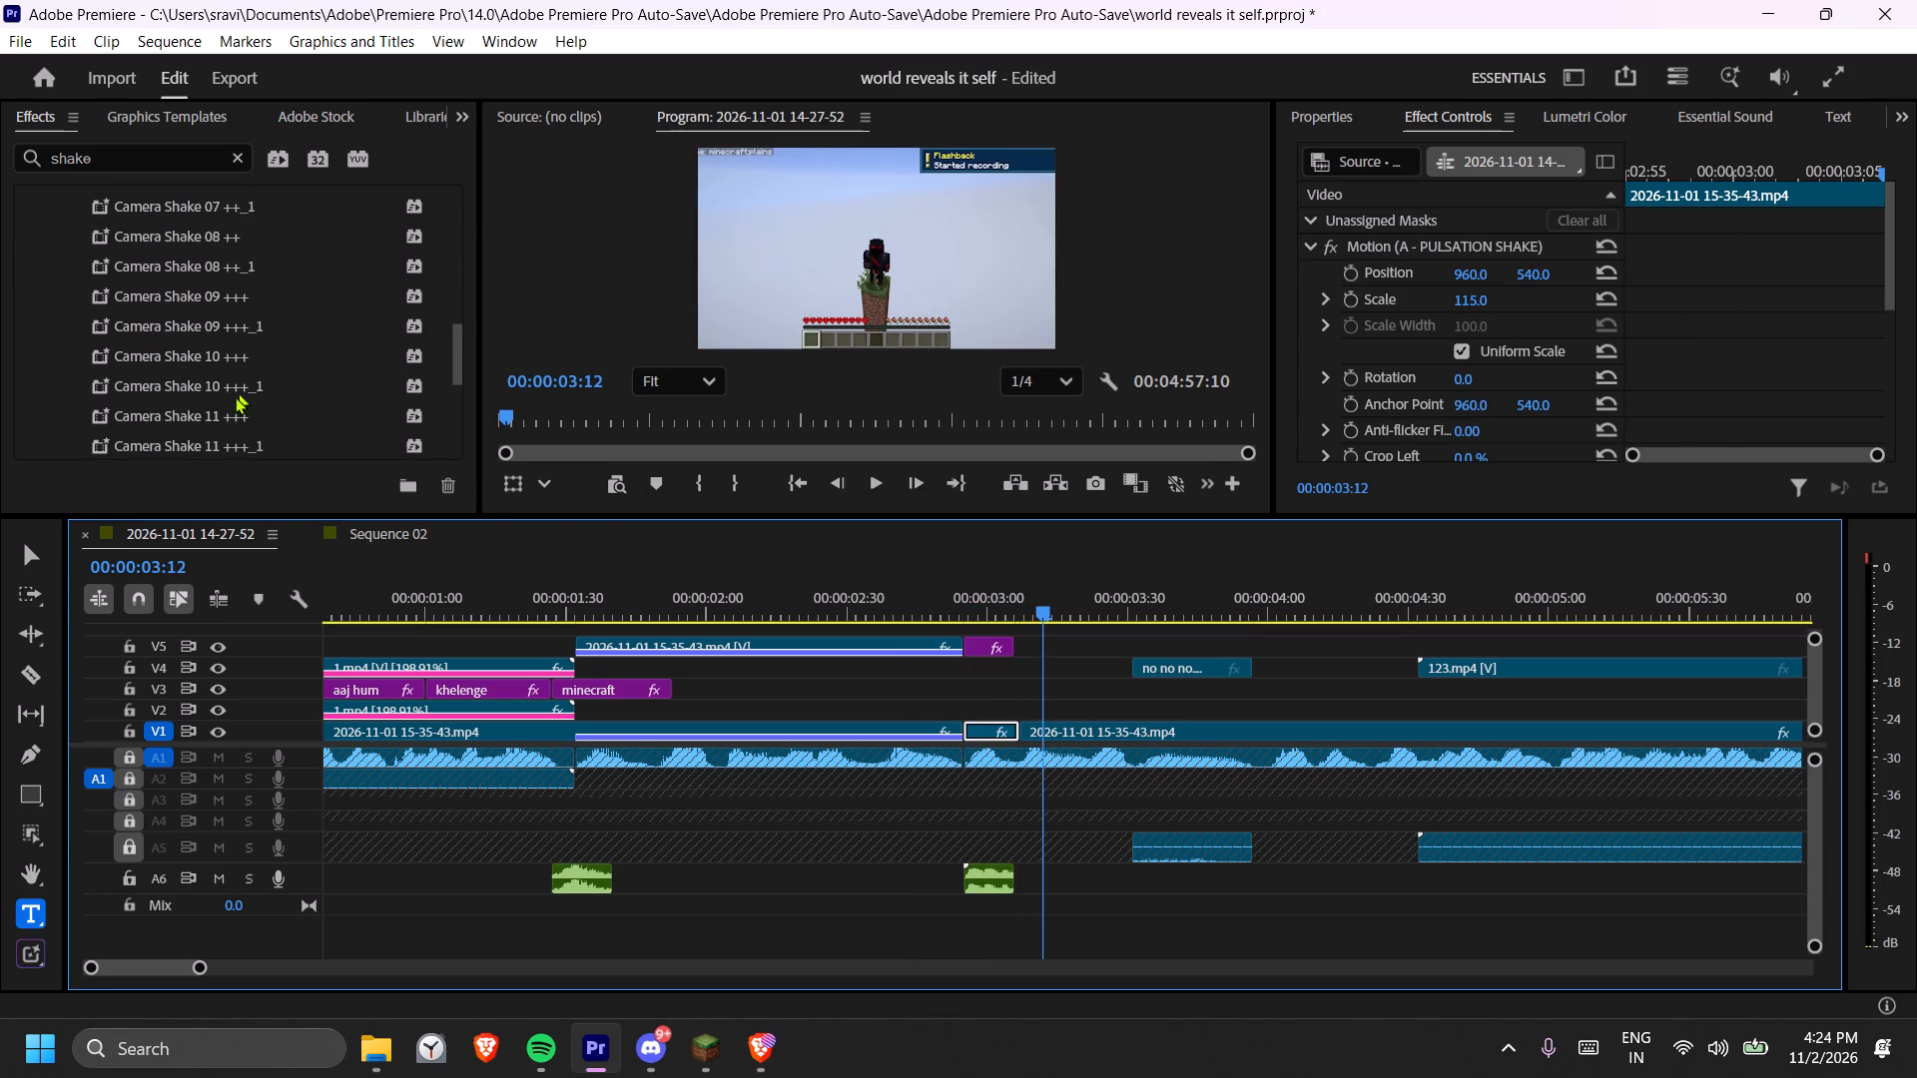
{"action": "left_click_drag", "start_coordinate": [220, 442], "coordinate": [1000, 739]}
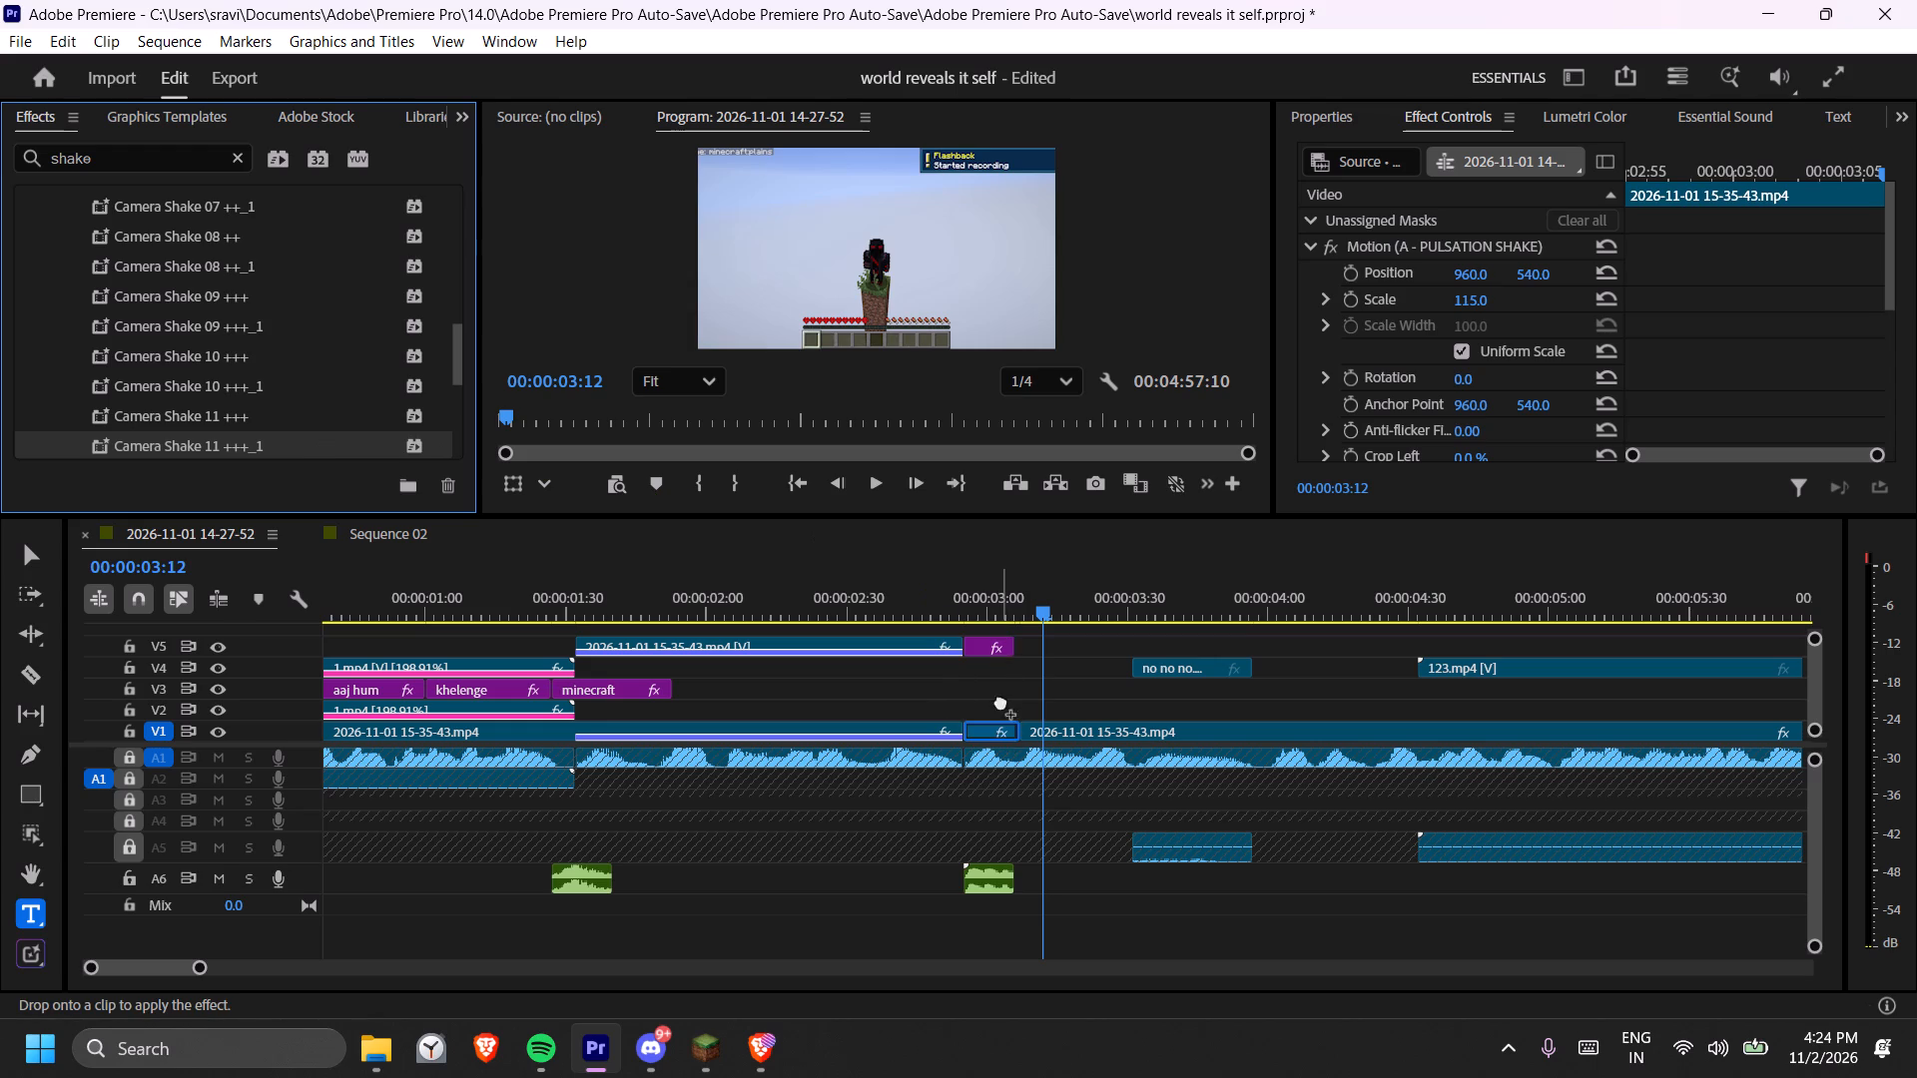
Preview the combined shakes and delete the Transform (A - PULSATION SHAKE) effect from the short V1 segment.
{"action": "left_click", "coordinate": [957, 567]}
{"action": "key", "text": "space"}
{"action": "left_click", "coordinate": [941, 569]}
{"action": "key", "text": "space"}
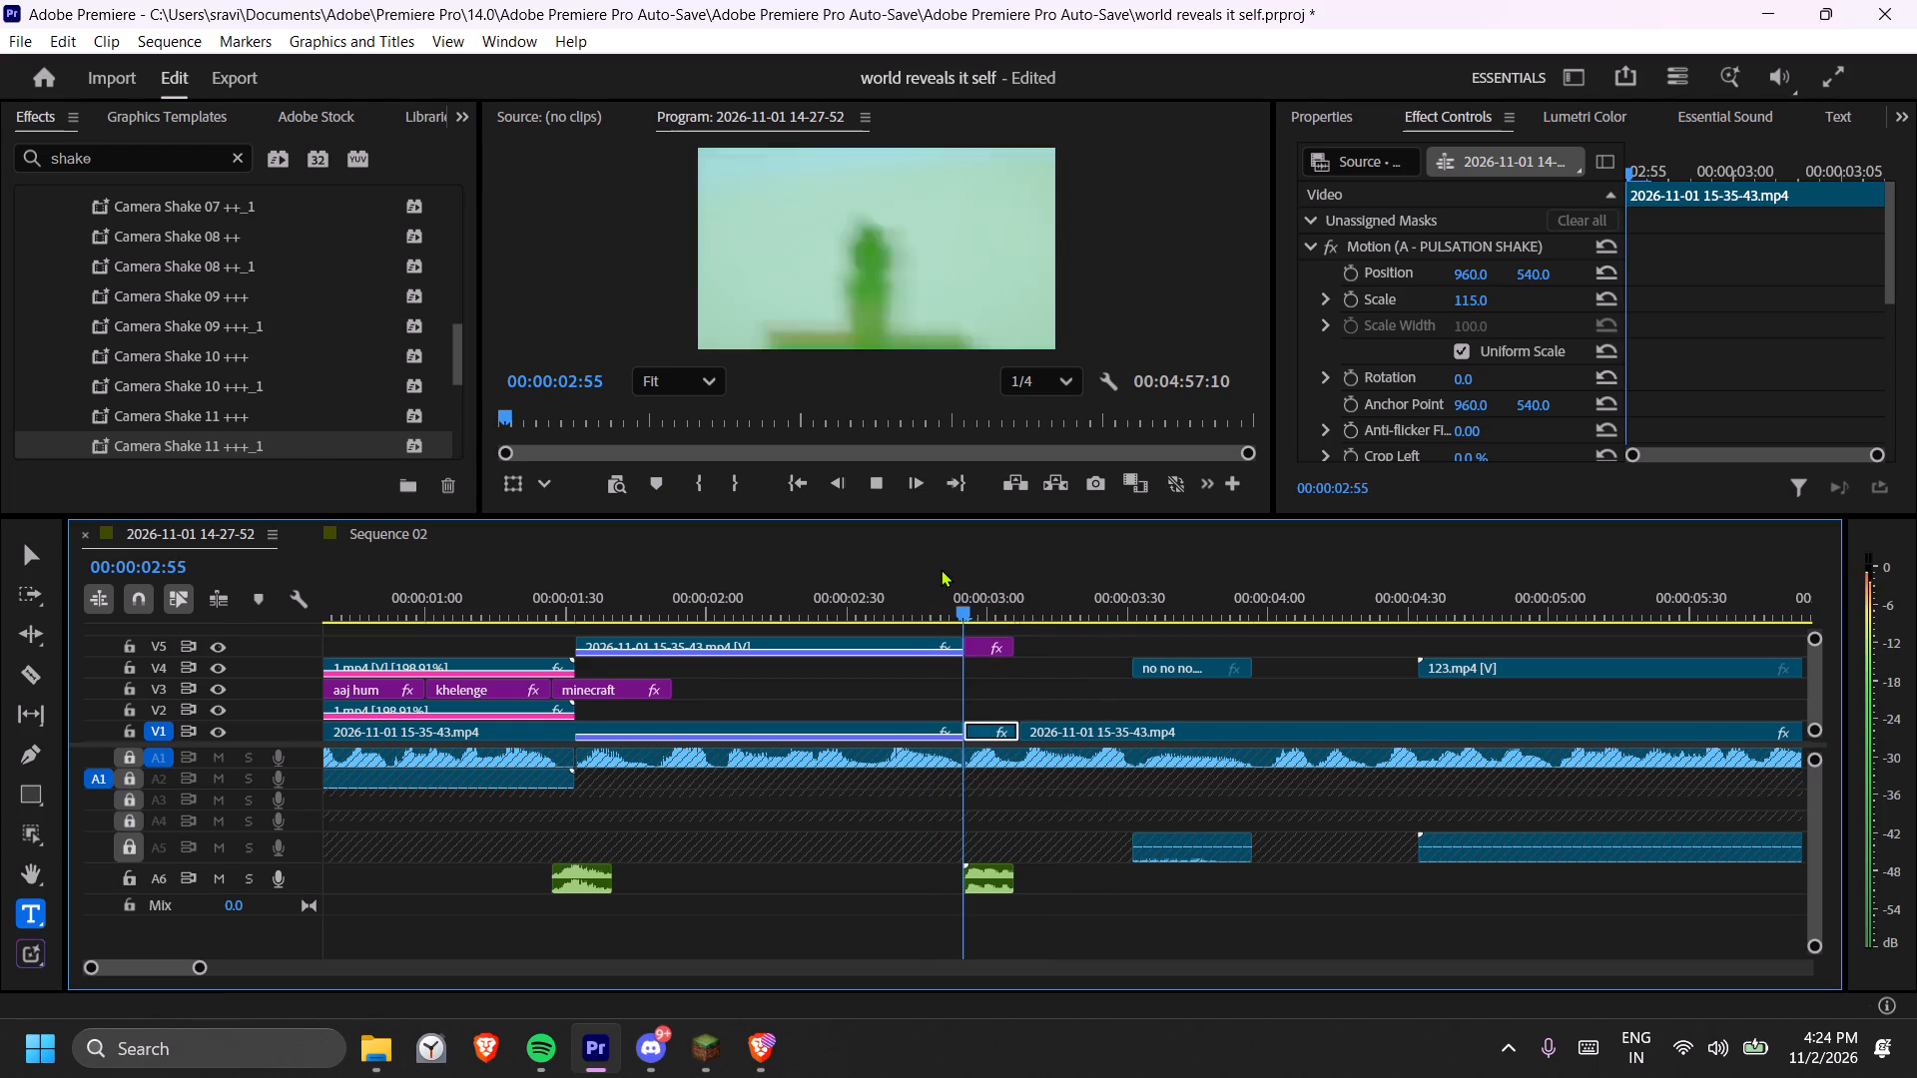
{"action": "key", "text": "space"}
{"action": "scroll", "coordinate": [1460, 318], "scroll_direction": "down", "scroll_amount": 17}
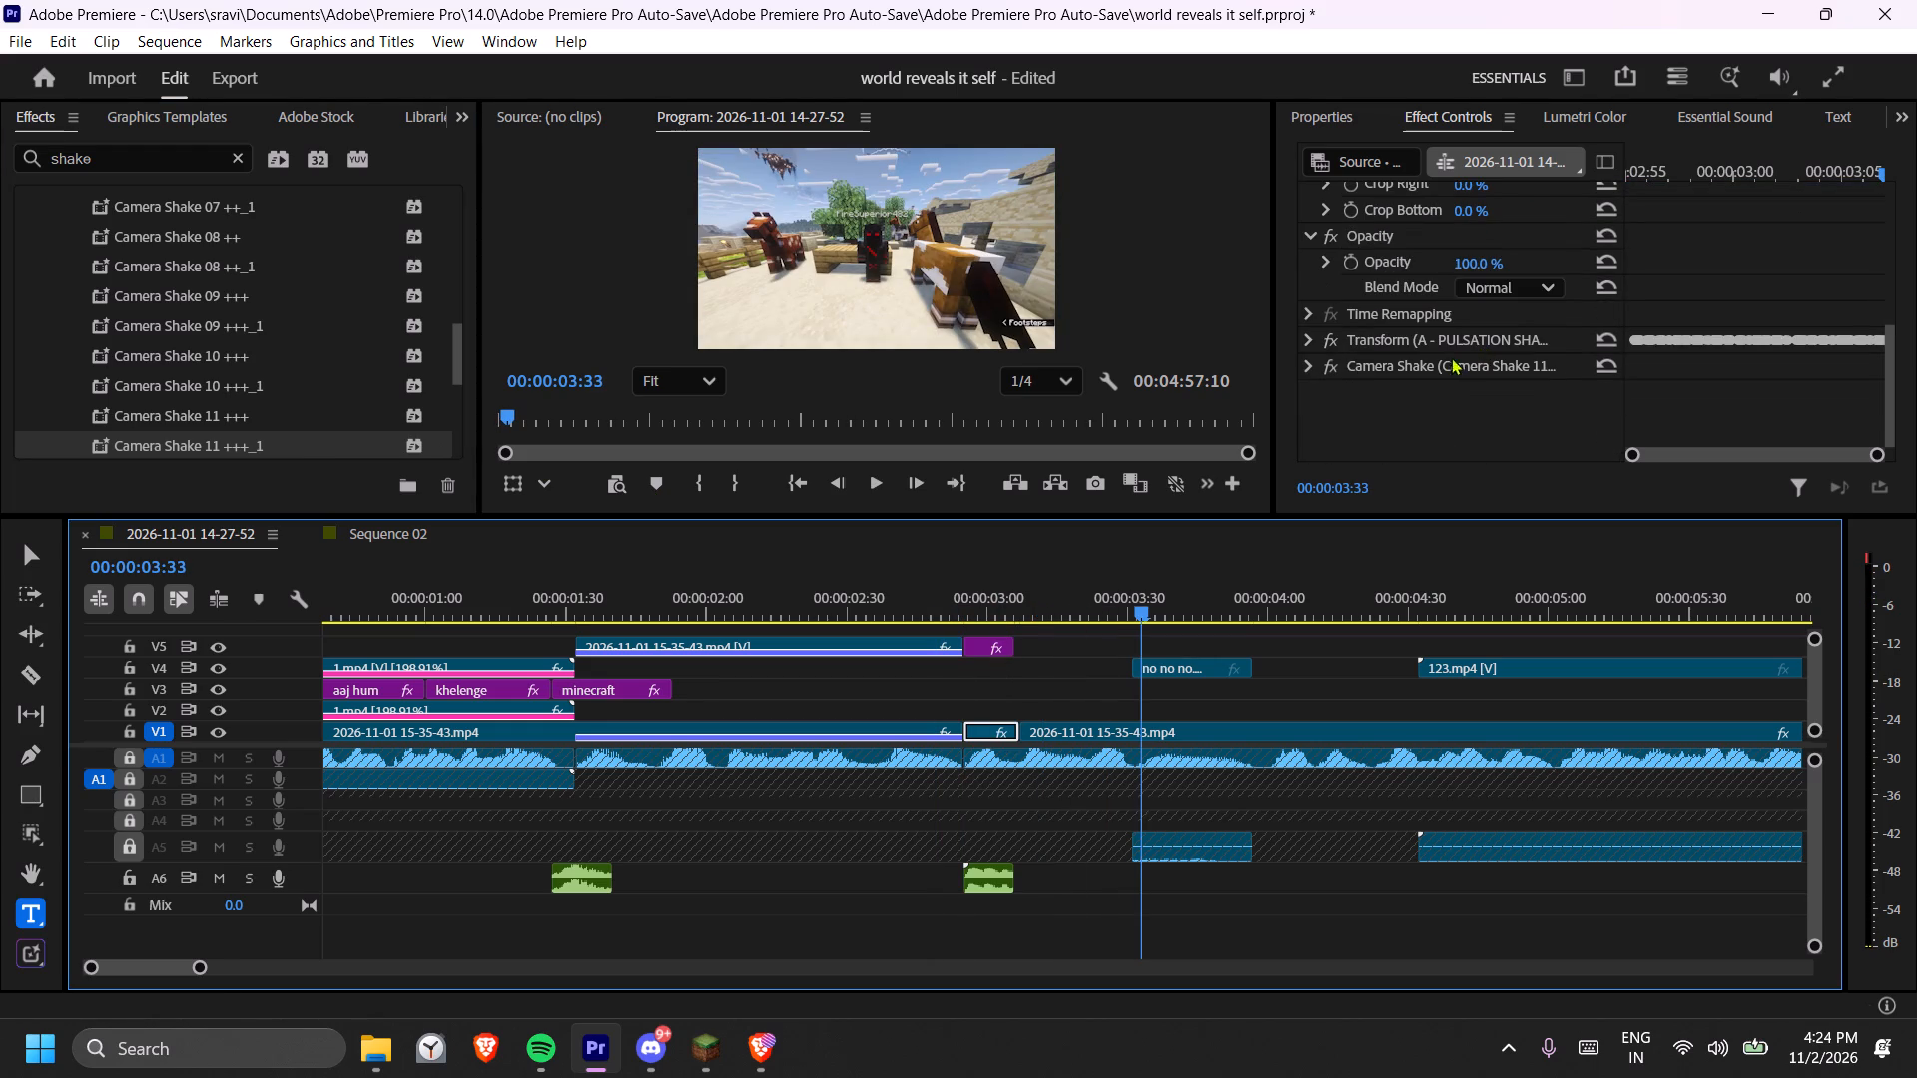
{"action": "left_click", "coordinate": [1445, 335]}
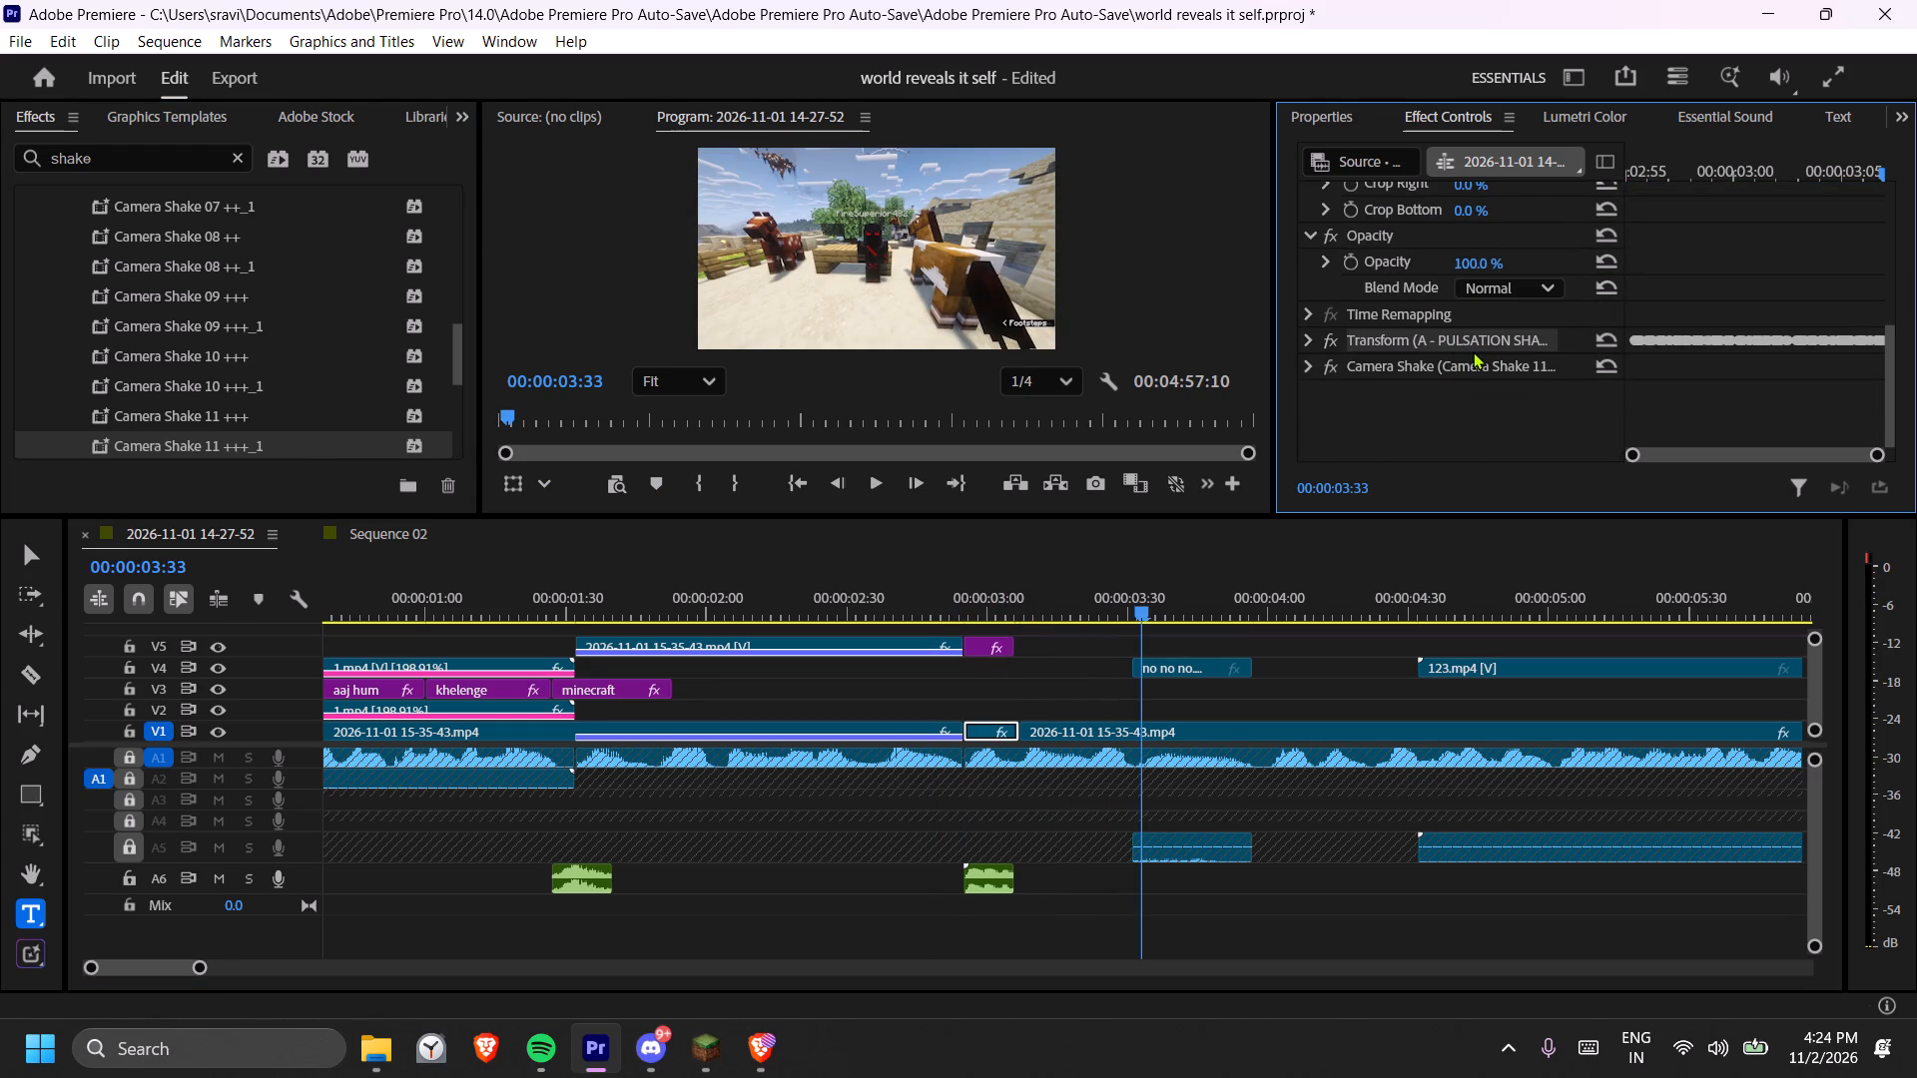
{"action": "key", "text": "Delete"}
Play back the green flash section to examine the shake using only the Camera Shake 11 preset, and review the segment's Motion settings.
{"action": "left_click", "coordinate": [972, 586]}
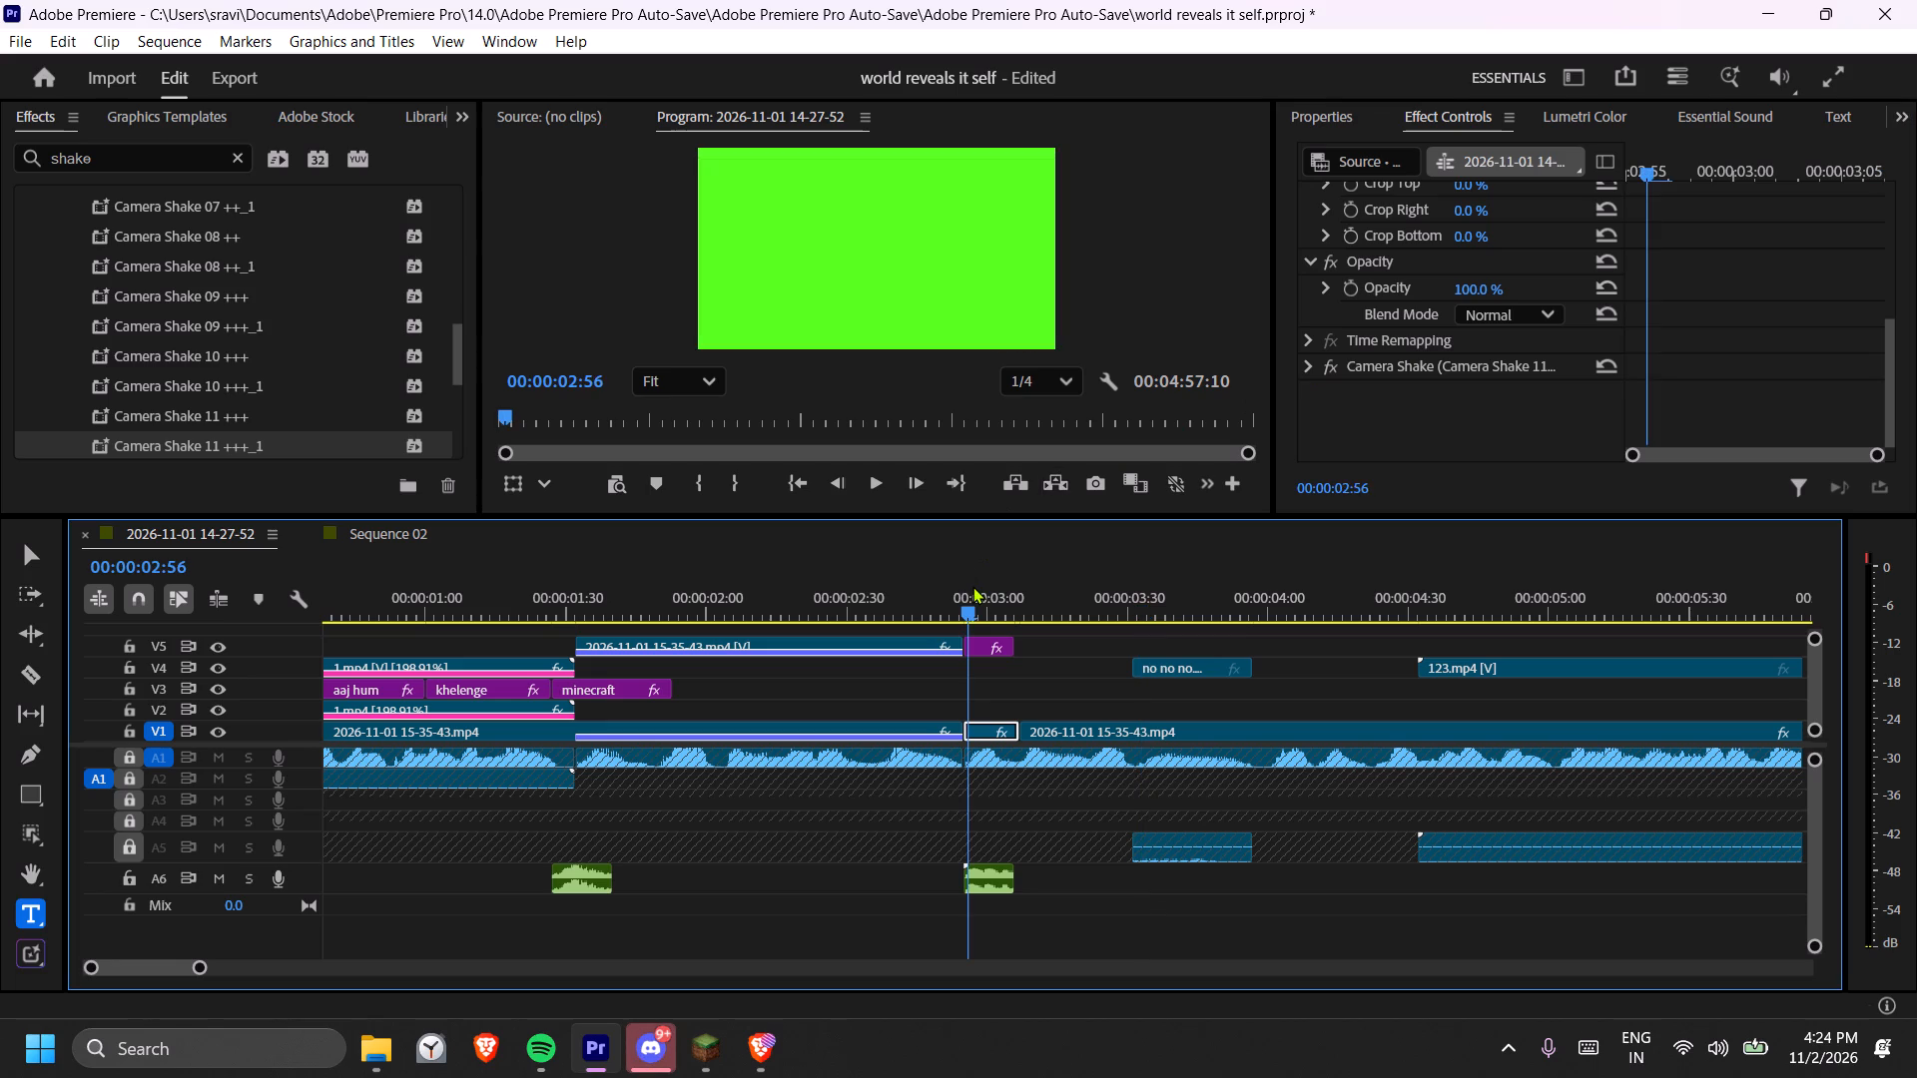
{"action": "key", "text": "space"}
{"action": "left_click", "coordinate": [935, 591]}
{"action": "key", "text": "space"}
{"action": "key", "text": "space"}
{"action": "left_click", "coordinate": [935, 591]}
{"action": "key", "text": "space"}
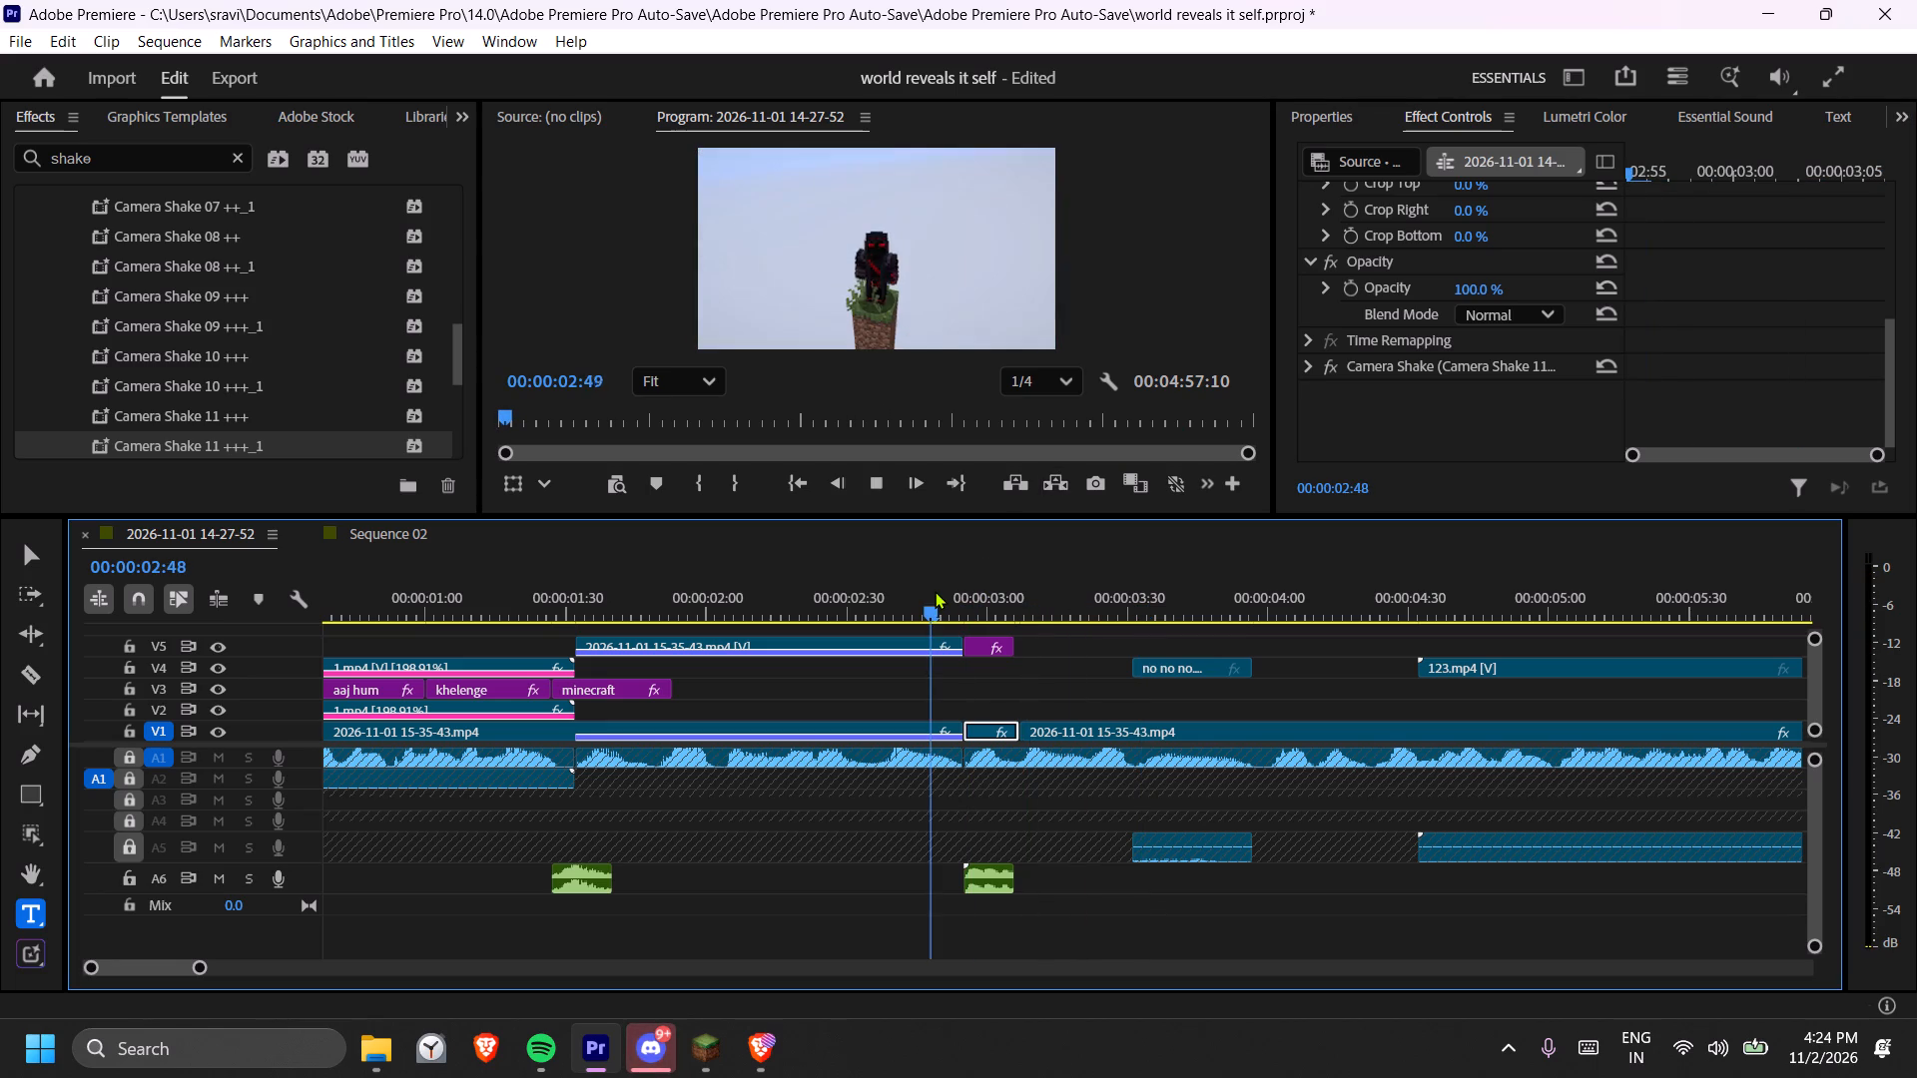
{"action": "key", "text": "space"}
{"action": "scroll", "coordinate": [1464, 358], "scroll_direction": "up", "scroll_amount": 15}
{"action": "key", "text": "space"}
{"action": "key", "text": "space"}
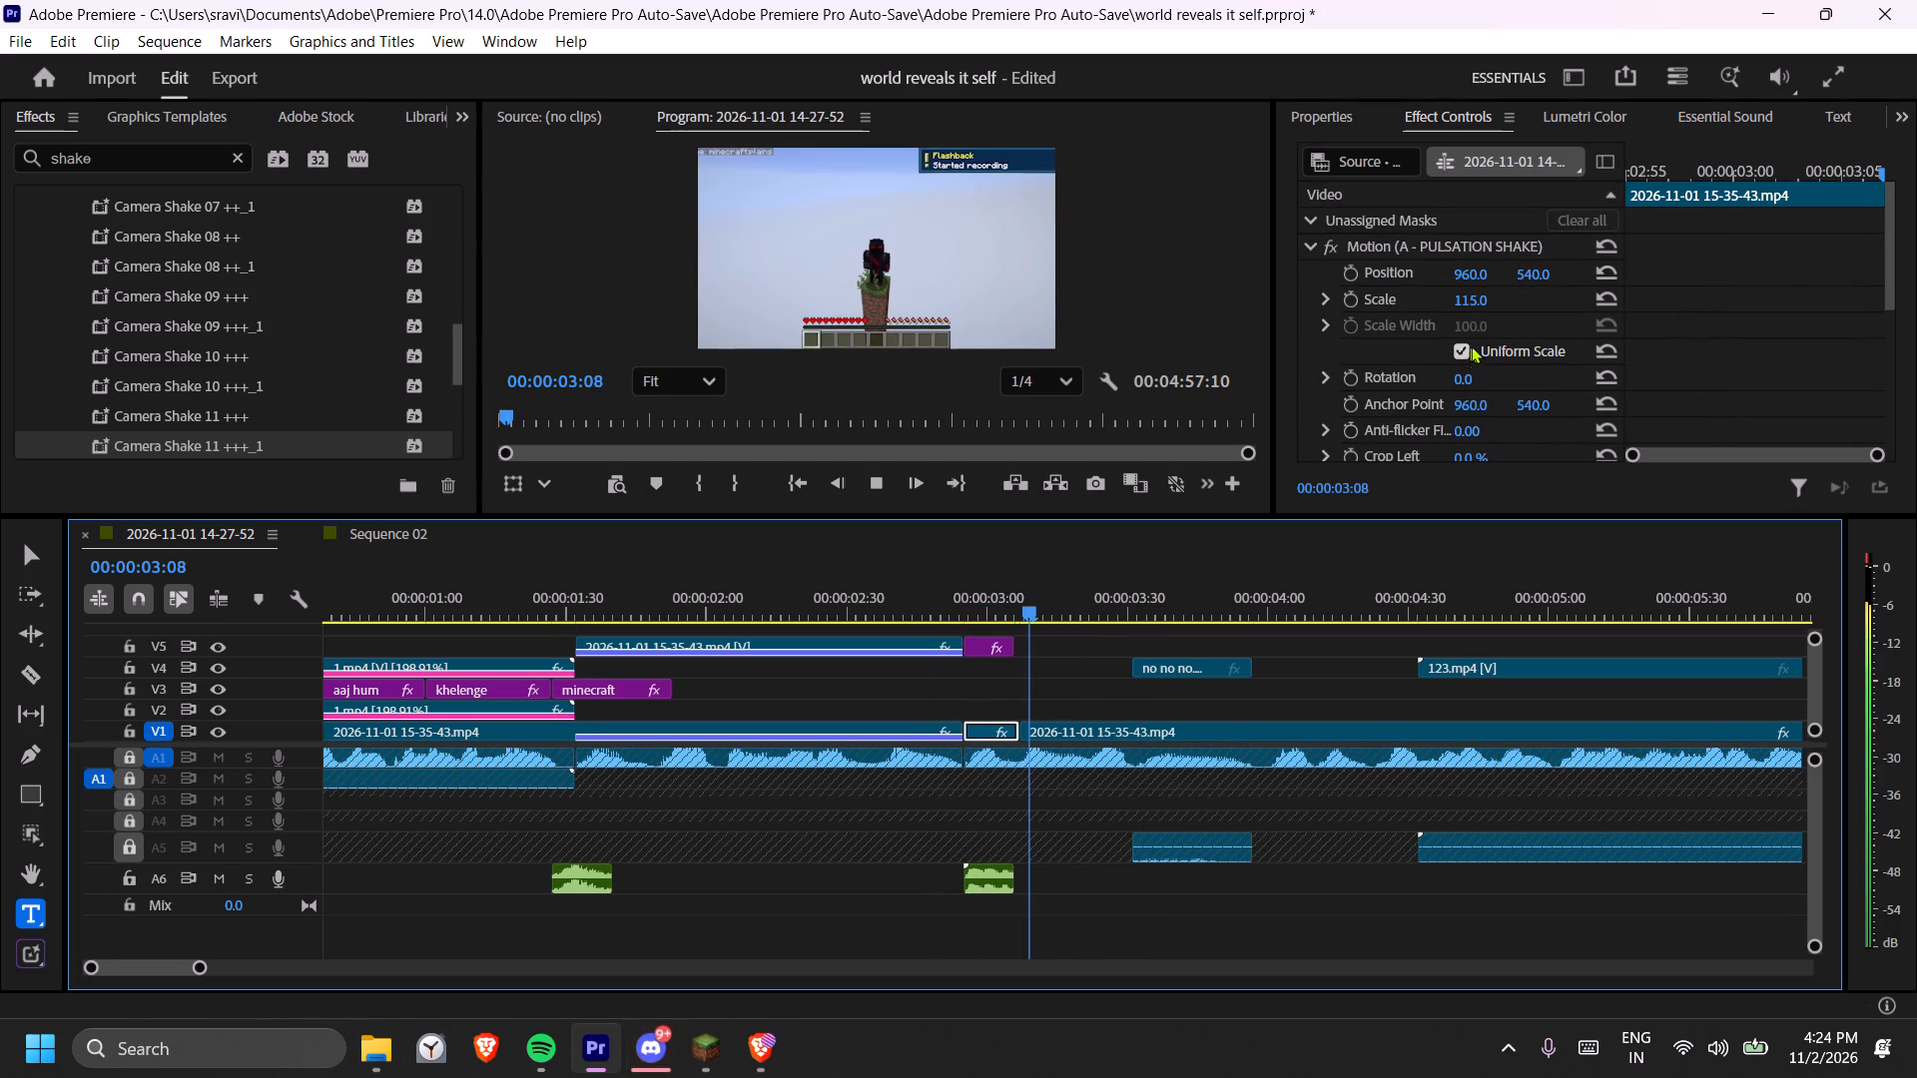
Set the Scale of the short V1 segment beneath the green clip to 100.
{"action": "left_click", "coordinate": [1468, 301]}
{"action": "type", "text": "100"}
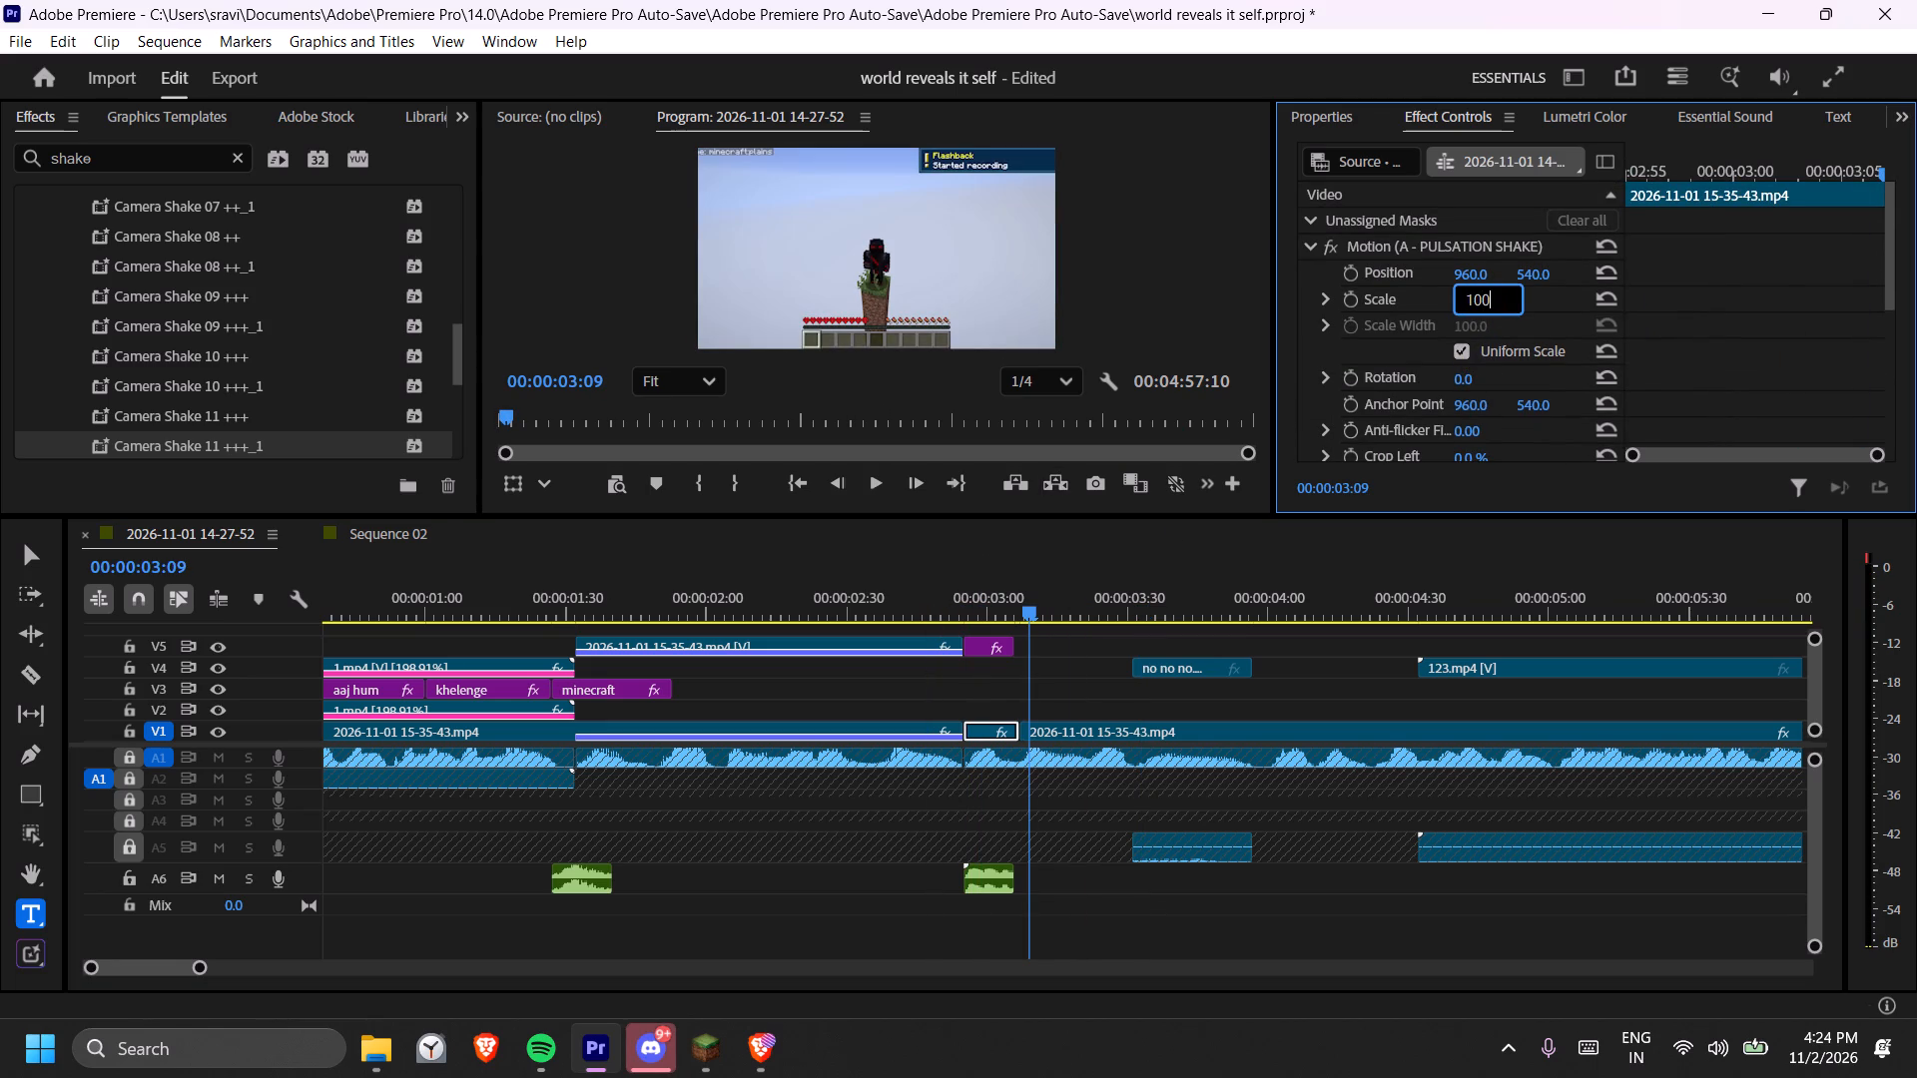
{"action": "key", "text": "Return"}
Play back the run-up and the green flash transition repeatedly to examine the shake on the short V1 segment.
{"action": "left_click", "coordinate": [934, 574]}
{"action": "key", "text": "space"}
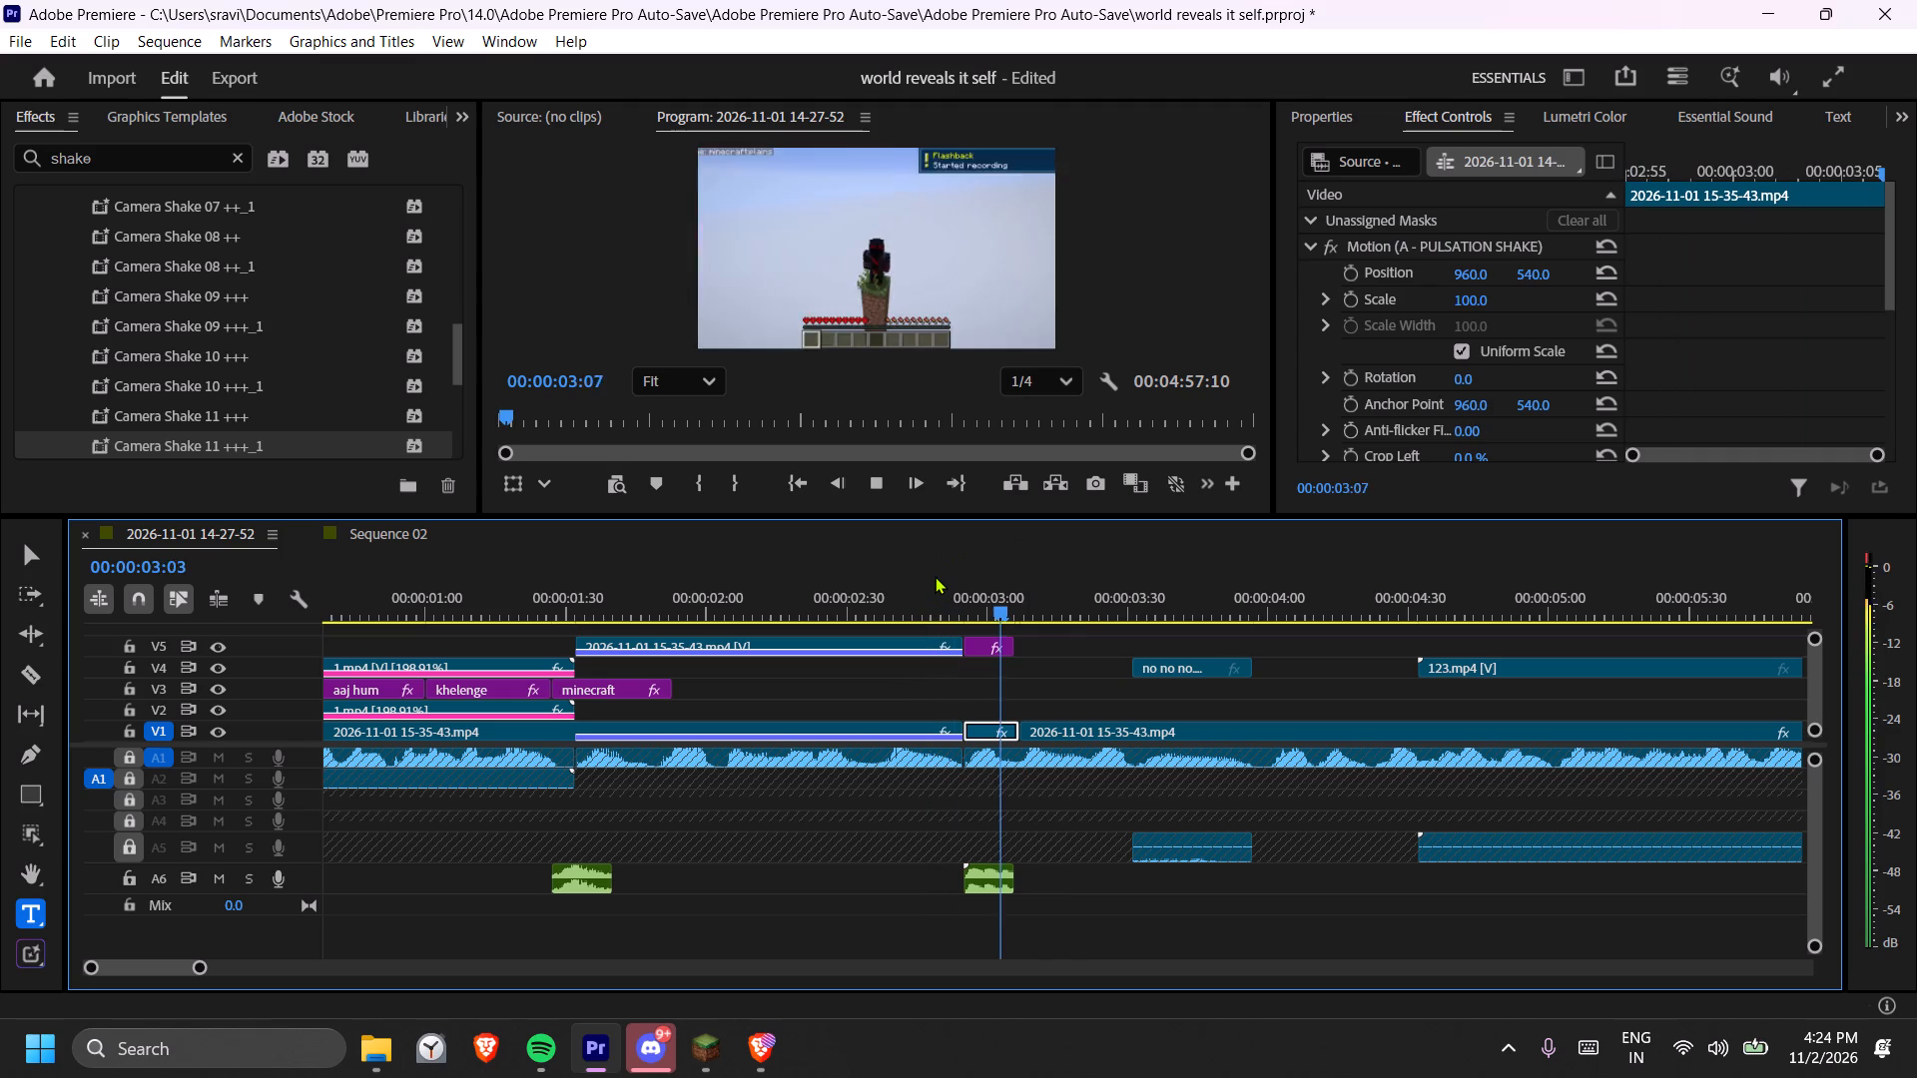
{"action": "key", "text": "space"}
{"action": "left_click", "coordinate": [935, 576]}
{"action": "key", "text": "space"}
{"action": "left_click", "coordinate": [902, 583]}
{"action": "key", "text": "space"}
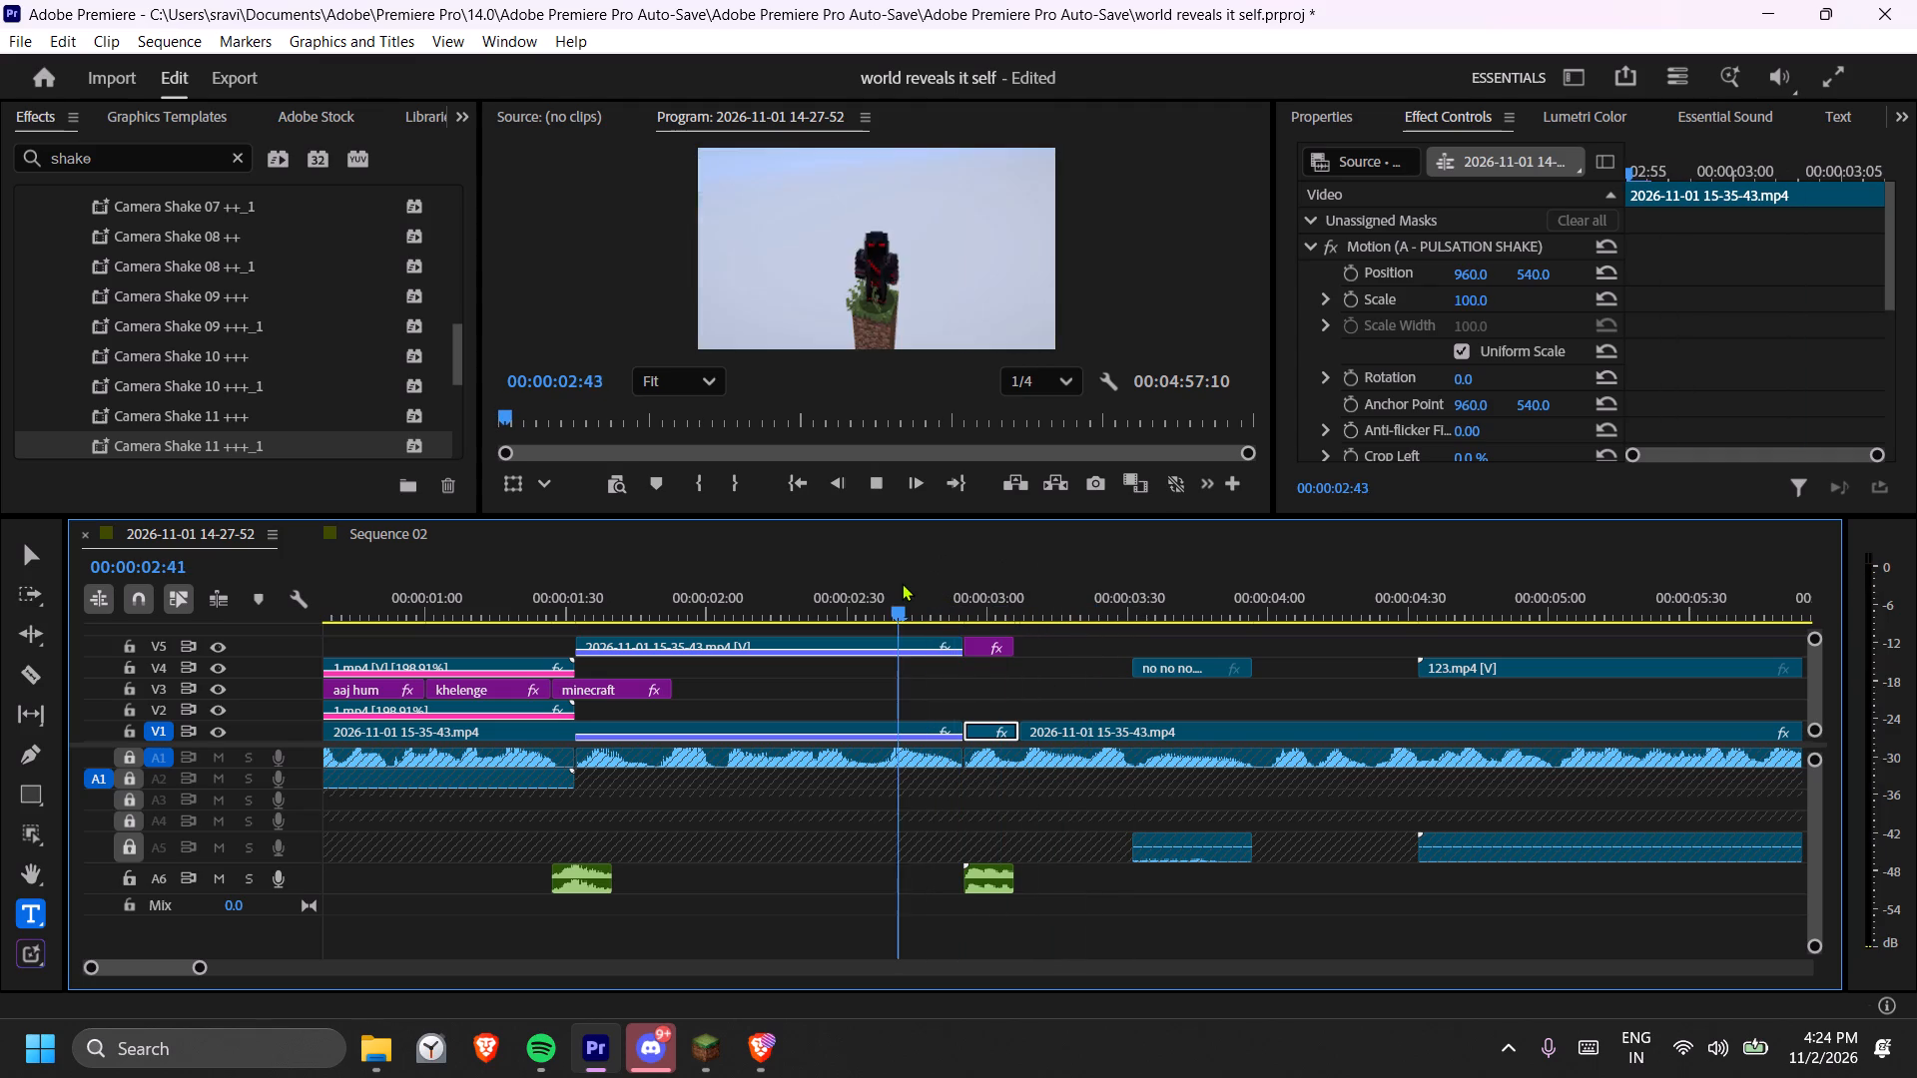
{"action": "left_click", "coordinate": [878, 589]}
{"action": "key", "text": "space"}
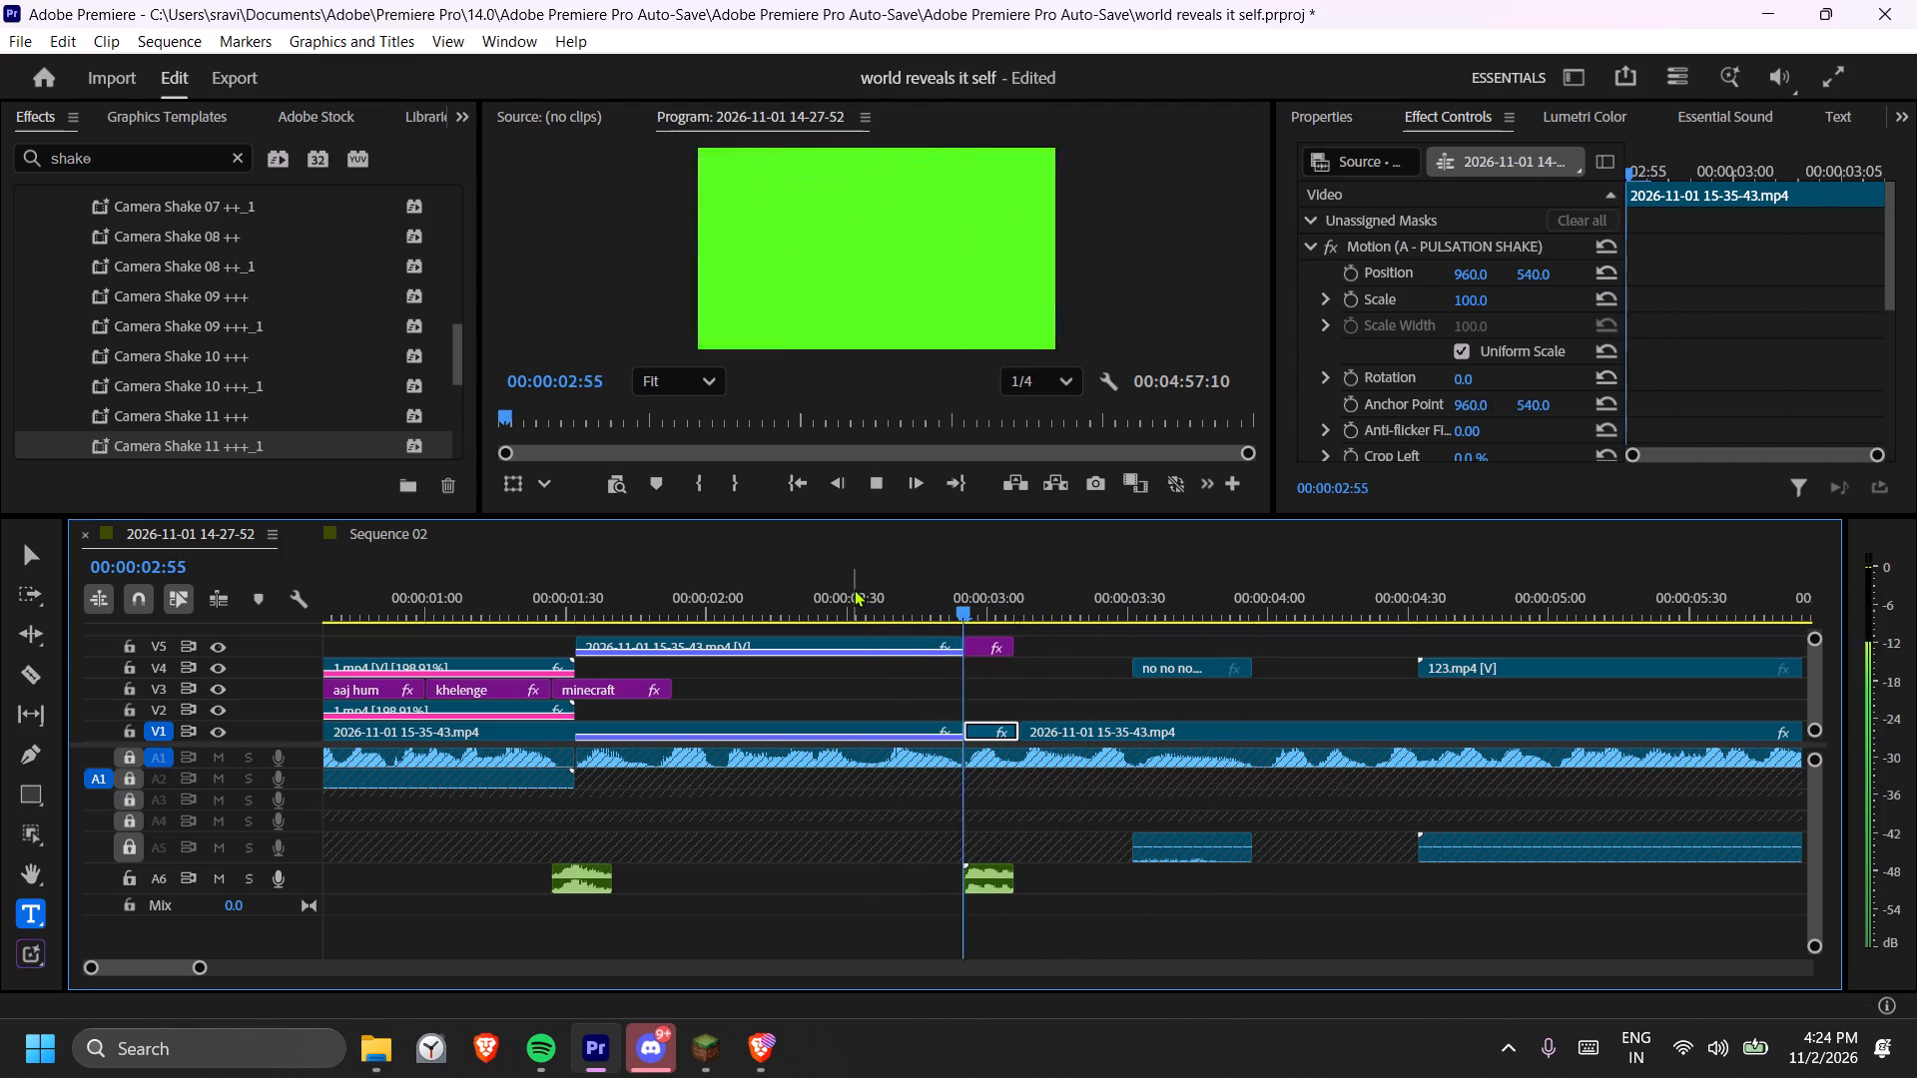
{"action": "left_click", "coordinate": [711, 589]}
{"action": "key", "text": "space"}
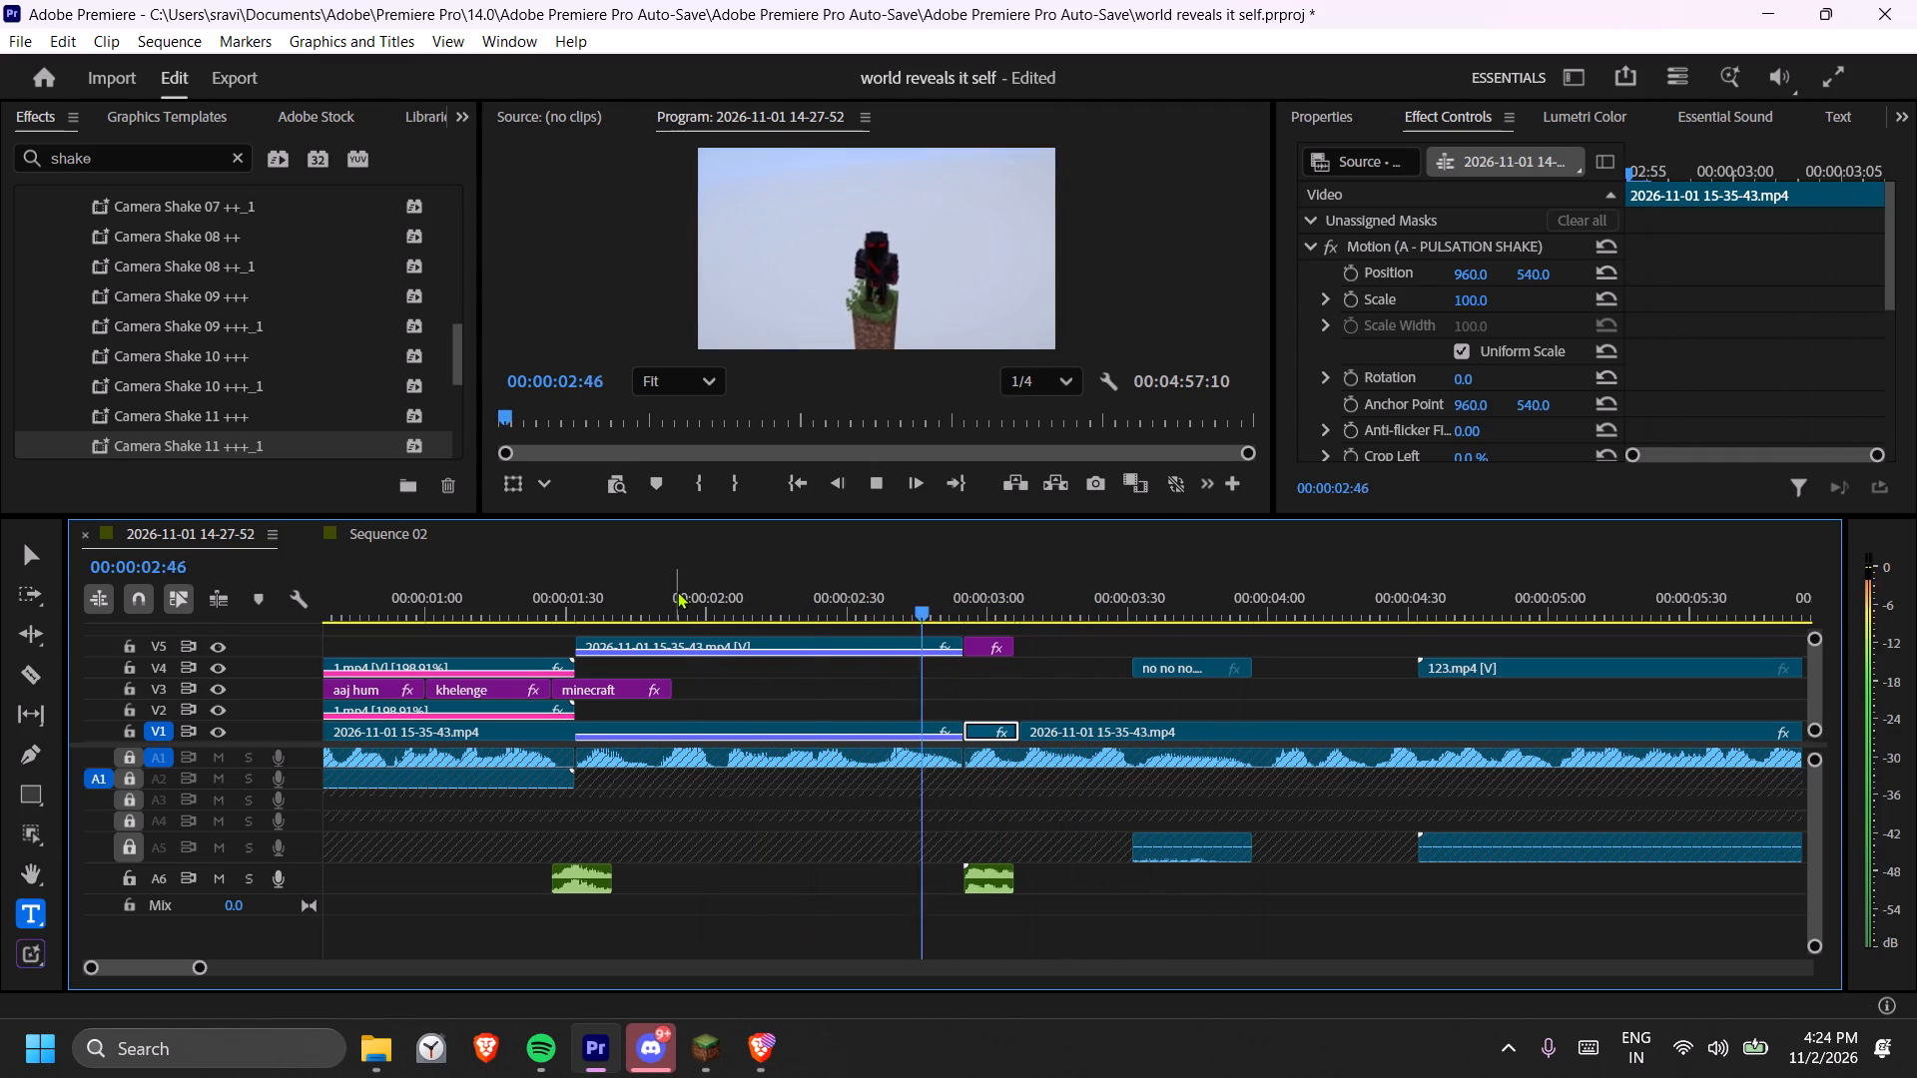
{"action": "key", "text": "space"}
{"action": "key", "text": "space"}
{"action": "key", "text": "space"}
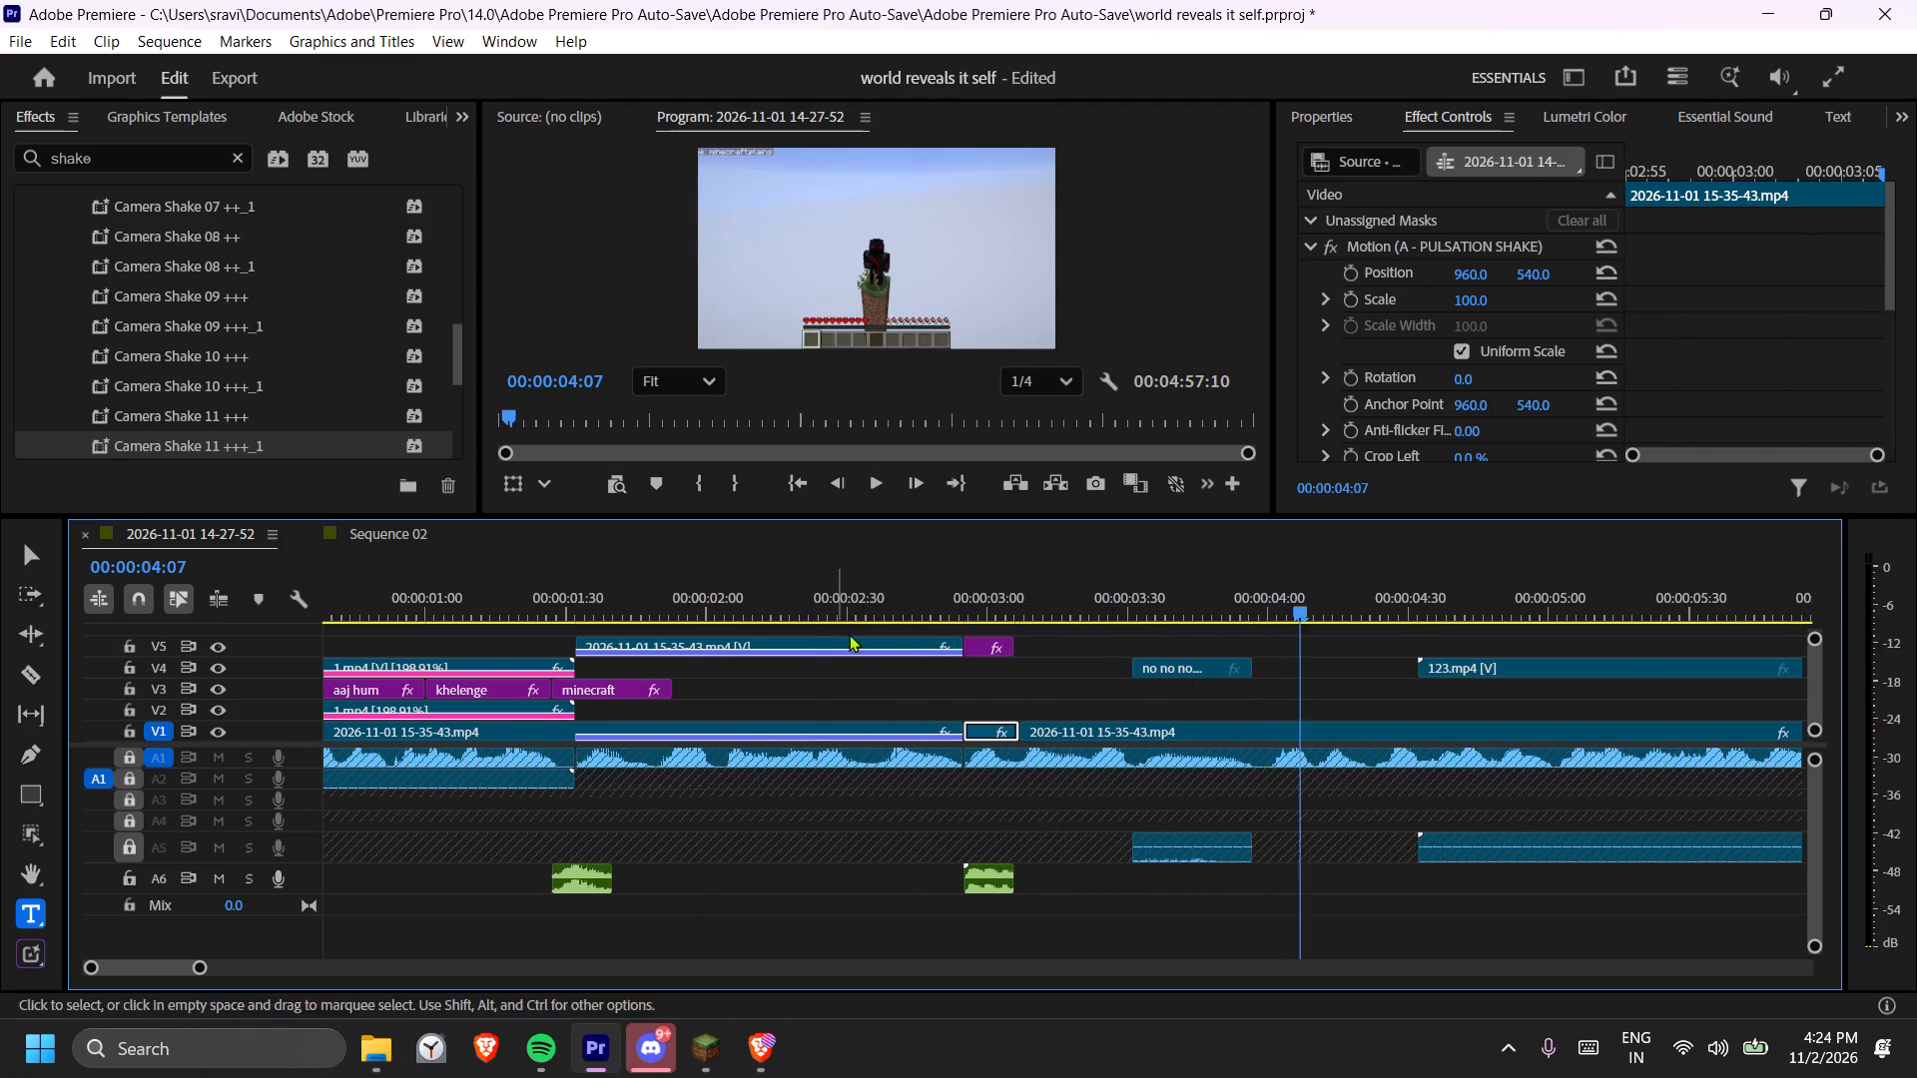
Play back the footage following the green flash through the end of the 123.mp4 clip to review its transitions.
{"action": "scroll", "coordinate": [915, 662], "scroll_direction": "down", "scroll_amount": 6}
{"action": "key", "text": "space"}
{"action": "key", "text": "space"}
{"action": "key", "text": "space"}
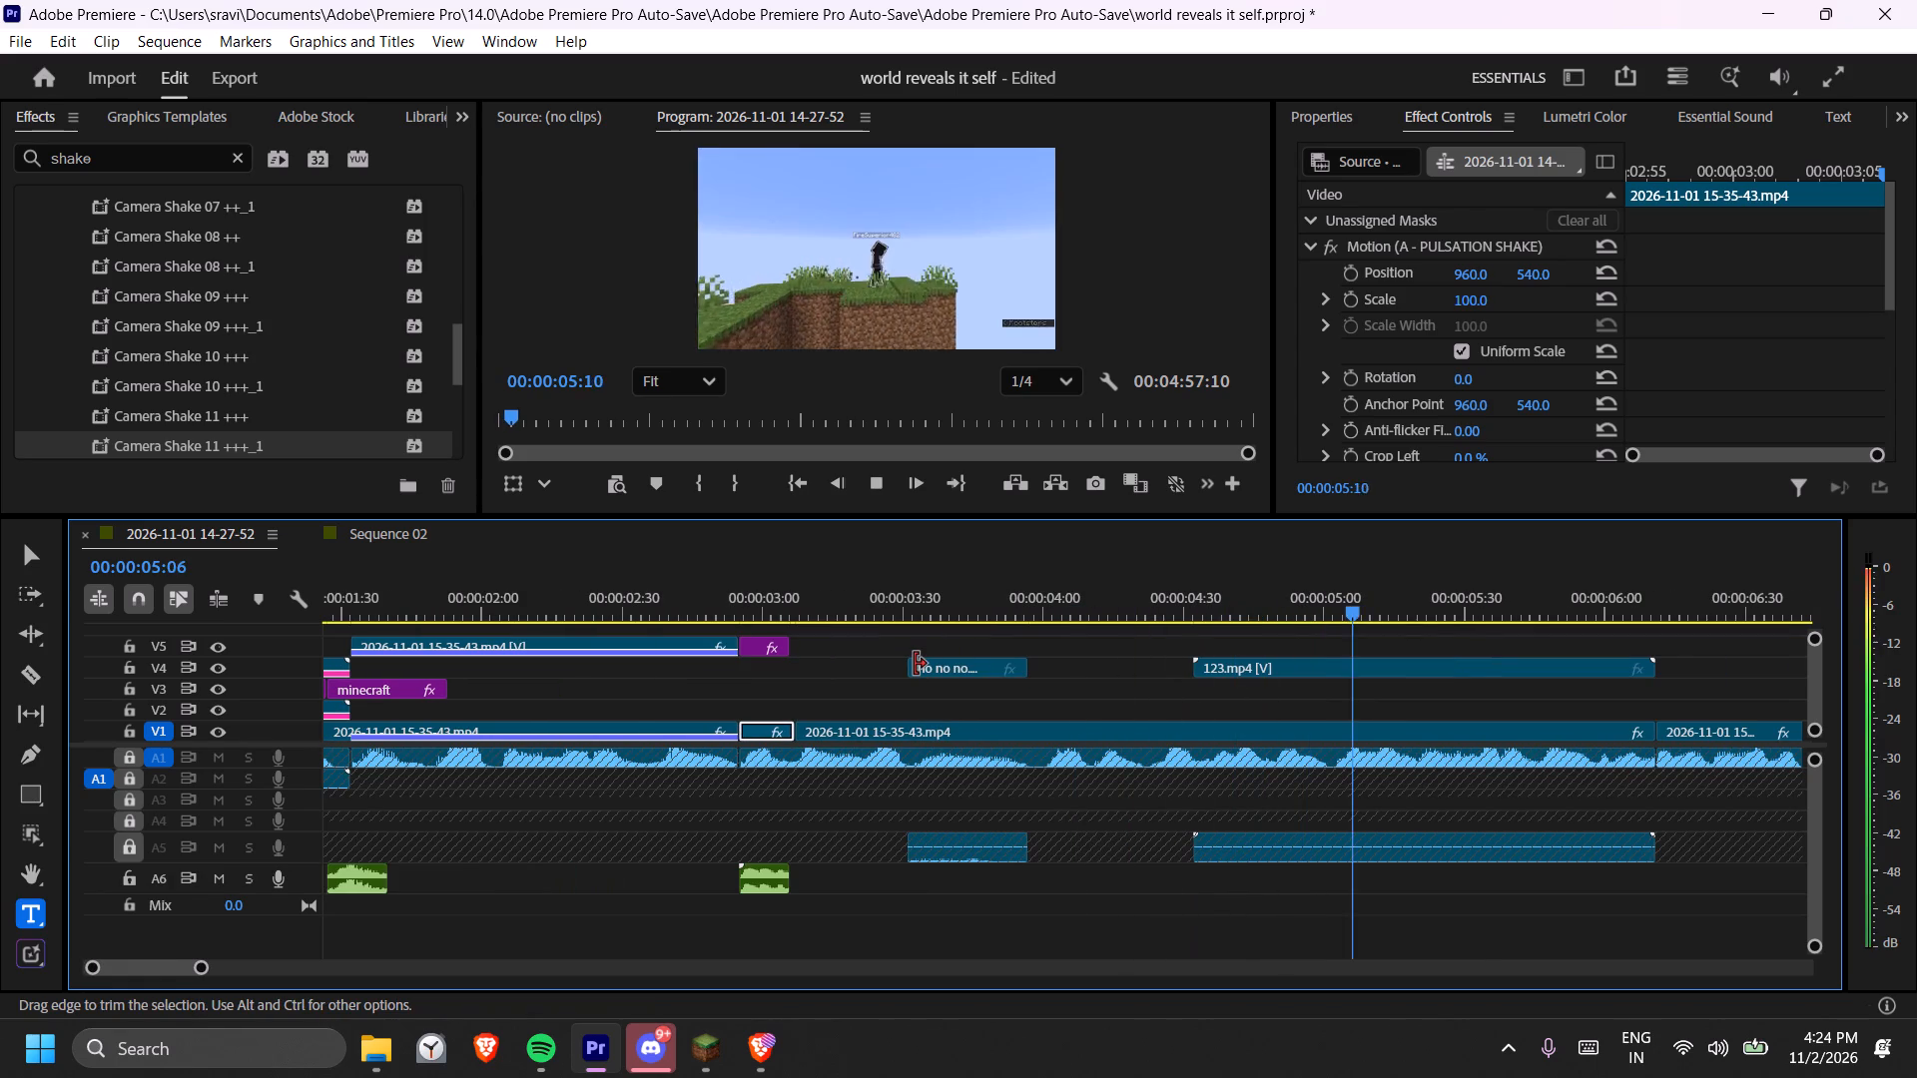
{"action": "key", "text": "space"}
{"action": "key", "text": "space"}
{"action": "key", "text": "space"}
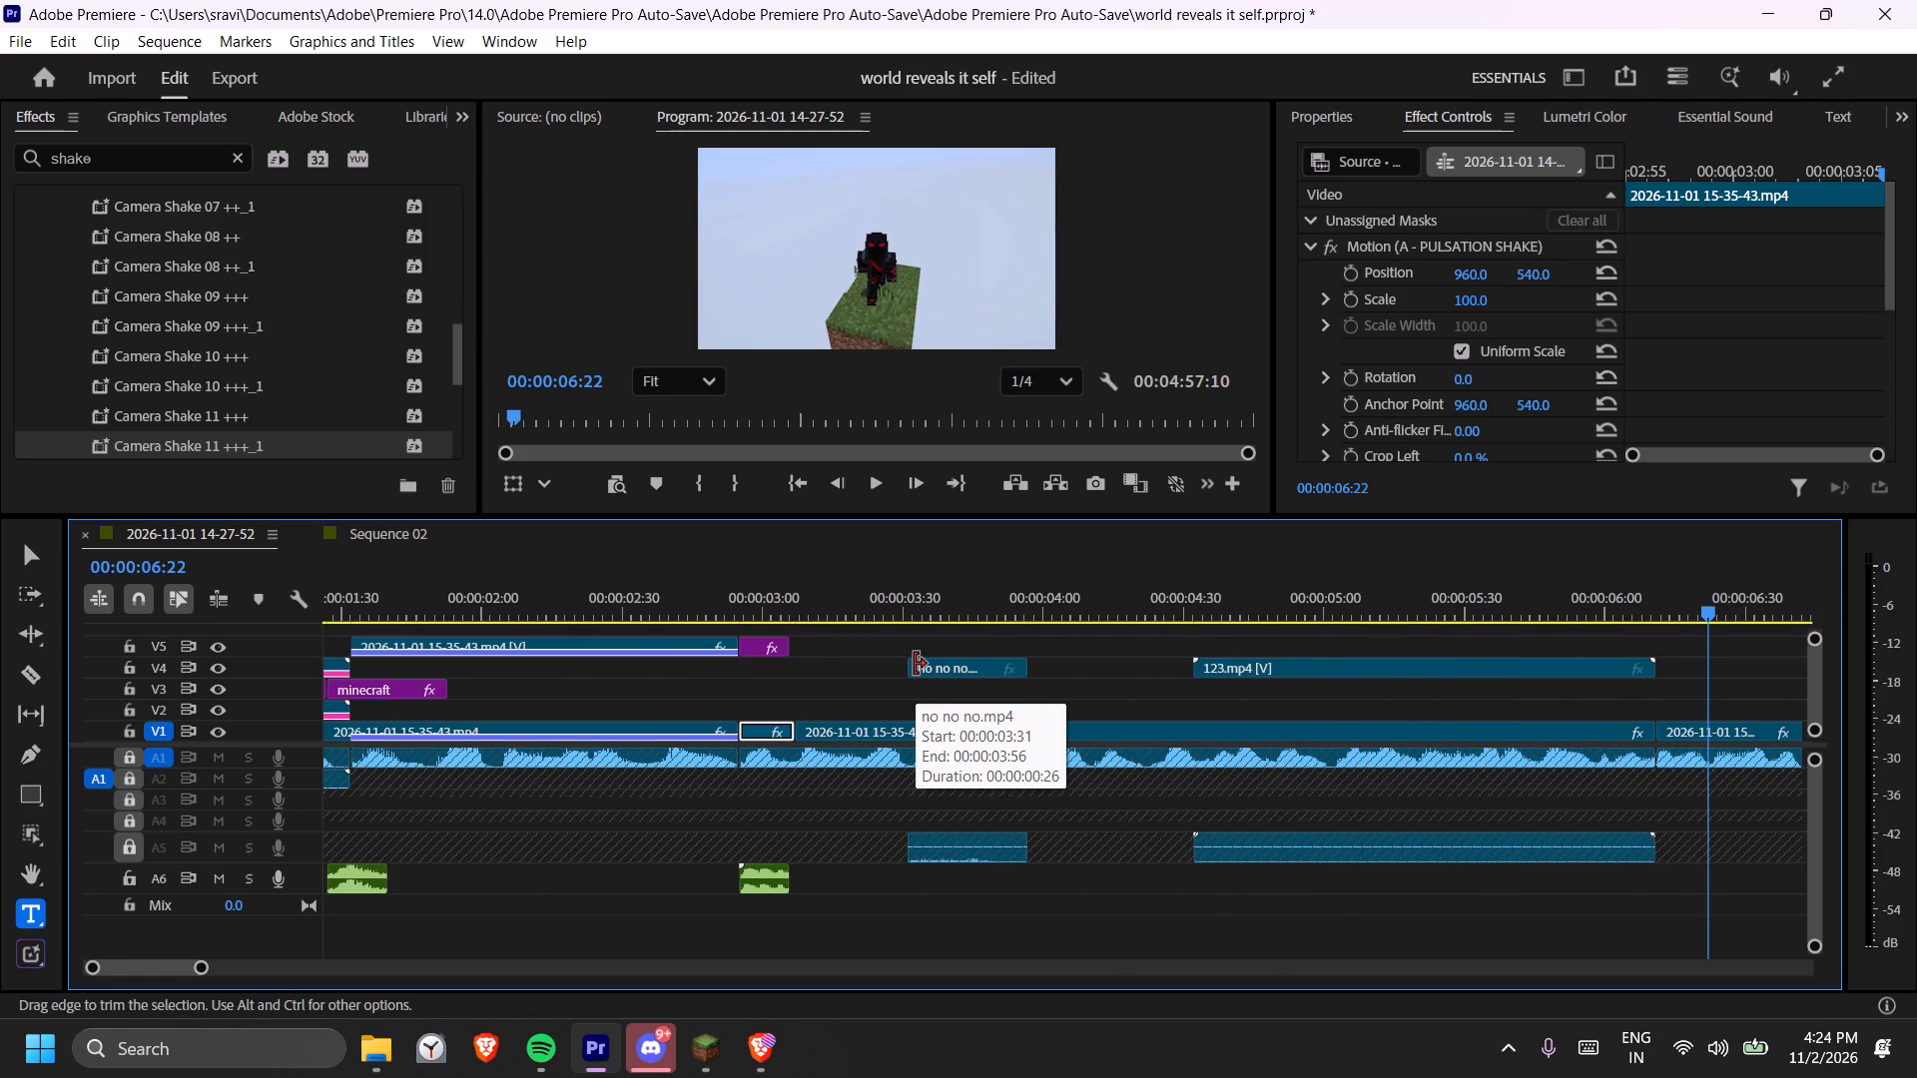
Copy the dragon-studio-simple-whoosh sound on A6 to the start of the 123.mp4 clip and play back that section.
{"action": "left_click_drag", "start_coordinate": [1161, 588], "coordinate": [1172, 588]}
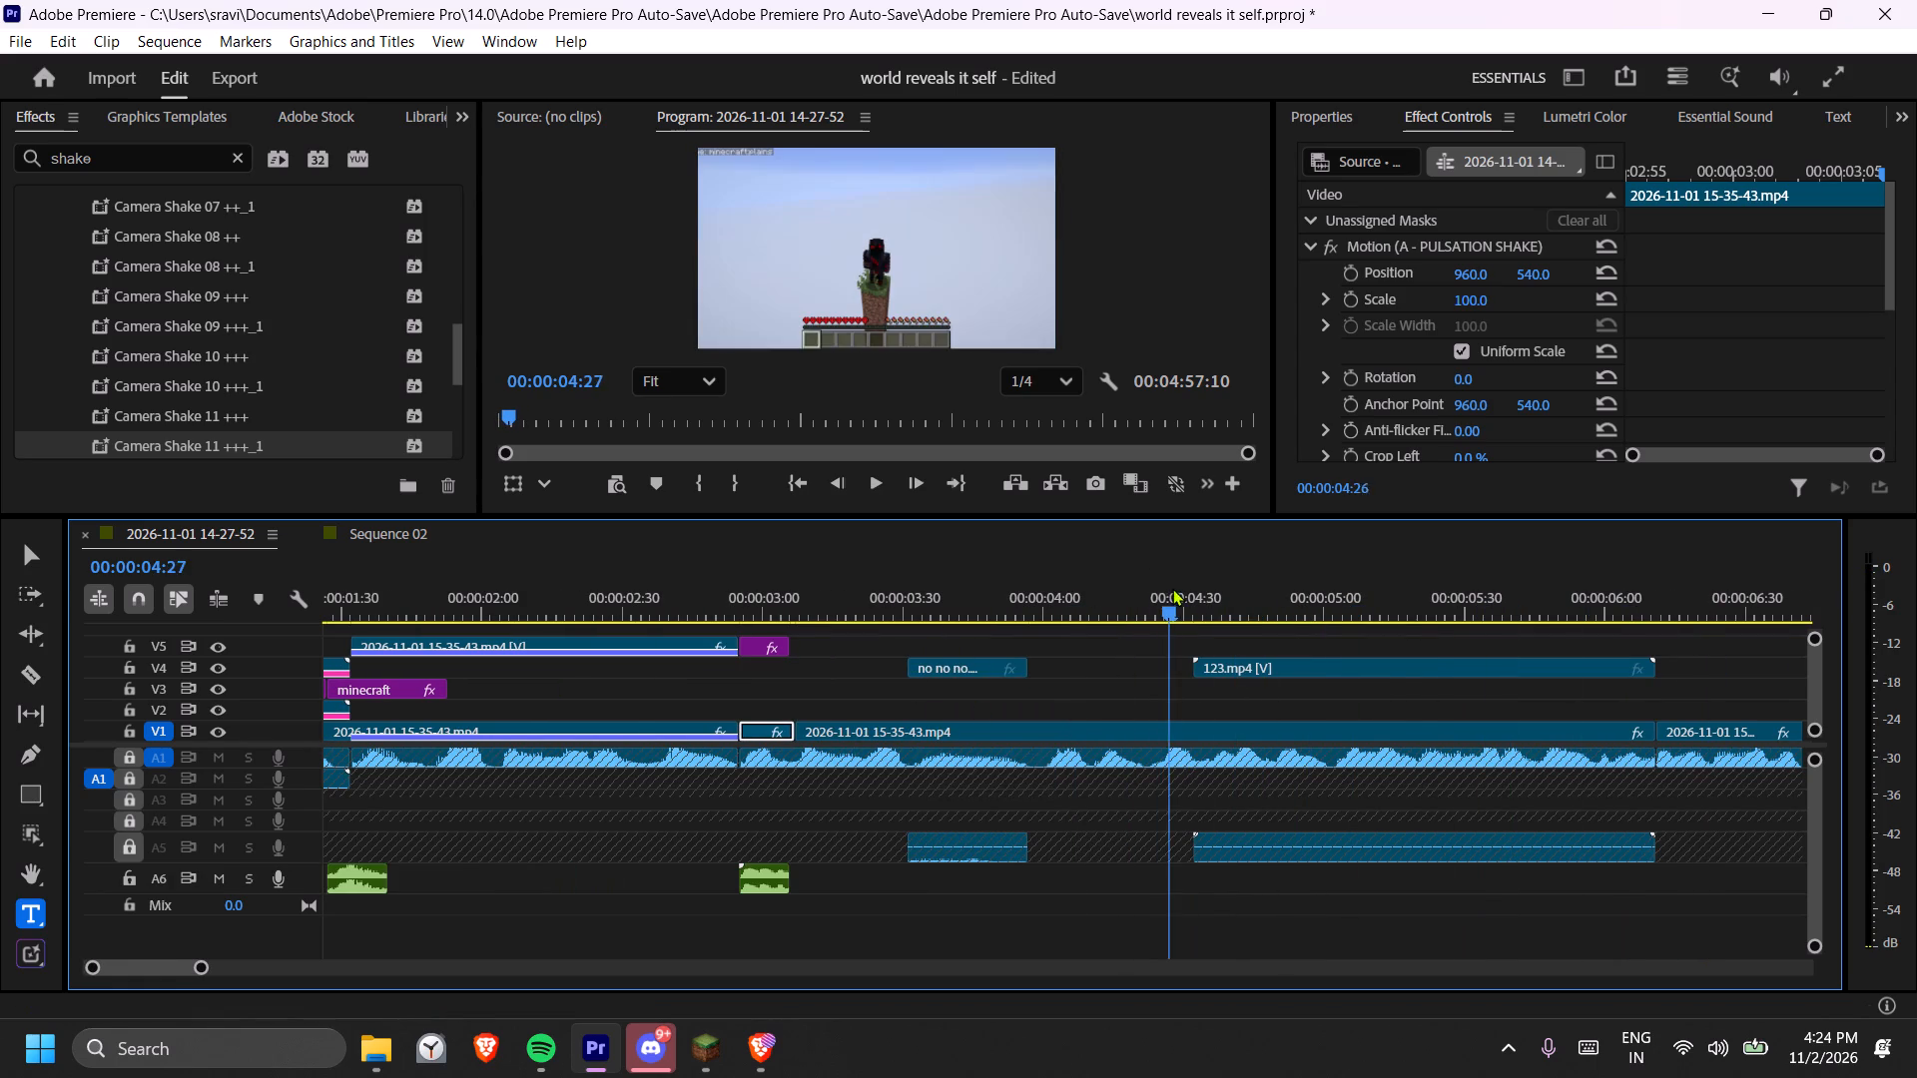
{"action": "left_click_drag", "start_coordinate": [1172, 588], "coordinate": [1182, 588]}
{"action": "scroll", "coordinate": [463, 857], "scroll_direction": "up", "scroll_amount": 2}
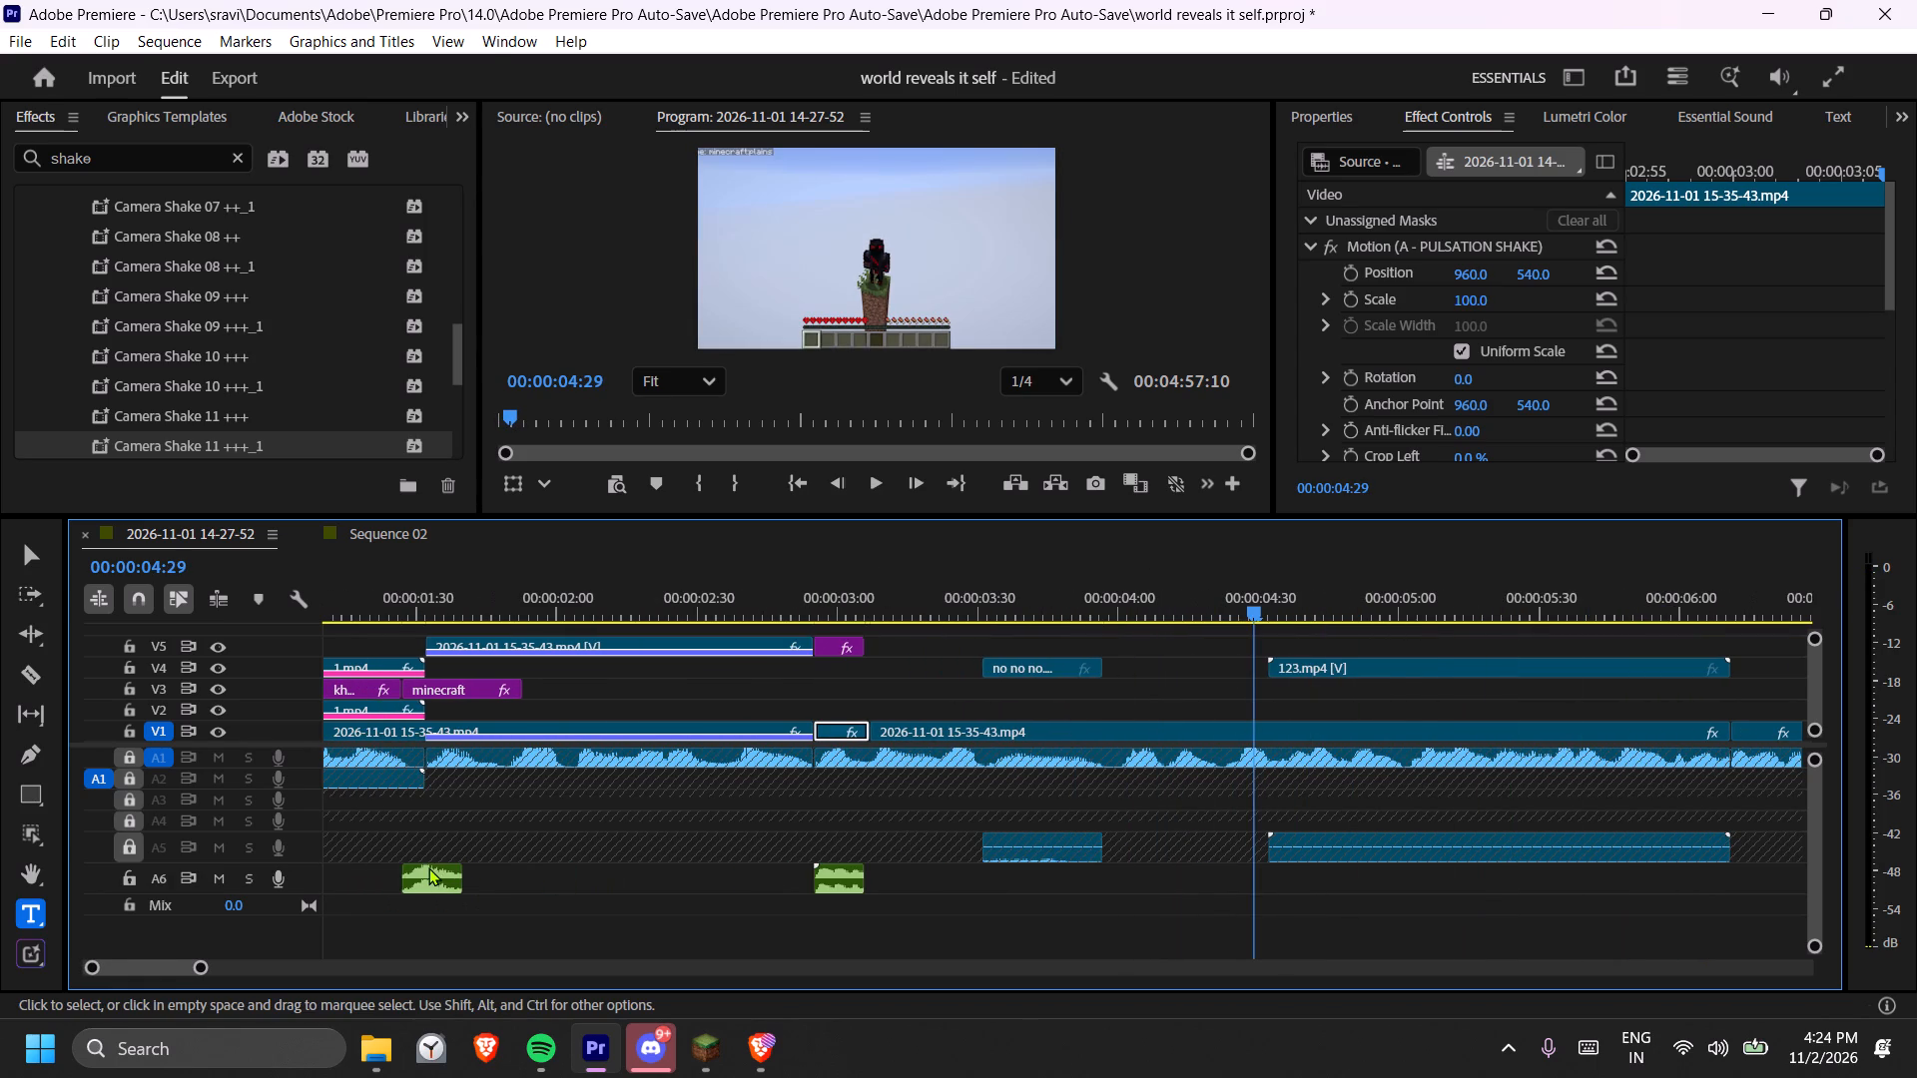
{"action": "left_click_drag", "start_coordinate": [430, 886], "coordinate": [1297, 890], "text": "alt"}
{"action": "key", "text": "space"}
{"action": "key", "text": "space"}
{"action": "key", "text": "space"}
{"action": "scroll", "coordinate": [1265, 885], "scroll_direction": "down", "scroll_amount": 5}
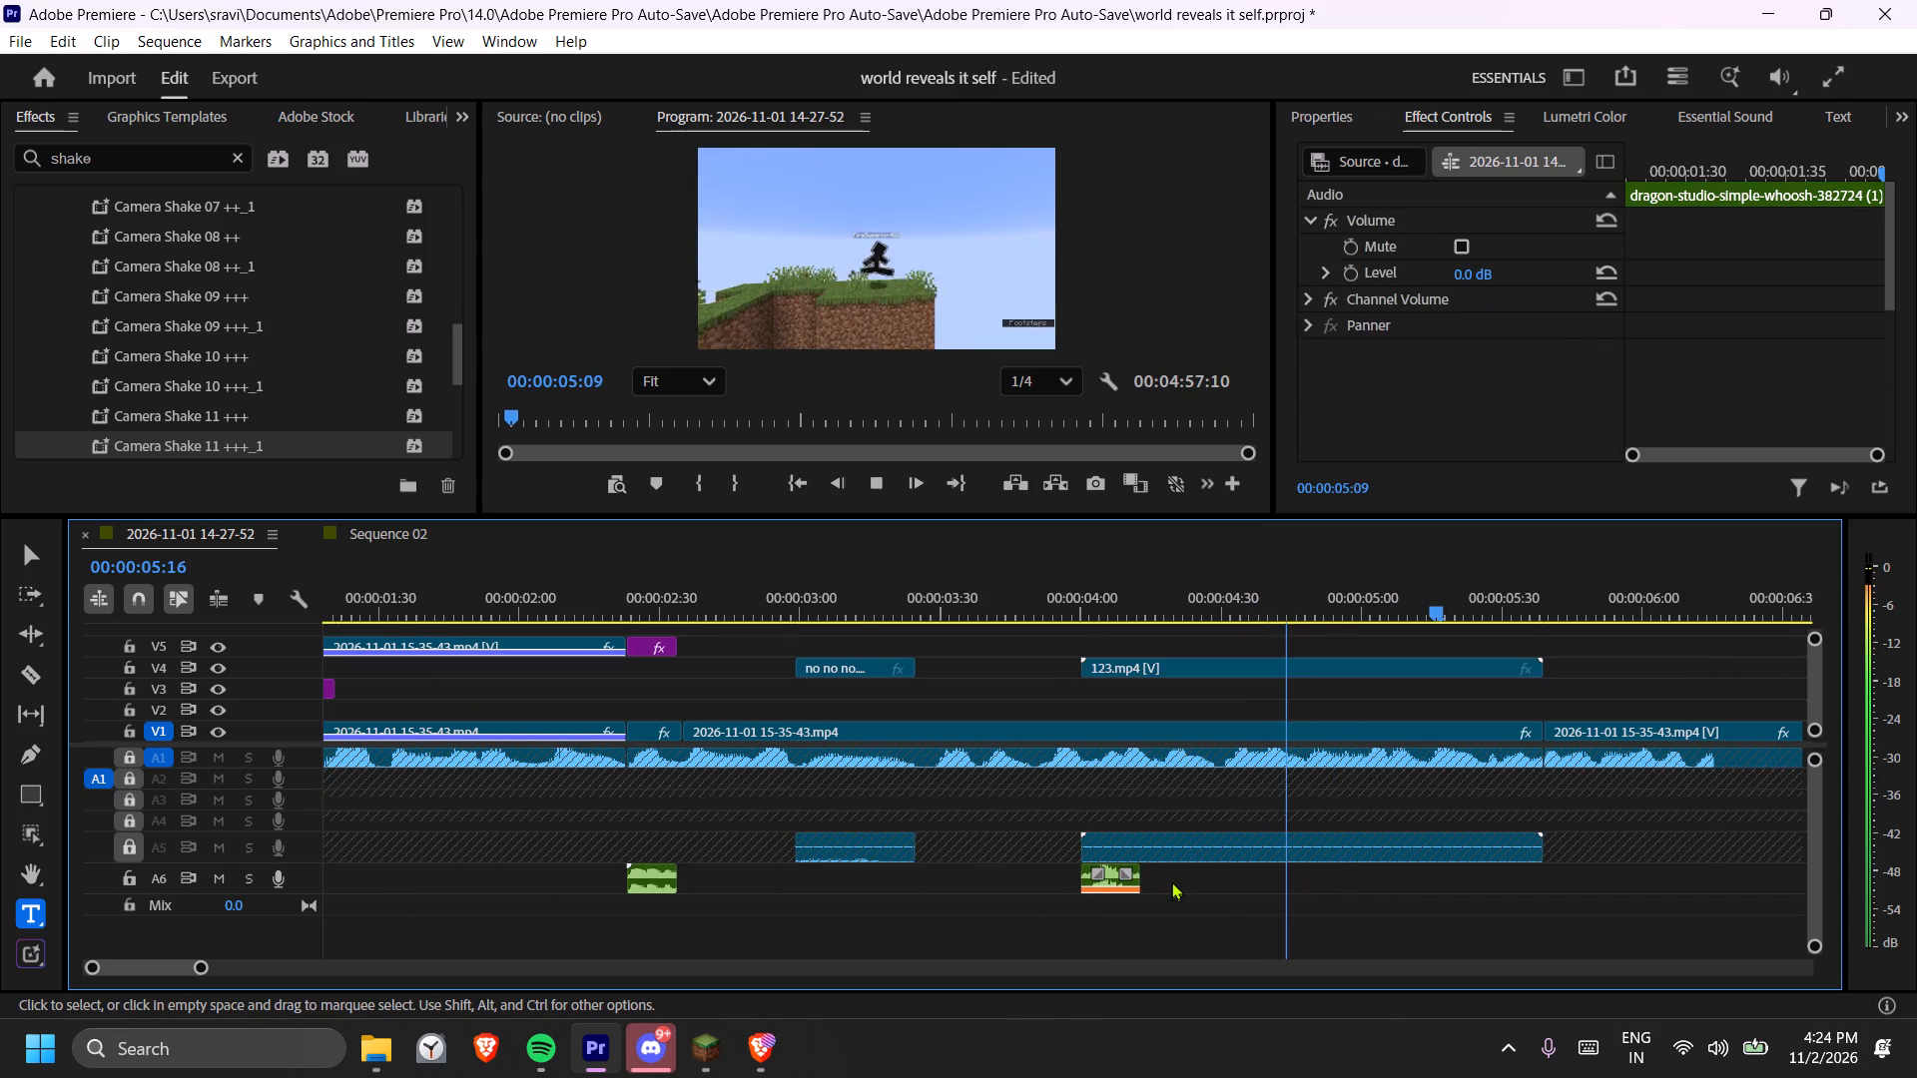
{"action": "key", "text": "space"}
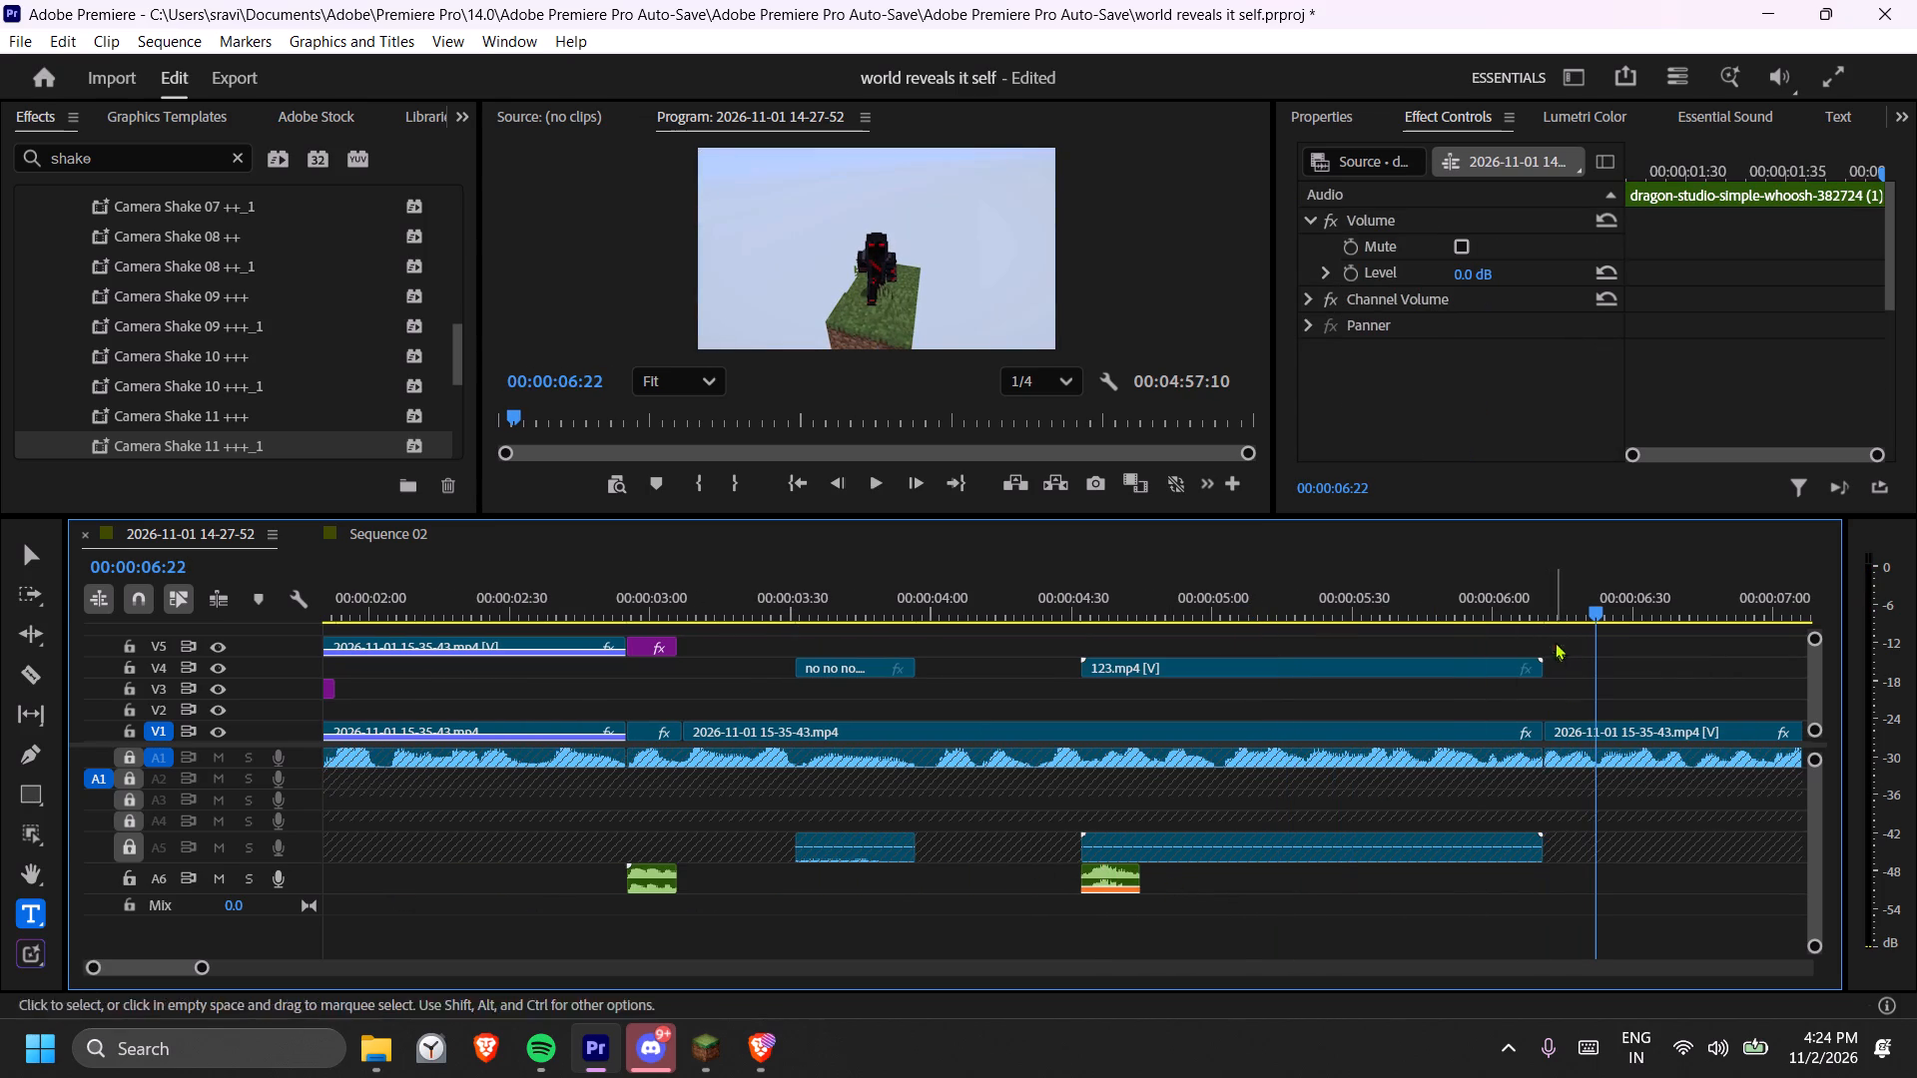
Find dragon-studio-pop-402324 (1).mp3 in the project media and place it on A6 across the end of the 123.mp4 clip.
{"action": "left_click_drag", "start_coordinate": [1574, 601], "coordinate": [1548, 599]}
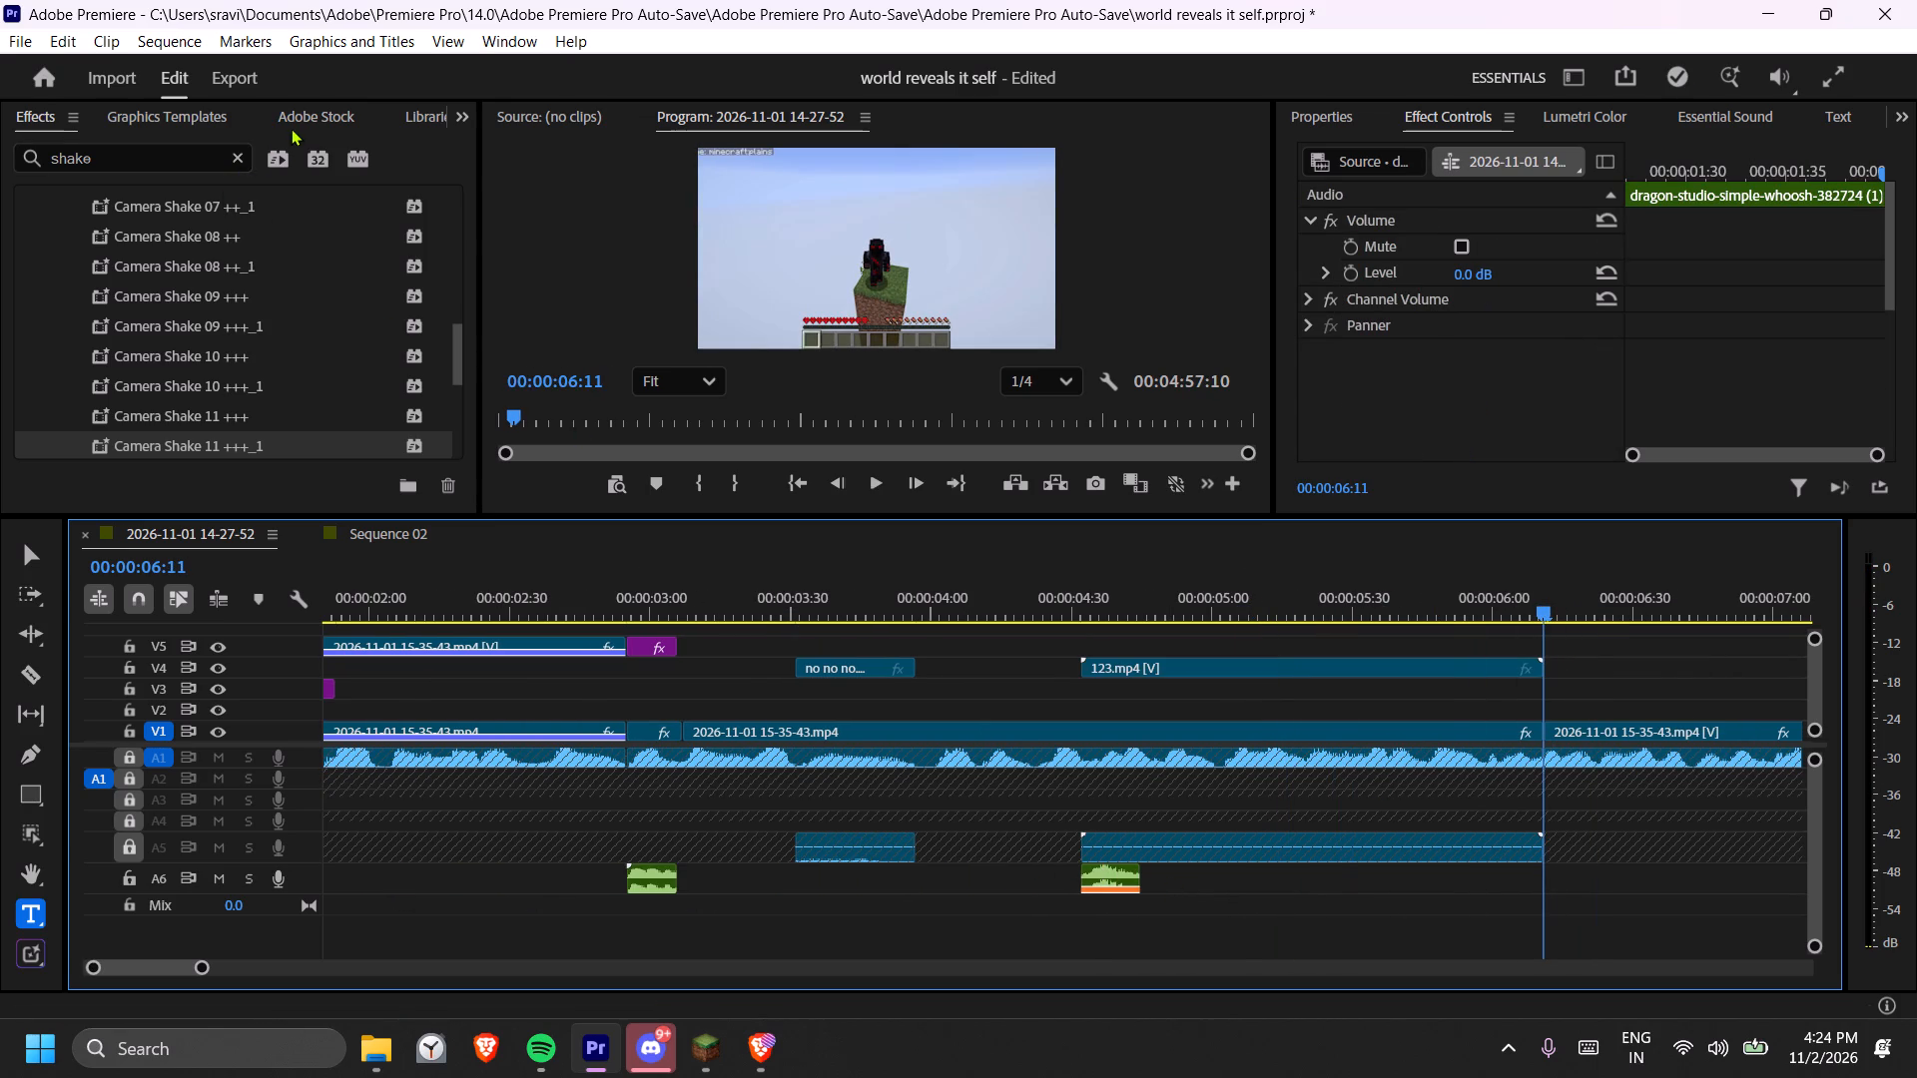
{"action": "scroll", "coordinate": [291, 126], "scroll_direction": "down", "scroll_amount": 6}
{"action": "scroll", "coordinate": [291, 120], "scroll_direction": "up", "scroll_amount": 2}
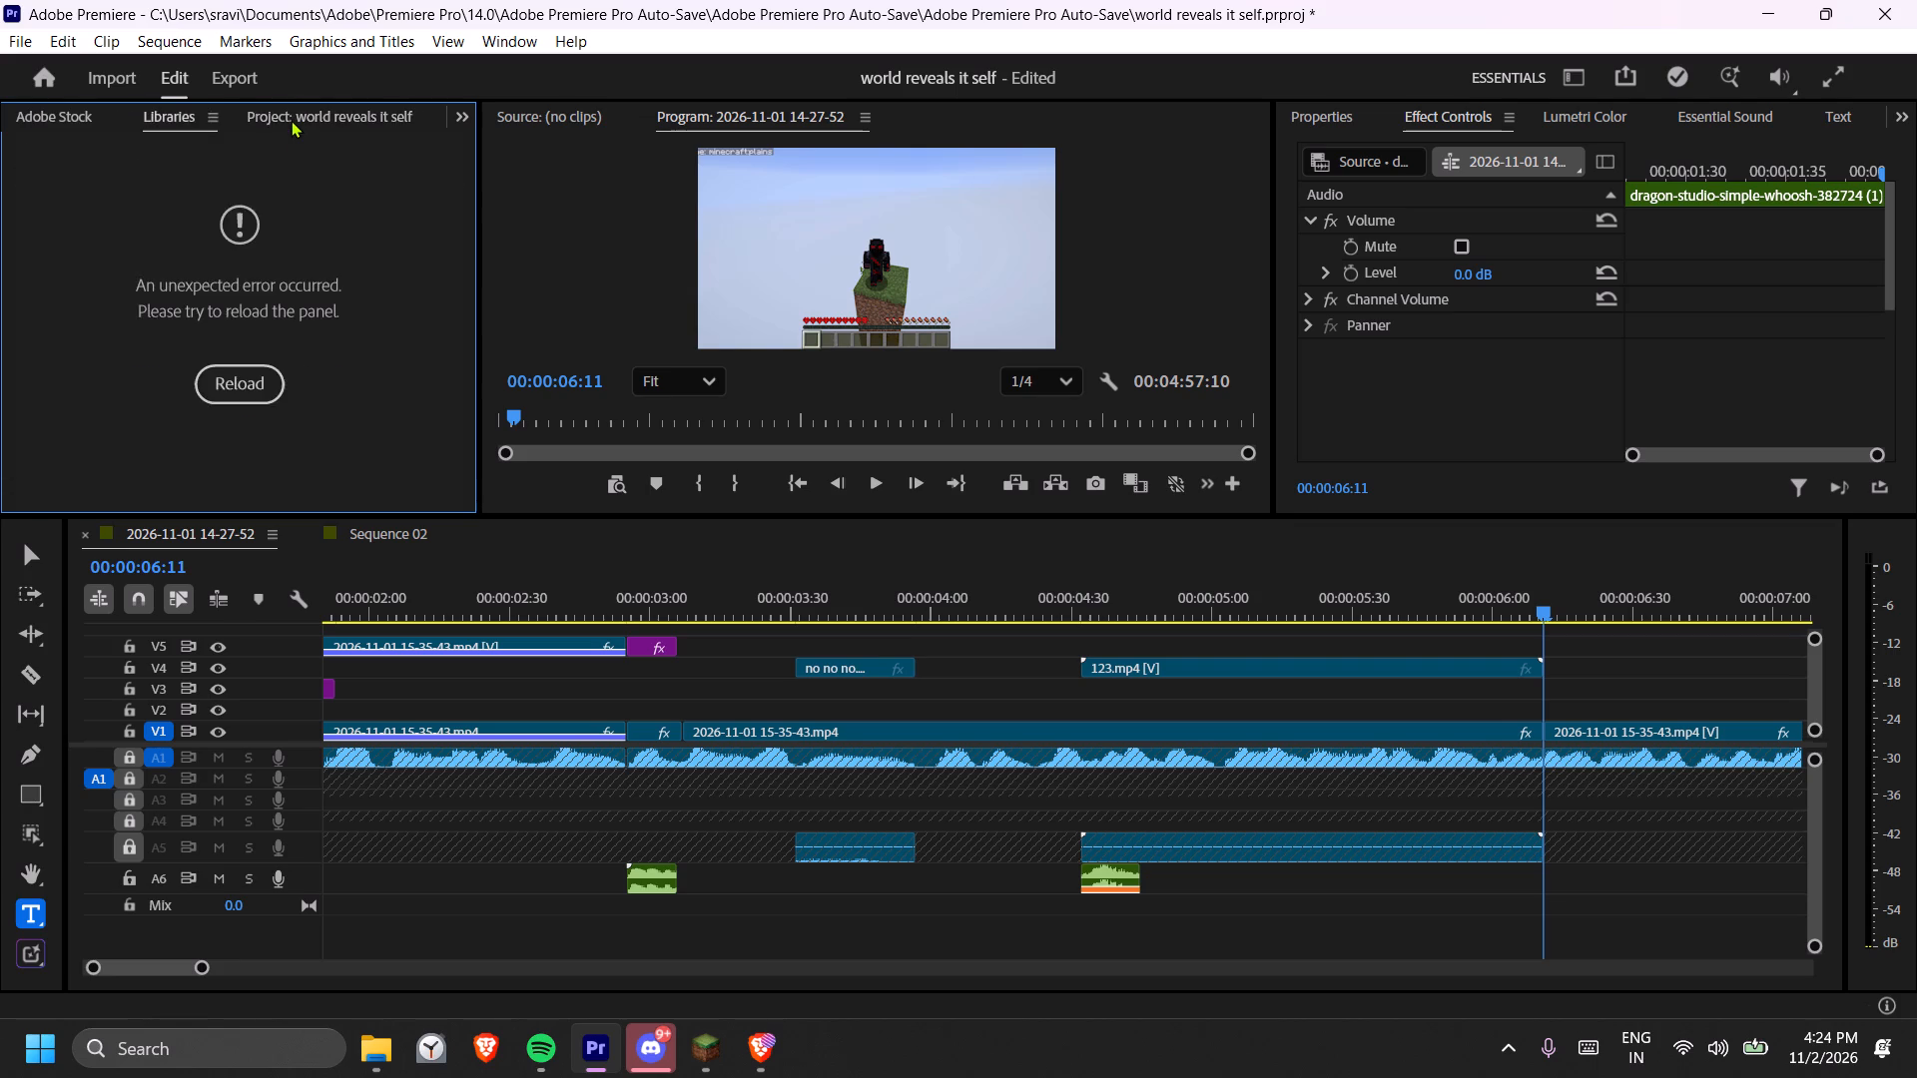
{"action": "scroll", "coordinate": [291, 120], "scroll_direction": "up", "scroll_amount": 3}
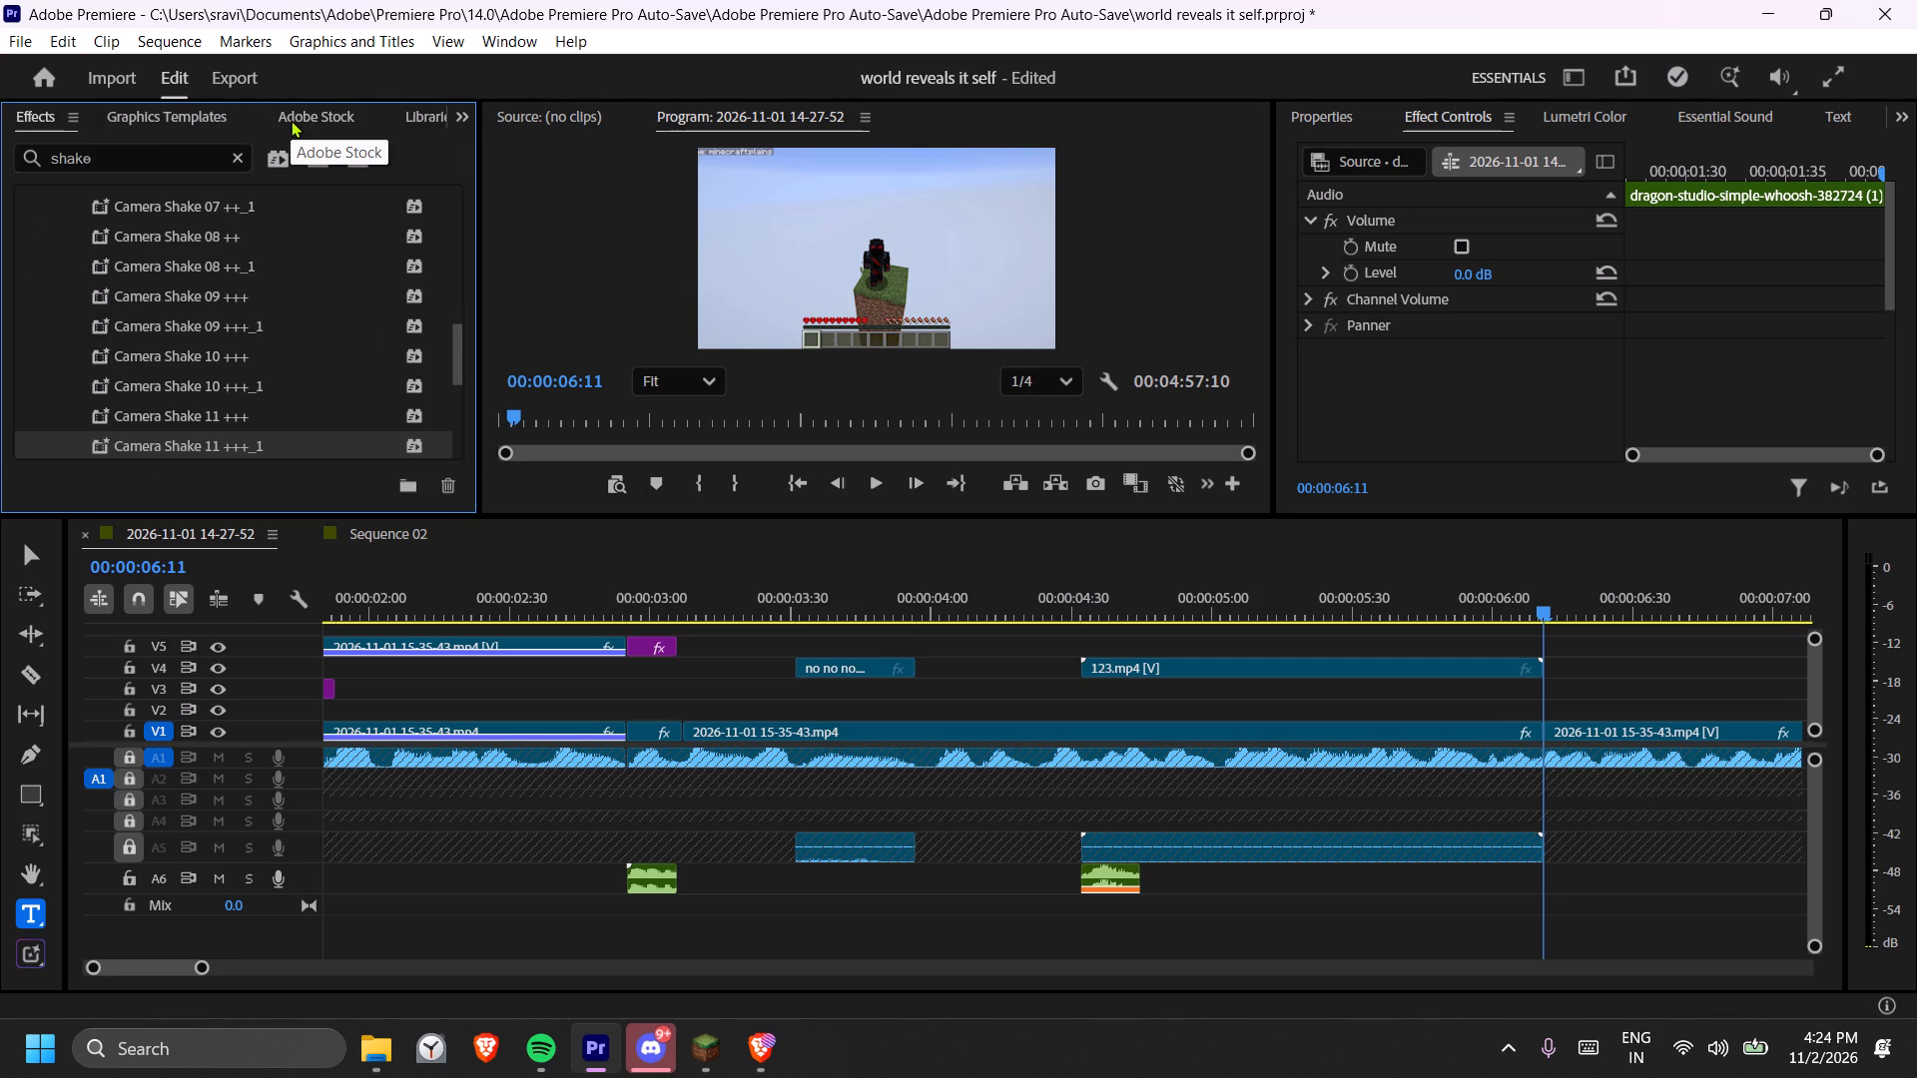
{"action": "scroll", "coordinate": [291, 120], "scroll_direction": "up", "scroll_amount": 2}
{"action": "scroll", "coordinate": [291, 120], "scroll_direction": "down", "scroll_amount": 4}
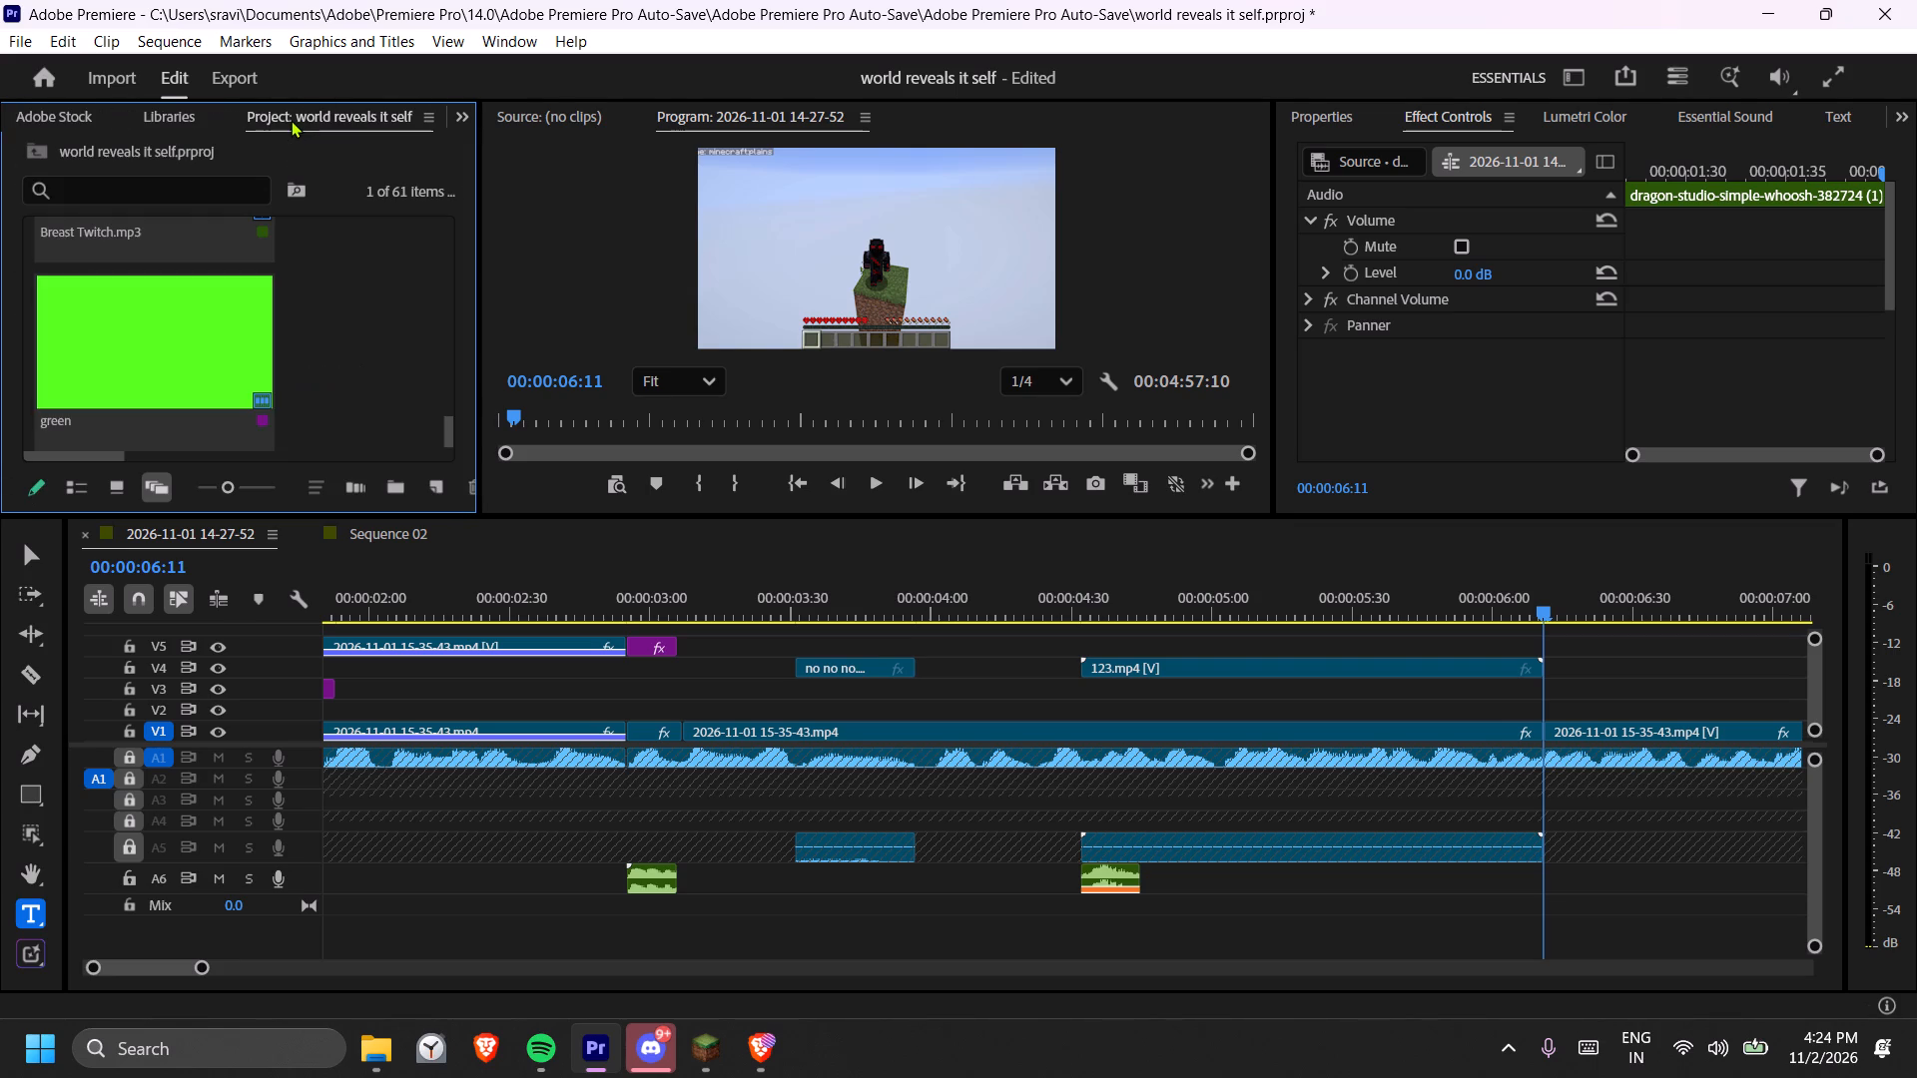
{"action": "left_click_drag", "start_coordinate": [452, 439], "coordinate": [451, 404]}
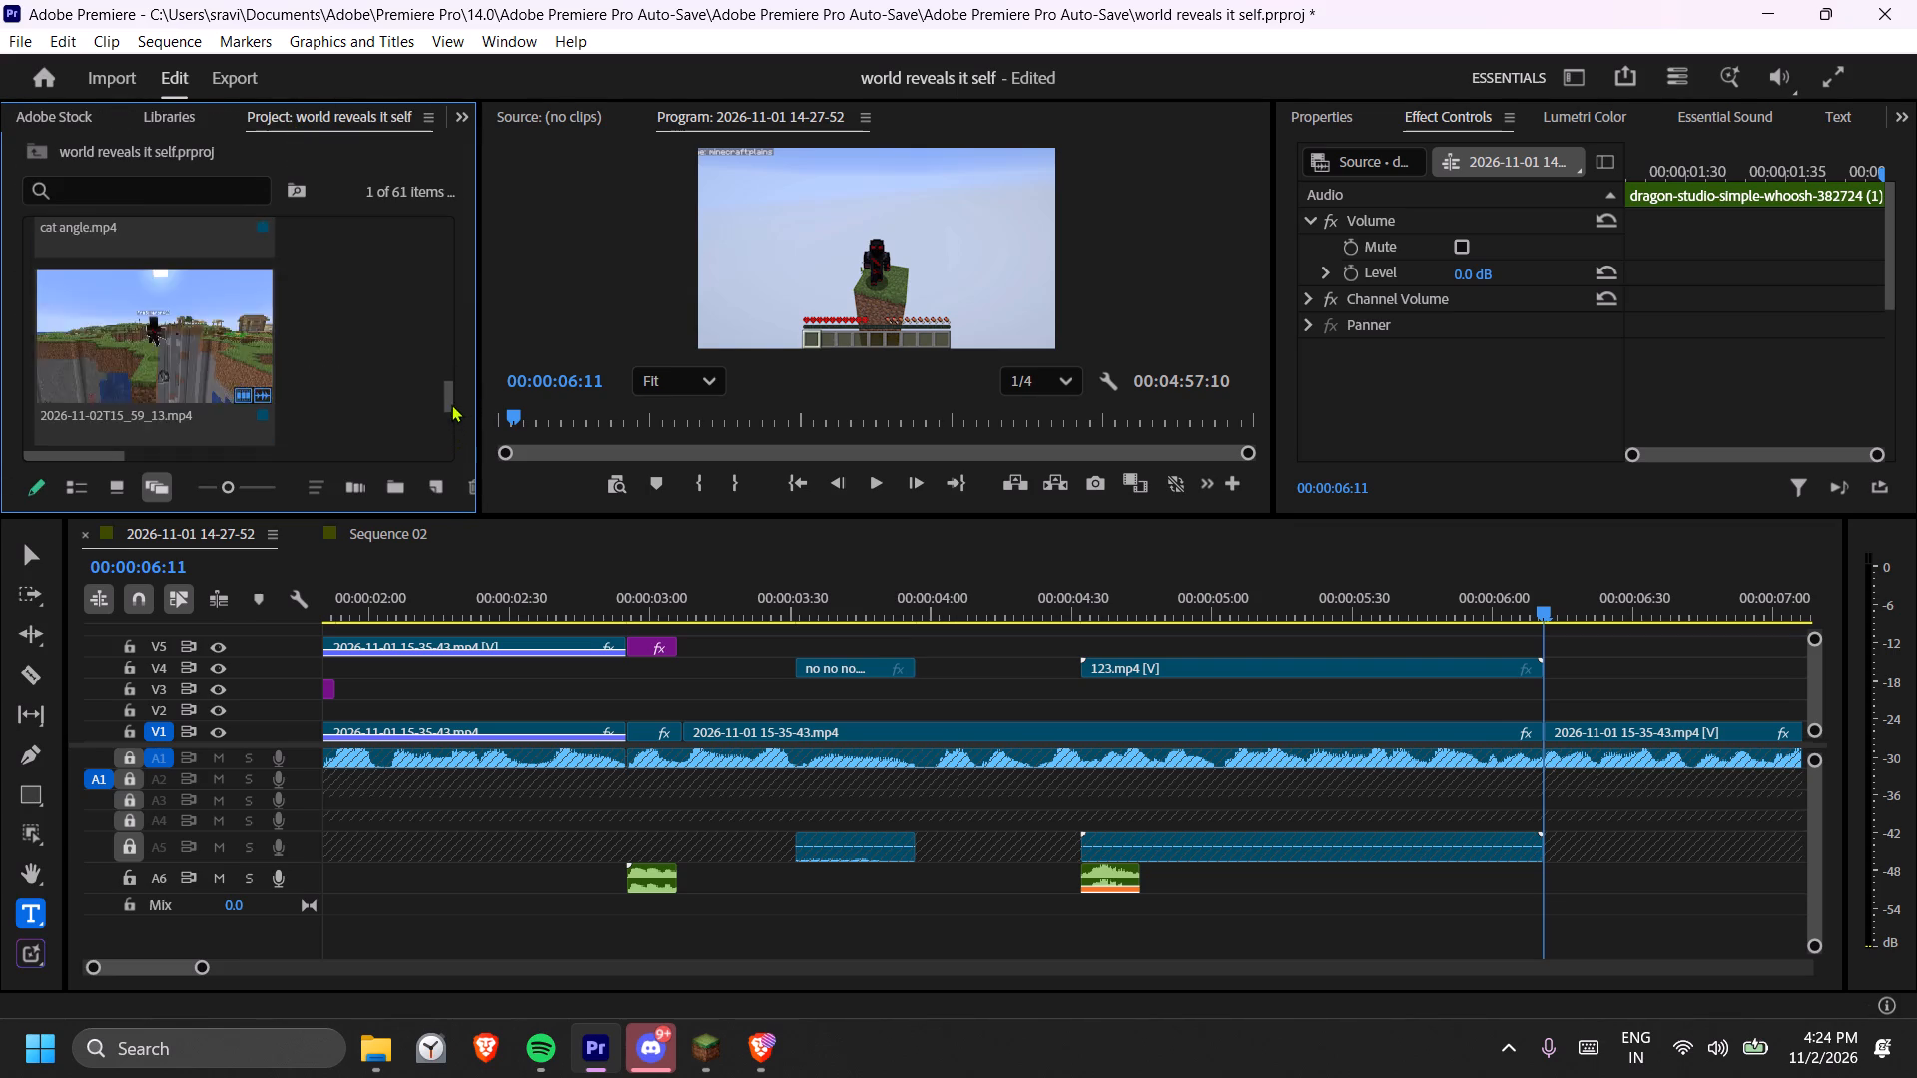
{"action": "left_click_drag", "start_coordinate": [451, 404], "coordinate": [445, 421]}
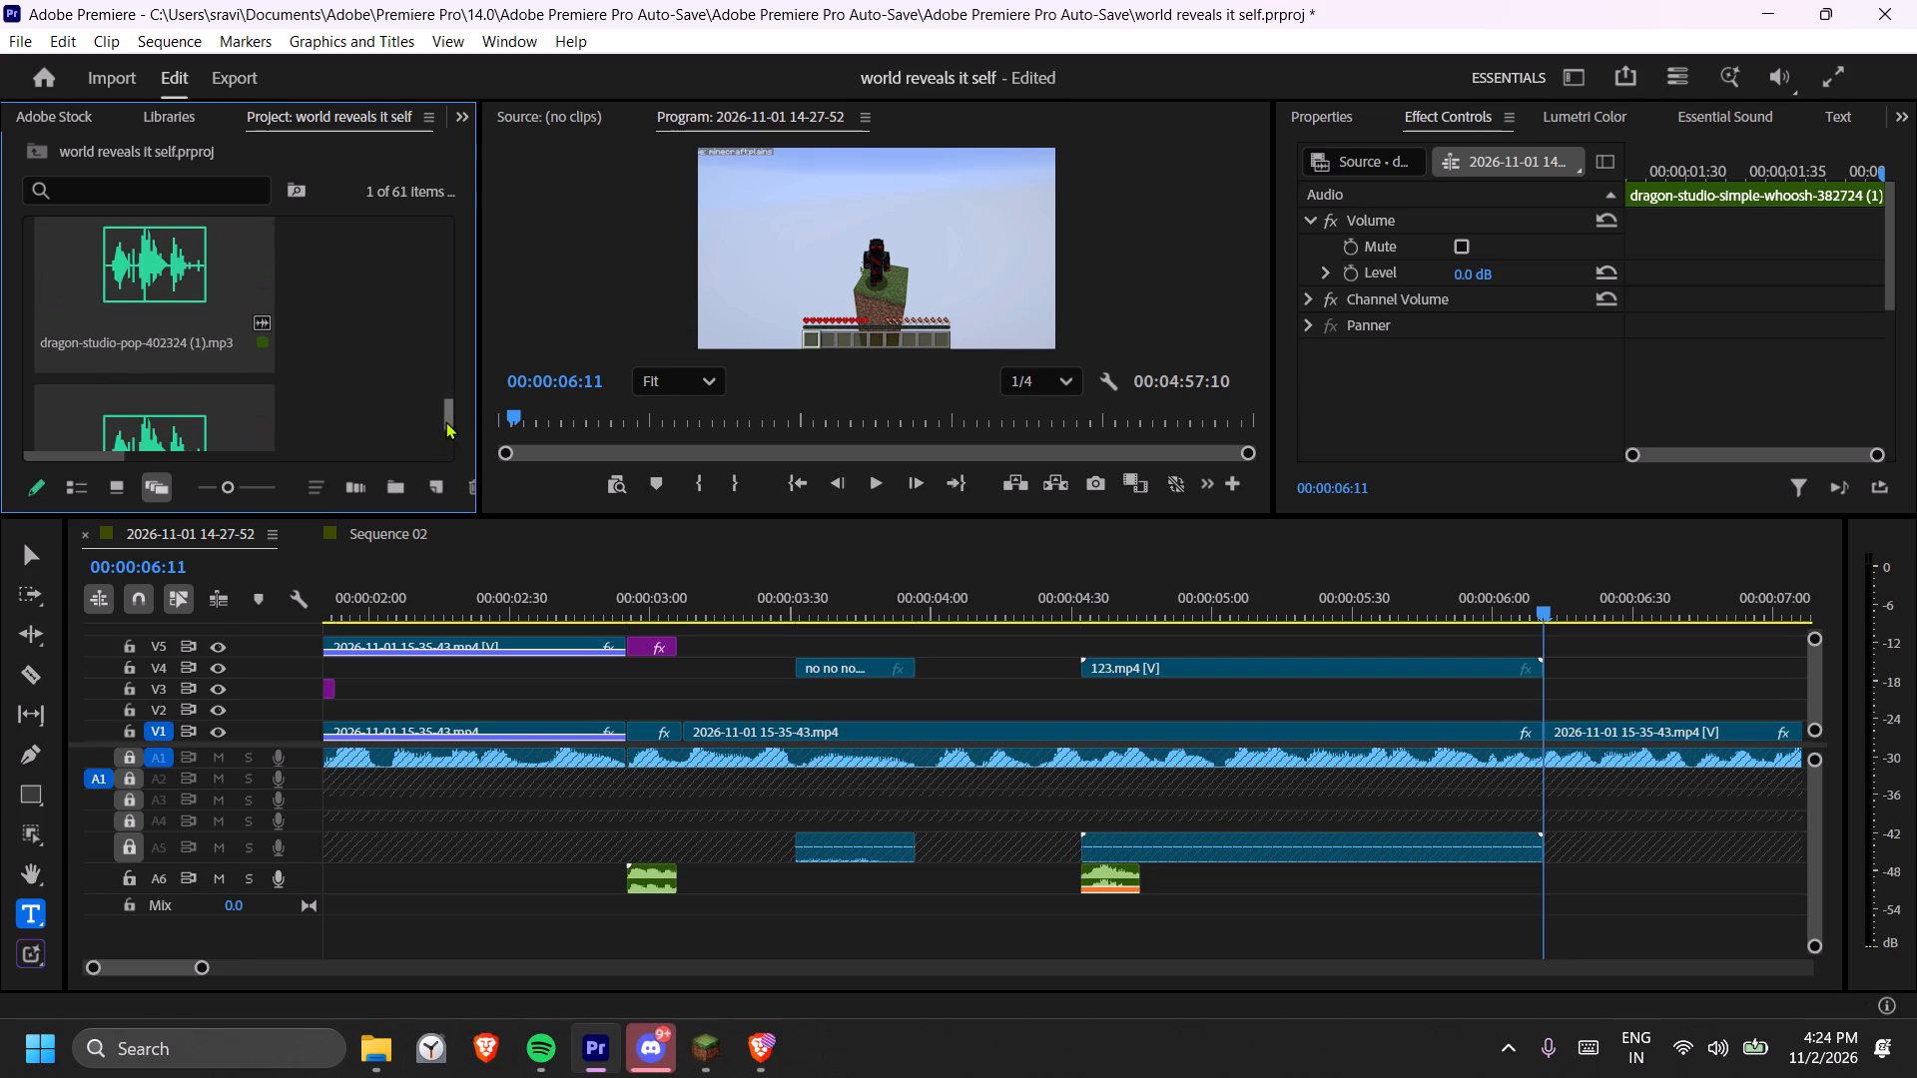
{"action": "left_click_drag", "start_coordinate": [138, 335], "coordinate": [1509, 881]}
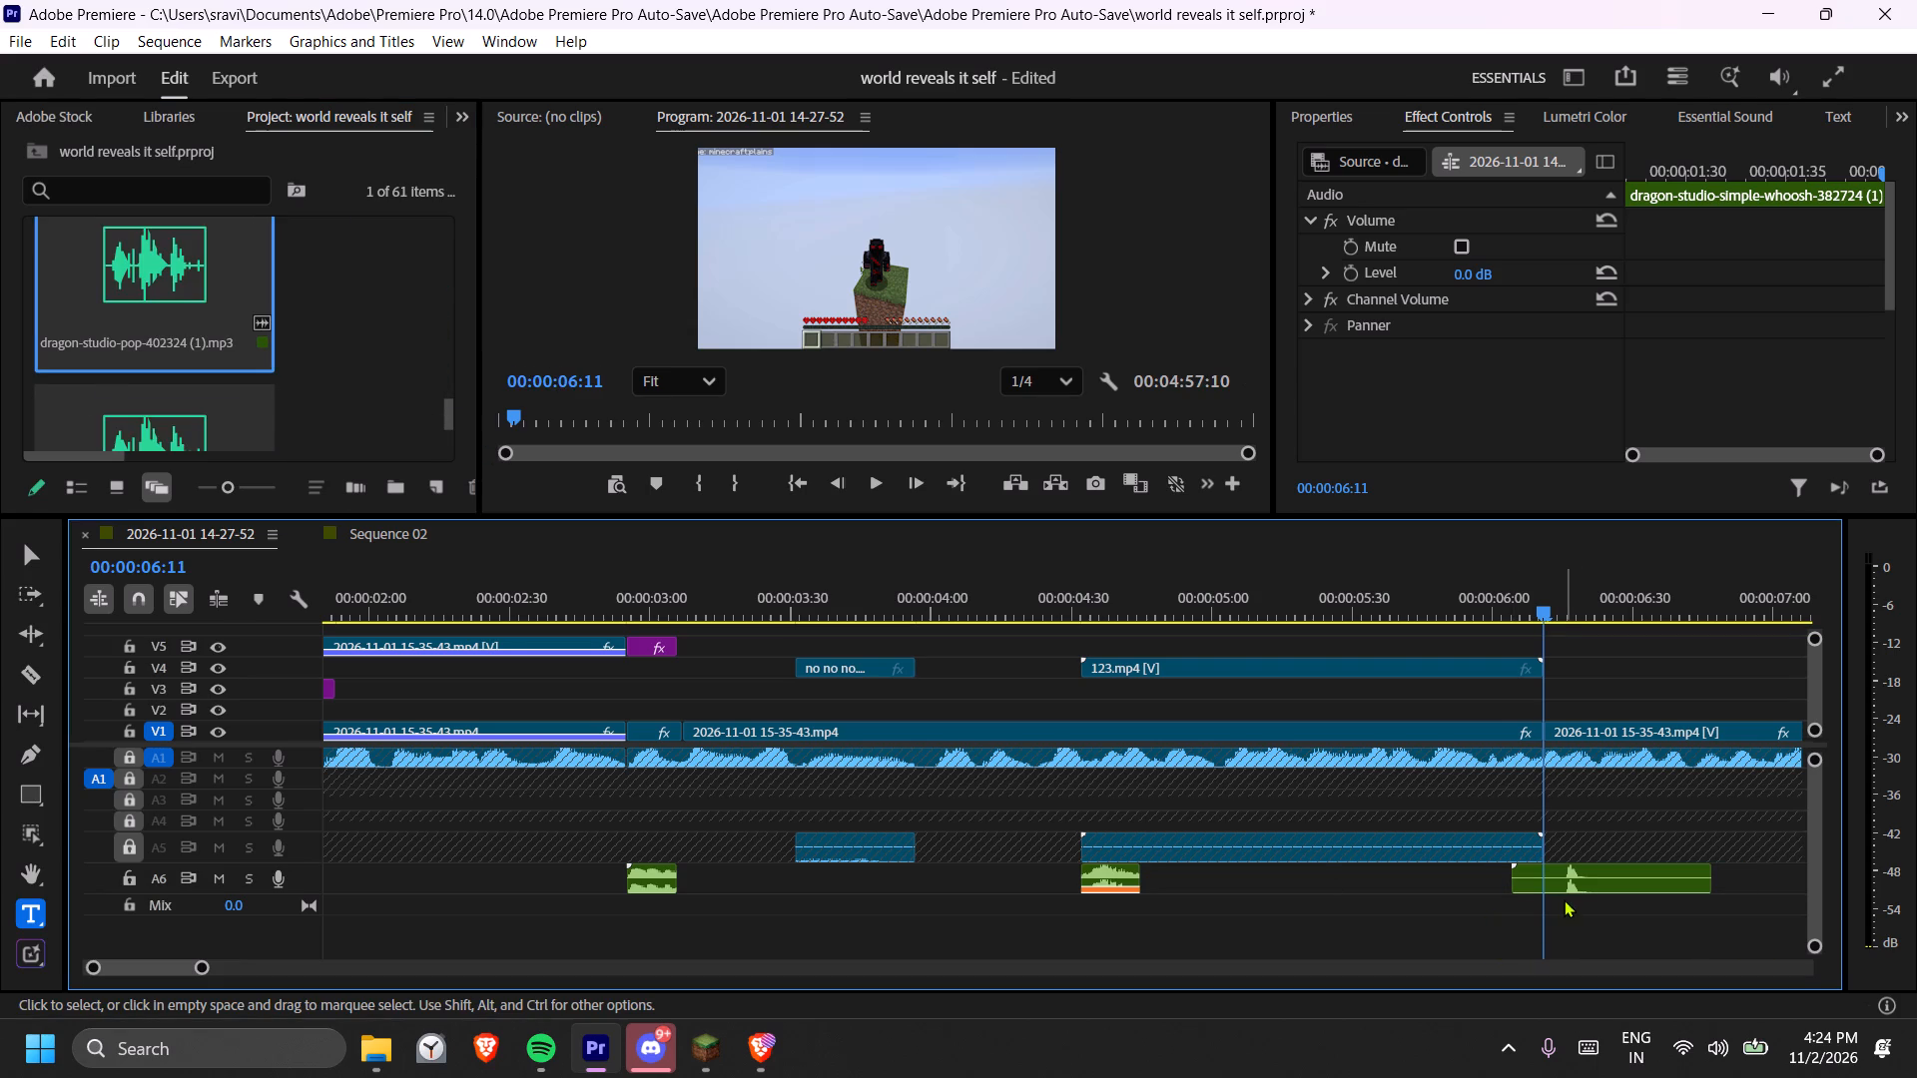
Split the pop sound on A6 around its waveform peak and delete the leading and trailing pieces.
{"action": "key", "text": "c"}
{"action": "left_click", "coordinate": [1562, 889]}
{"action": "left_click", "coordinate": [1582, 885]}
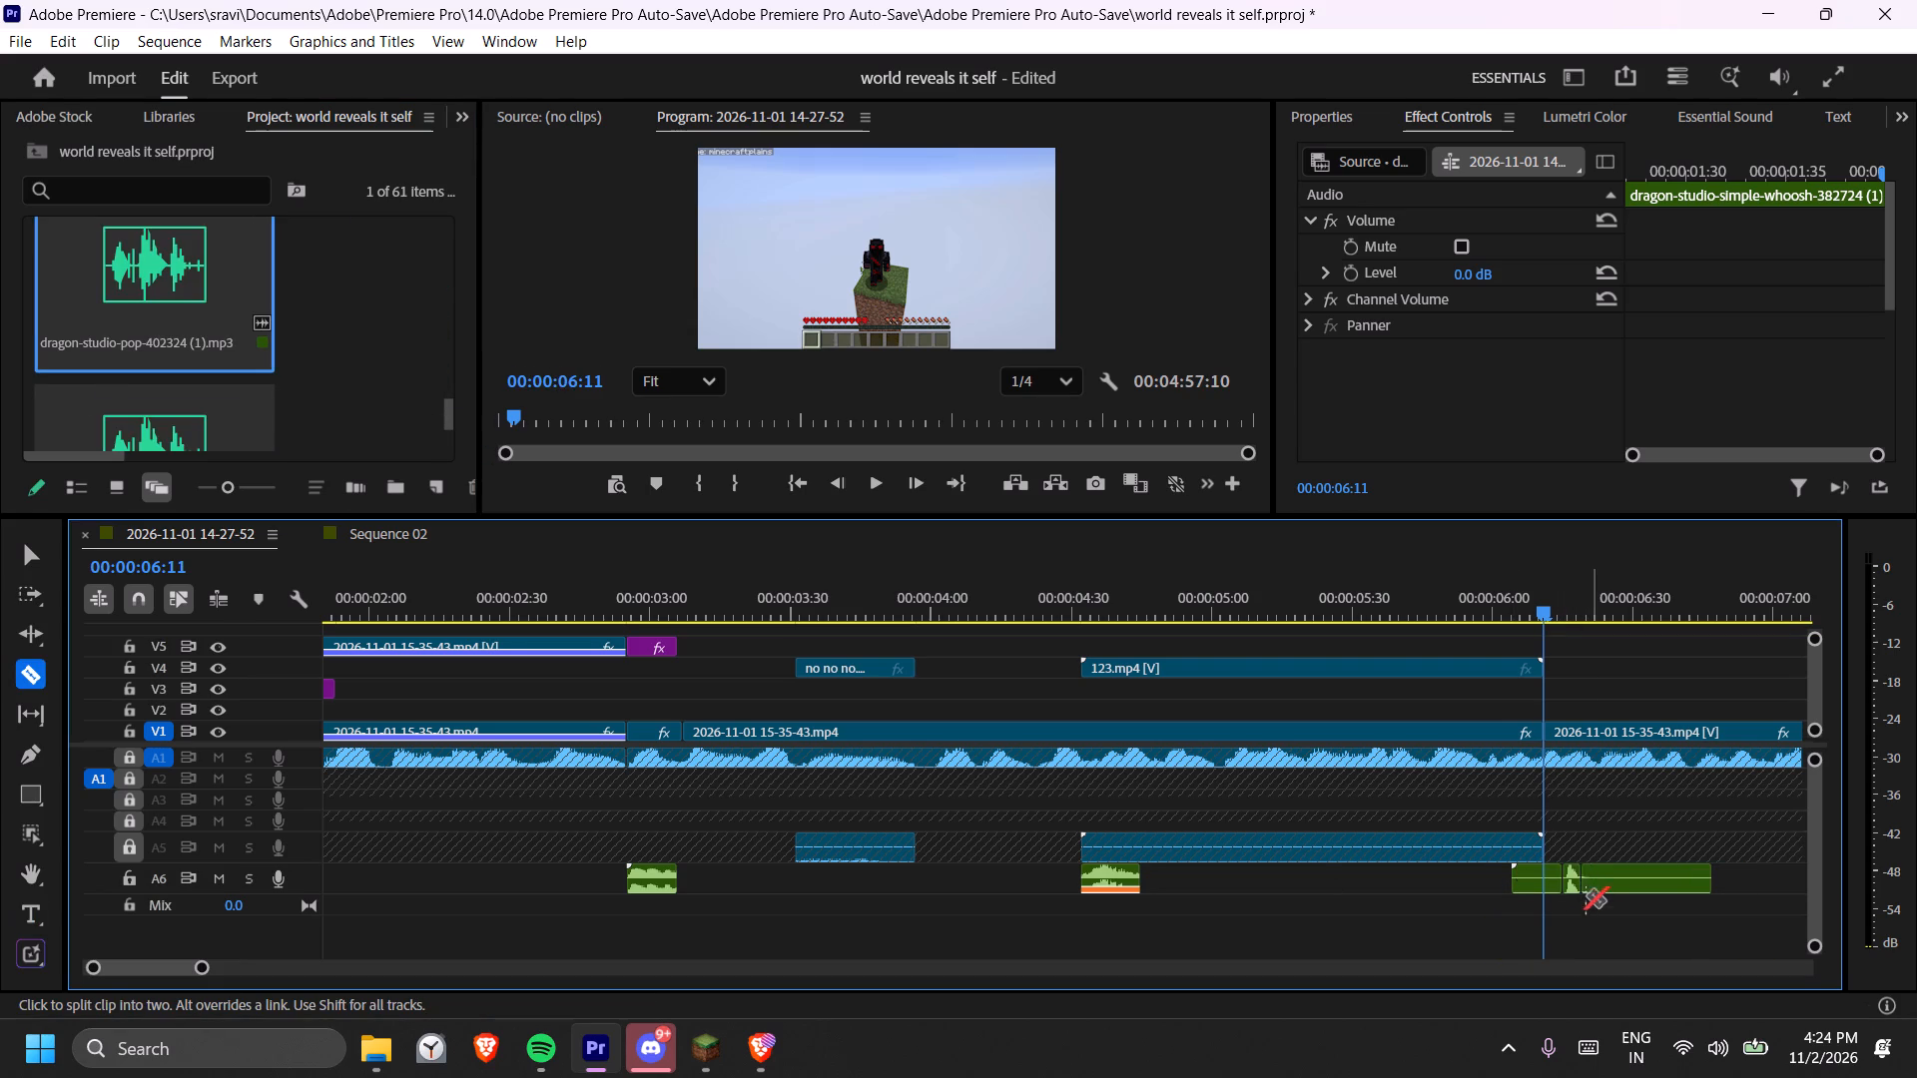
{"action": "key", "text": "t"}
{"action": "left_click", "coordinate": [1532, 881]}
{"action": "key", "text": "Delete"}
{"action": "left_click", "coordinate": [1648, 884]}
{"action": "key", "text": "Delete"}
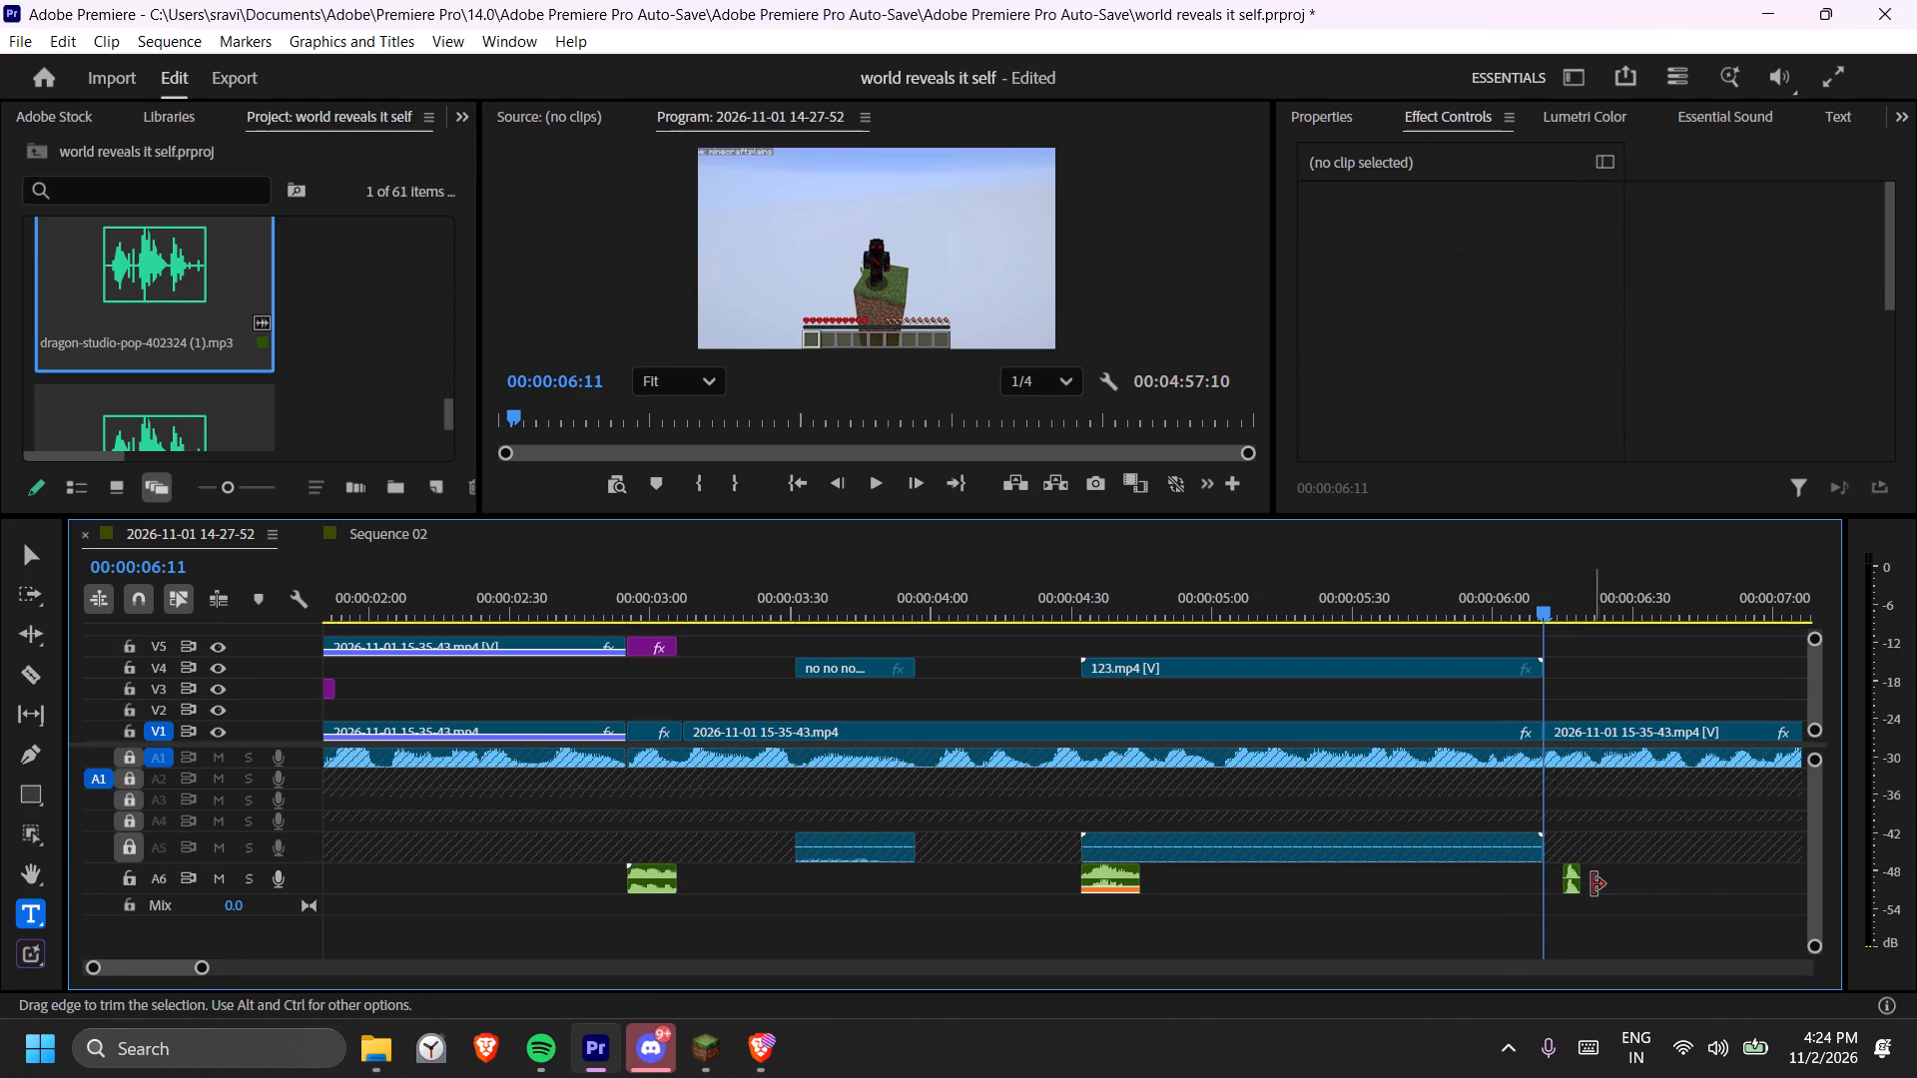
Set the trimmed pop sound's audio gain to 6 dB and move it to start at the 00:00:06:11 cut.
{"action": "right_click", "coordinate": [1575, 881]}
{"action": "left_click", "coordinate": [1616, 798]}
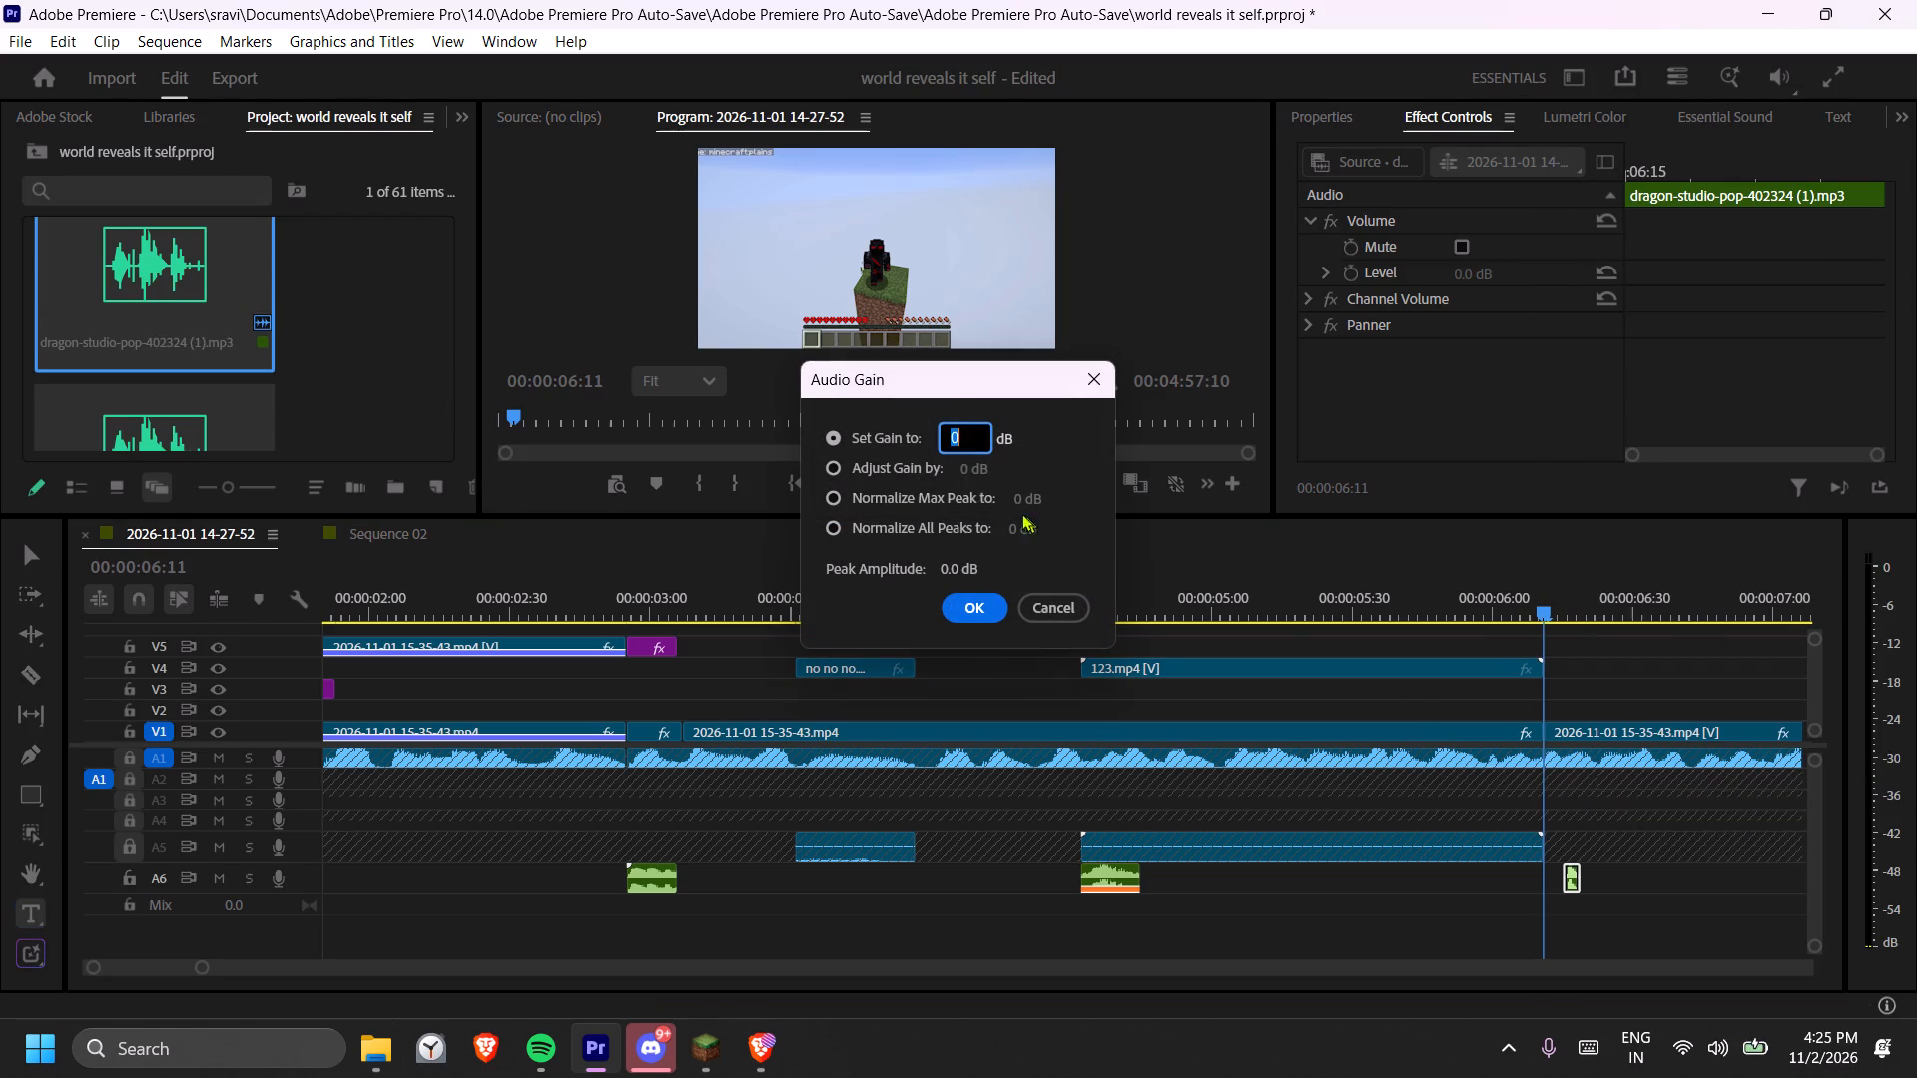
{"action": "key", "text": "BackSpace"}
{"action": "key", "text": "6"}
{"action": "key", "text": "Return"}
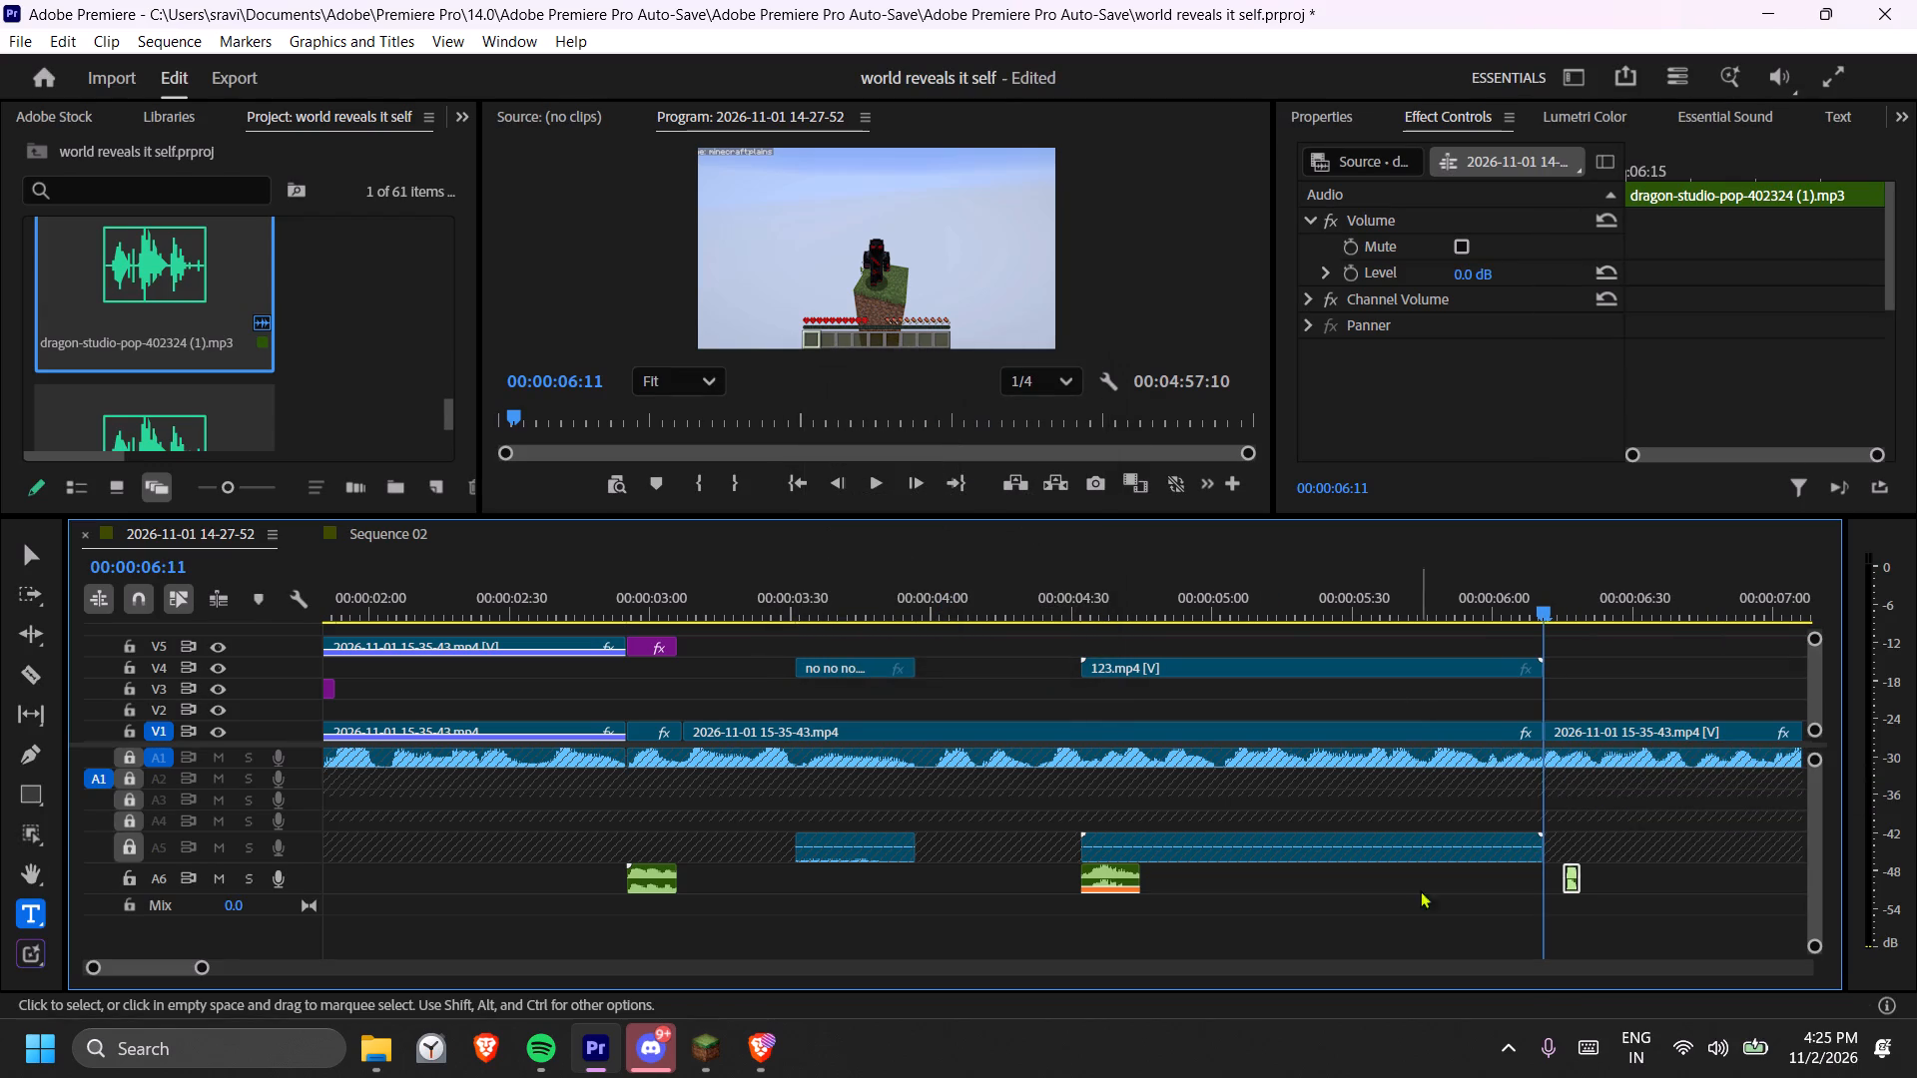
{"action": "left_click_drag", "start_coordinate": [1576, 879], "coordinate": [1550, 879]}
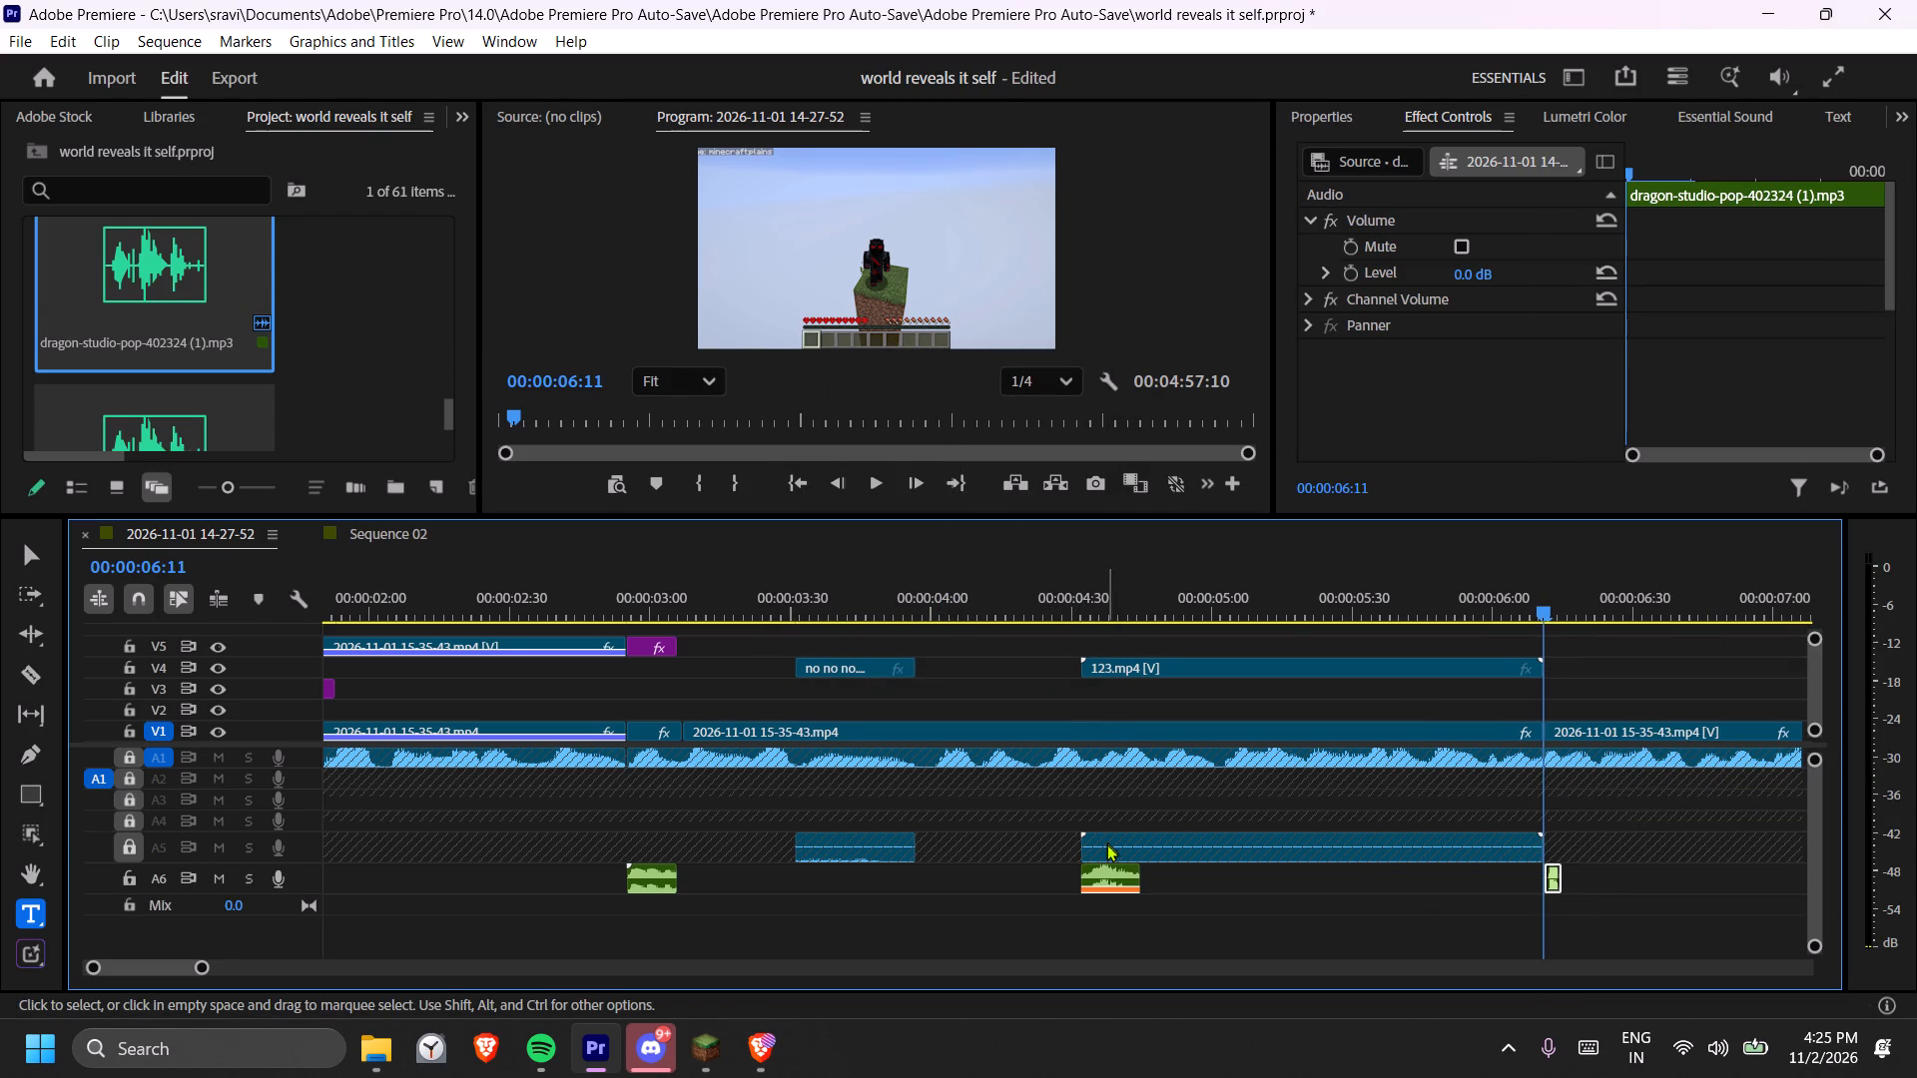
Set the audio gain of the whoosh sound at the start of 123.mp4 to 5 dB.
{"action": "right_click", "coordinate": [1116, 875]}
{"action": "left_click", "coordinate": [1201, 785]}
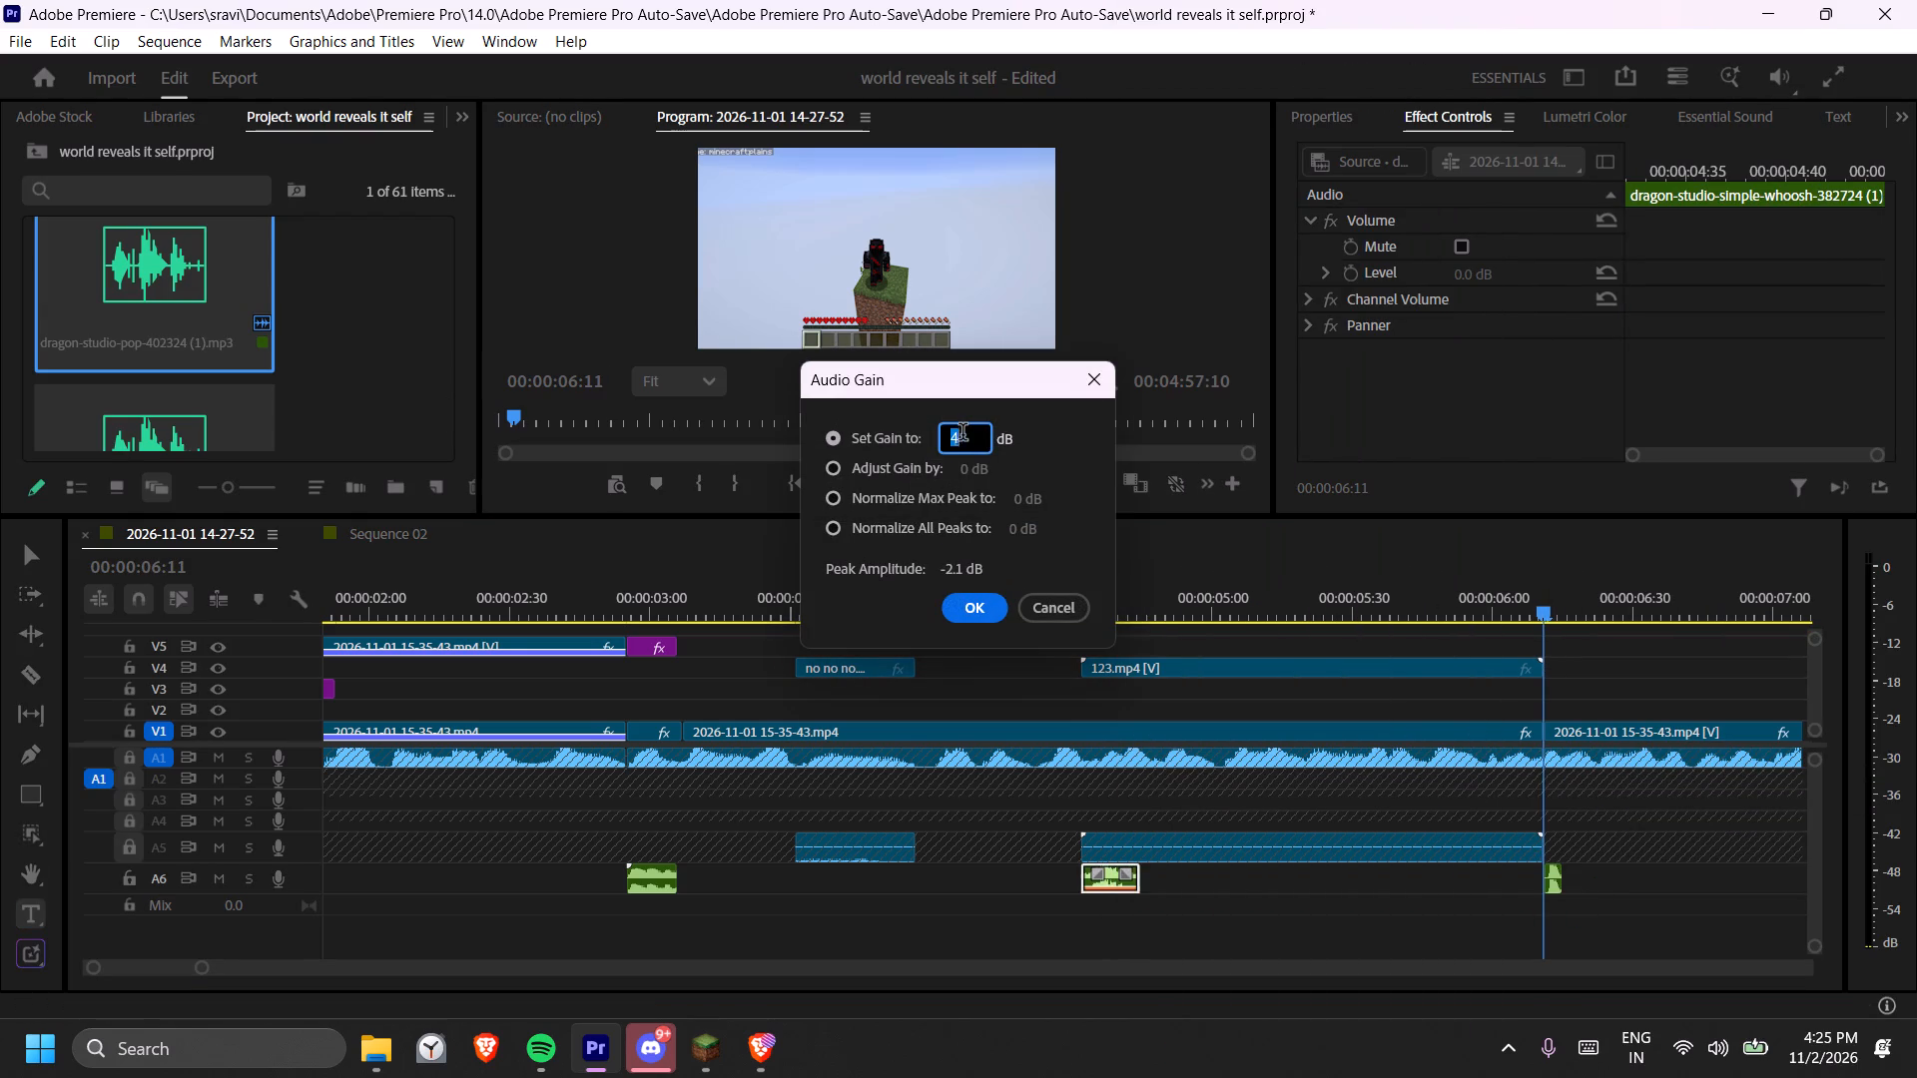
{"action": "key", "text": "BackSpace"}
{"action": "key", "text": "5"}
{"action": "key", "text": "Return"}
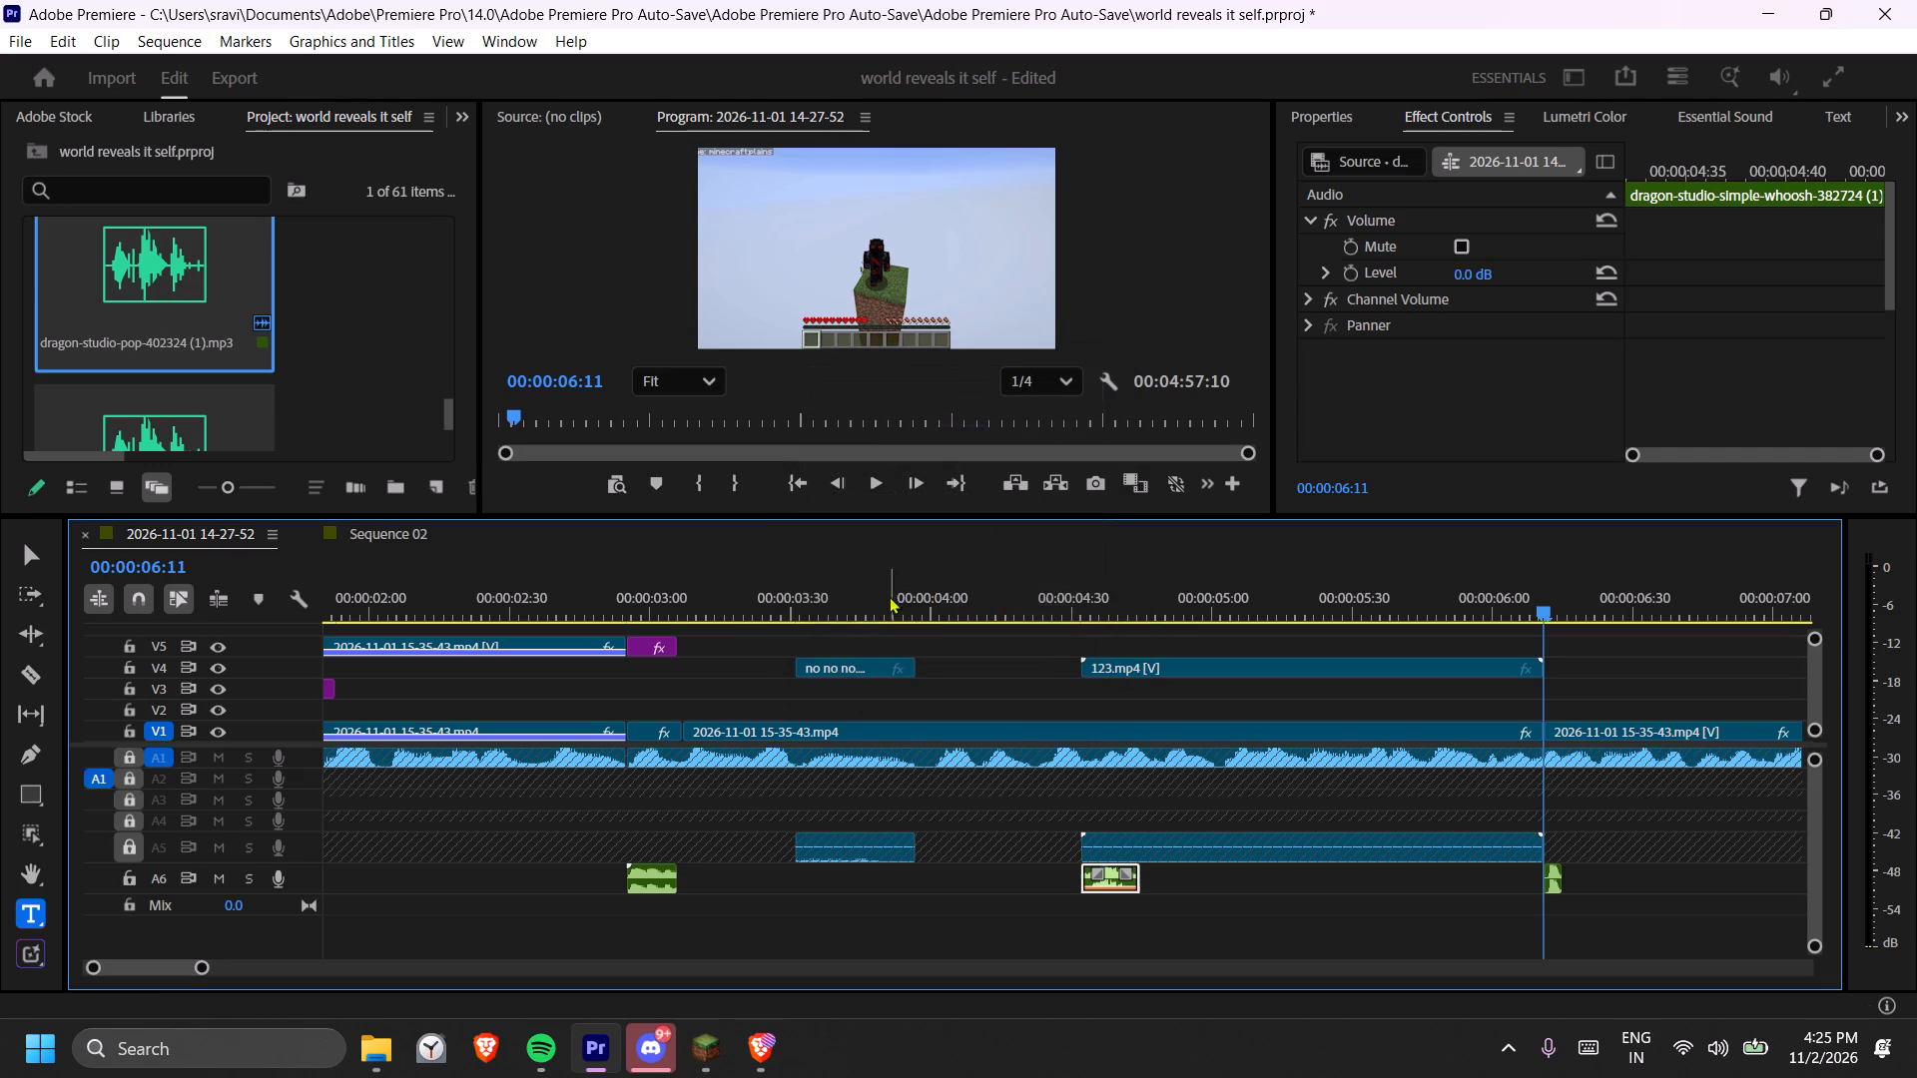
Check the audio gain of the Select - 01.wav sound at the green flash and play back the 123.mp4 section.
{"action": "right_click", "coordinate": [643, 887]}
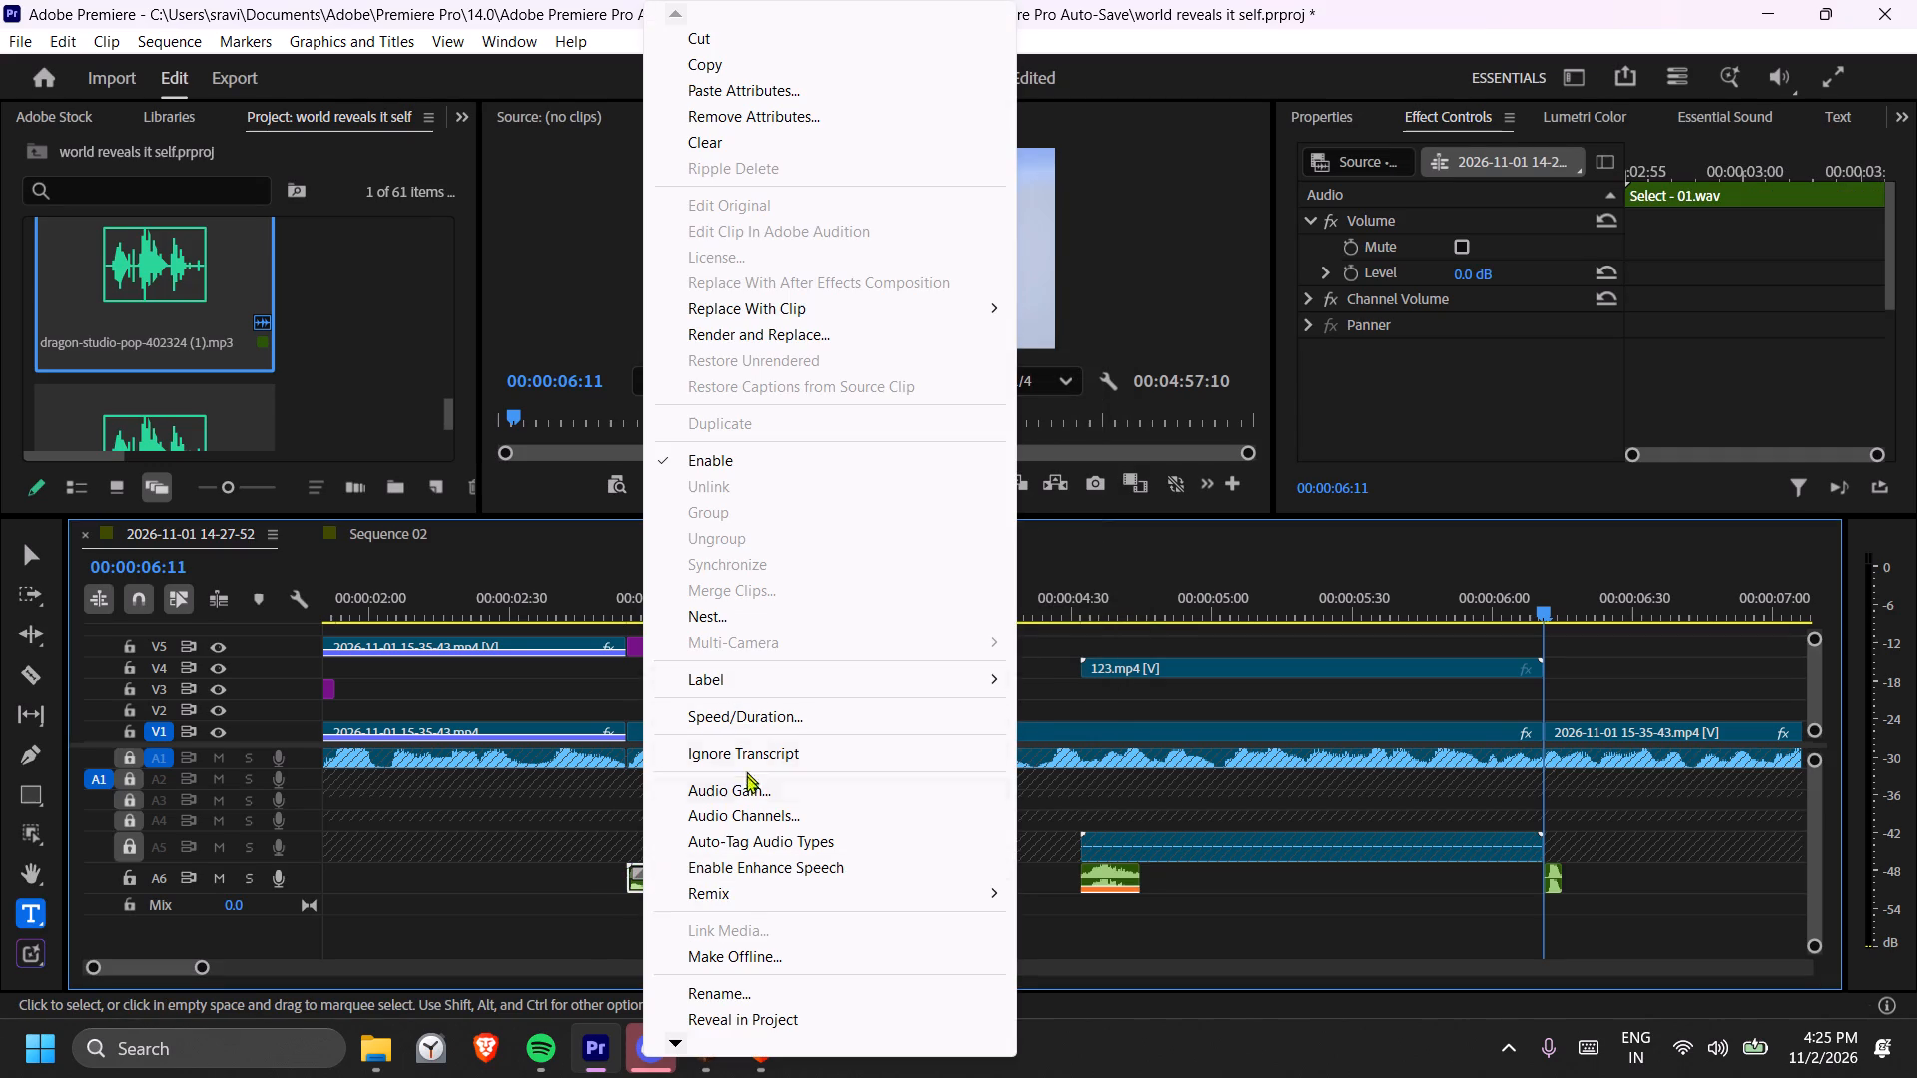
{"action": "left_click", "coordinate": [746, 788]}
{"action": "left_click", "coordinate": [972, 598]}
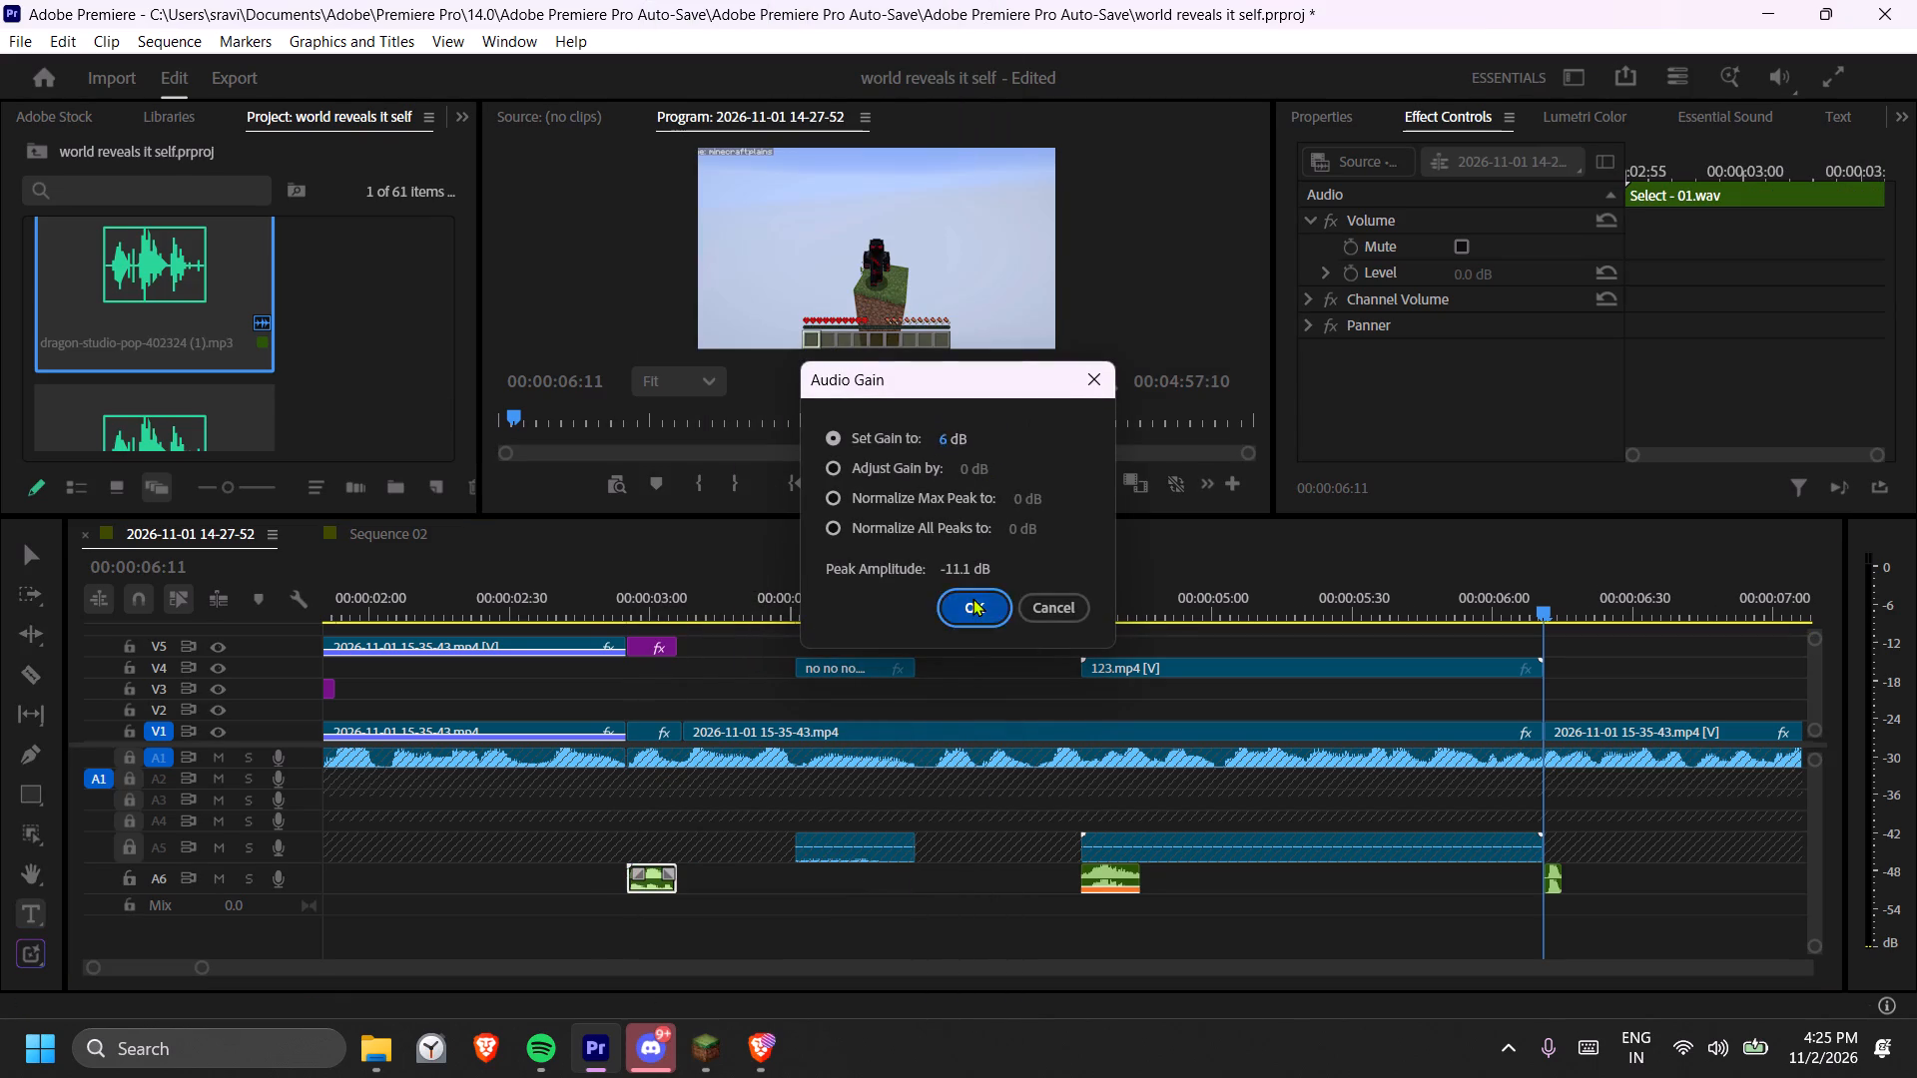
{"action": "left_click", "coordinate": [1066, 581]}
{"action": "key", "text": "space"}
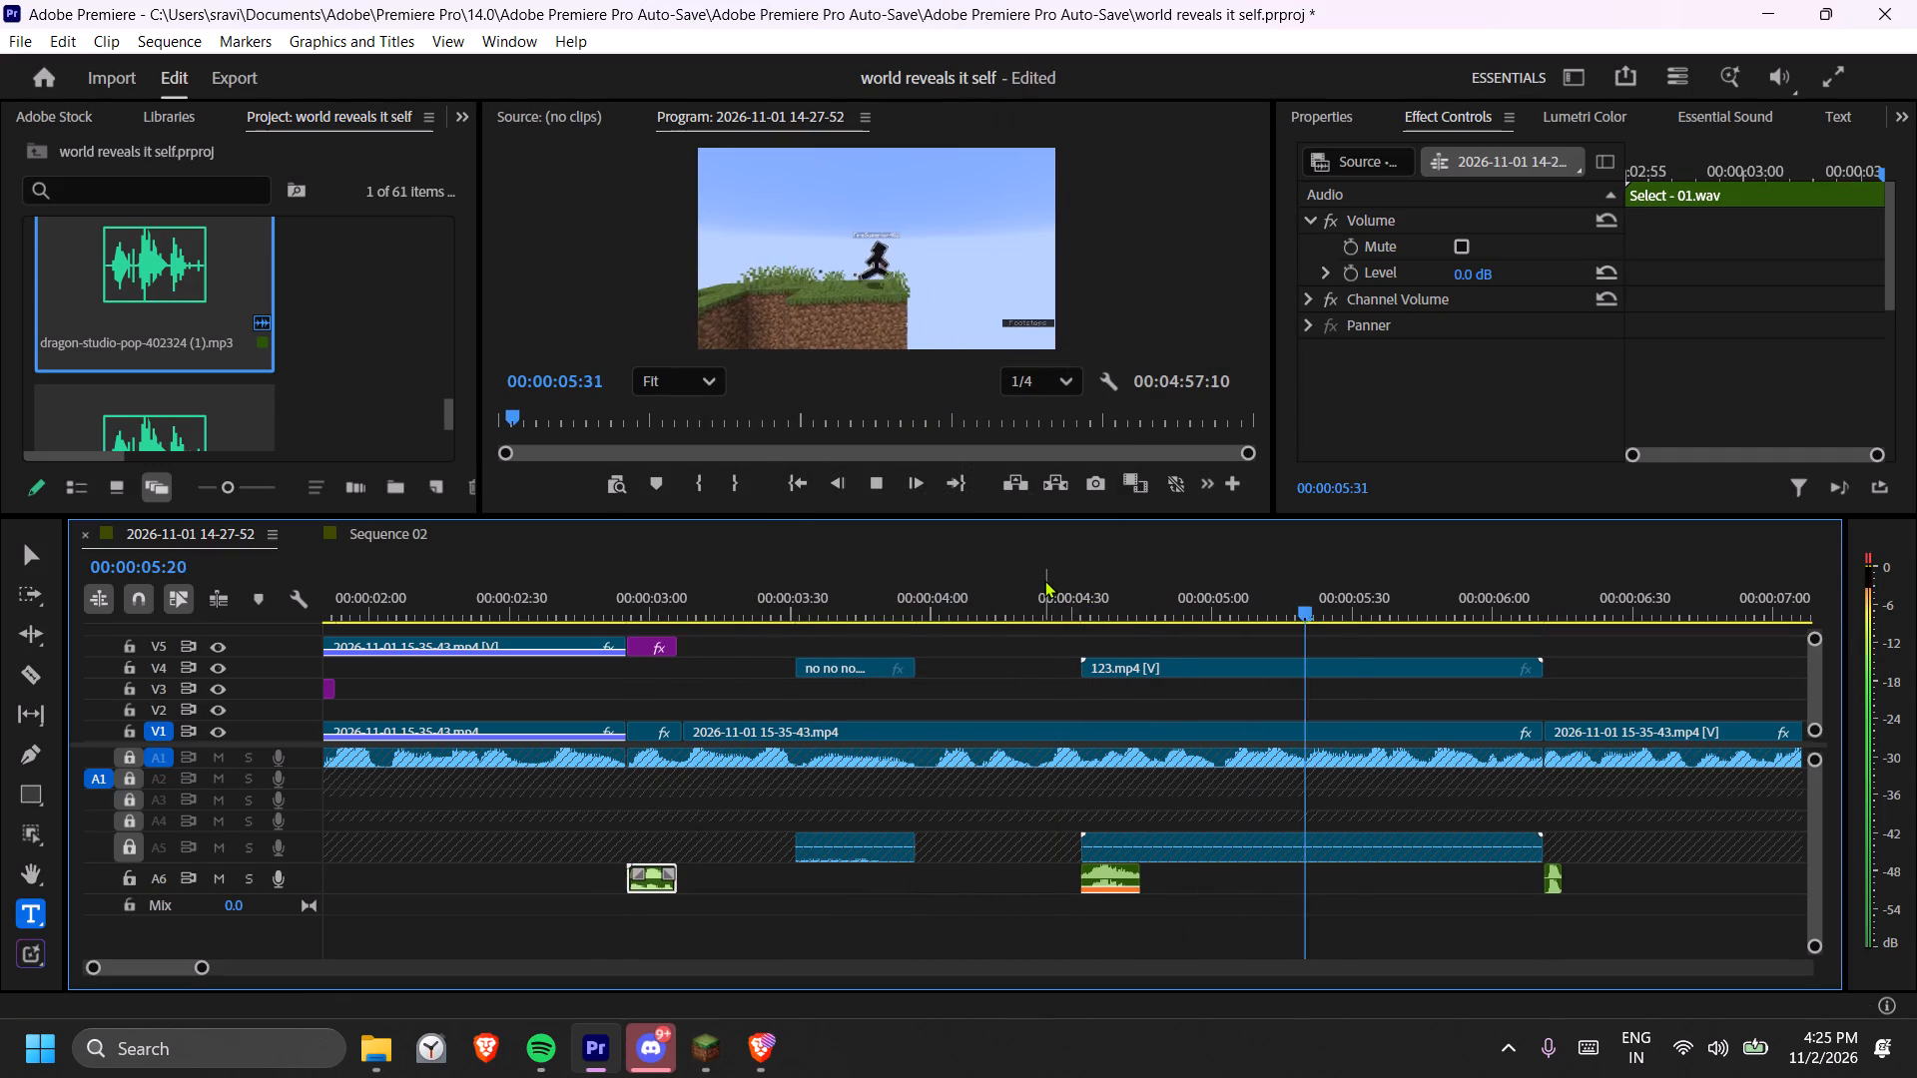
{"action": "key", "text": "space"}
Shift the pop sound one frame earlier to start at 00:00:06:10 and preview it at the cut.
{"action": "key", "text": "equal"}
{"action": "key", "text": "equal"}
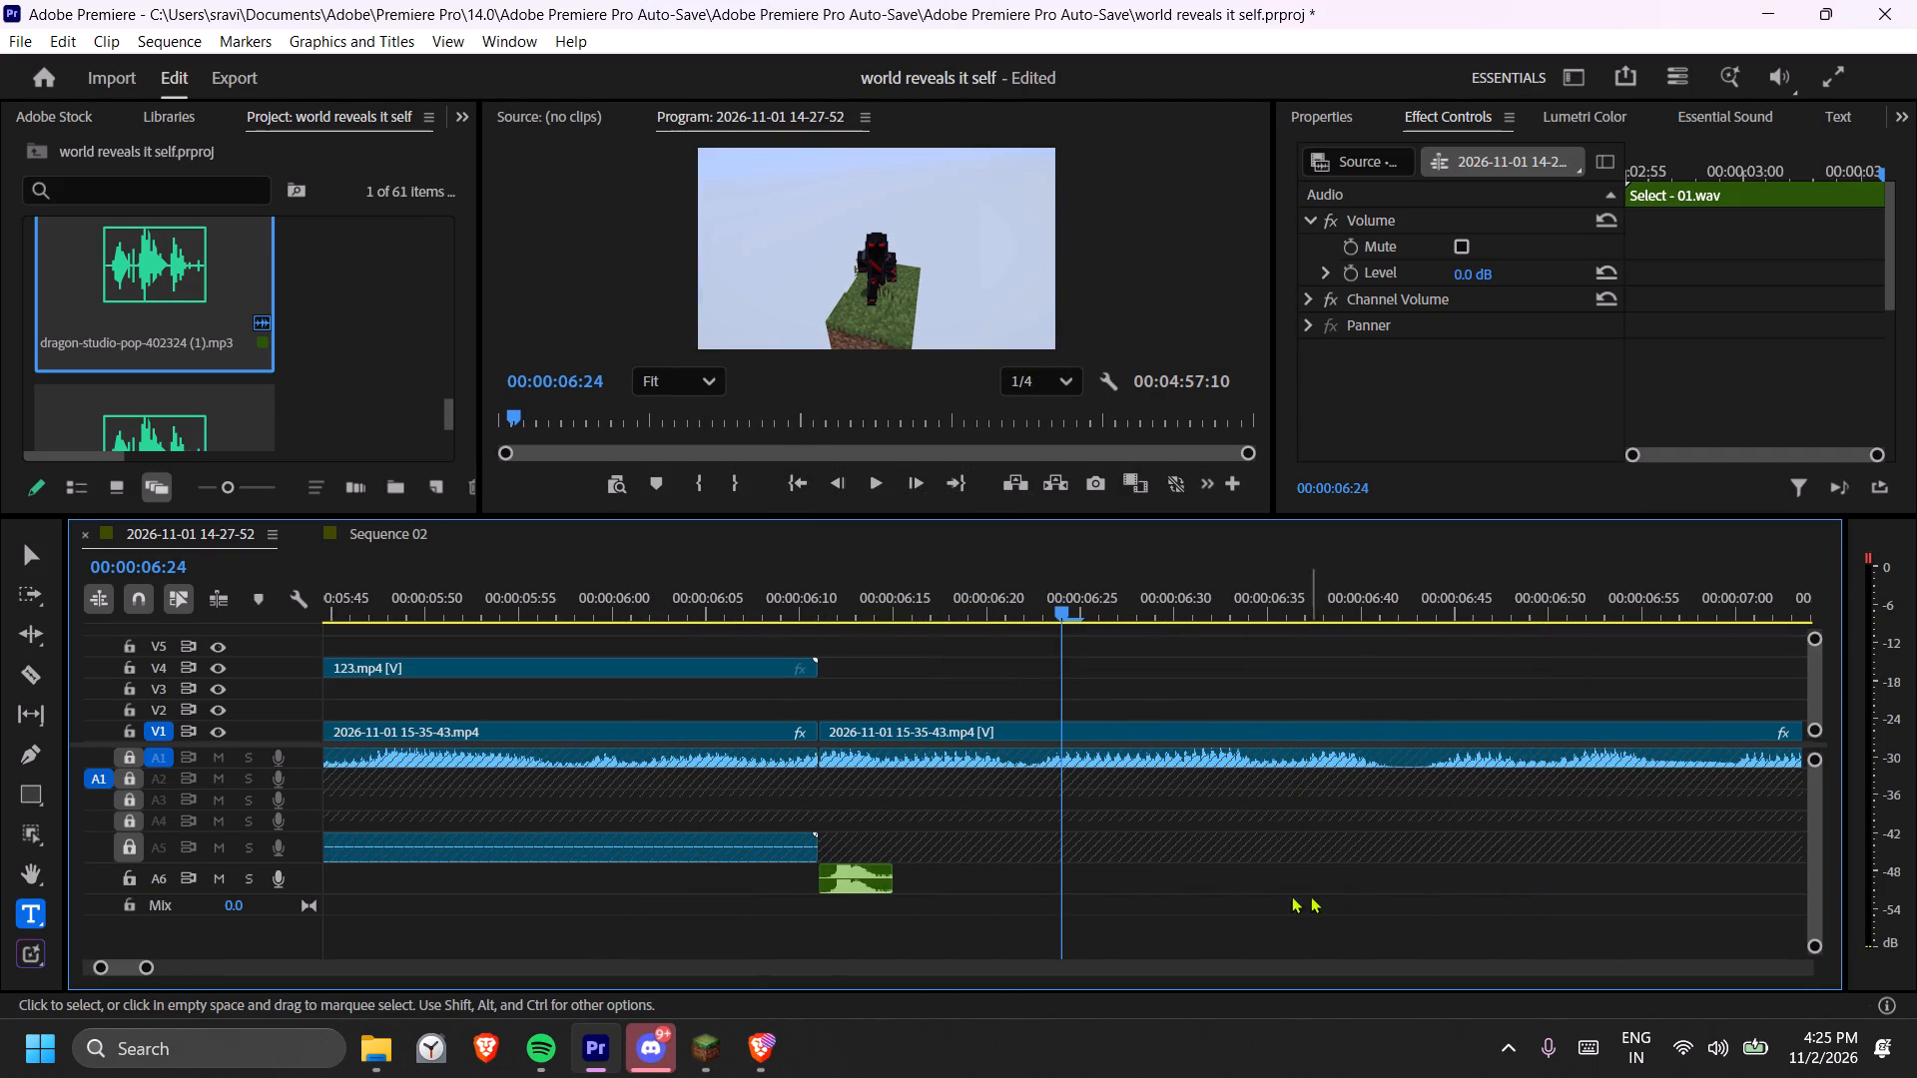
{"action": "left_click", "coordinate": [867, 878]}
{"action": "left_click_drag", "start_coordinate": [860, 878], "coordinate": [854, 878]}
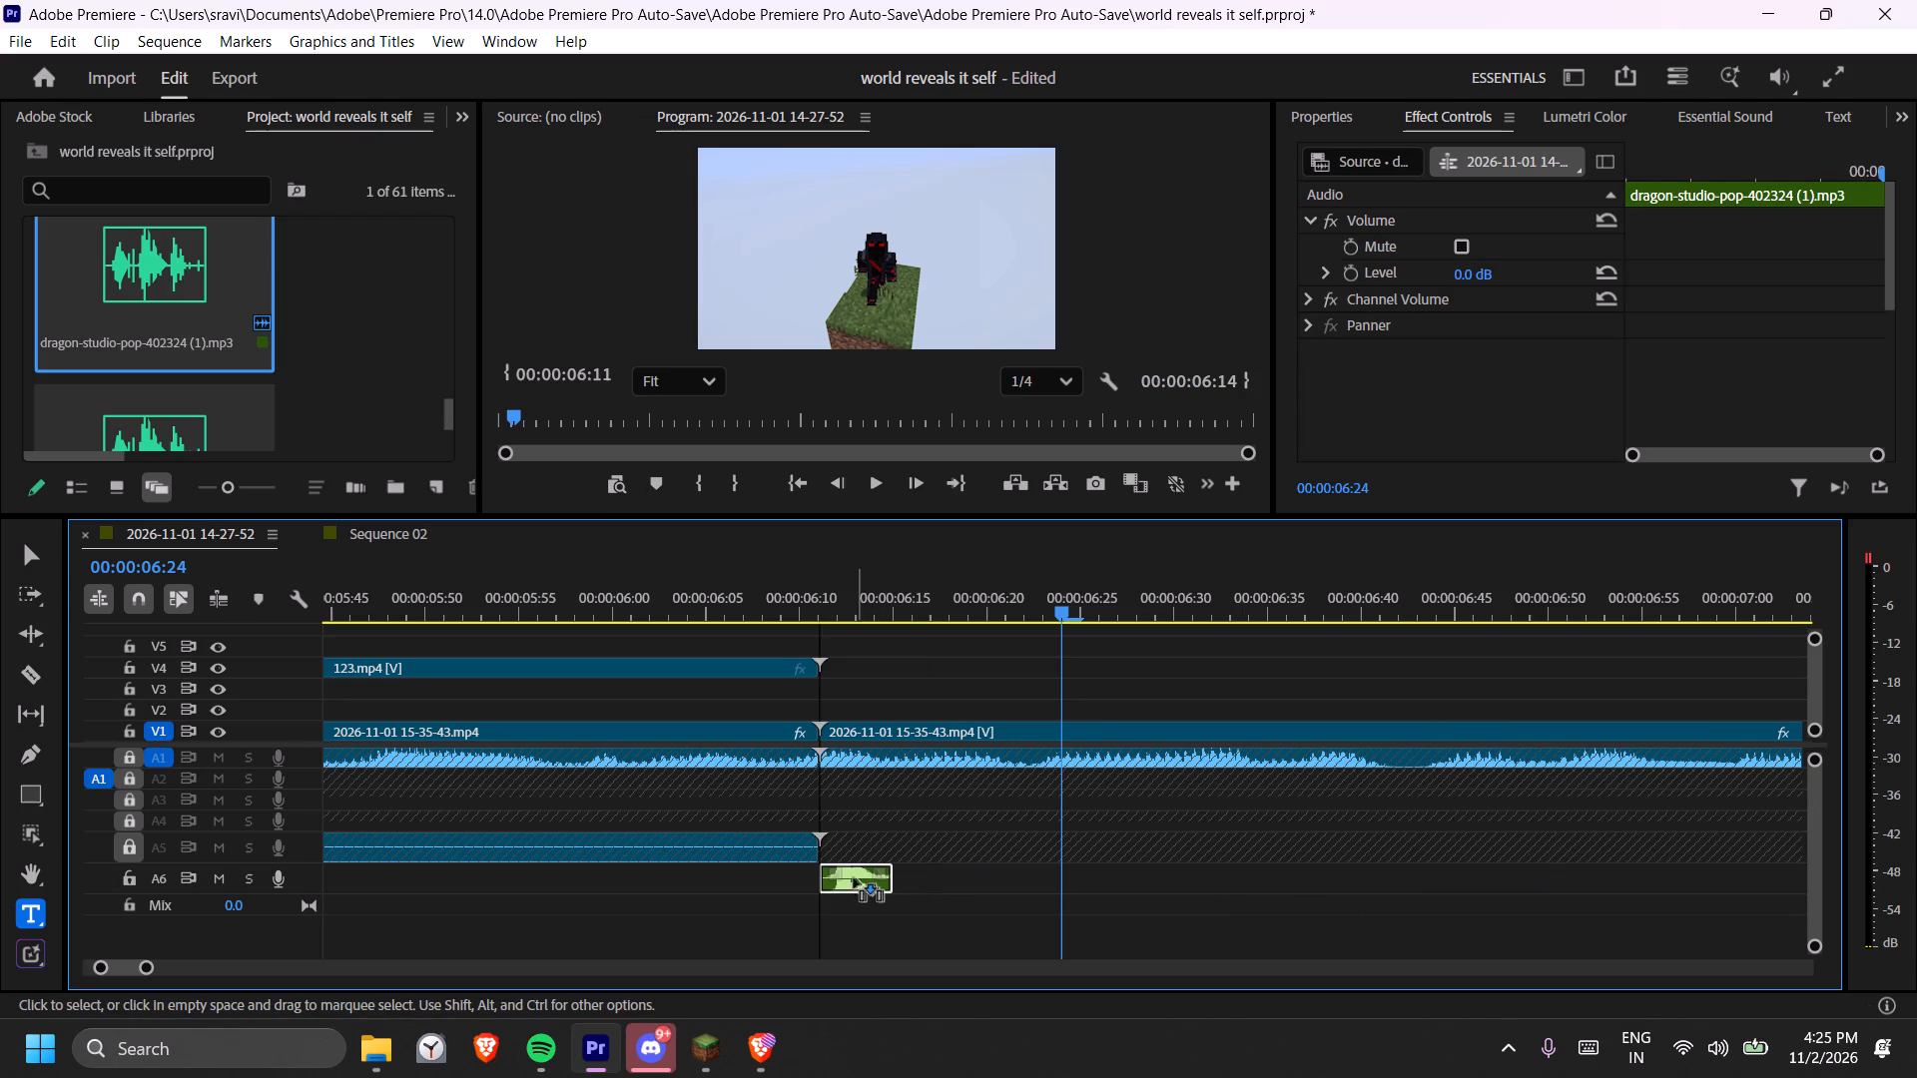
{"action": "left_click_drag", "start_coordinate": [854, 878], "coordinate": [844, 882]}
{"action": "key", "text": "space"}
{"action": "left_click", "coordinate": [782, 574]}
{"action": "key", "text": "space"}
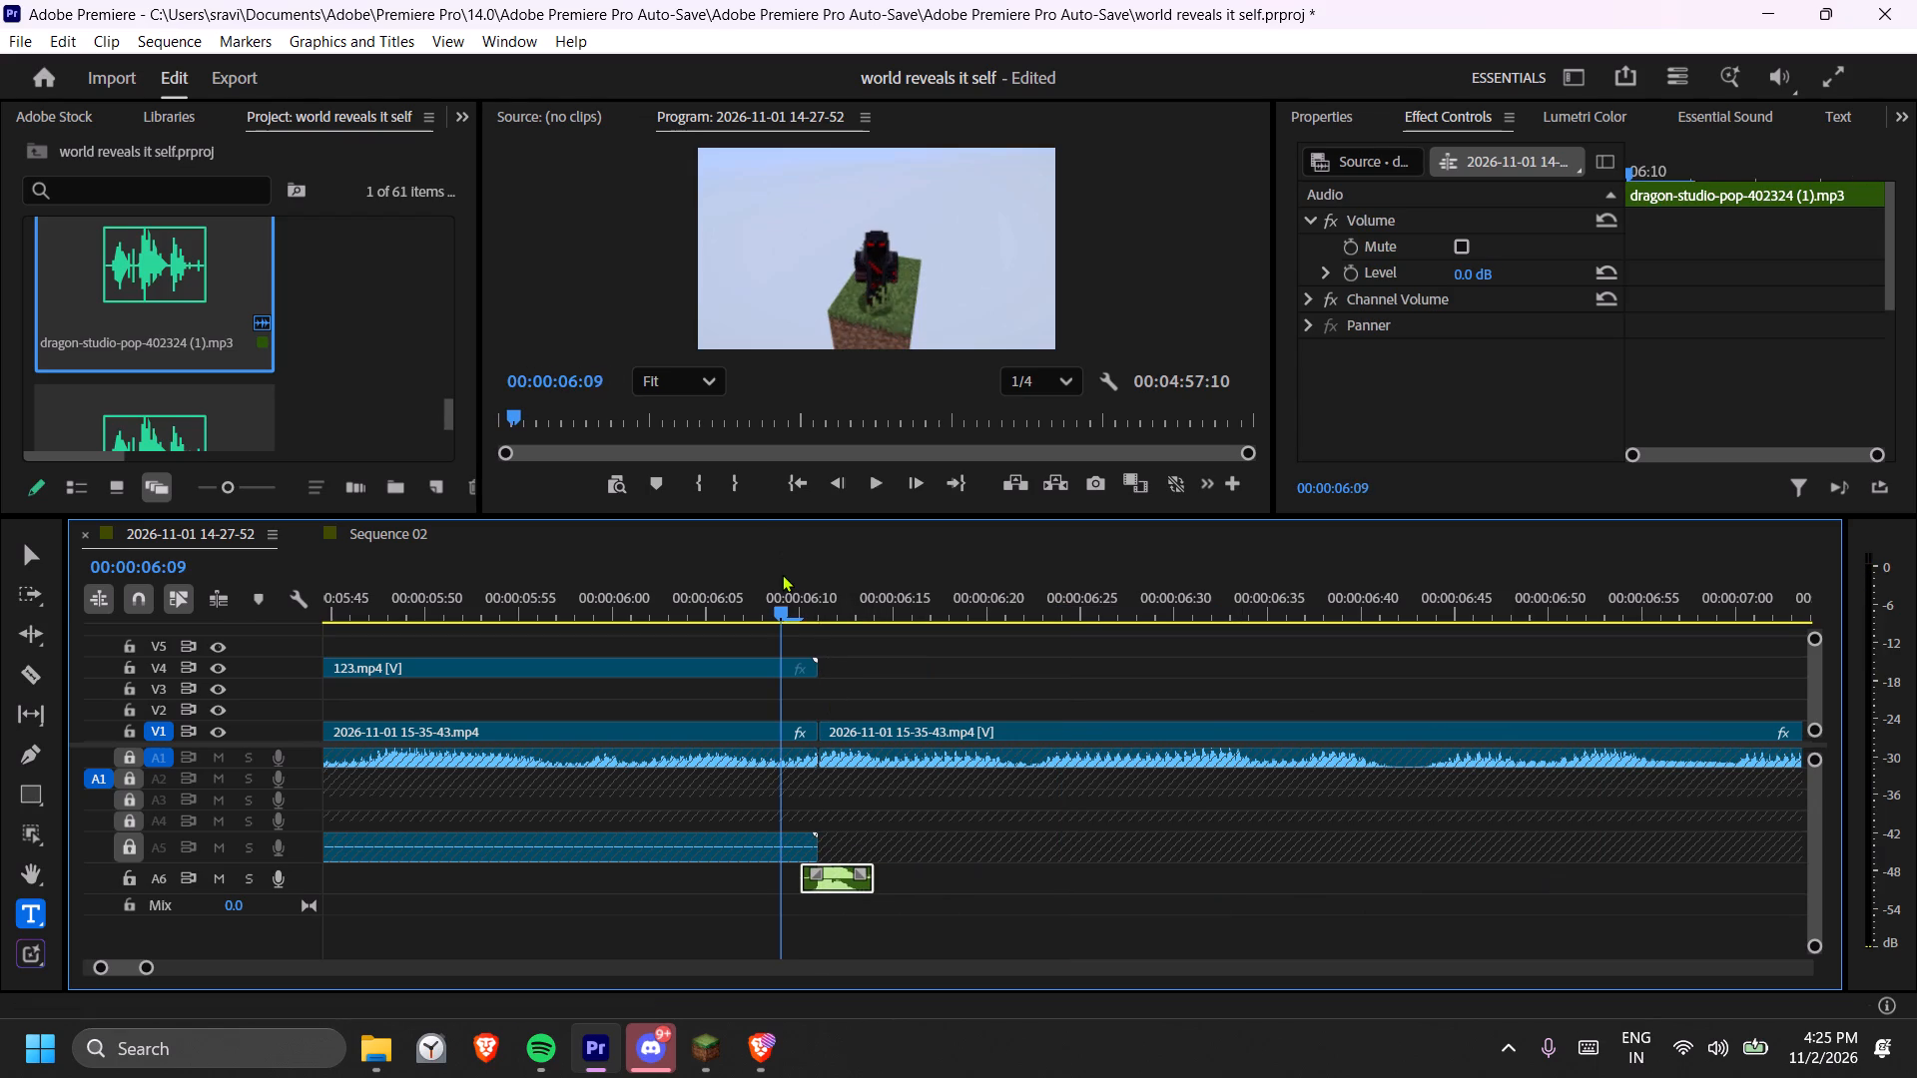
{"action": "key", "text": "space"}
{"action": "type", "text": "--"}
{"action": "key", "text": "space"}
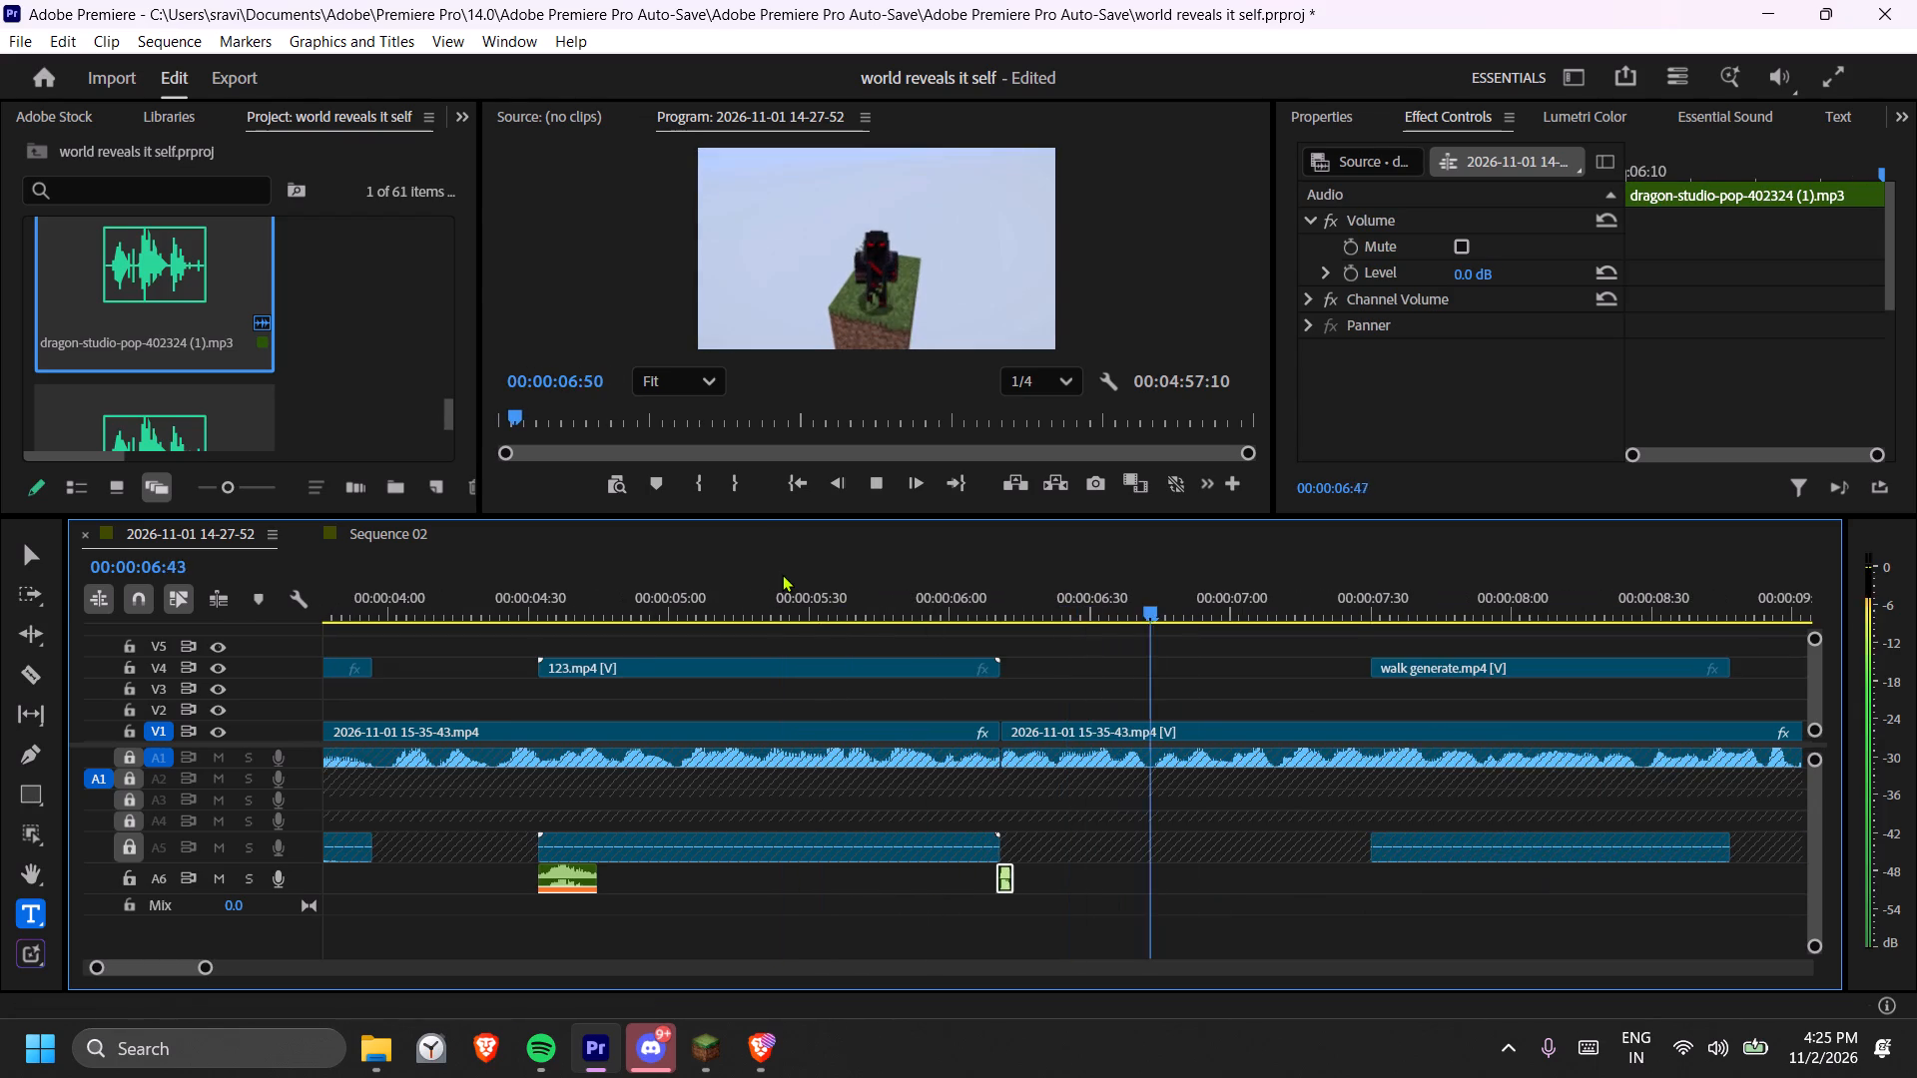
{"action": "key", "text": "space"}
Switch to the SFX Drive folder in Brave, close the Breast Twitch.mp3 preview, then audition and download Cartoon Accent.mp3.
{"action": "left_click_drag", "start_coordinate": [1343, 591], "coordinate": [1356, 598]}
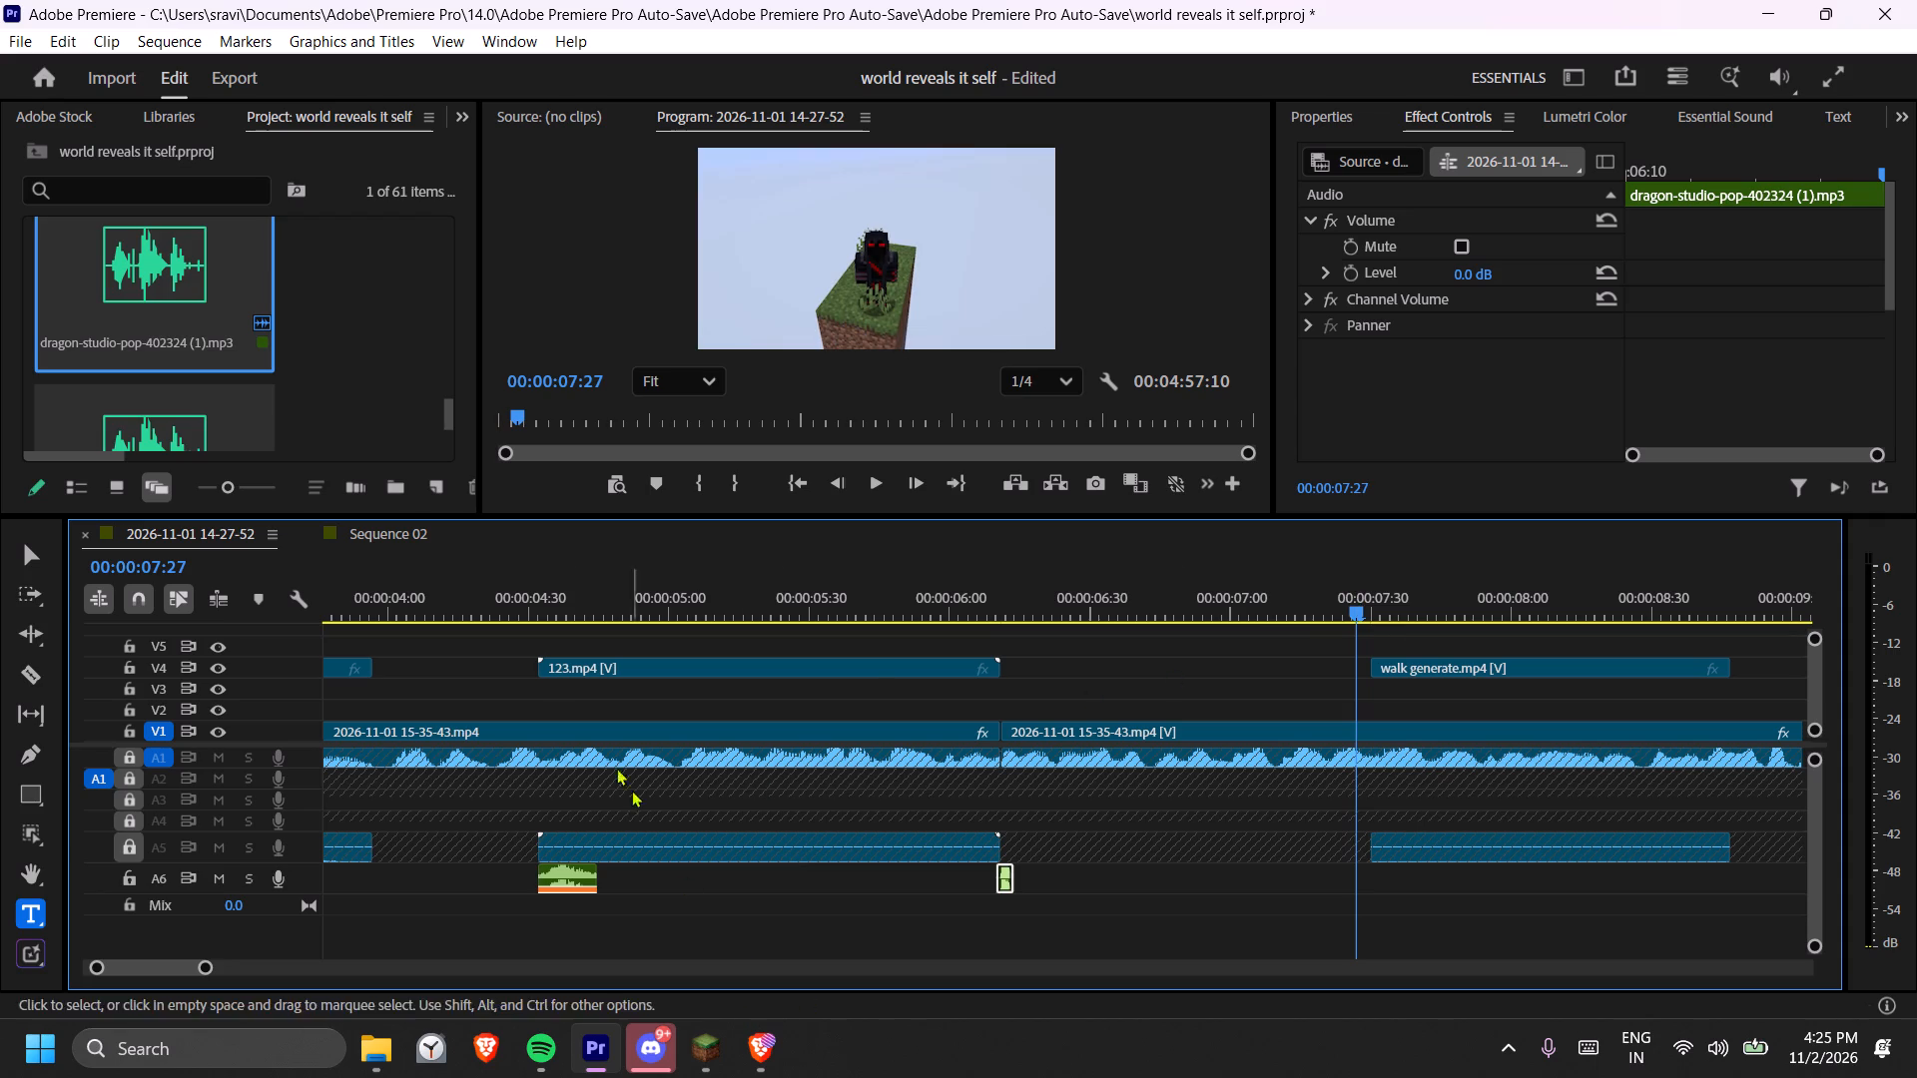
{"action": "left_click_drag", "start_coordinate": [448, 405], "coordinate": [452, 450]}
{"action": "left_click", "coordinate": [757, 1074]}
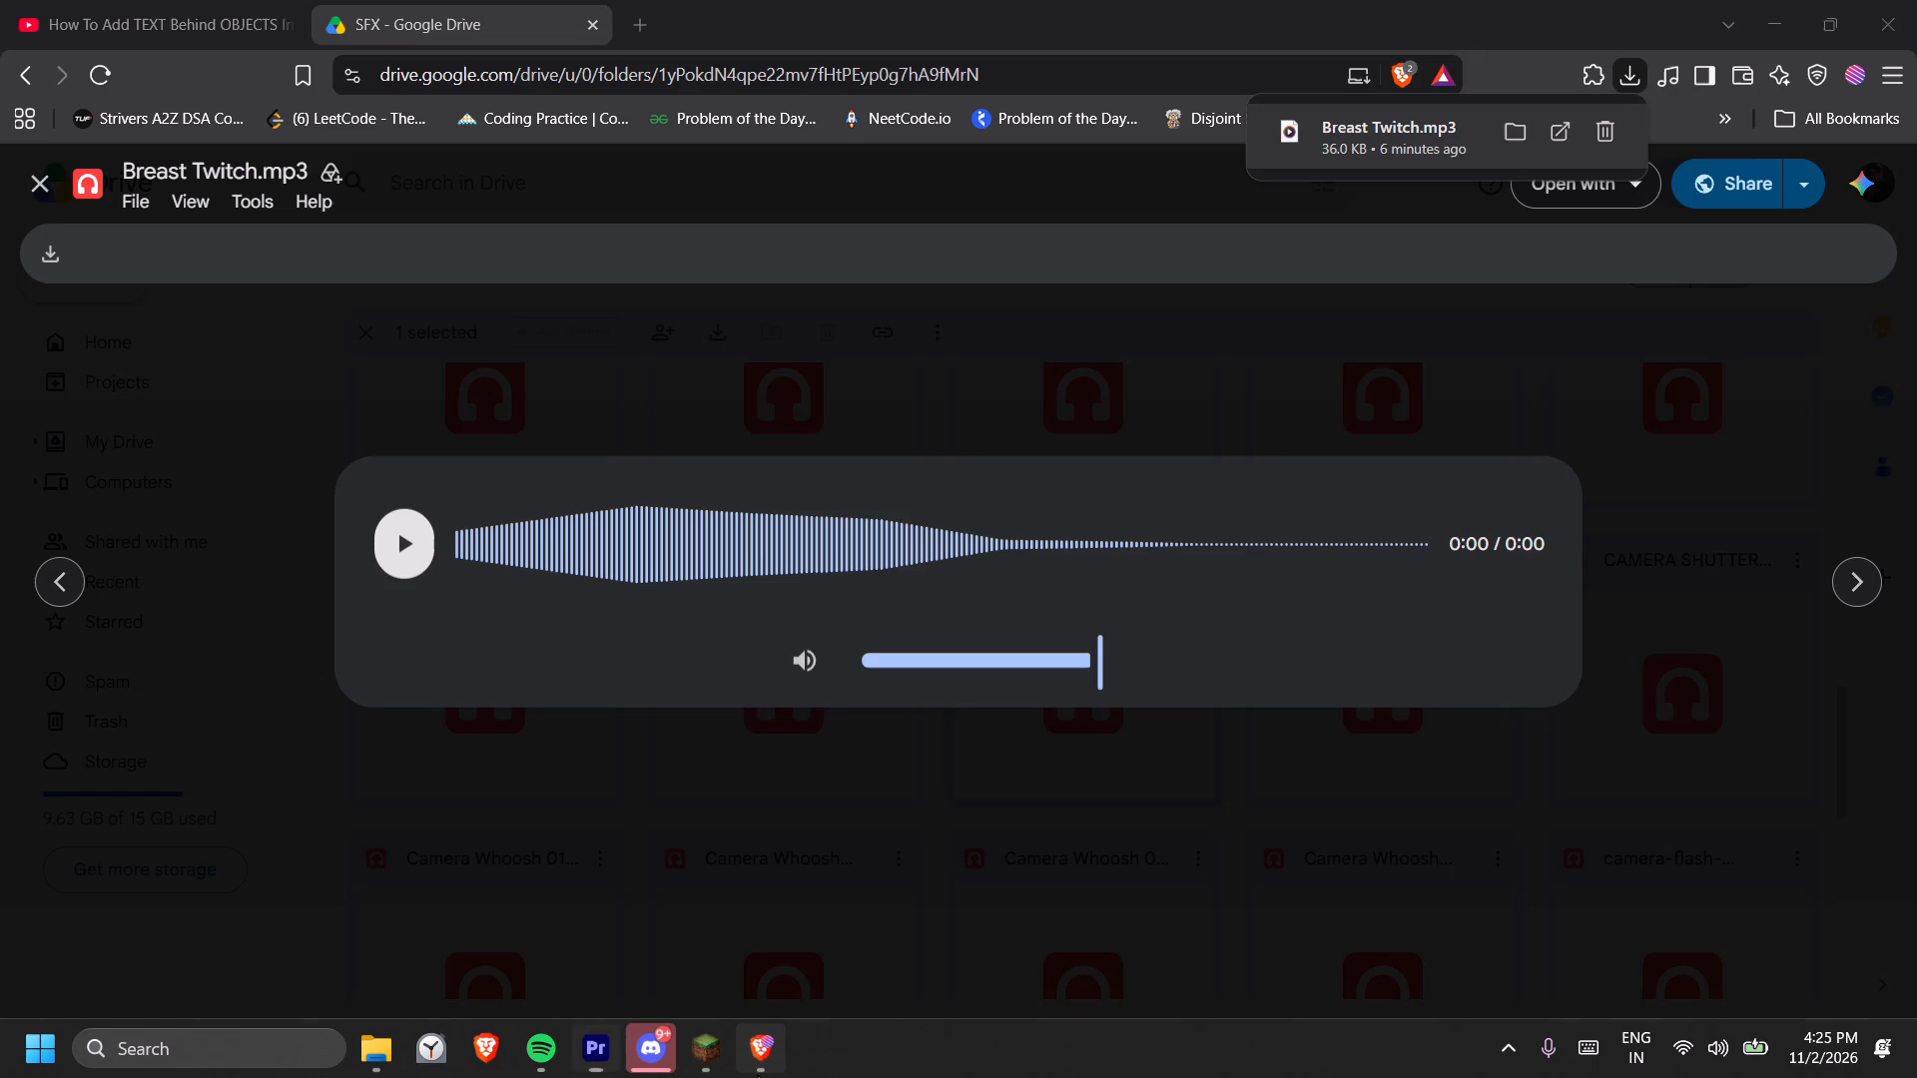
{"action": "left_click", "coordinate": [47, 208]}
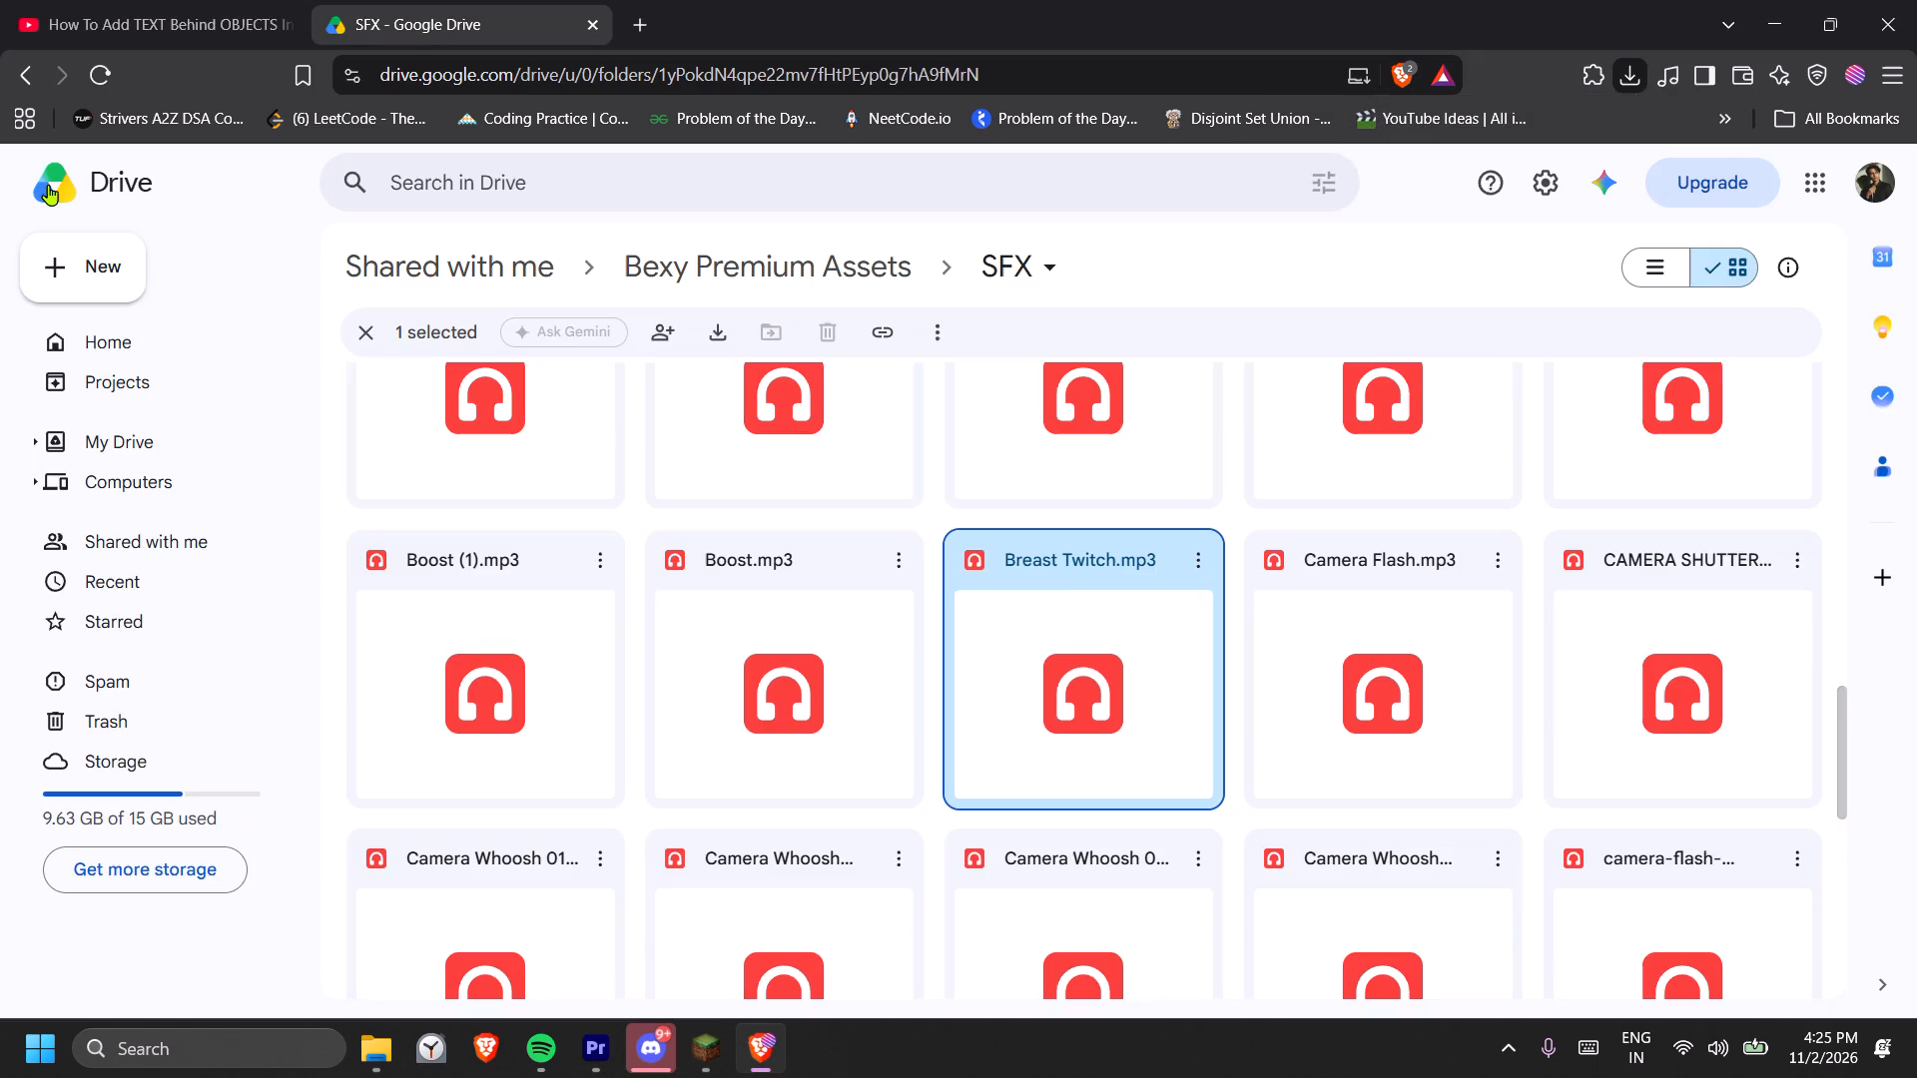
{"action": "scroll", "coordinate": [1118, 598], "scroll_direction": "down", "scroll_amount": 13}
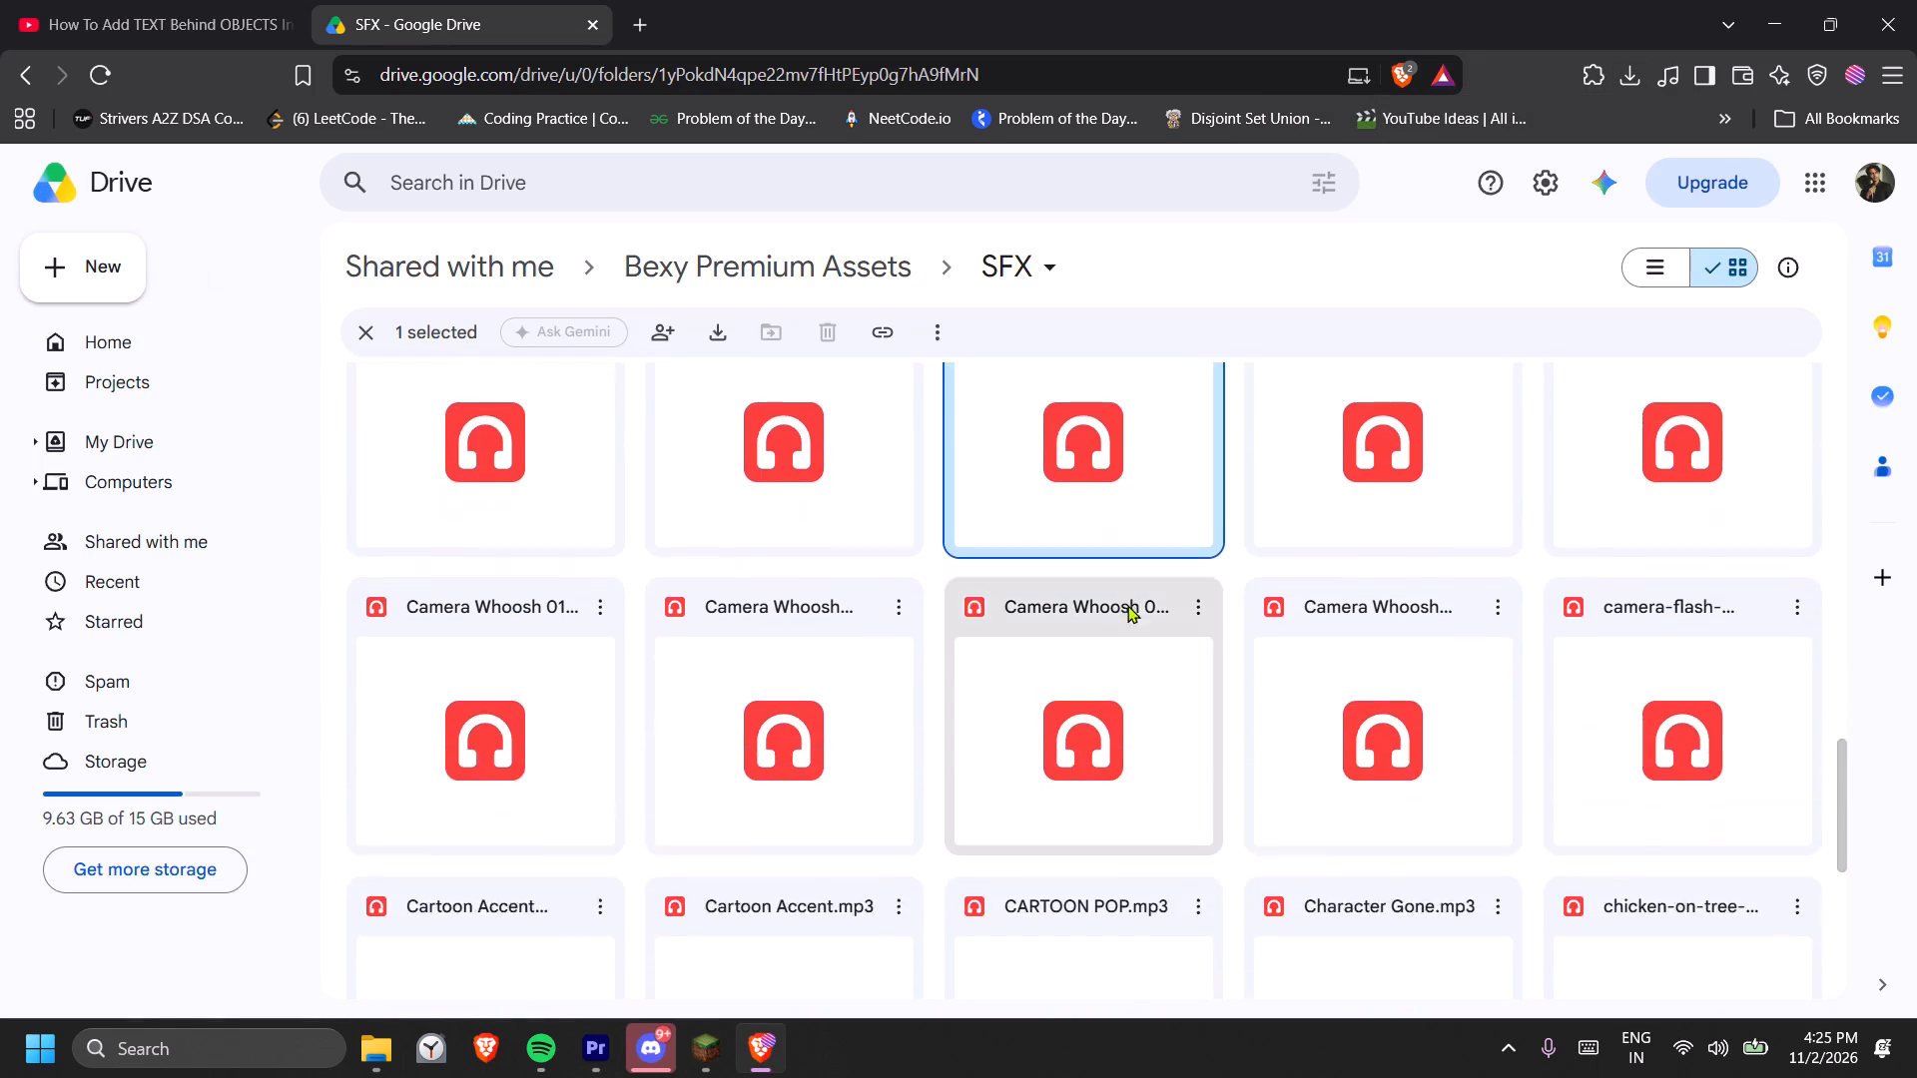
{"action": "scroll", "coordinate": [1127, 605], "scroll_direction": "down", "scroll_amount": 1}
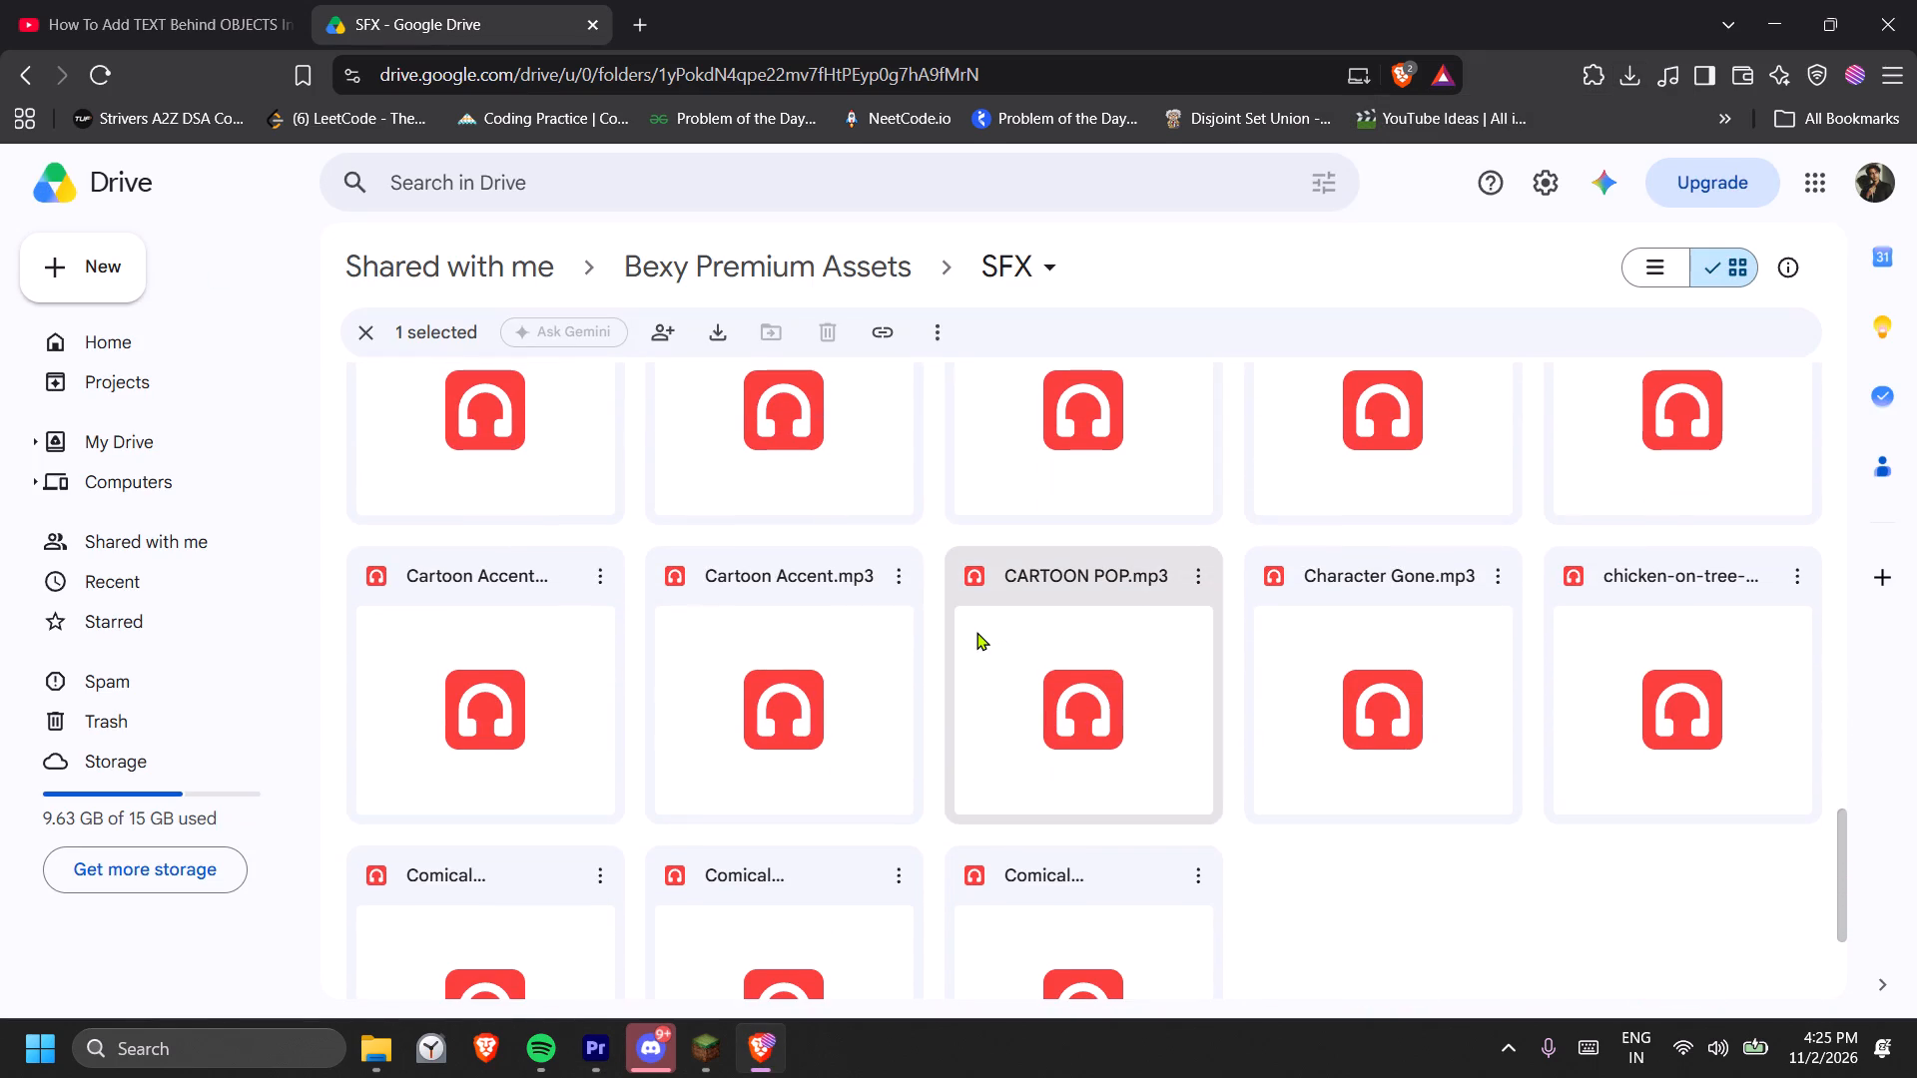
{"action": "left_click", "coordinate": [748, 679]}
{"action": "double_click", "coordinate": [748, 679]}
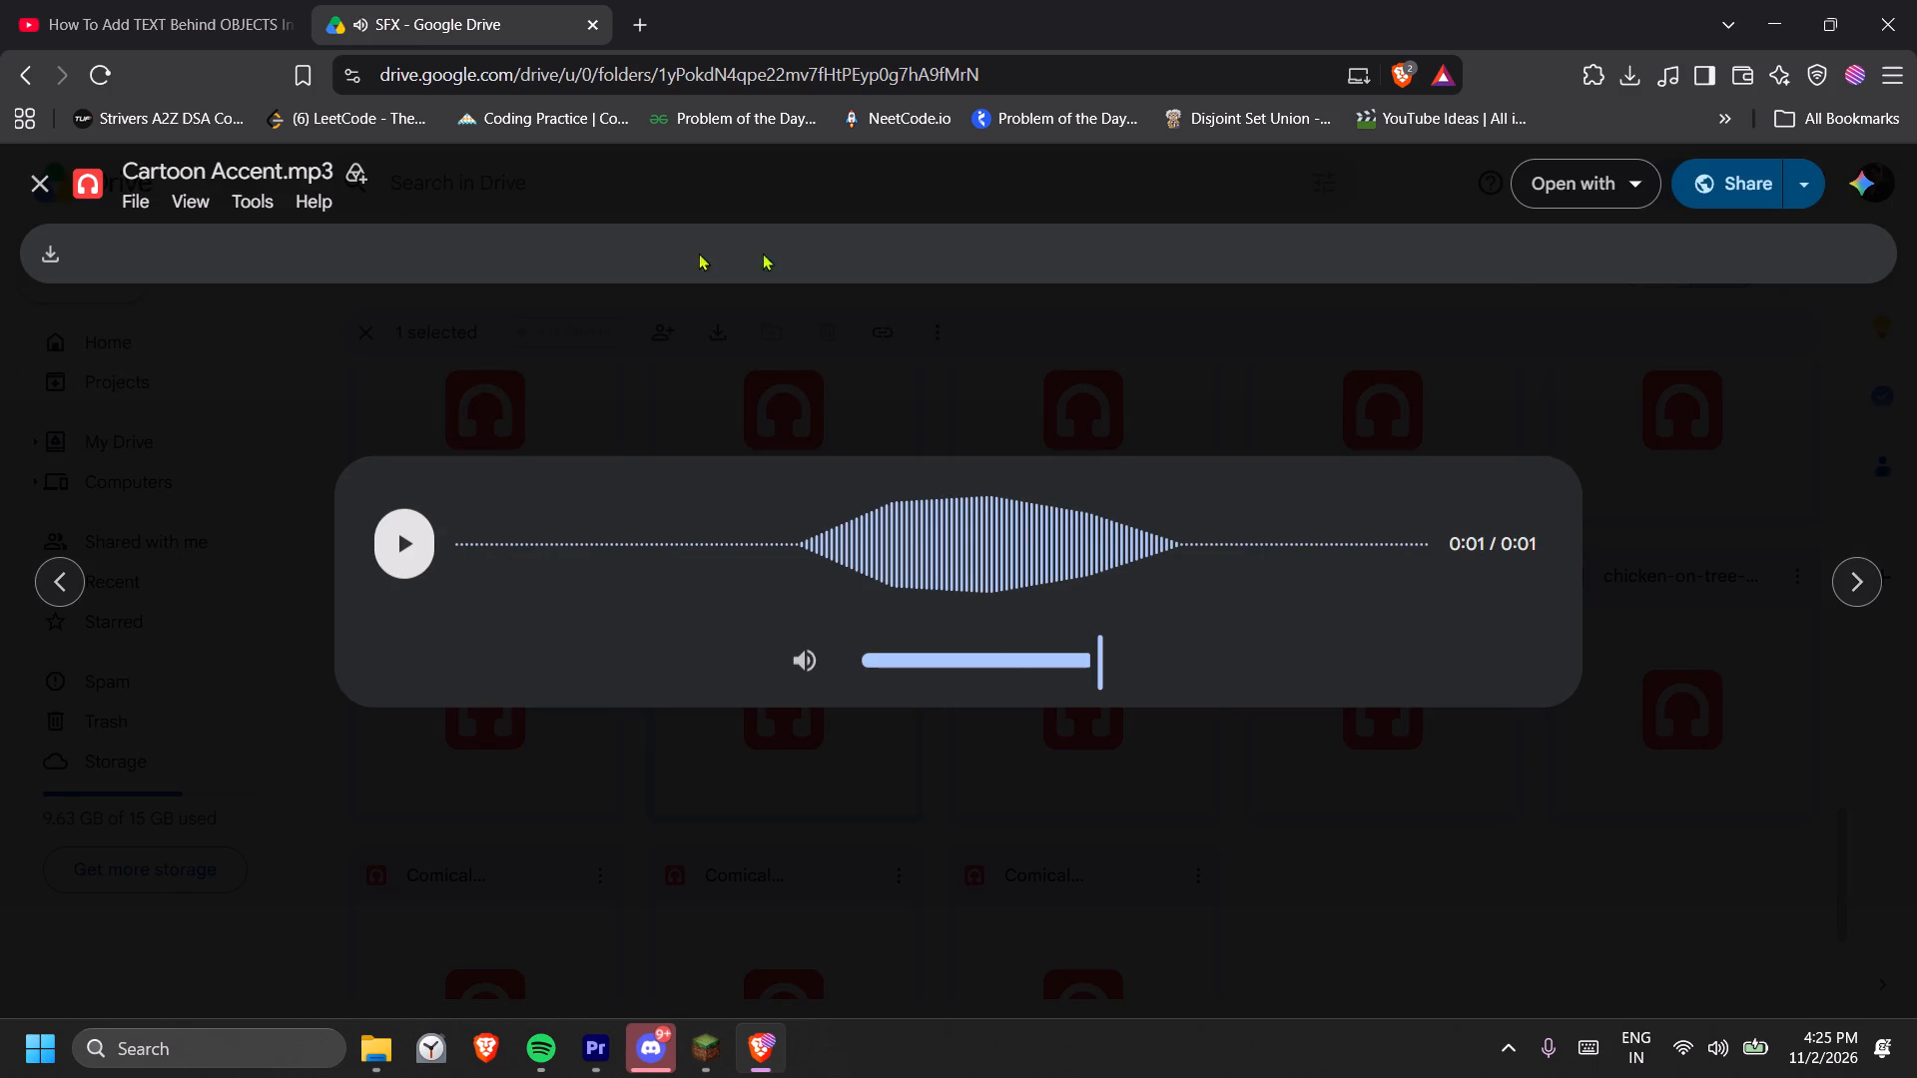
{"action": "left_click", "coordinate": [49, 250]}
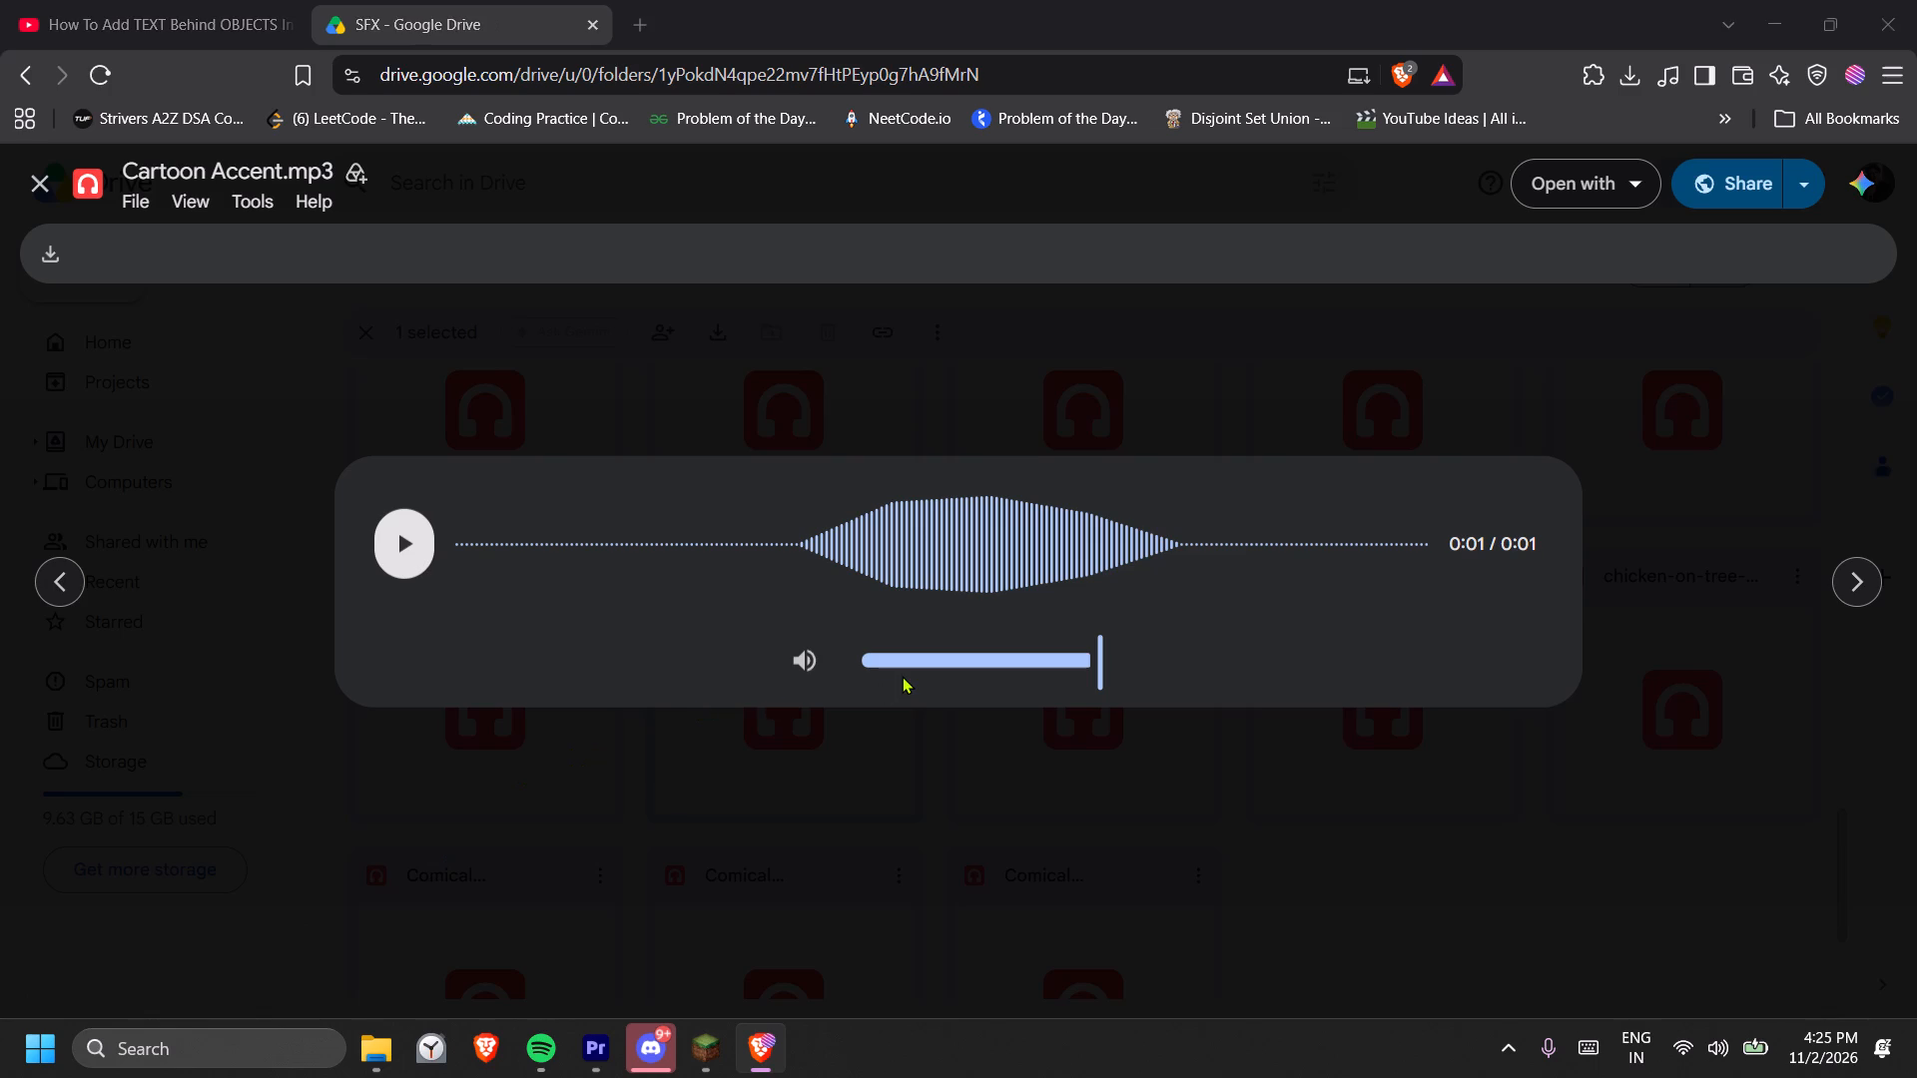
Bring the downloaded Cartoon Accent.mp3 from the browser's recent downloads into Premiere Pro.
{"action": "left_click", "coordinate": [1516, 961]}
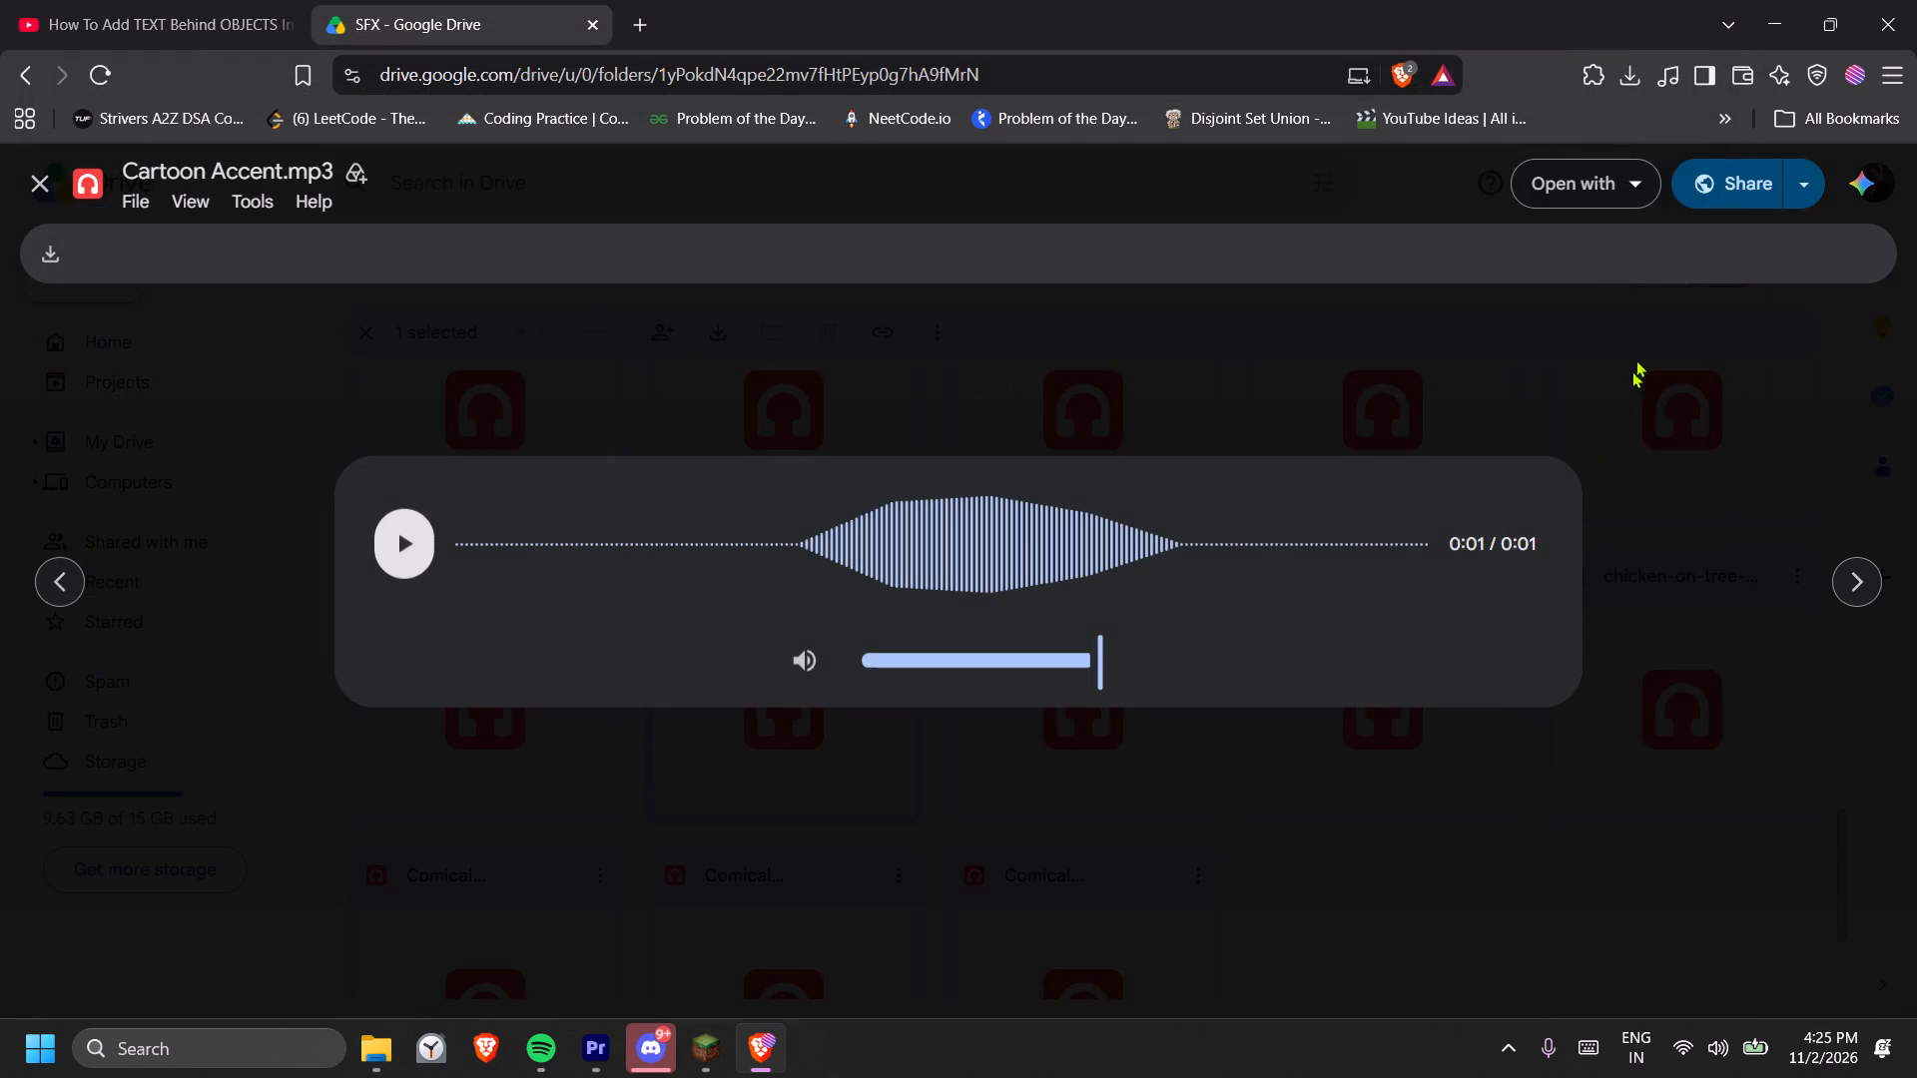
{"action": "left_click", "coordinate": [1325, 130]}
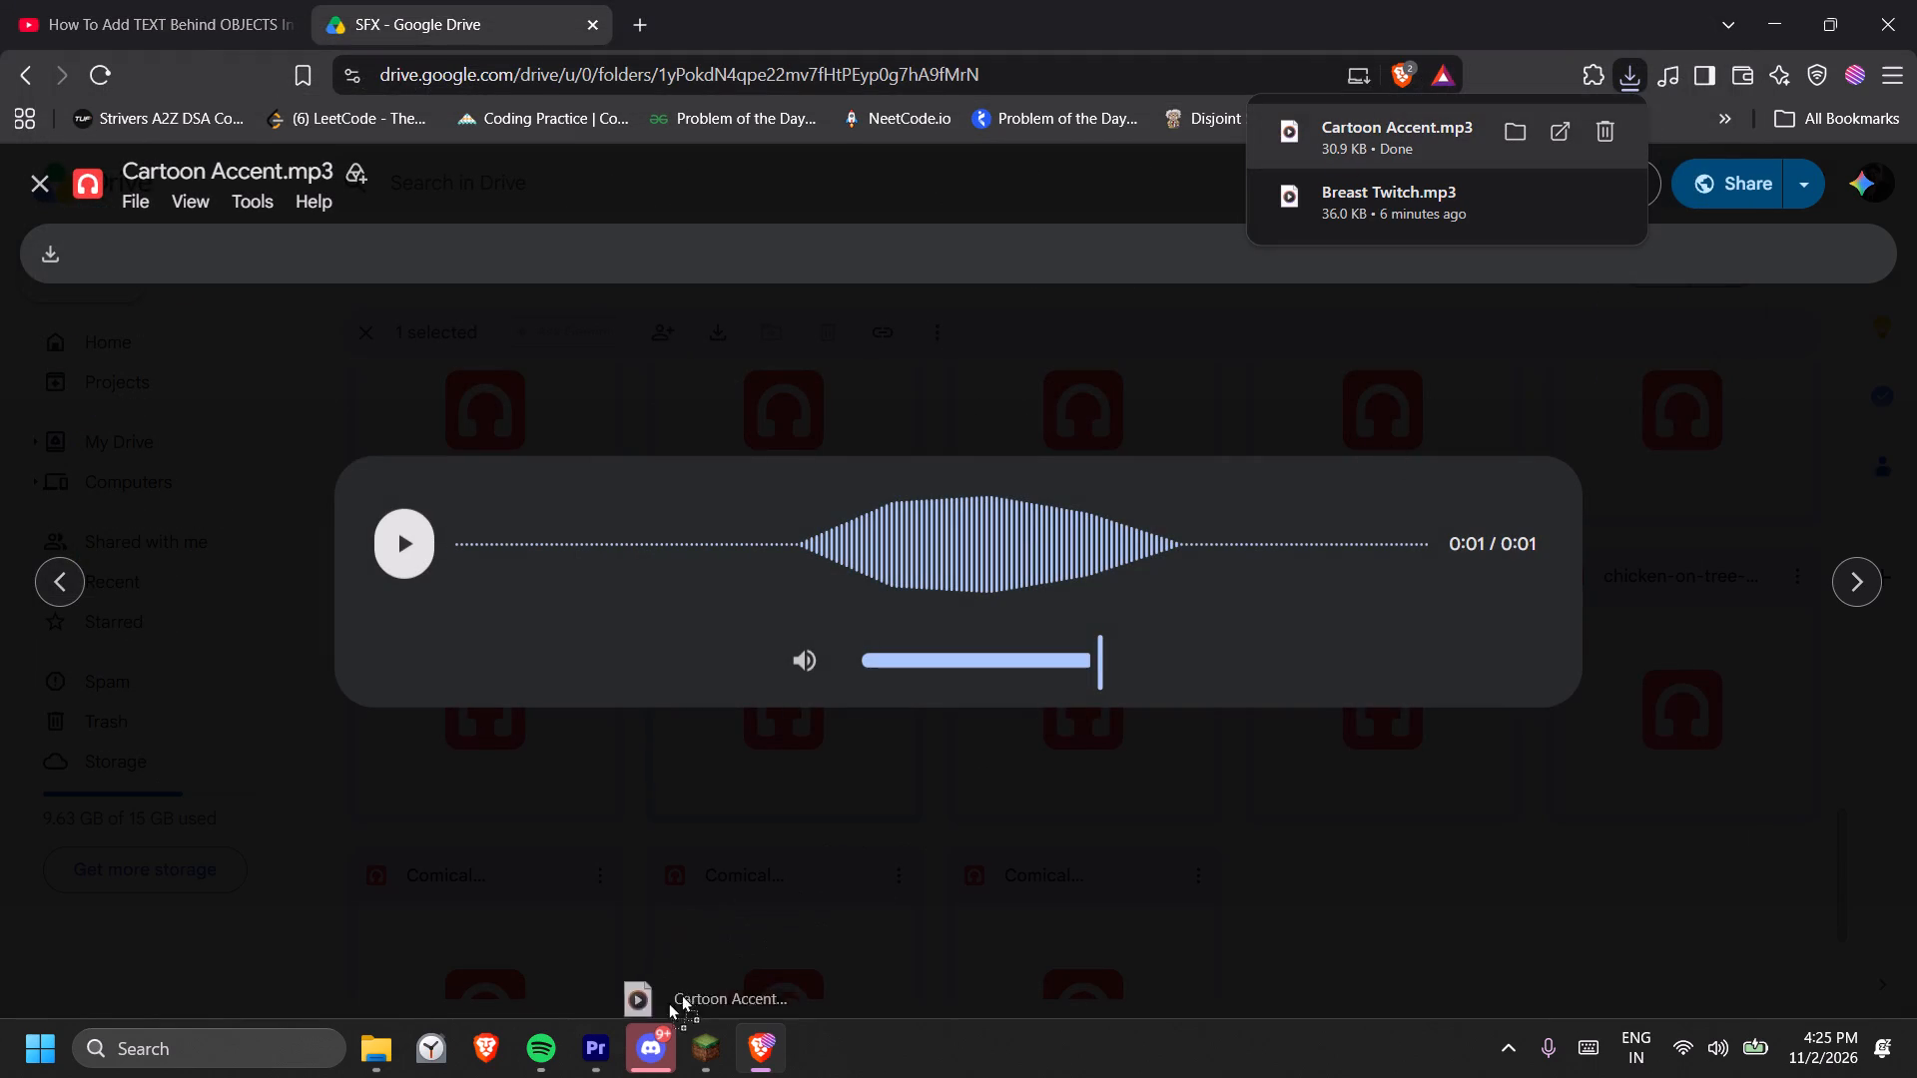
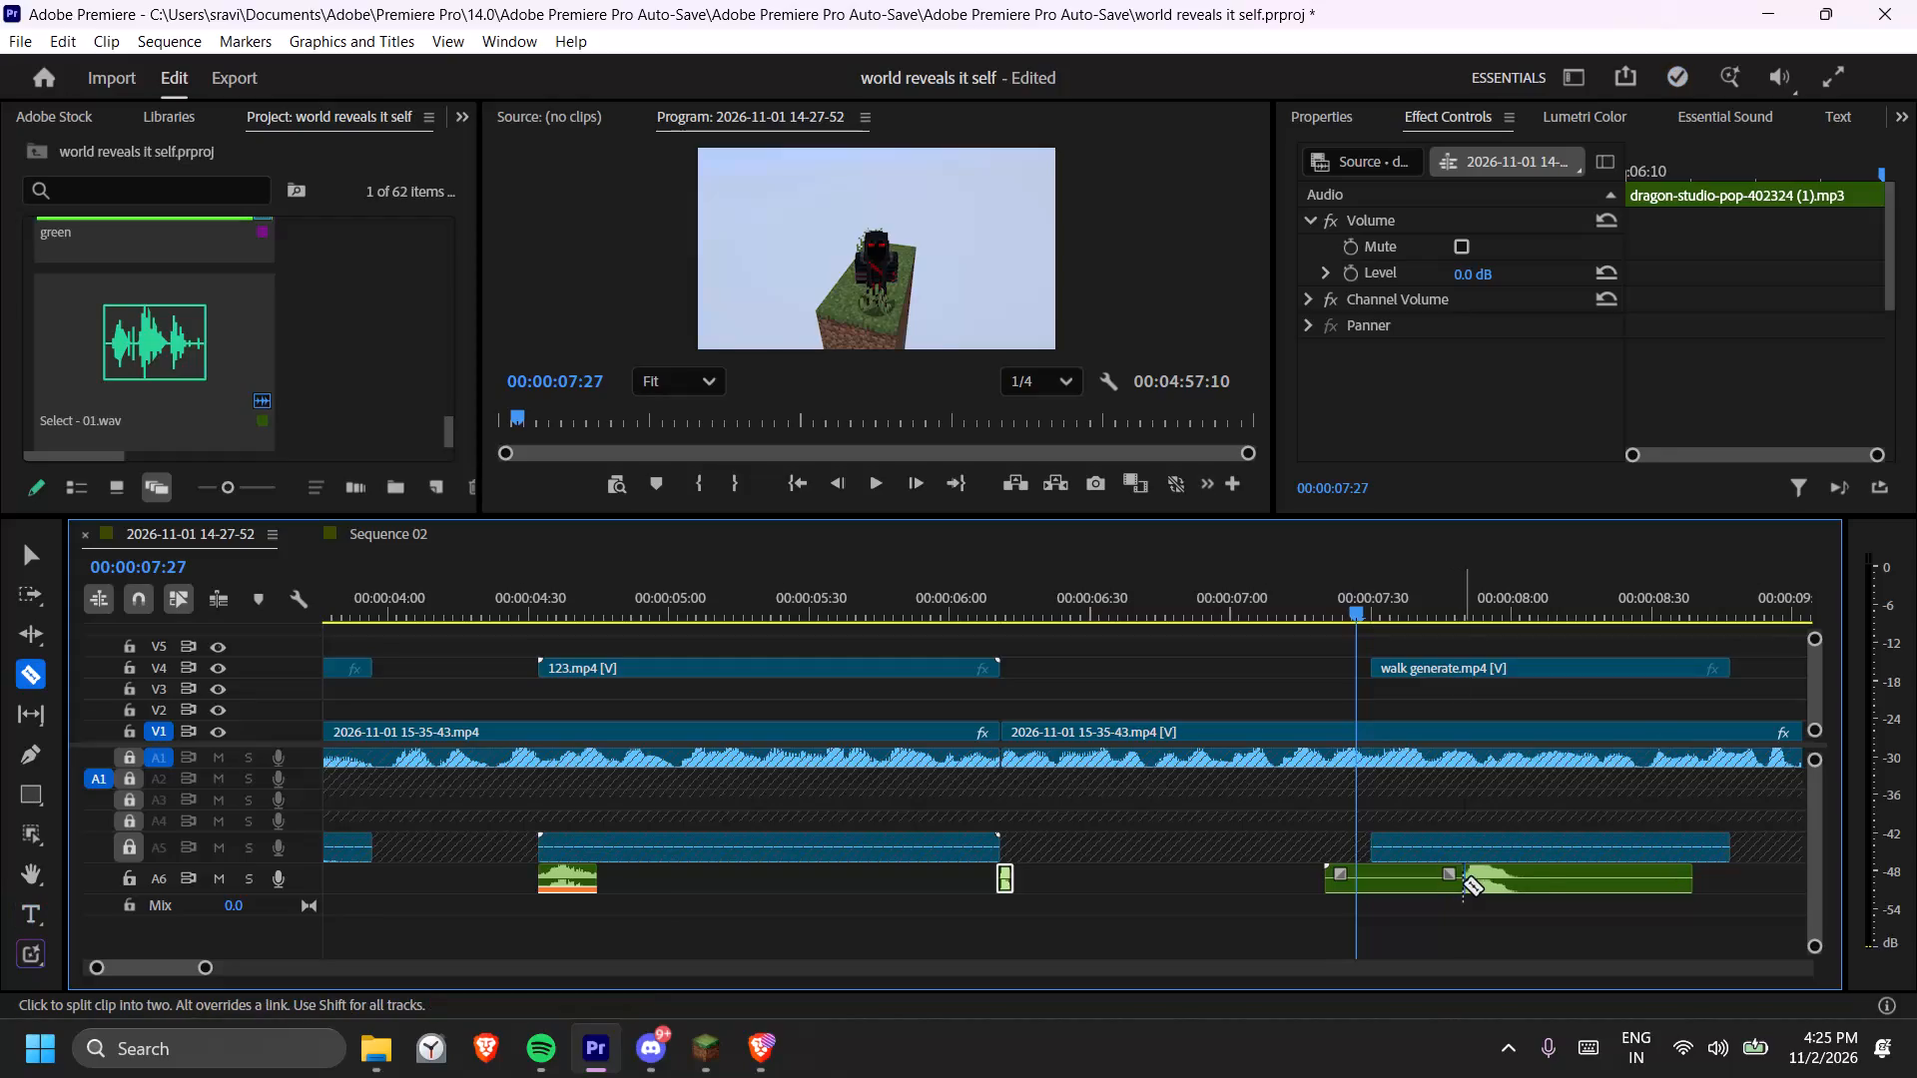
Split Cartoon Accent.mp3 just after its loud hit and delete the leftover pieces before and after it on track A6.
{"action": "left_click", "coordinate": [1517, 883]}
{"action": "key", "text": "t"}
{"action": "left_click", "coordinate": [1404, 875]}
{"action": "key", "text": "Delete"}
{"action": "left_click", "coordinate": [1566, 882]}
{"action": "key", "text": "Delete"}
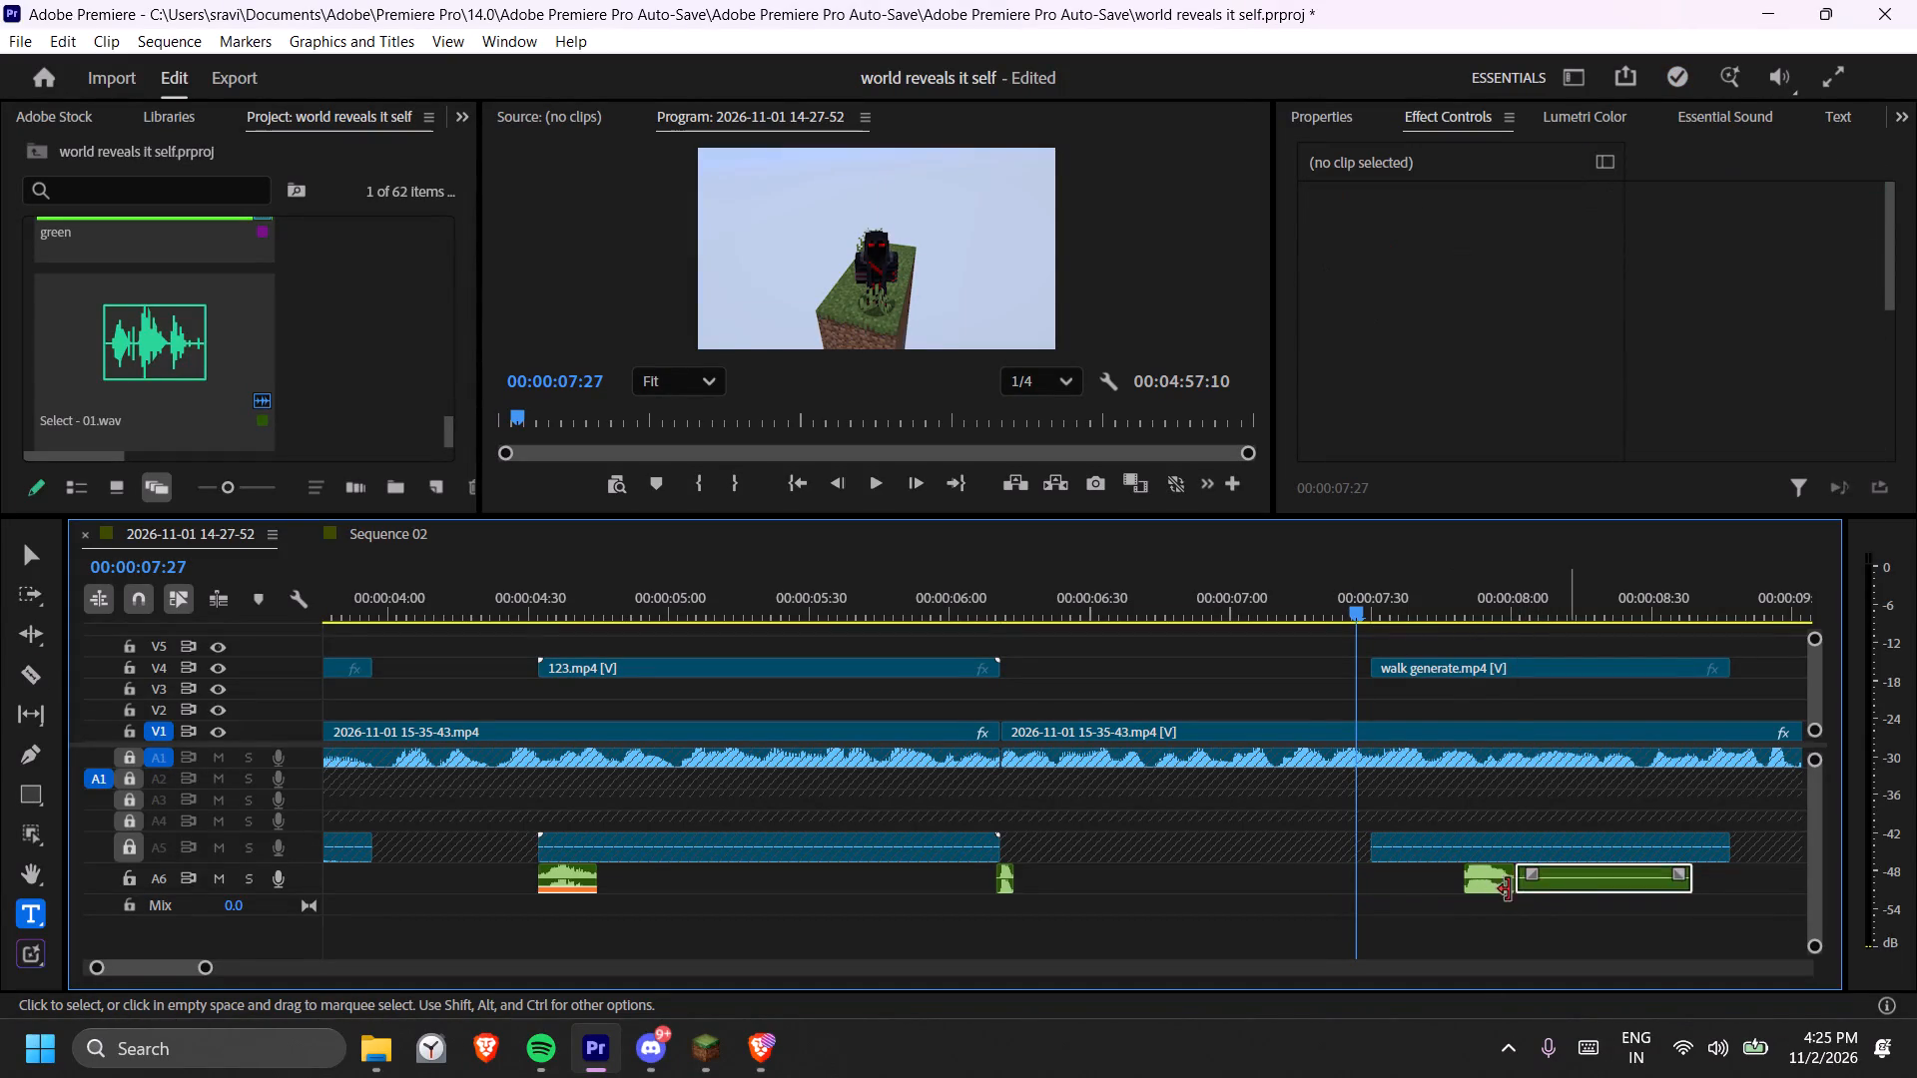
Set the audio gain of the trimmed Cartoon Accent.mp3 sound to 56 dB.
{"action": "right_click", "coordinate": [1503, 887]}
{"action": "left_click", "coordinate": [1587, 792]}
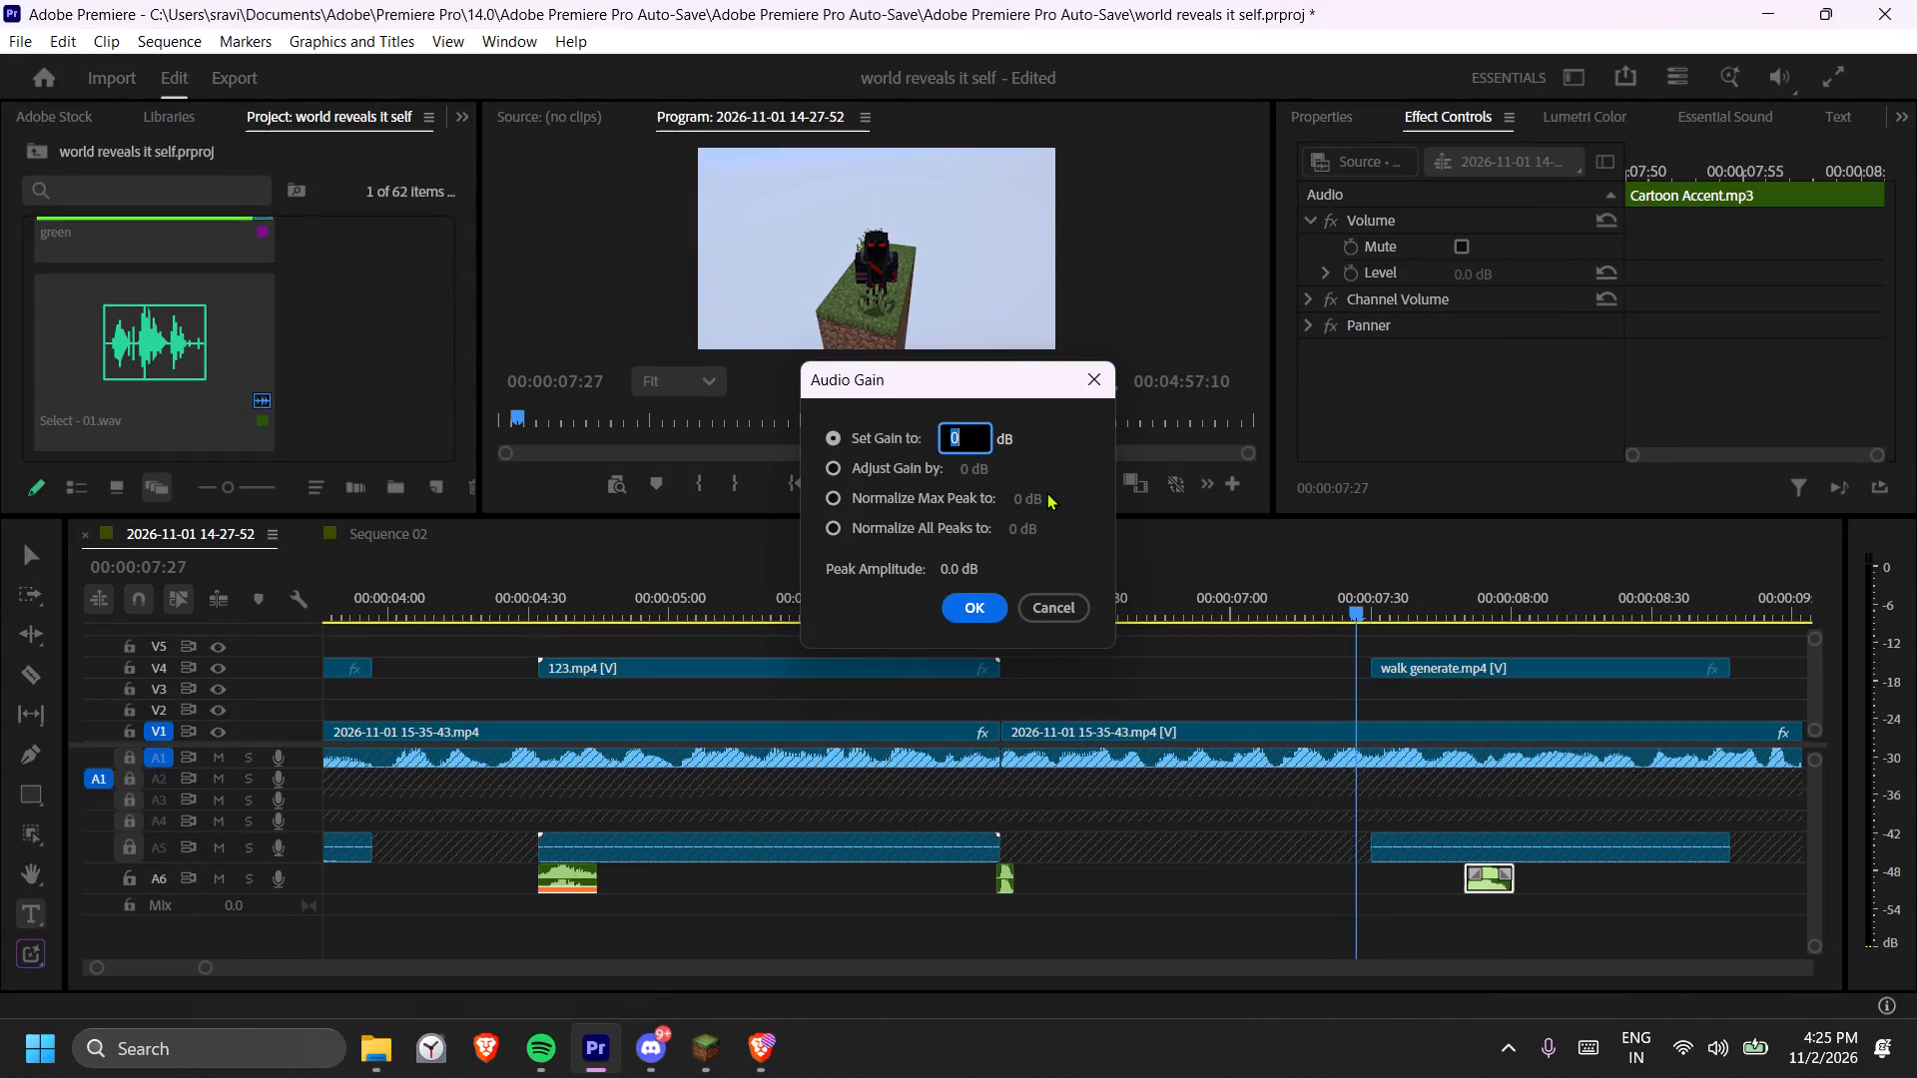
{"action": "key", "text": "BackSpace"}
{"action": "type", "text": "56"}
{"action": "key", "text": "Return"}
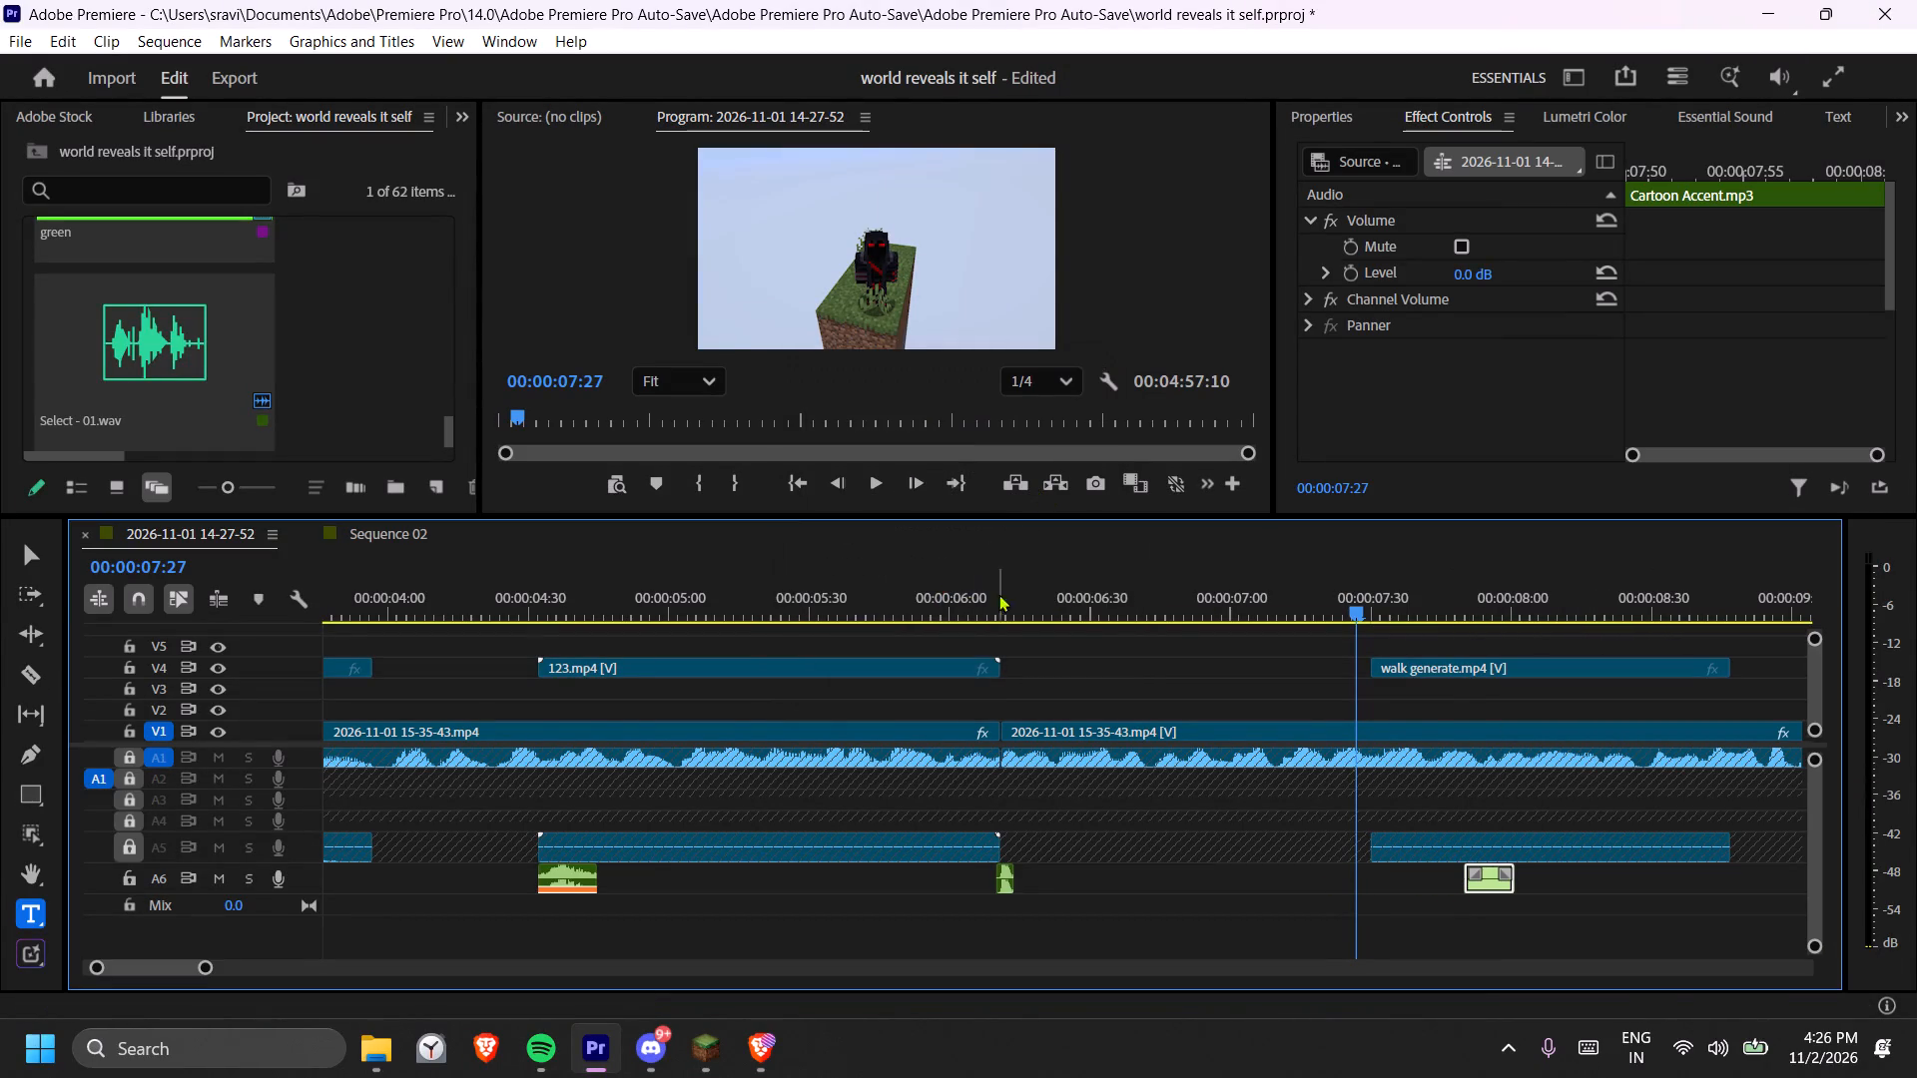
Move the Cartoon Accent.mp3 sound earlier to start with the walk generate.mp4 clip and preview its timing.
{"action": "left_click", "coordinate": [960, 606]}
{"action": "key", "text": "space"}
{"action": "key", "text": "space"}
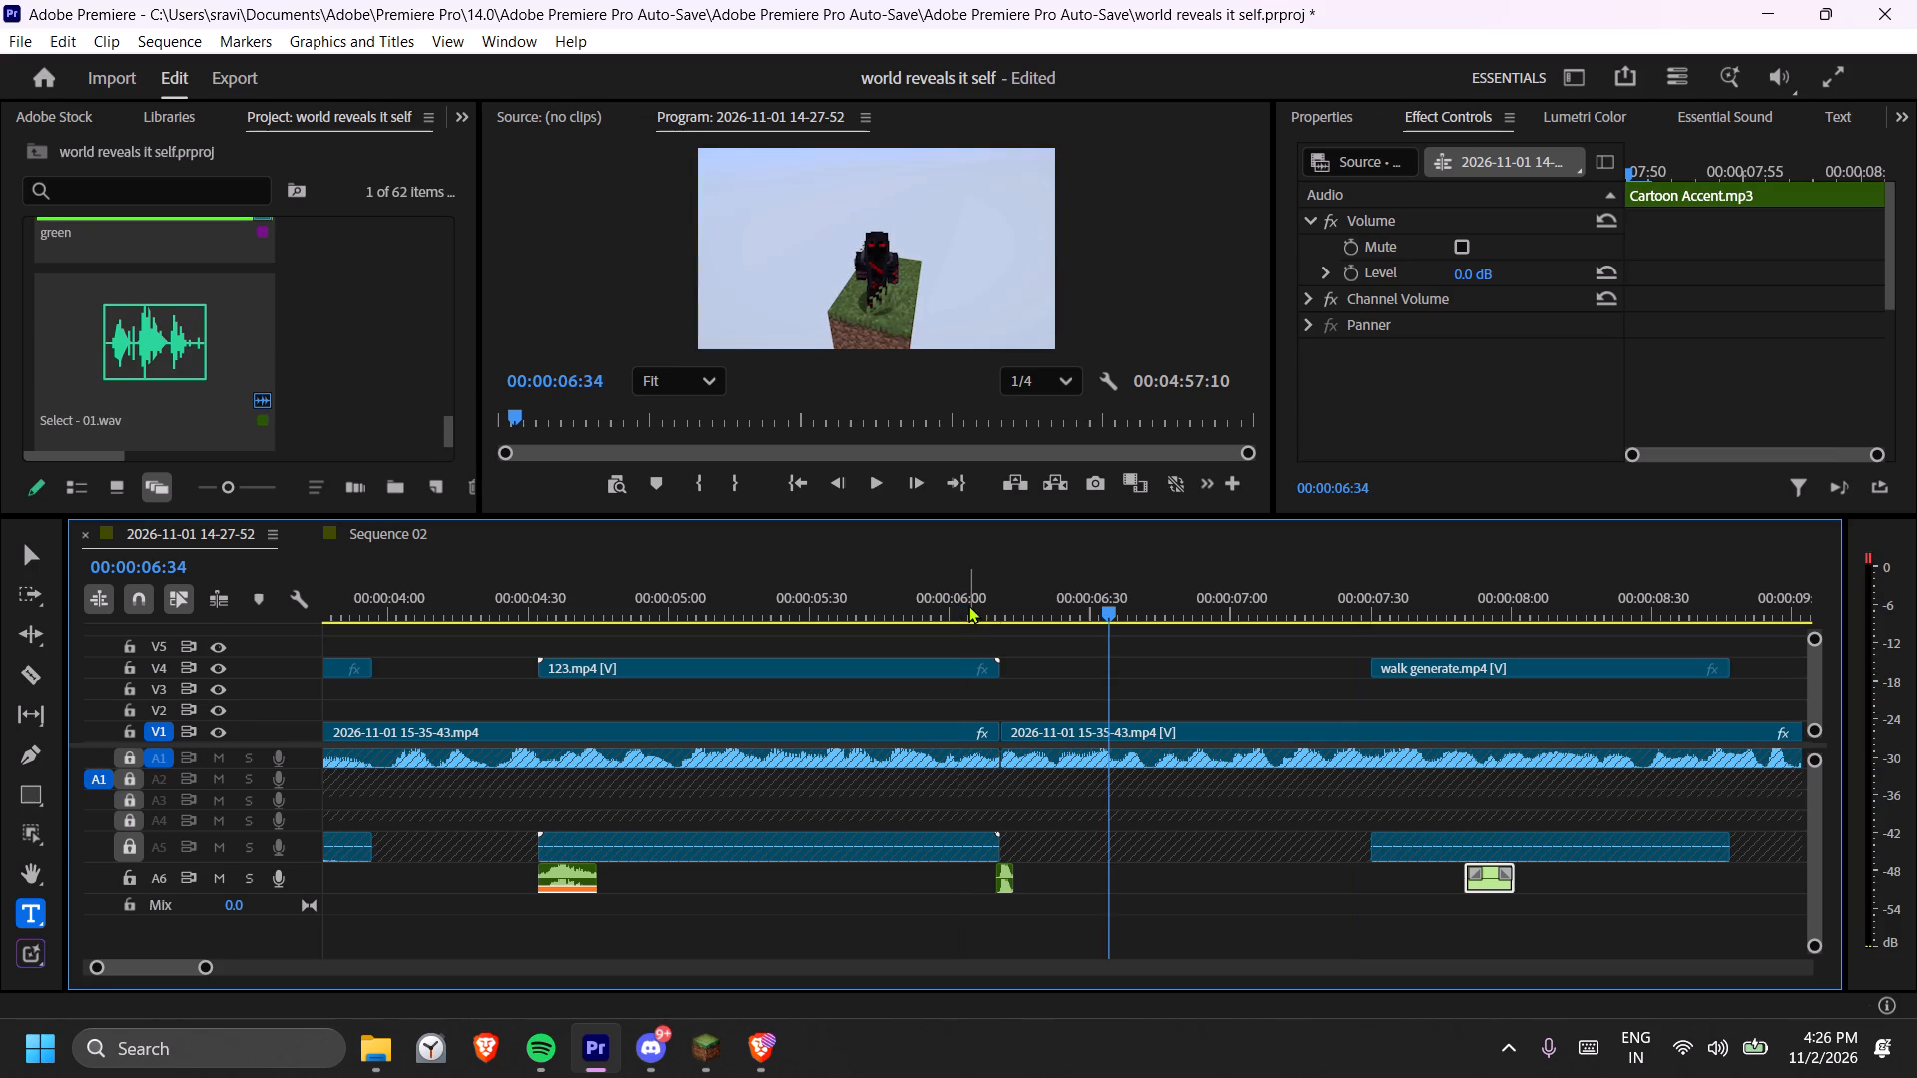
{"action": "key", "text": "space"}
{"action": "key", "text": "space"}
{"action": "left_click_drag", "start_coordinate": [1484, 882], "coordinate": [1425, 882]}
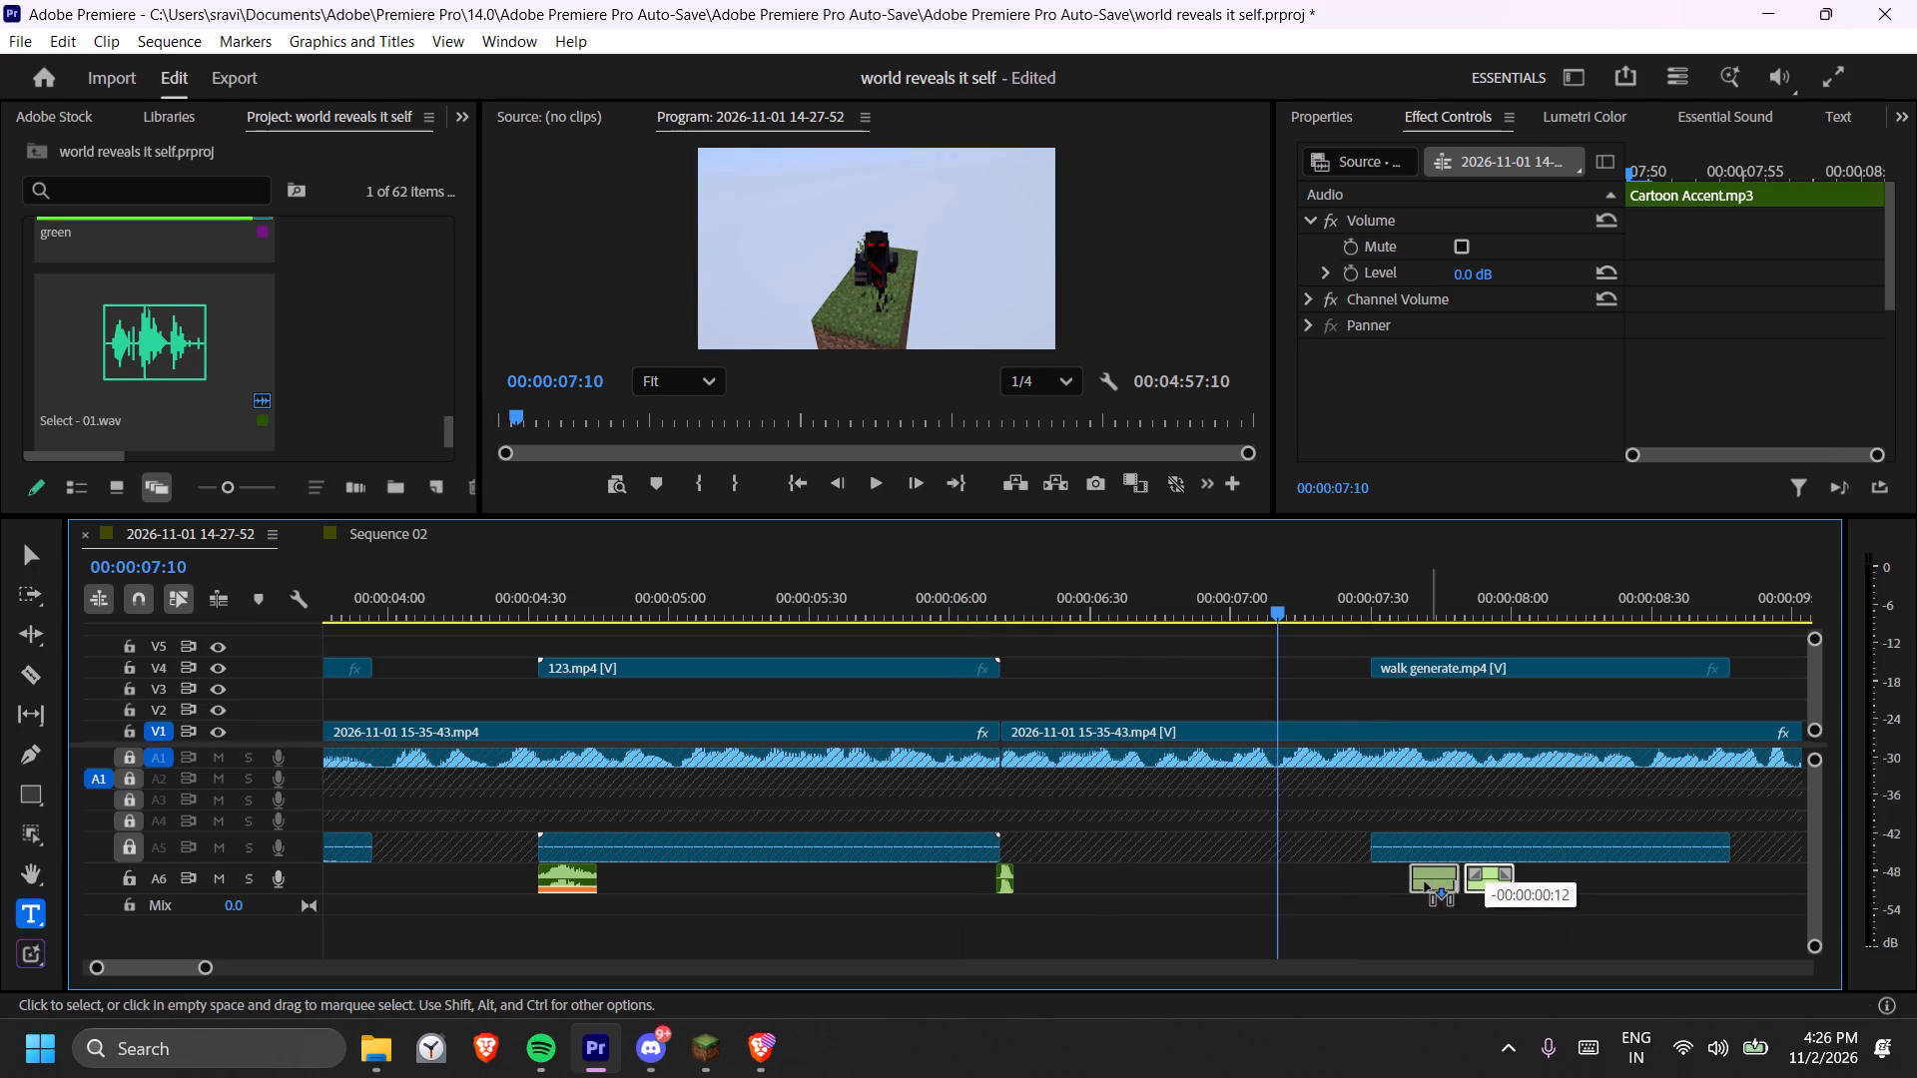
{"action": "left_click_drag", "start_coordinate": [1425, 882], "coordinate": [1391, 882]}
{"action": "key", "text": "space"}
{"action": "key", "text": "space"}
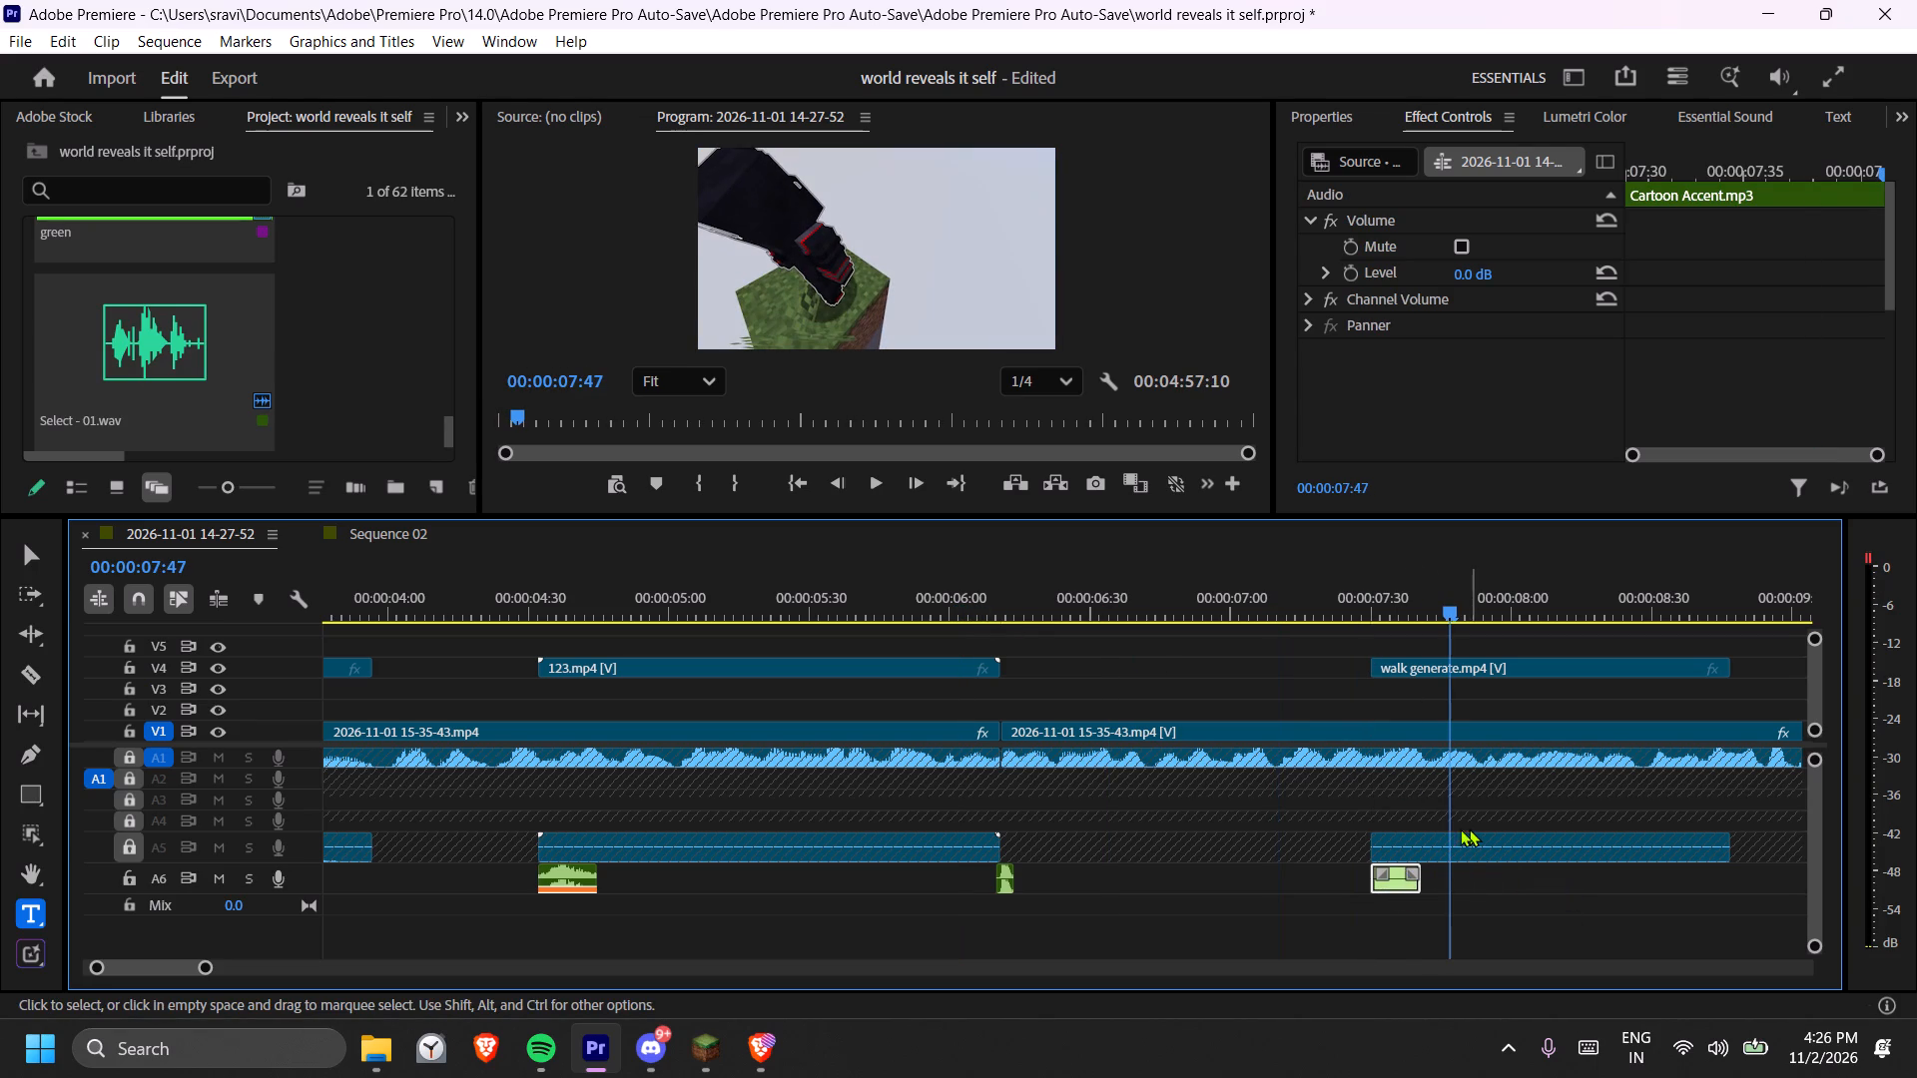
Set the Cartoon Accent.mp3 audio gain to 0 dB and play back the lead-in to the walk generate.mp4 clip.
{"action": "right_click", "coordinate": [1390, 876]}
{"action": "left_click", "coordinate": [1467, 796]}
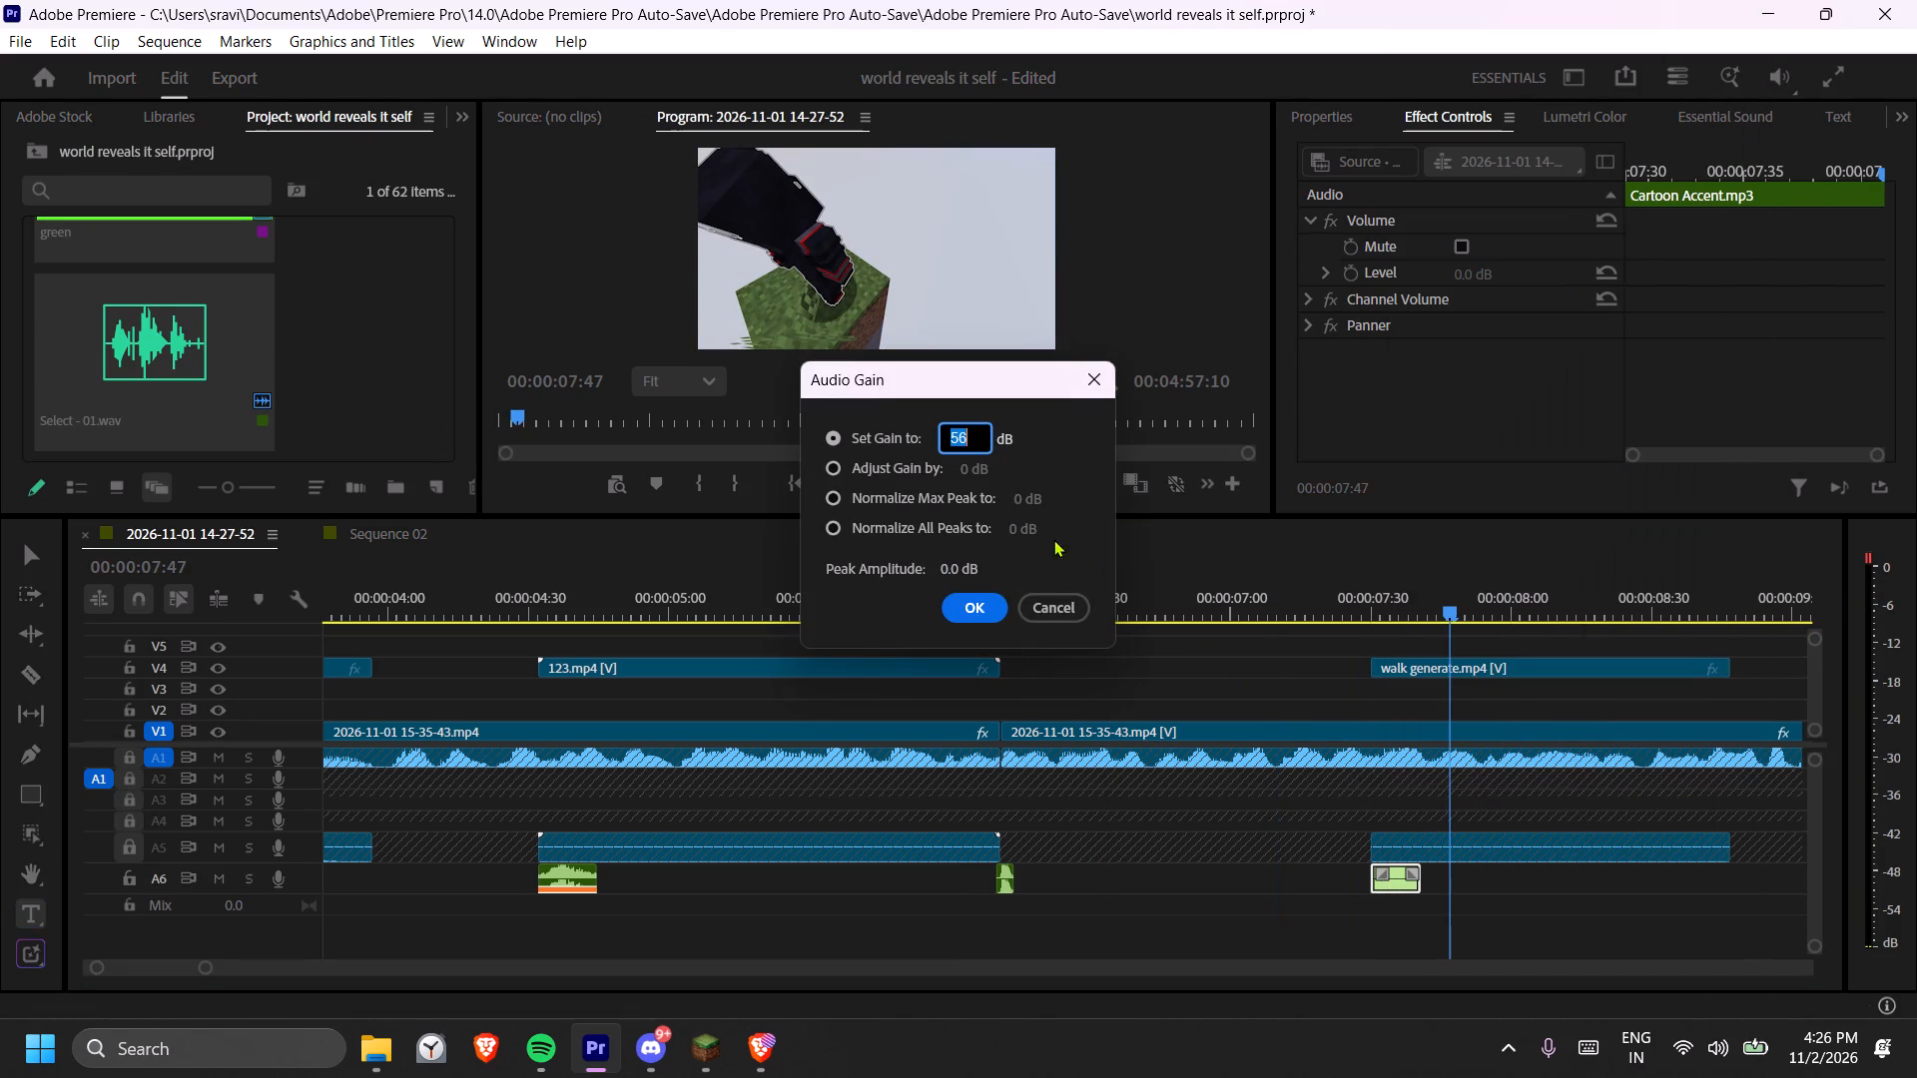
{"action": "key", "text": "BackSpace"}
{"action": "key", "text": "0"}
{"action": "key", "text": "Return"}
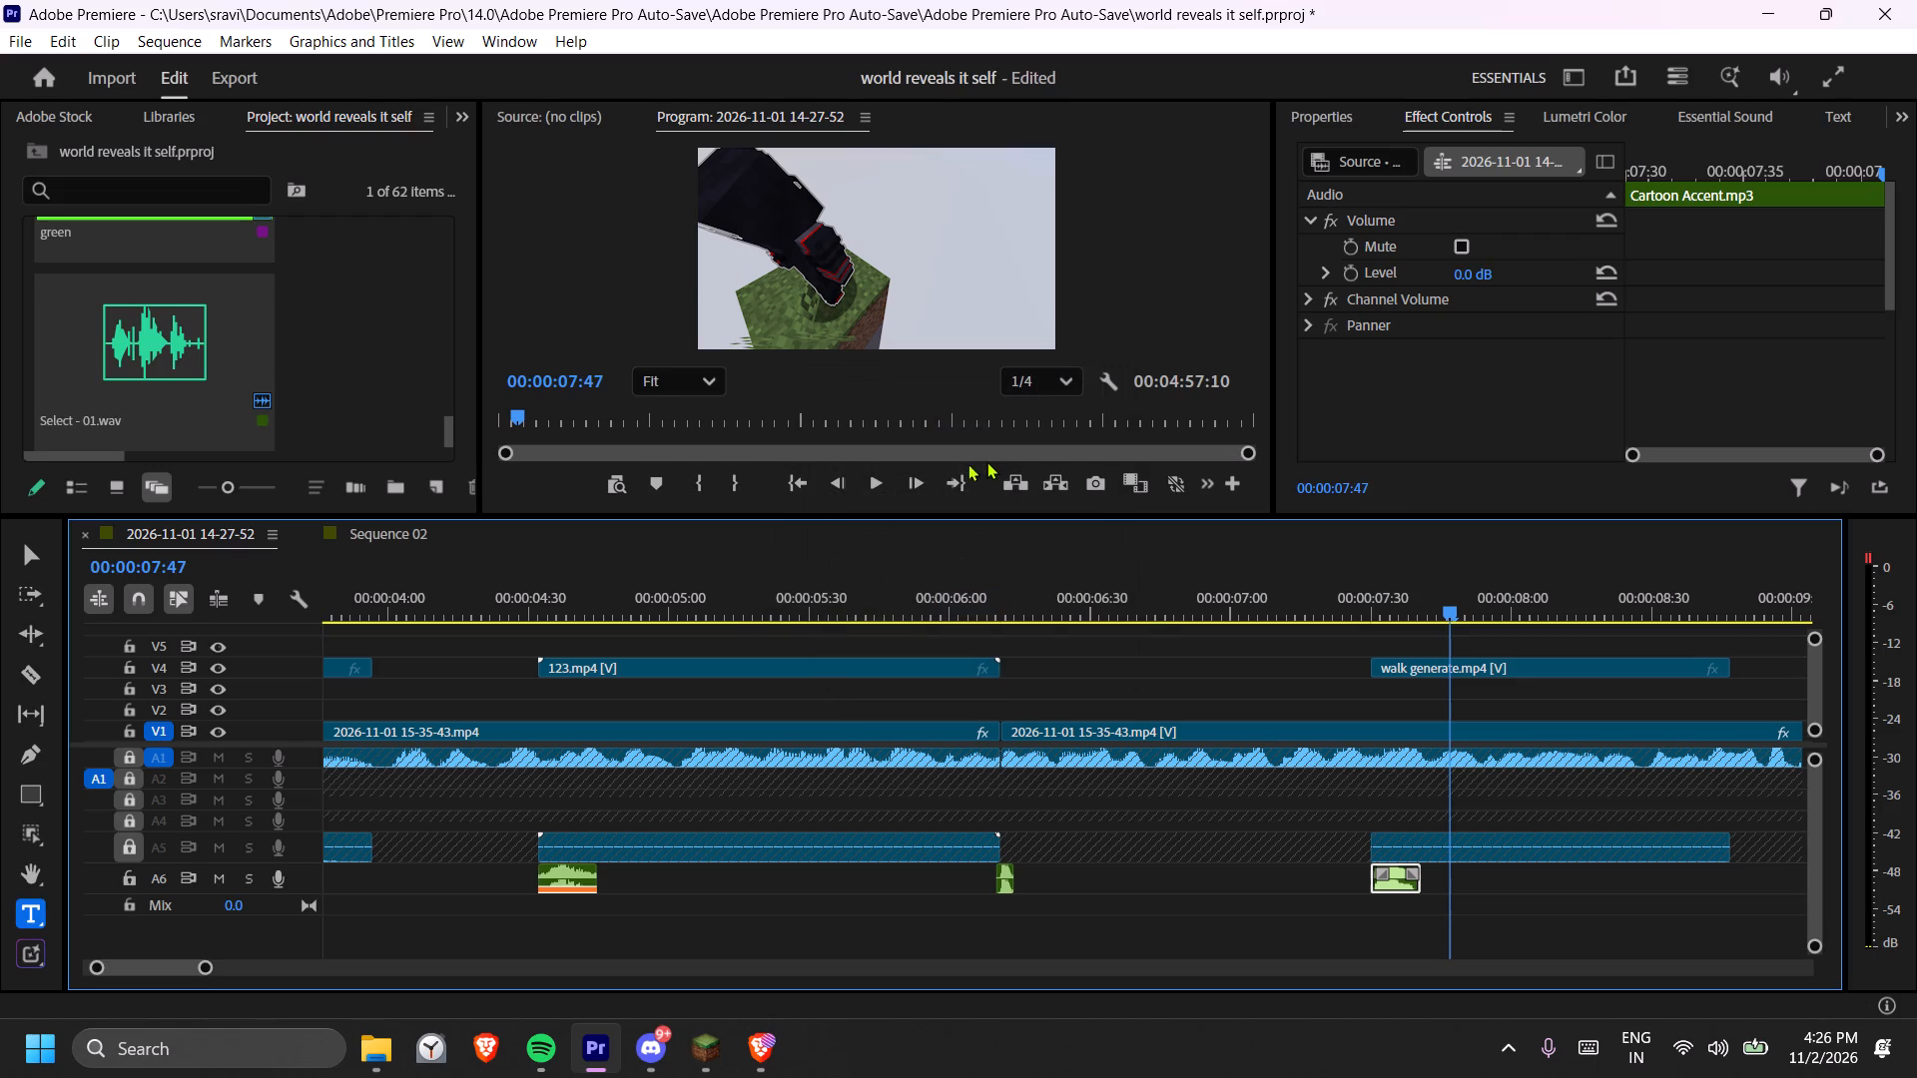
{"action": "left_click", "coordinate": [1362, 599]}
{"action": "key", "text": "space"}
{"action": "key", "text": "space"}
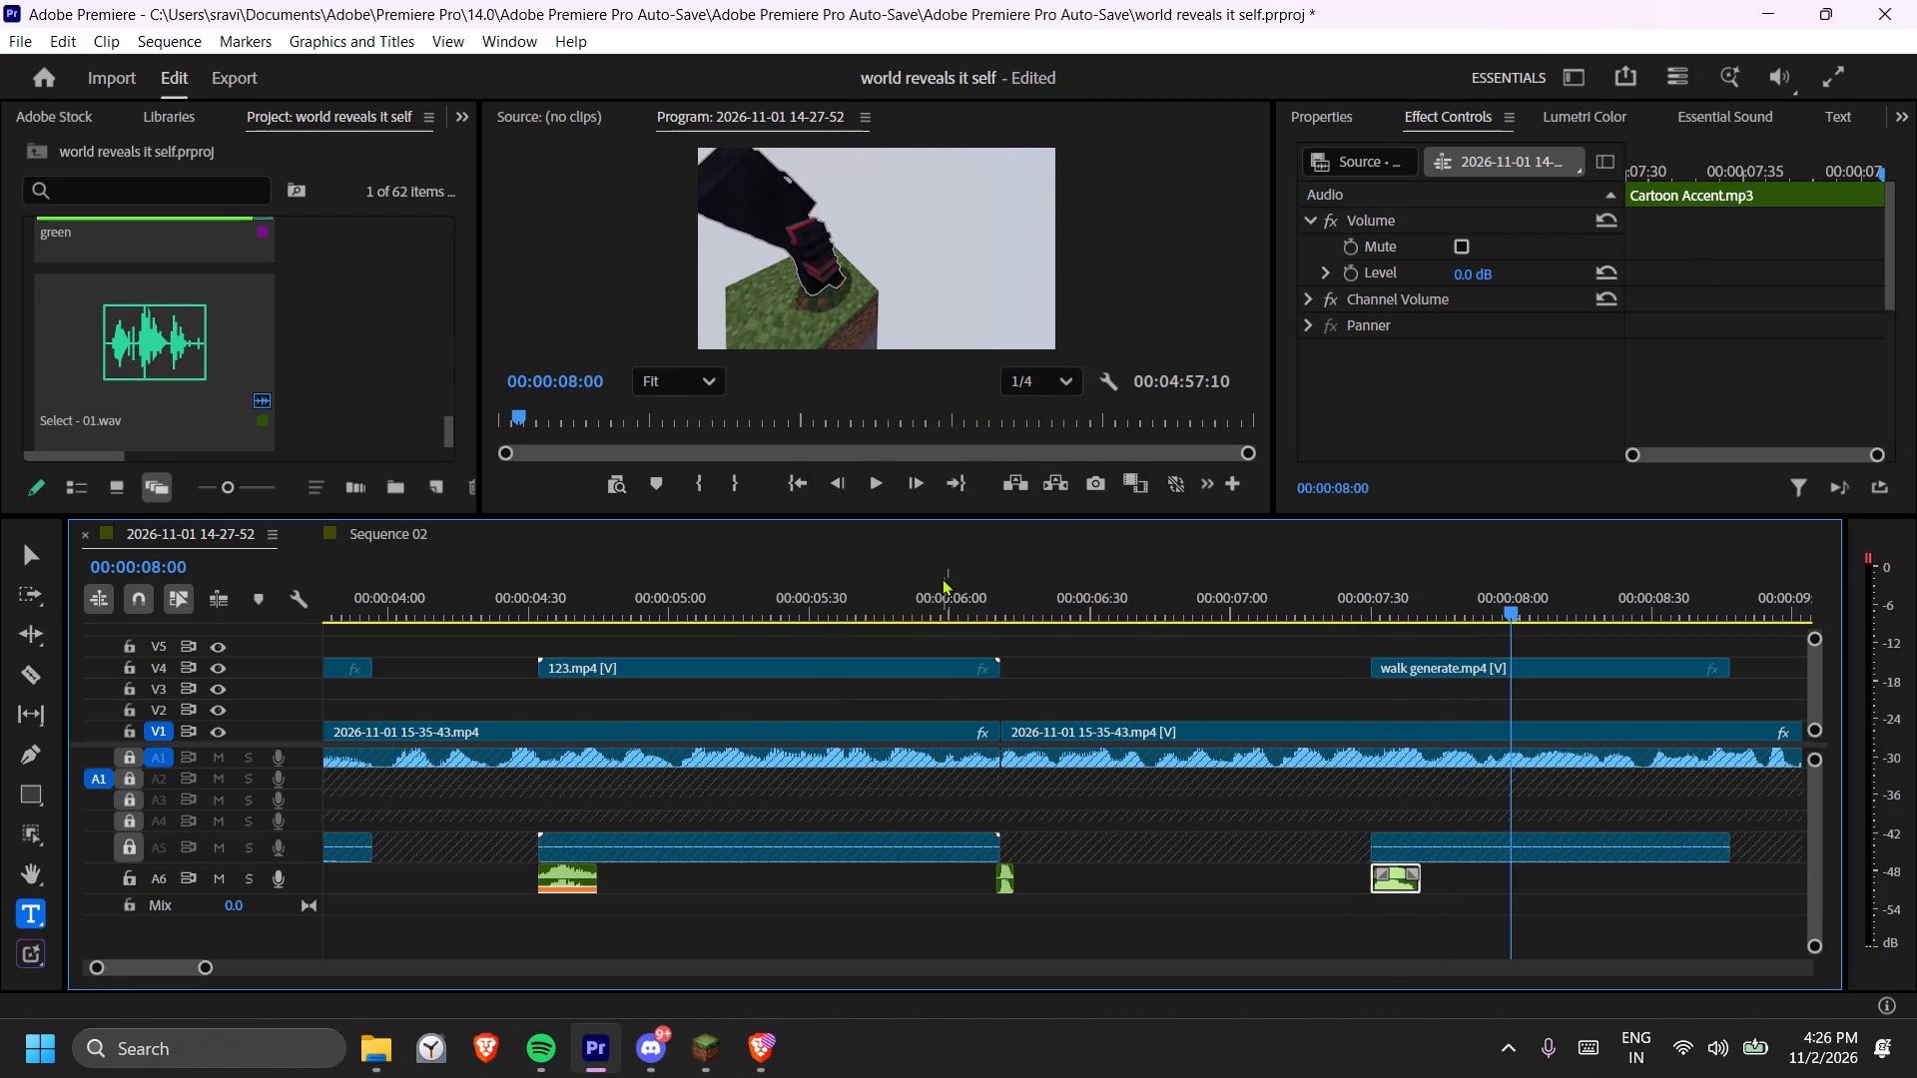
{"action": "left_click", "coordinate": [938, 578]}
{"action": "key", "text": "space"}
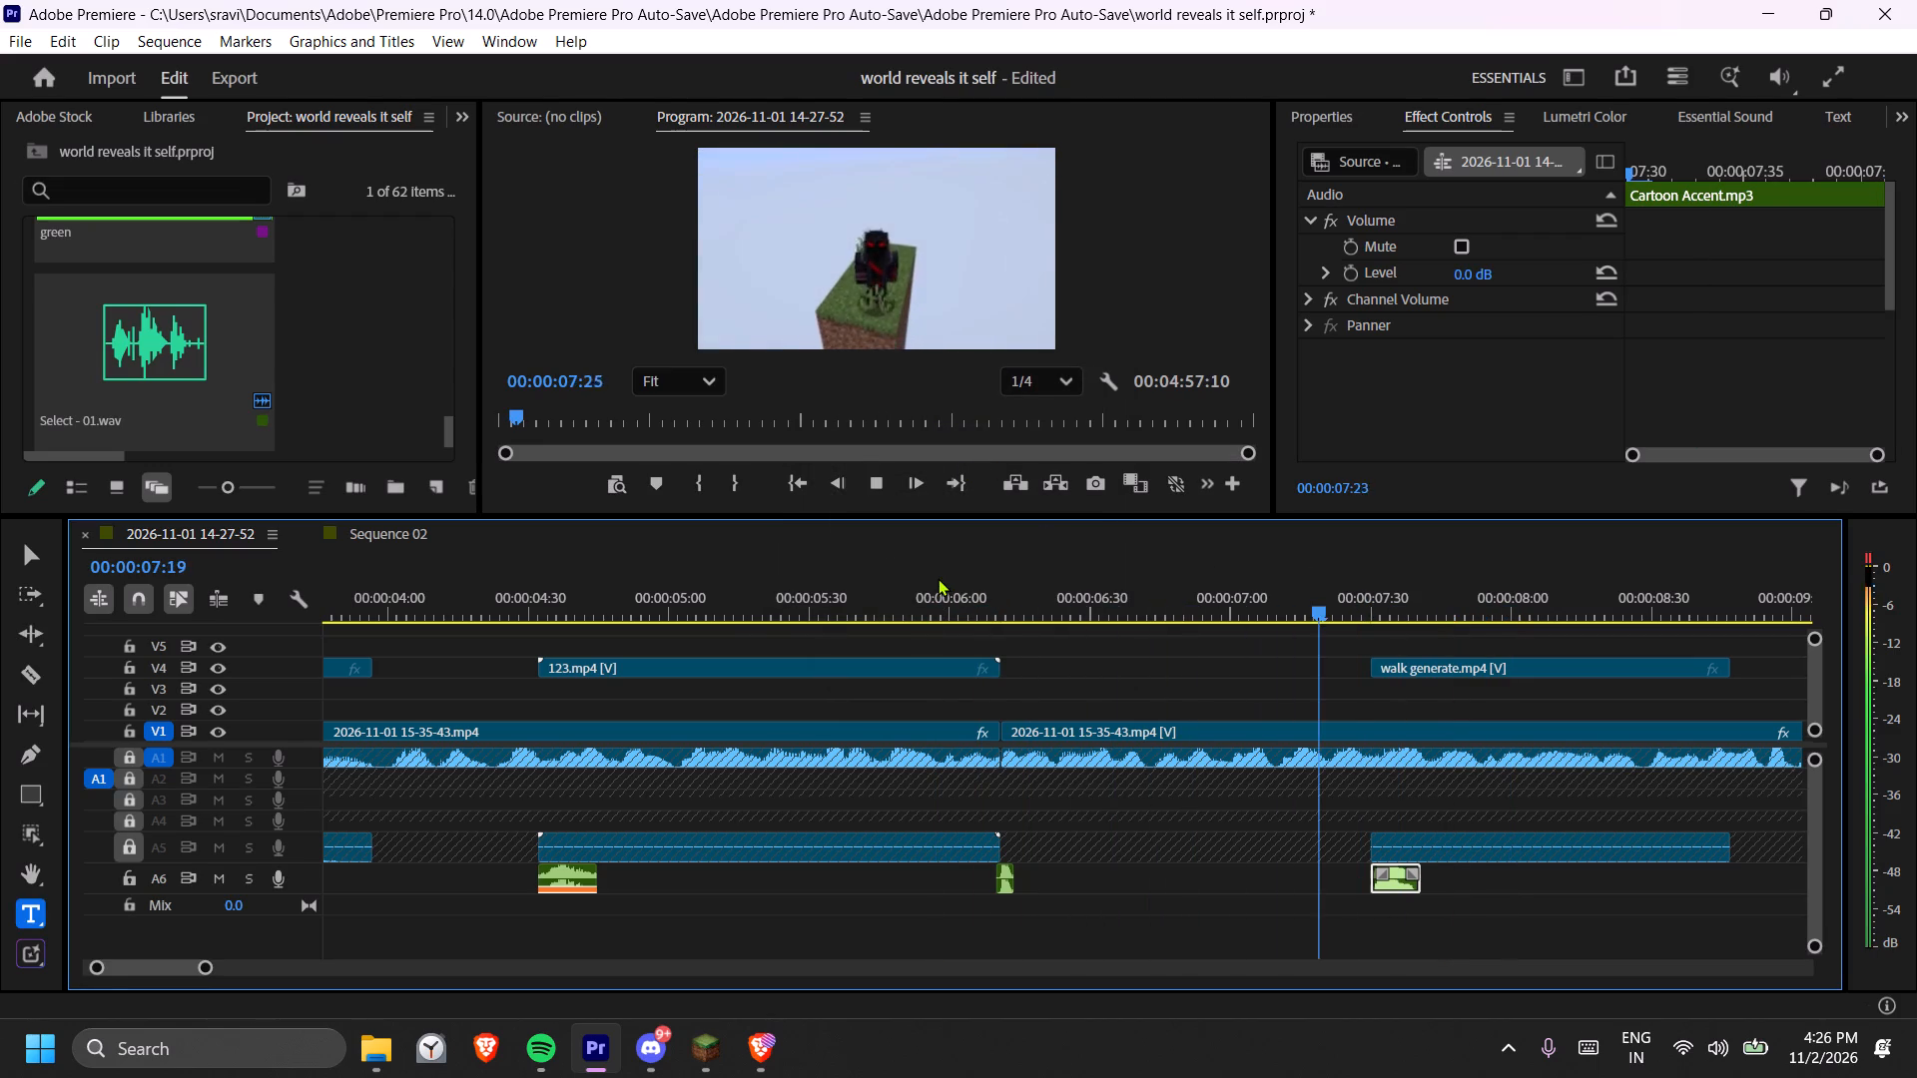
{"action": "key", "text": "space"}
Play back the opening from the start of the sequence to review the captions and sounds.
{"action": "key", "text": "minus"}
{"action": "key", "text": "minus"}
{"action": "scroll", "coordinate": [661, 681], "scroll_direction": "up", "scroll_amount": 7}
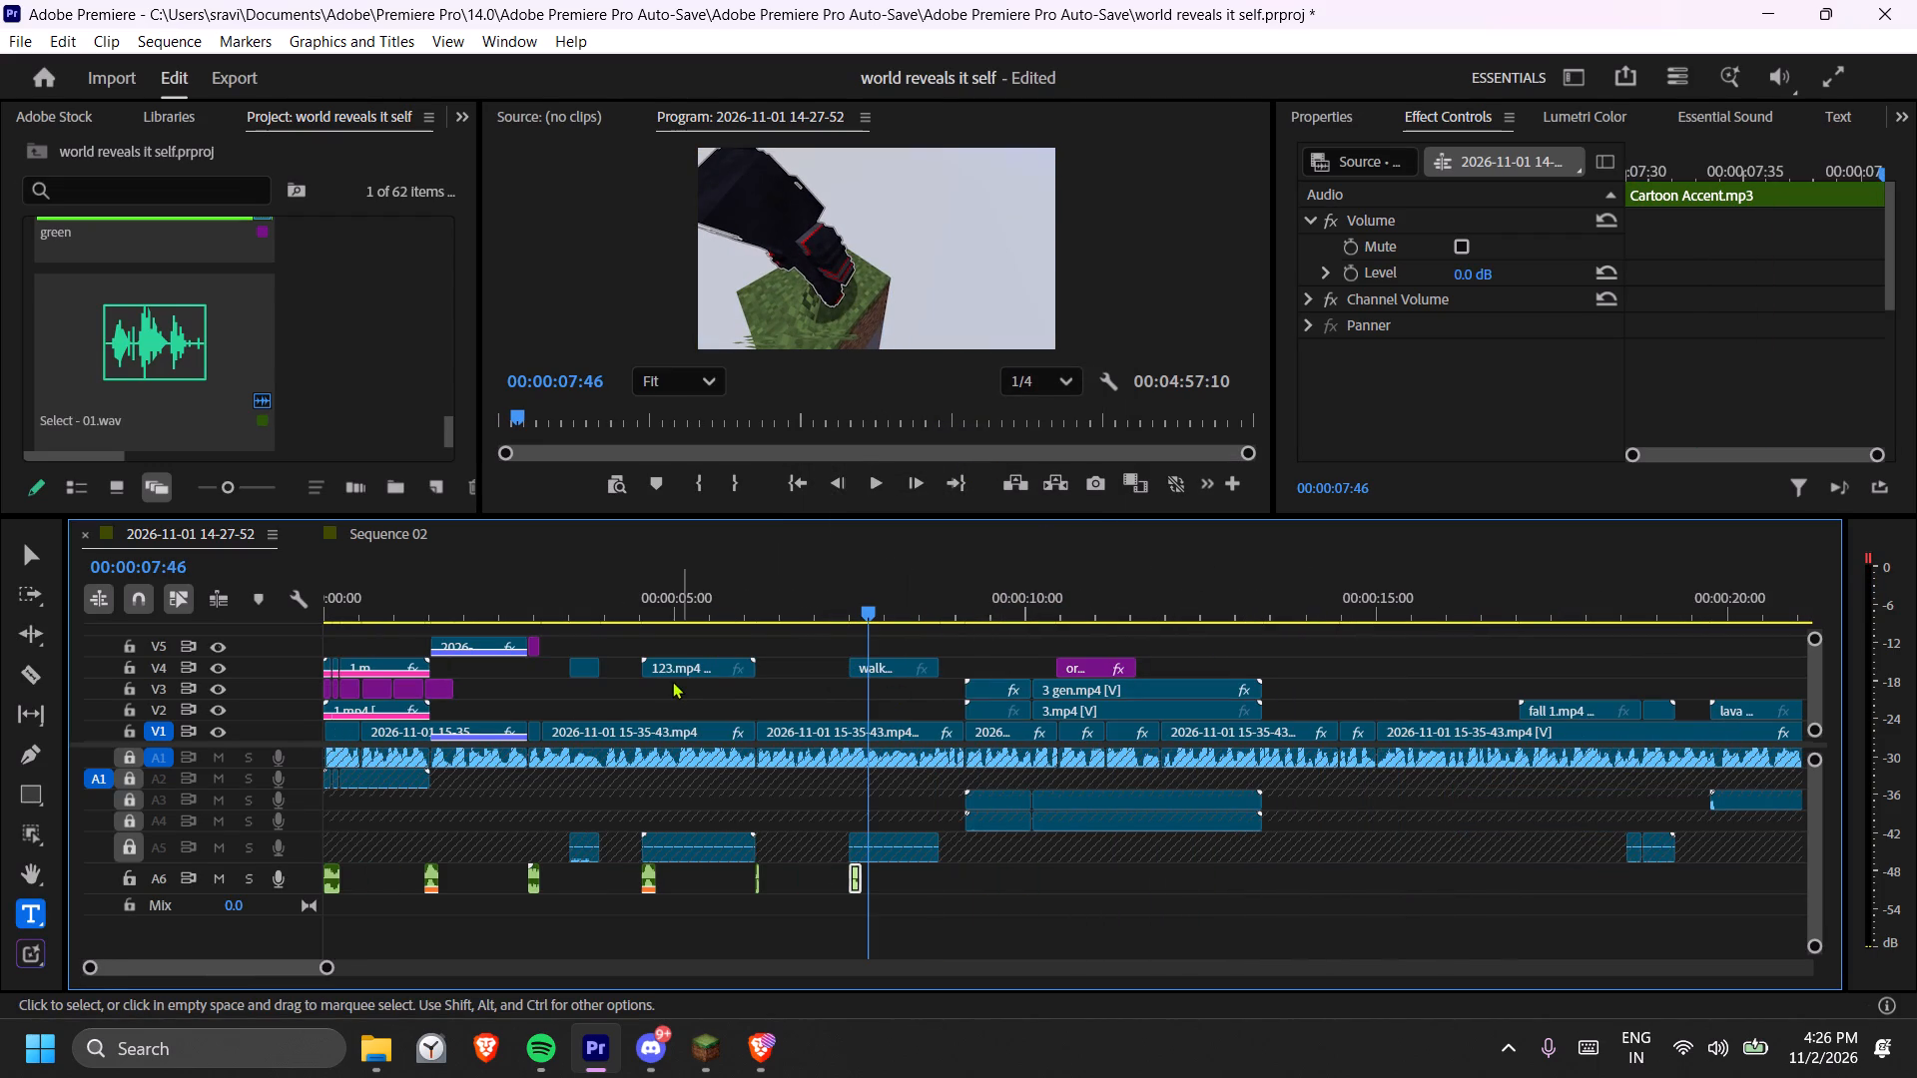
{"action": "left_click_drag", "start_coordinate": [328, 610], "coordinate": [302, 613]}
{"action": "key", "text": "space"}
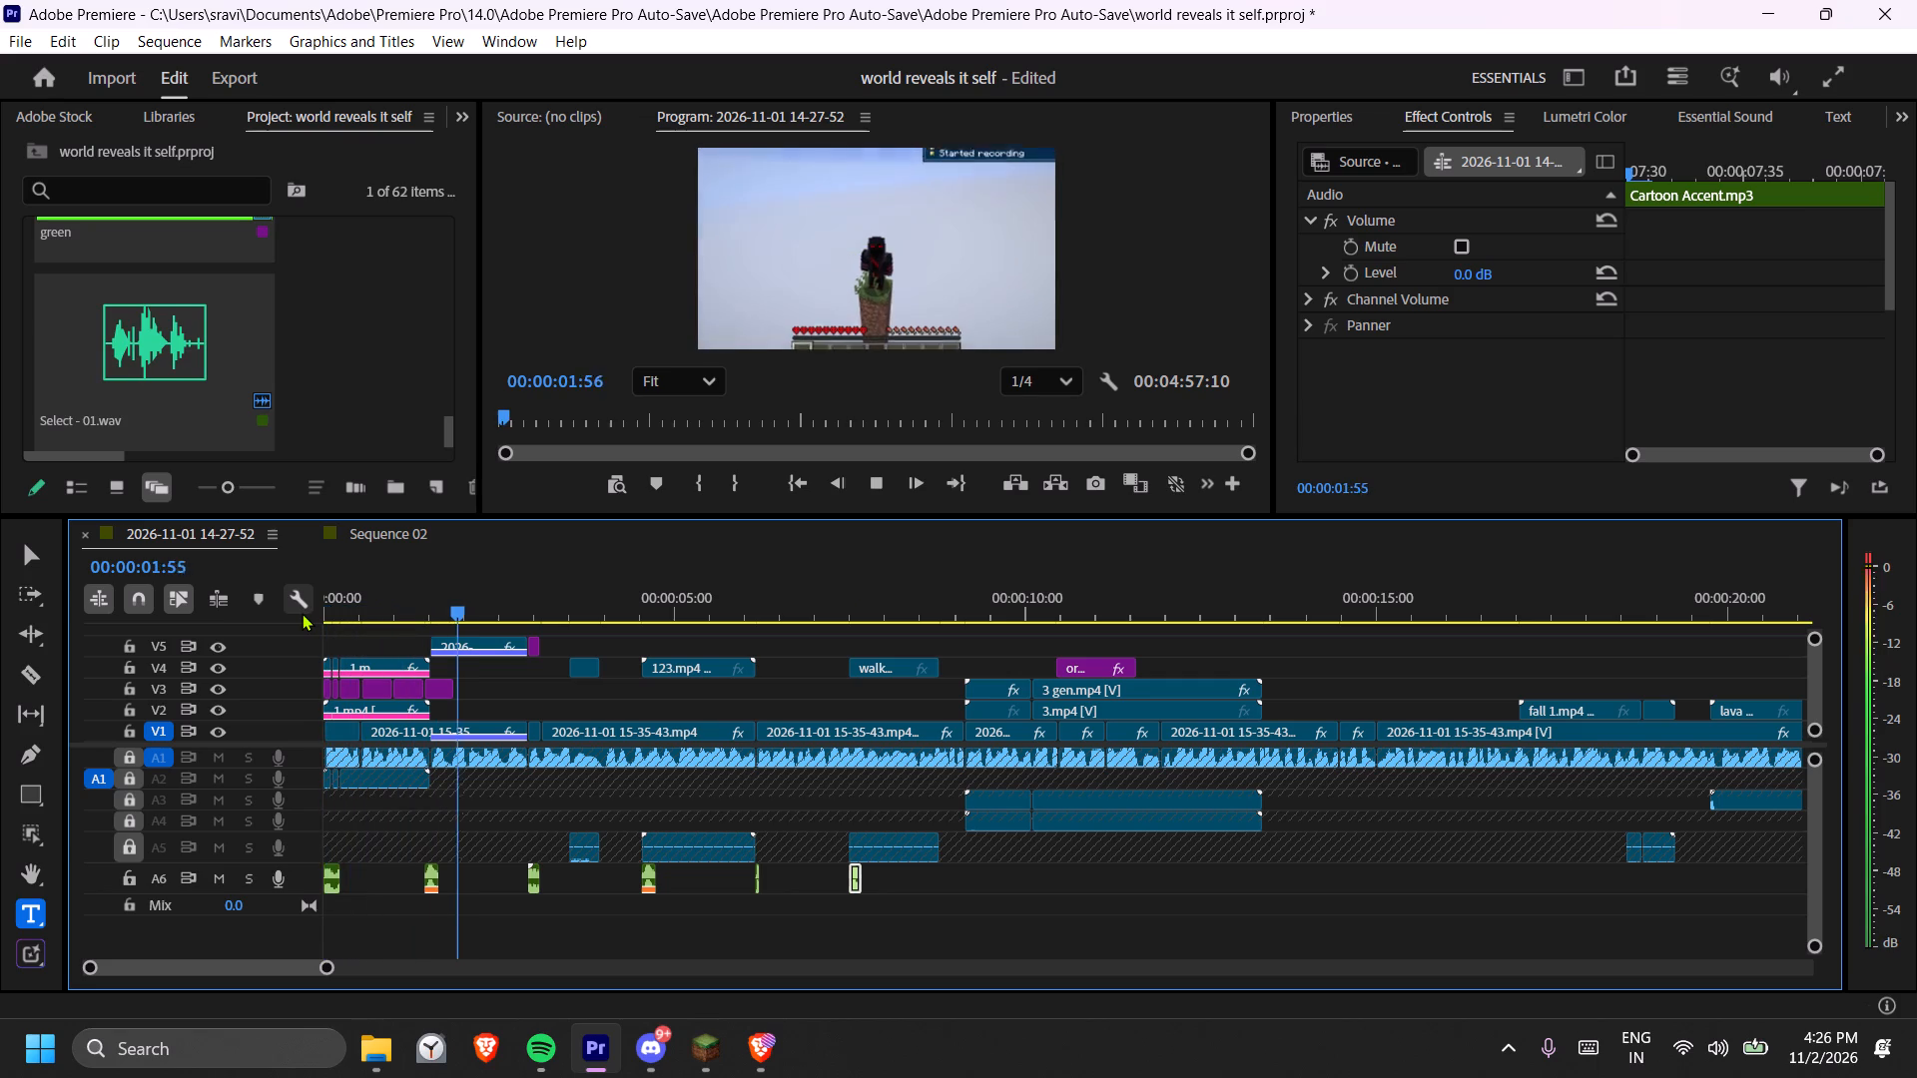
{"action": "key", "text": "space"}
Remove the [SHORT] SLIDE DOWN Transform effect from the "minecraft" caption on V3.
{"action": "key", "text": "equal"}
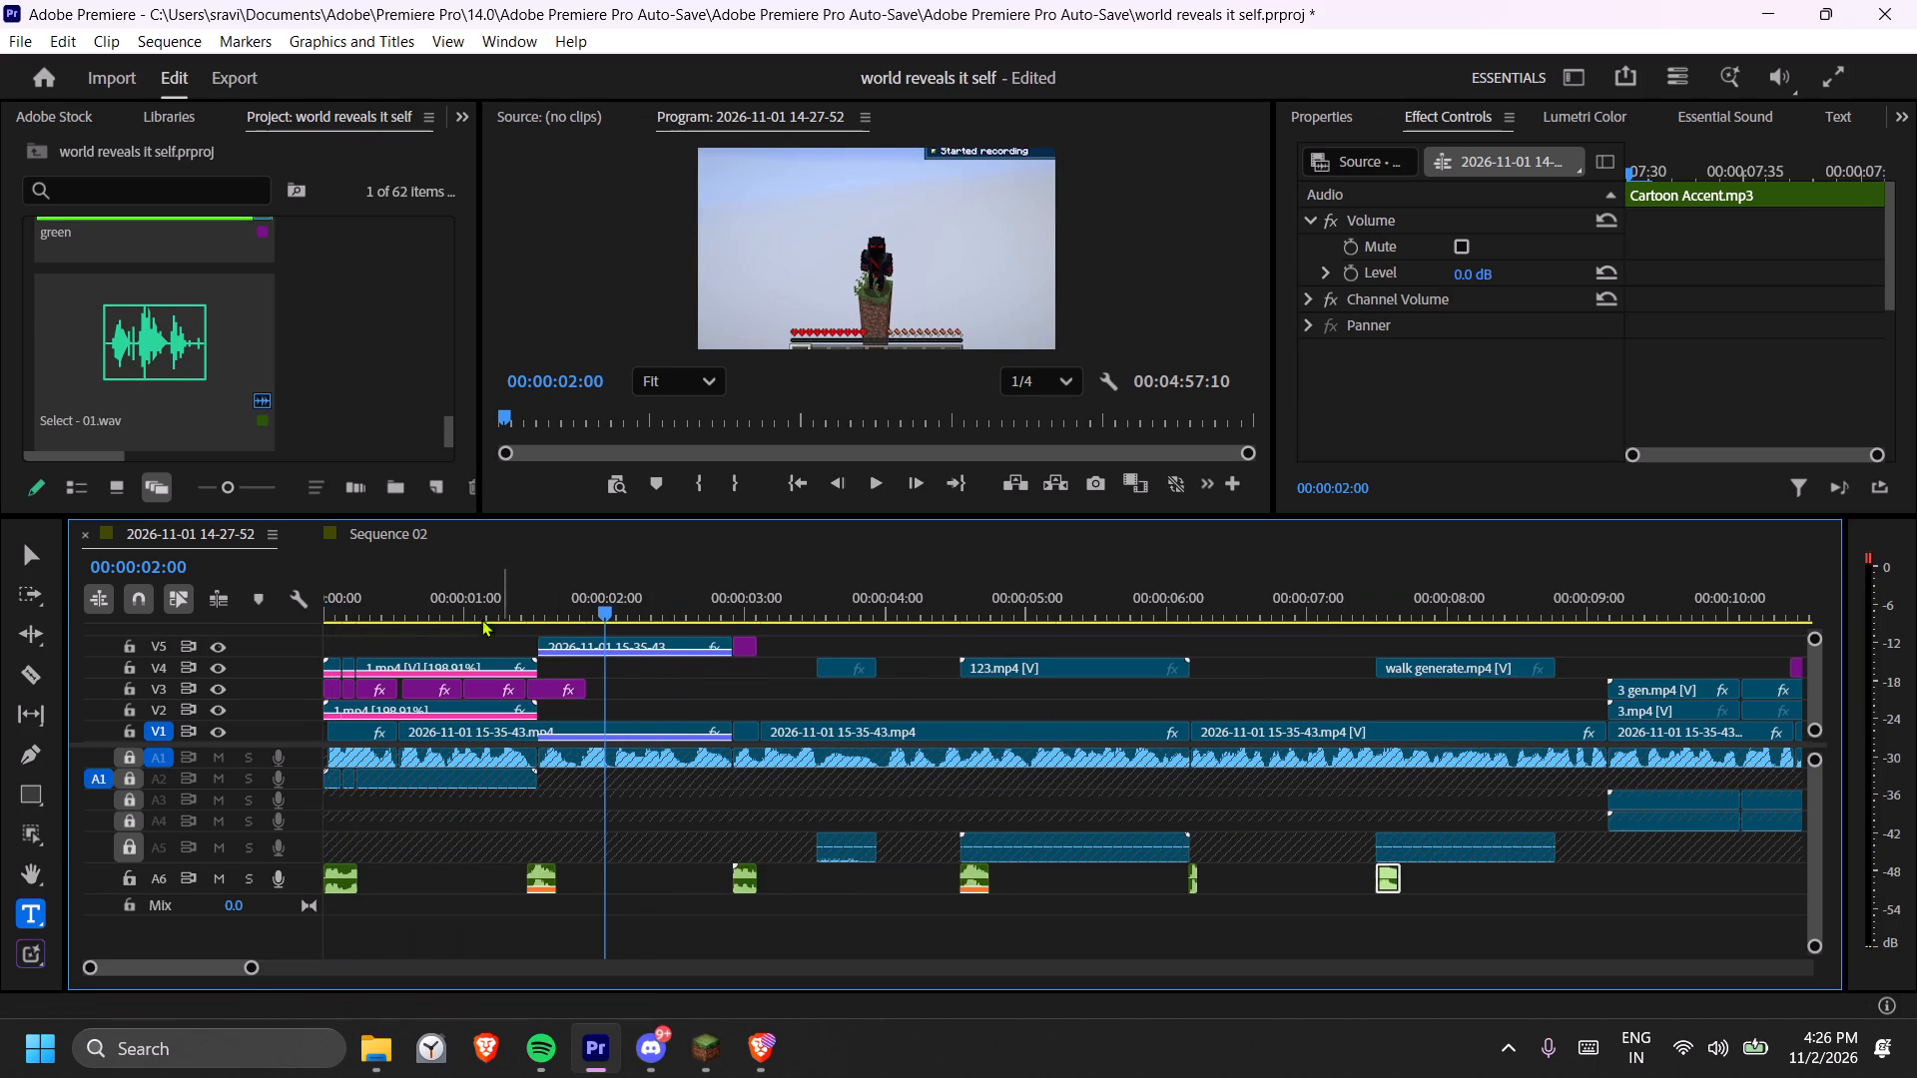
{"action": "left_click", "coordinate": [413, 604]}
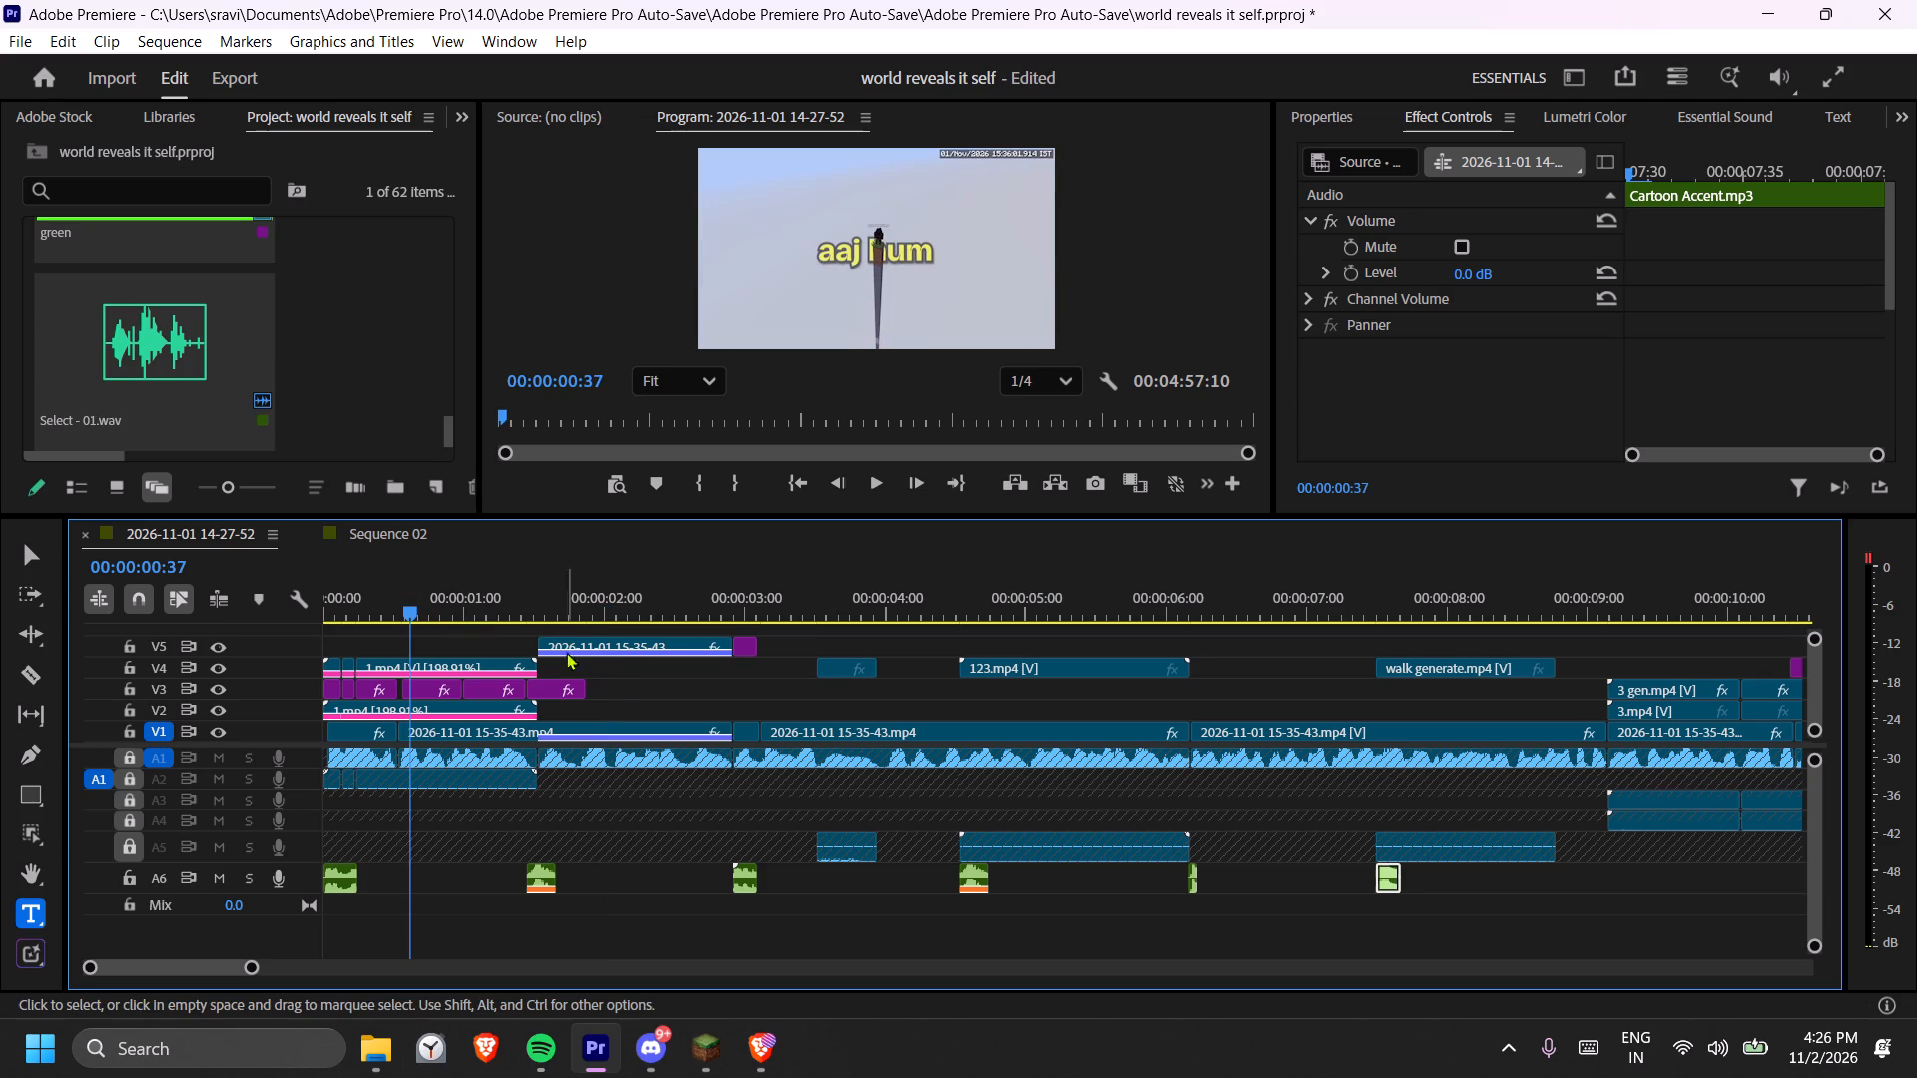
{"action": "left_click", "coordinate": [539, 692]}
{"action": "scroll", "coordinate": [1356, 319], "scroll_direction": "down", "scroll_amount": 3}
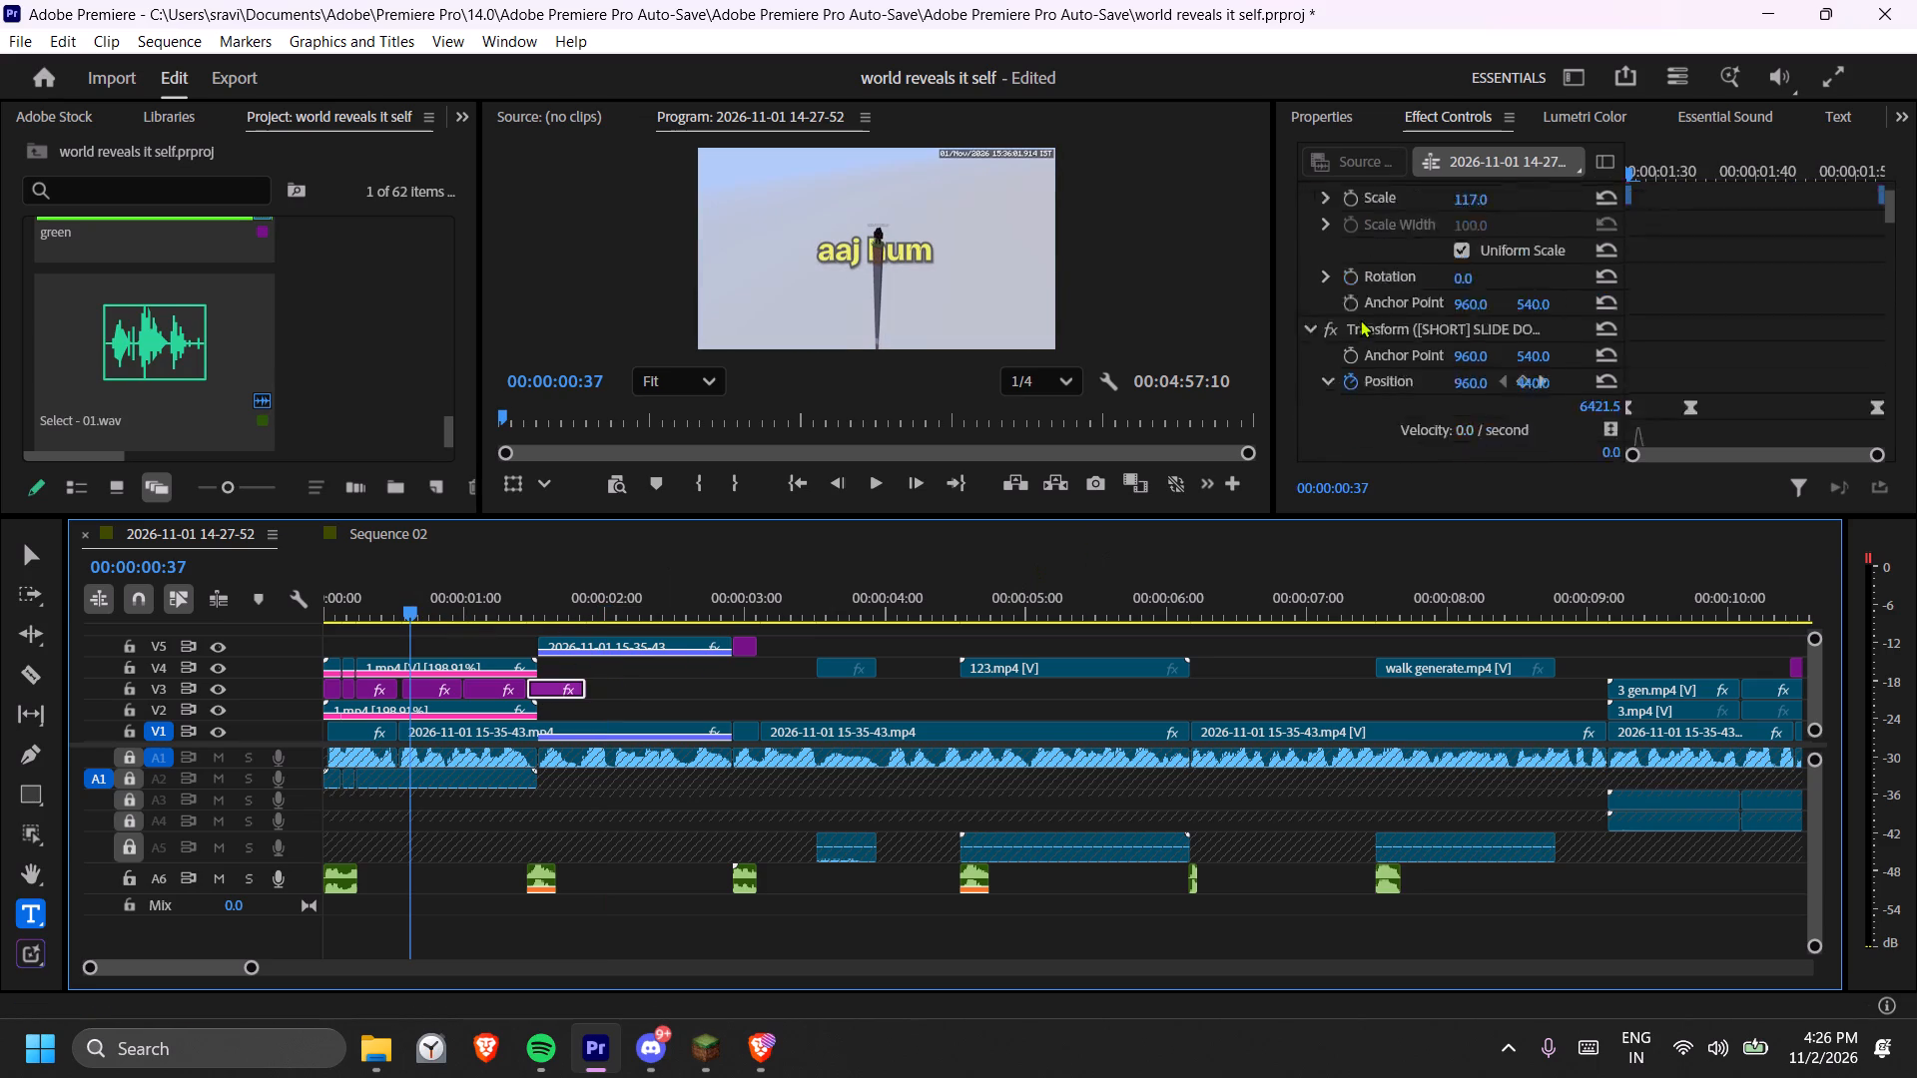
{"action": "scroll", "coordinate": [1360, 319], "scroll_direction": "down", "scroll_amount": 11}
{"action": "scroll", "coordinate": [1364, 322], "scroll_direction": "up", "scroll_amount": 8}
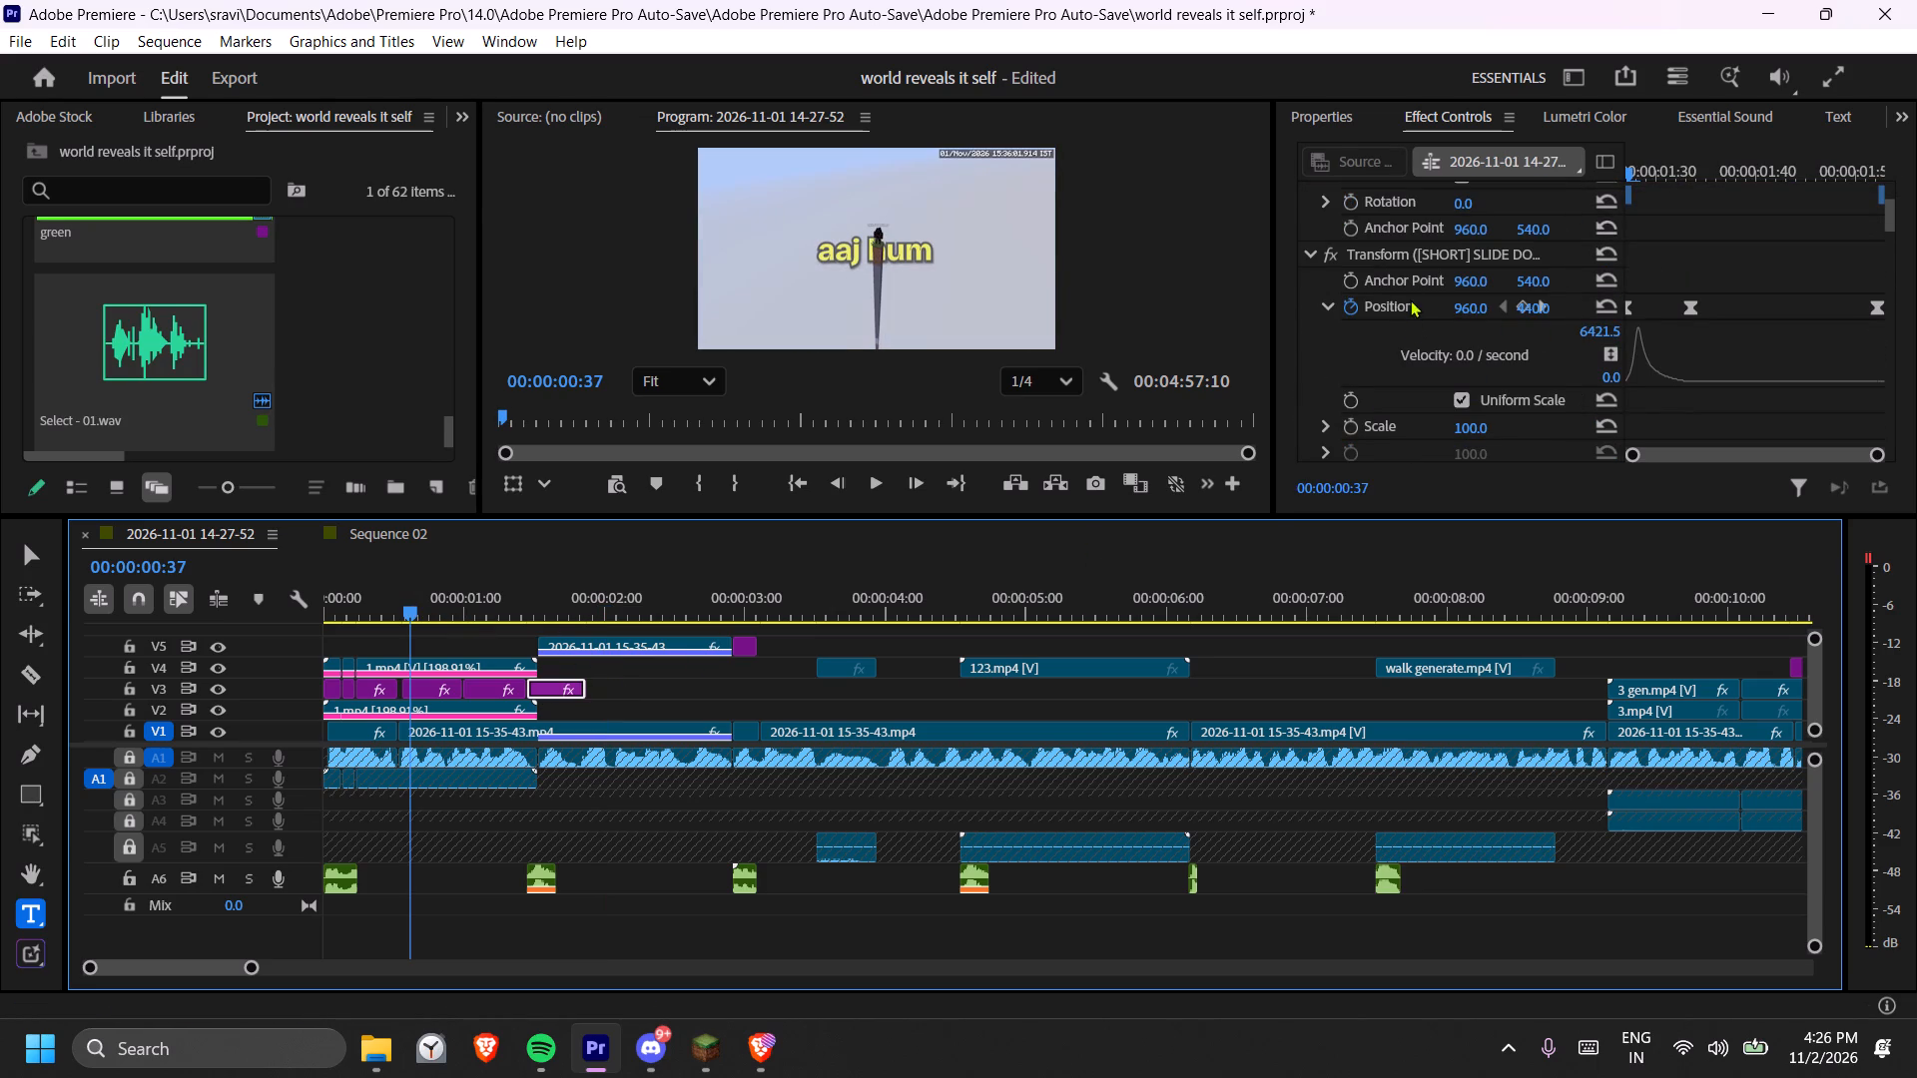
{"action": "left_click", "coordinate": [1391, 260]}
{"action": "key", "text": "Delete"}
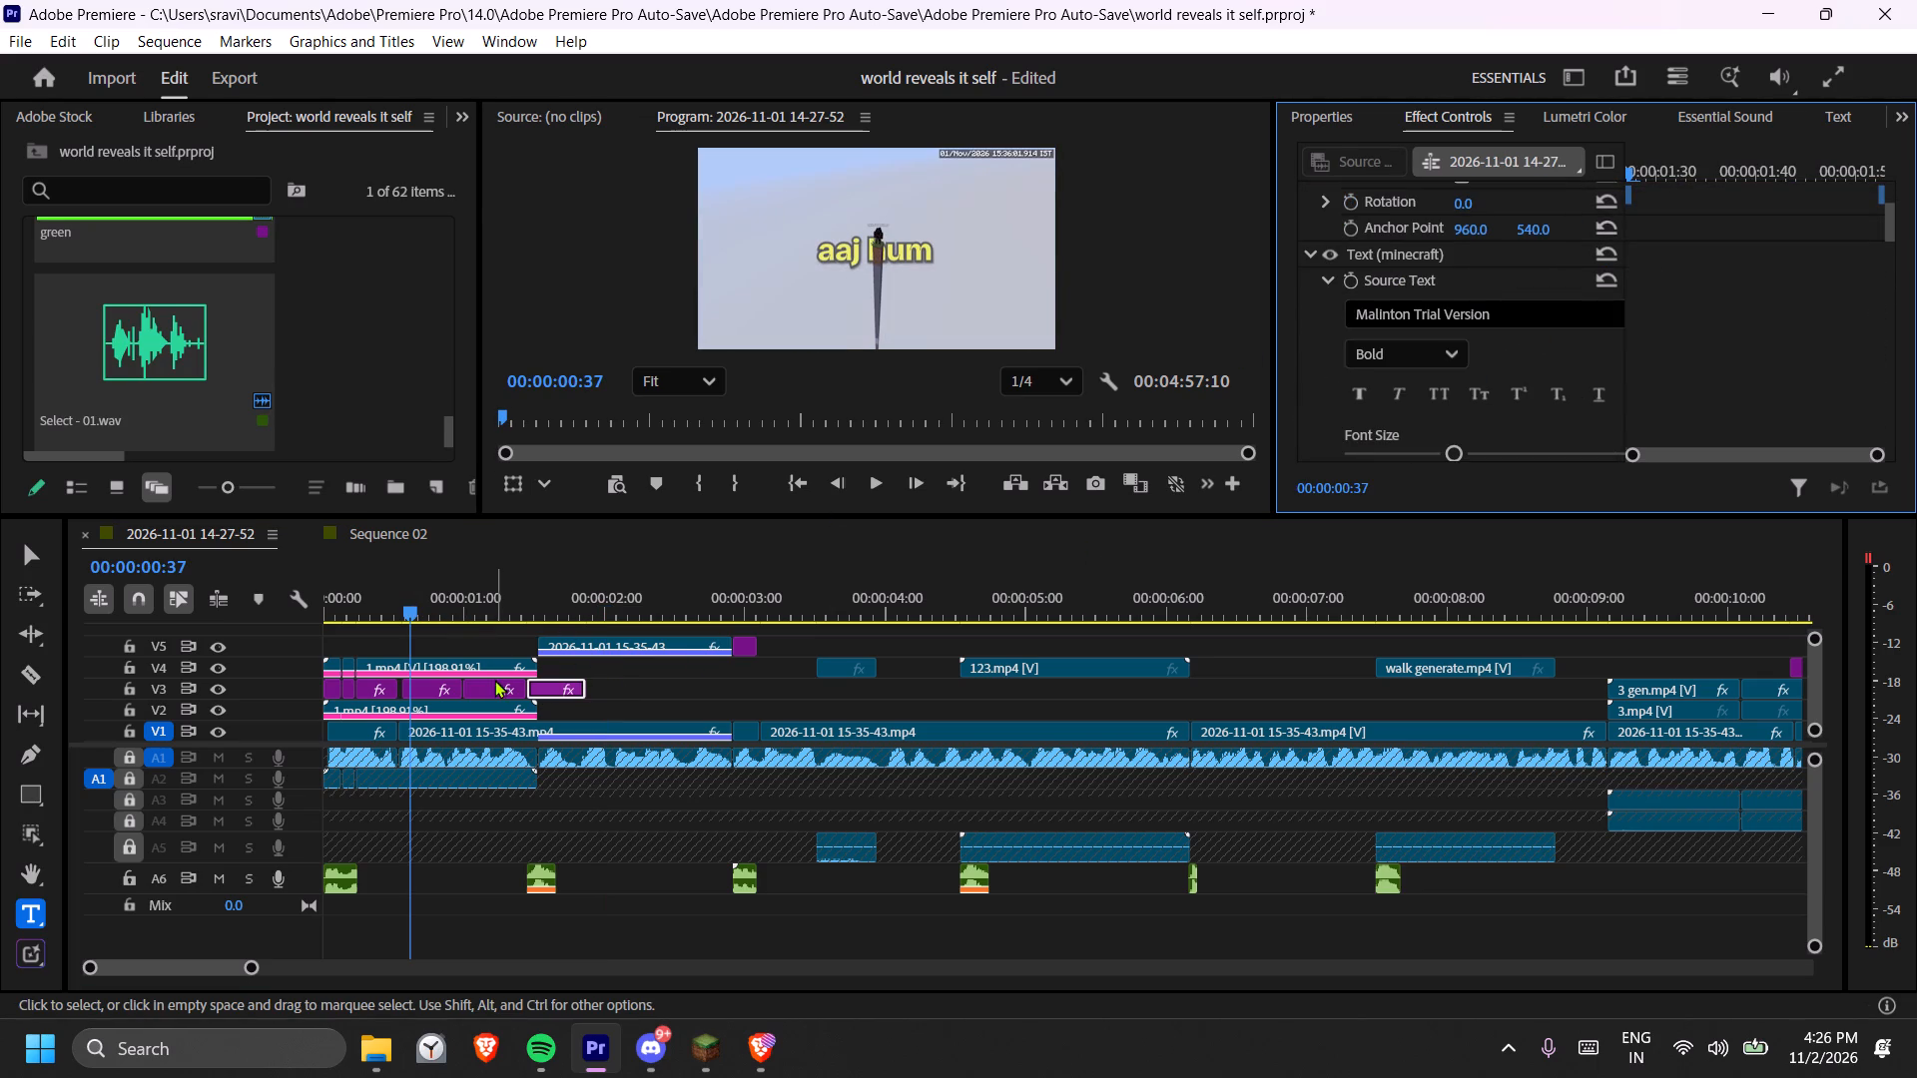
Remove the [SHORT] SLIDE DOWN Transform effect from the V3 caption starting at about 00:00:01:00.
{"action": "left_click", "coordinate": [494, 684]}
{"action": "scroll", "coordinate": [1390, 364], "scroll_direction": "down", "scroll_amount": 8}
{"action": "scroll", "coordinate": [1400, 372], "scroll_direction": "up", "scroll_amount": 2}
{"action": "left_click", "coordinate": [1407, 259]}
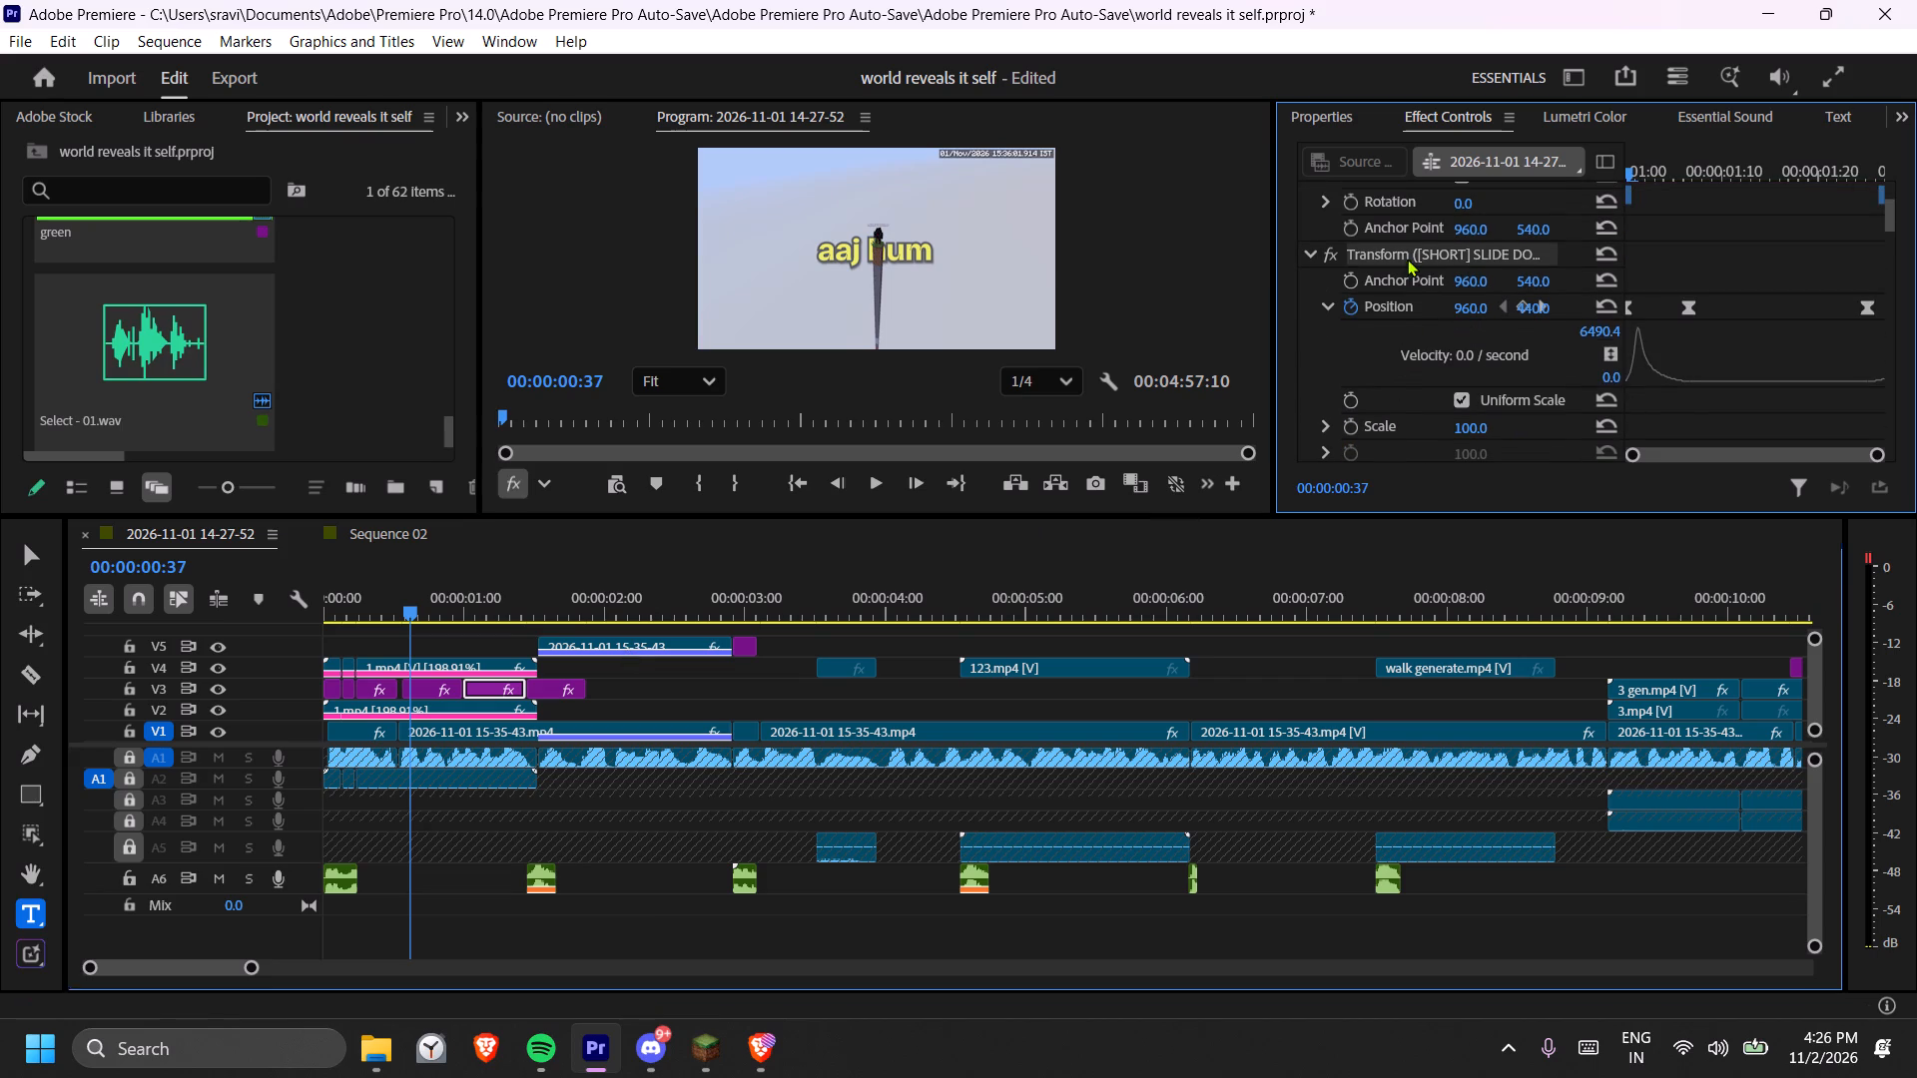
{"action": "key", "text": "Delete"}
Remove the [SHORT] SLIDE DOWN Transform effect from the "aaj hum" caption on V3.
{"action": "left_click", "coordinate": [435, 683]}
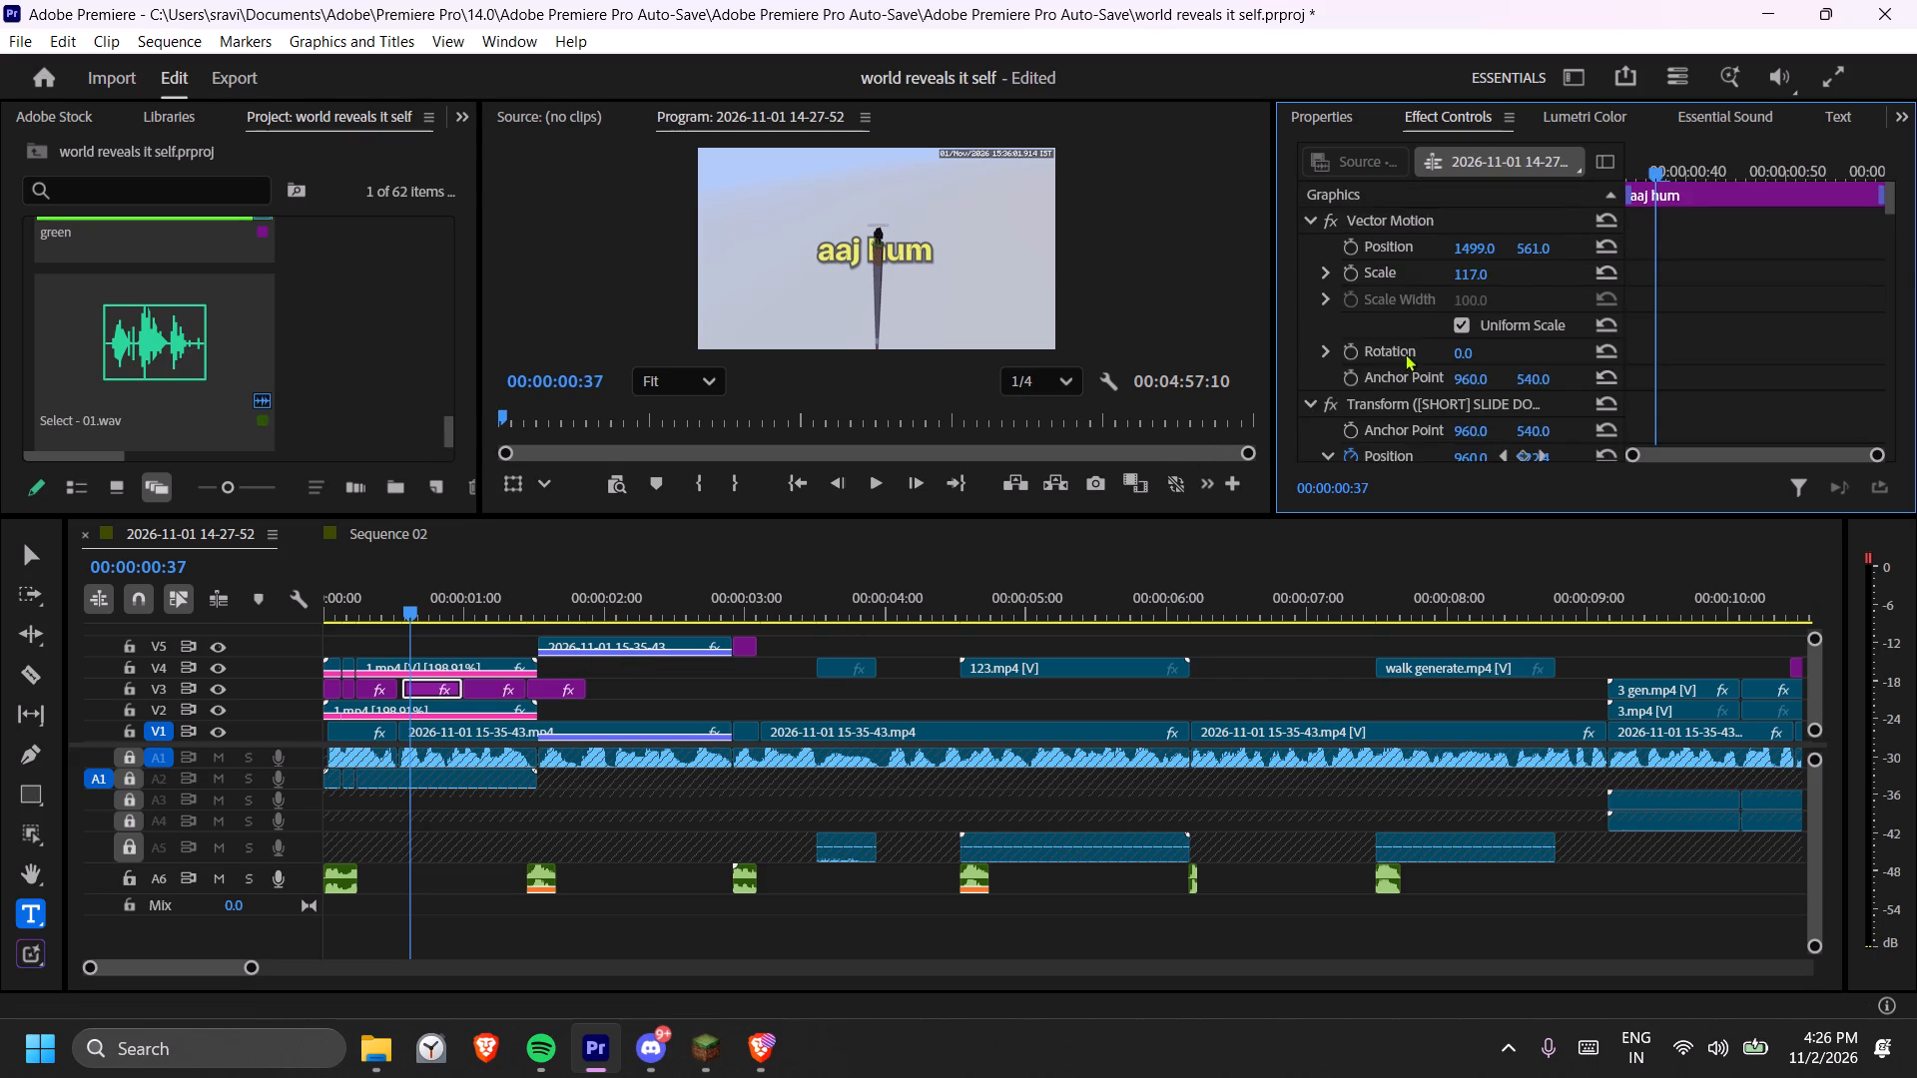
{"action": "scroll", "coordinate": [1416, 344], "scroll_direction": "down", "scroll_amount": 7}
{"action": "scroll", "coordinate": [1415, 350], "scroll_direction": "up", "scroll_amount": 2}
{"action": "left_click", "coordinate": [1415, 284]}
{"action": "key", "text": "Delete"}
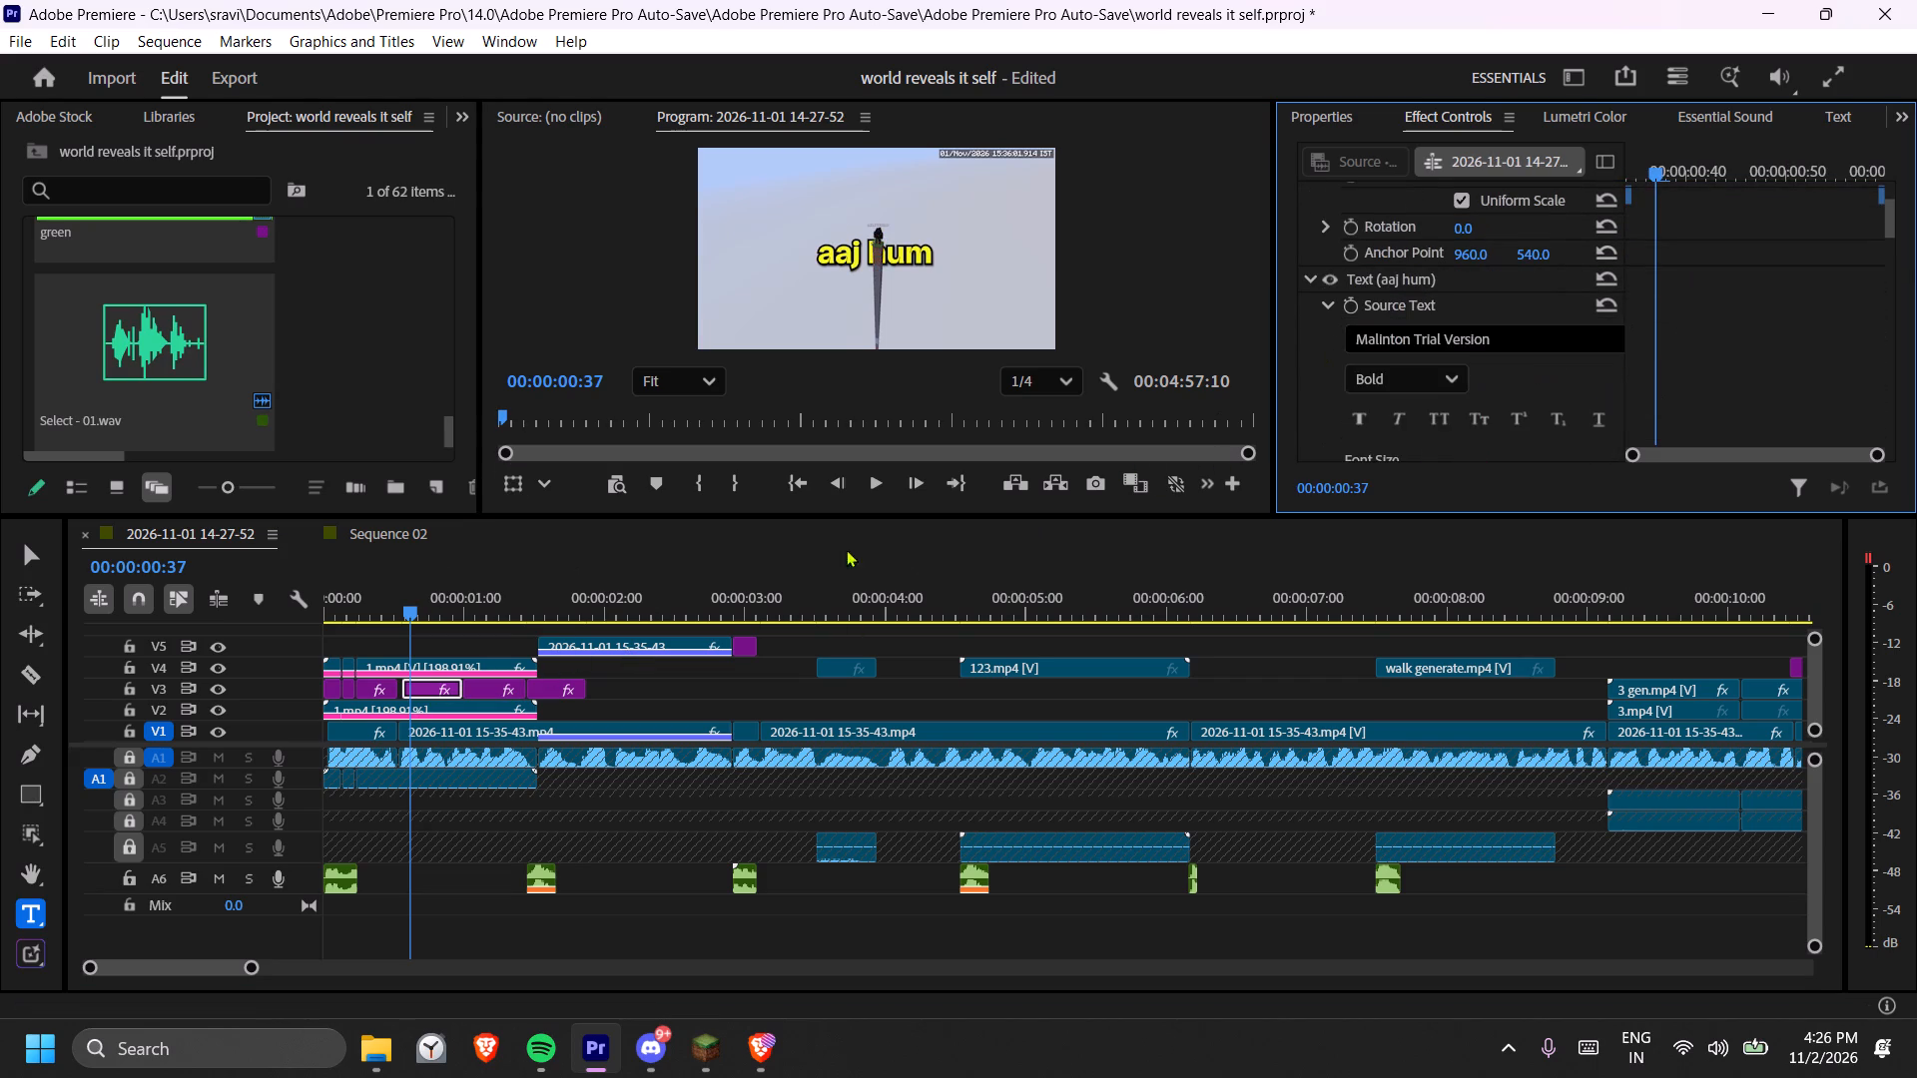
Remove the [SHORT] SLIDE DOWN Transform effect from the "To guys" caption piece directly before "aaj hum".
{"action": "left_click", "coordinate": [371, 701]}
{"action": "left_click", "coordinate": [377, 681]}
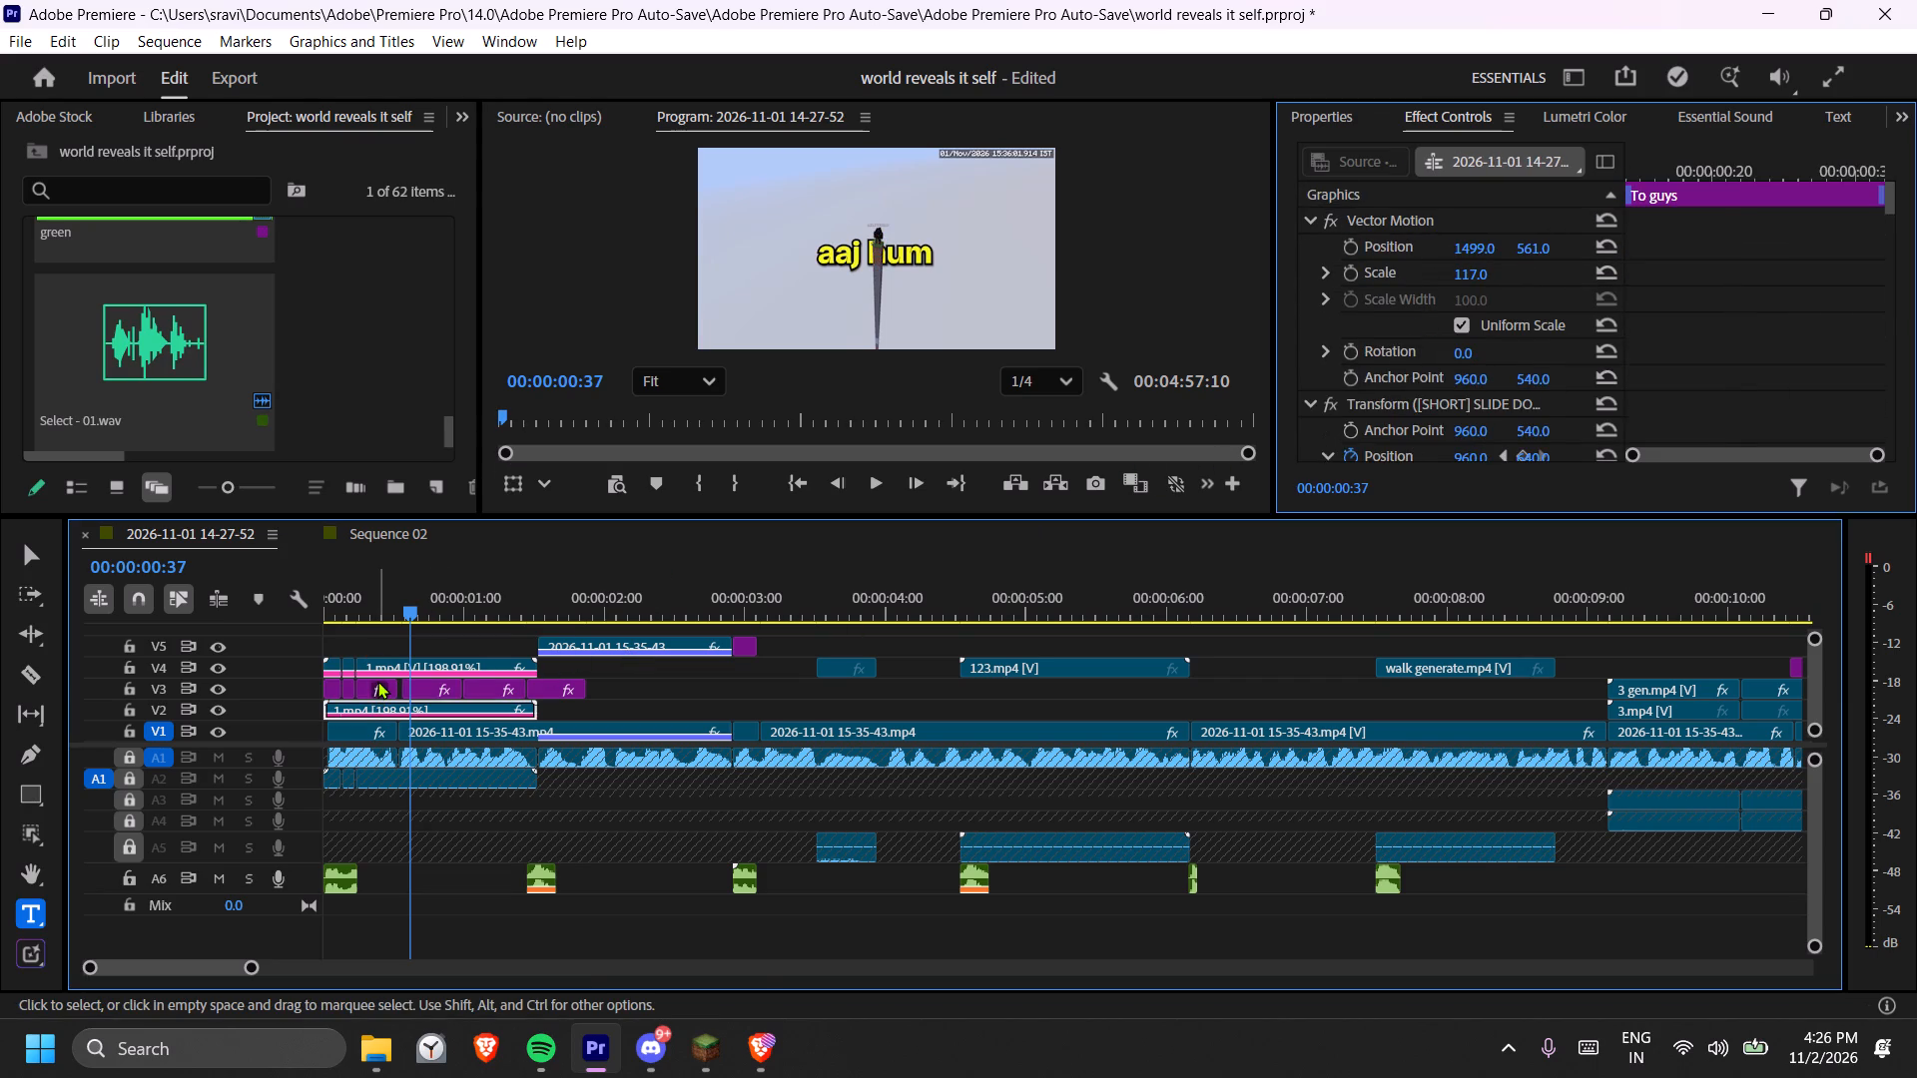
{"action": "scroll", "coordinate": [1398, 368], "scroll_direction": "down", "scroll_amount": 8}
{"action": "scroll", "coordinate": [1398, 368], "scroll_direction": "up", "scroll_amount": 3}
{"action": "left_click", "coordinate": [1432, 280]}
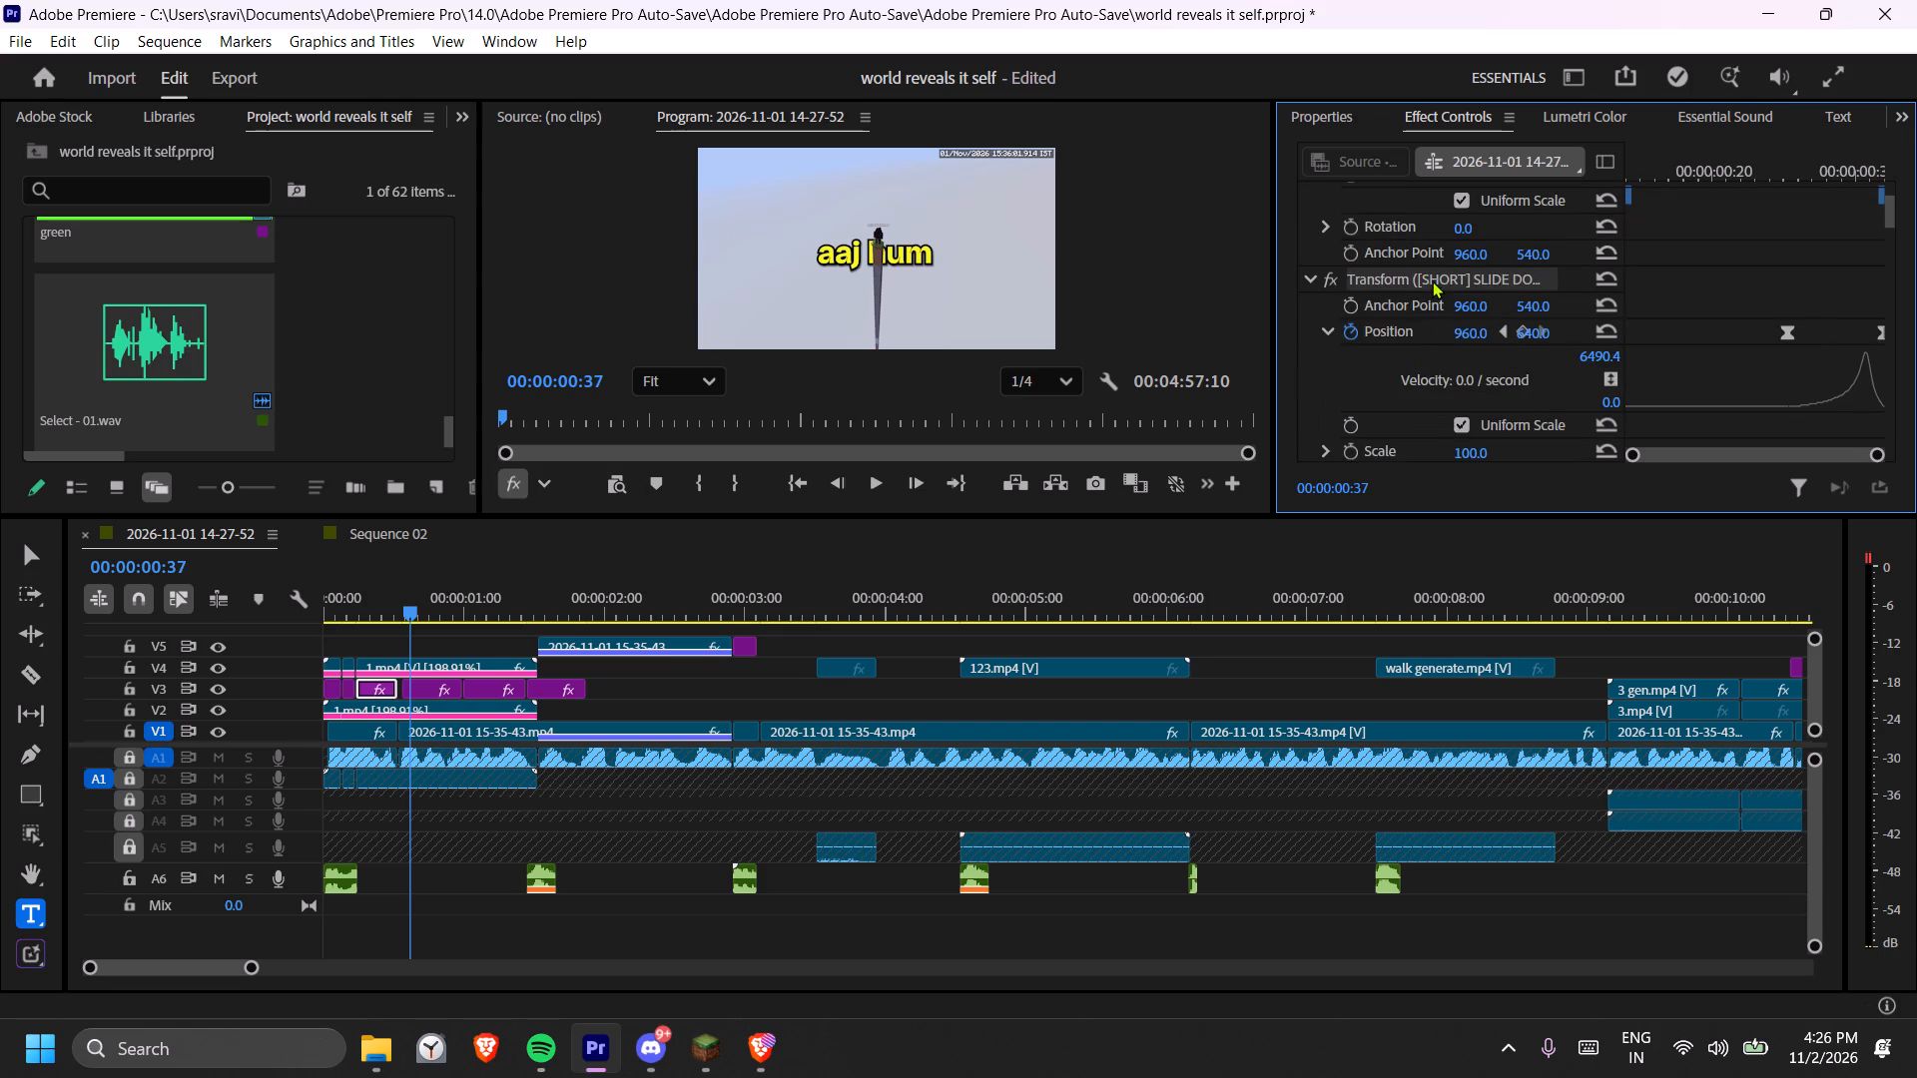
{"action": "key", "text": "Delete"}
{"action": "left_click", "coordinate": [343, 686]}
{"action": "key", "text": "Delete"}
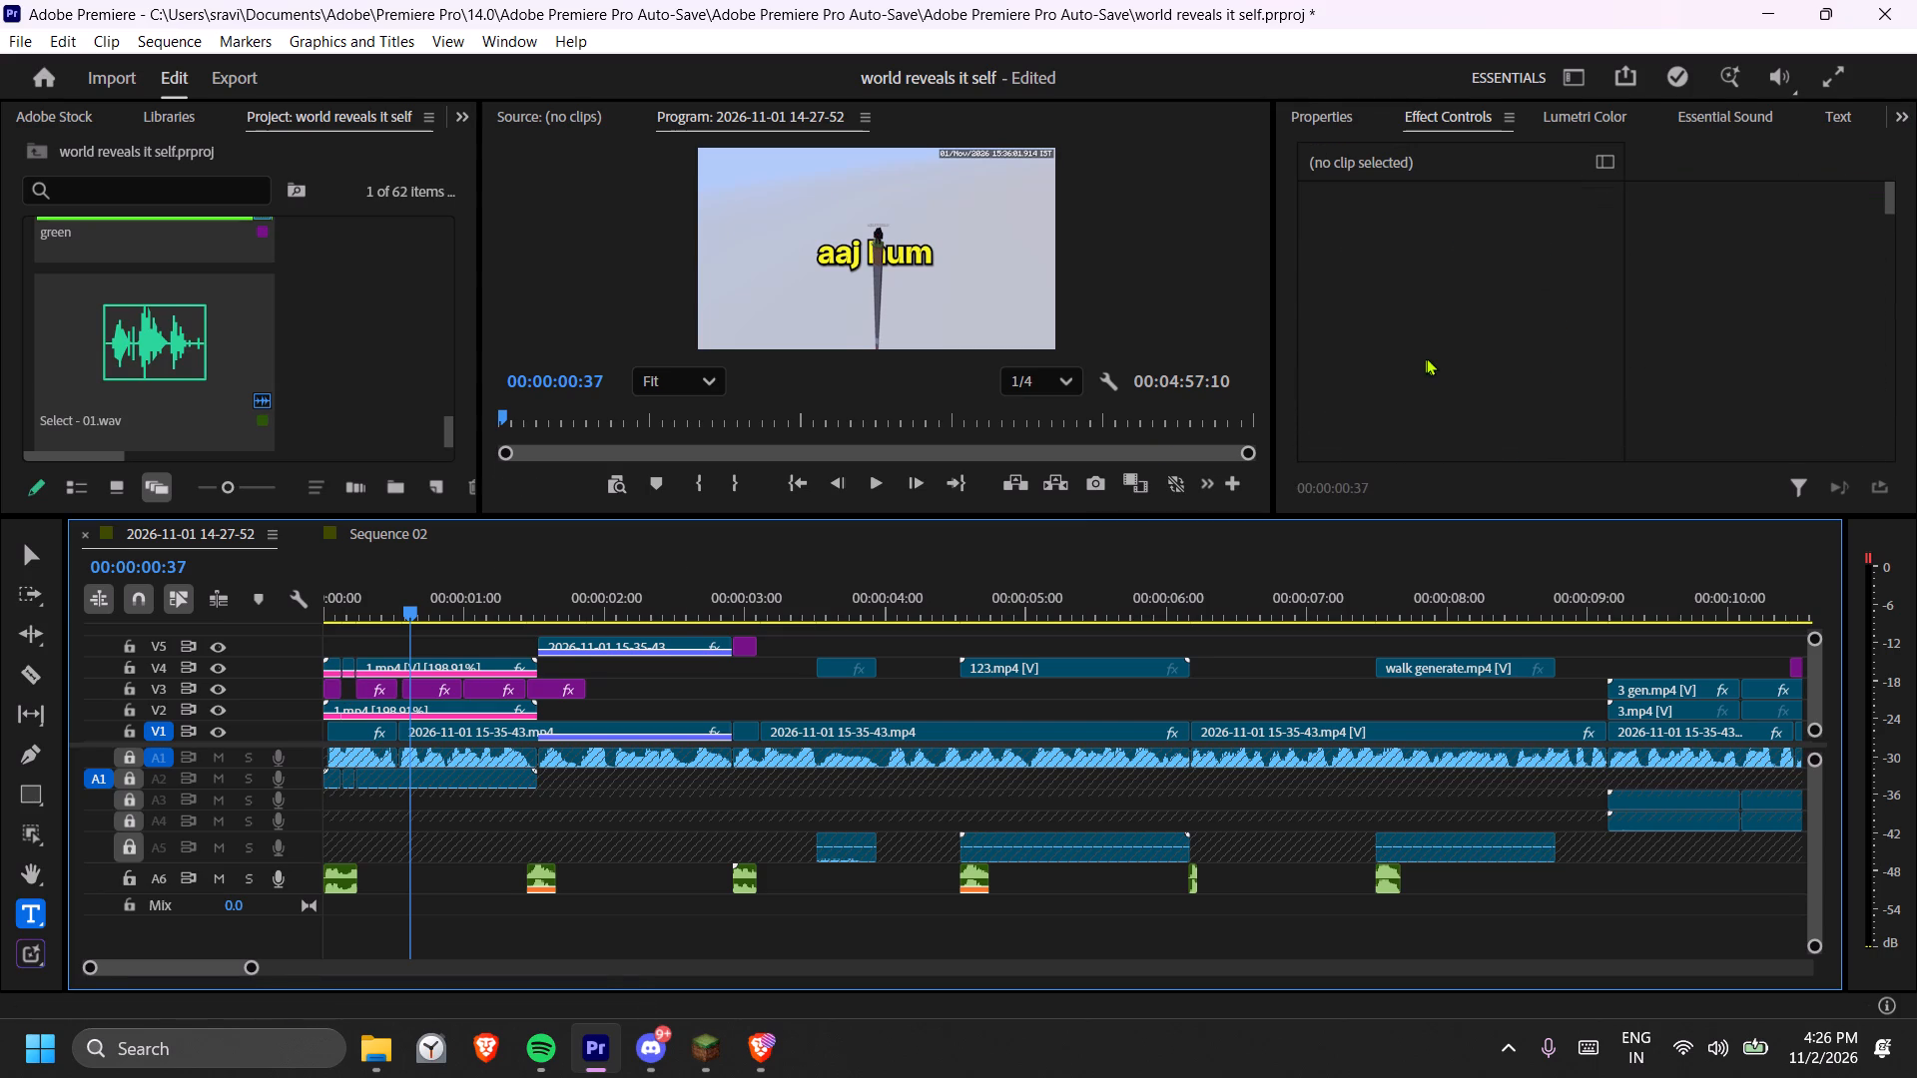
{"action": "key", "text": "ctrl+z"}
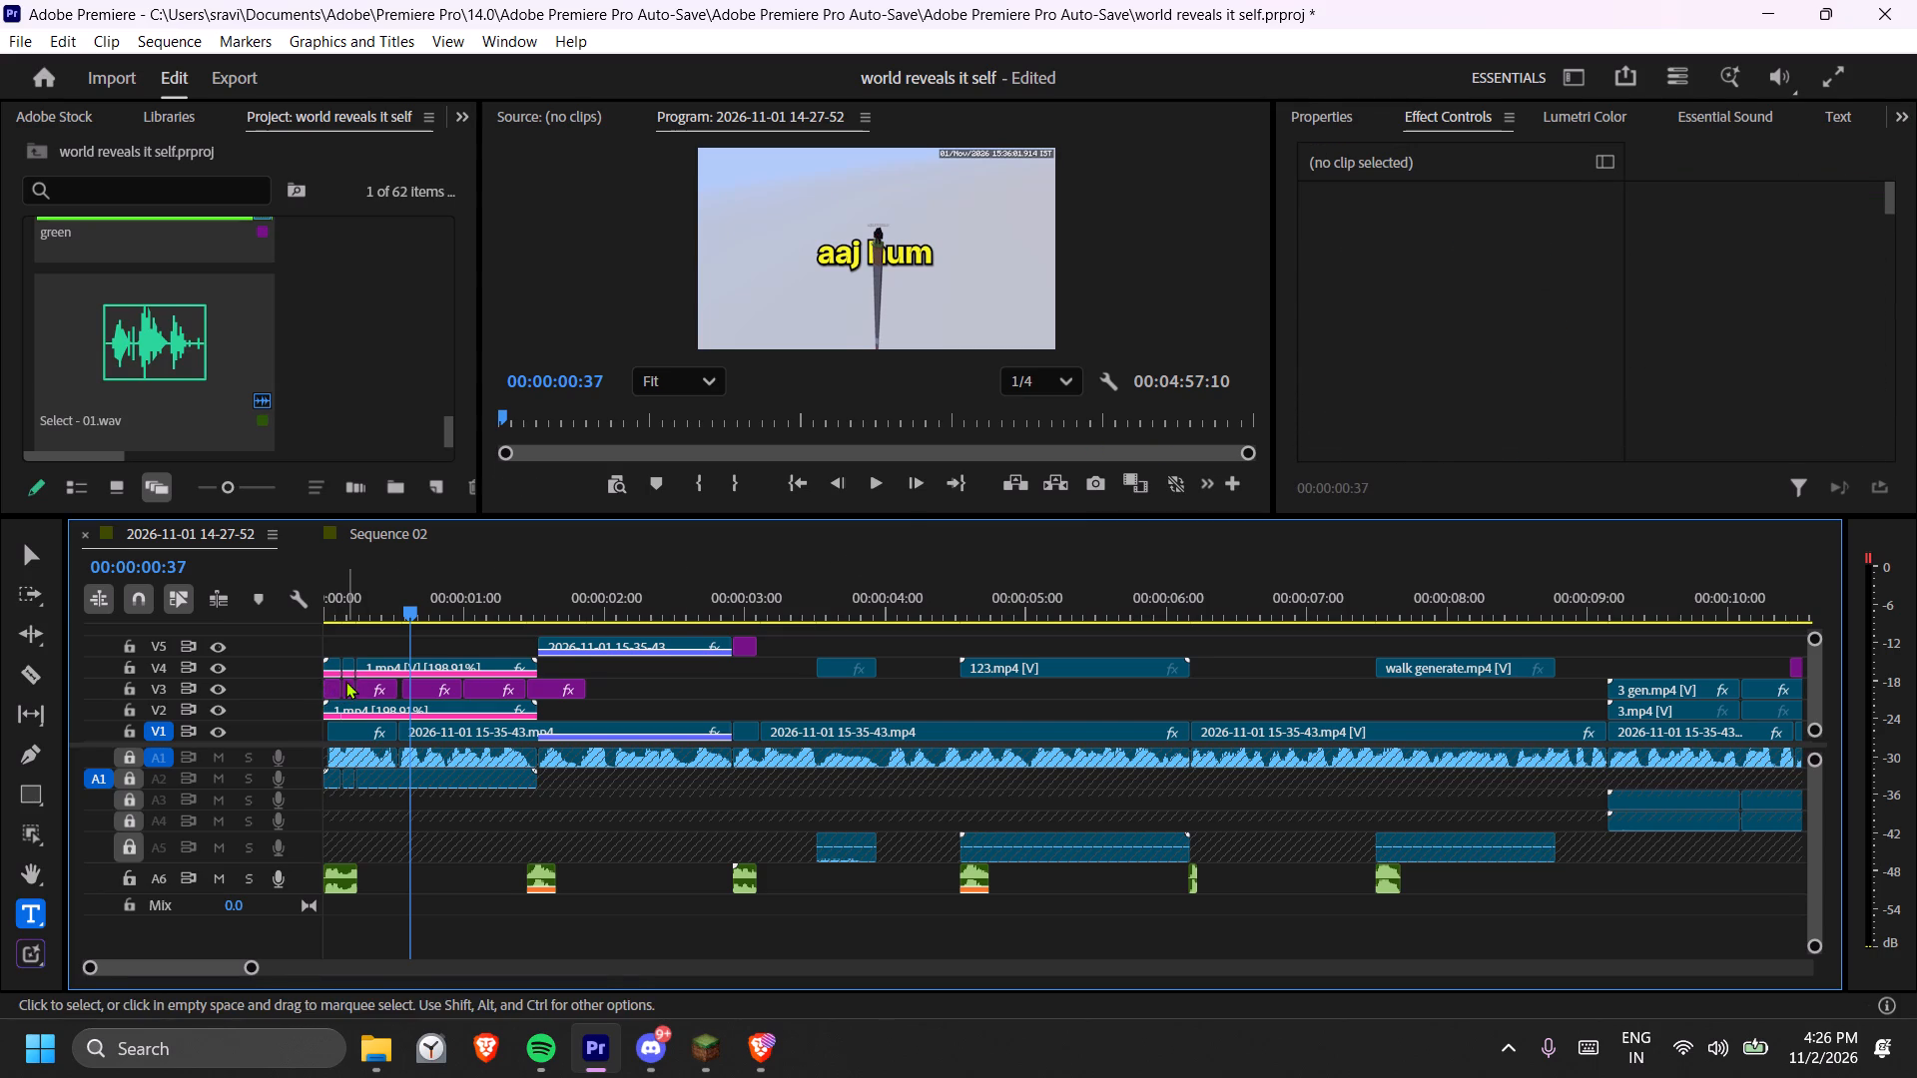
Remove the [SHORT] SLIDE DOWN Transform effect from the short "To guys" caption piece at 00:00:00:11, keeping its pulsation shake.
{"action": "left_click", "coordinate": [347, 681]}
{"action": "left_click_drag", "start_coordinate": [367, 610], "coordinate": [351, 611]}
{"action": "scroll", "coordinate": [1416, 342], "scroll_direction": "down", "scroll_amount": 6}
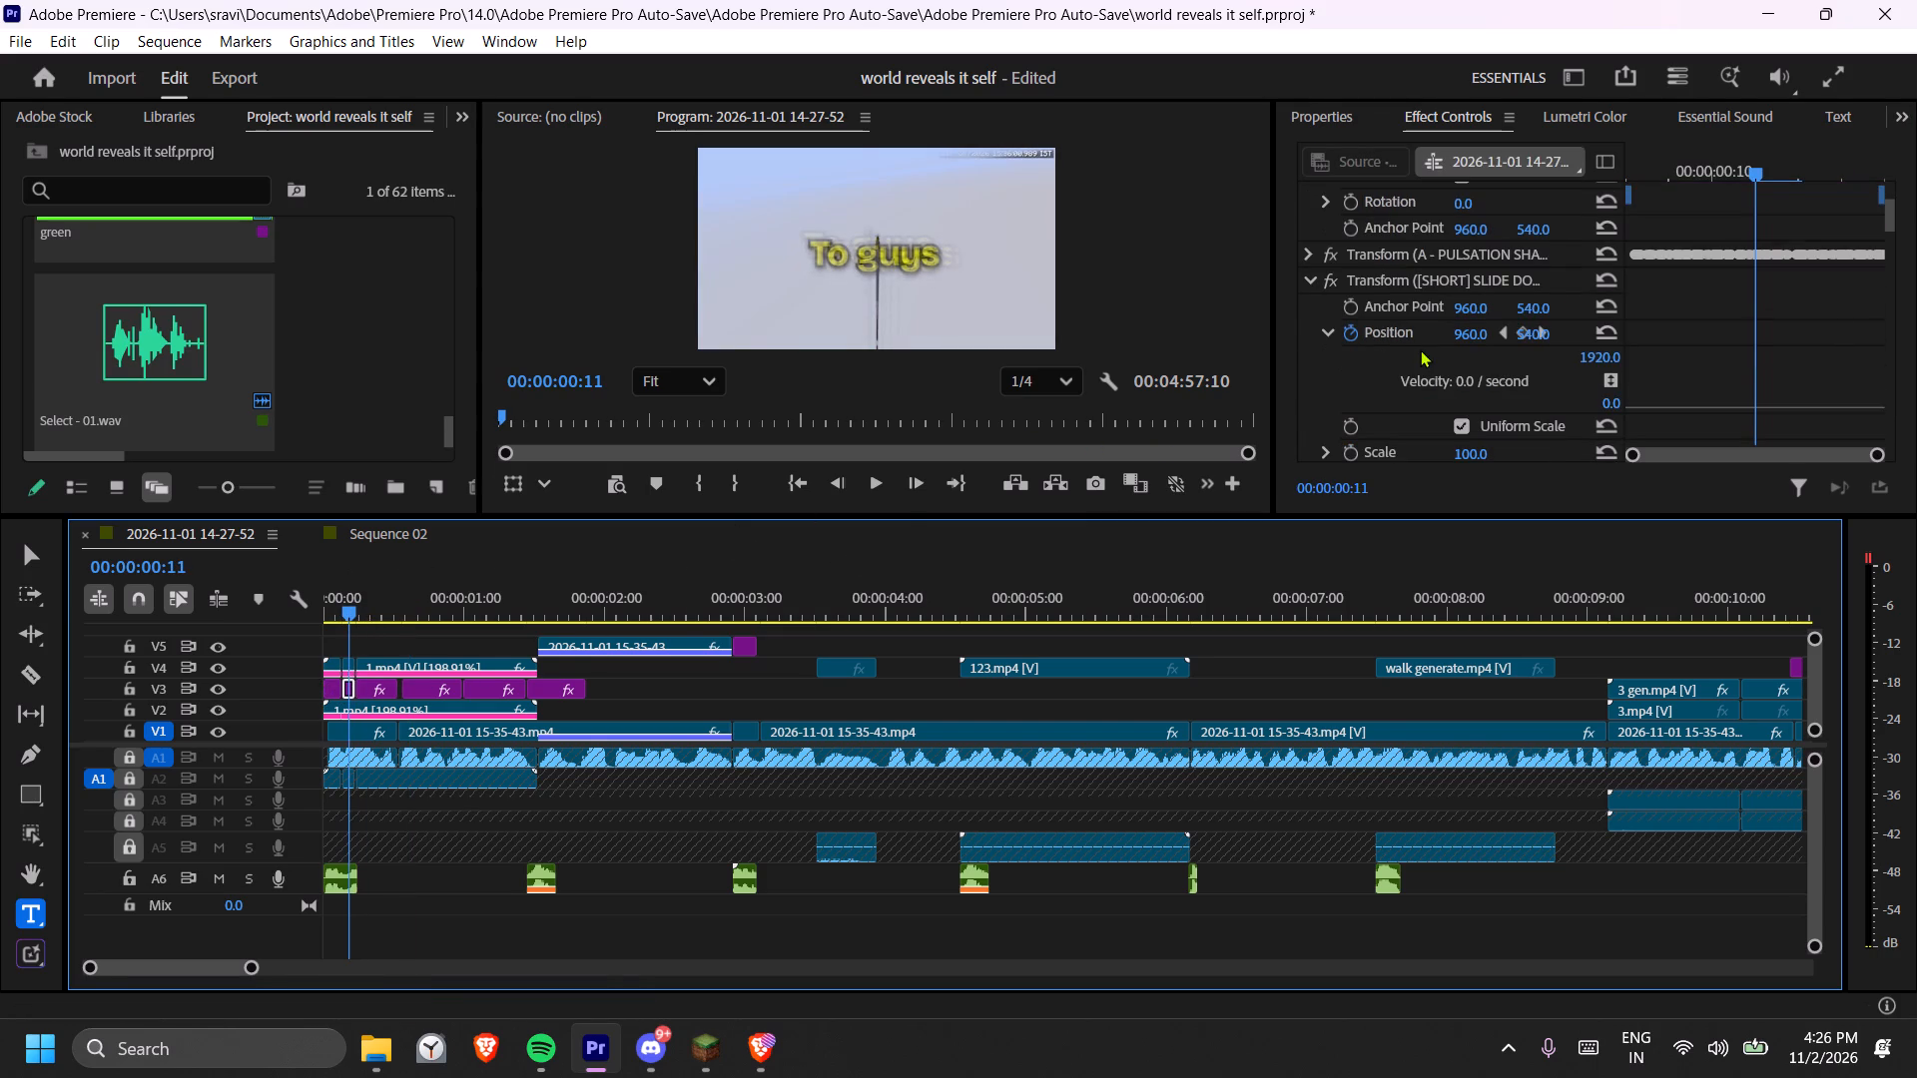
{"action": "left_click", "coordinate": [1407, 280]}
{"action": "key", "text": "Delete"}
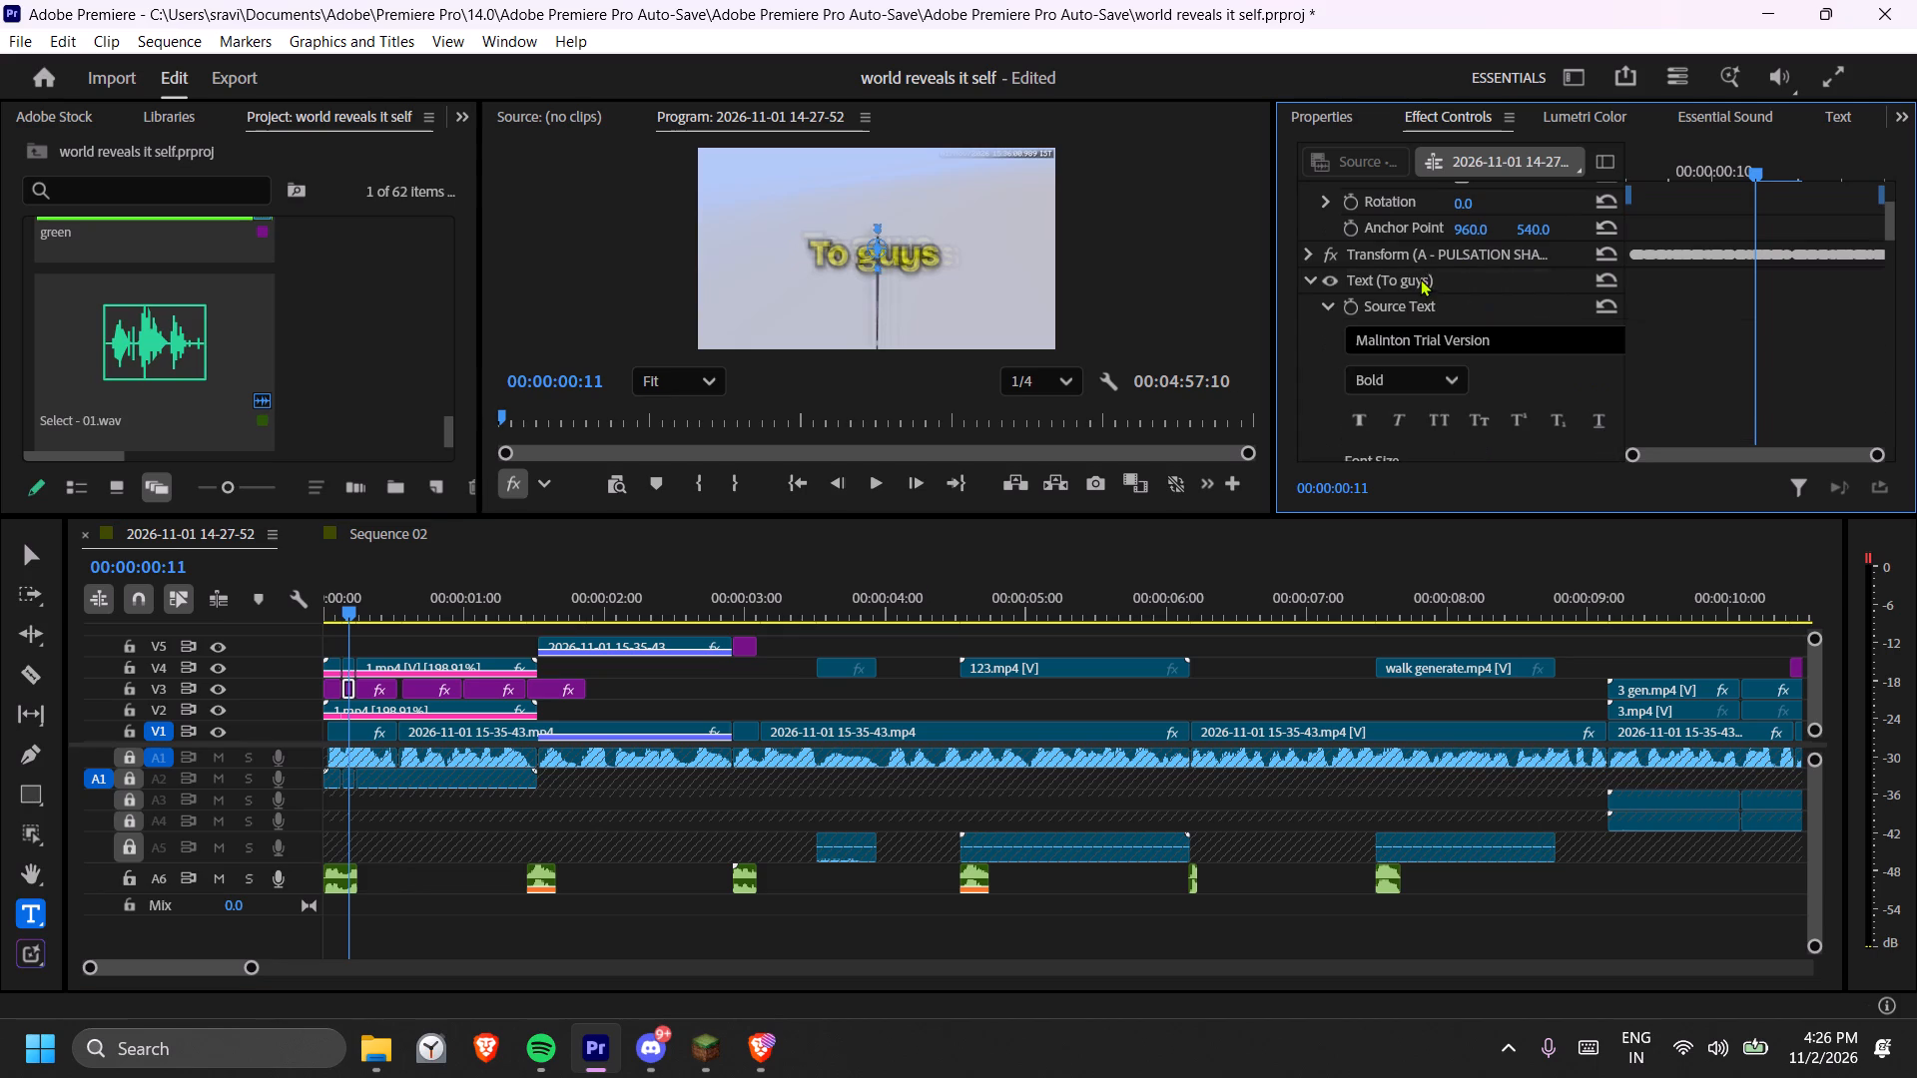
Remove the [SHORT] SLIDE DOWN Transform effect from the first "To guys" caption piece at the sequence start.
{"action": "left_click_drag", "start_coordinate": [353, 598], "coordinate": [319, 604]}
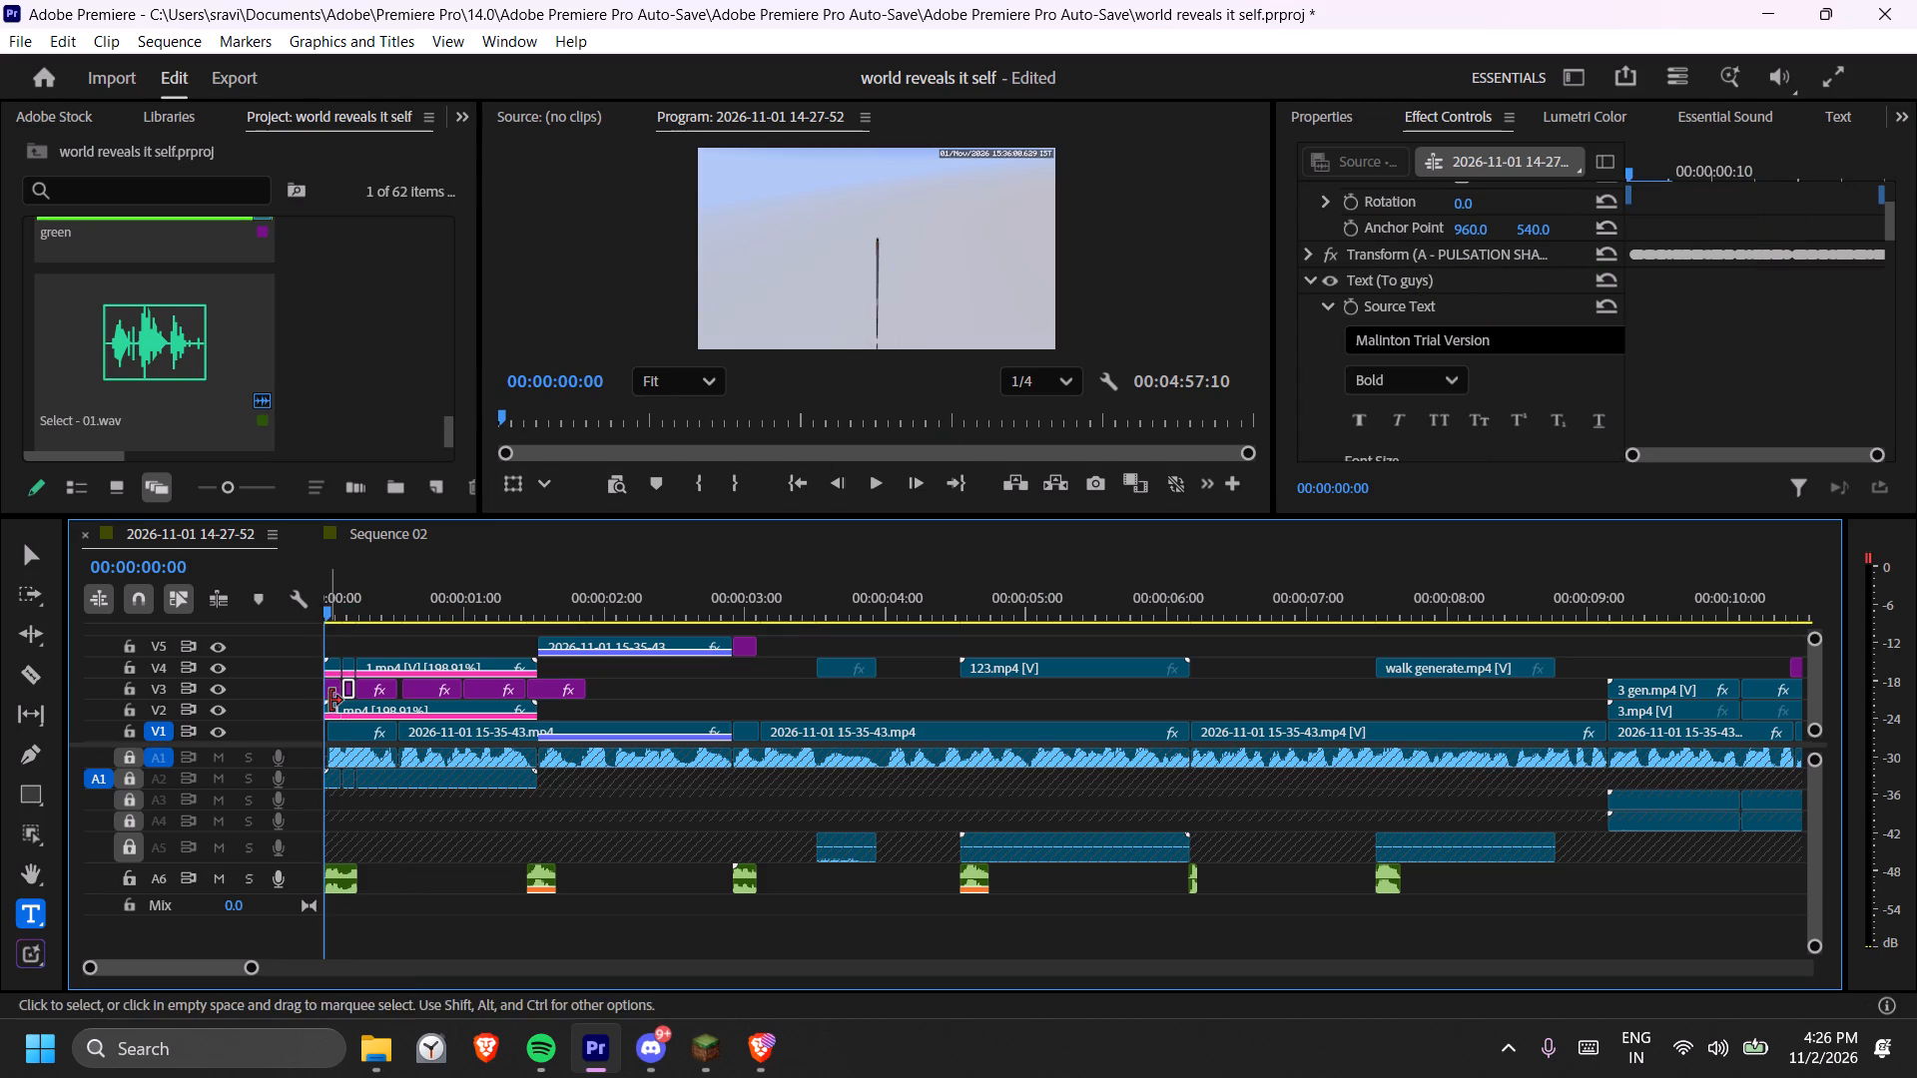
{"action": "left_click", "coordinate": [332, 698]}
{"action": "scroll", "coordinate": [1443, 345], "scroll_direction": "down", "scroll_amount": 2}
{"action": "left_click", "coordinate": [1458, 358]}
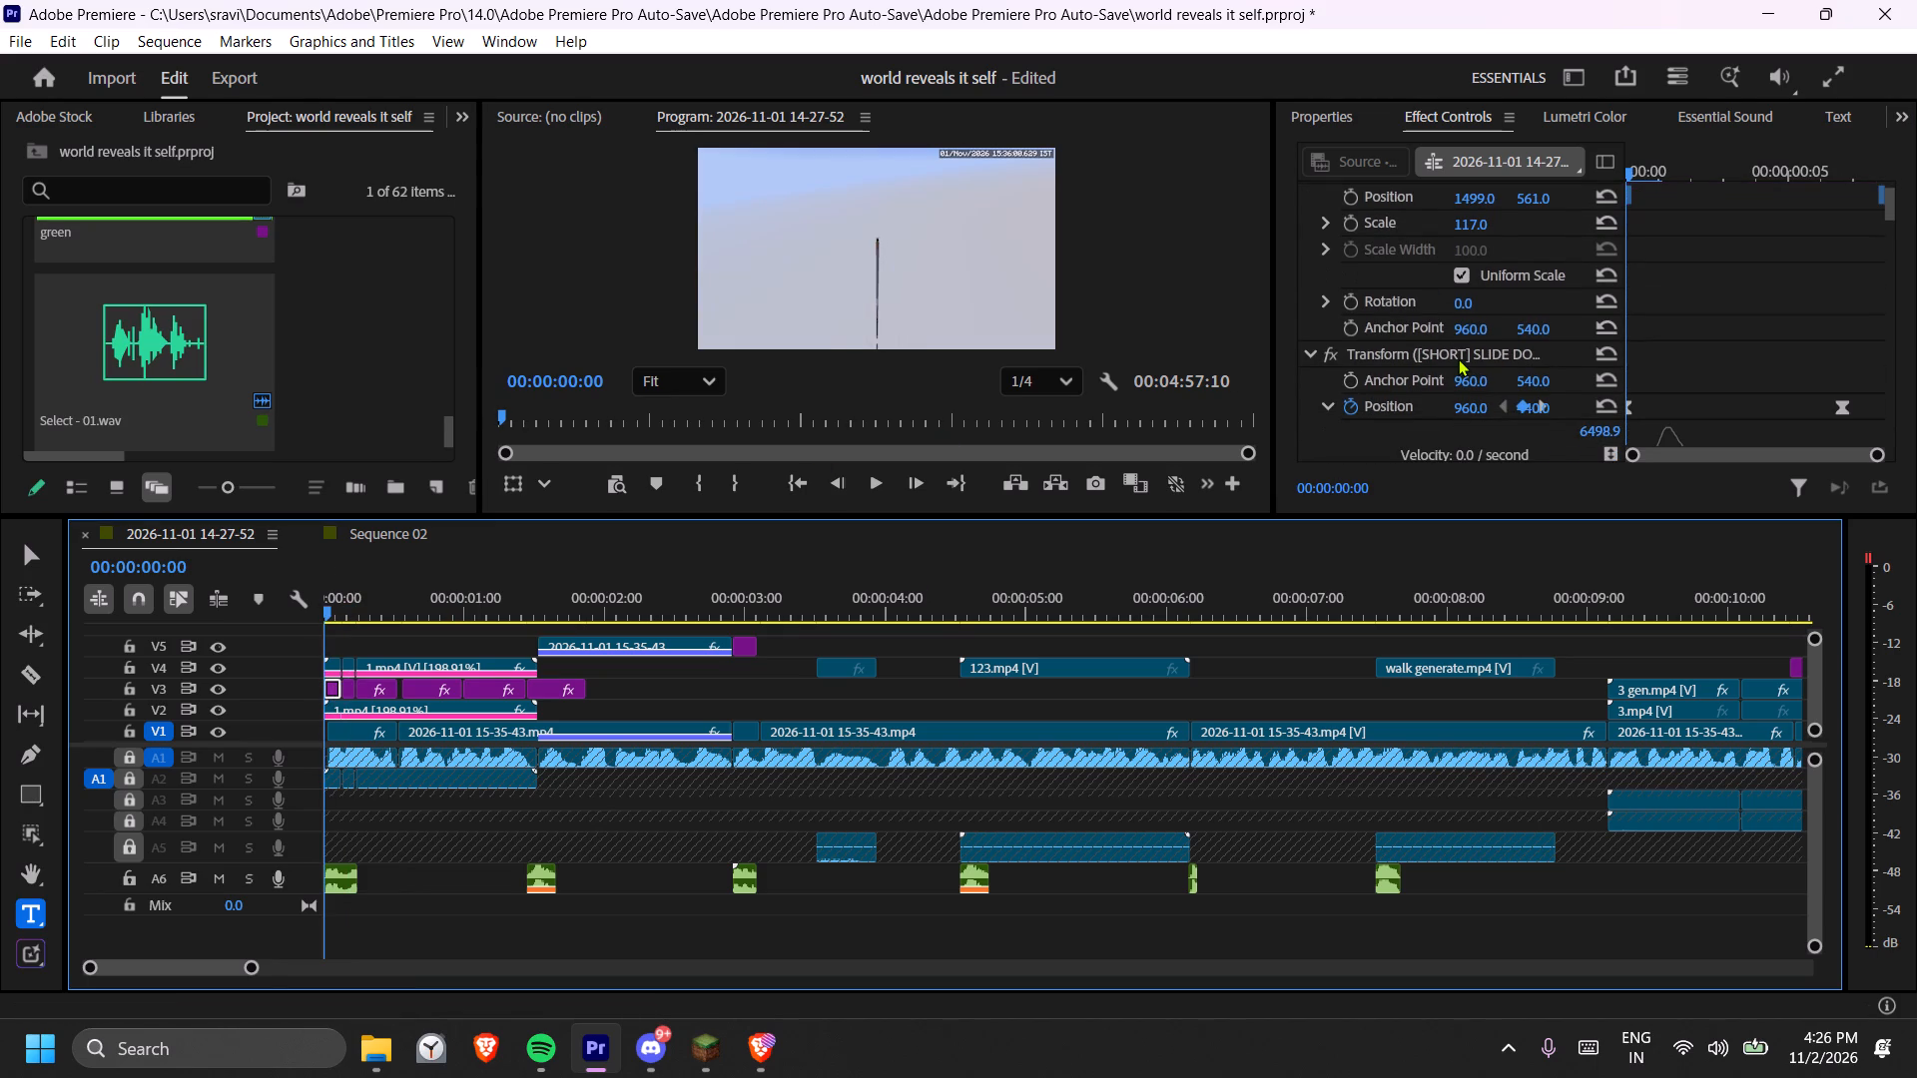
{"action": "left_click", "coordinate": [1486, 353]}
{"action": "scroll", "coordinate": [1486, 353], "scroll_direction": "down", "scroll_amount": 6}
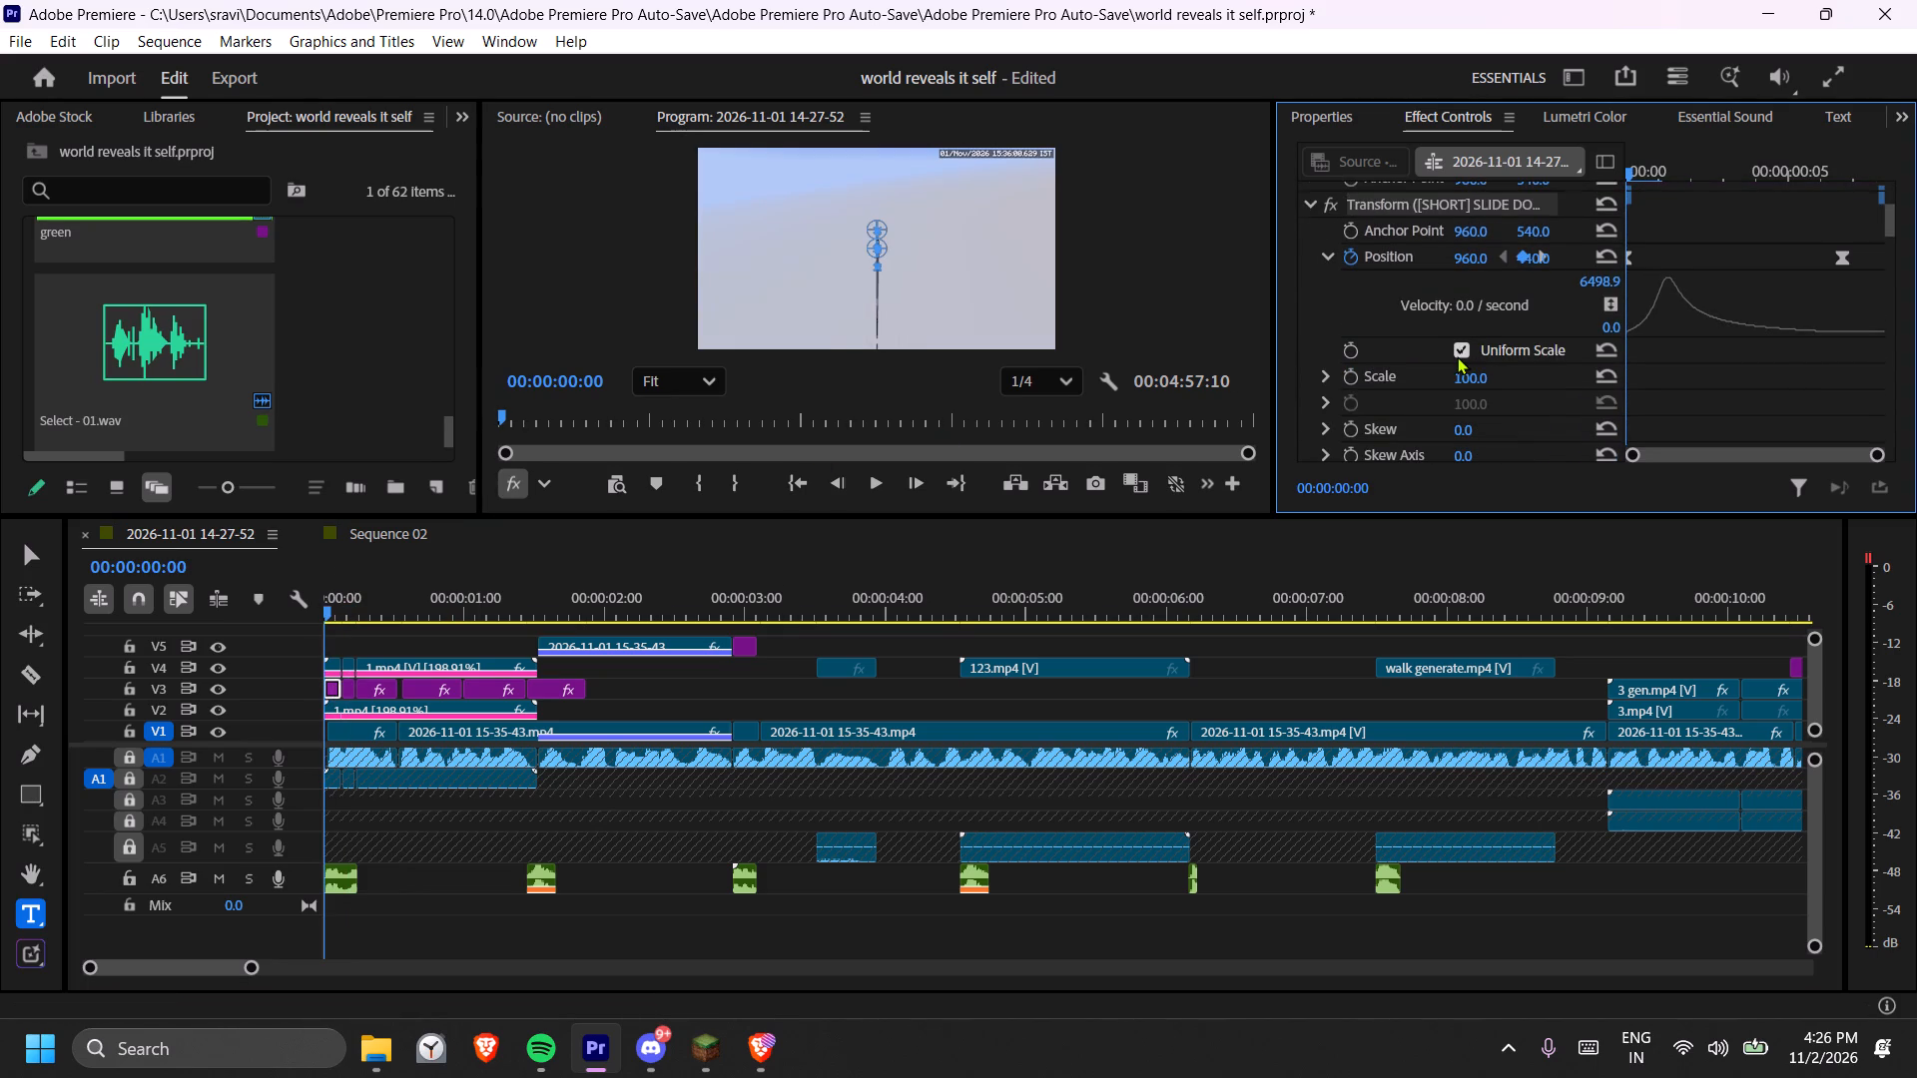
{"action": "scroll", "coordinate": [1457, 356], "scroll_direction": "down", "scroll_amount": 1}
{"action": "scroll", "coordinate": [1457, 356], "scroll_direction": "up", "scroll_amount": 5}
{"action": "key", "text": "Delete"}
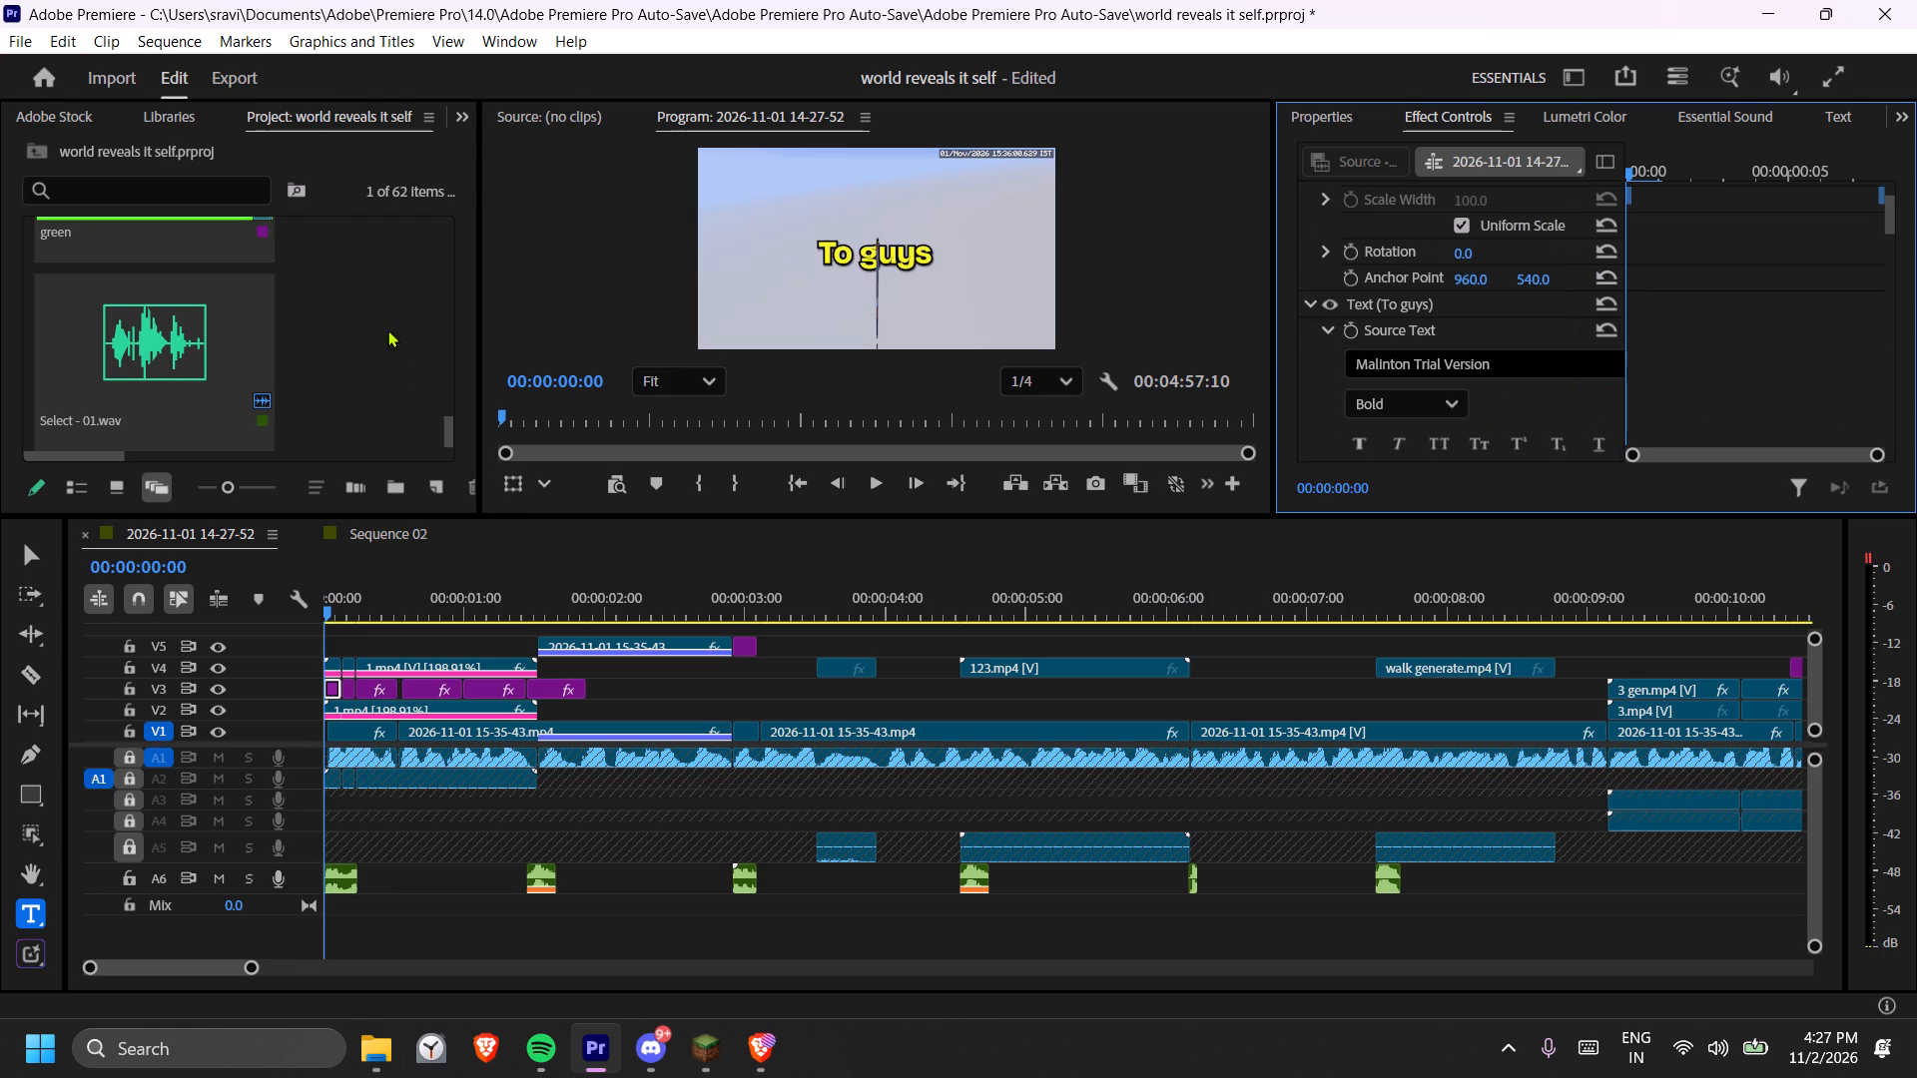
Search the effects library for "text" in place of "shake".
{"action": "scroll", "coordinate": [249, 114], "scroll_direction": "up", "scroll_amount": 2}
{"action": "scroll", "coordinate": [249, 114], "scroll_direction": "down", "scroll_amount": 2}
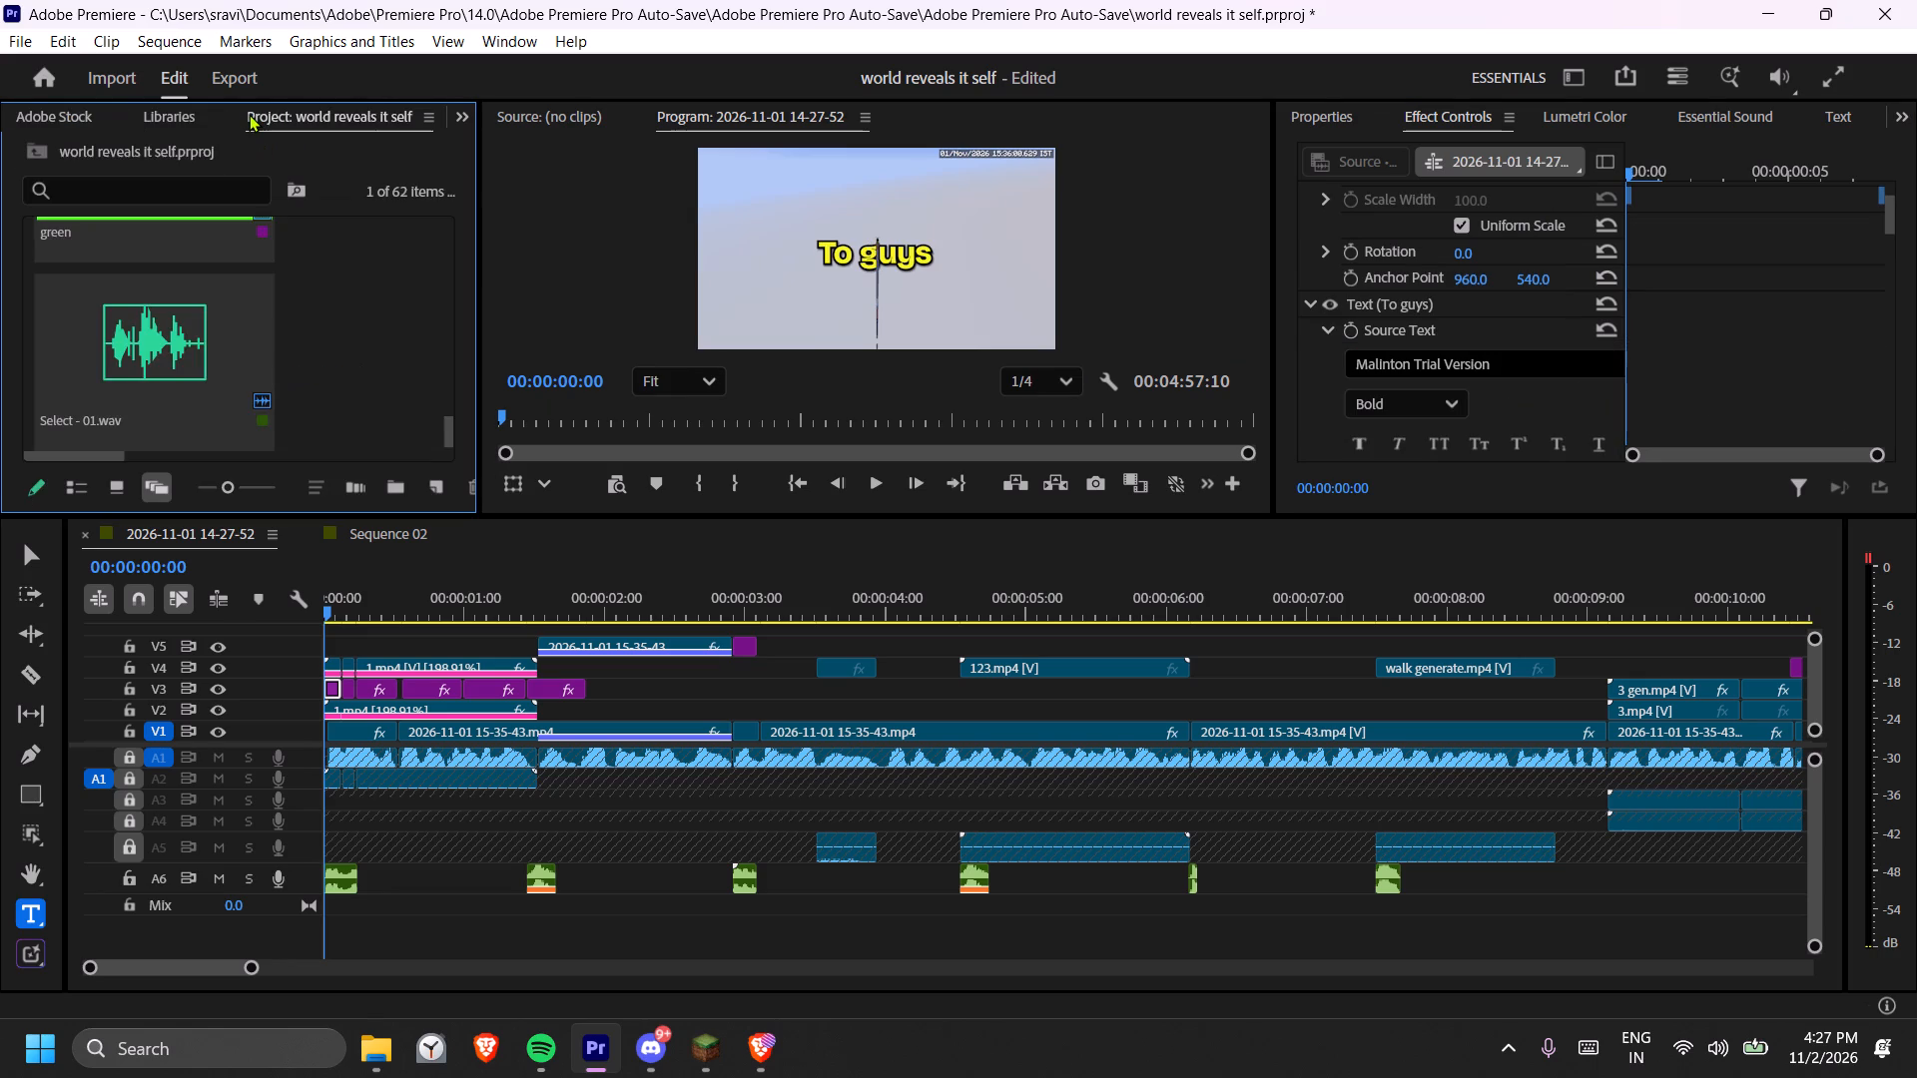
{"action": "scroll", "coordinate": [249, 114], "scroll_direction": "down", "scroll_amount": 3}
{"action": "scroll", "coordinate": [249, 114], "scroll_direction": "up", "scroll_amount": 4}
{"action": "left_click", "coordinate": [139, 155]}
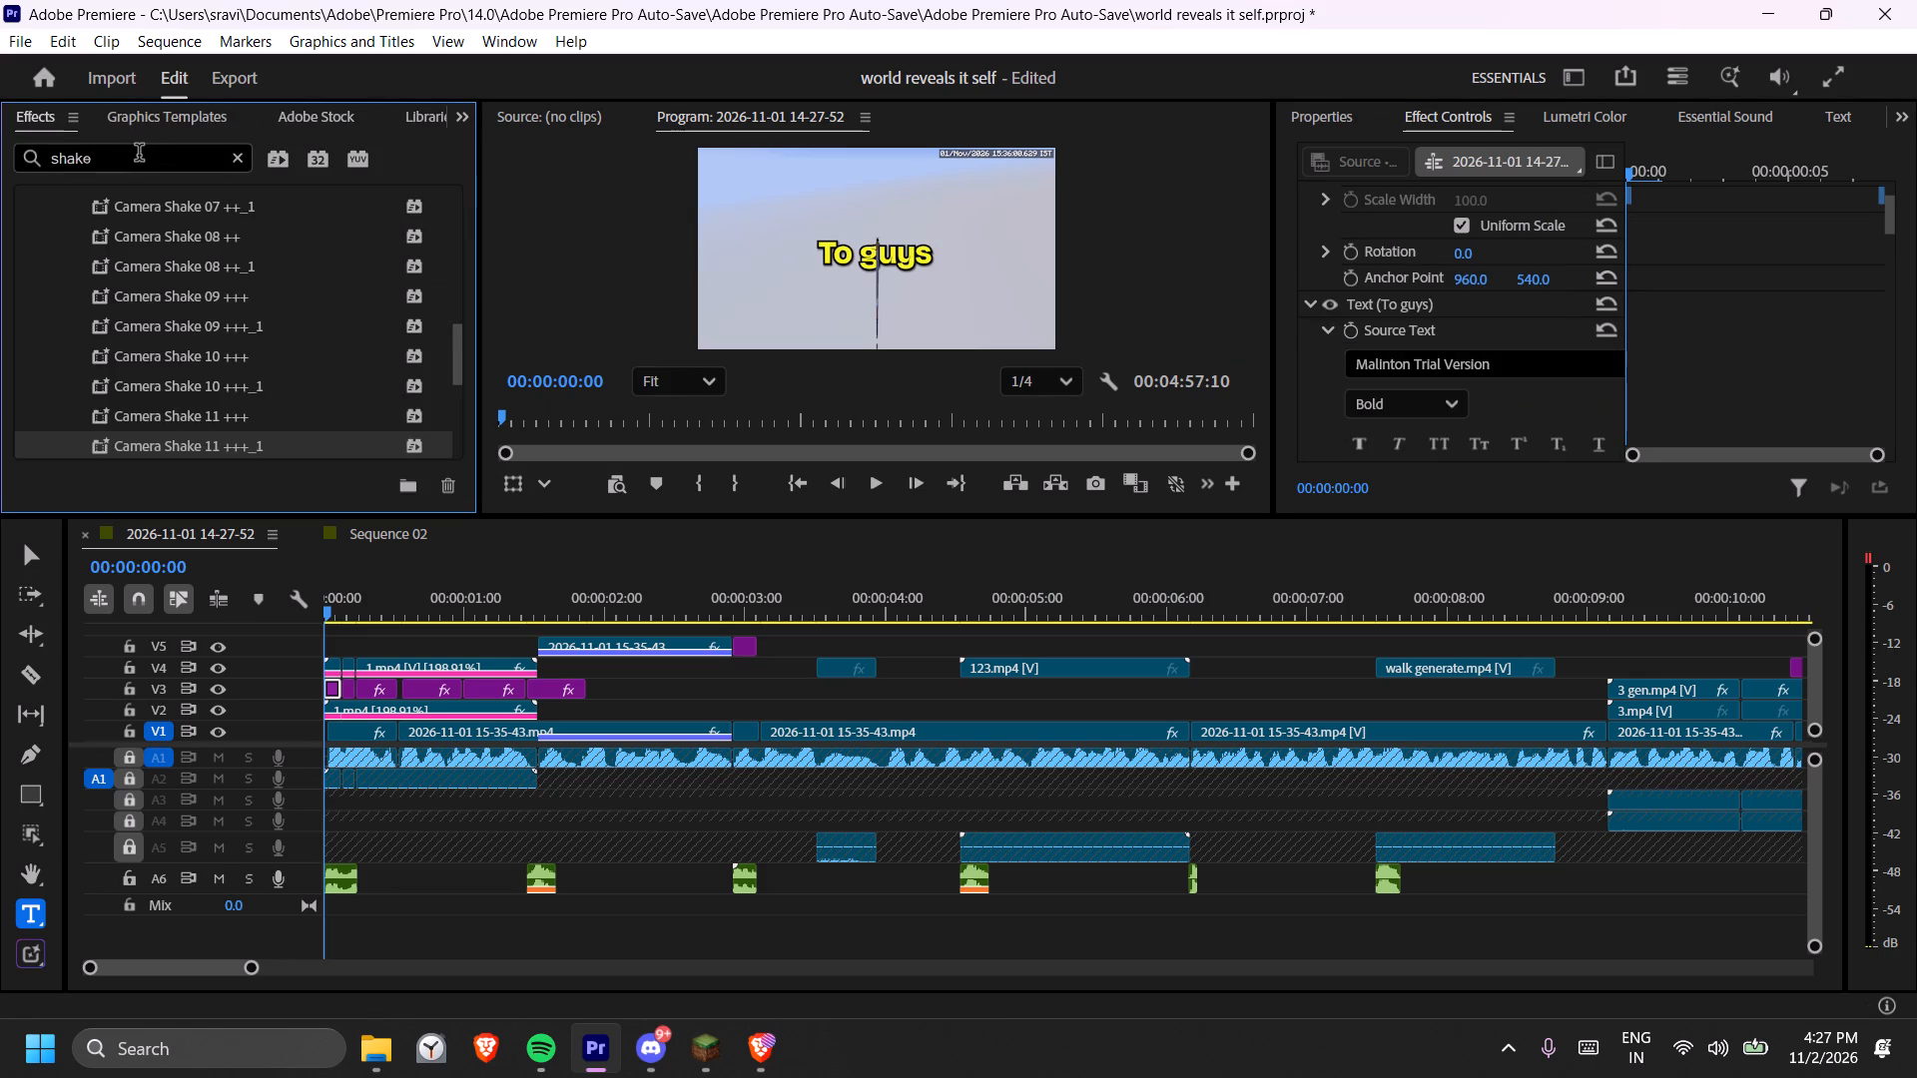
{"action": "key", "text": "ctrl+a"}
{"action": "key", "text": "BackSpace"}
{"action": "type", "text": "text"}
{"action": "key", "text": "Return"}
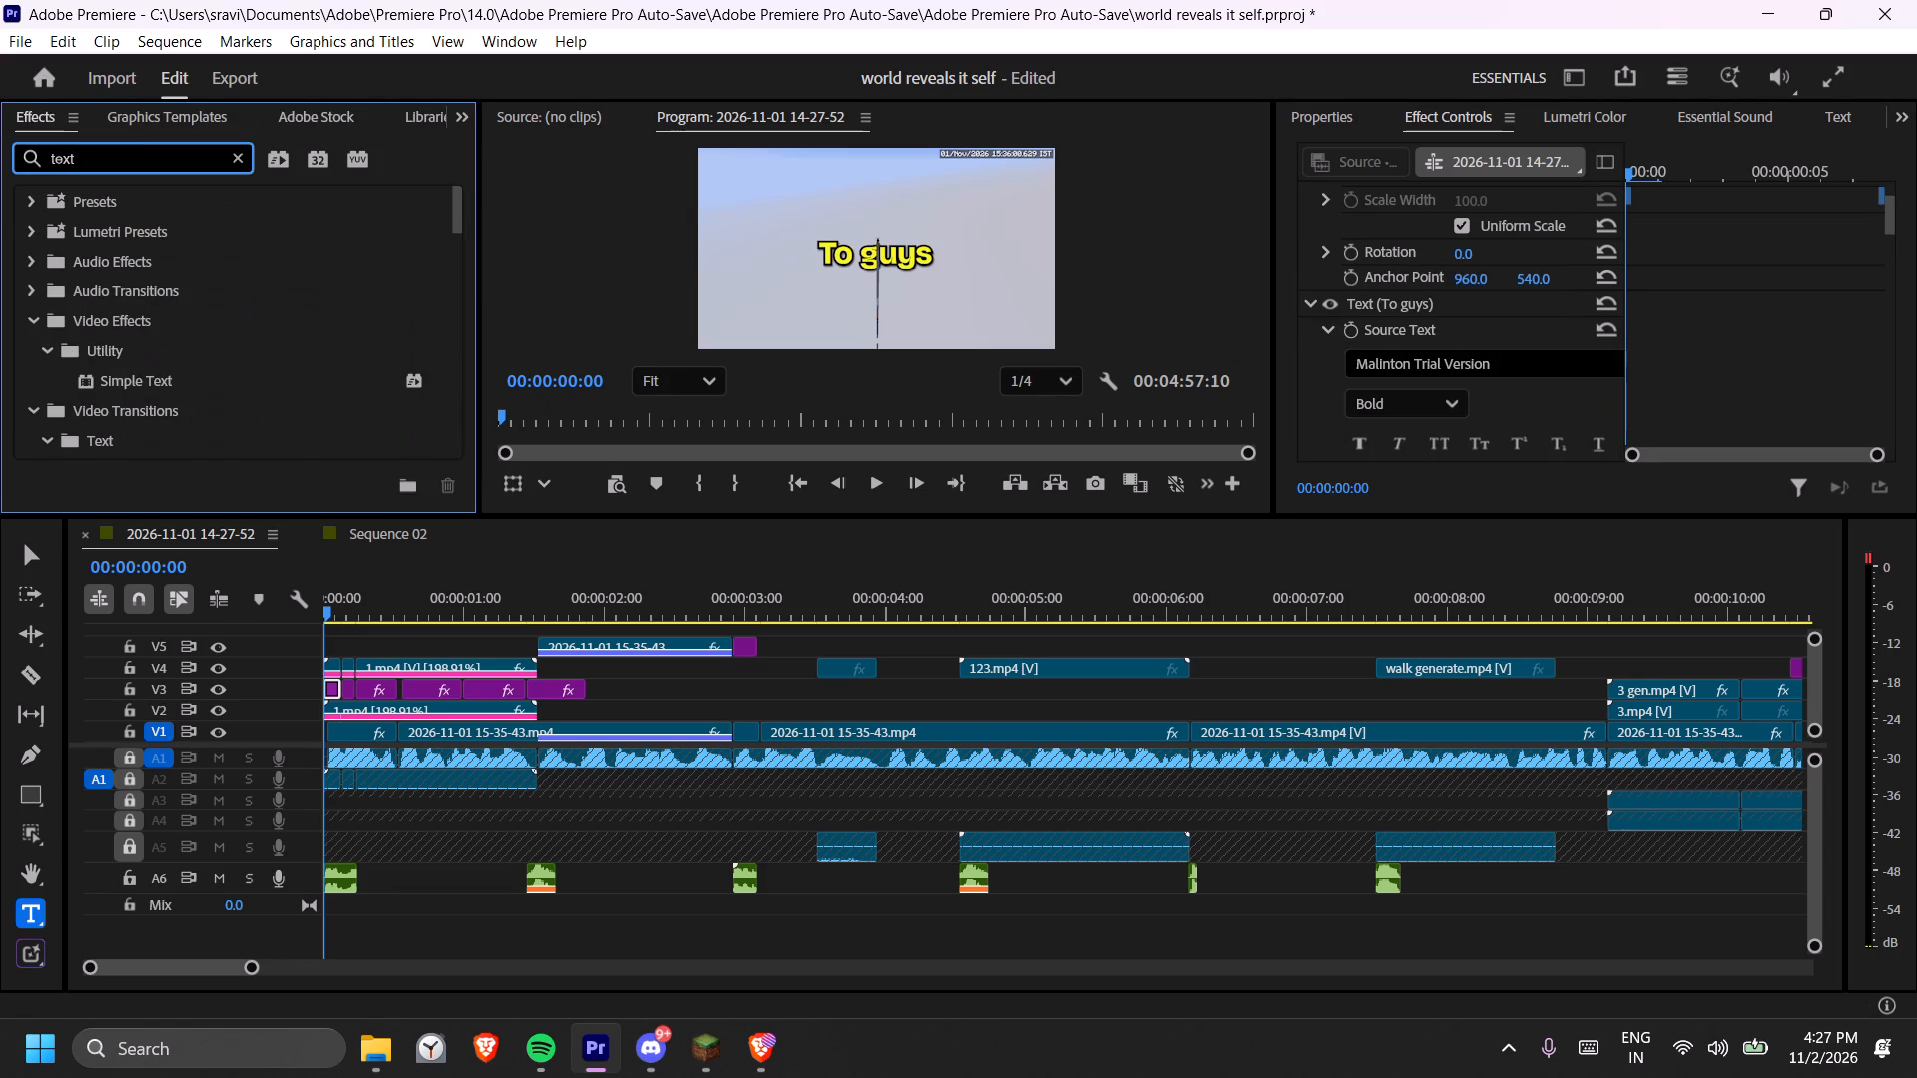
Apply the [SHORT] SLIDE UP then DOWN preset to all the opening caption clips on V3.
{"action": "scroll", "coordinate": [230, 238], "scroll_direction": "down", "scroll_amount": 20}
{"action": "scroll", "coordinate": [230, 238], "scroll_direction": "down", "scroll_amount": 10}
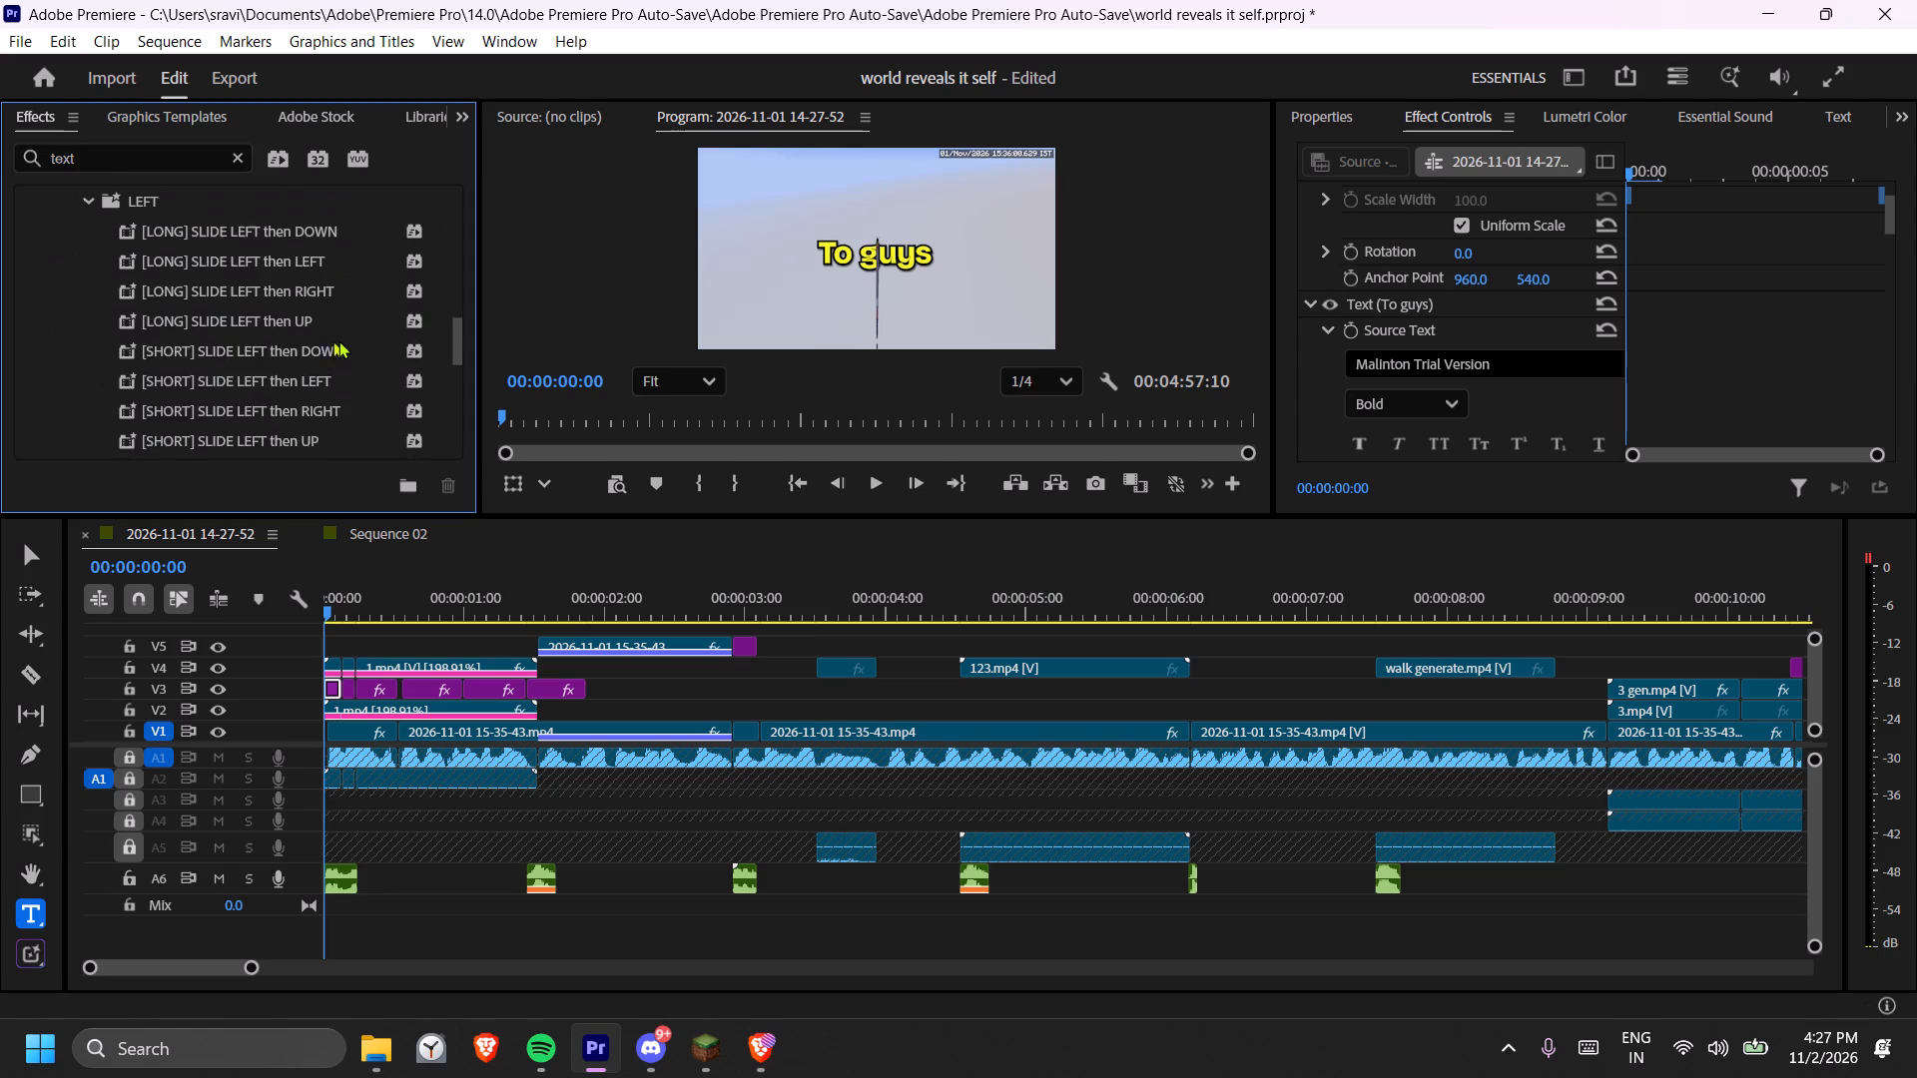
{"action": "scroll", "coordinate": [361, 364], "scroll_direction": "down", "scroll_amount": 16}
{"action": "scroll", "coordinate": [359, 422], "scroll_direction": "down", "scroll_amount": 5}
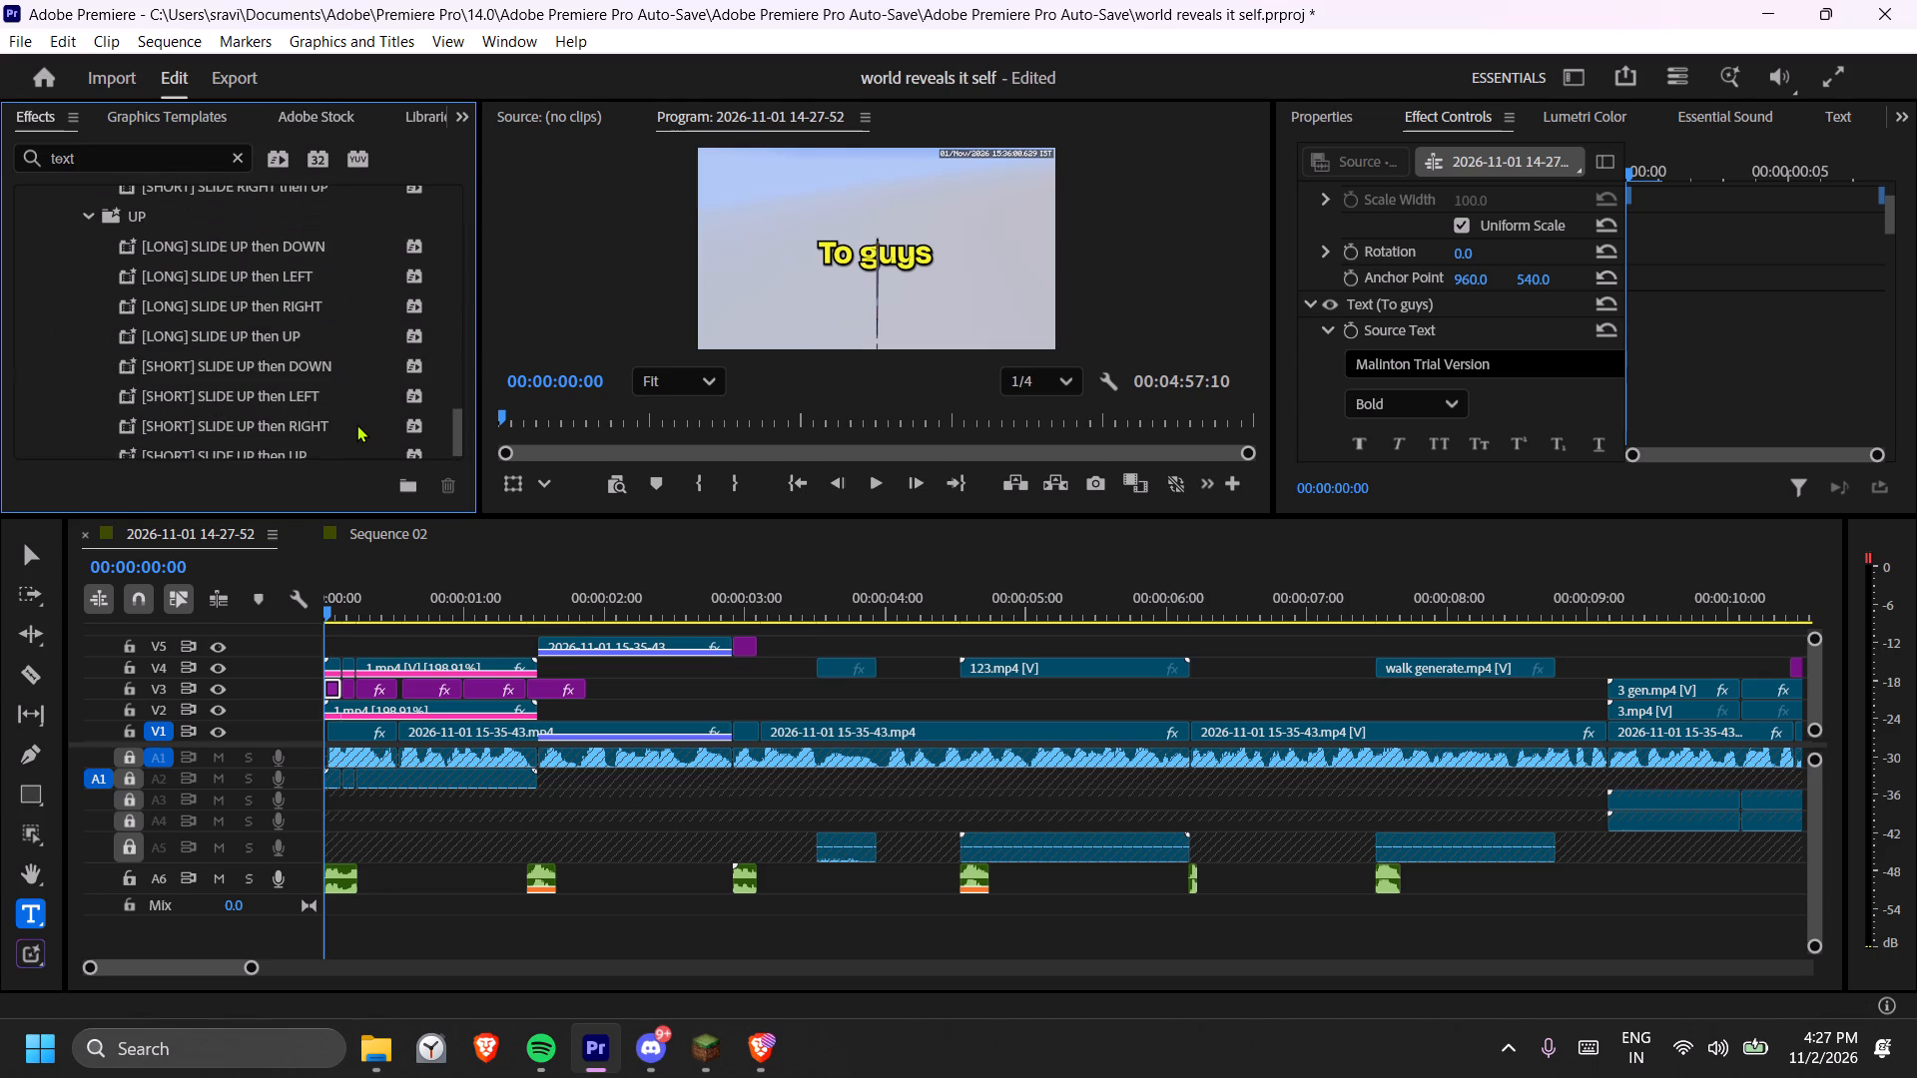
{"action": "scroll", "coordinate": [350, 424], "scroll_direction": "down", "scroll_amount": 1}
{"action": "left_click_drag", "start_coordinate": [183, 355], "coordinate": [226, 364]}
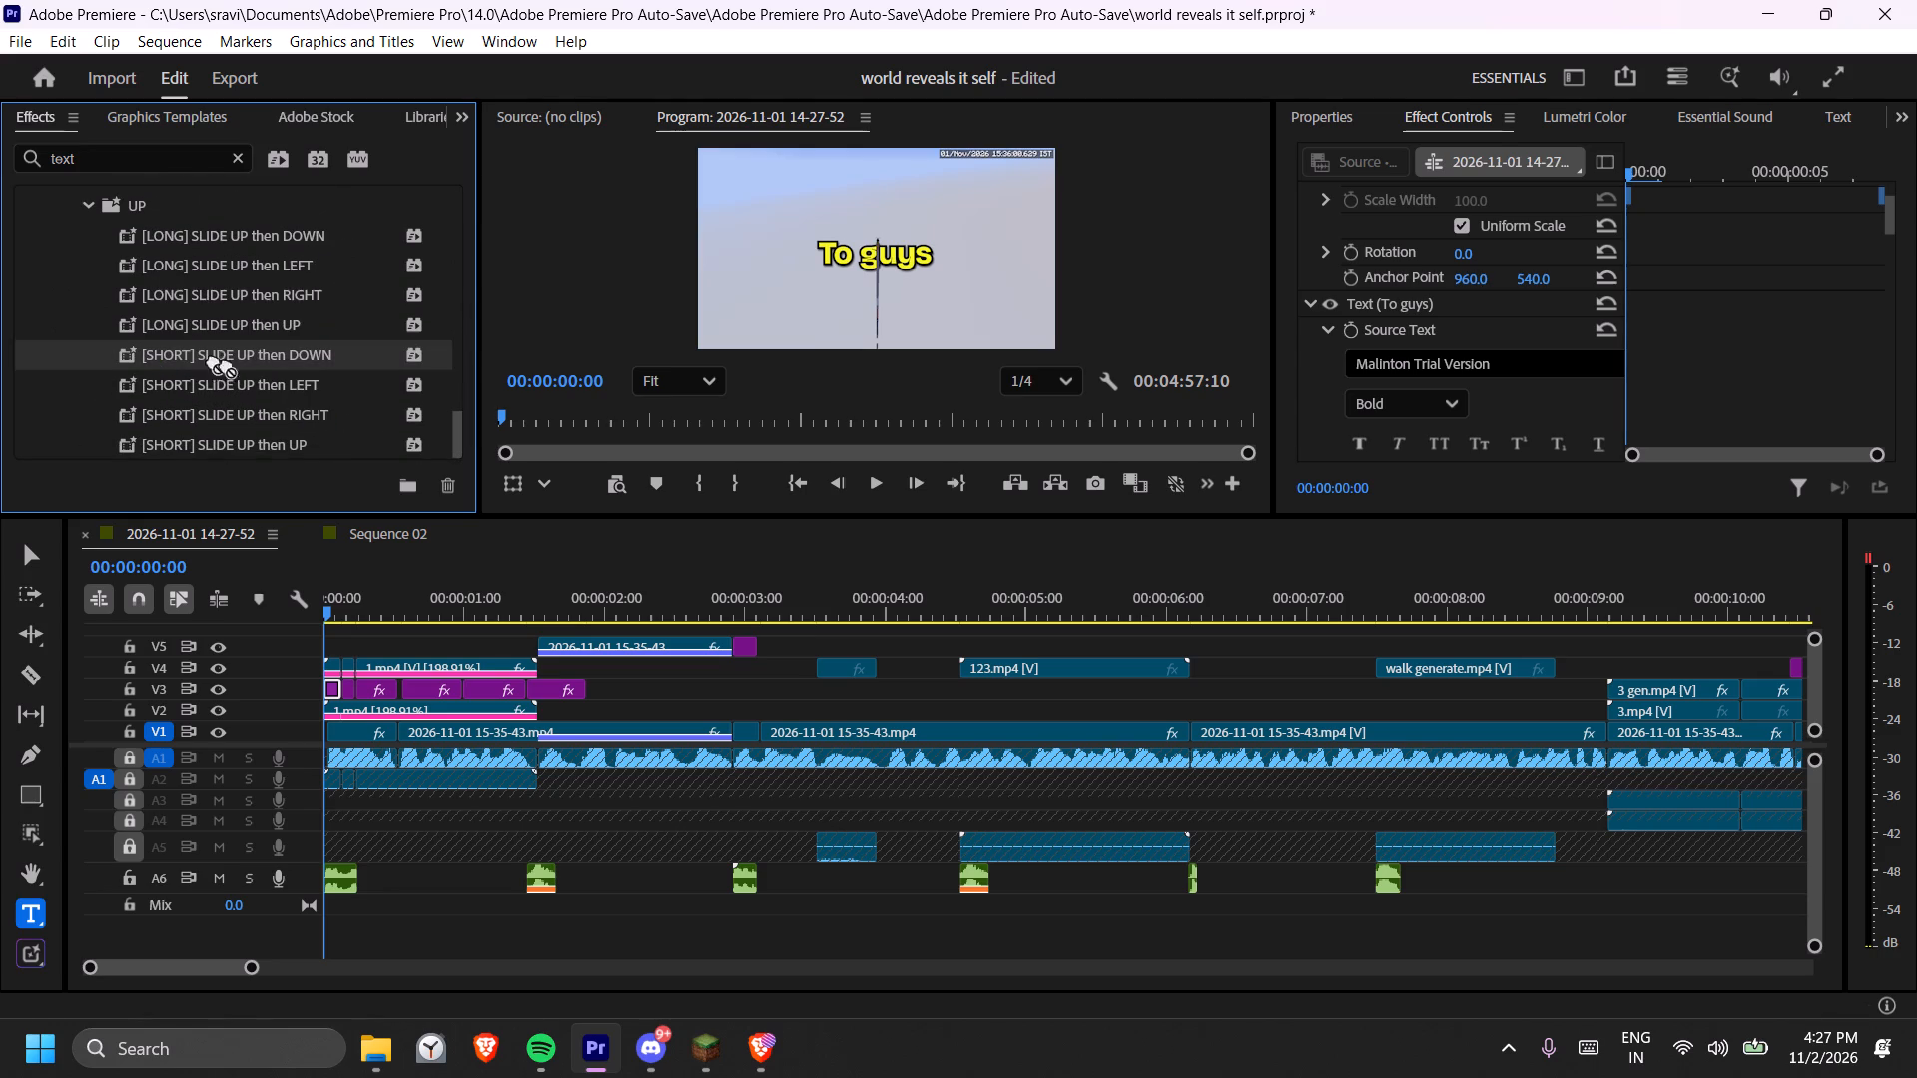
{"action": "left_click_drag", "start_coordinate": [226, 364], "coordinate": [653, 694]}
{"action": "left_click_drag", "start_coordinate": [644, 689], "coordinate": [414, 690]}
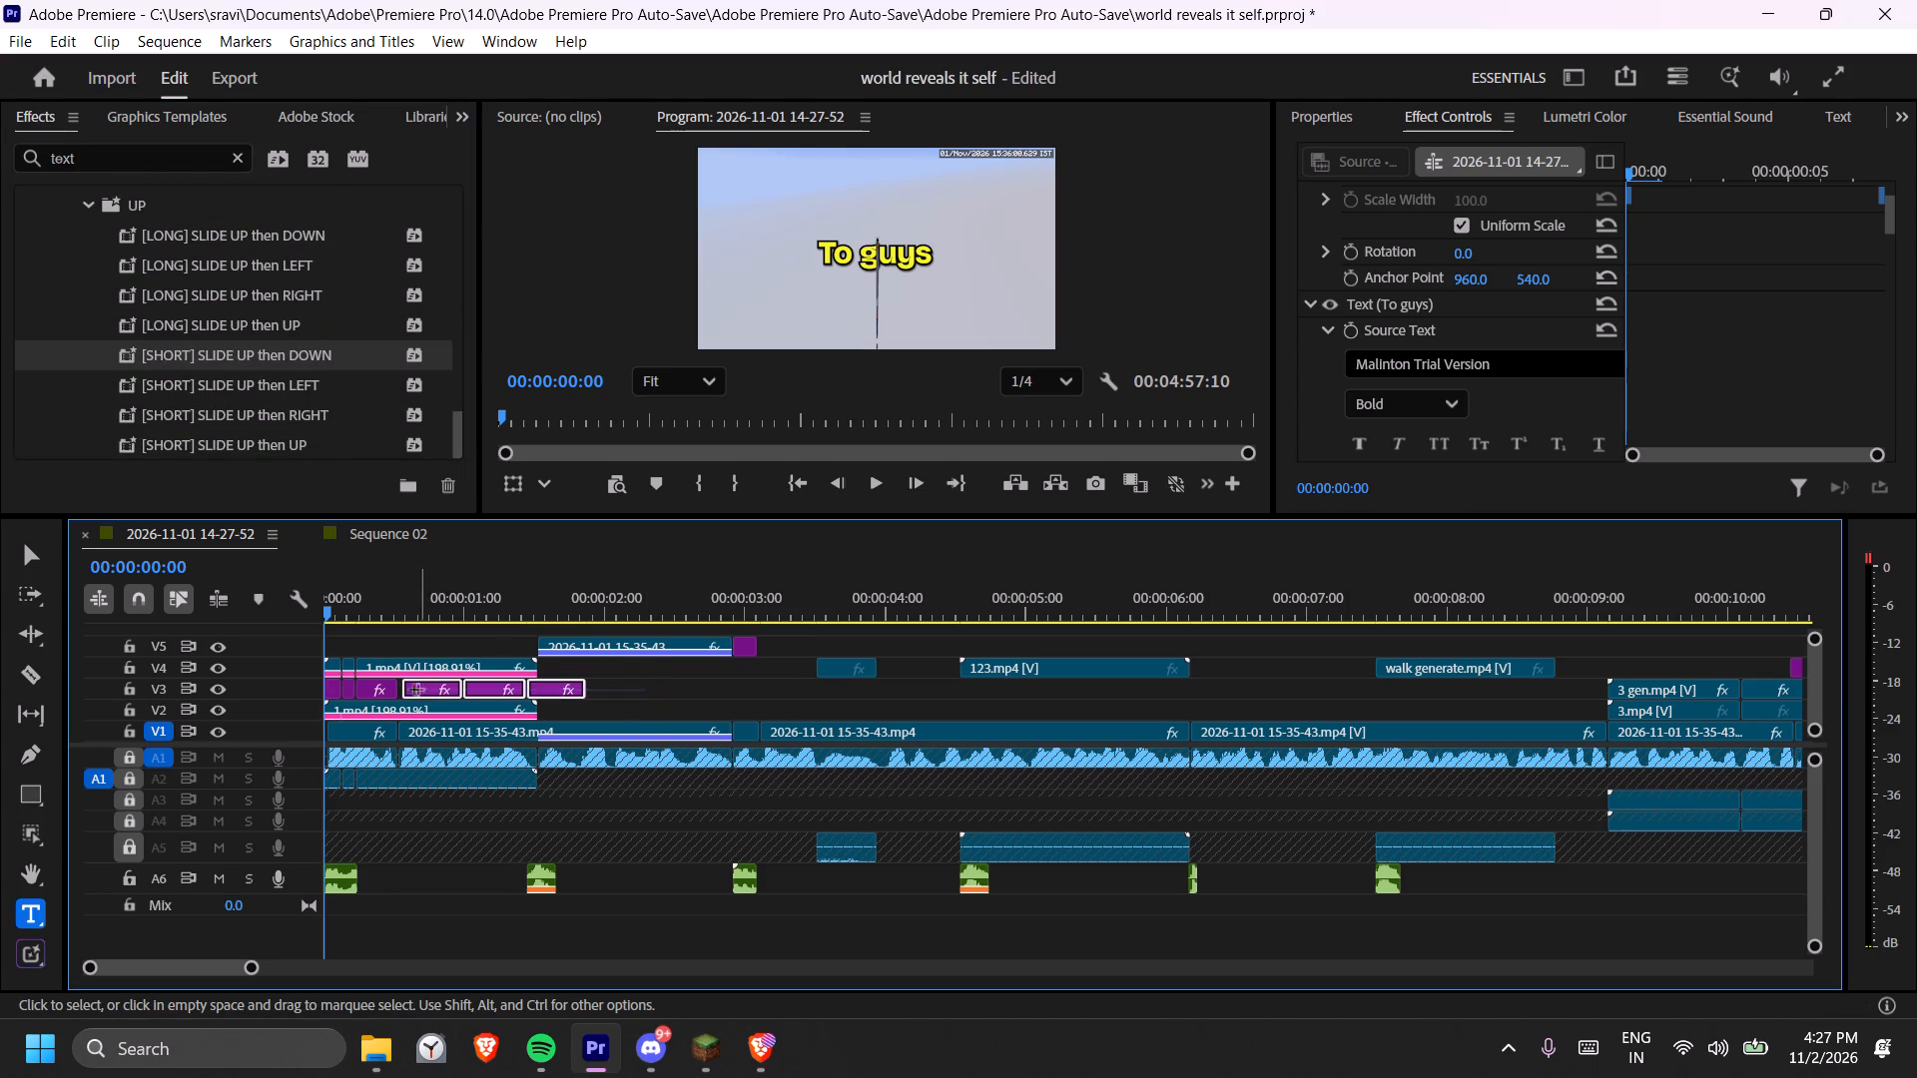
{"action": "left_click_drag", "start_coordinate": [414, 690], "coordinate": [312, 692]}
{"action": "left_click_drag", "start_coordinate": [224, 353], "coordinate": [487, 686]}
Play the opening captions from the sequence start several times to check their new slide animation.
{"action": "left_click_drag", "start_coordinate": [371, 606], "coordinate": [272, 615]}
{"action": "key", "text": "space"}
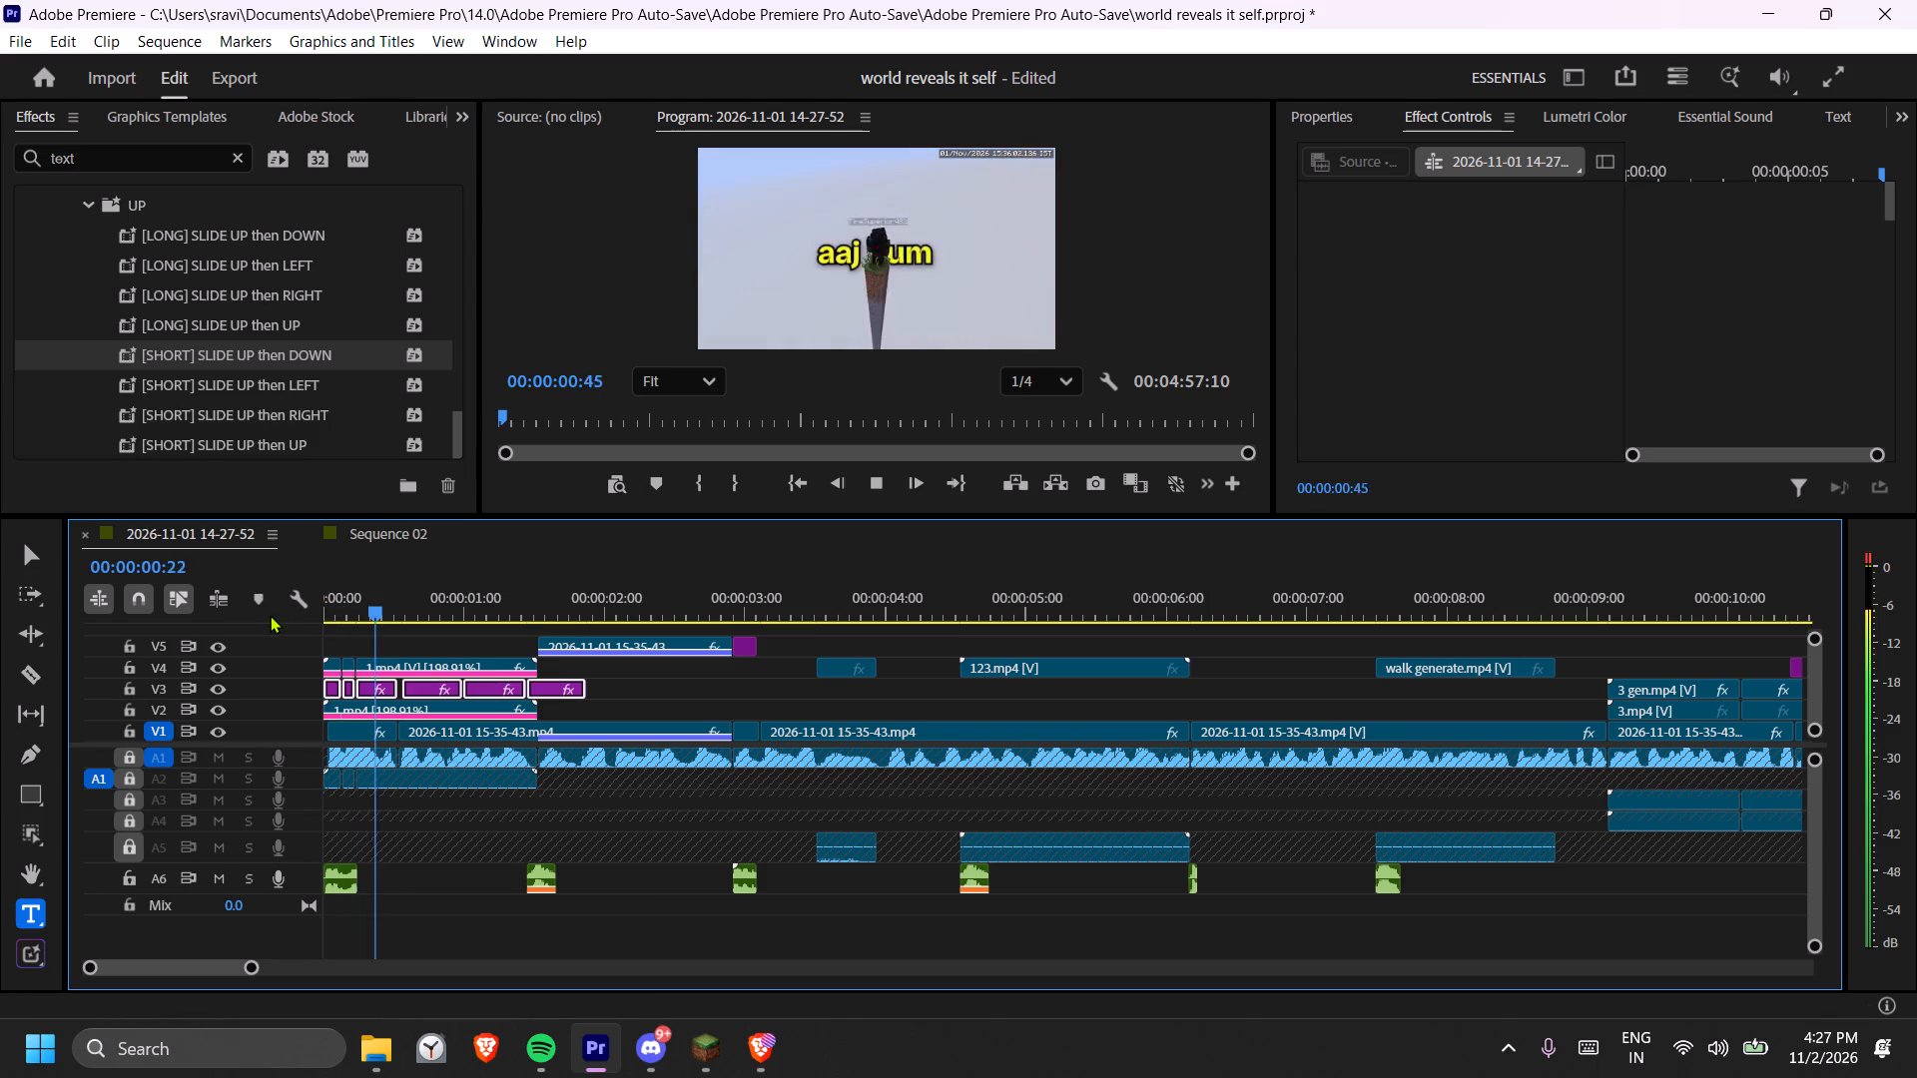
{"action": "key", "text": "space"}
{"action": "left_click_drag", "start_coordinate": [396, 612], "coordinate": [306, 612]}
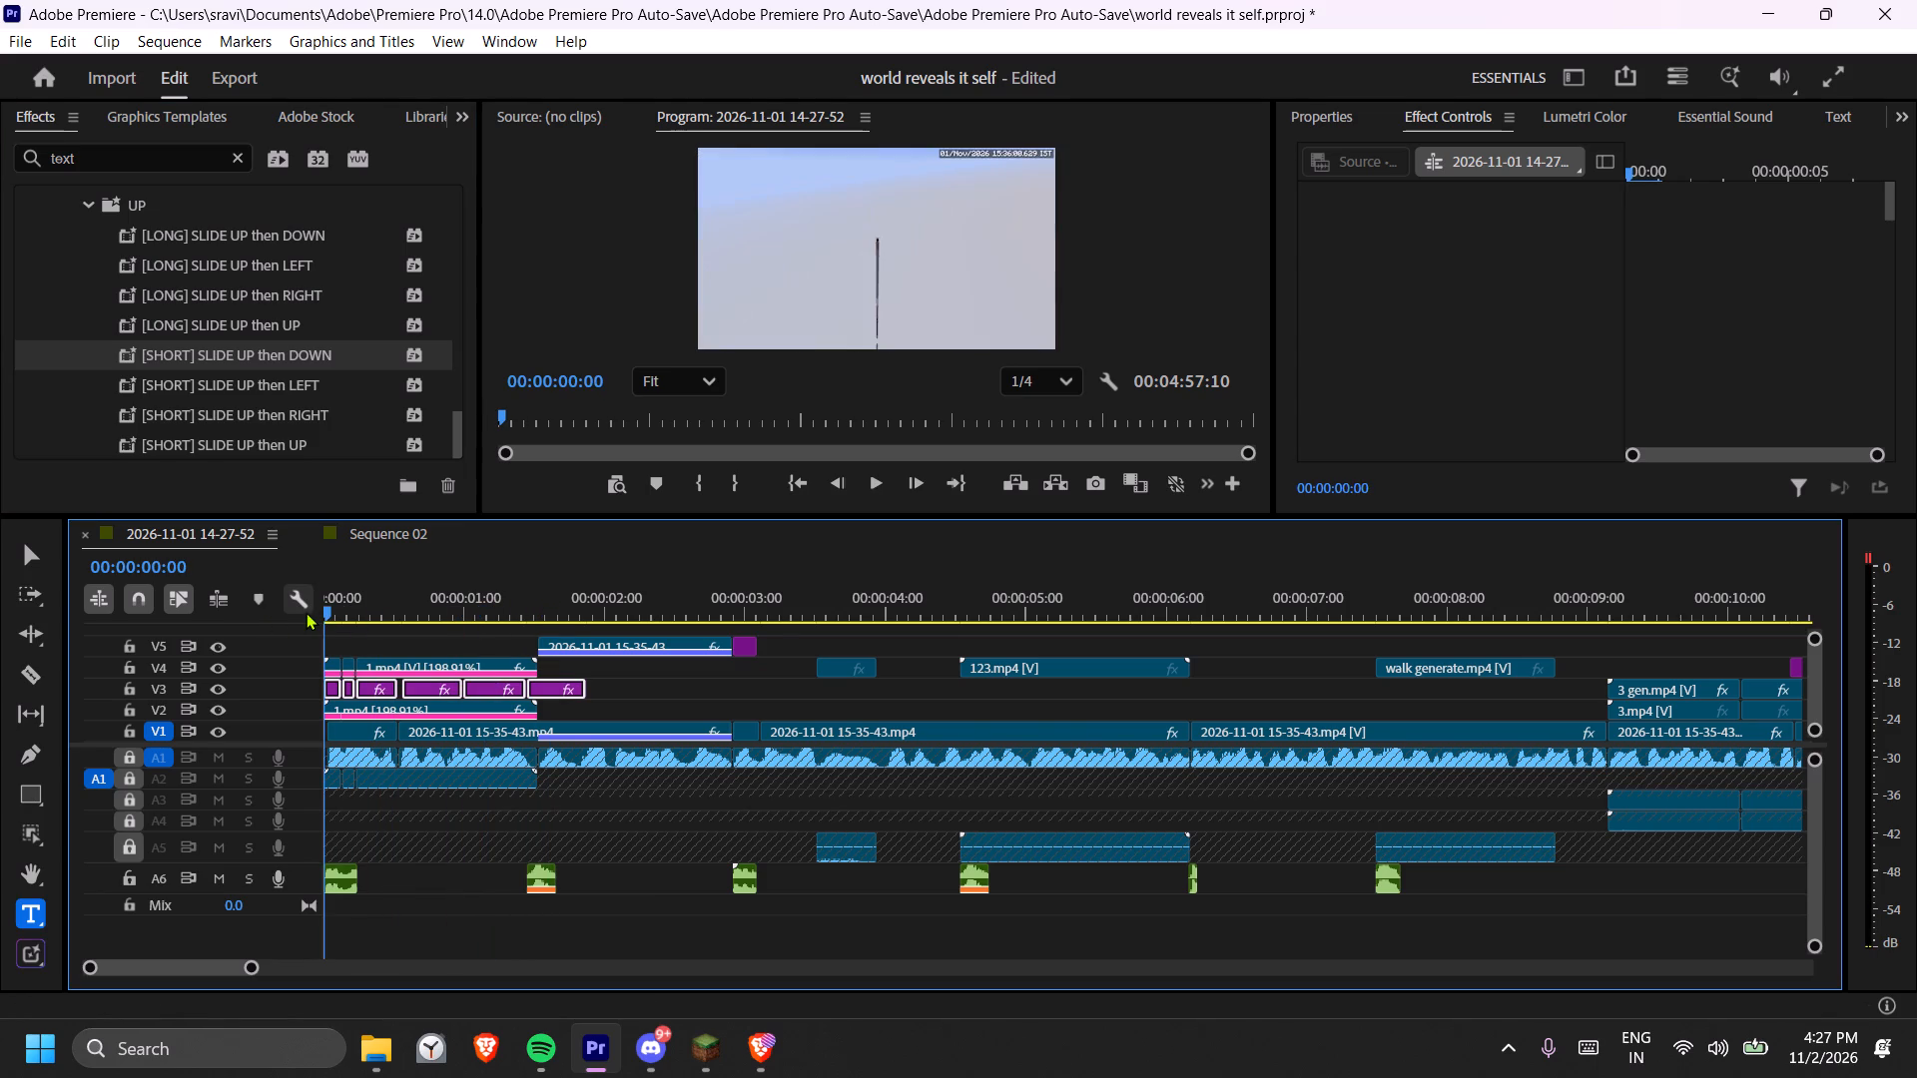
{"action": "key", "text": "space"}
{"action": "key", "text": "space"}
{"action": "left_click_drag", "start_coordinate": [332, 608], "coordinate": [317, 608]}
{"action": "key", "text": "space"}
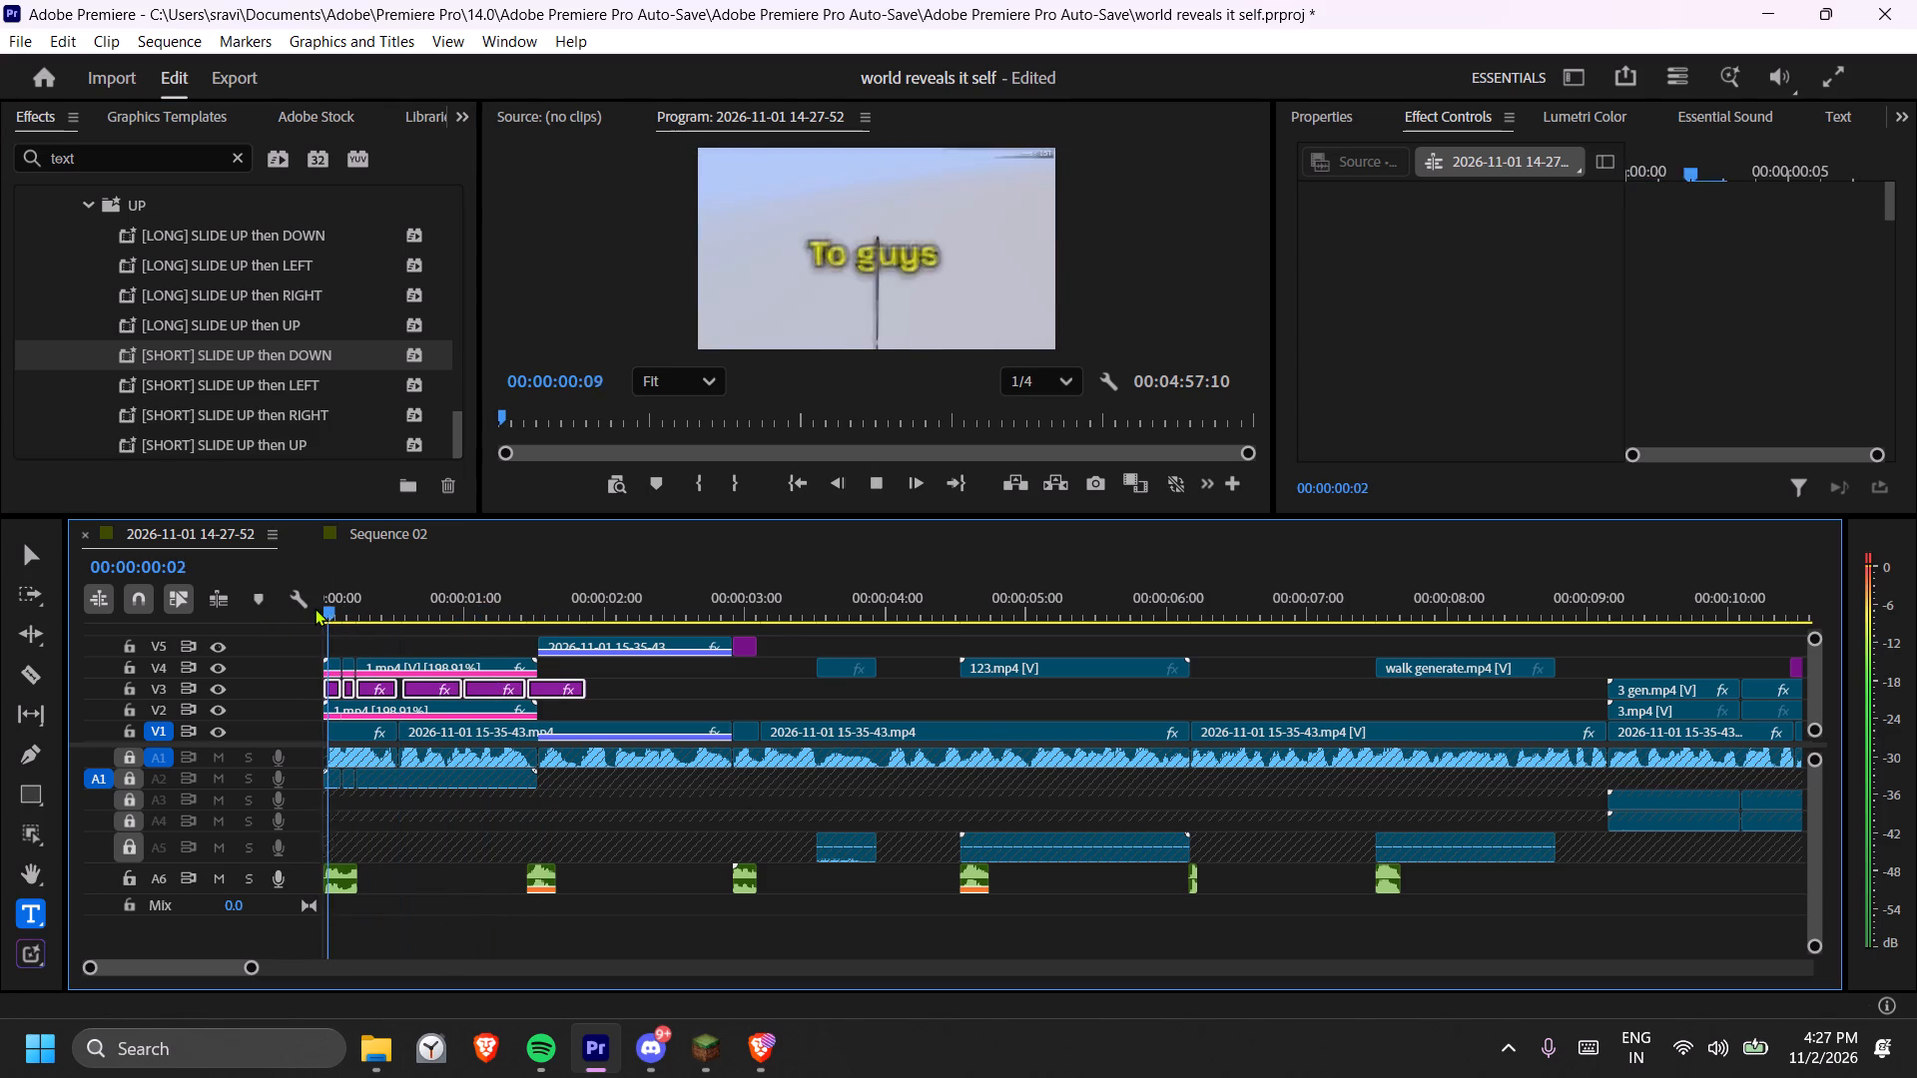
{"action": "key", "text": "space"}
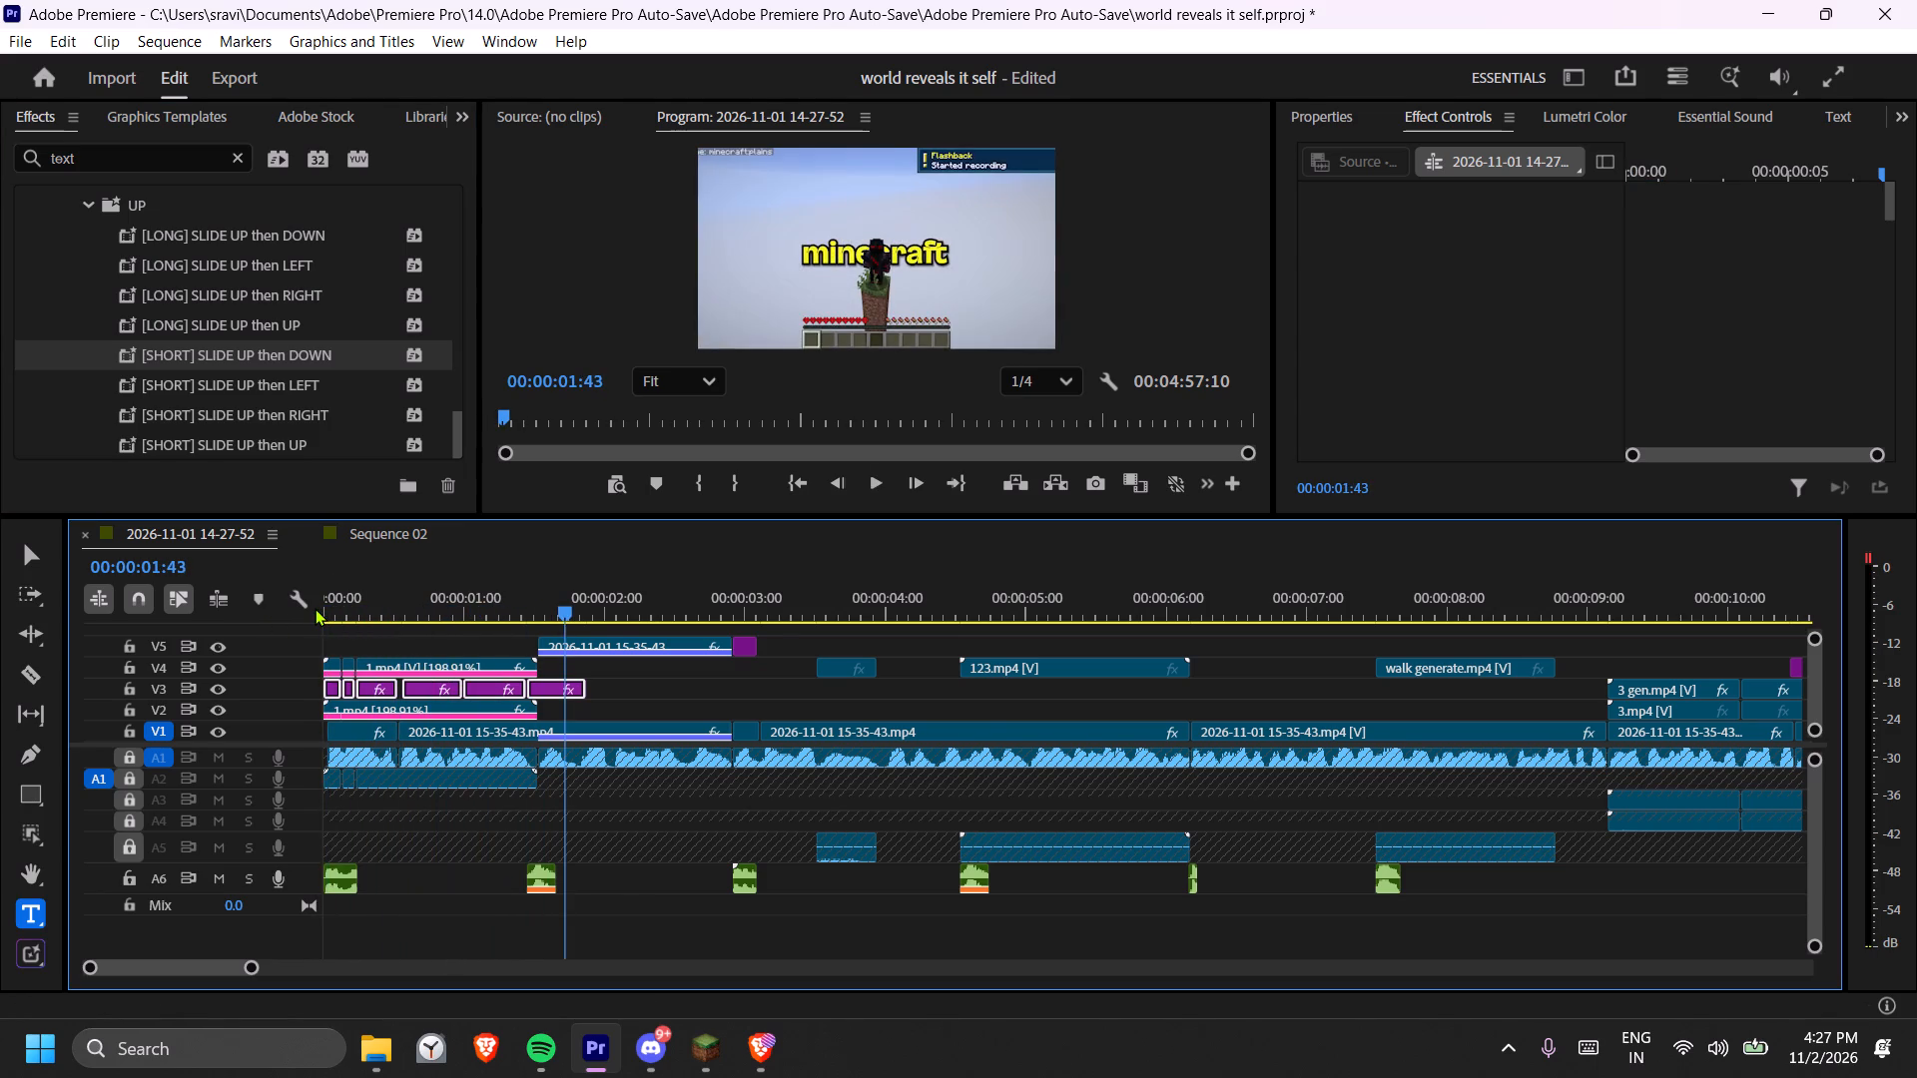
Play onward and scrub around the orange caption on V4 near 00:00:11:00 to check that section.
{"action": "key", "text": "space"}
{"action": "key", "text": "space"}
{"action": "key", "text": "space"}
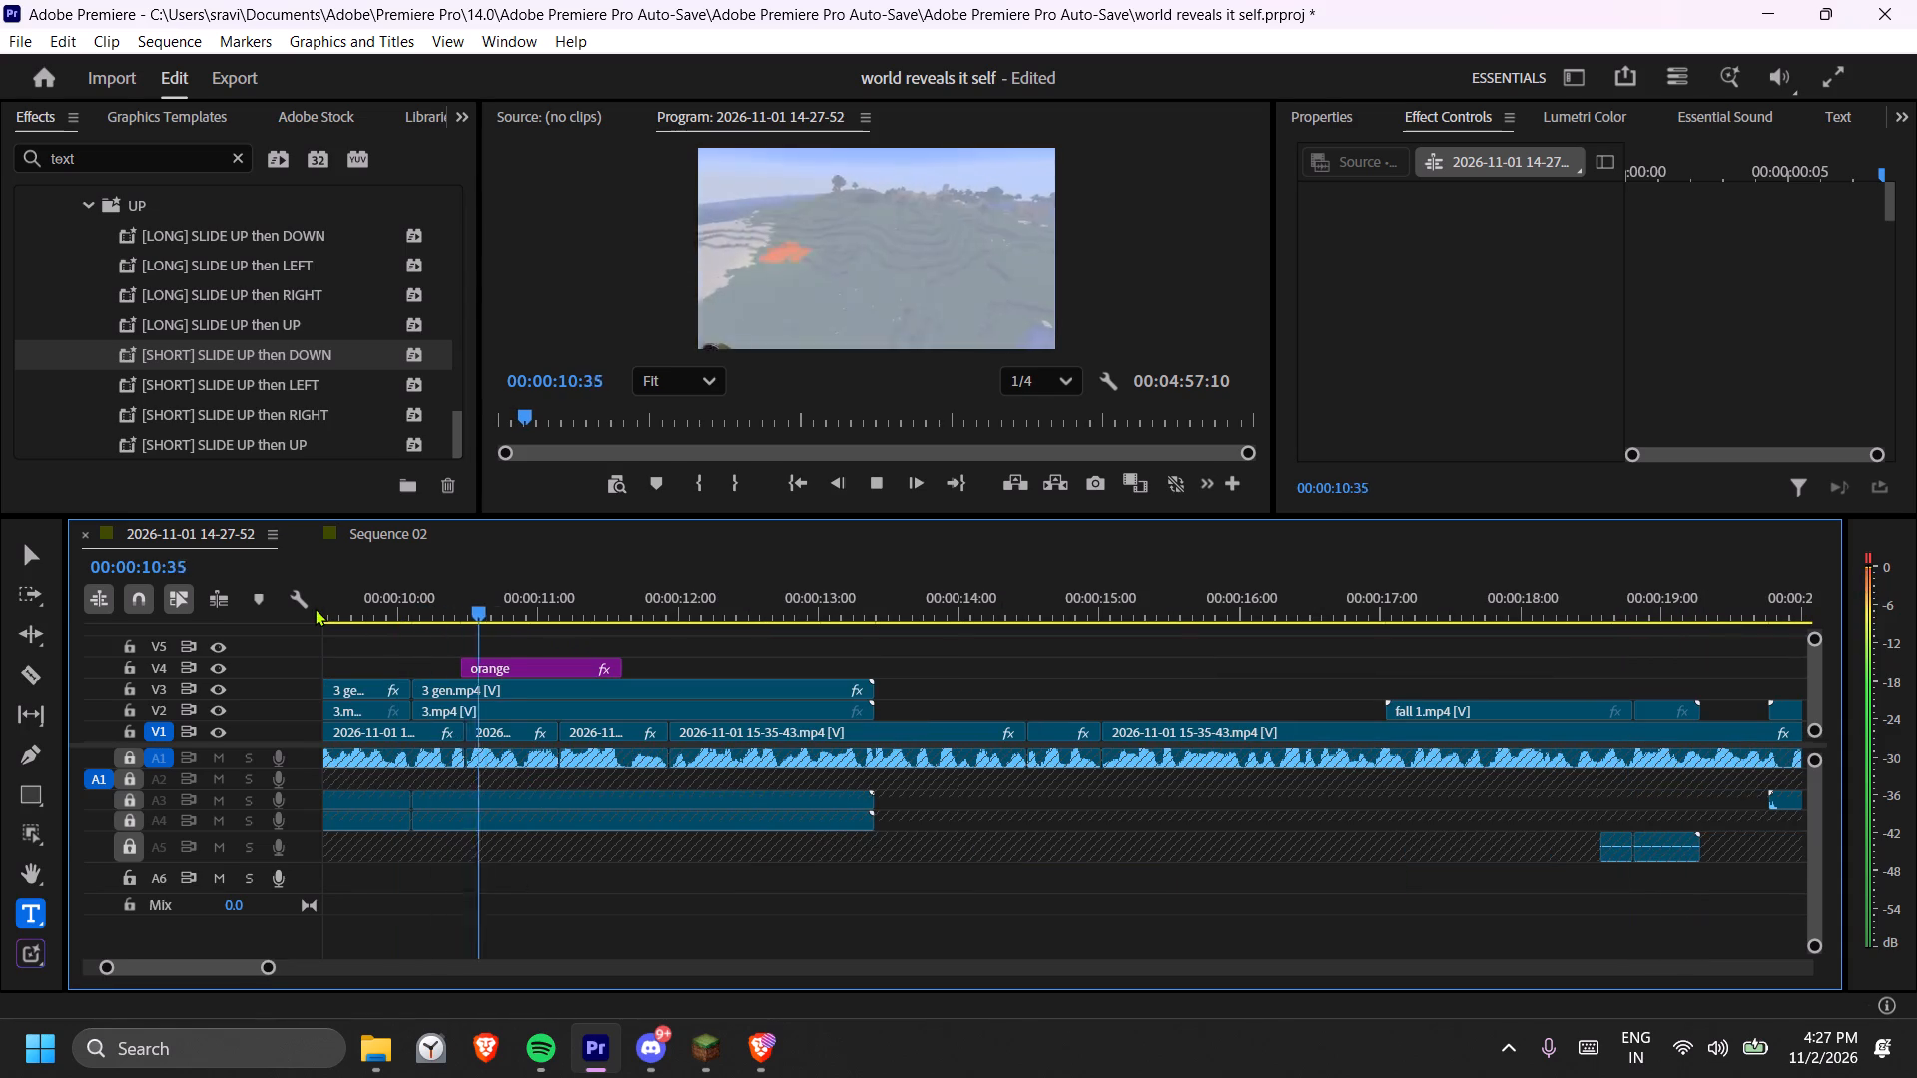
{"action": "key", "text": "space"}
{"action": "left_click_drag", "start_coordinate": [538, 610], "coordinate": [534, 610]}
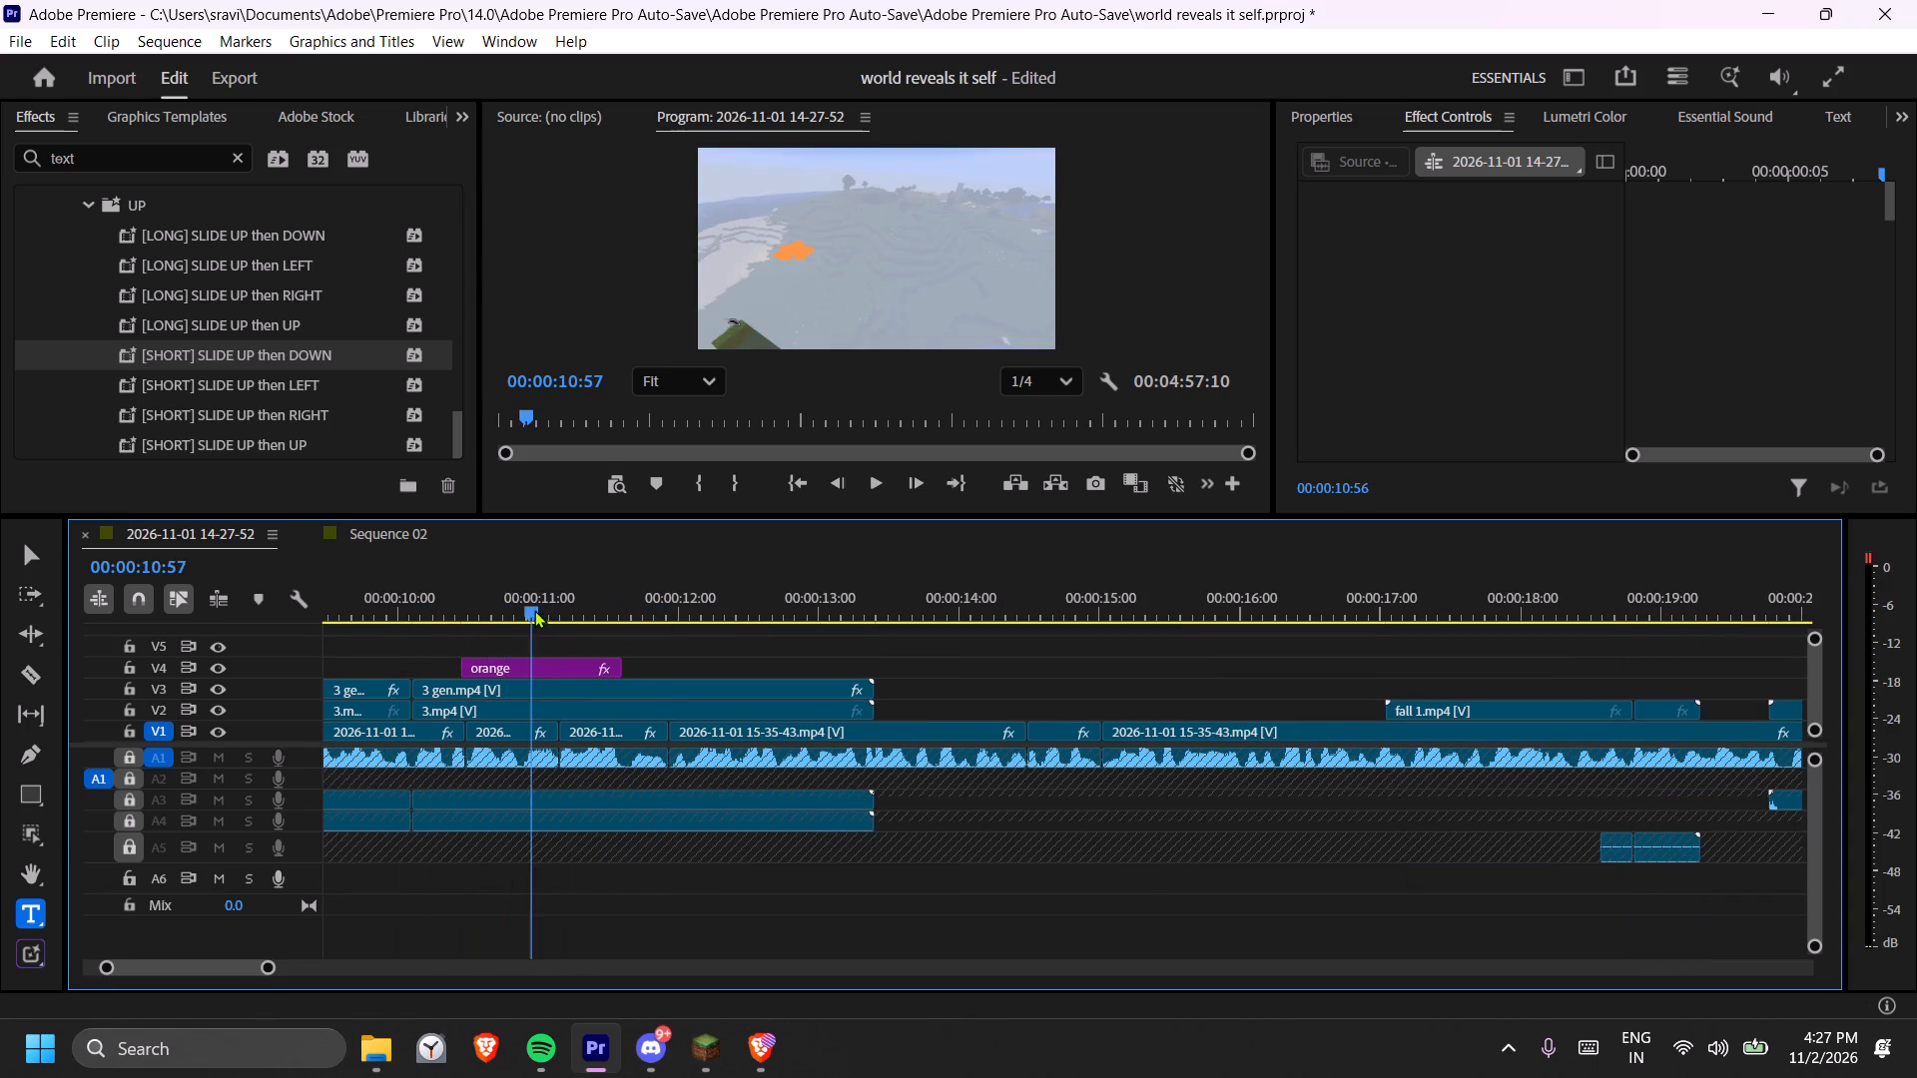
{"action": "left_click_drag", "start_coordinate": [534, 610], "coordinate": [535, 615]}
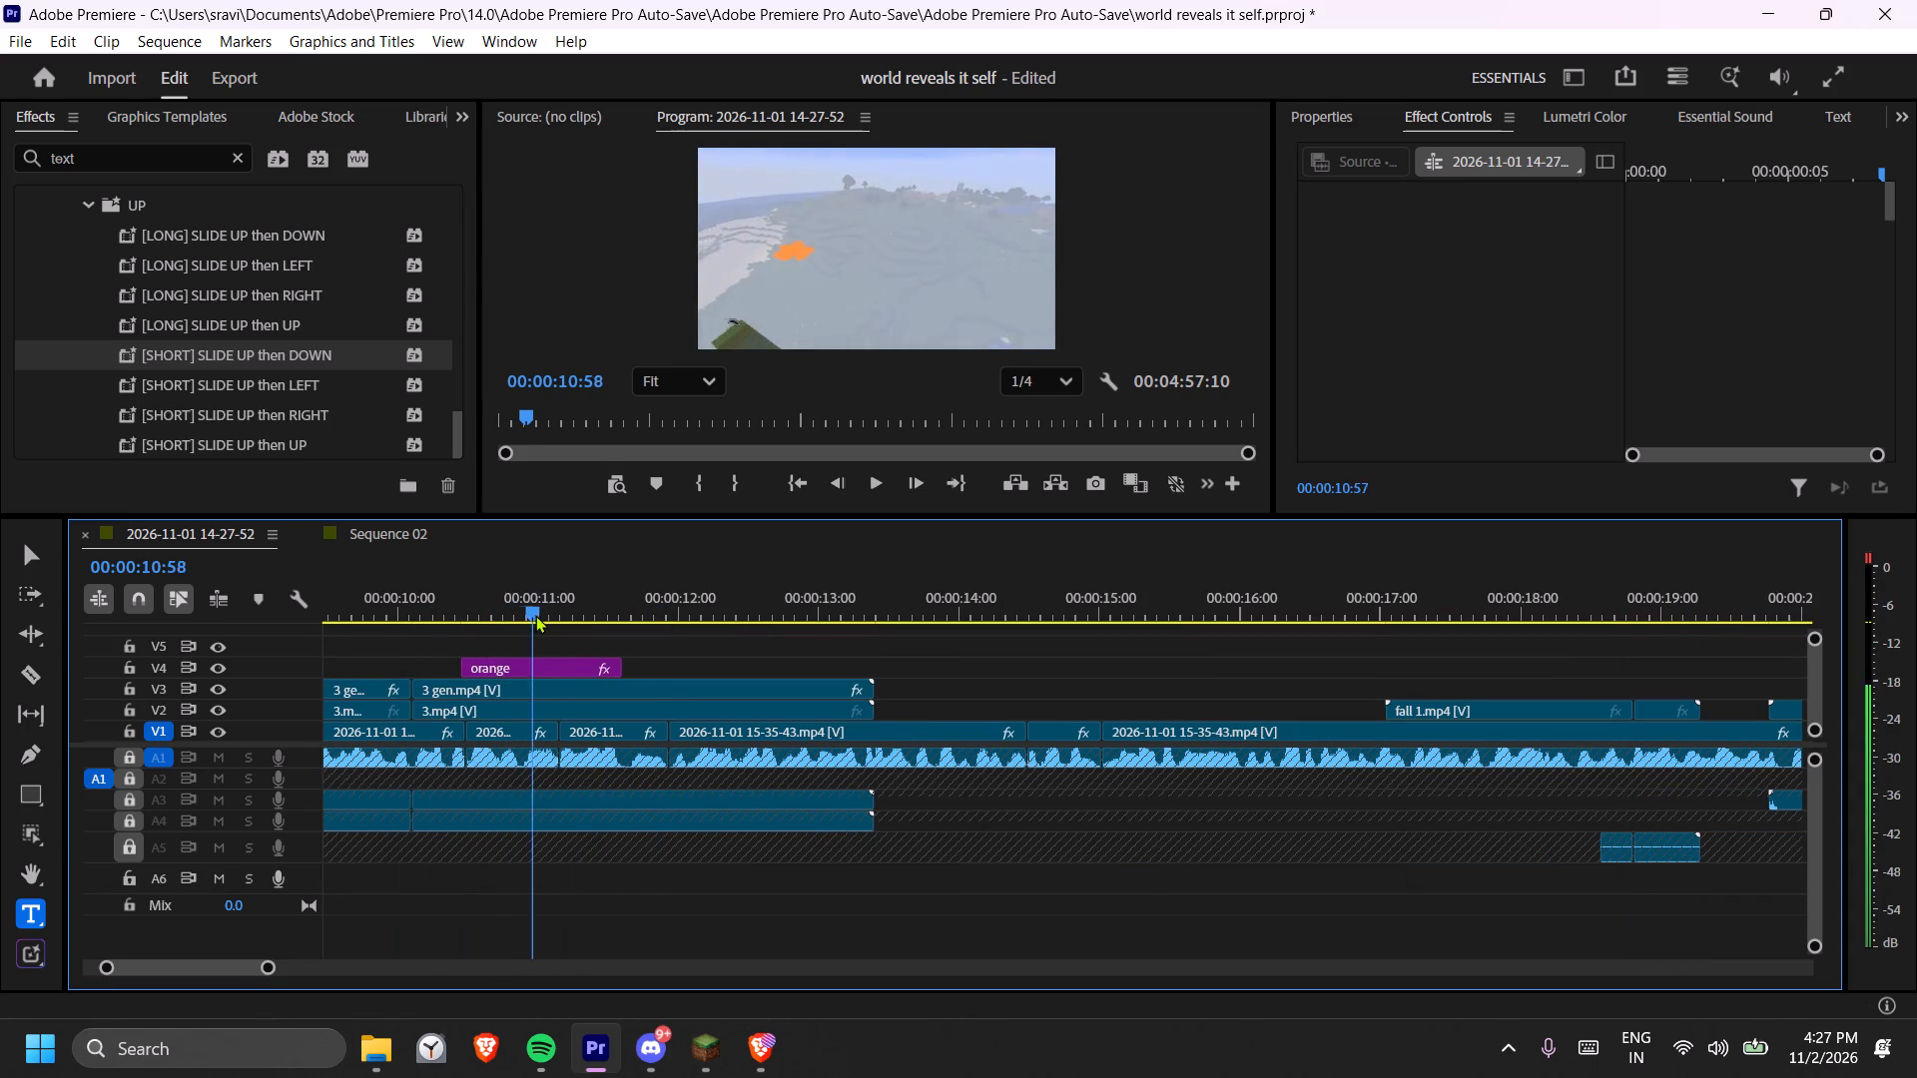
{"action": "left_click_drag", "start_coordinate": [535, 615], "coordinate": [555, 619]}
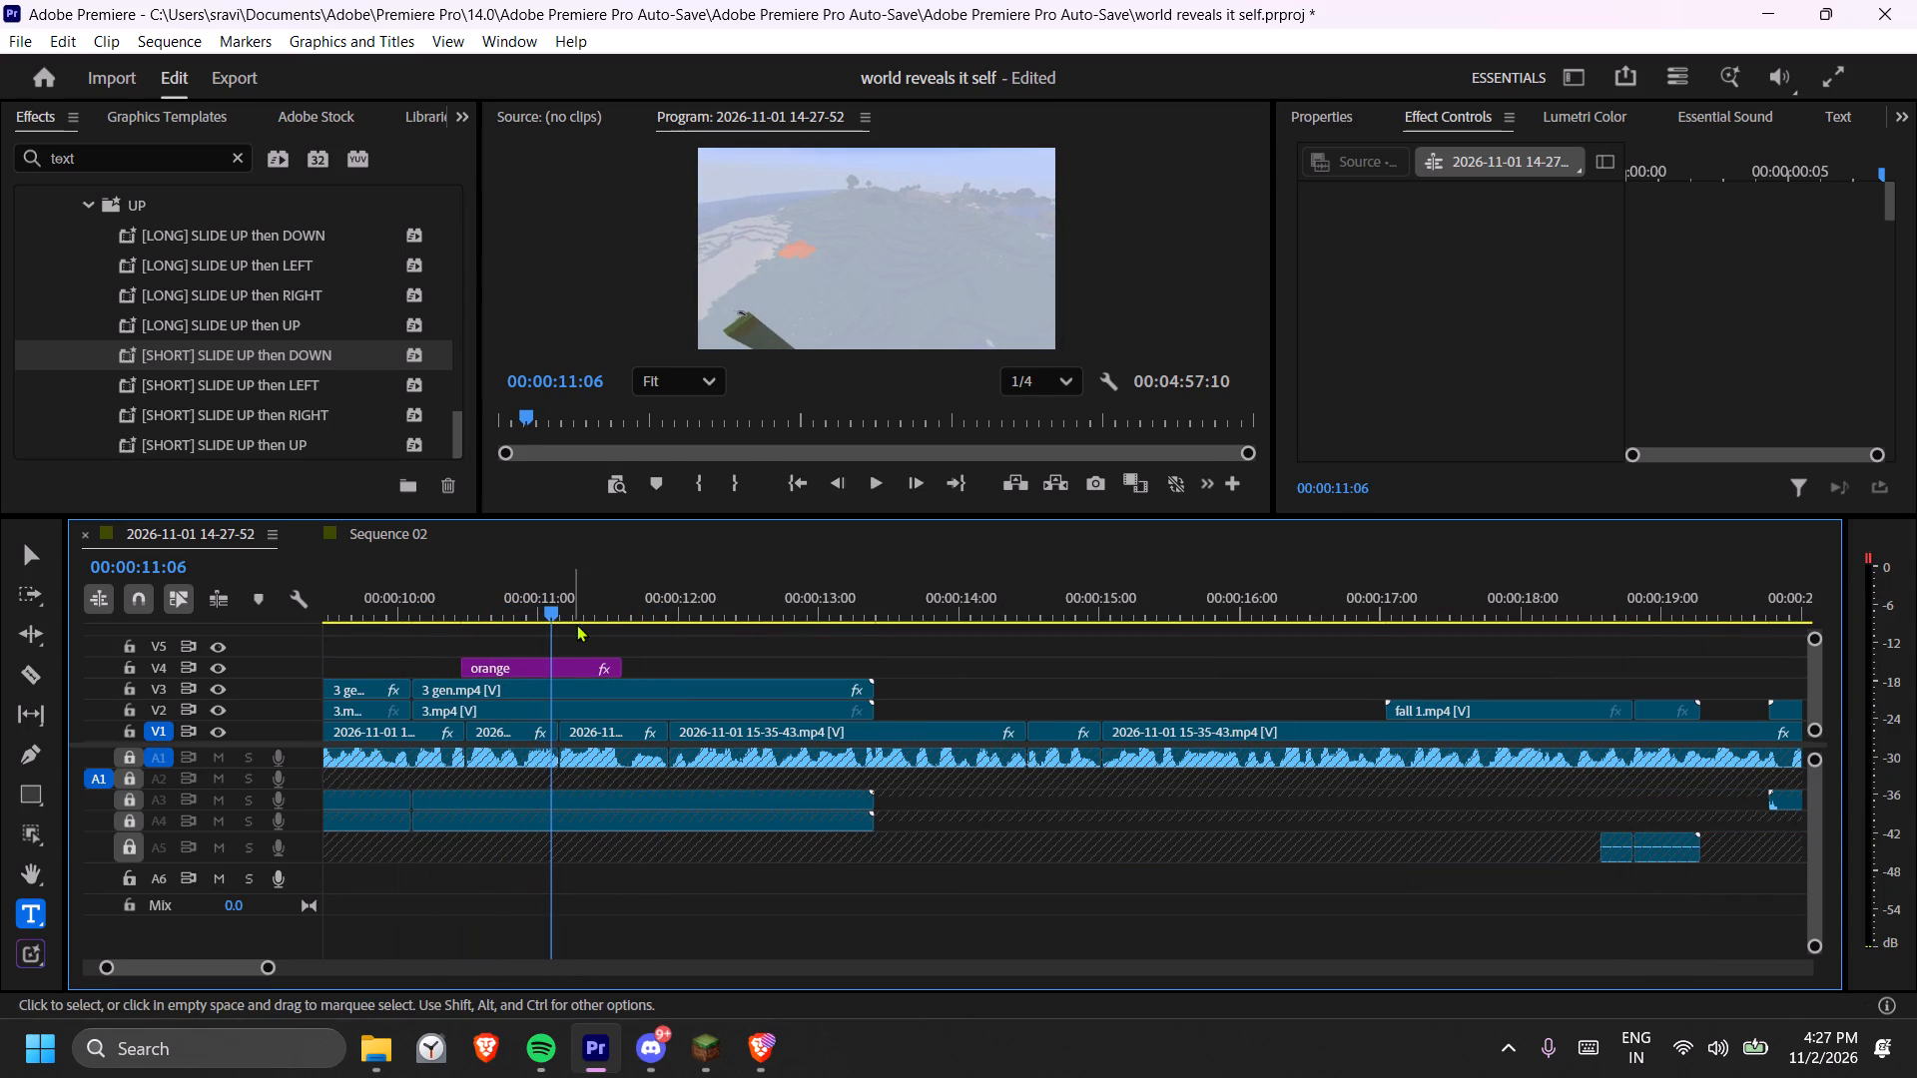
{"action": "left_click", "coordinate": [1012, 666]}
{"action": "key", "text": "minus"}
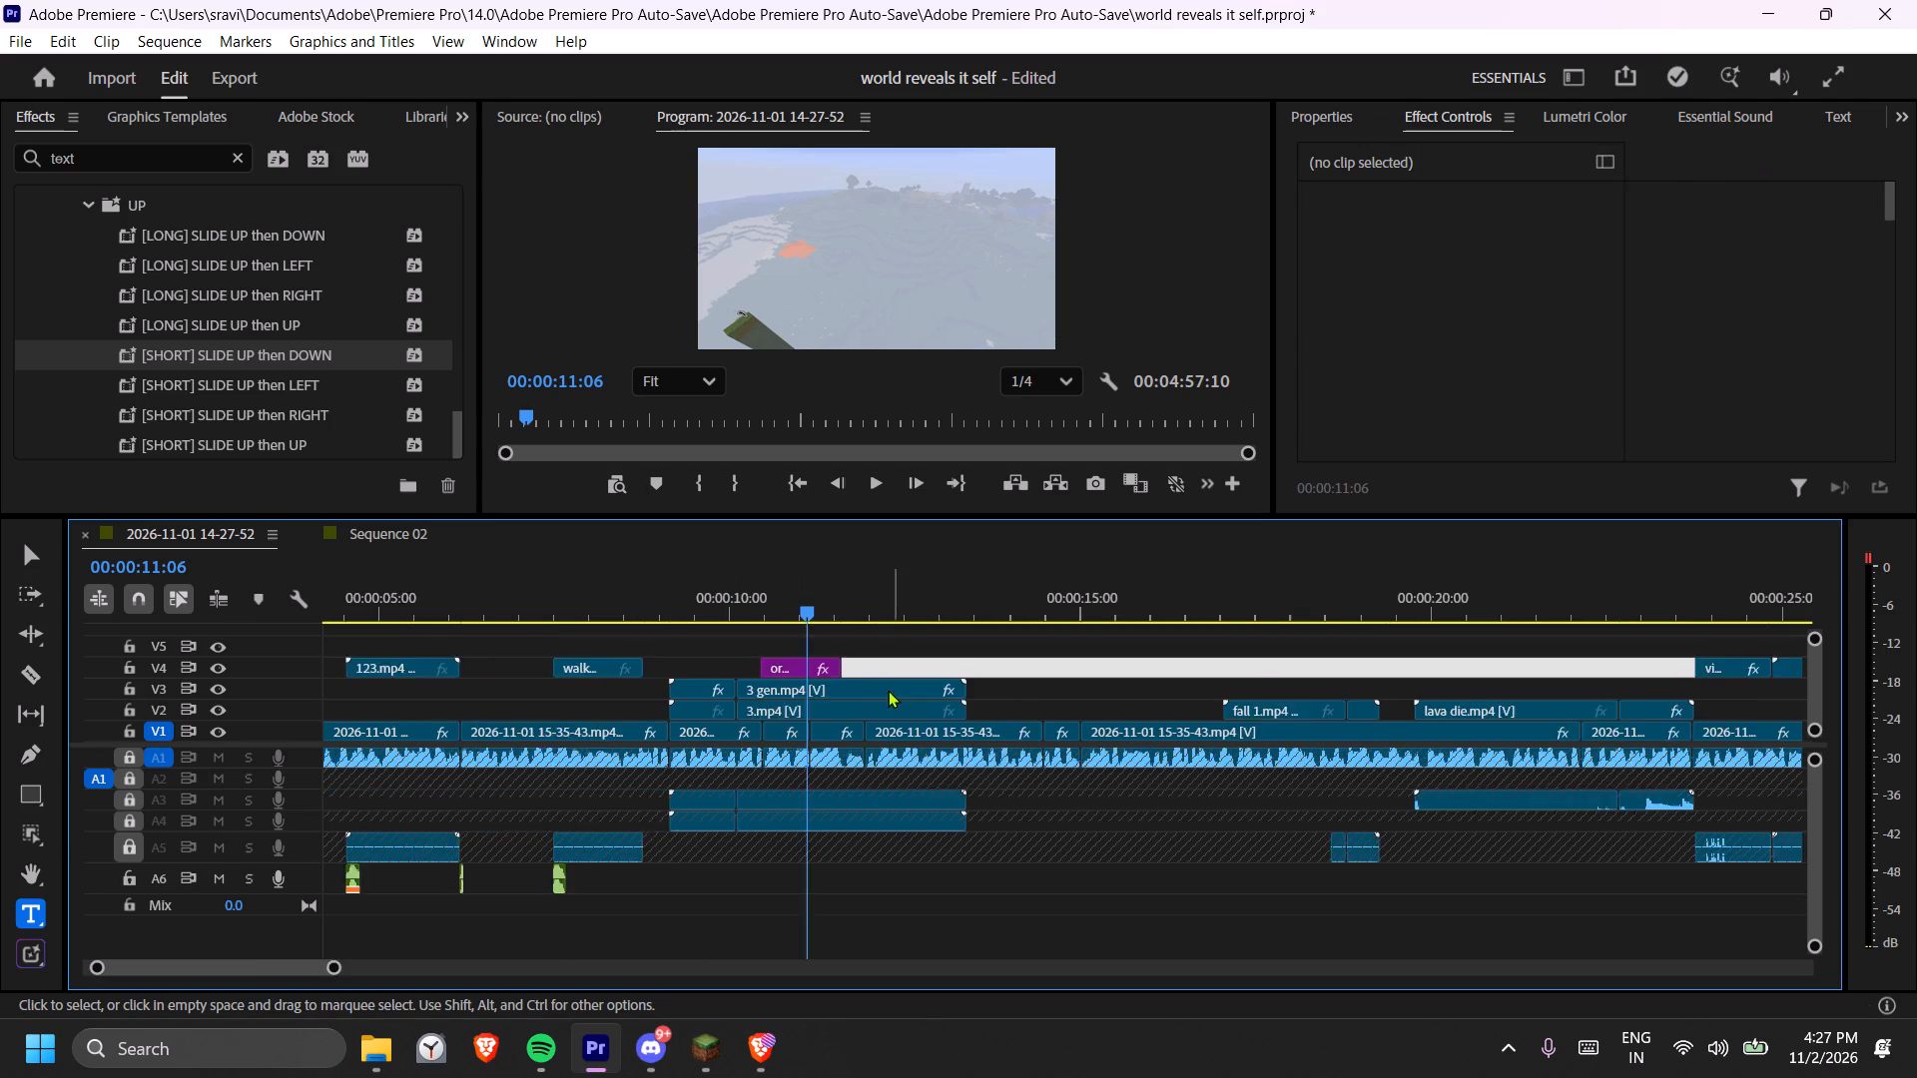
{"action": "key", "text": "minus"}
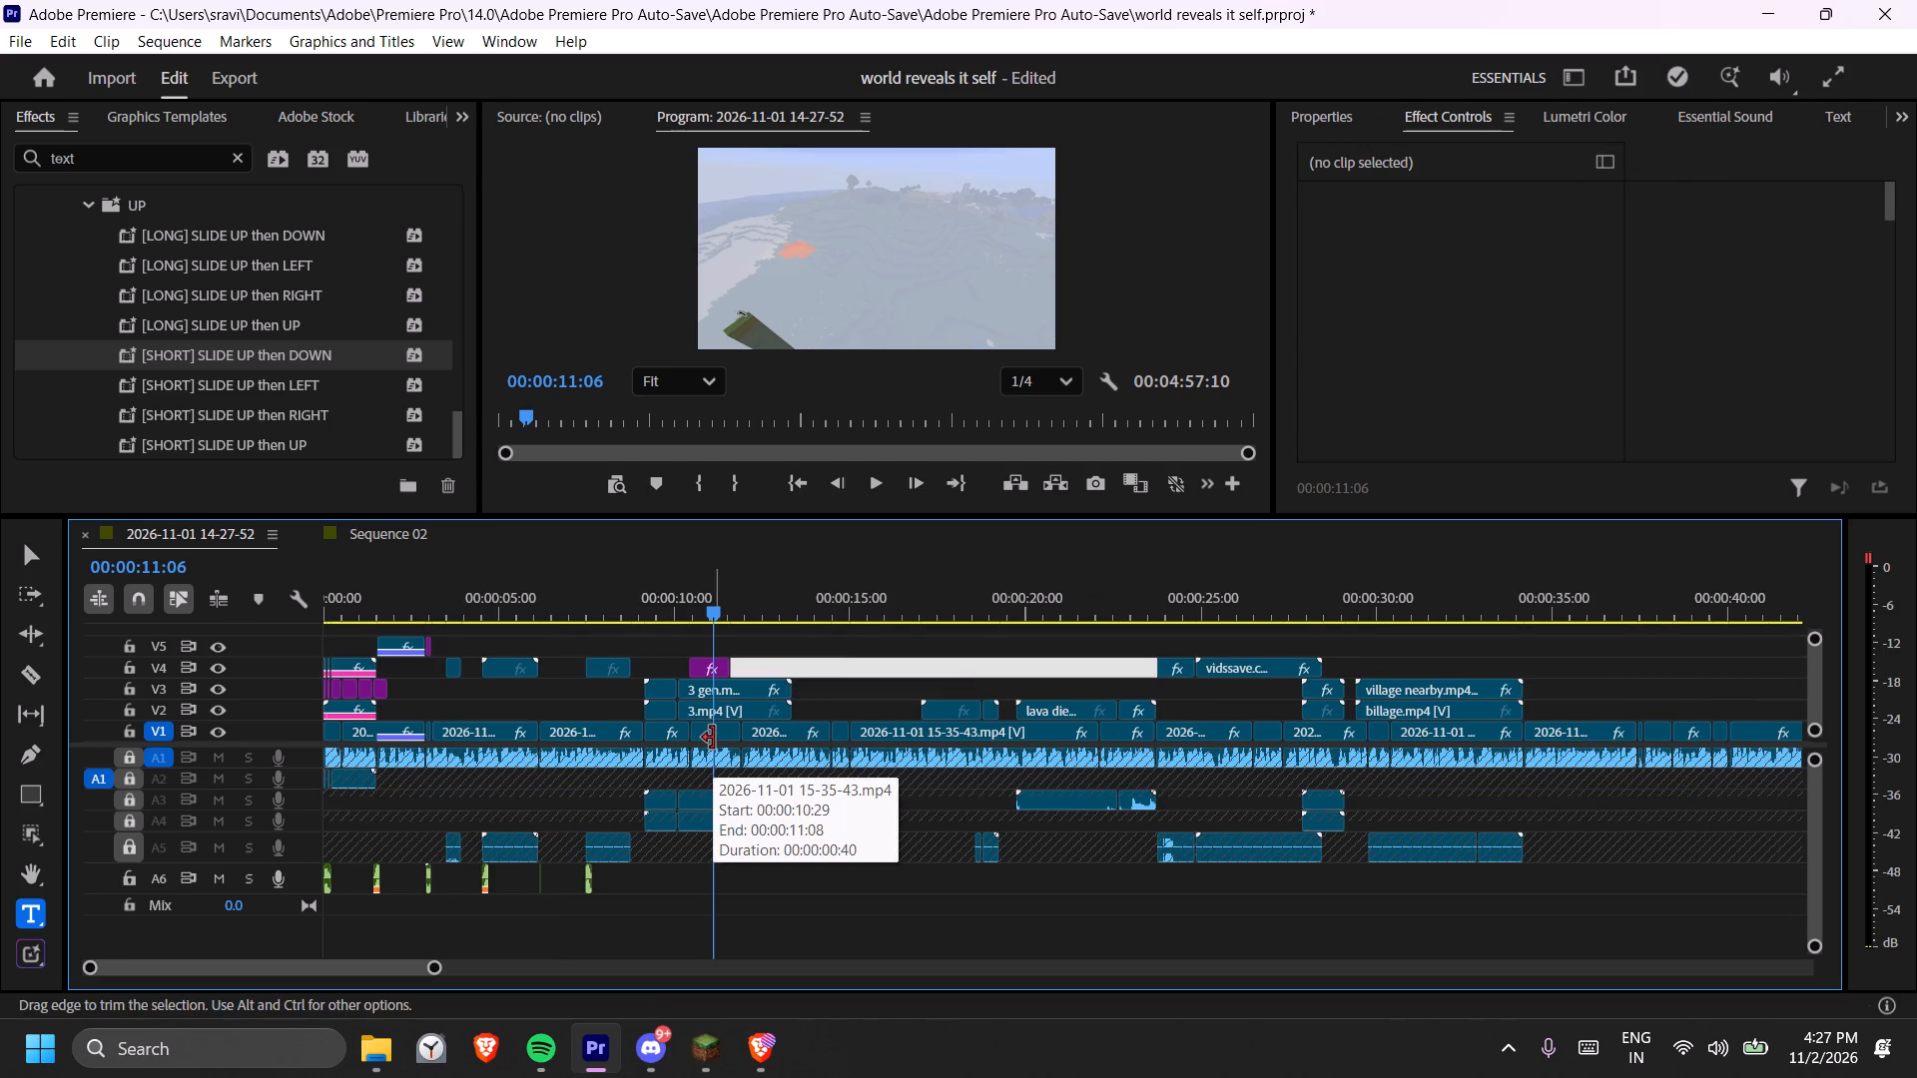
{"action": "key", "text": "space"}
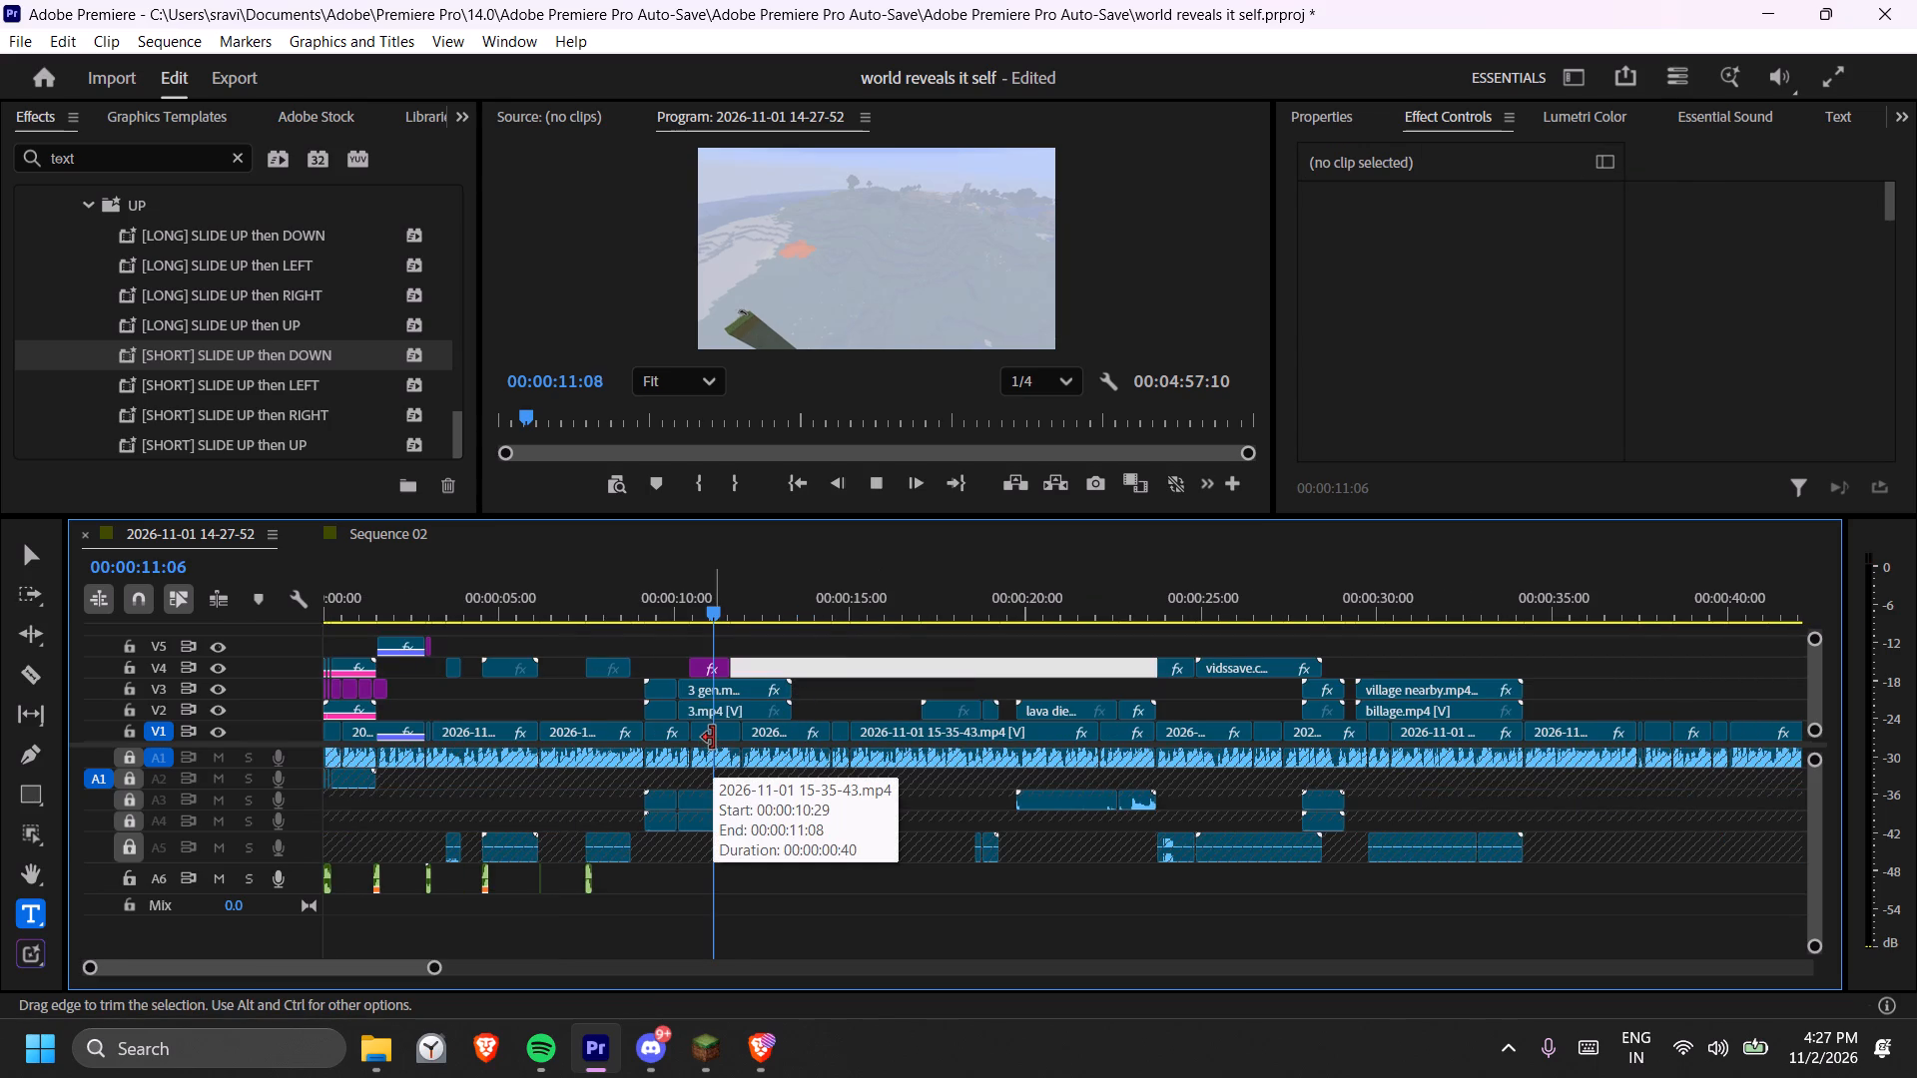
{"action": "key", "text": "space"}
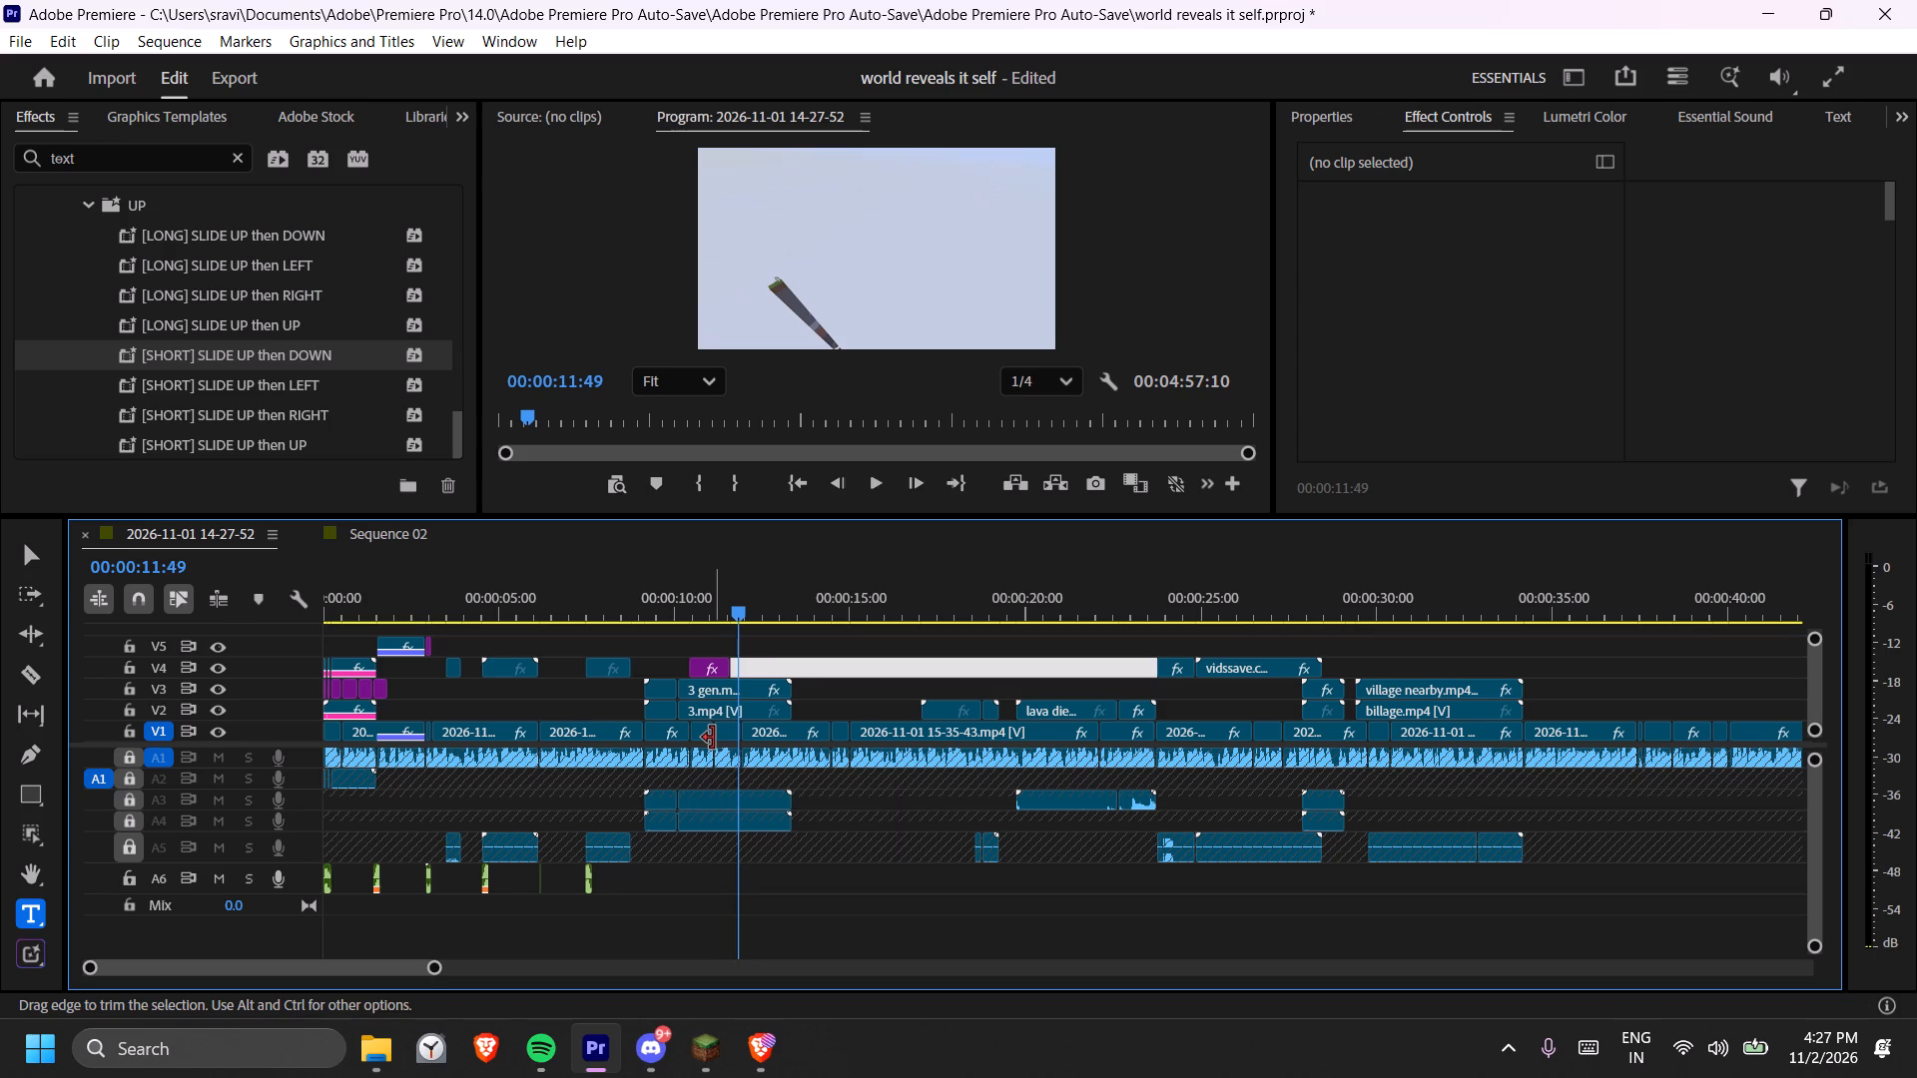
Replay the sequence from the start past the 3 gen.mp4 clips to review the transitions and sound effects.
{"action": "left_click_drag", "start_coordinate": [374, 606], "coordinate": [299, 599]}
{"action": "key", "text": "space"}
{"action": "type", "text": "="}
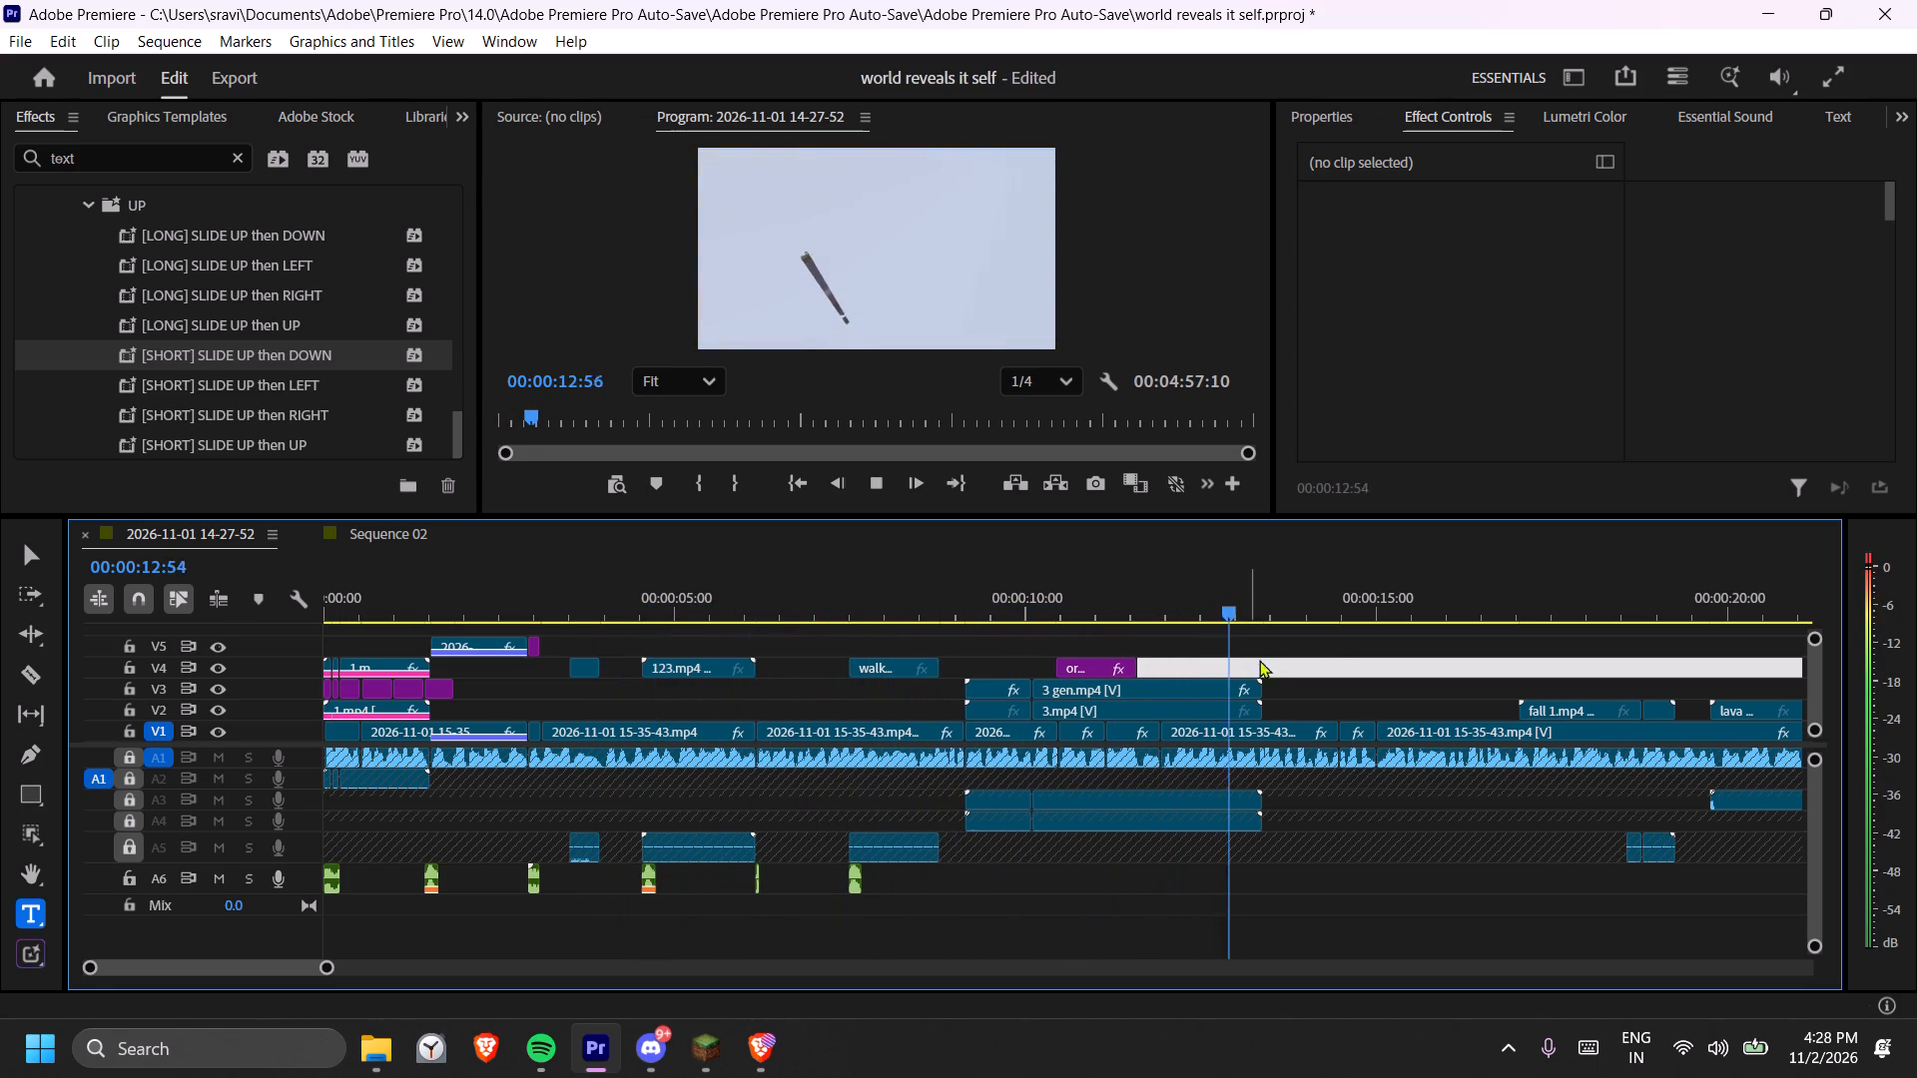
{"action": "left_click", "coordinate": [1334, 660]}
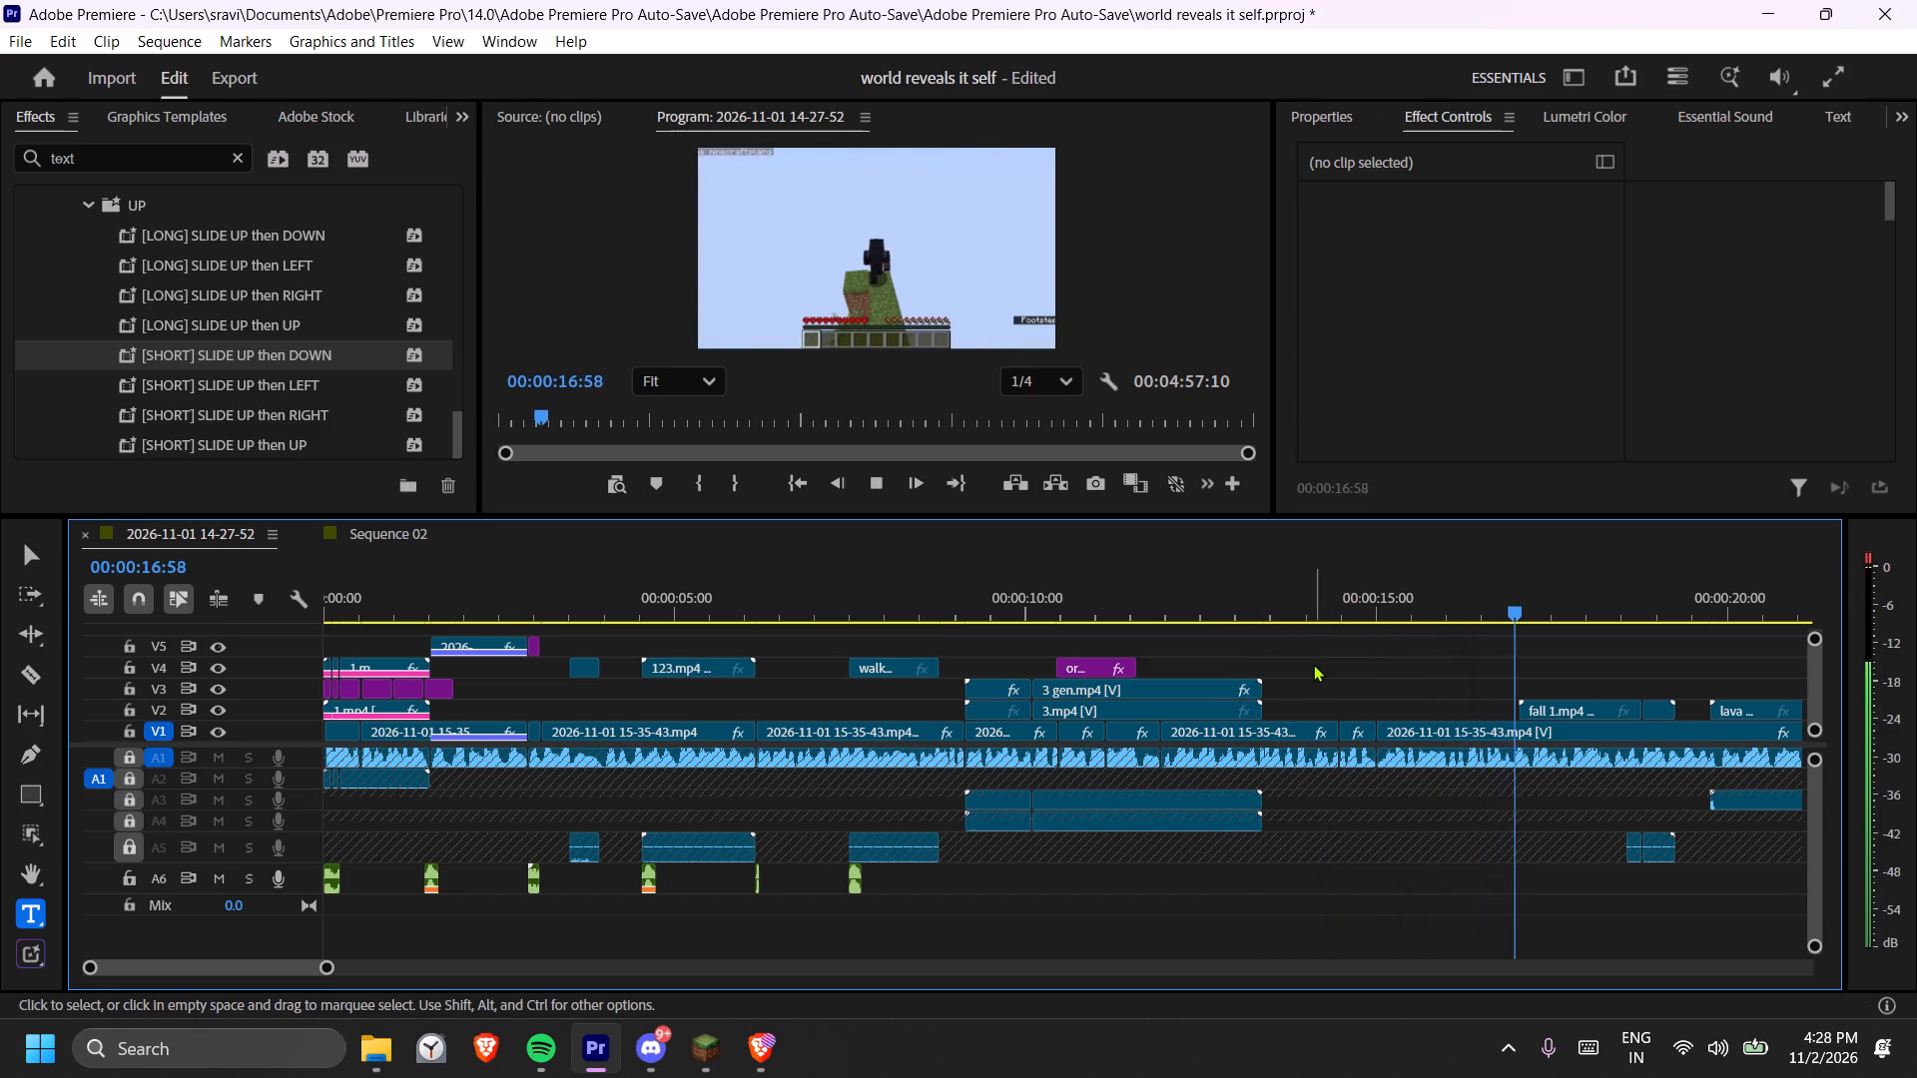
{"action": "key", "text": "space"}
{"action": "key", "text": "space"}
{"action": "key", "text": "space"}
Copy the simple-whoosh sound from the start of 123.mp4 to the start of the first 3 gen.mp4 clip, keeping it on A6.
{"action": "left_click", "coordinate": [973, 584]}
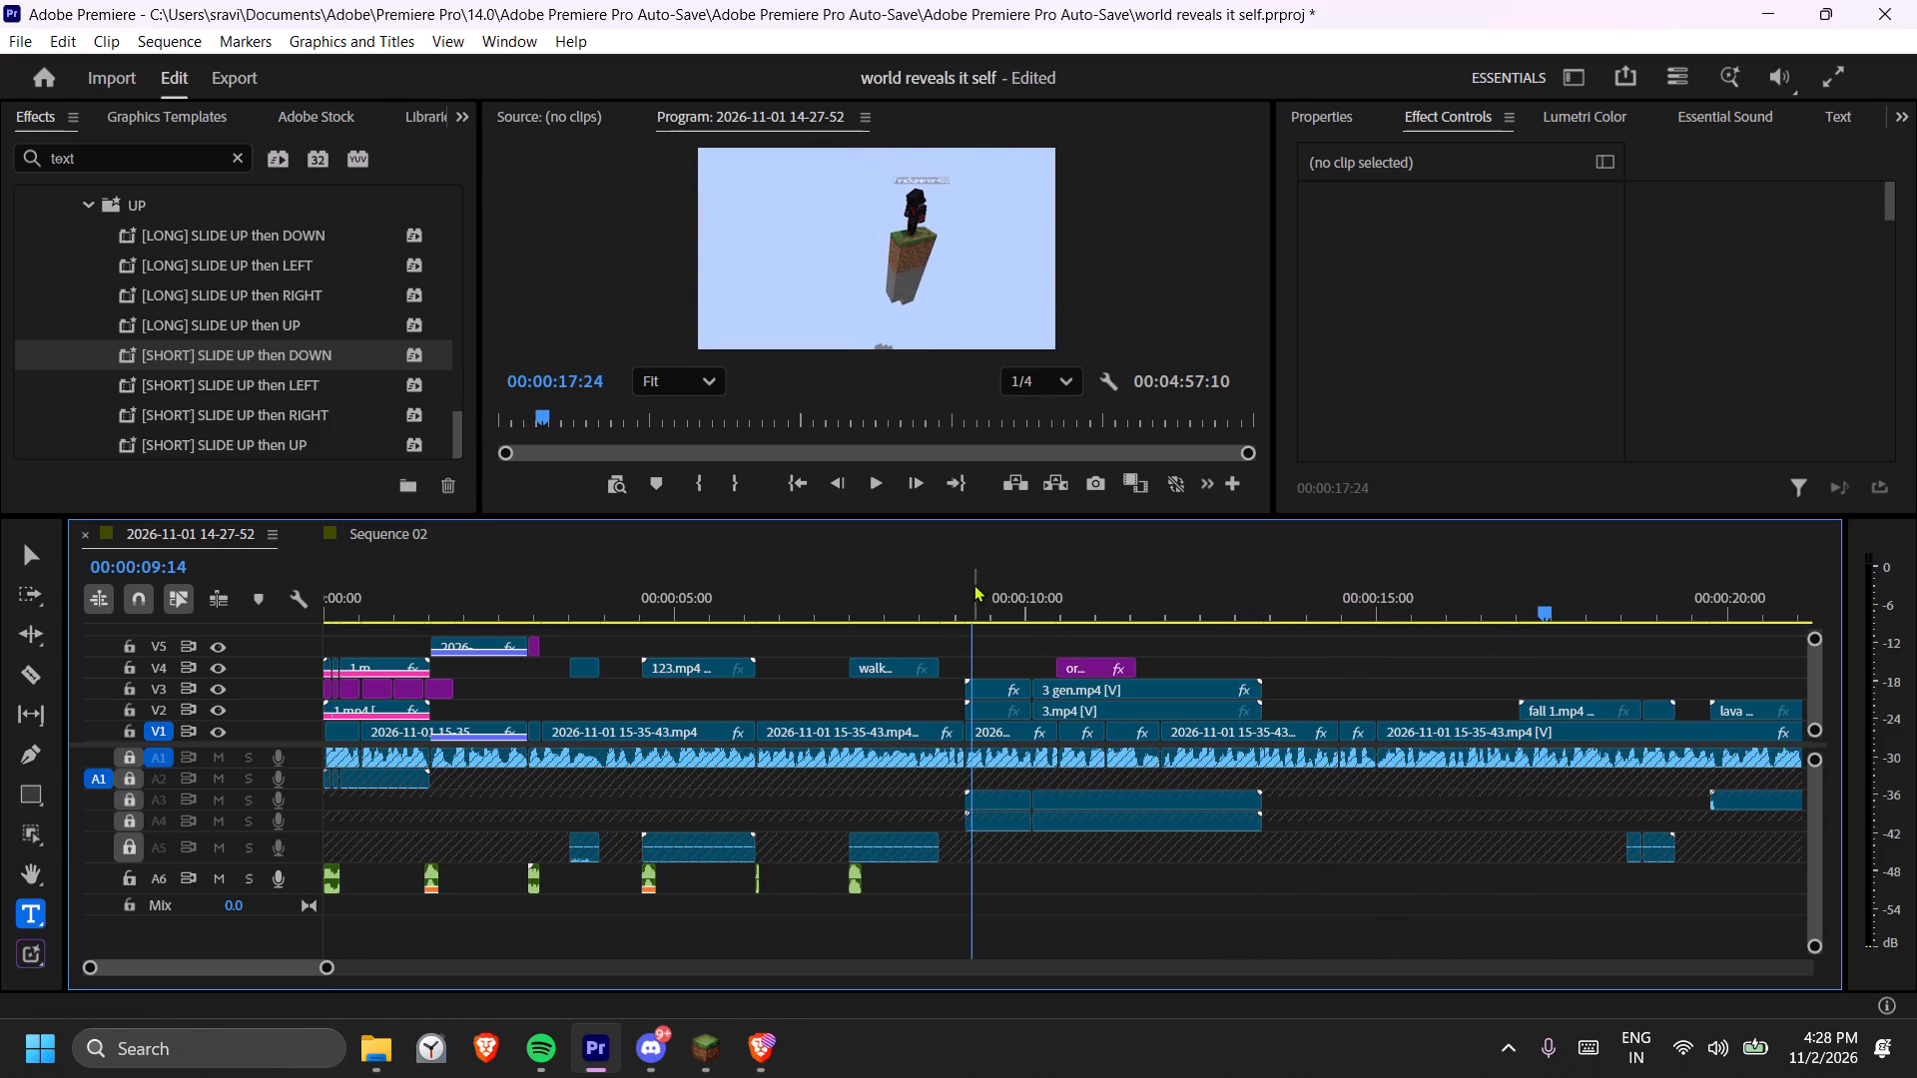
{"action": "left_click", "coordinate": [950, 585]}
{"action": "key", "text": "space"}
{"action": "key", "text": "space"}
{"action": "left_click", "coordinate": [950, 587]}
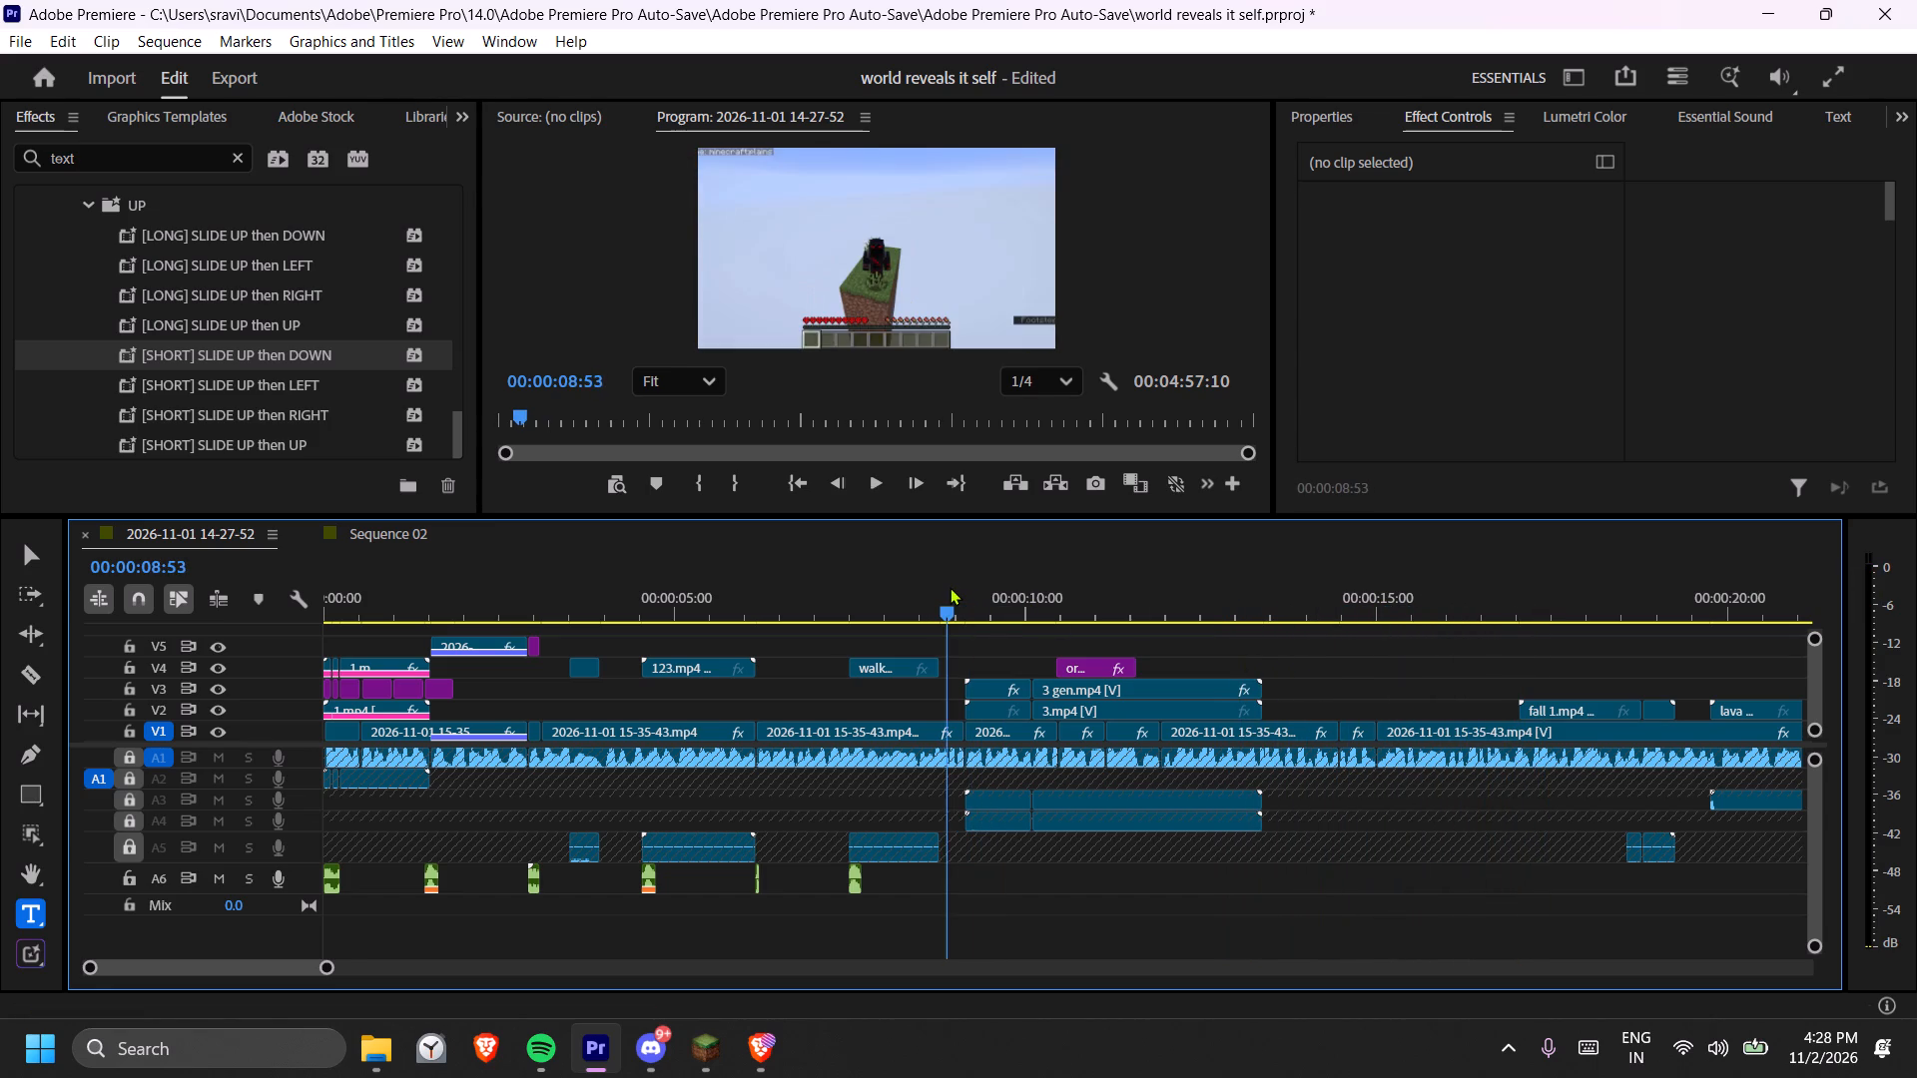
{"action": "left_click", "coordinate": [950, 587]}
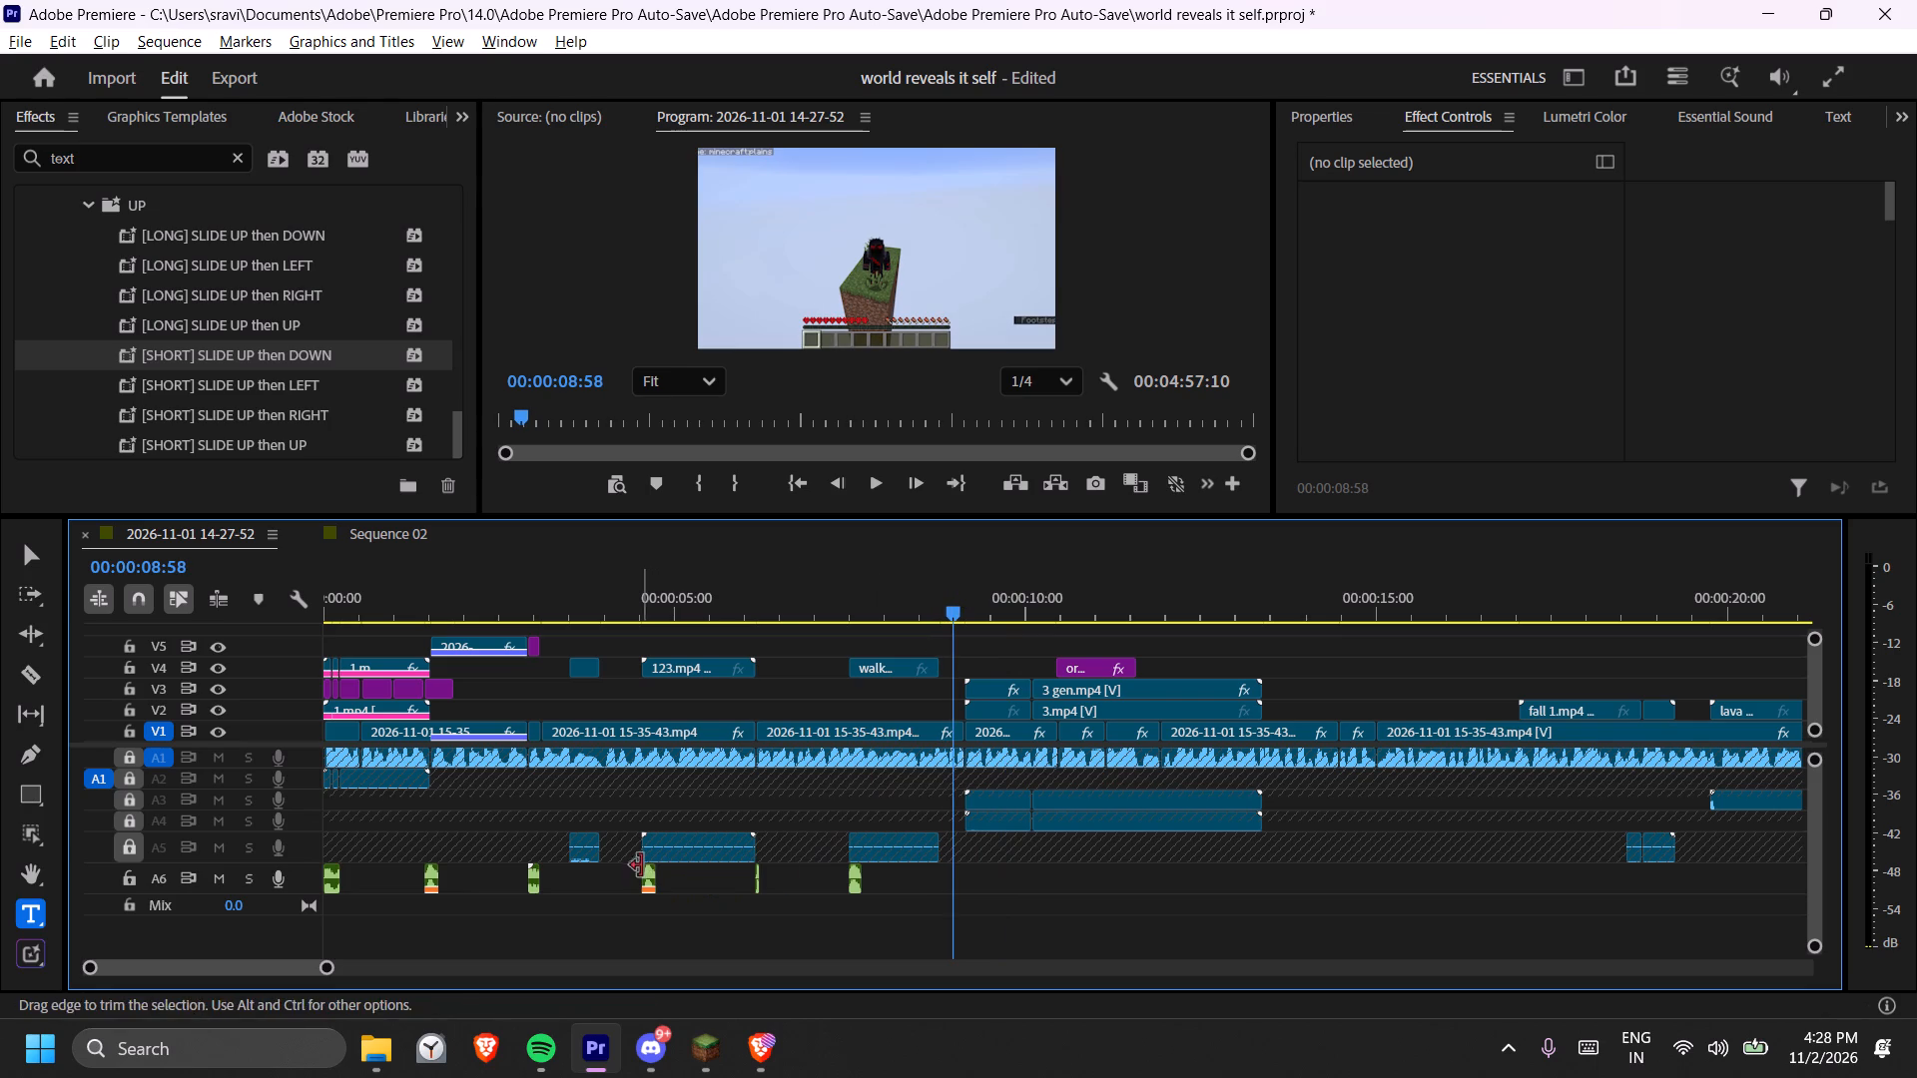
{"action": "left_click_drag", "start_coordinate": [647, 871], "coordinate": [959, 884], "text": "alt"}
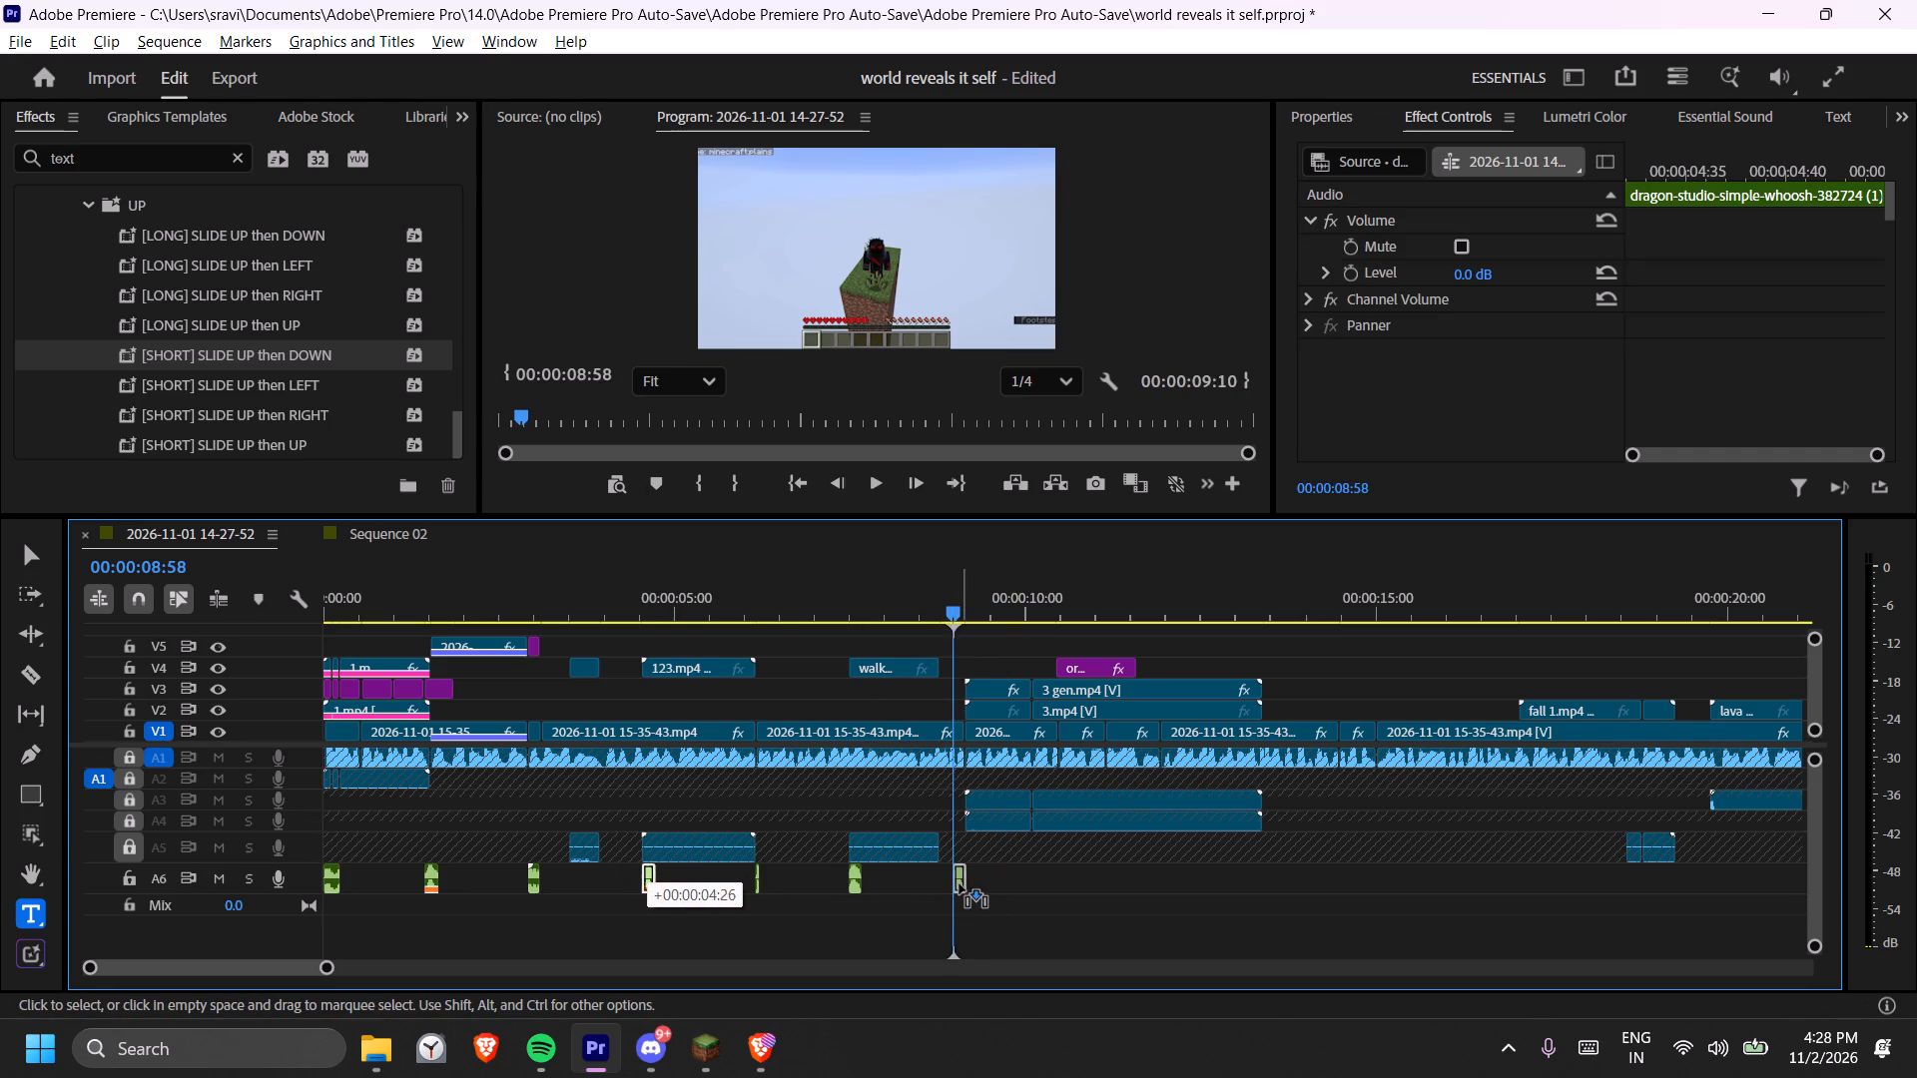
{"action": "left_click_drag", "start_coordinate": [959, 884], "coordinate": [973, 886], "text": "alt"}
{"action": "key", "text": "space"}
{"action": "key", "text": "space"}
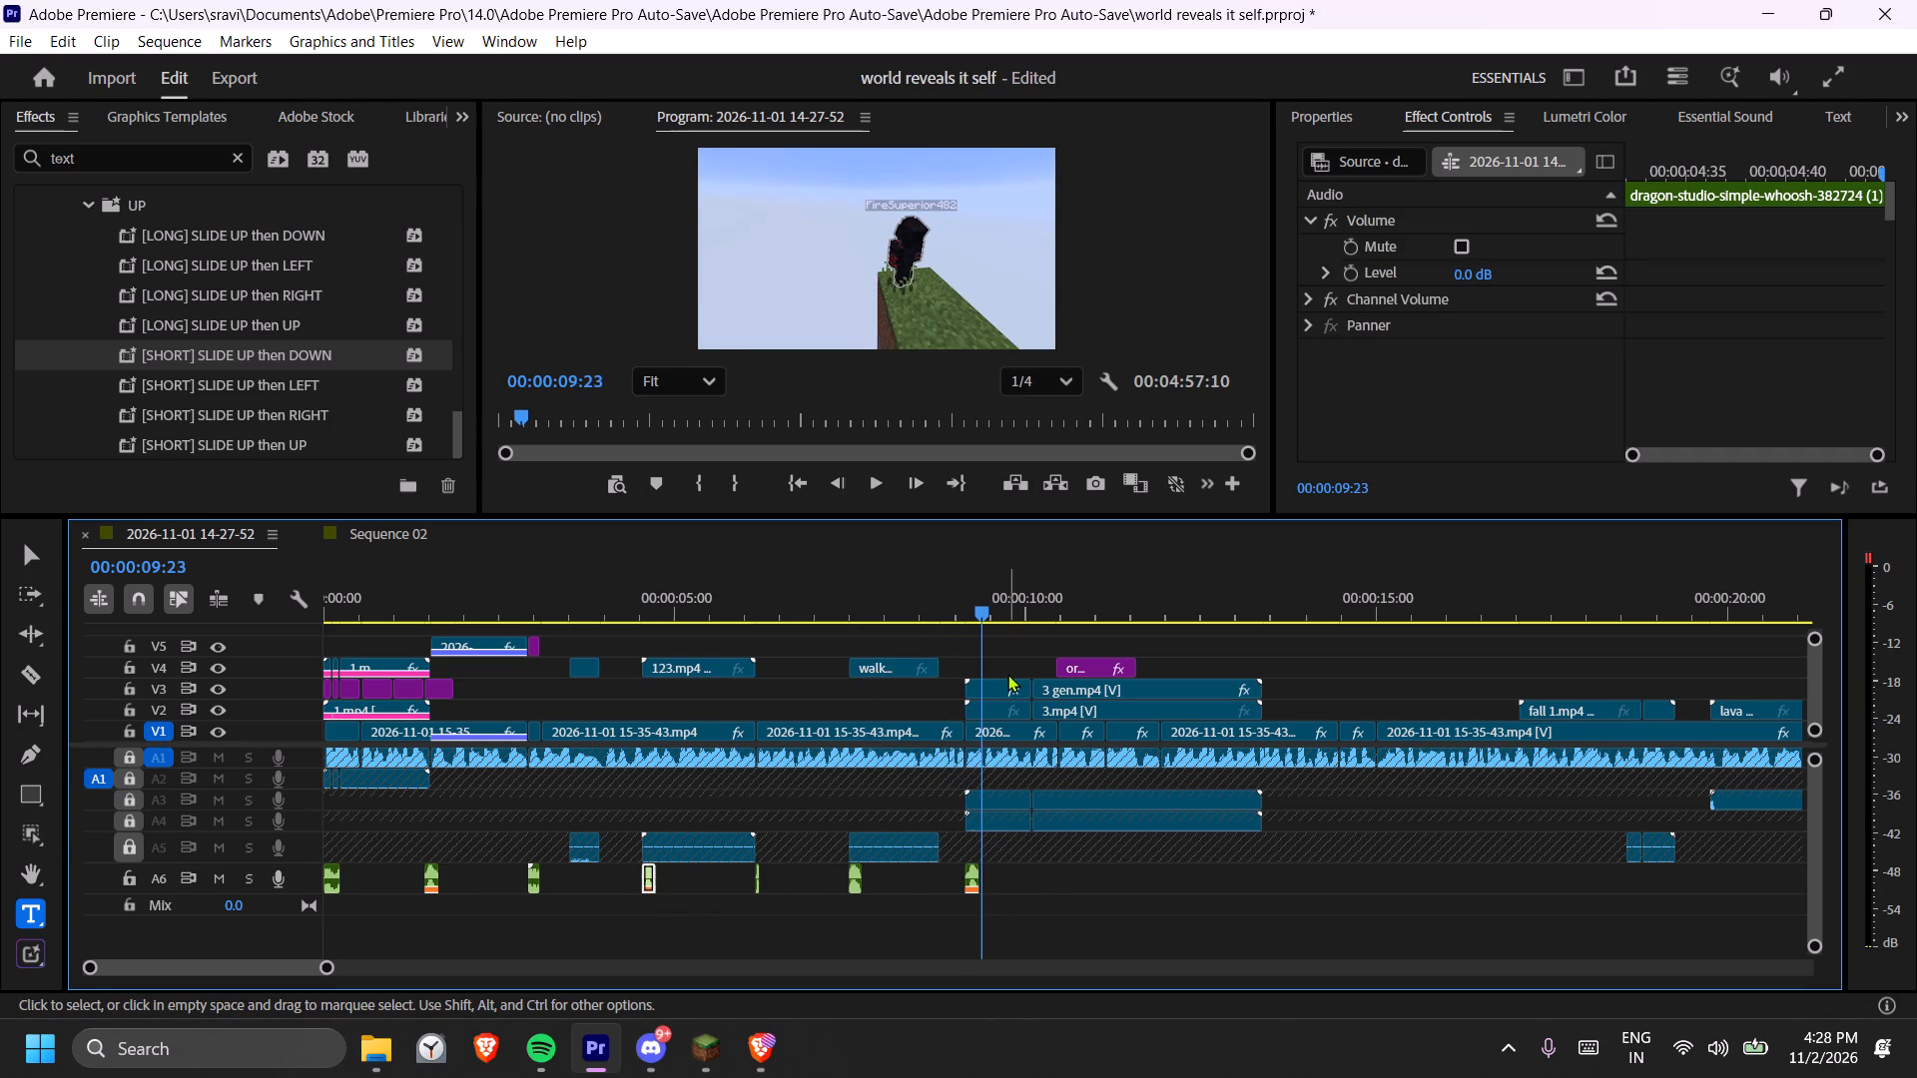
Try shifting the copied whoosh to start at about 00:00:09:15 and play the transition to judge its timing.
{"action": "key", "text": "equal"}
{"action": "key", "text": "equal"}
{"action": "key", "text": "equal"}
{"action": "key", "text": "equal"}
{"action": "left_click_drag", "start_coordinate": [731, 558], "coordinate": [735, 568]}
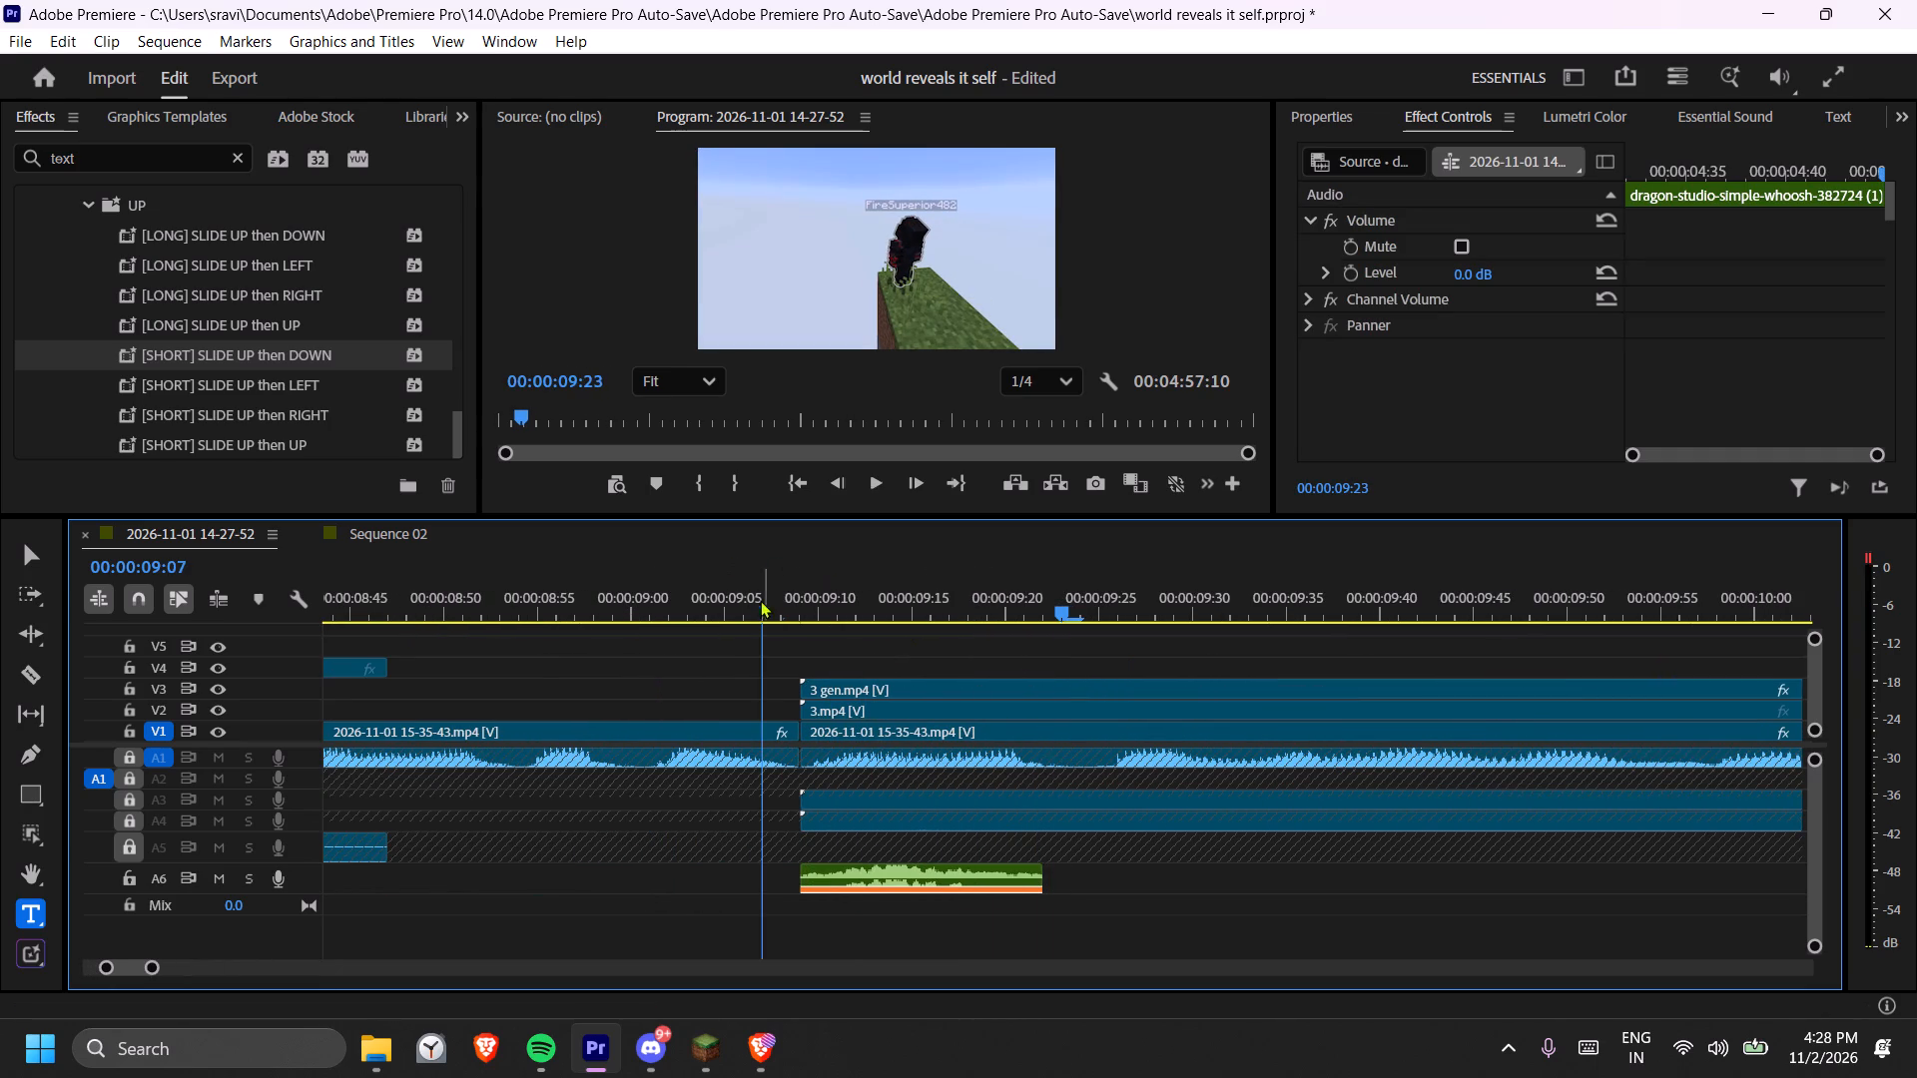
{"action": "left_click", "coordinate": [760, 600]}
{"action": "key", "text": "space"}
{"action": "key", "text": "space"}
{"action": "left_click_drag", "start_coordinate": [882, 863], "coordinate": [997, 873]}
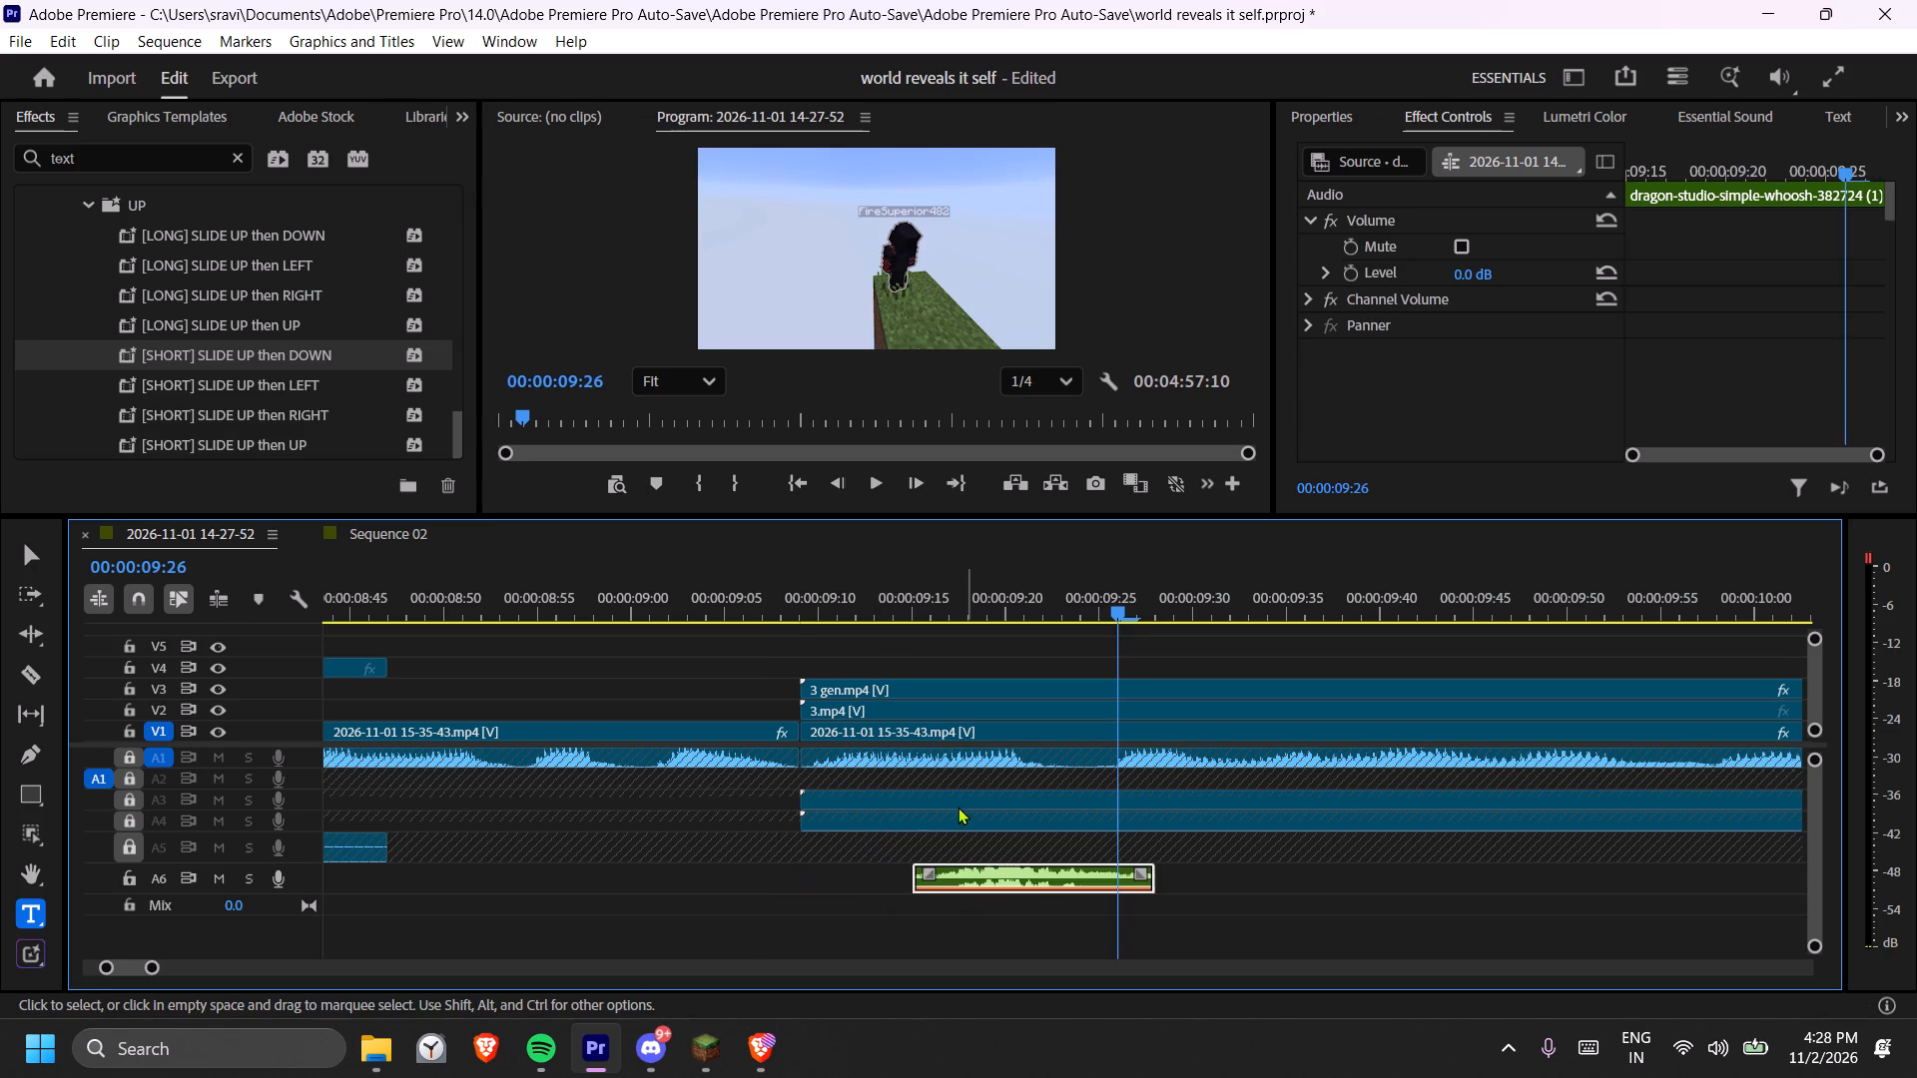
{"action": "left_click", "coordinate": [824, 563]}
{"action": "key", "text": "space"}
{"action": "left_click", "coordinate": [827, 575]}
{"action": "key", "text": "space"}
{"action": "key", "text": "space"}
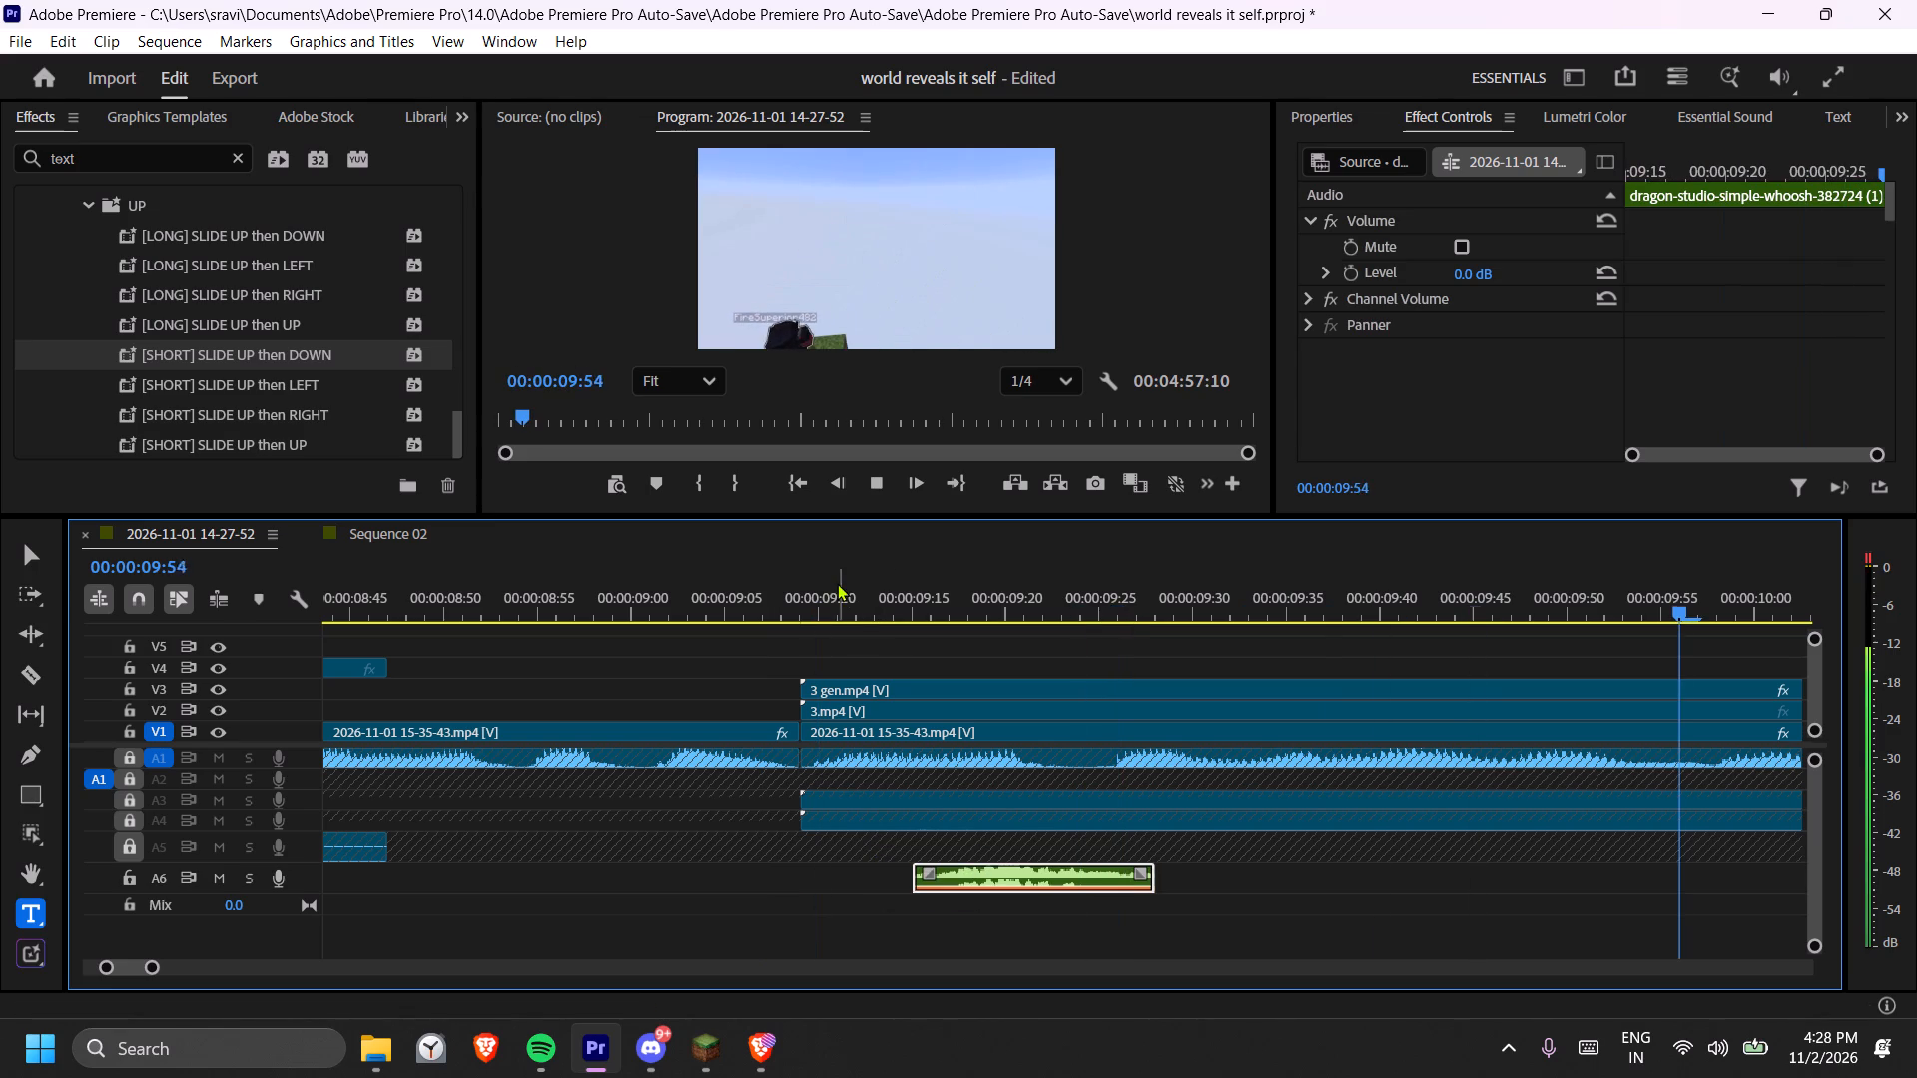
Move the copied whoosh on A6 to start at about 00:00:09:08, just before the 3 gen.mp4 cut, and play it back.
{"action": "left_click", "coordinate": [809, 606]}
{"action": "left_click_drag", "start_coordinate": [999, 861], "coordinate": [851, 858]}
{"action": "left_click_drag", "start_coordinate": [999, 867], "coordinate": [862, 869]}
{"action": "left_click", "coordinate": [744, 591]}
{"action": "key", "text": "space"}
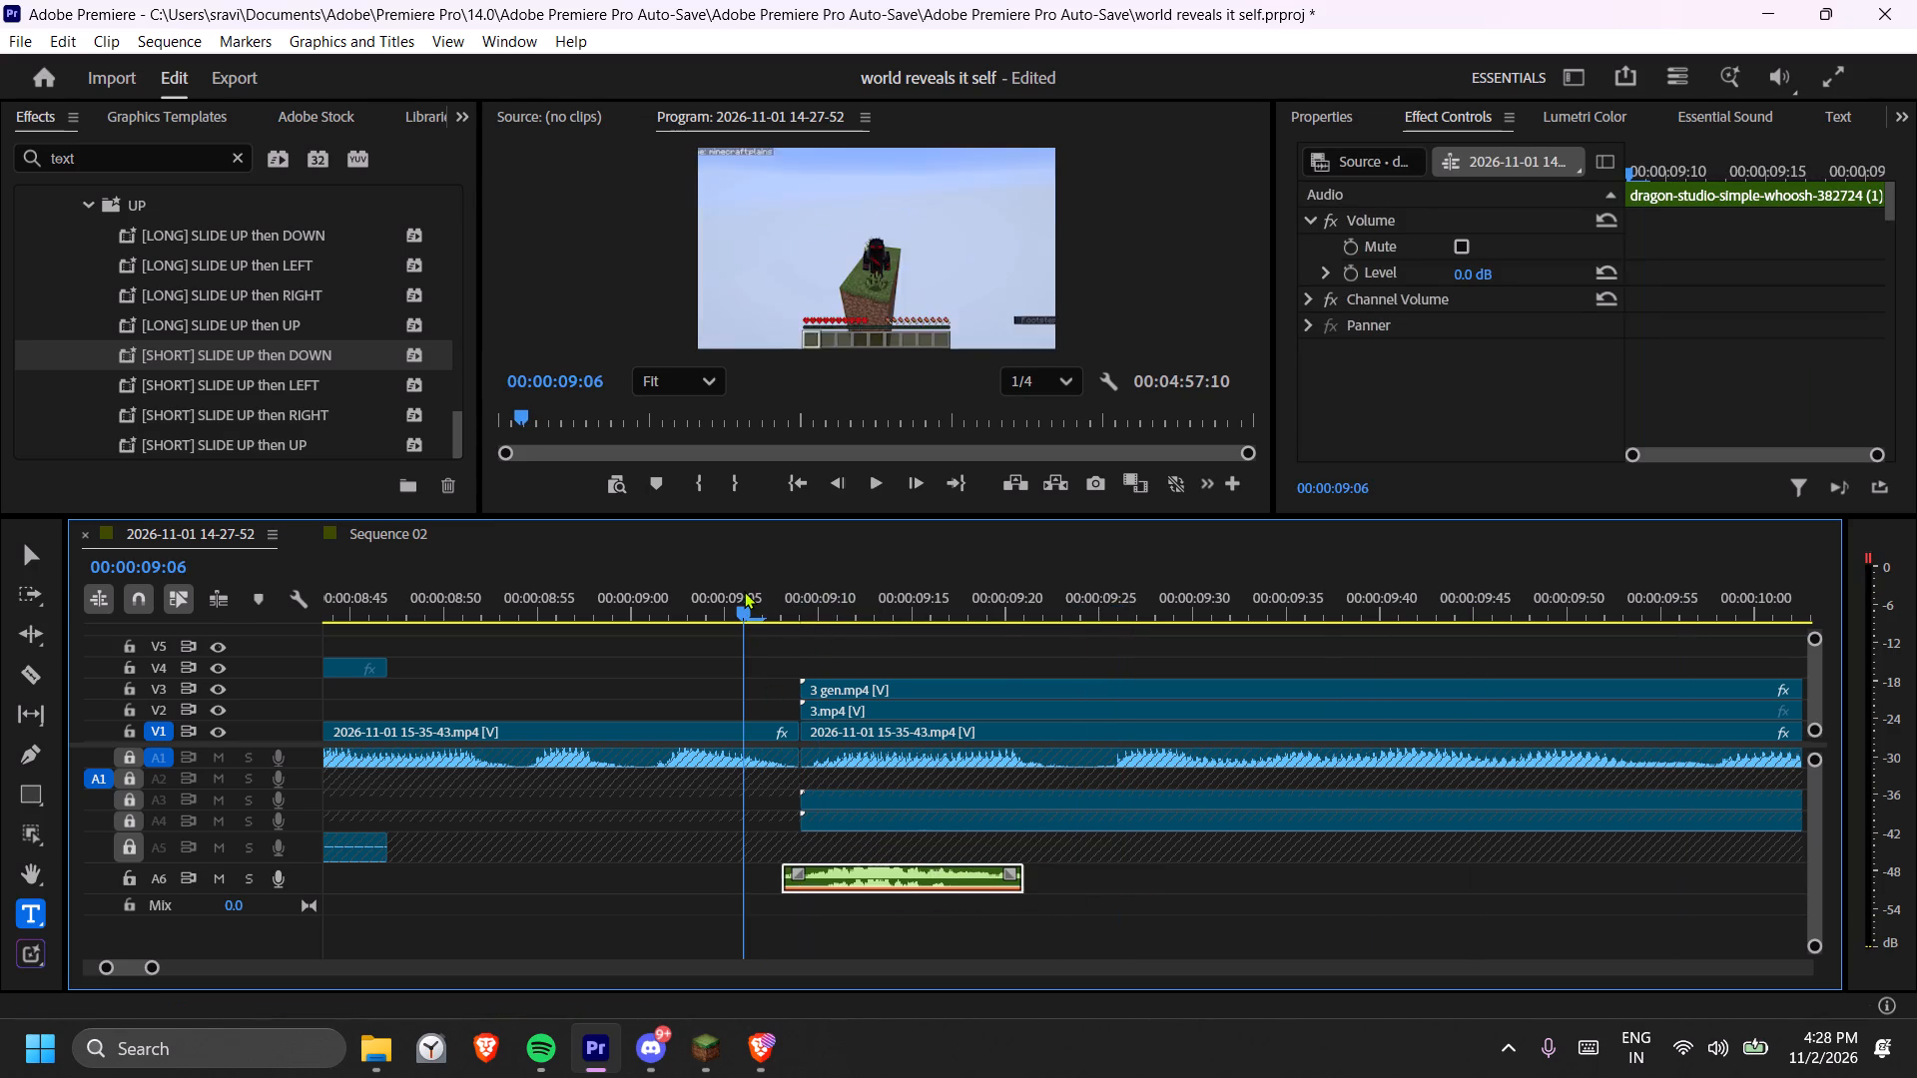
{"action": "type", "text": "--"}
{"action": "key", "text": "minus"}
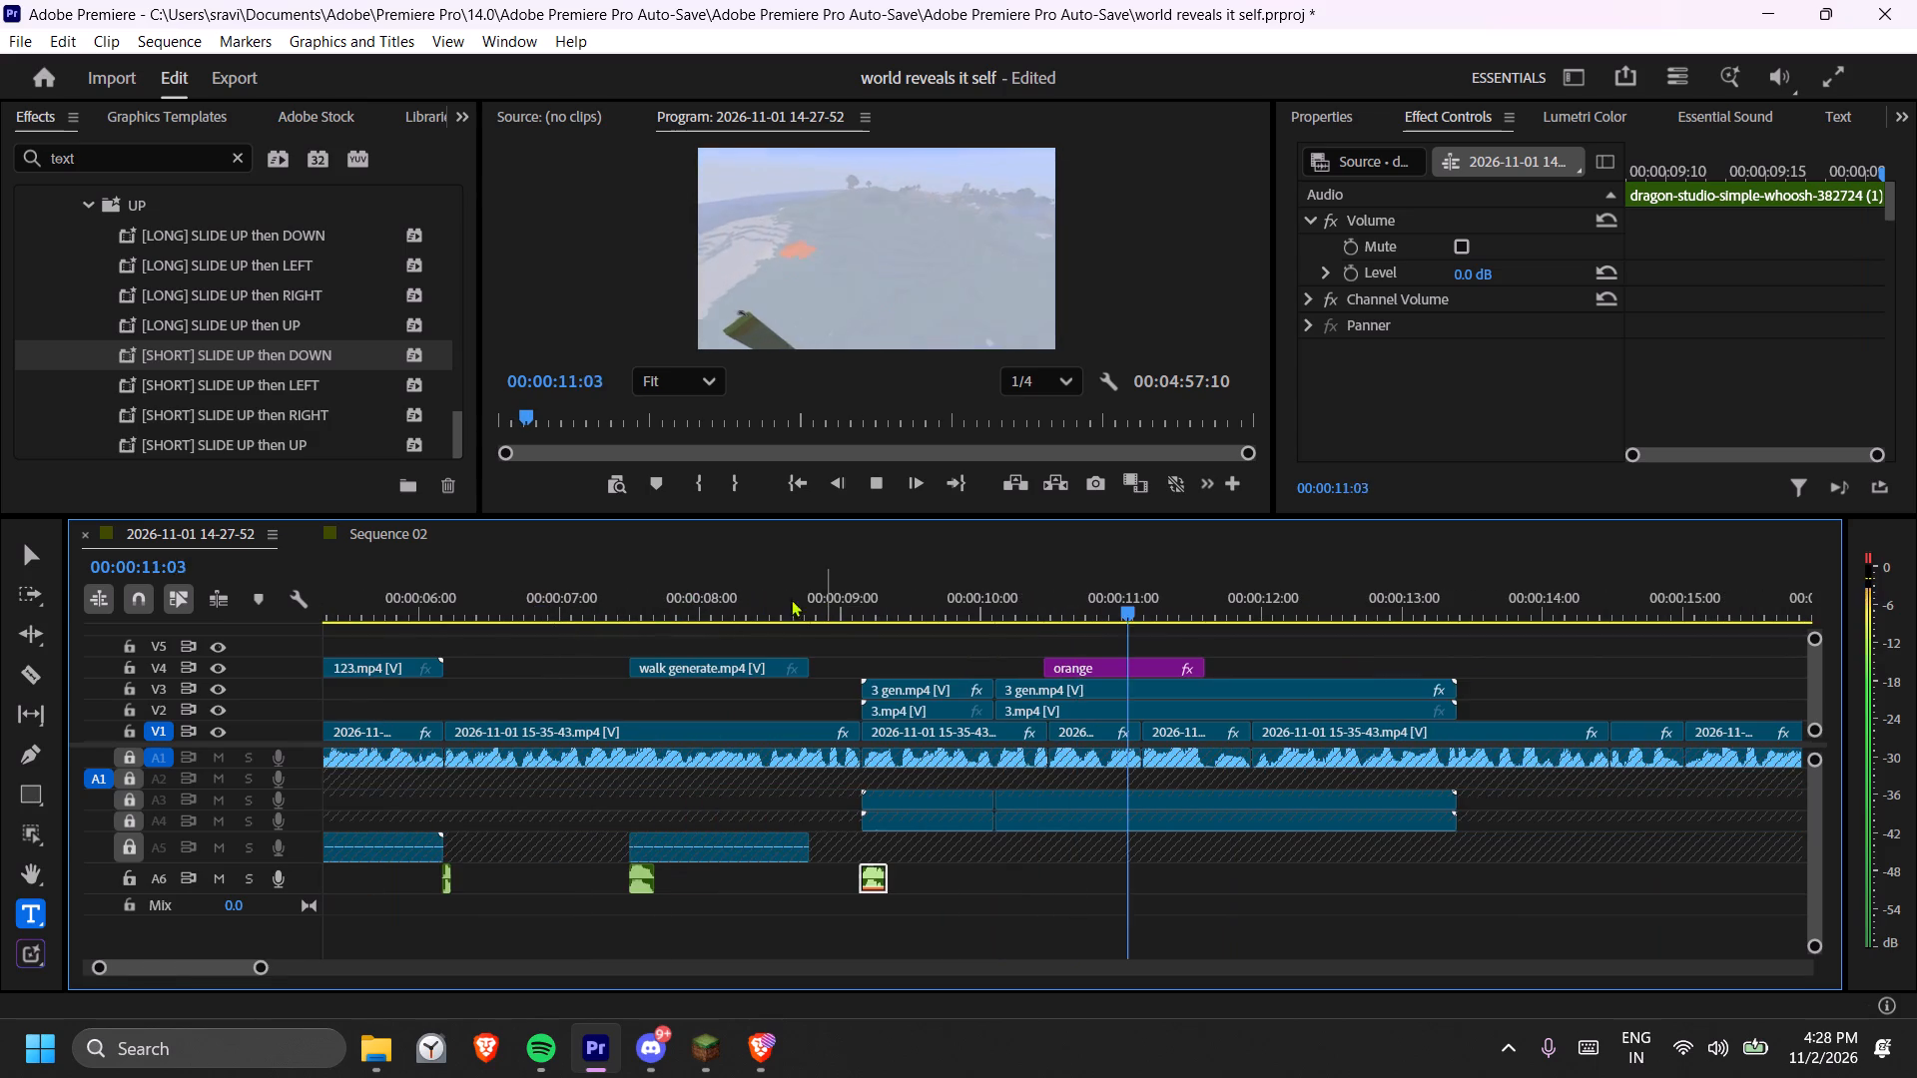
{"action": "left_click", "coordinate": [659, 578]}
Add a new audio track below A6.
{"action": "key", "text": "minus"}
{"action": "scroll", "coordinate": [551, 684], "scroll_direction": "up", "scroll_amount": 8}
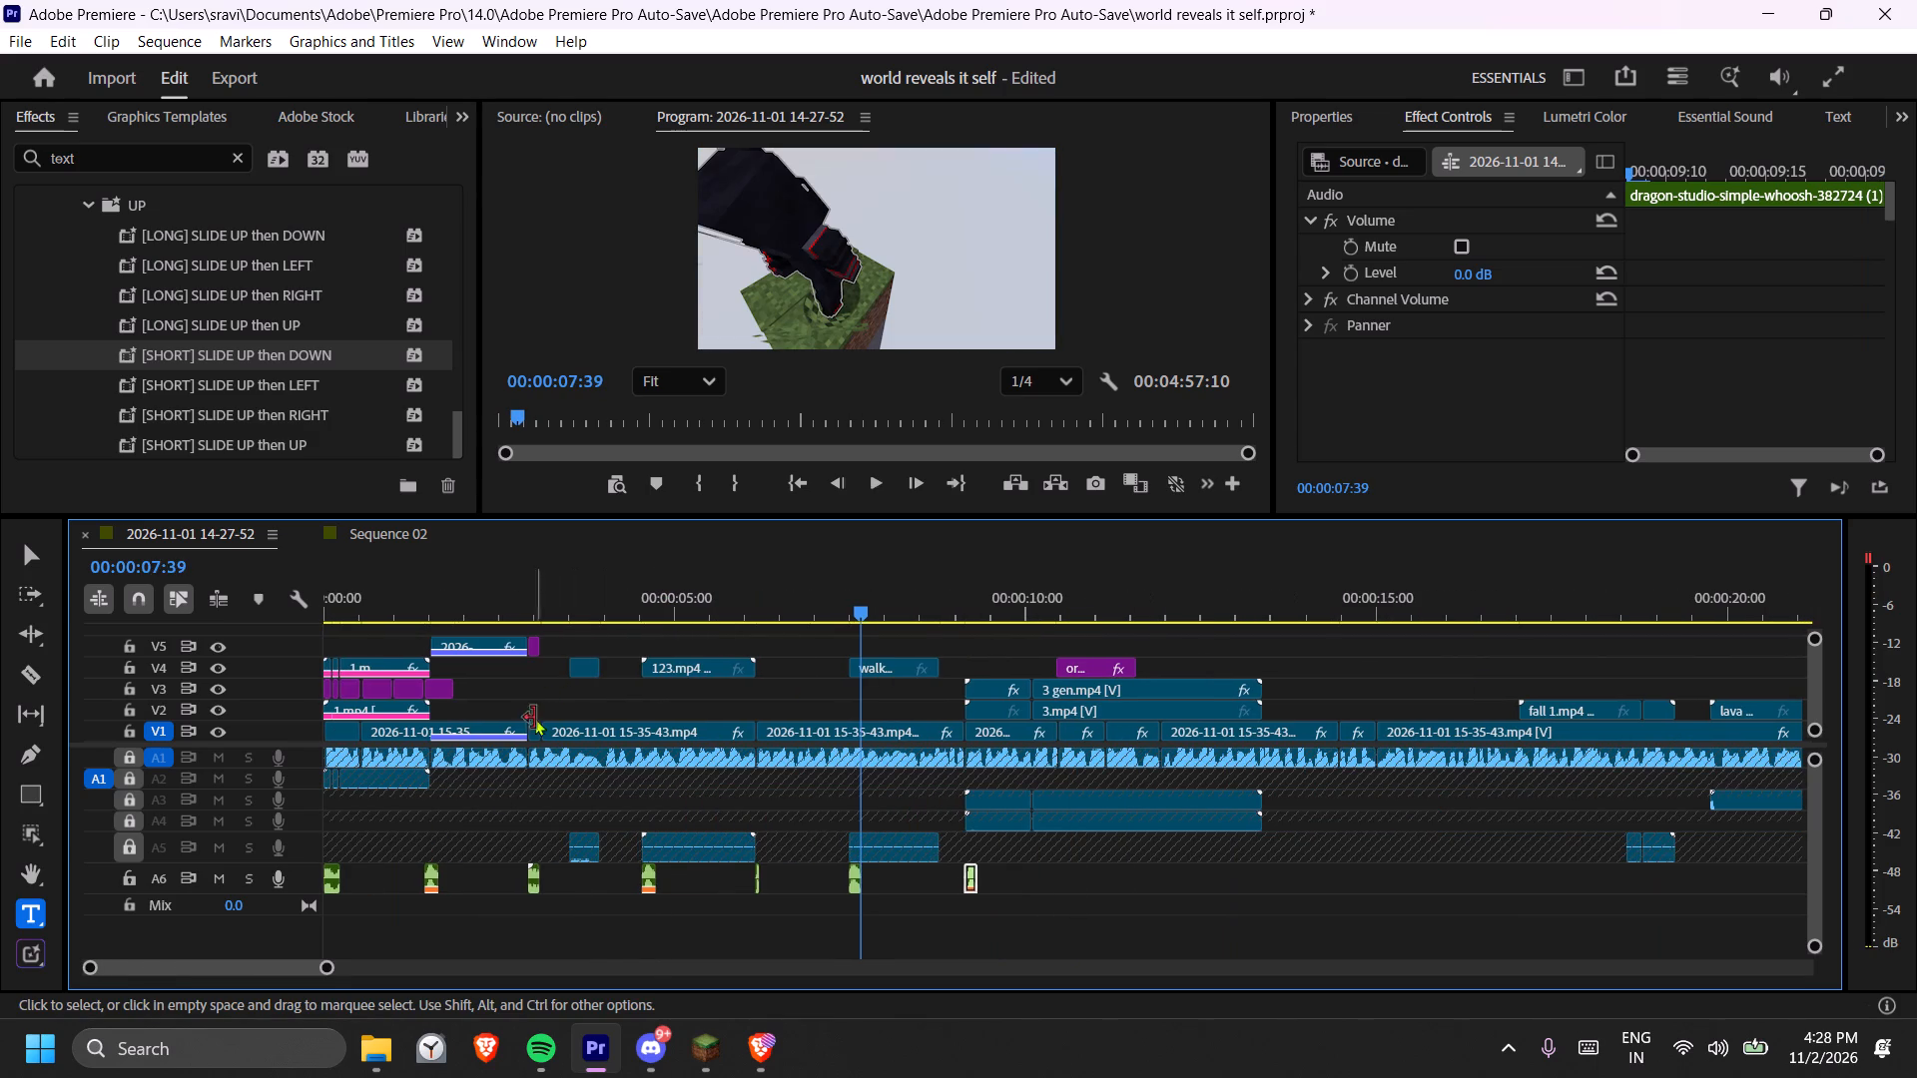
{"action": "right_click", "coordinate": [294, 845]}
{"action": "left_click", "coordinate": [432, 531]}
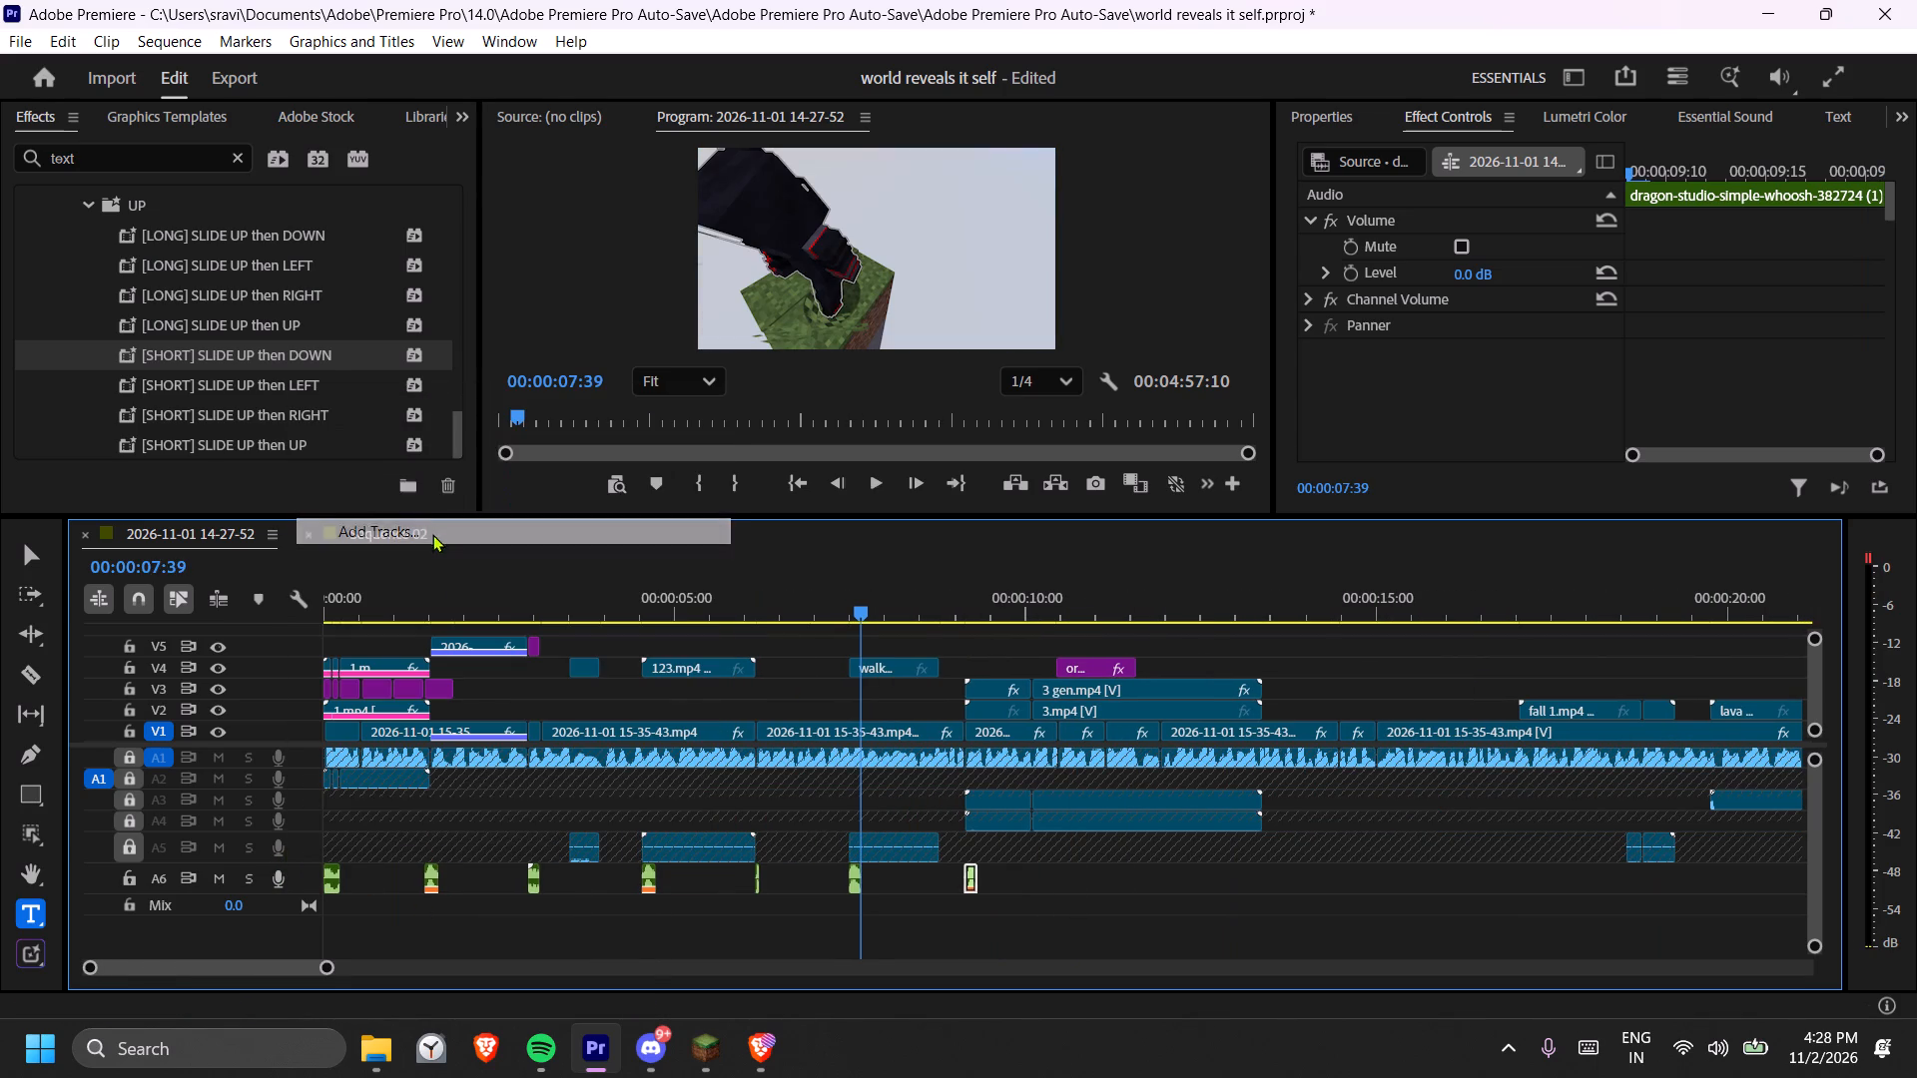
{"action": "left_click", "coordinate": [1012, 779]}
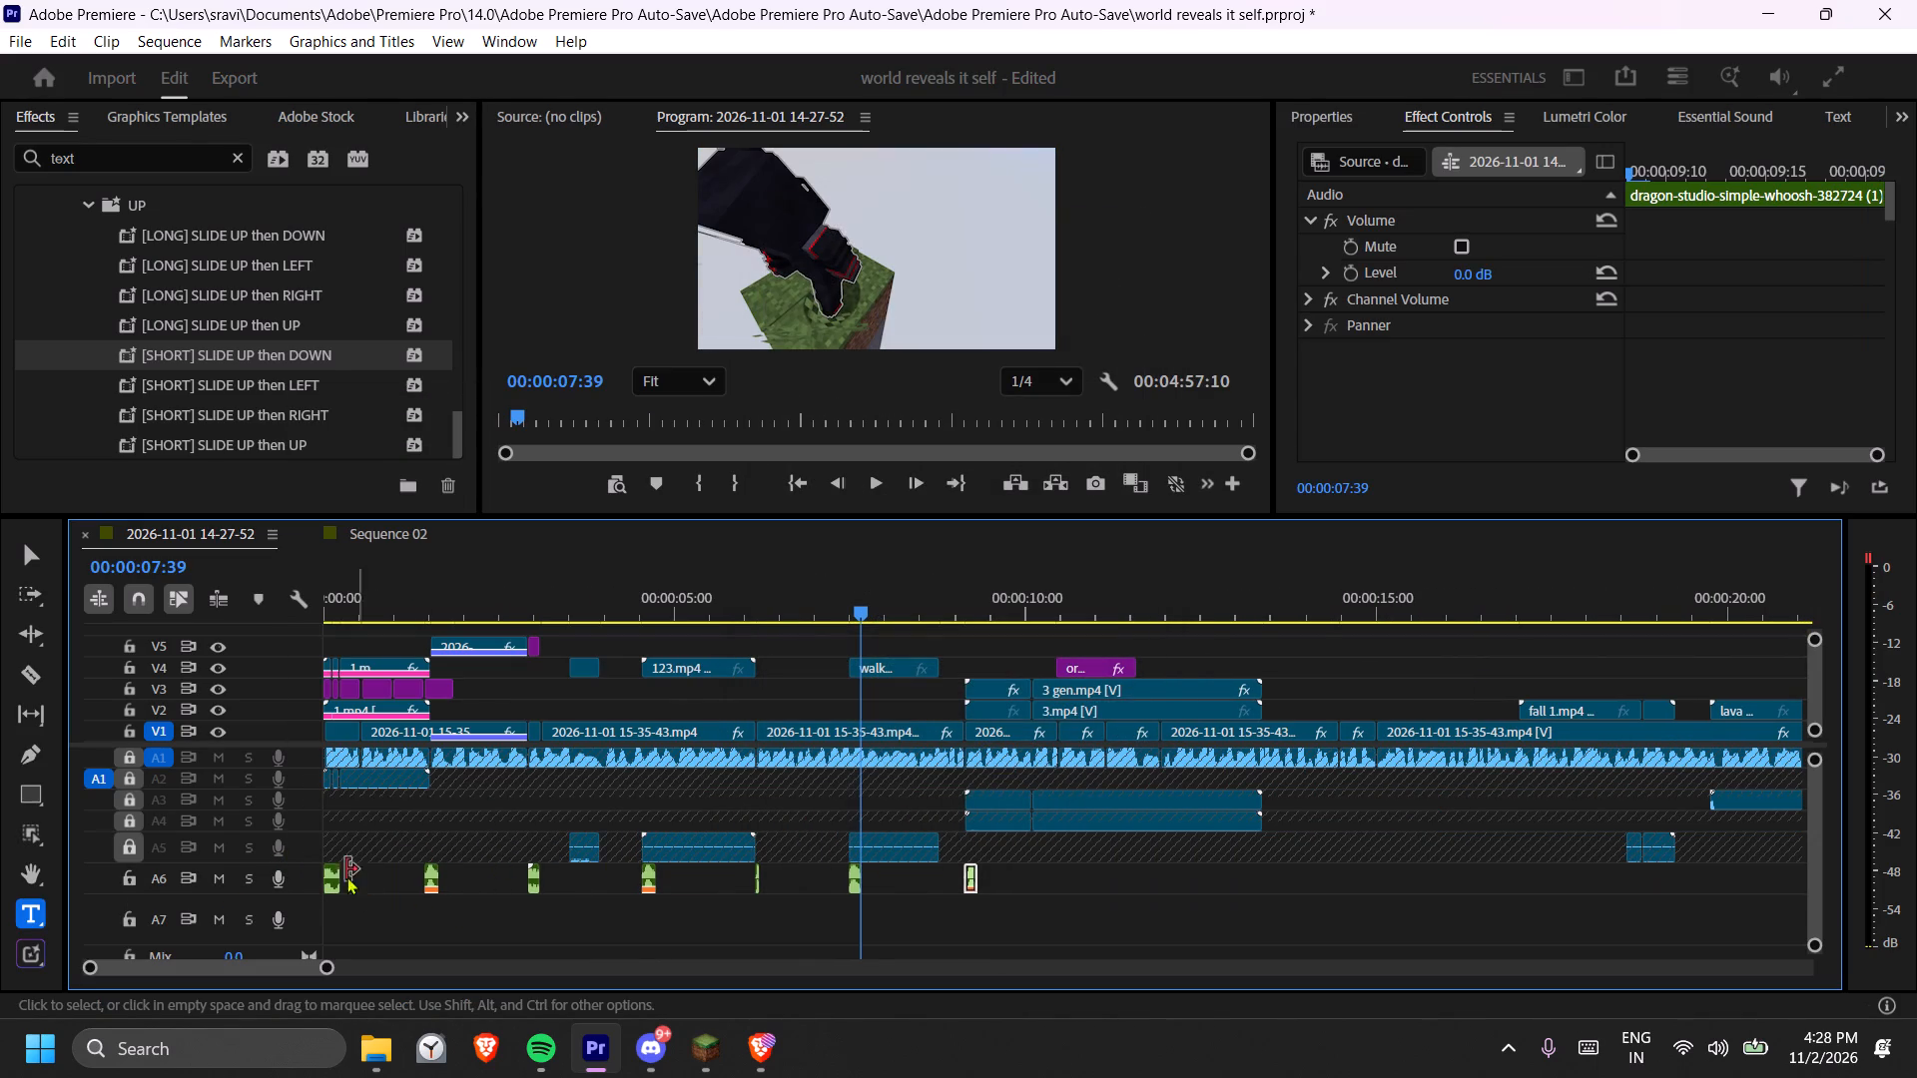
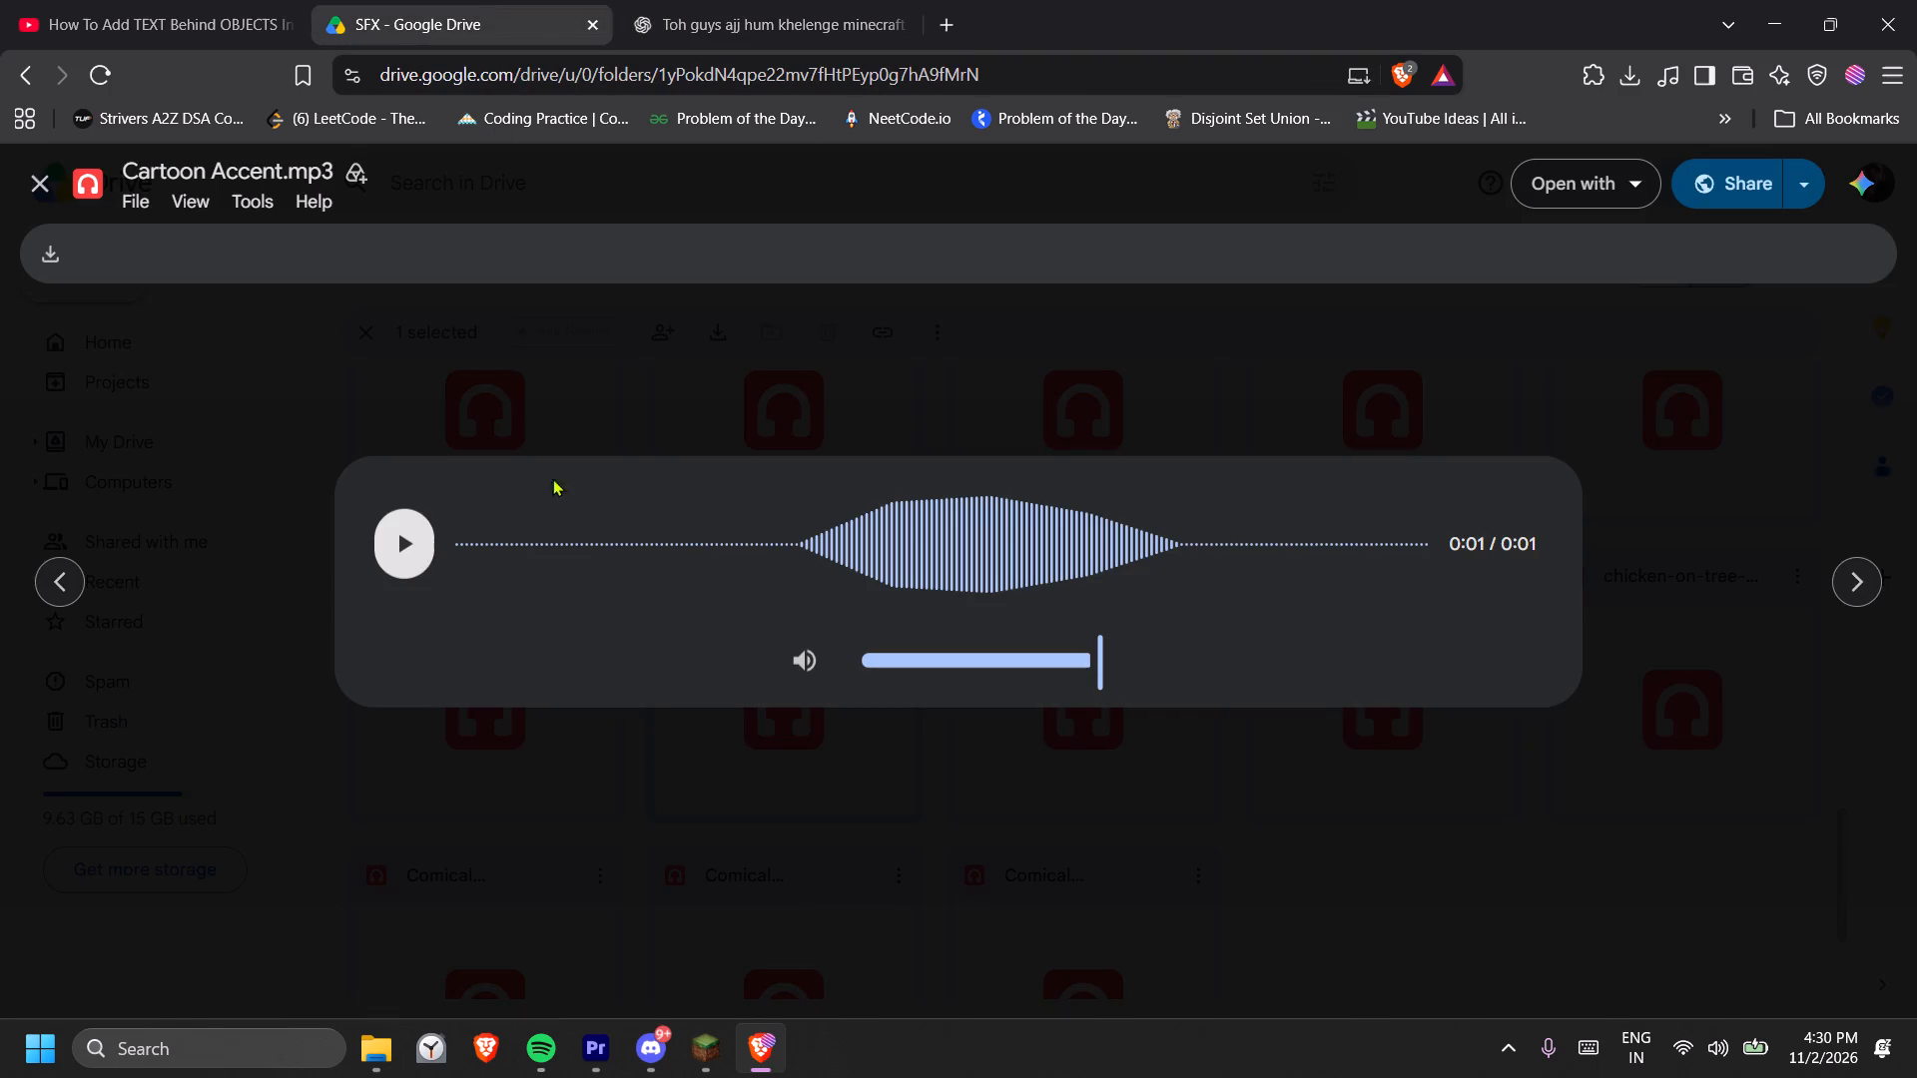
{"action": "left_click", "coordinate": [1902, 577]}
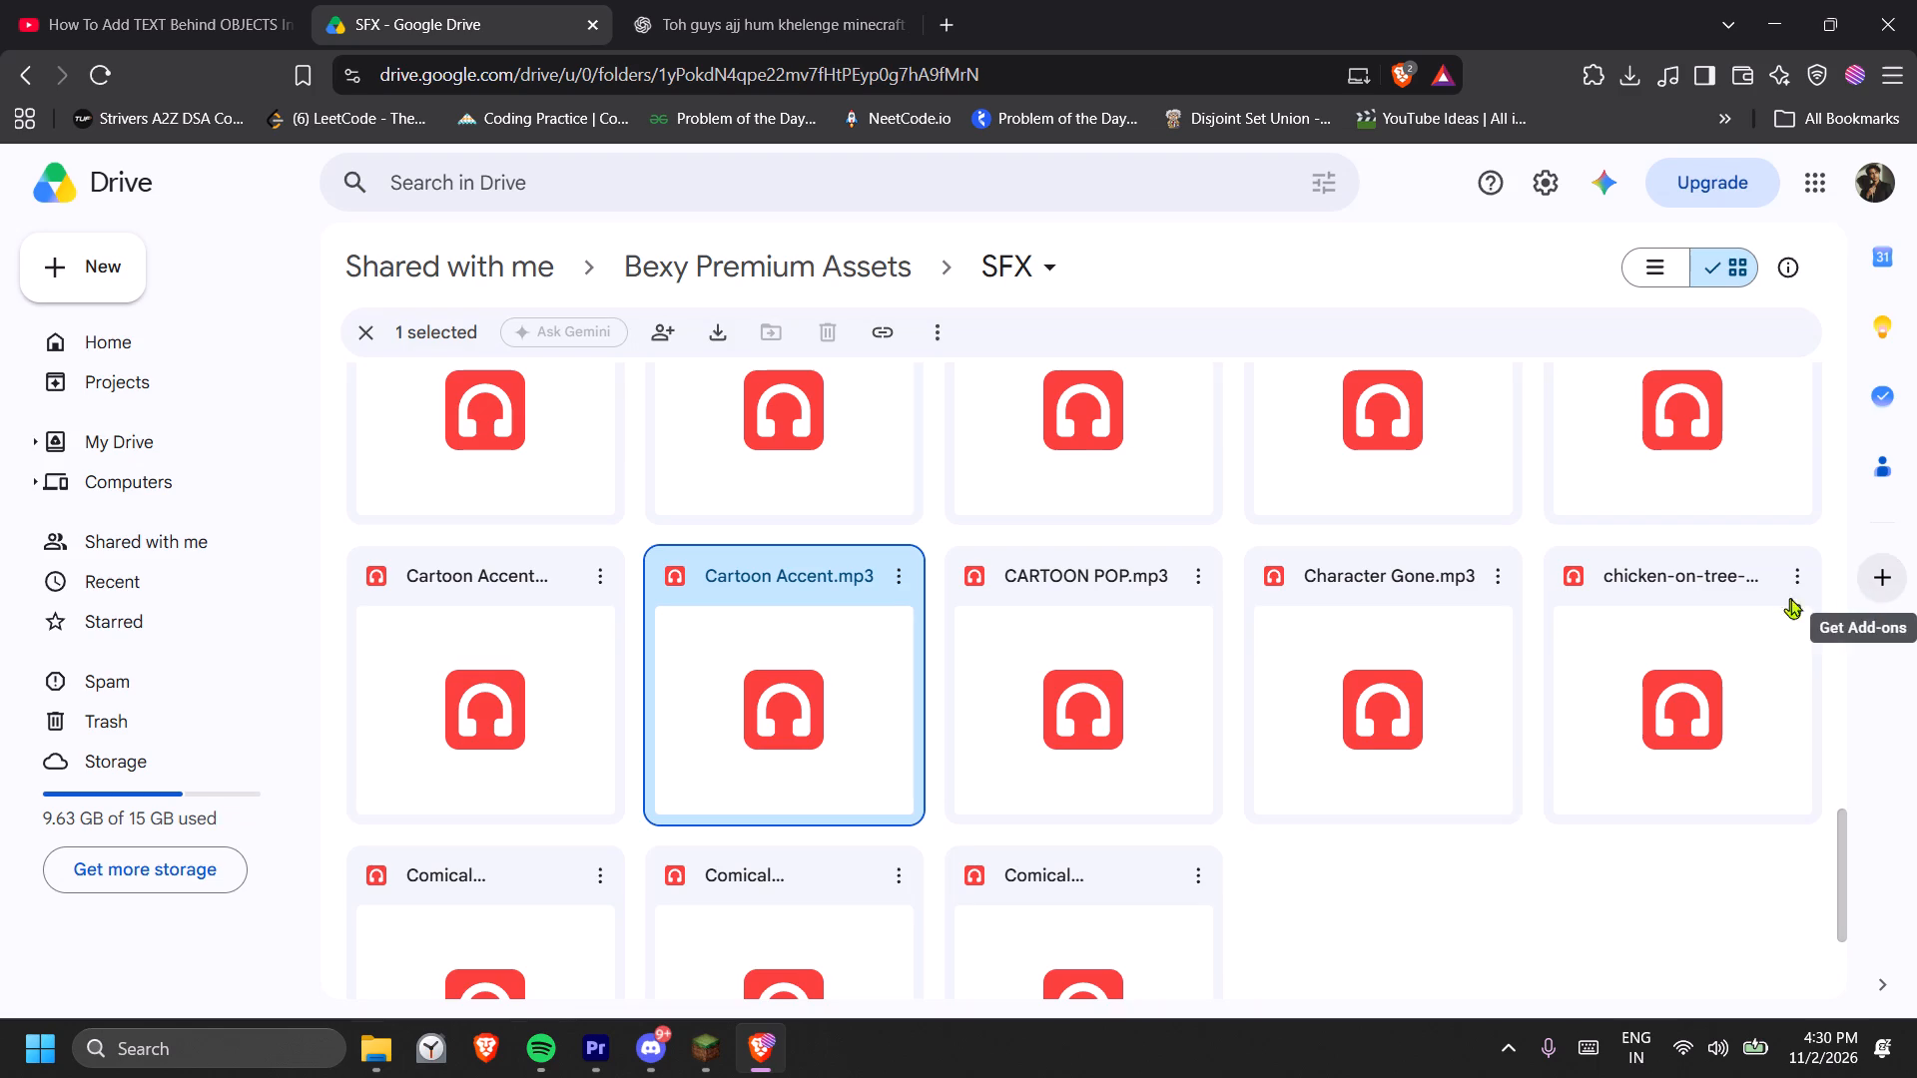
{"action": "double_click", "coordinate": [1184, 651]}
{"action": "left_click", "coordinate": [395, 559]}
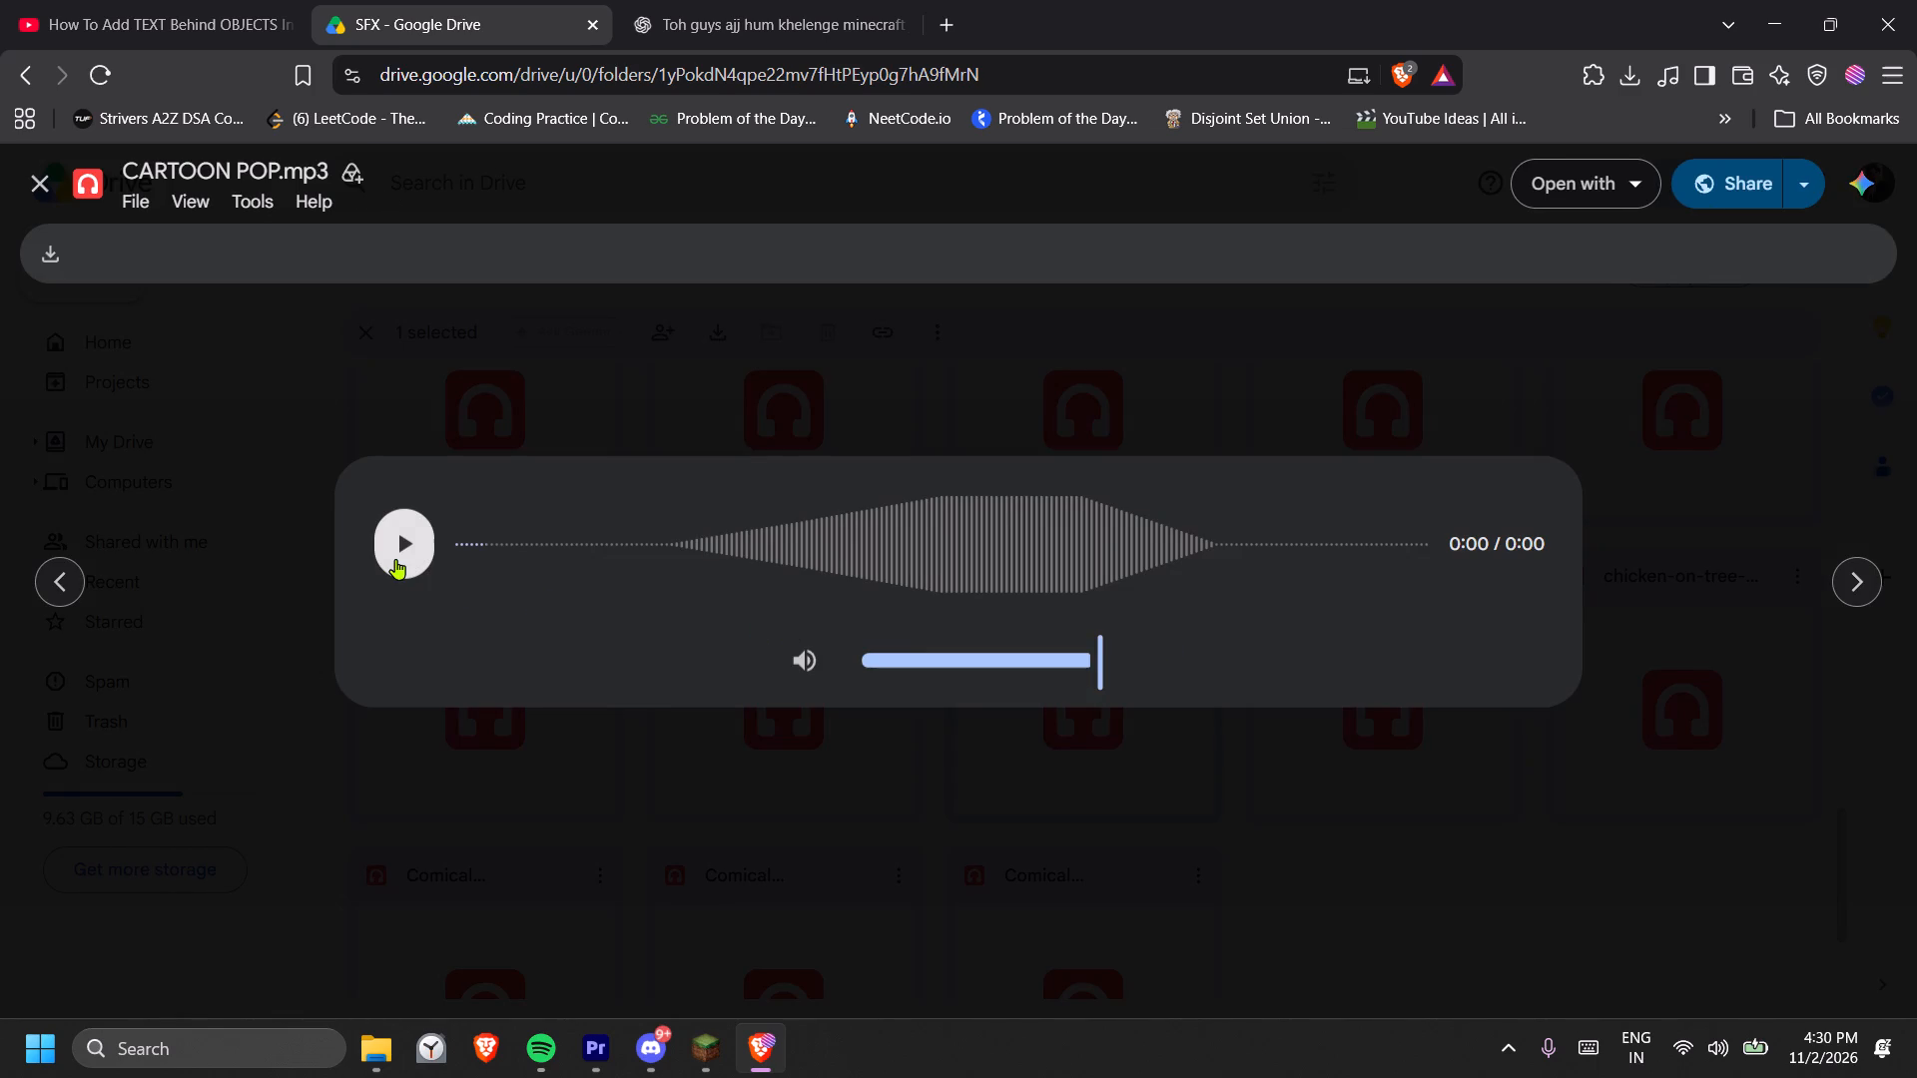
{"action": "left_click", "coordinate": [400, 556]}
{"action": "left_click", "coordinate": [400, 556]}
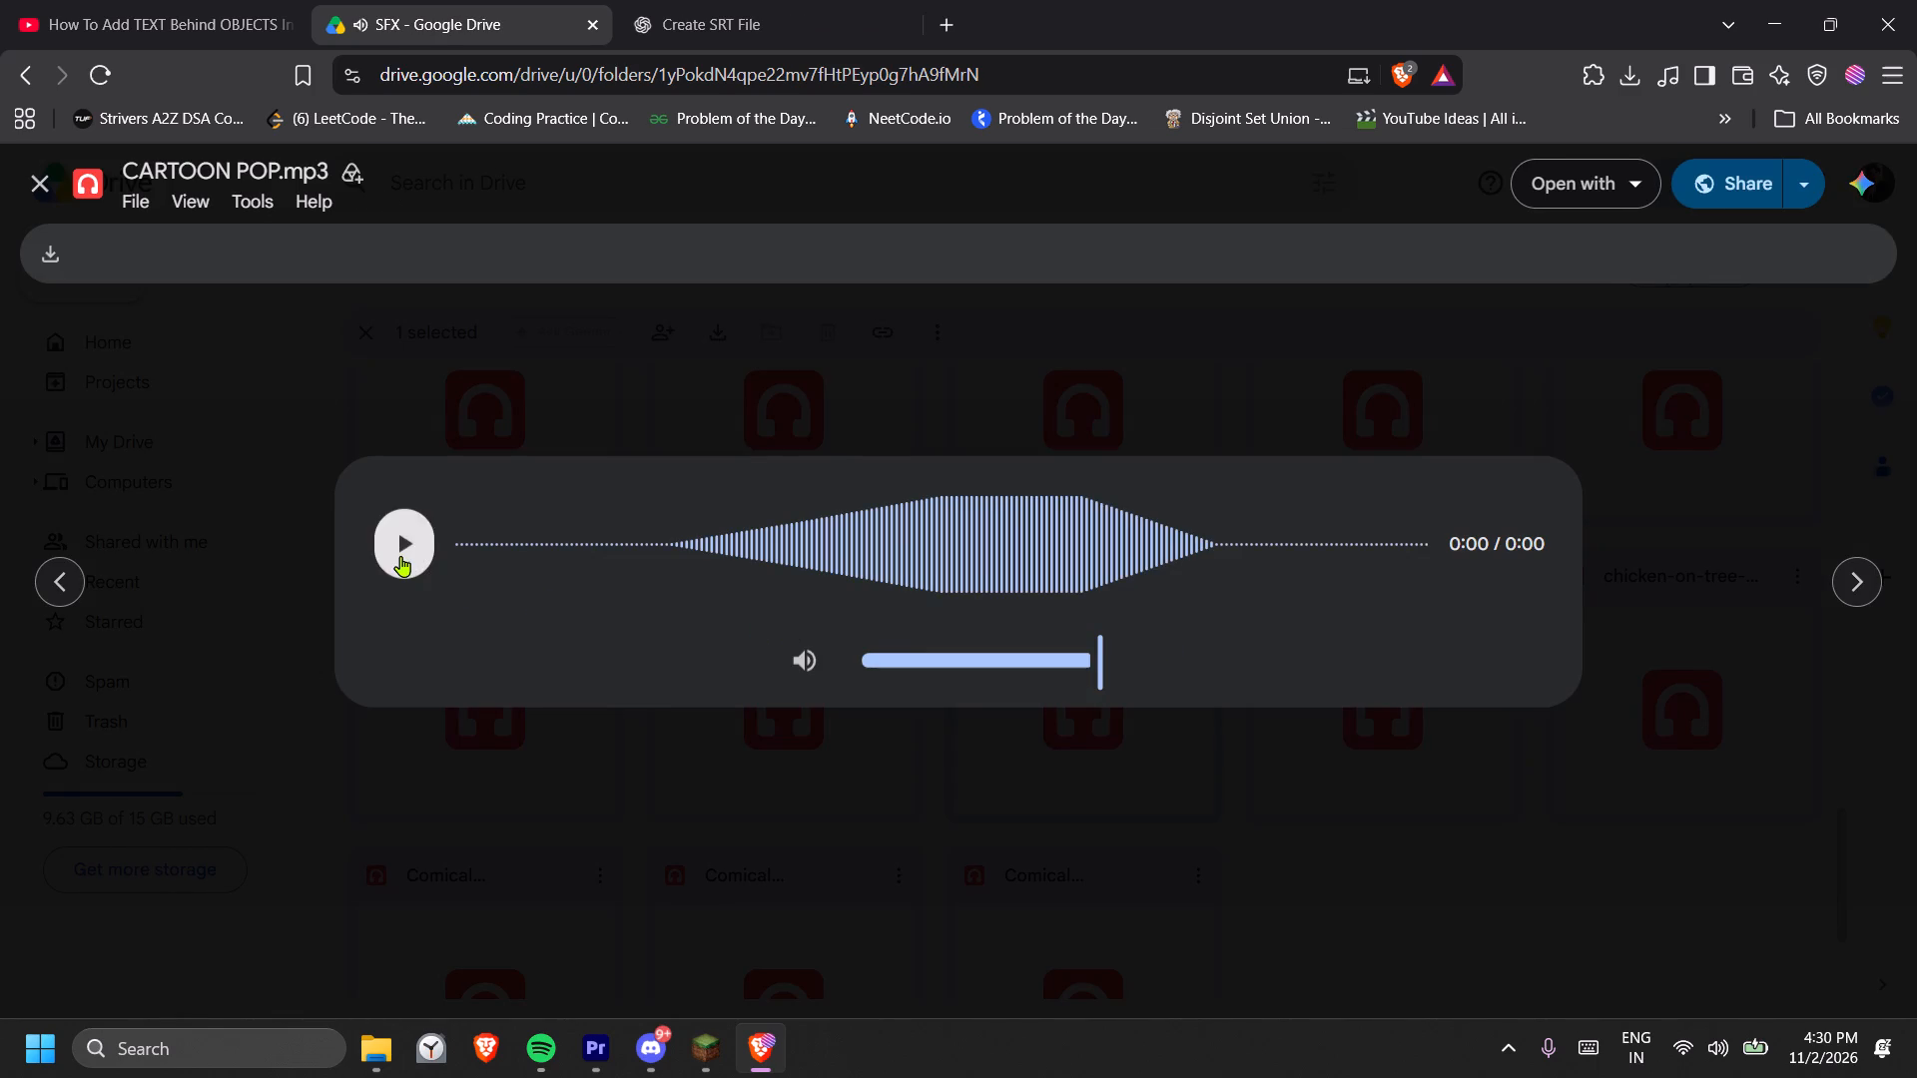
{"action": "left_click", "coordinate": [400, 556]}
{"action": "left_click", "coordinate": [400, 556]}
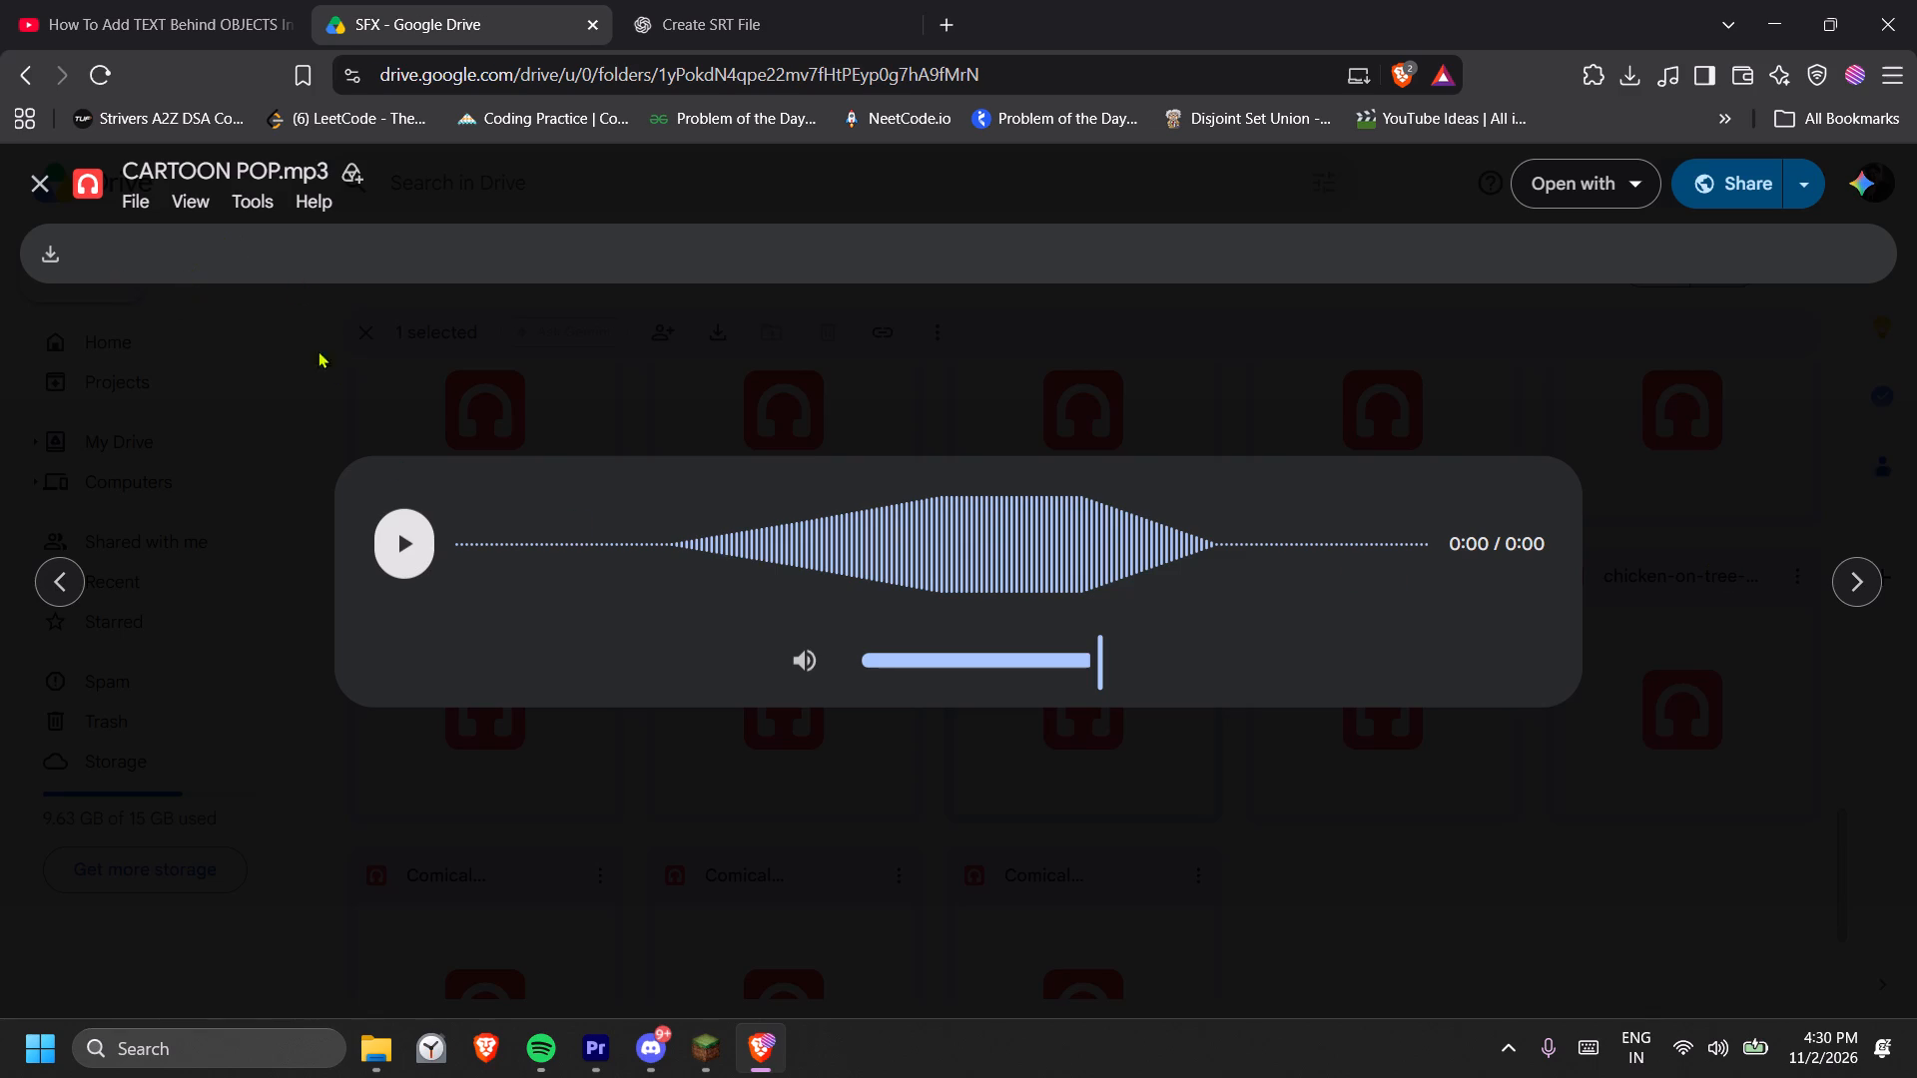
Audition the following two sound effects, Character Gone.mp3 and chicken-on-tree-screaming.mp3.
{"action": "left_click", "coordinate": [1849, 577]}
{"action": "left_click", "coordinate": [404, 556]}
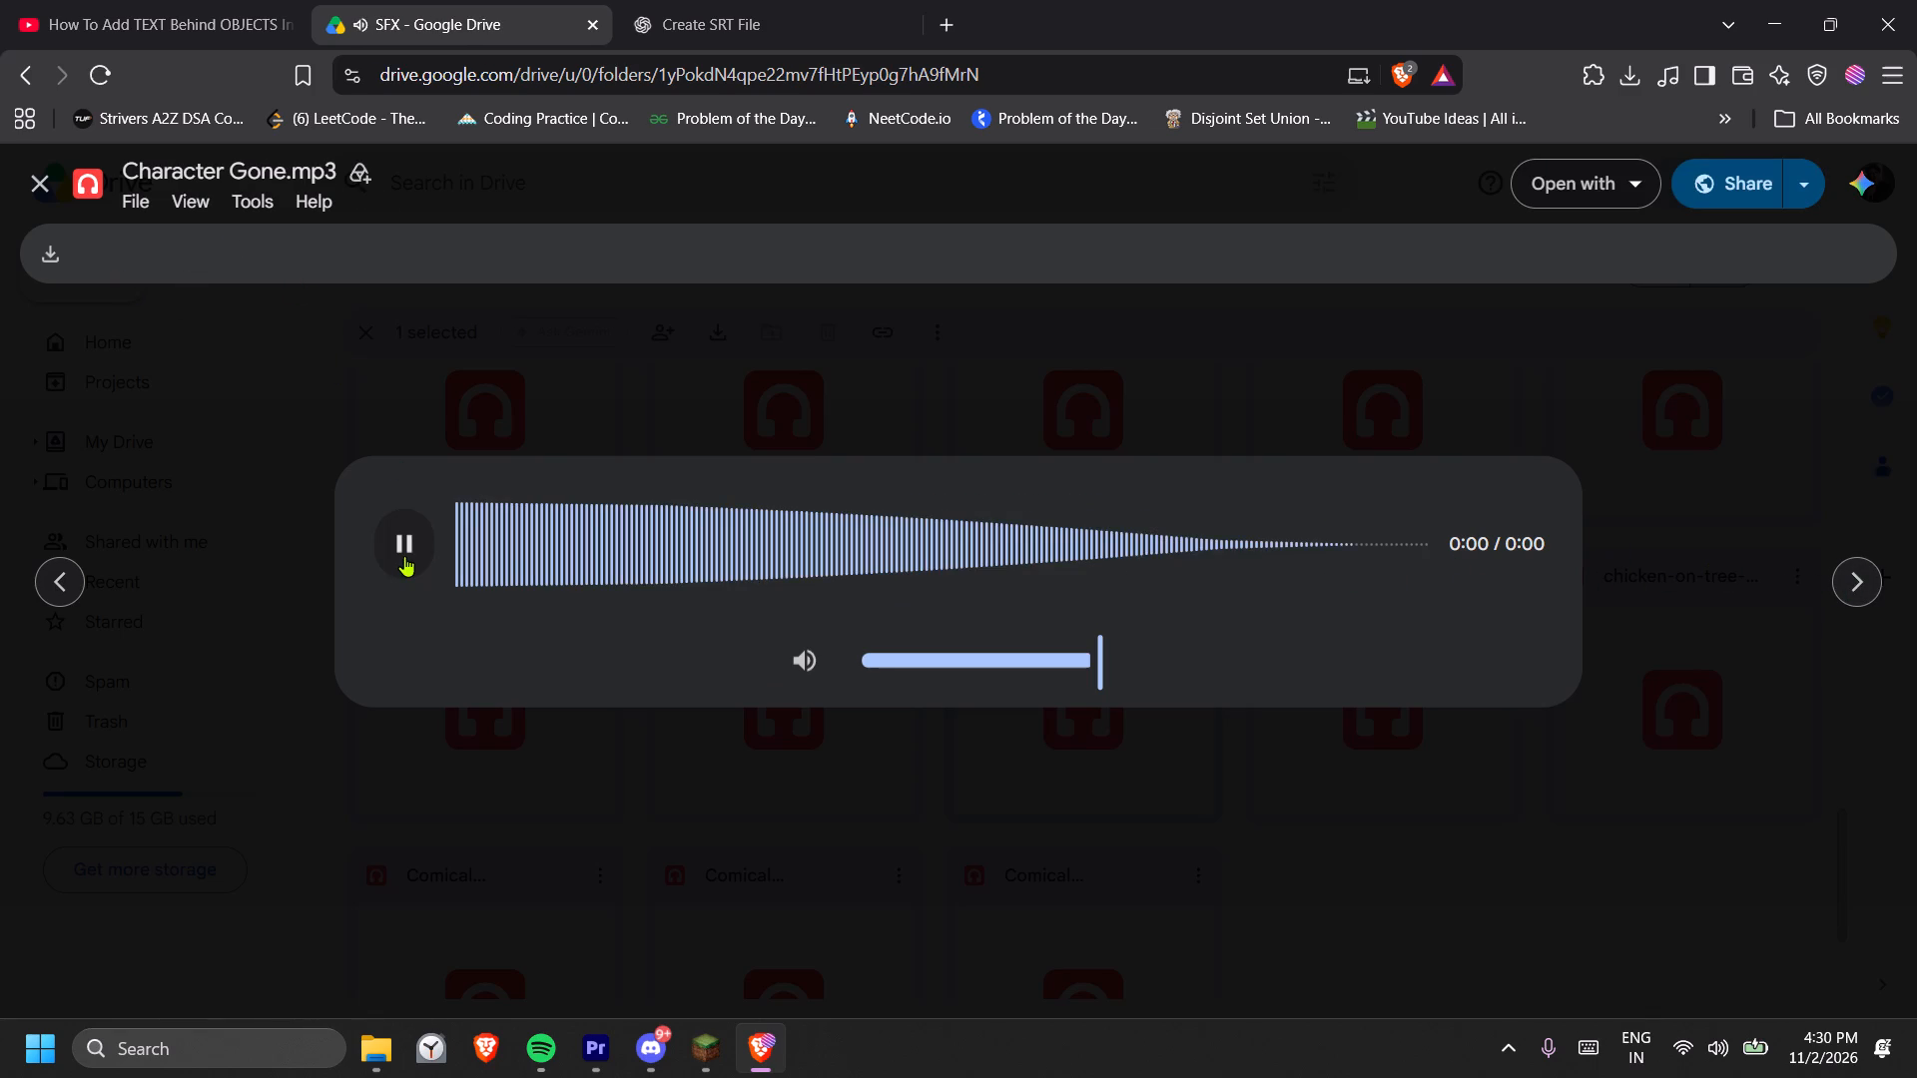
{"action": "left_click", "coordinate": [404, 556]}
{"action": "left_click", "coordinate": [1846, 570]}
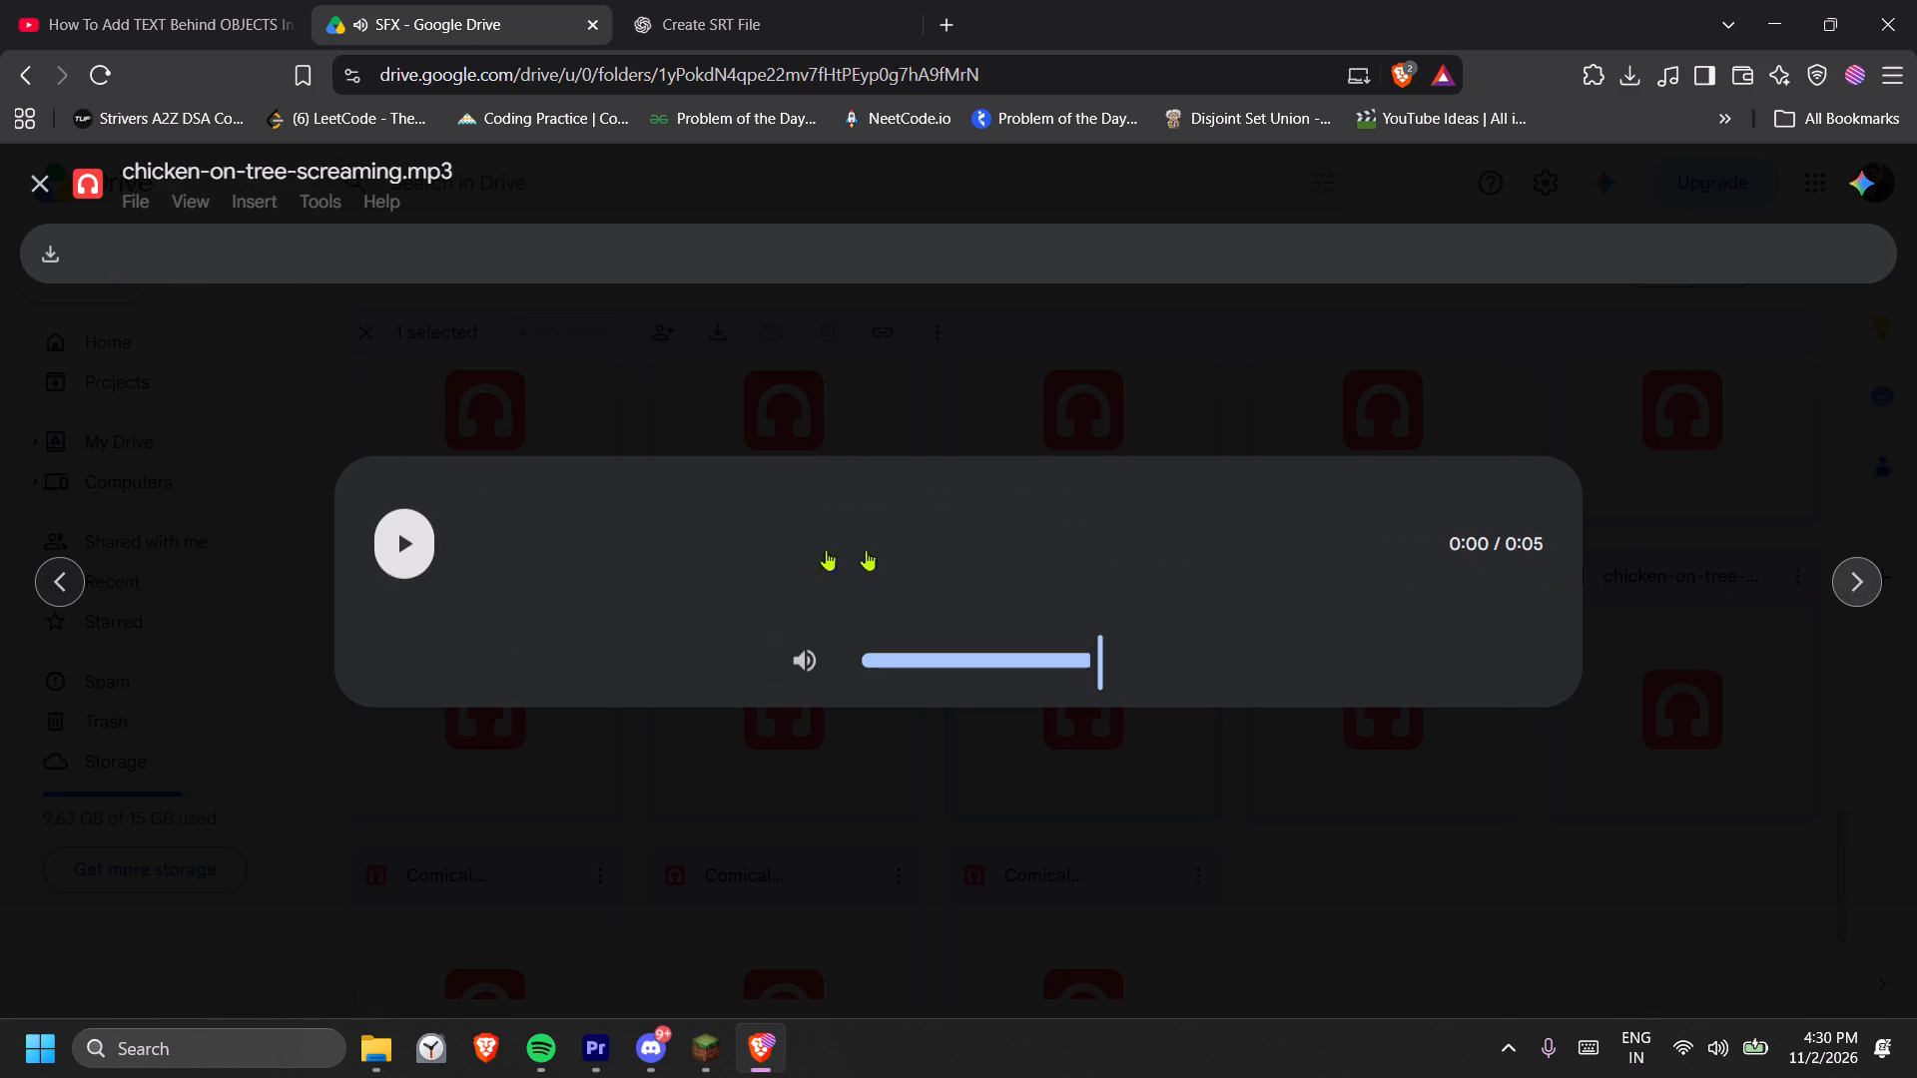
{"action": "left_click", "coordinate": [416, 552]}
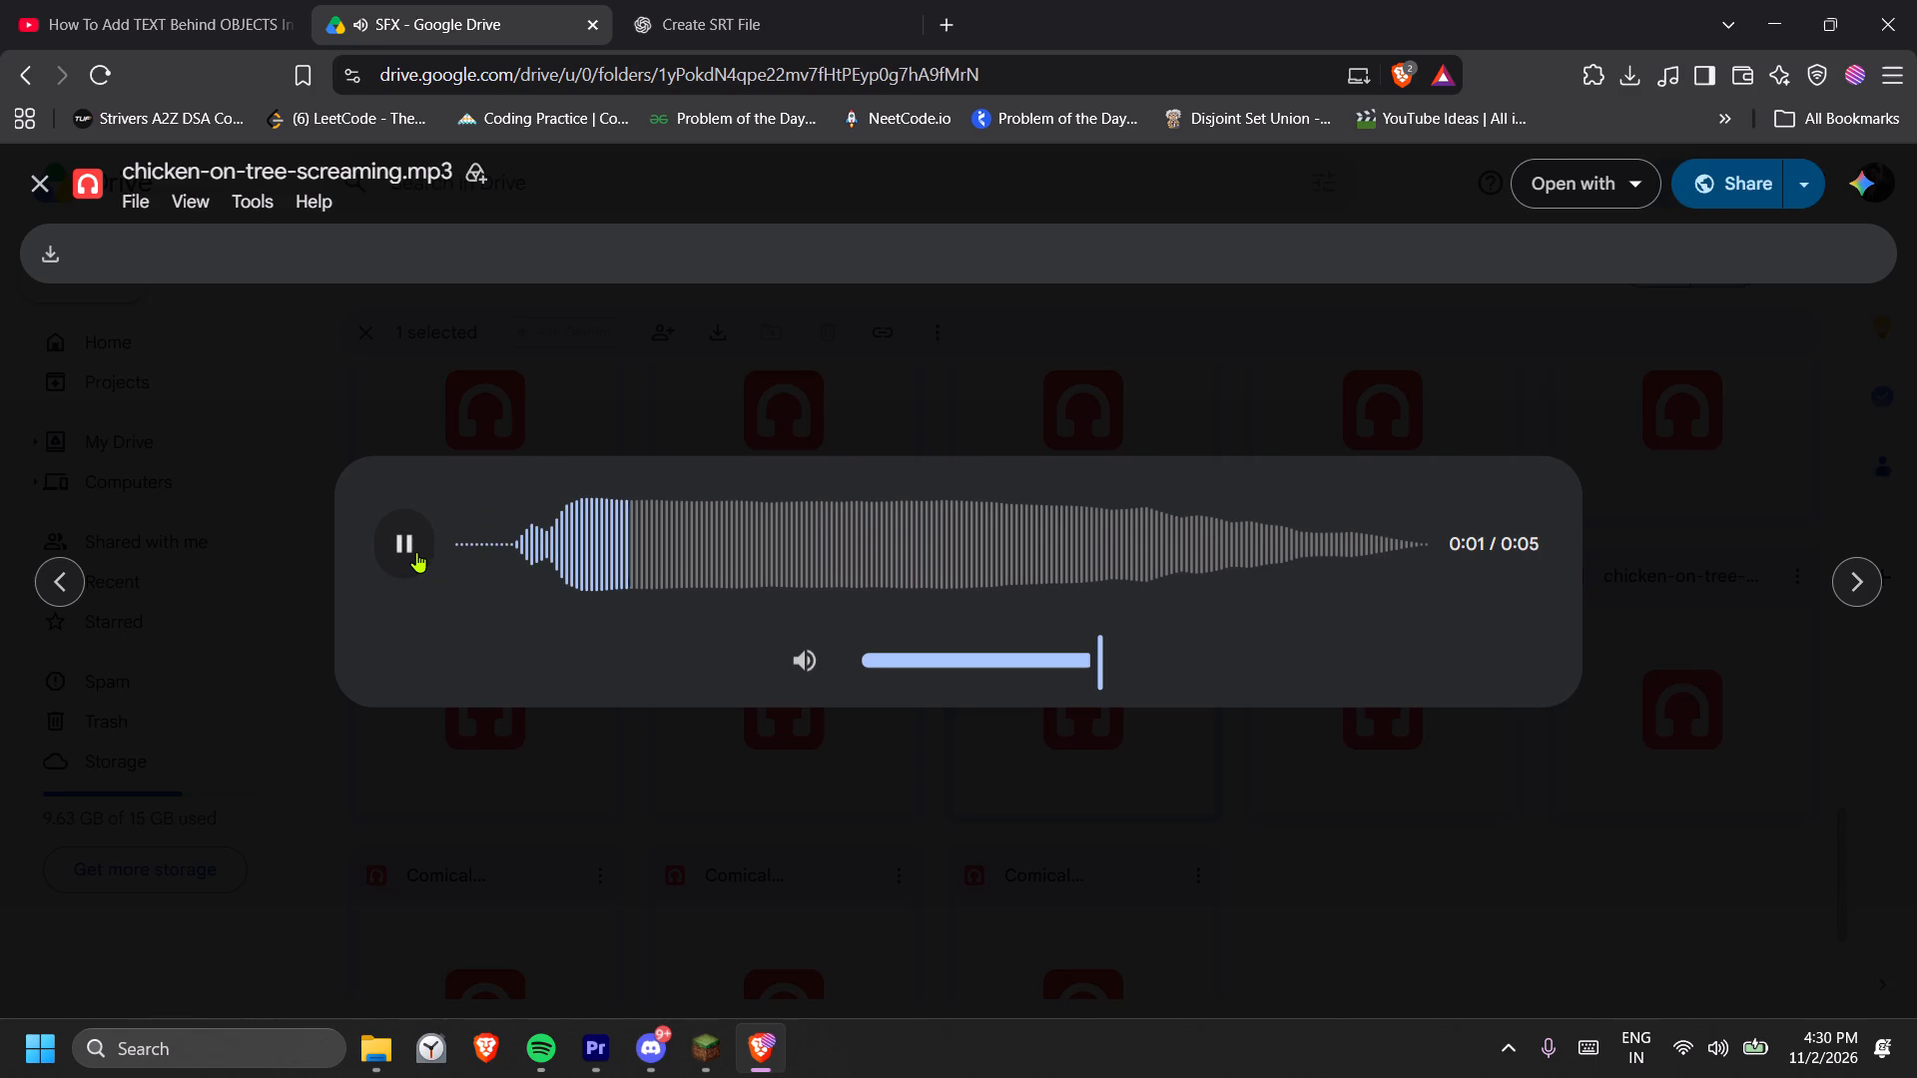
{"action": "left_click", "coordinate": [416, 552]}
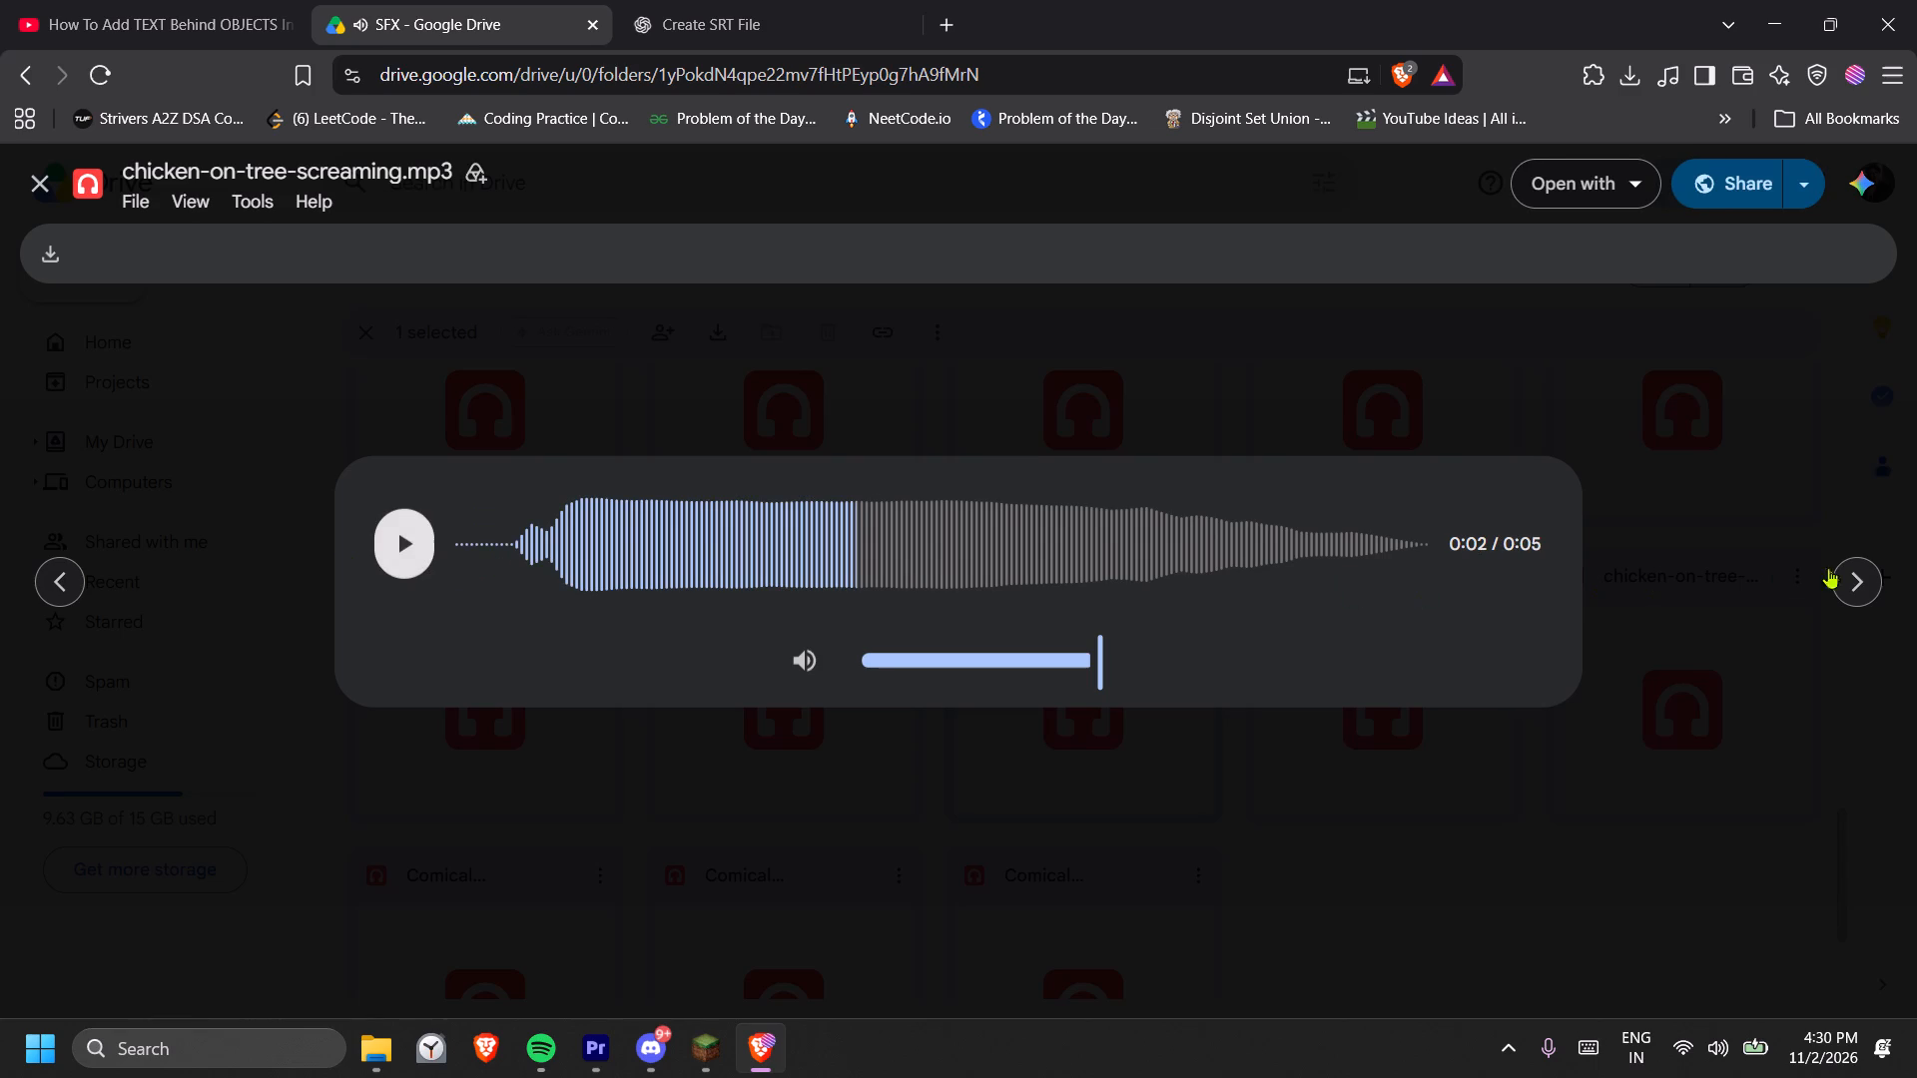
Audition the next three sound effects, the Comical Disappointment variants, and close the audio preview.
{"action": "left_click", "coordinate": [1856, 583]}
{"action": "left_click", "coordinate": [410, 548]}
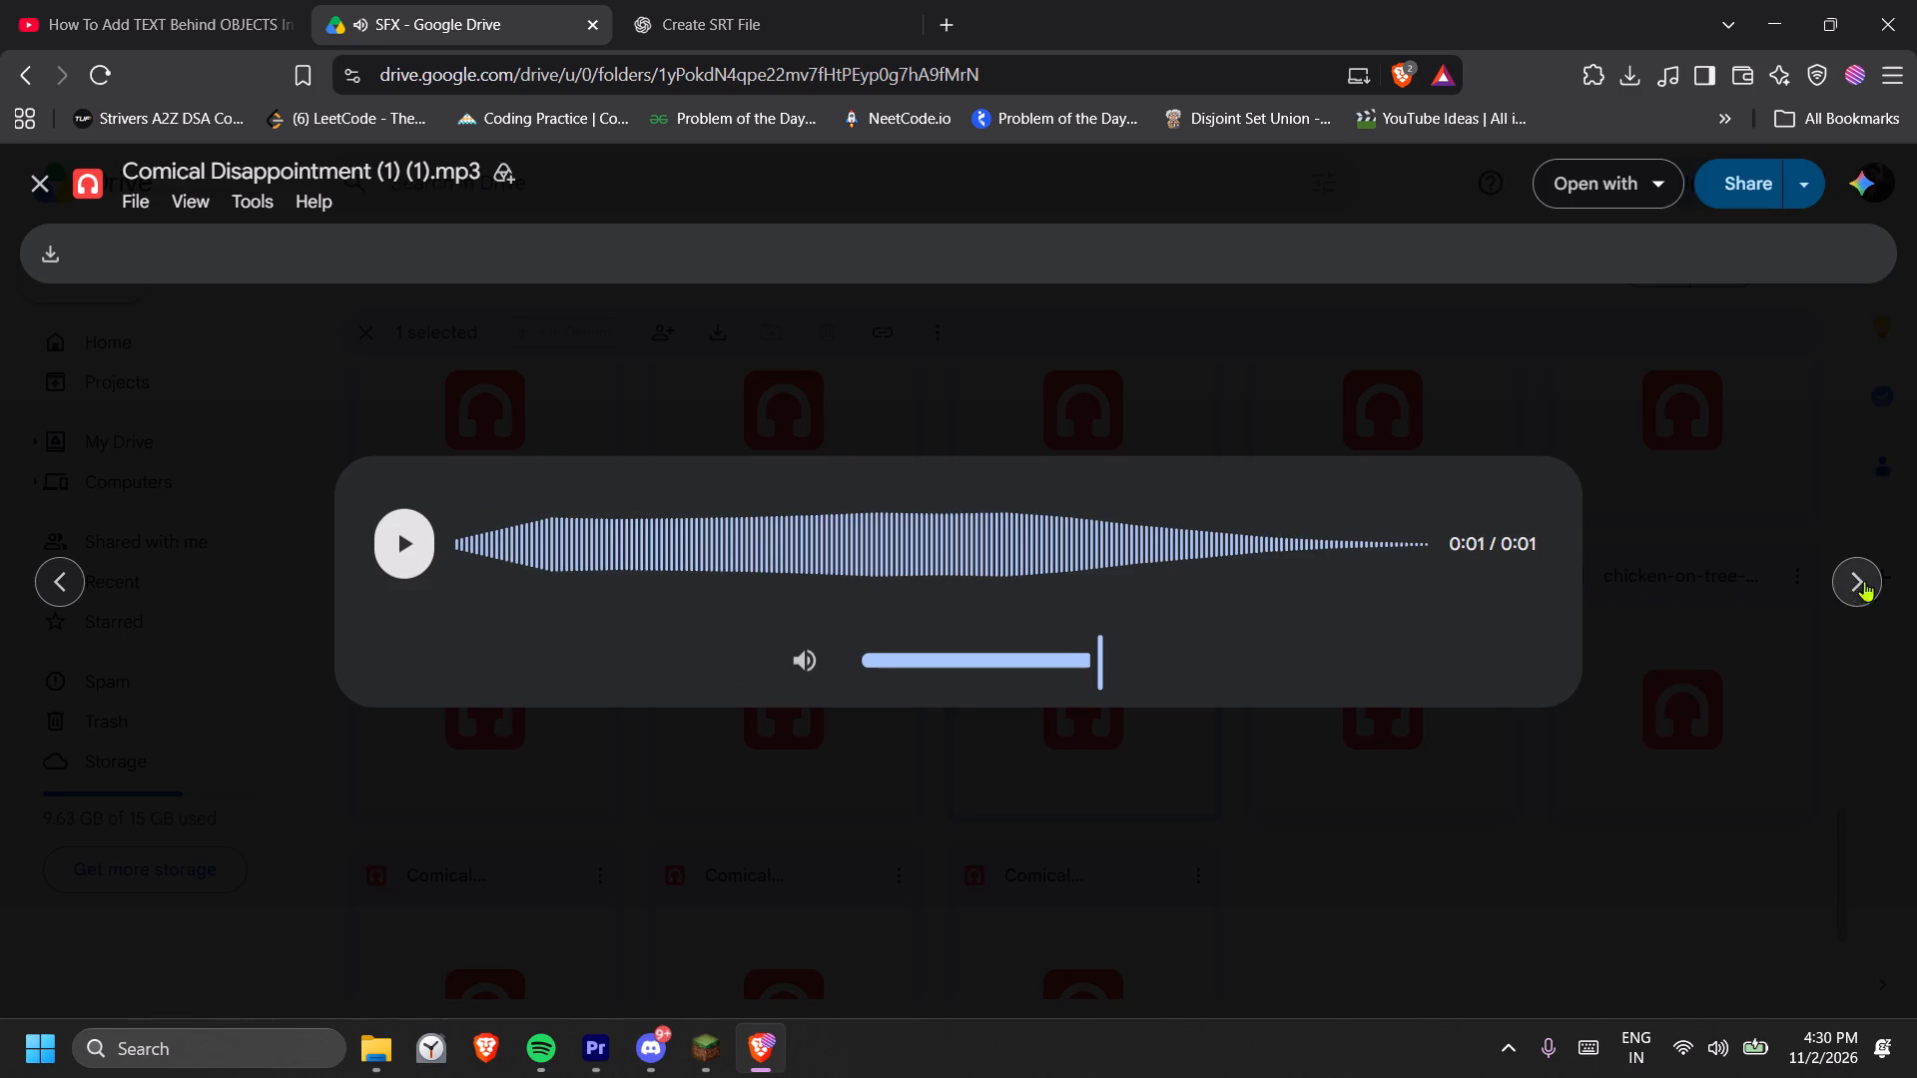
{"action": "left_click", "coordinate": [1864, 581]}
{"action": "left_click", "coordinate": [374, 546]}
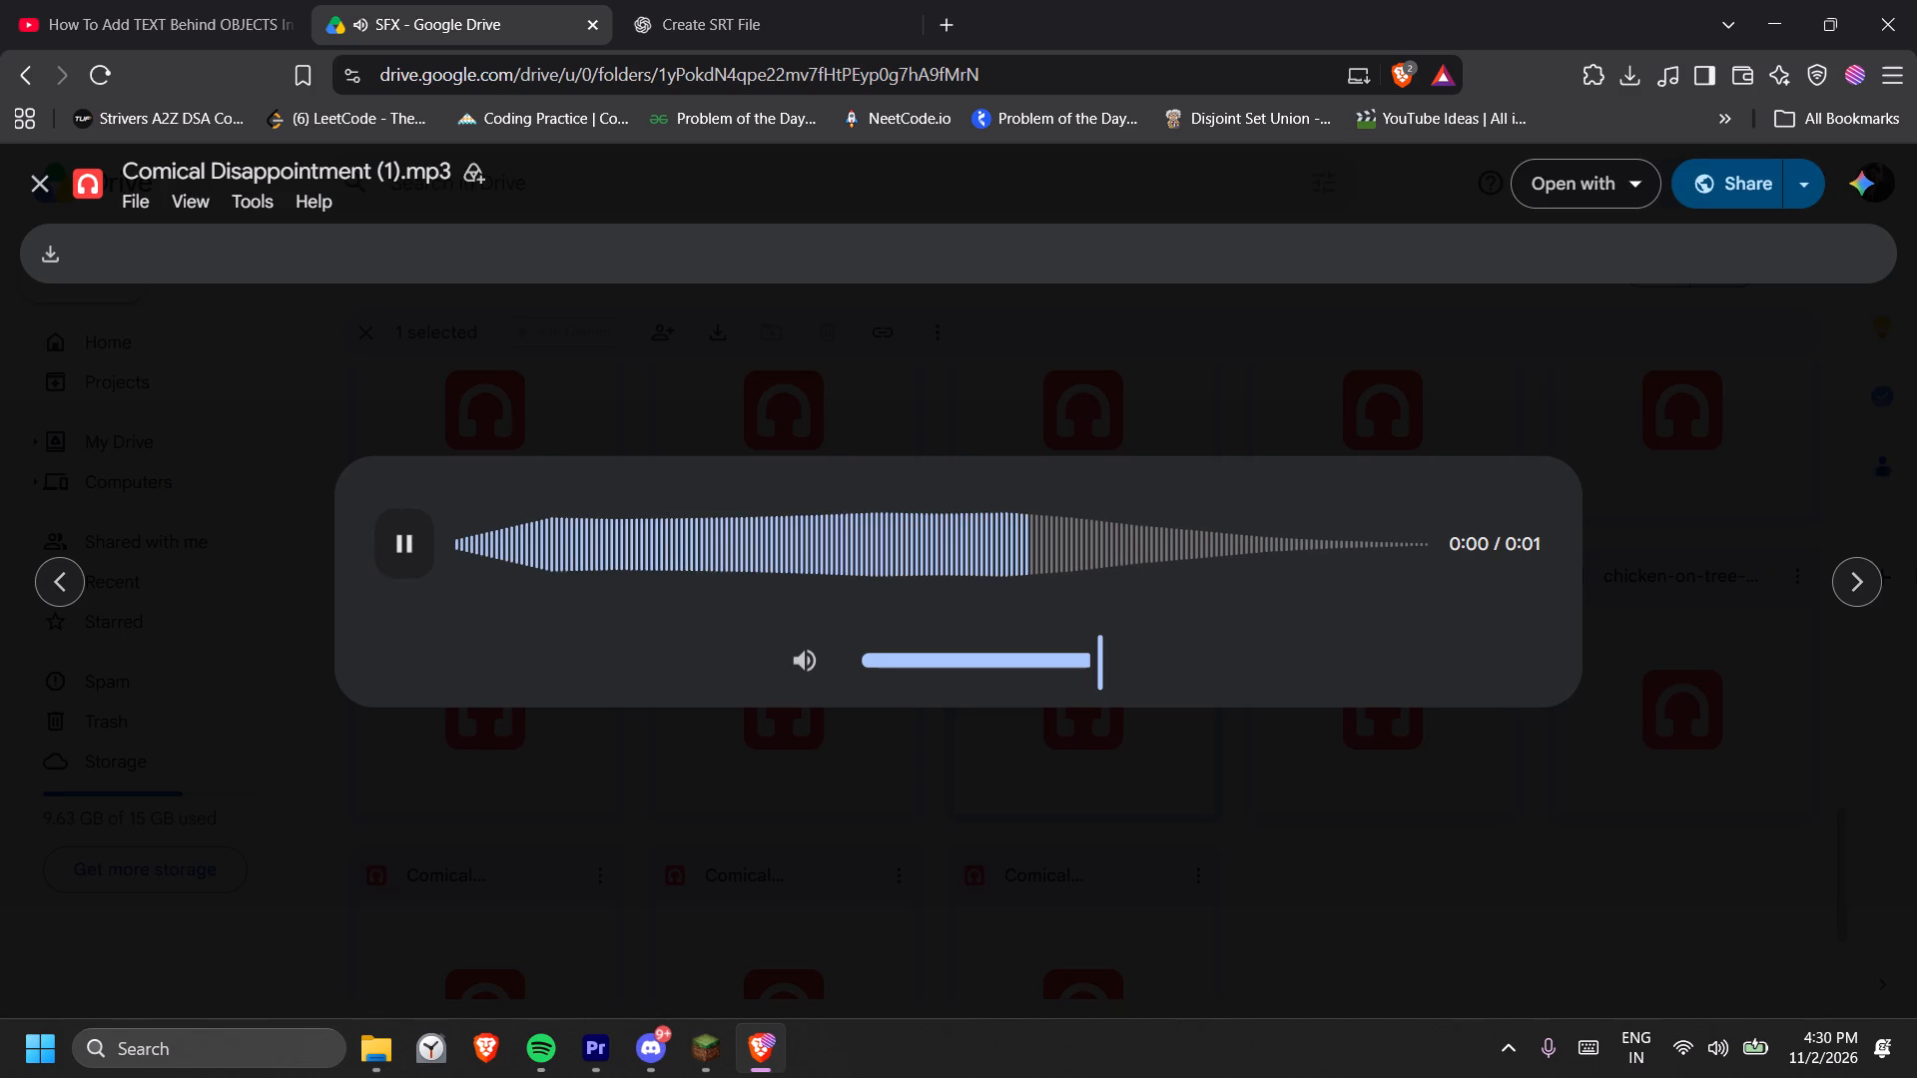
{"action": "left_click", "coordinate": [1829, 577]}
{"action": "left_click", "coordinate": [419, 554]}
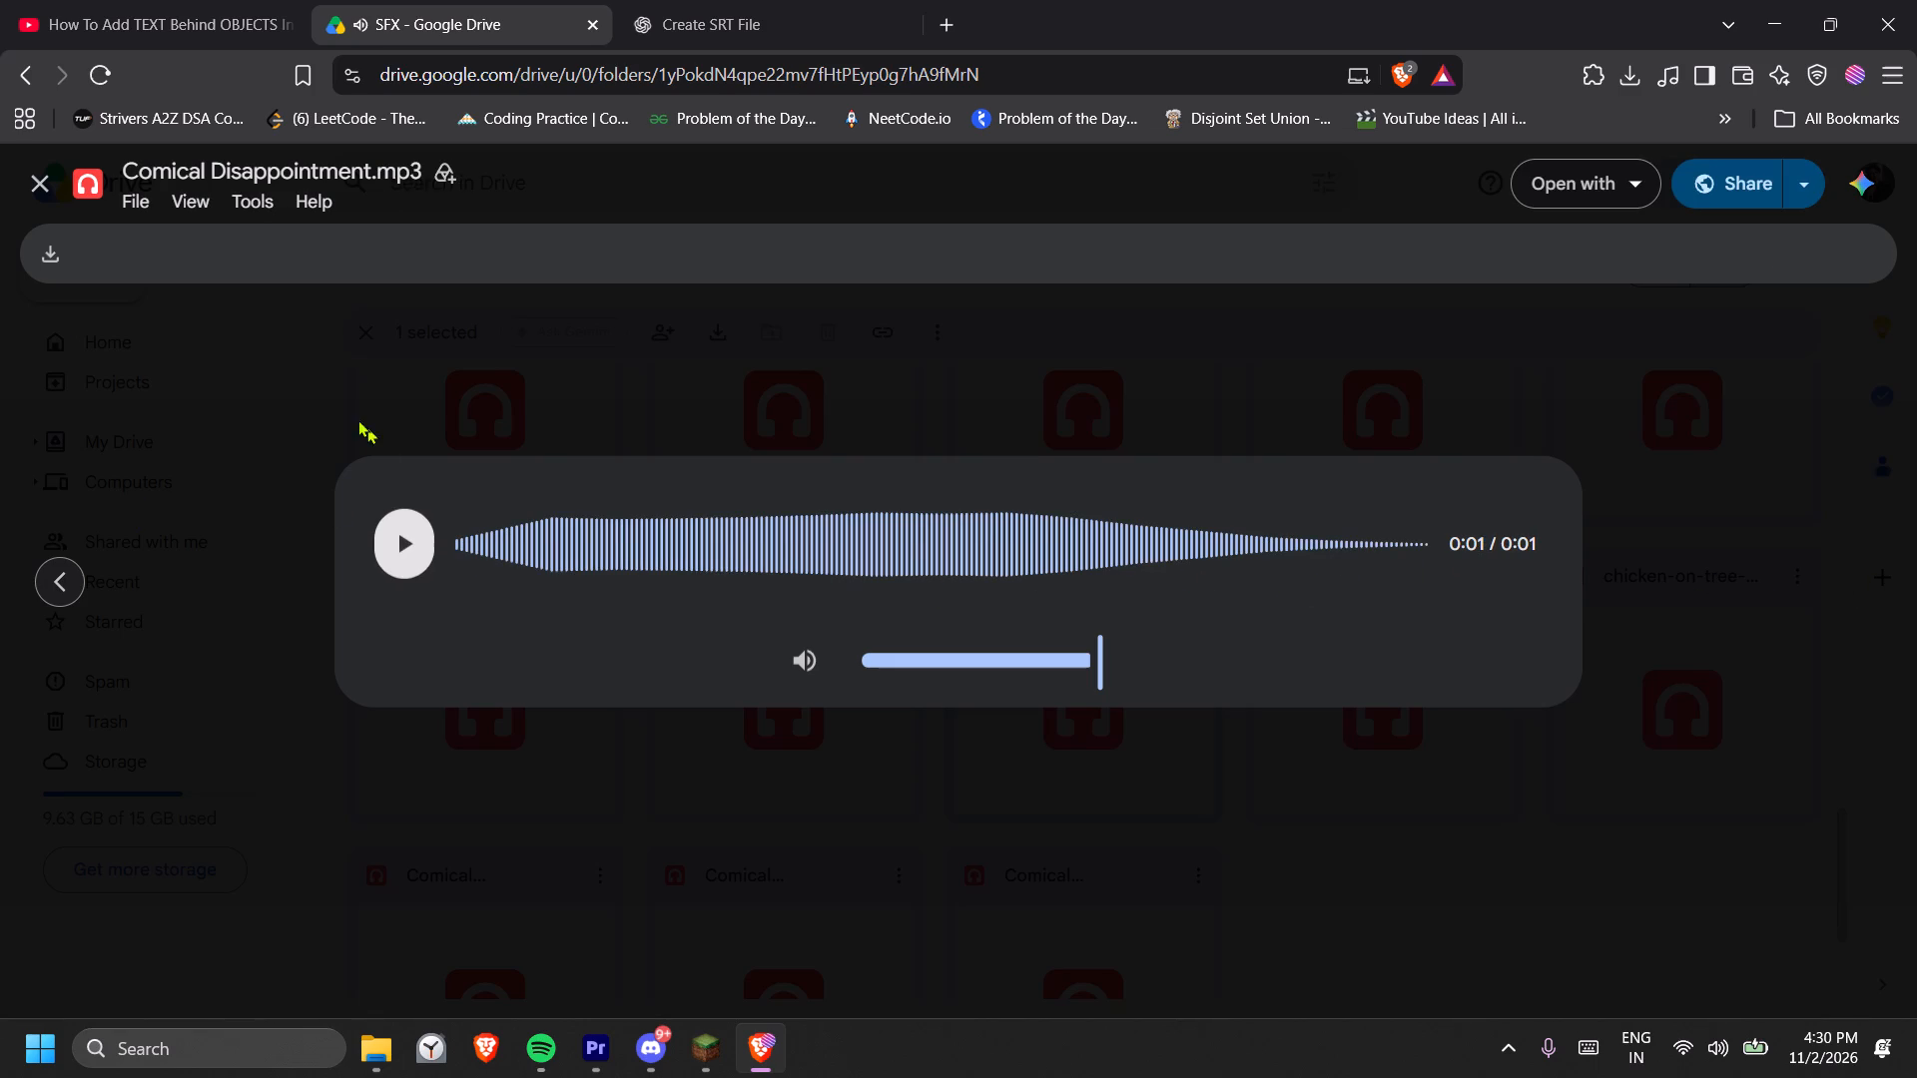
{"action": "left_click", "coordinate": [35, 202]}
Audition Awkward Spring Pluck.mp3 from further up the SFX folder.
{"action": "scroll", "coordinate": [817, 600], "scroll_direction": "up", "scroll_amount": 14}
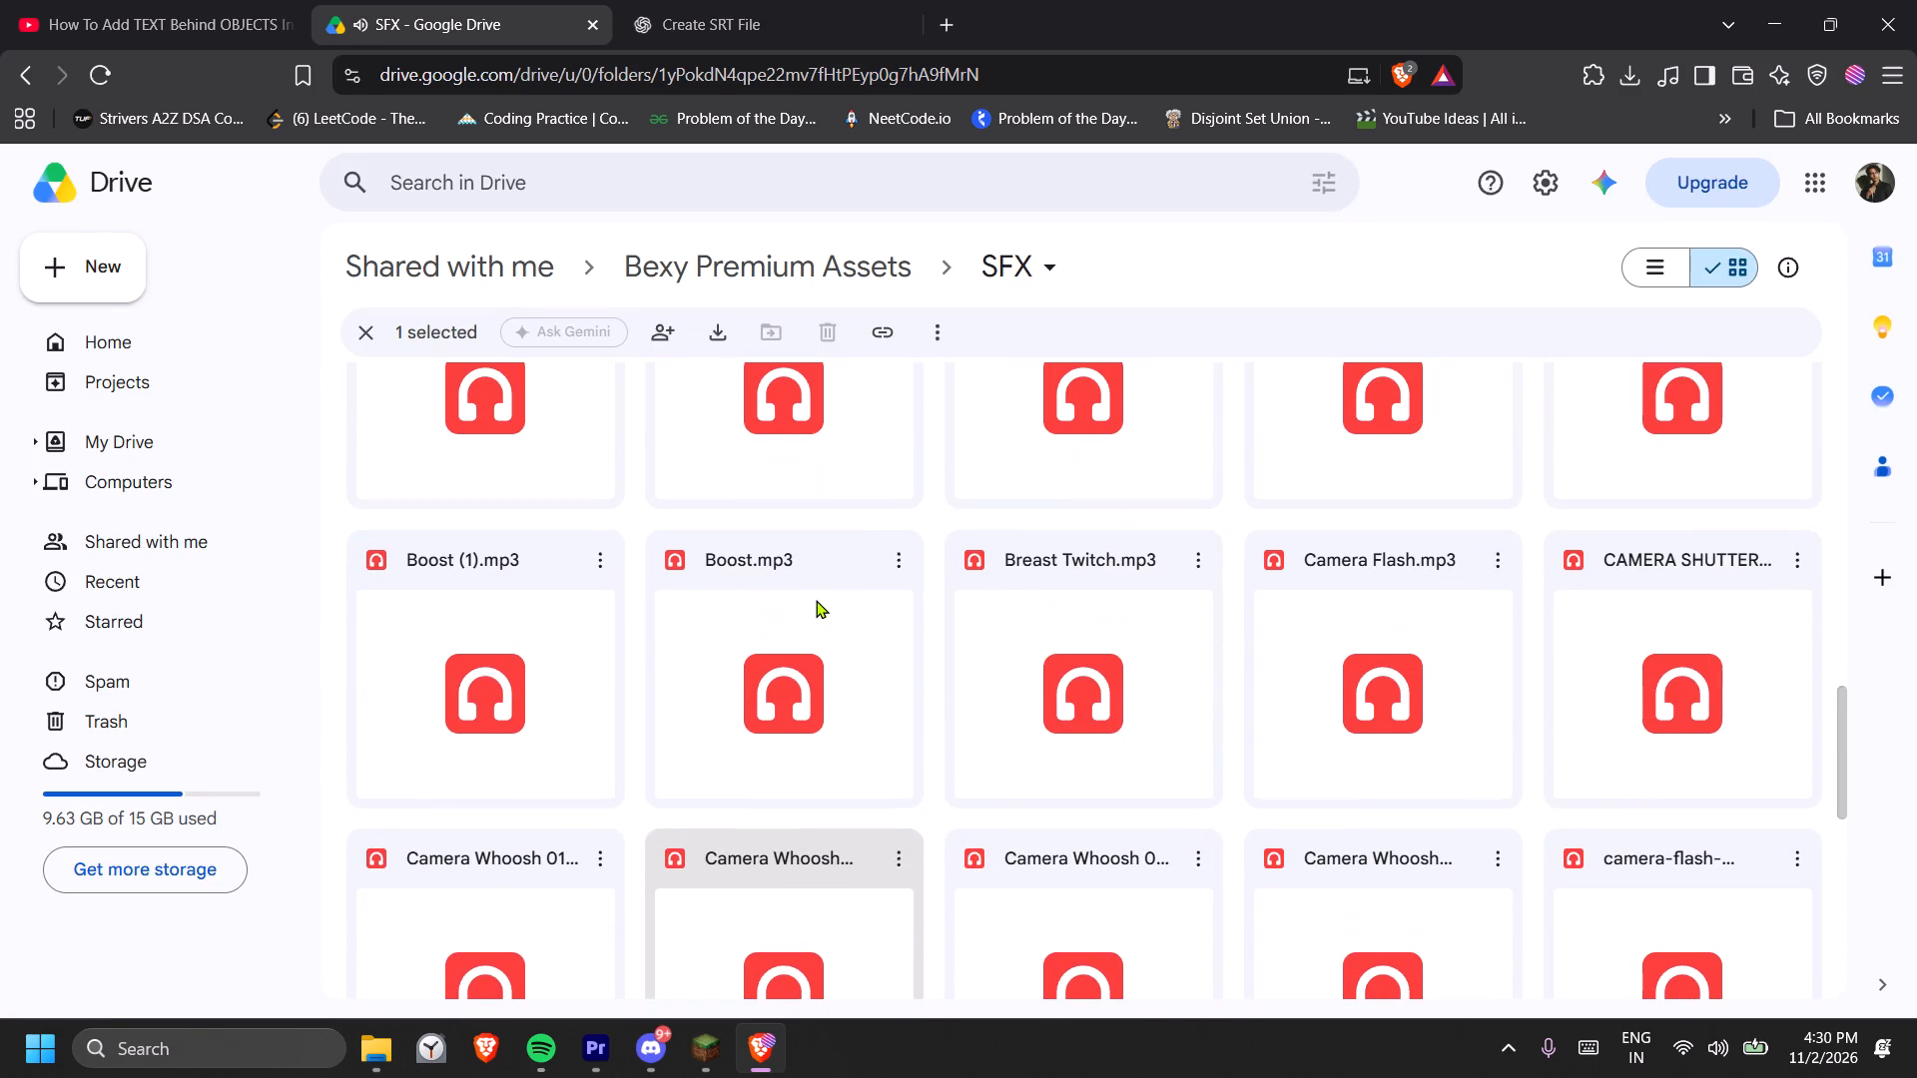
{"action": "double_click", "coordinate": [537, 490]}
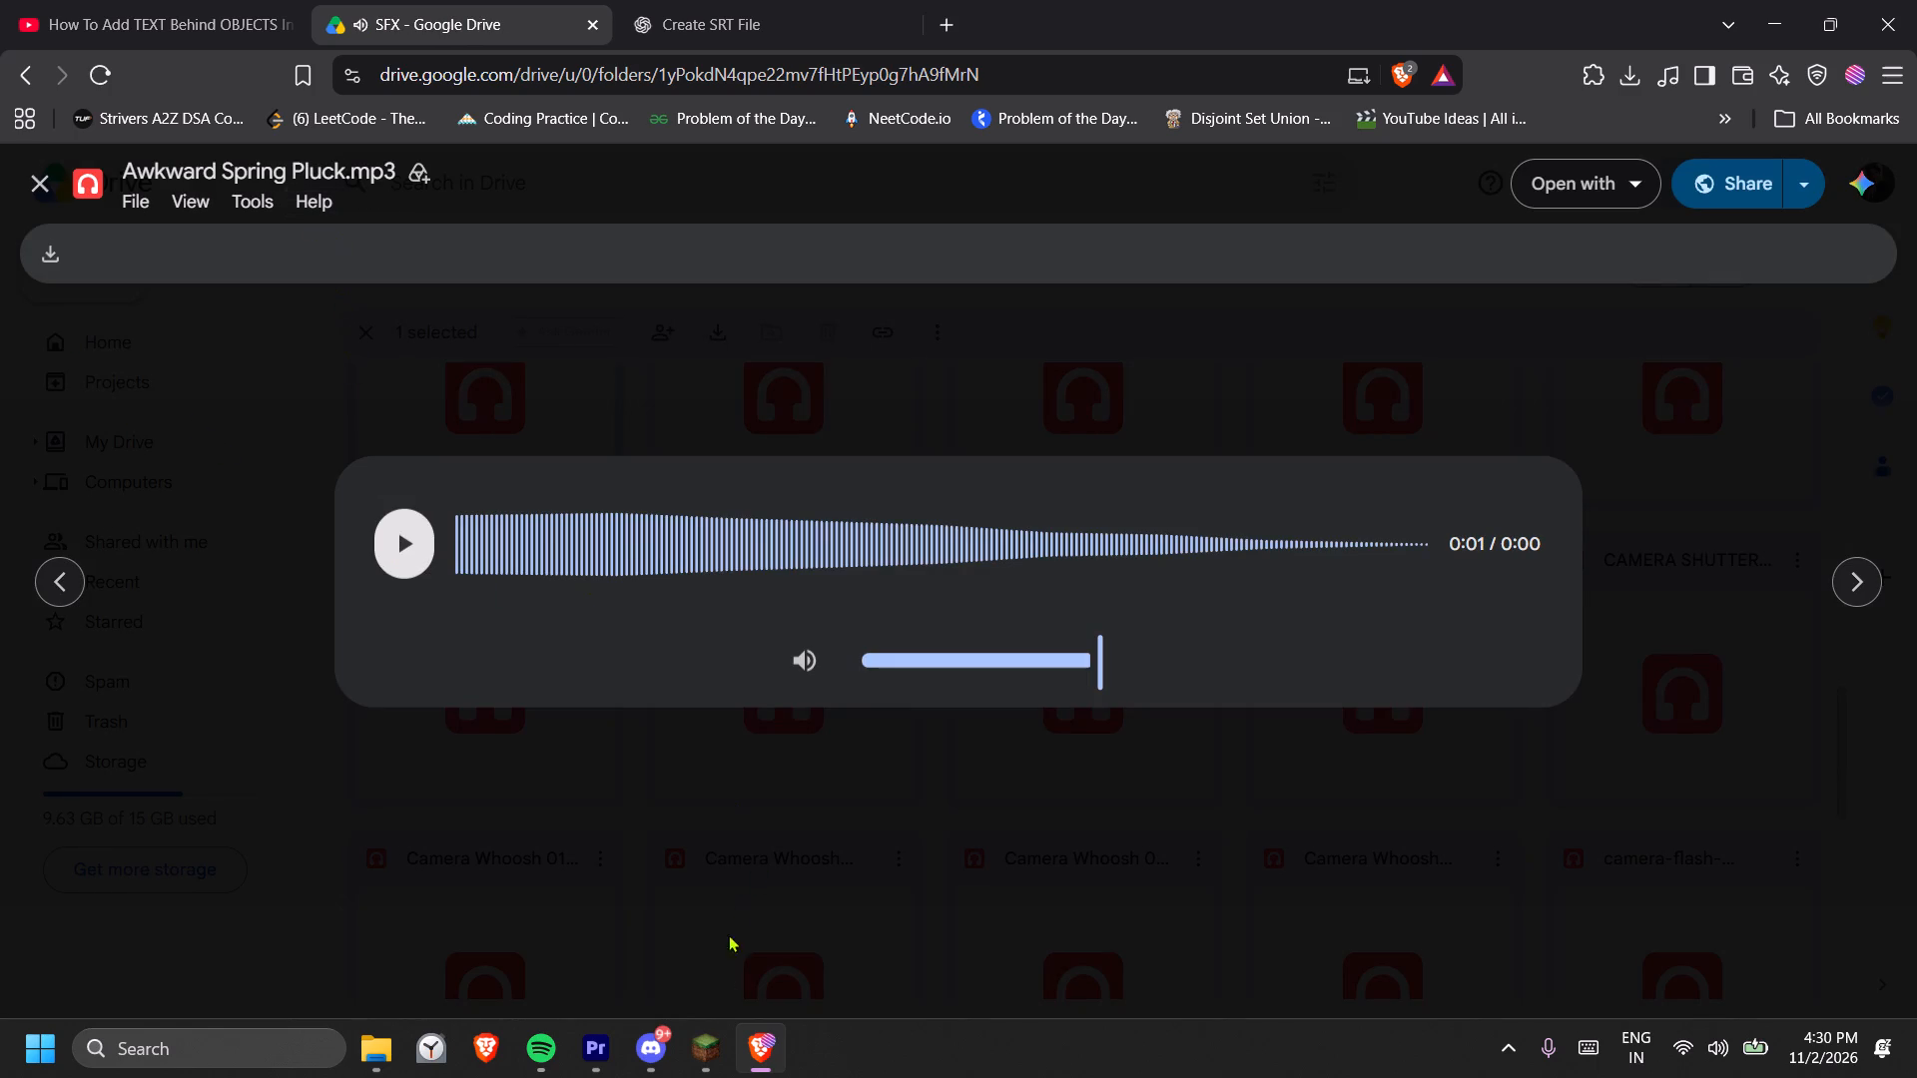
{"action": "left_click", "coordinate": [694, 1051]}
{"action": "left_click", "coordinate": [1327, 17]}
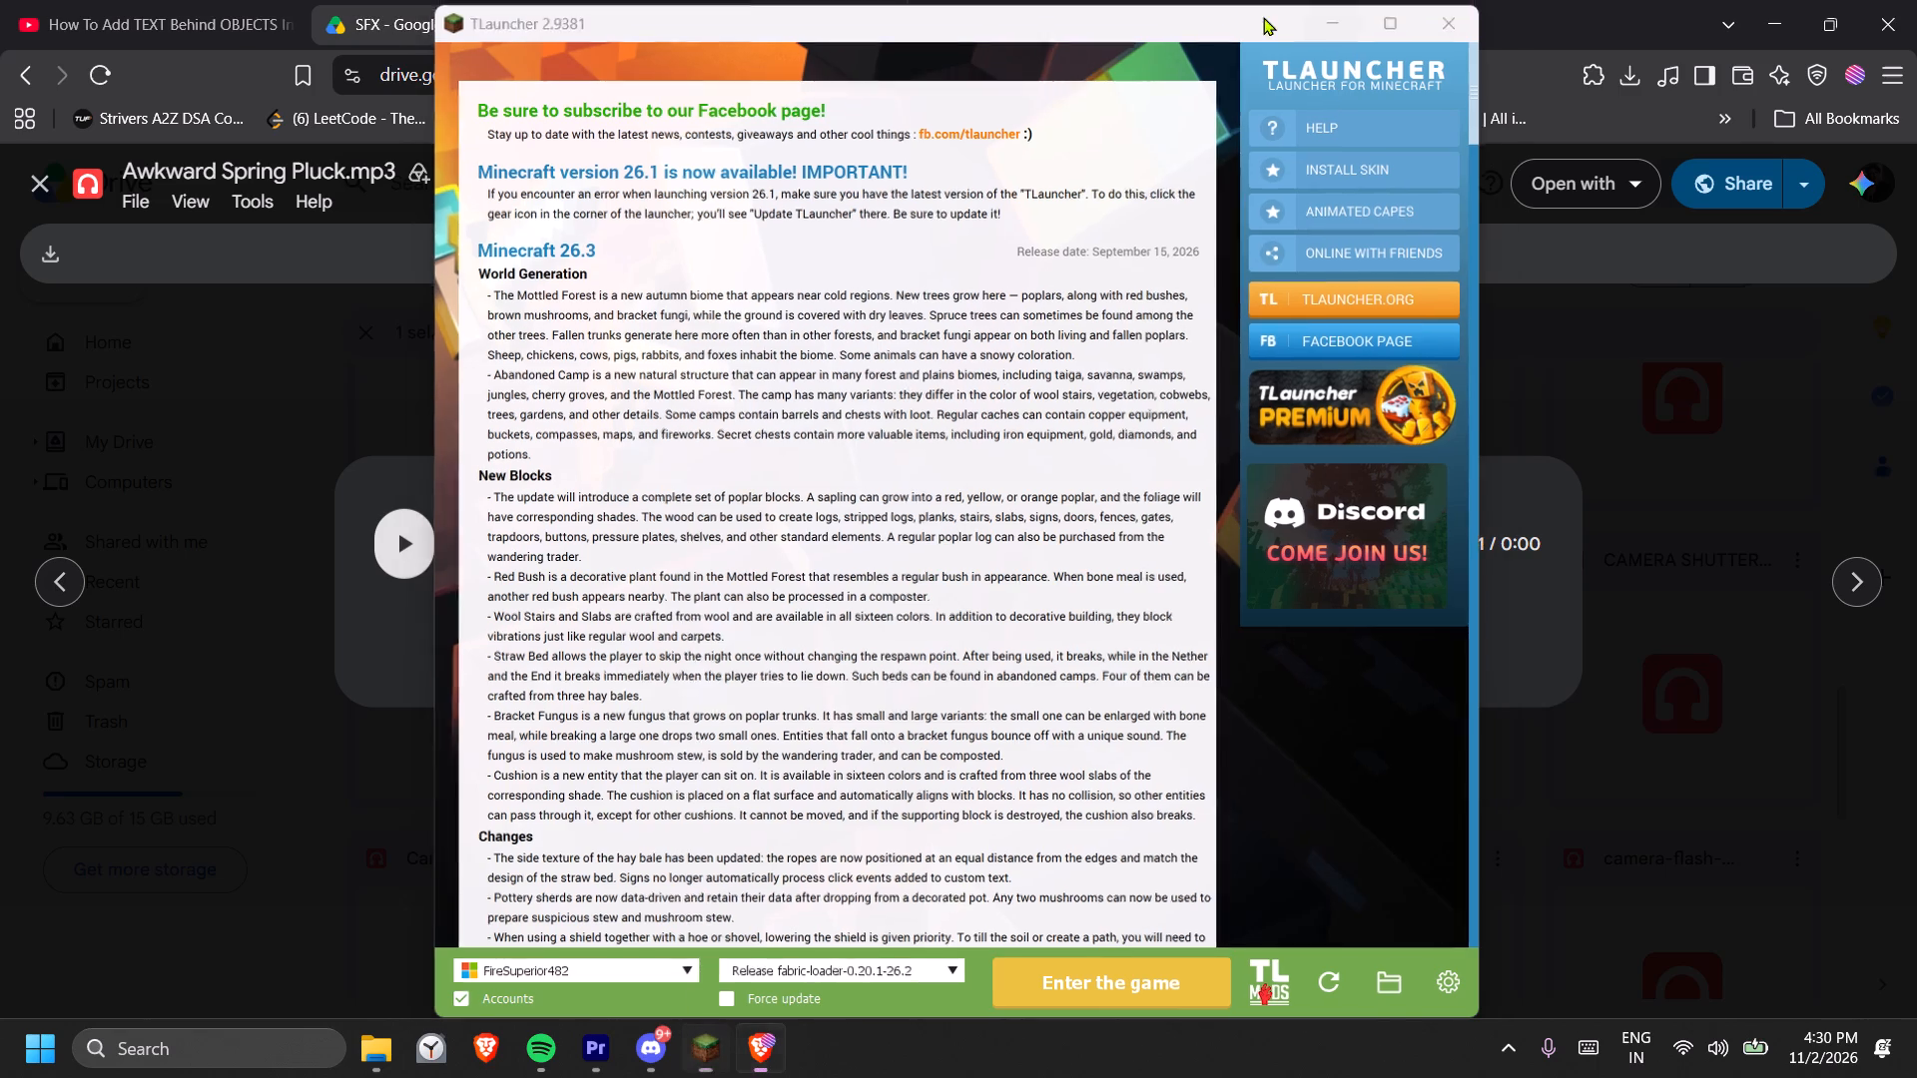
Replace the YouTube search with "minecraft but walking" and run the past-search suggestion "minecraft but walking reaveals teh world".
{"action": "left_click", "coordinate": [212, 0]}
{"action": "left_click", "coordinate": [968, 195]}
{"action": "key", "text": "ctrl+a"}
{"action": "key", "text": "BackSpace"}
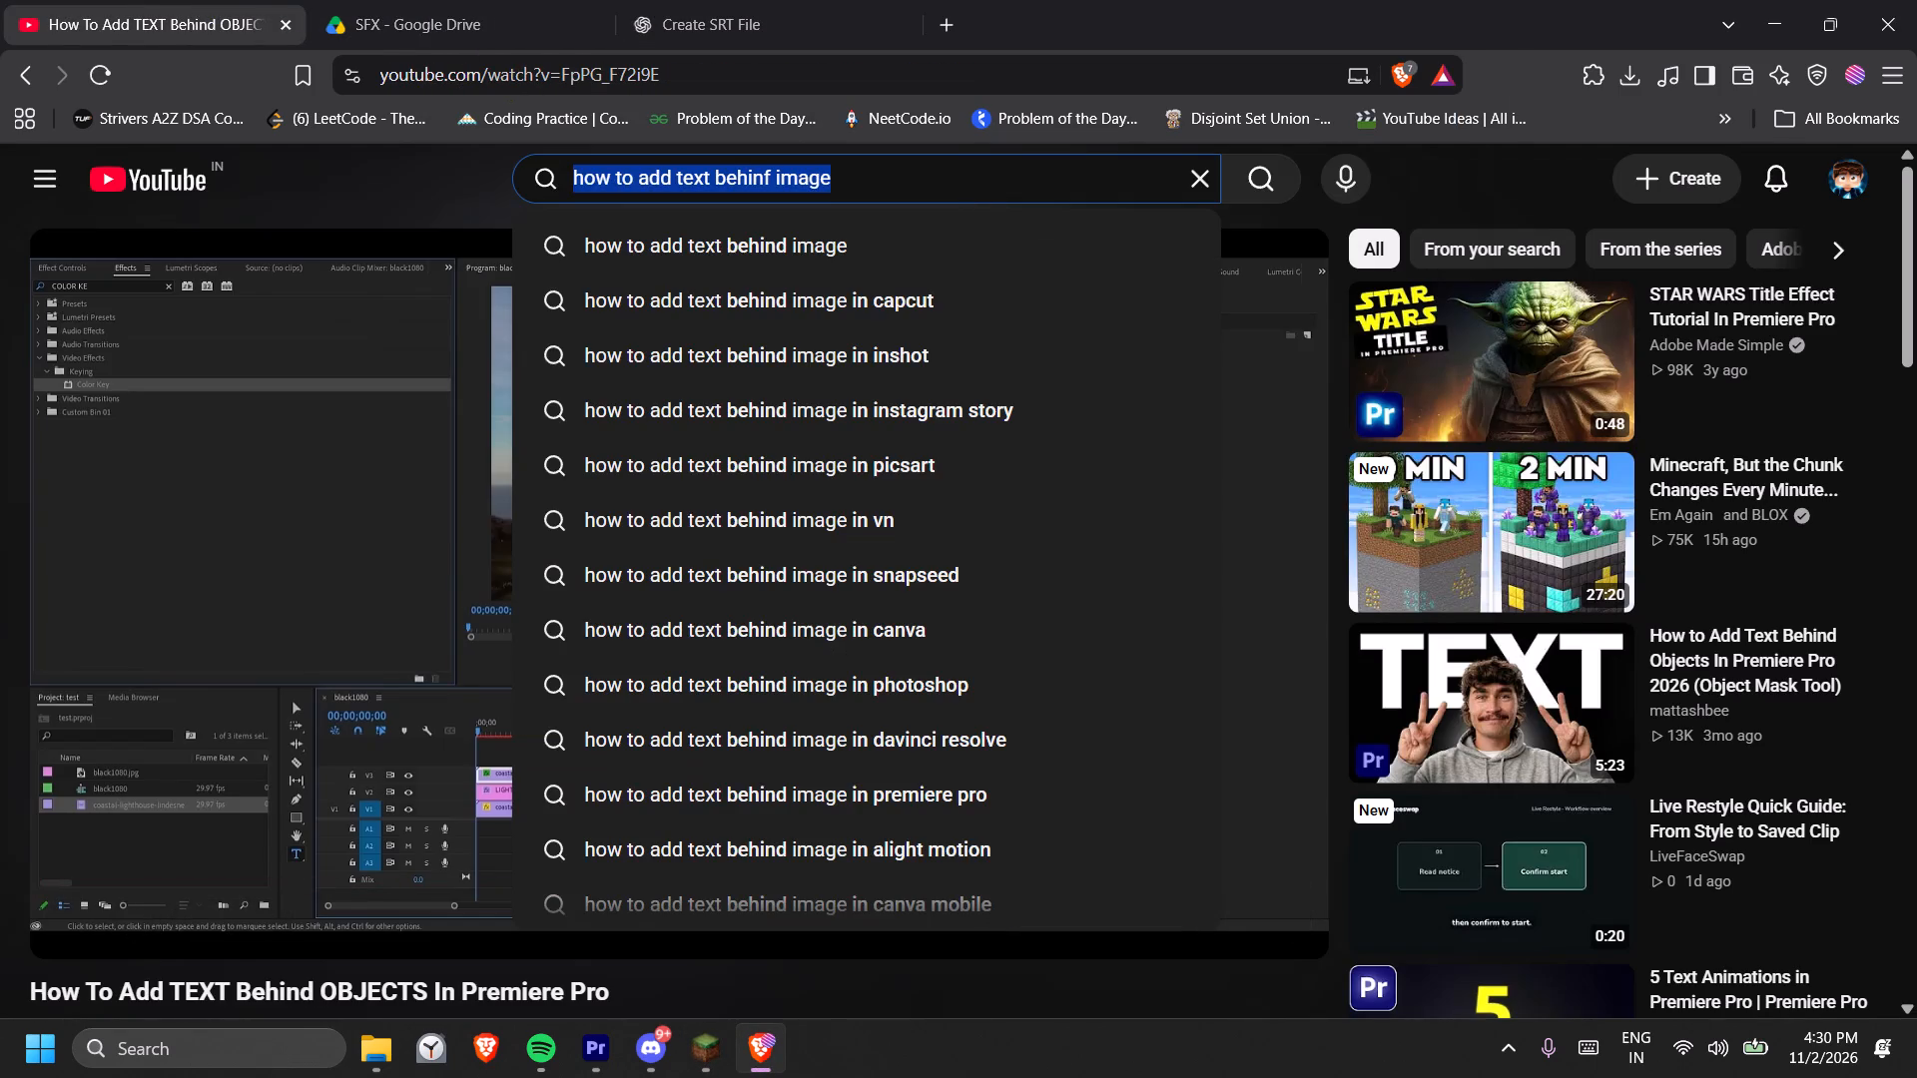
{"action": "key", "text": "m"}
{"action": "type", "text": "inecraft but walking"}
{"action": "key", "text": "space"}
{"action": "key", "text": "Down"}
{"action": "key", "text": "Return"}
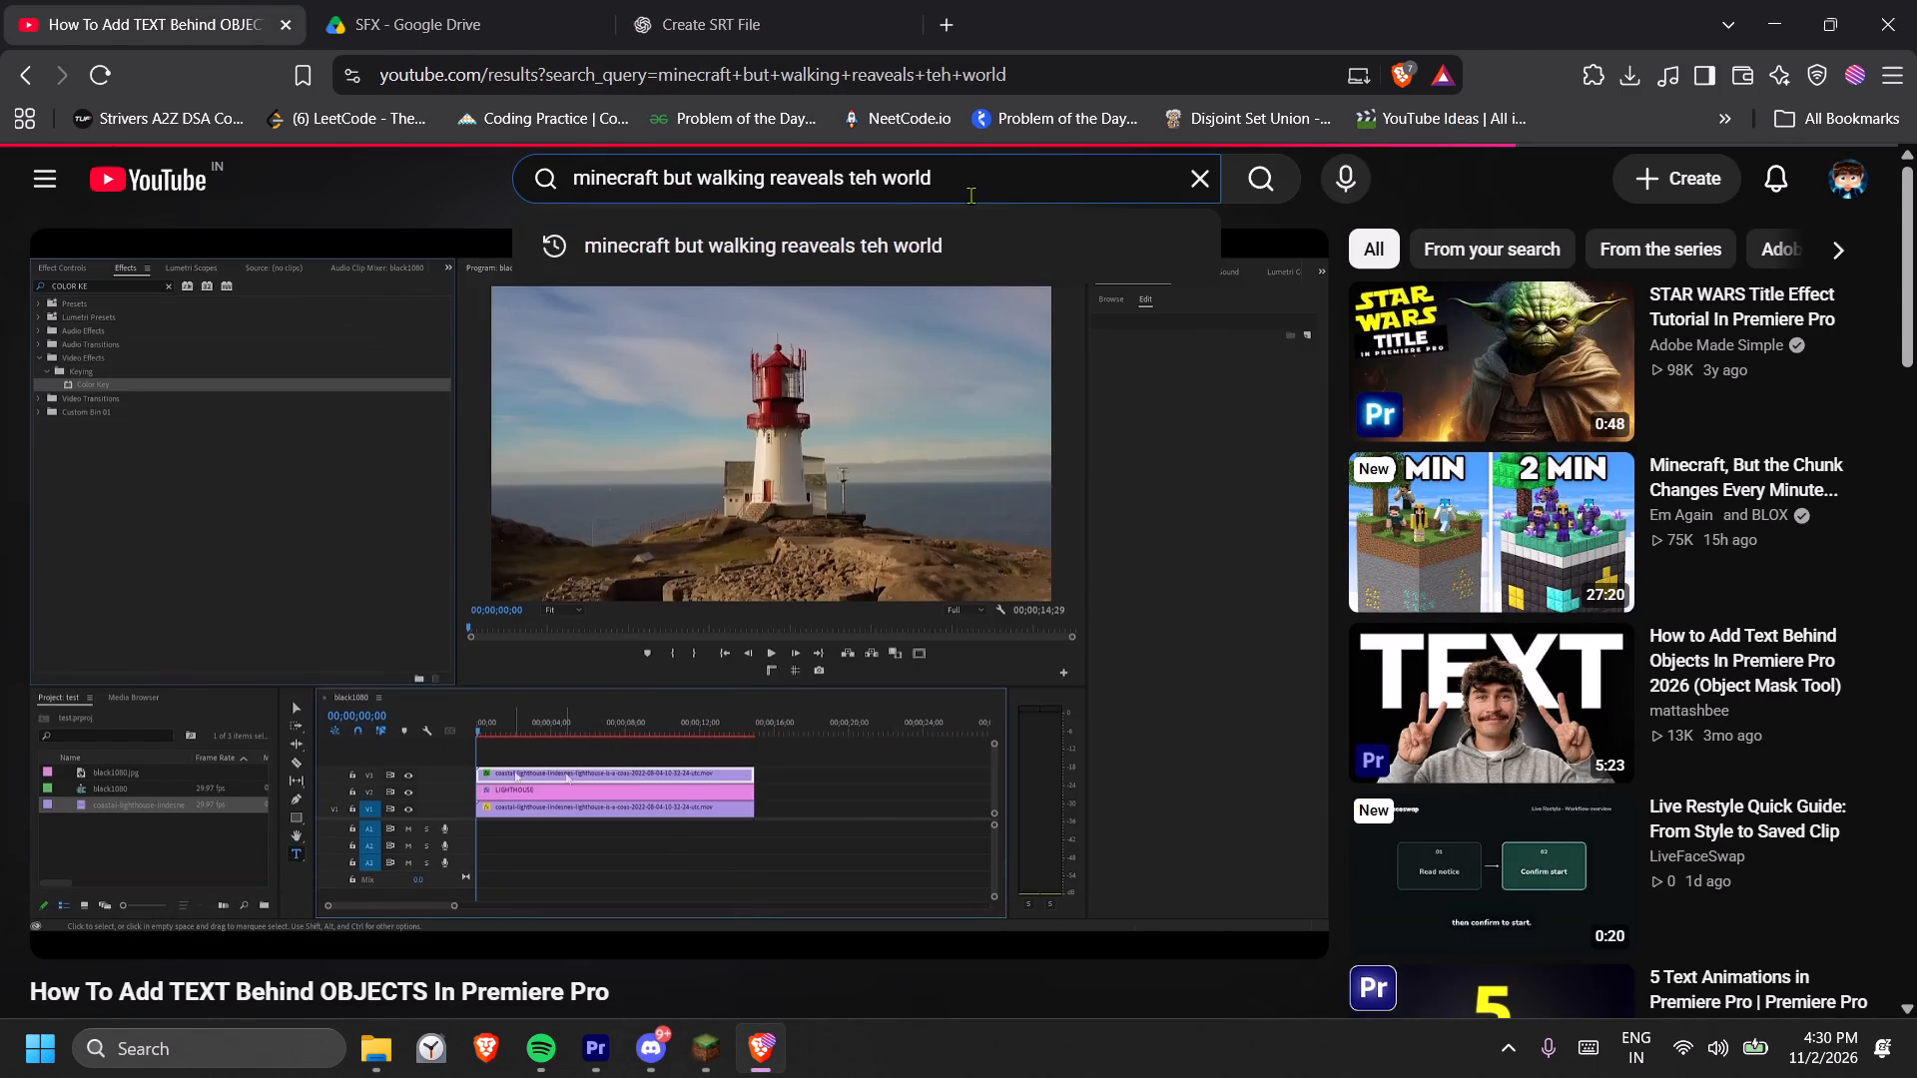
Open the video Minecraft But Walking Generates The World from the results and pause its playback.
{"action": "left_click", "coordinate": [544, 603]}
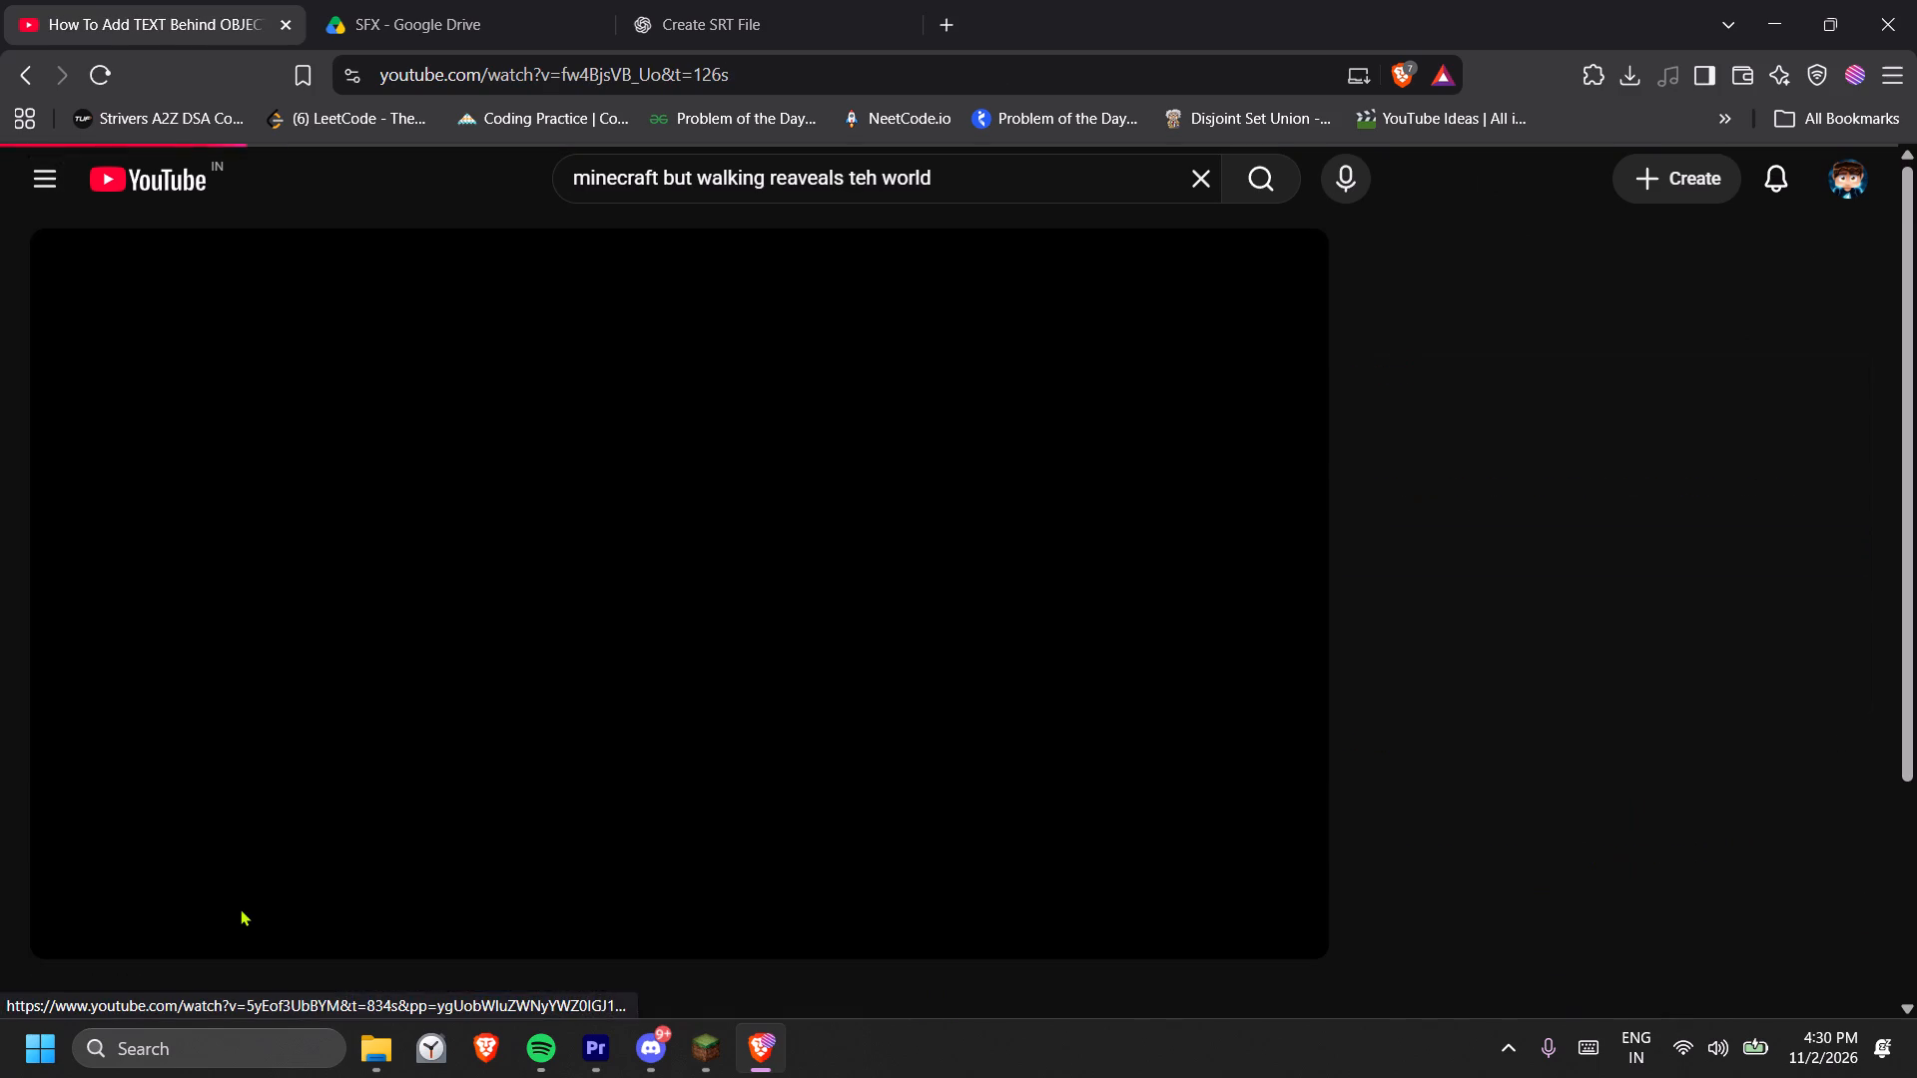
{"action": "left_click", "coordinate": [82, 914]}
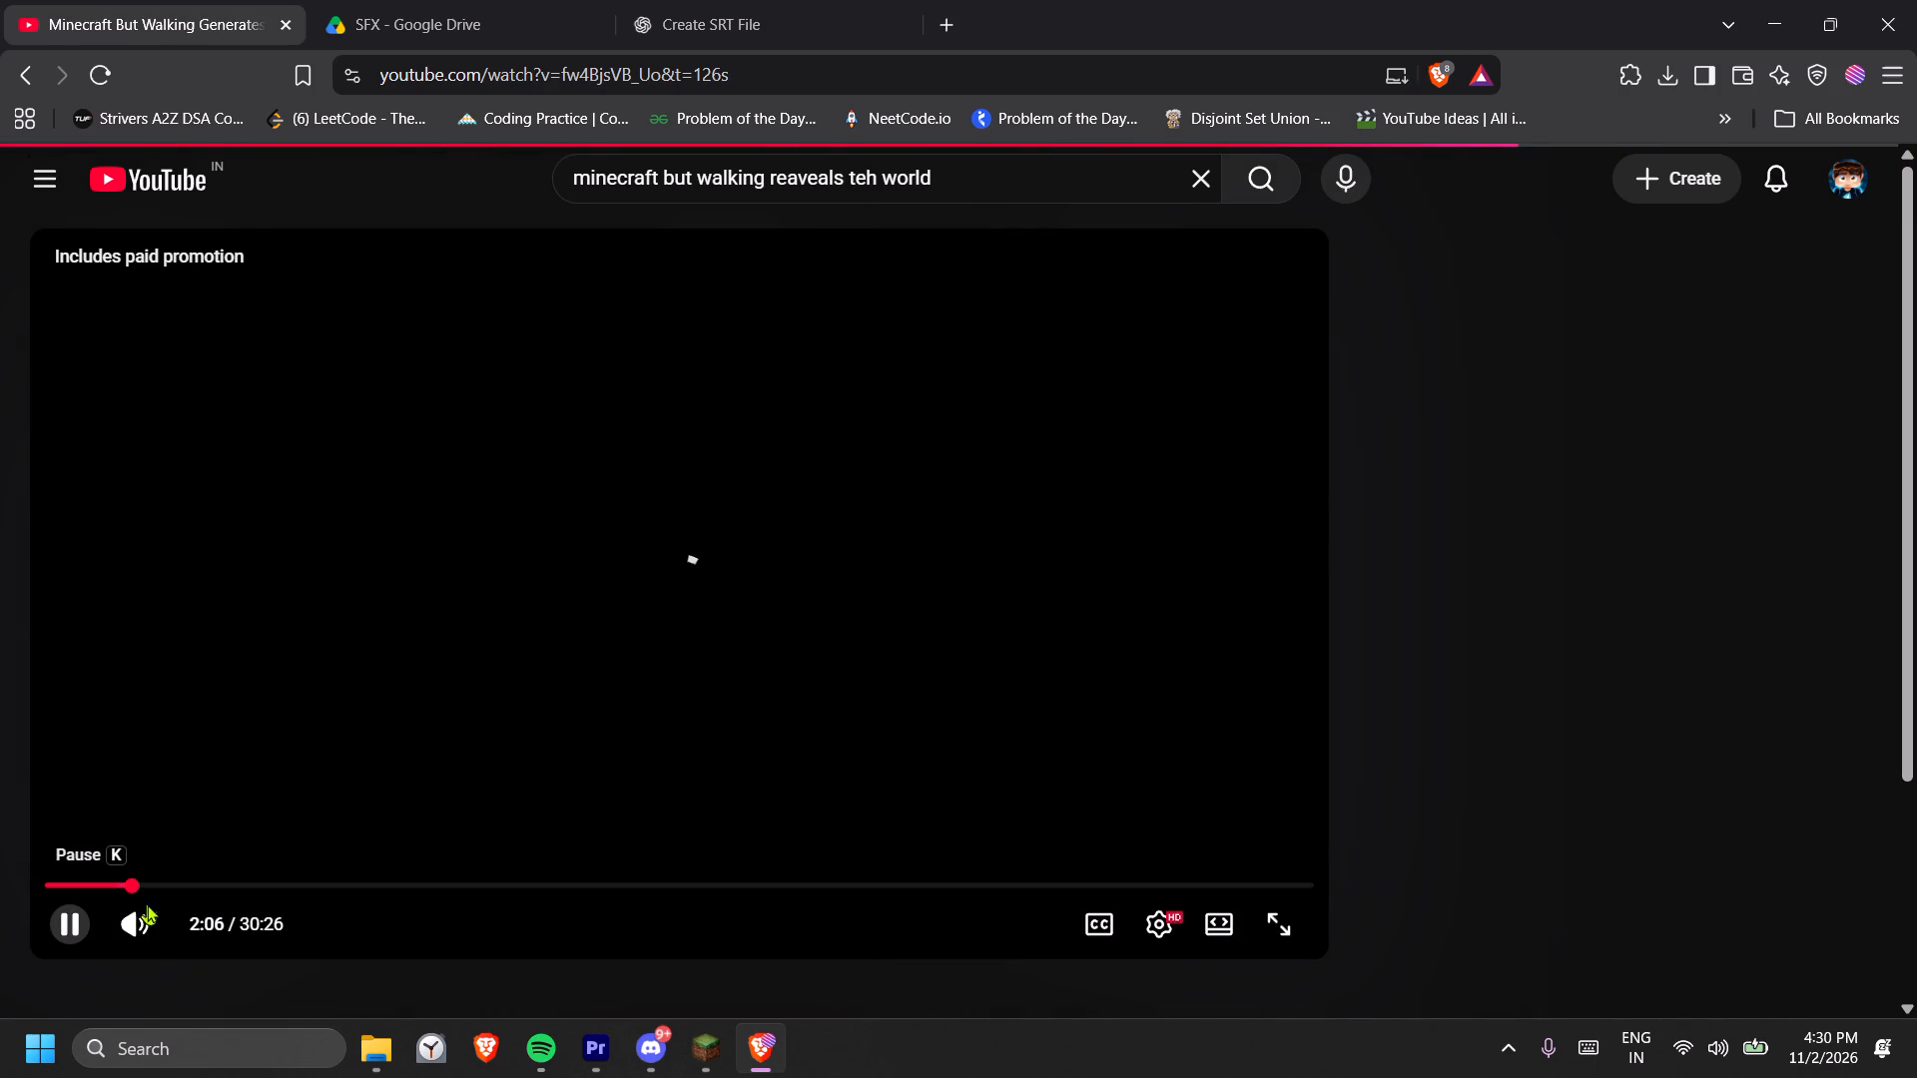
{"action": "left_click", "coordinate": [73, 929]}
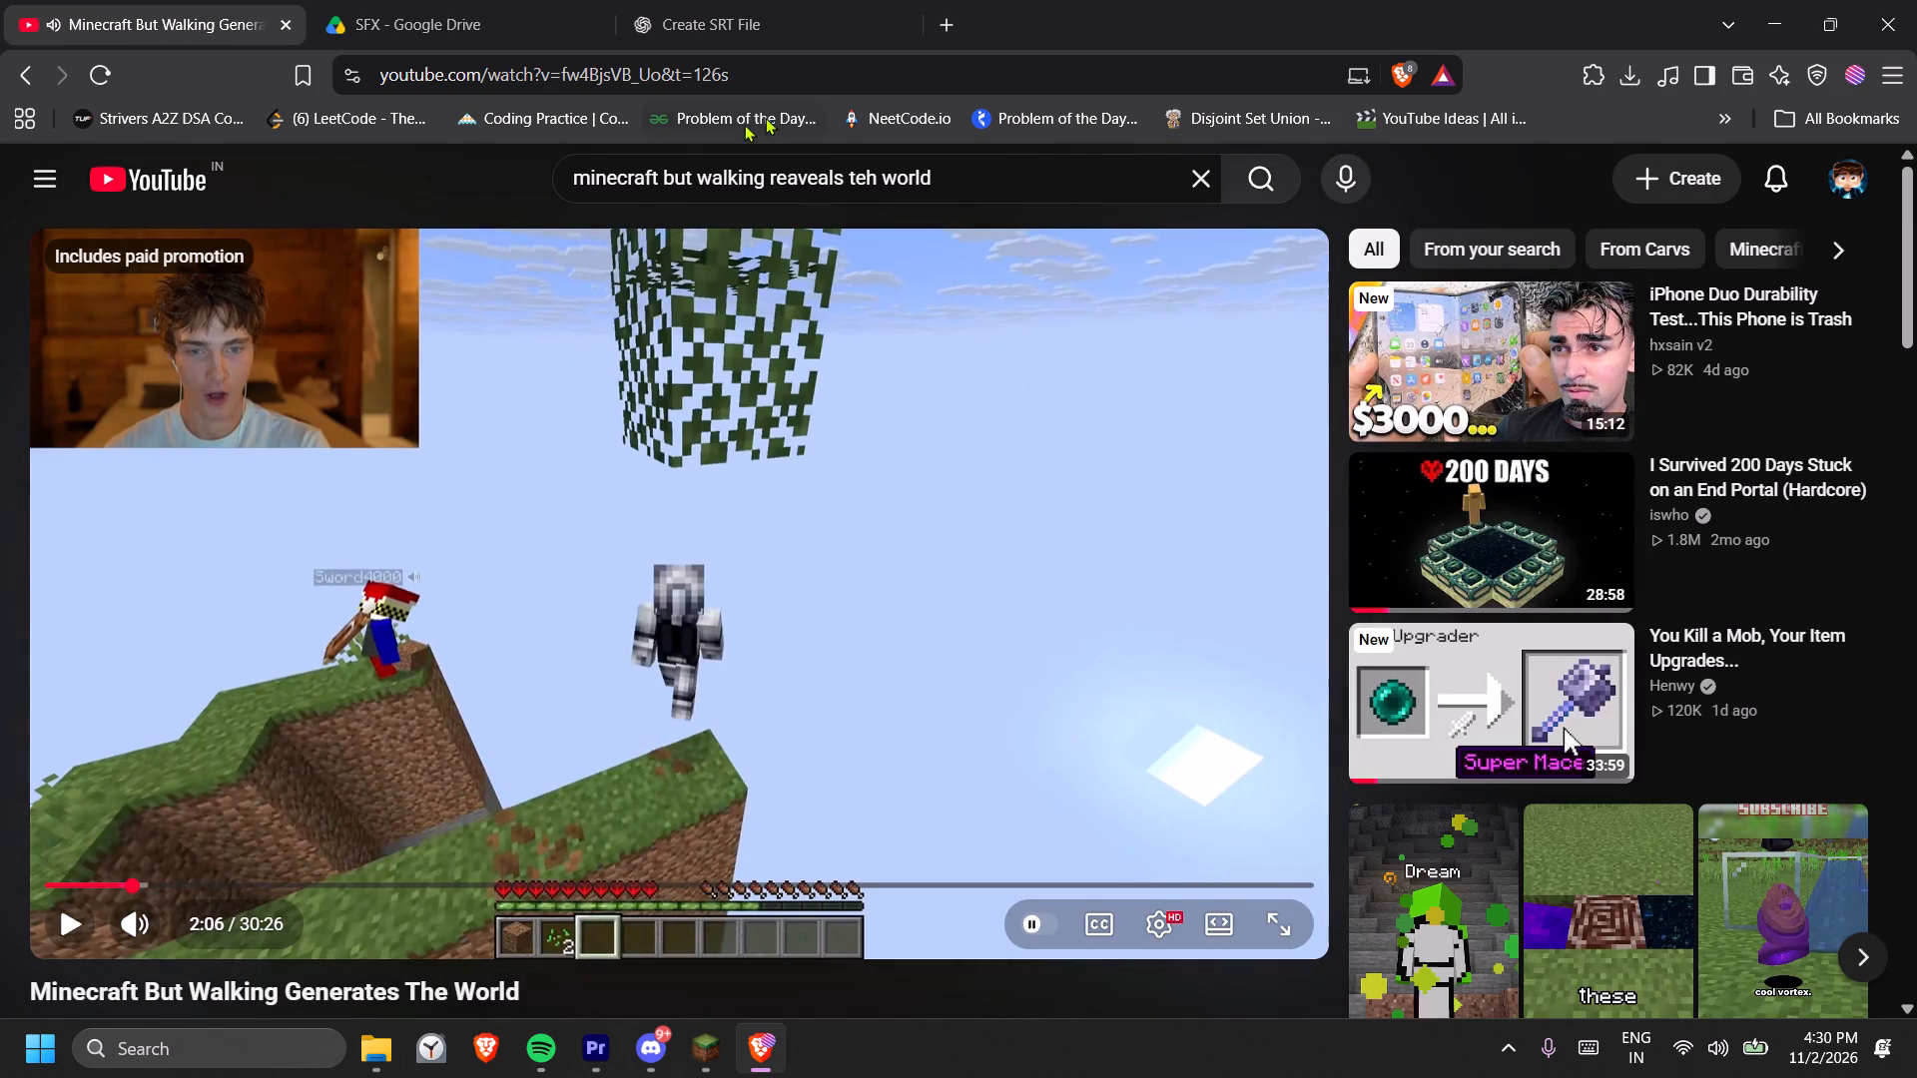
Copy the web address of the Minecraft But Walking Generates The World video.
{"action": "left_click", "coordinate": [810, 100]}
{"action": "double_click", "coordinate": [821, 81]}
{"action": "key", "text": "ctrl+a"}
{"action": "key", "text": "ctrl+c"}
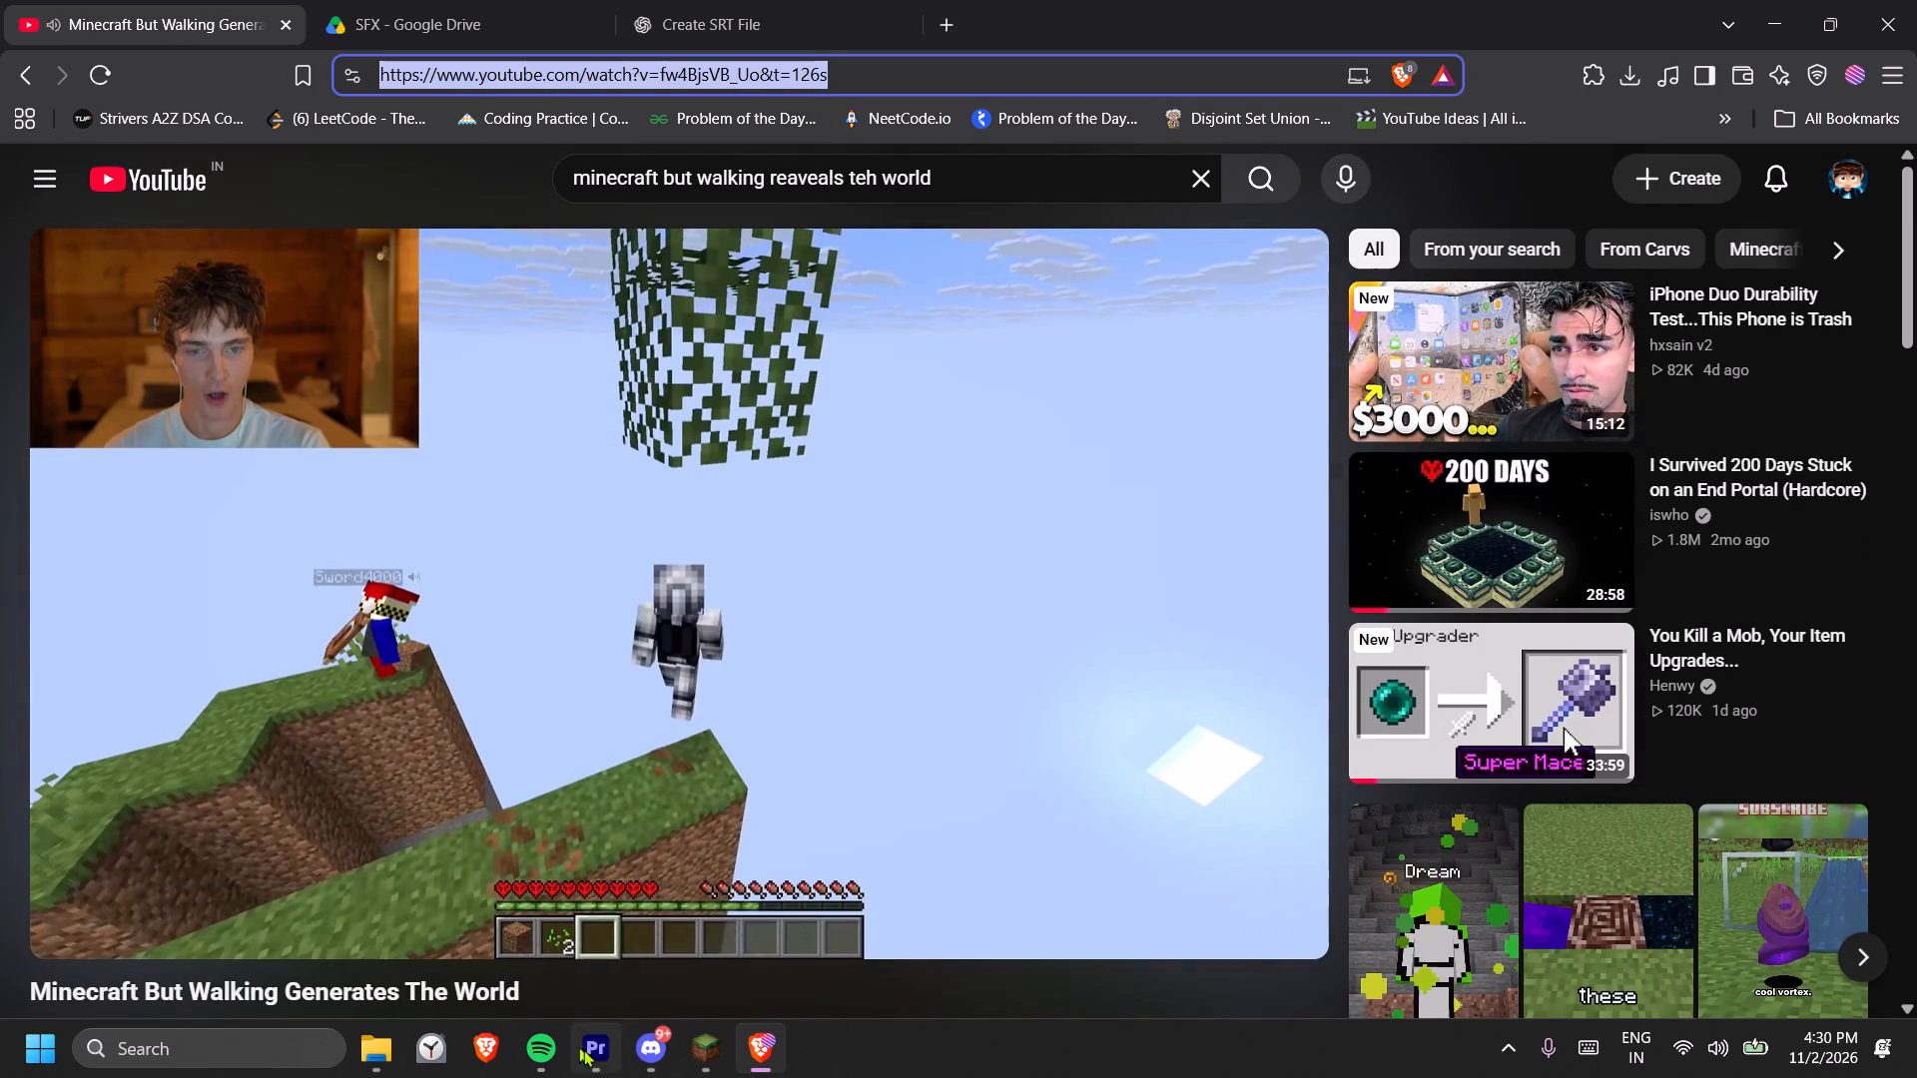
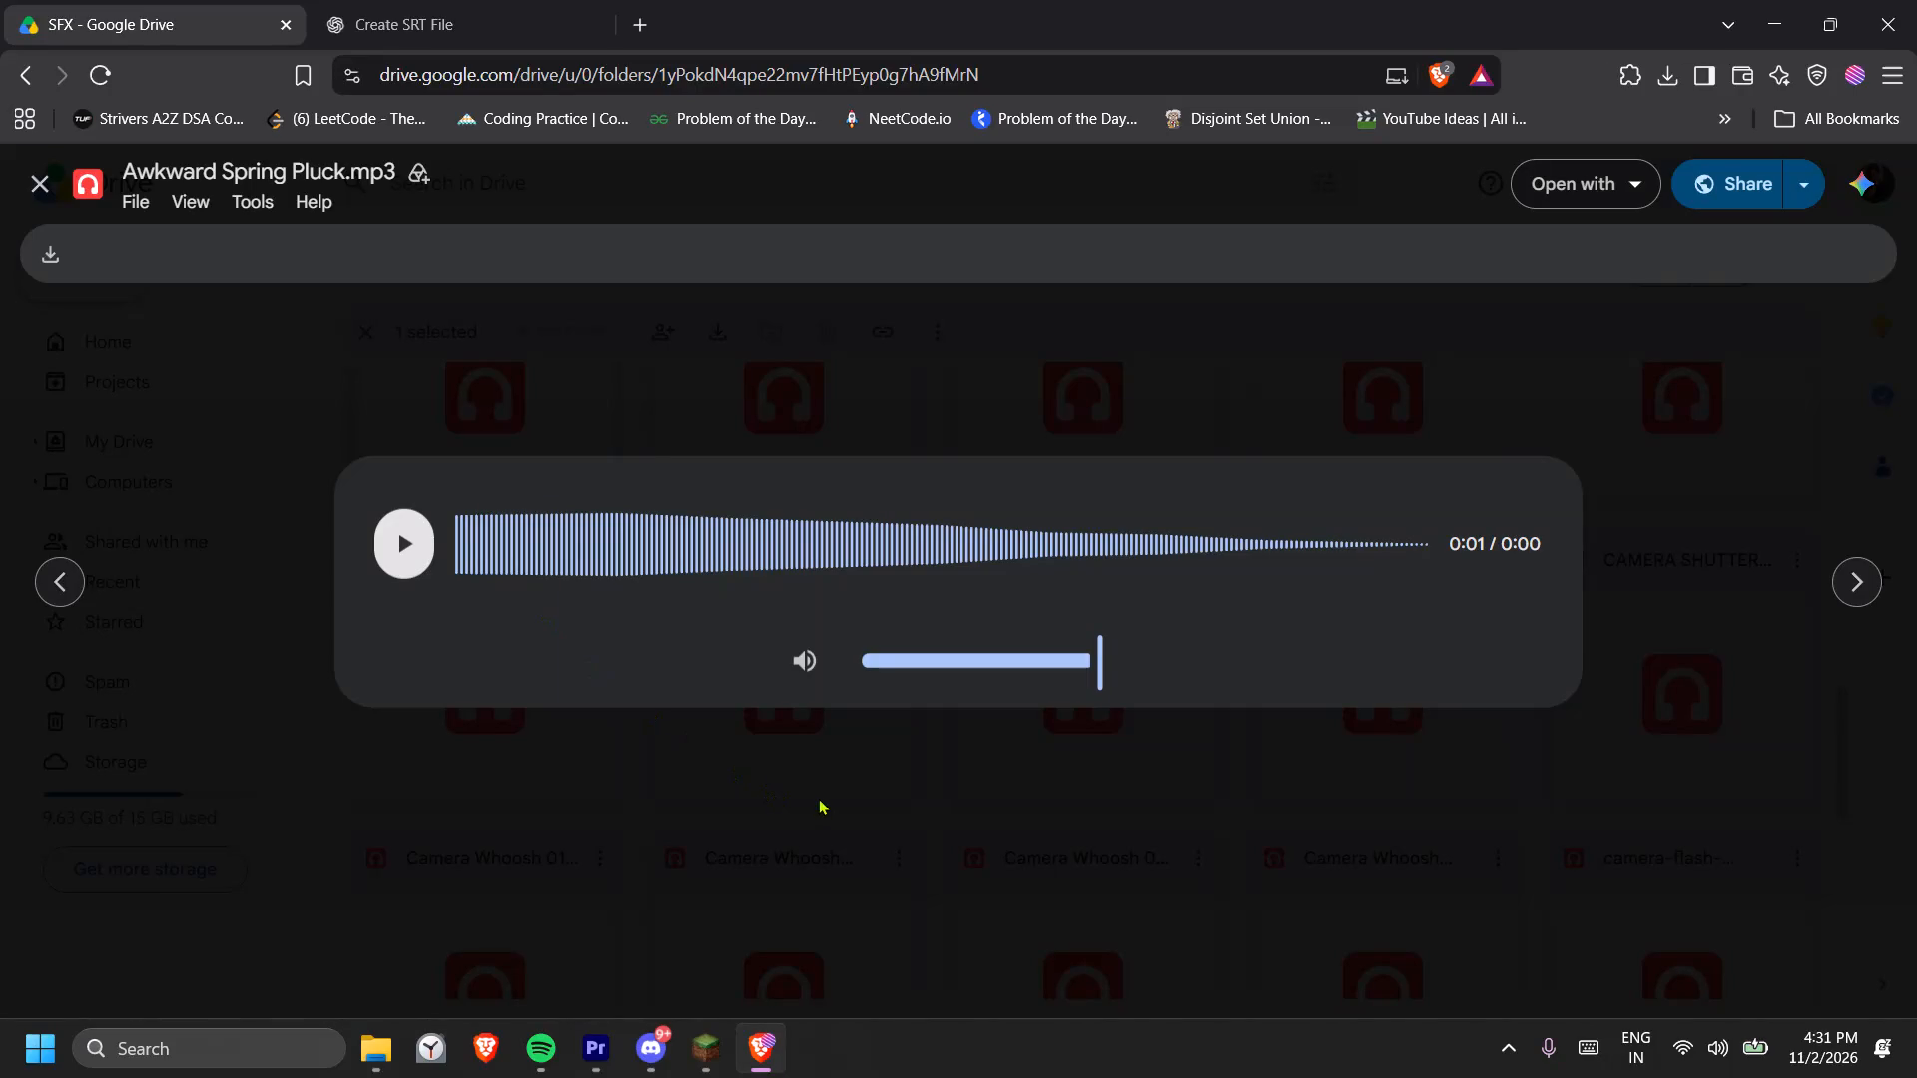
Switch from the sound effect preview to the TLauncher window.
{"action": "left_click", "coordinate": [711, 1030]}
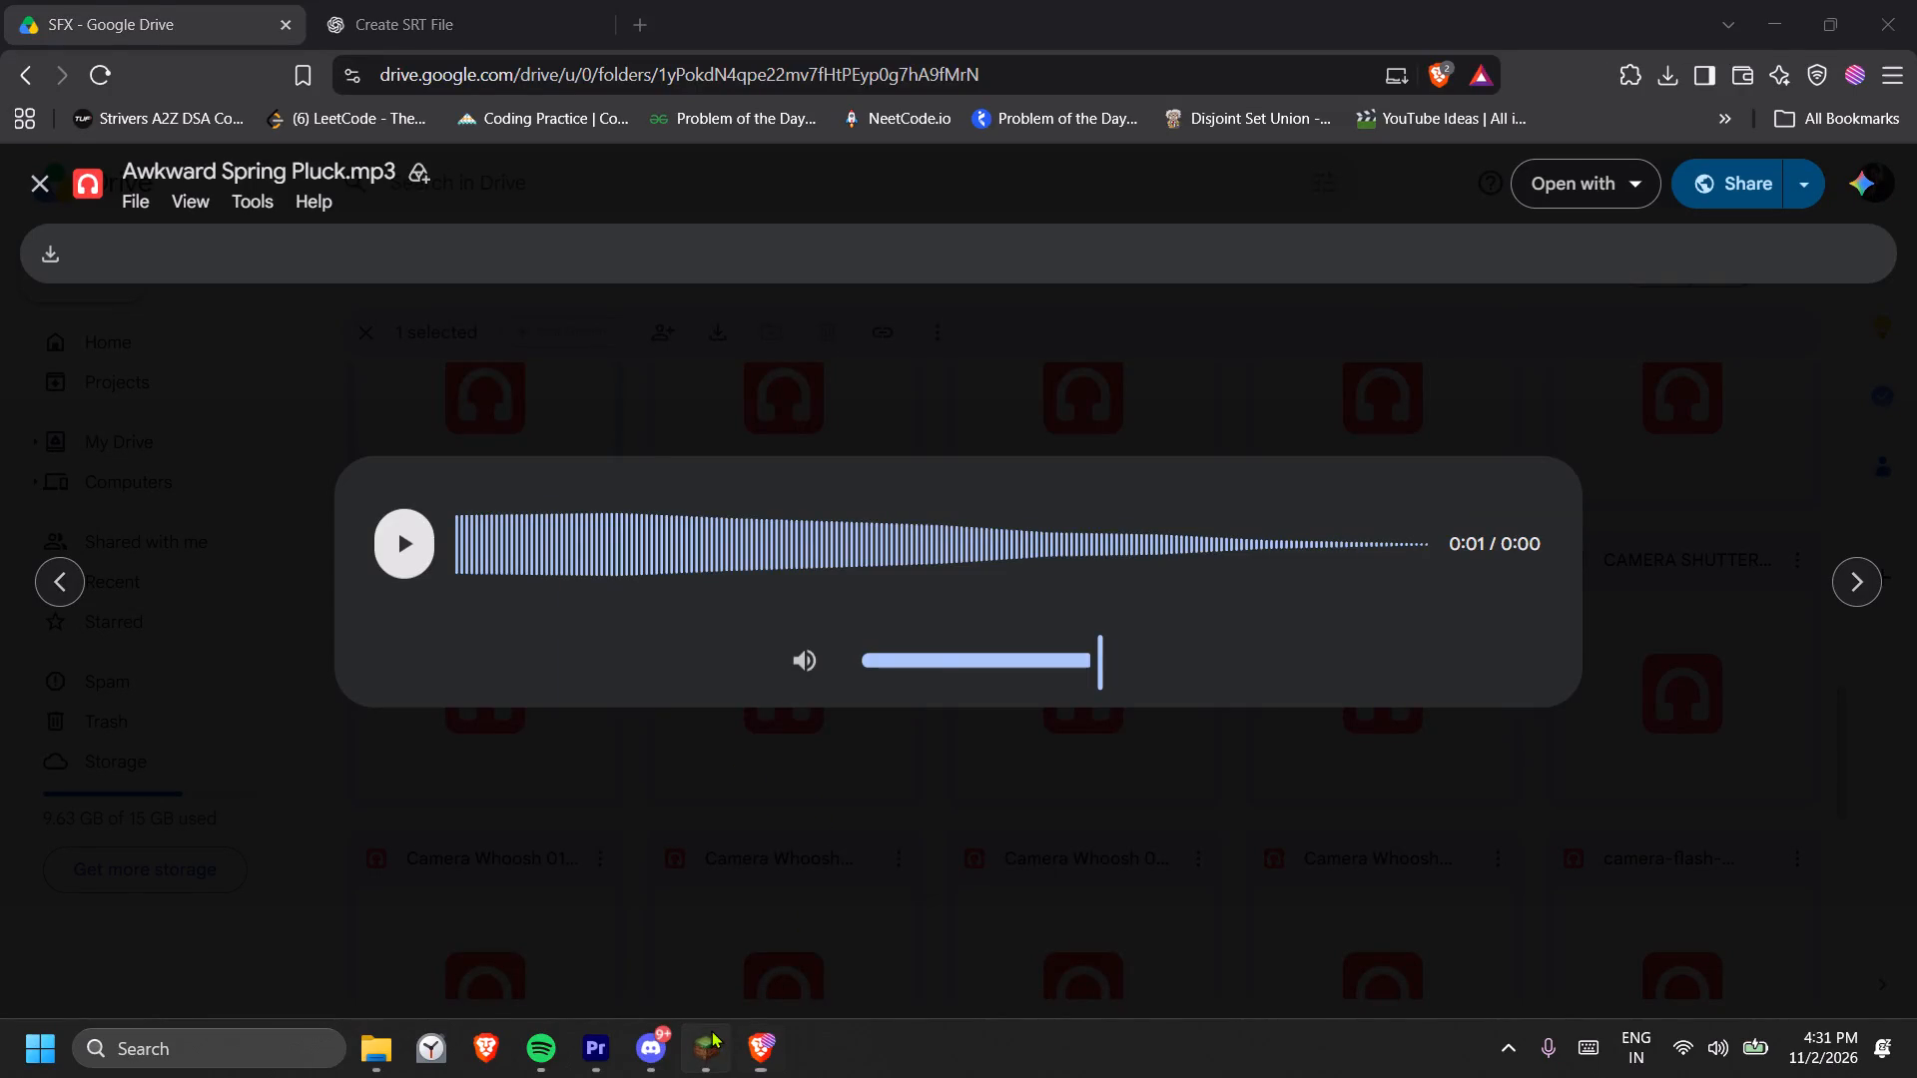
{"action": "left_click", "coordinate": [1324, 16]}
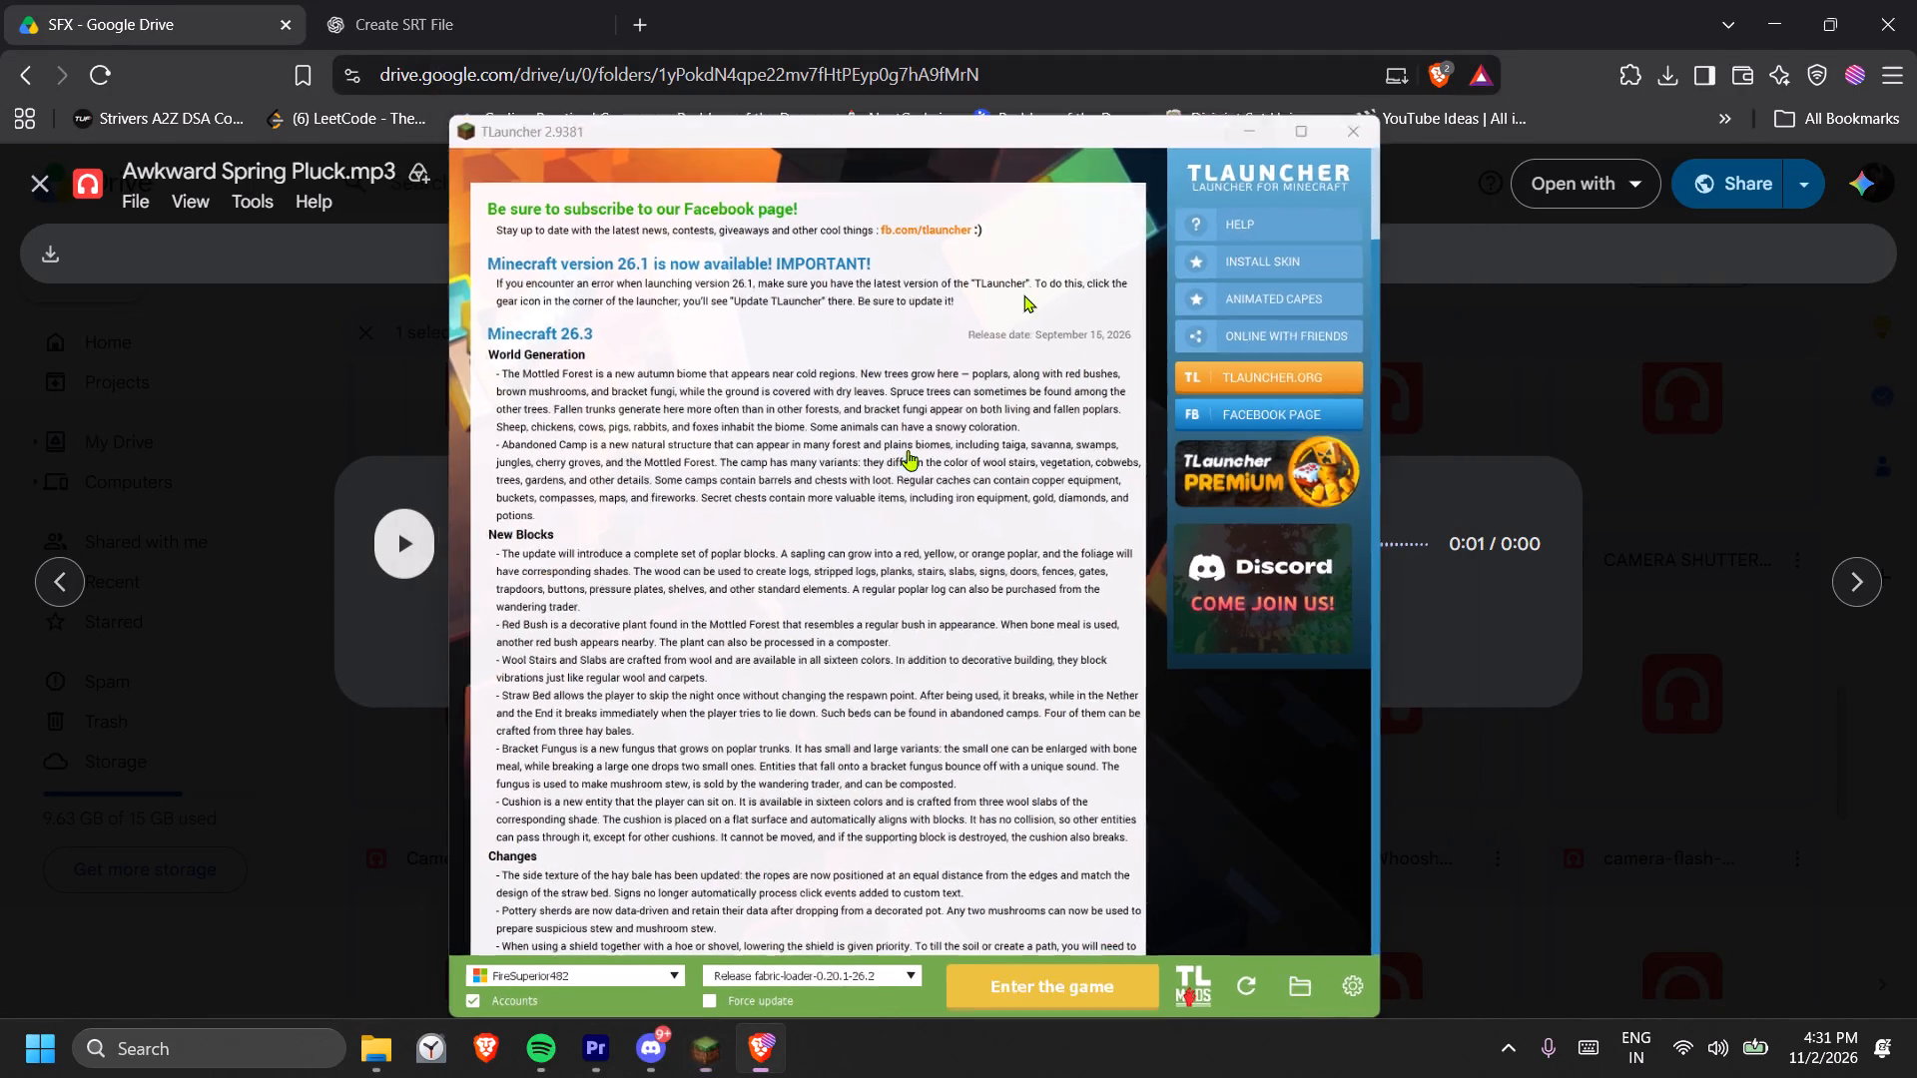
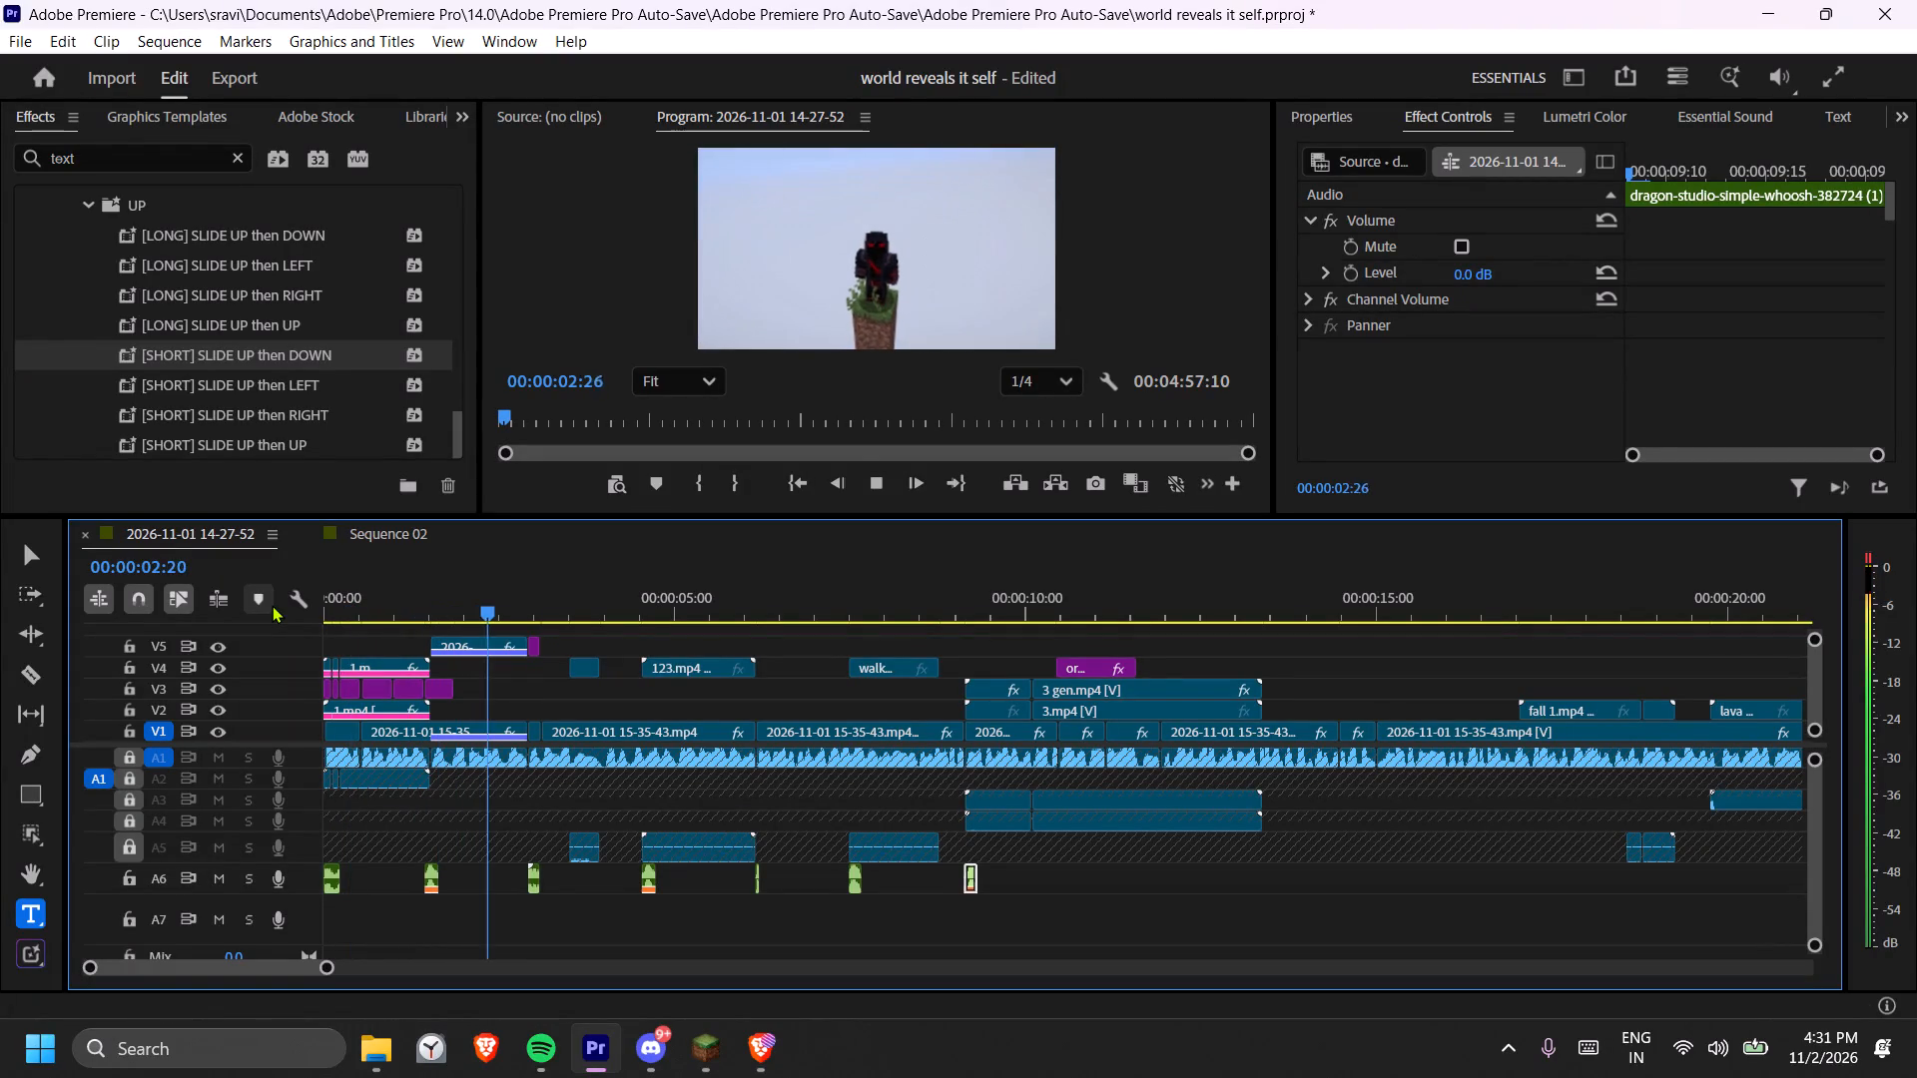
Review the opening by playing the sequence from about 00:00:02 to 00:00:04.
{"action": "key", "text": "space"}
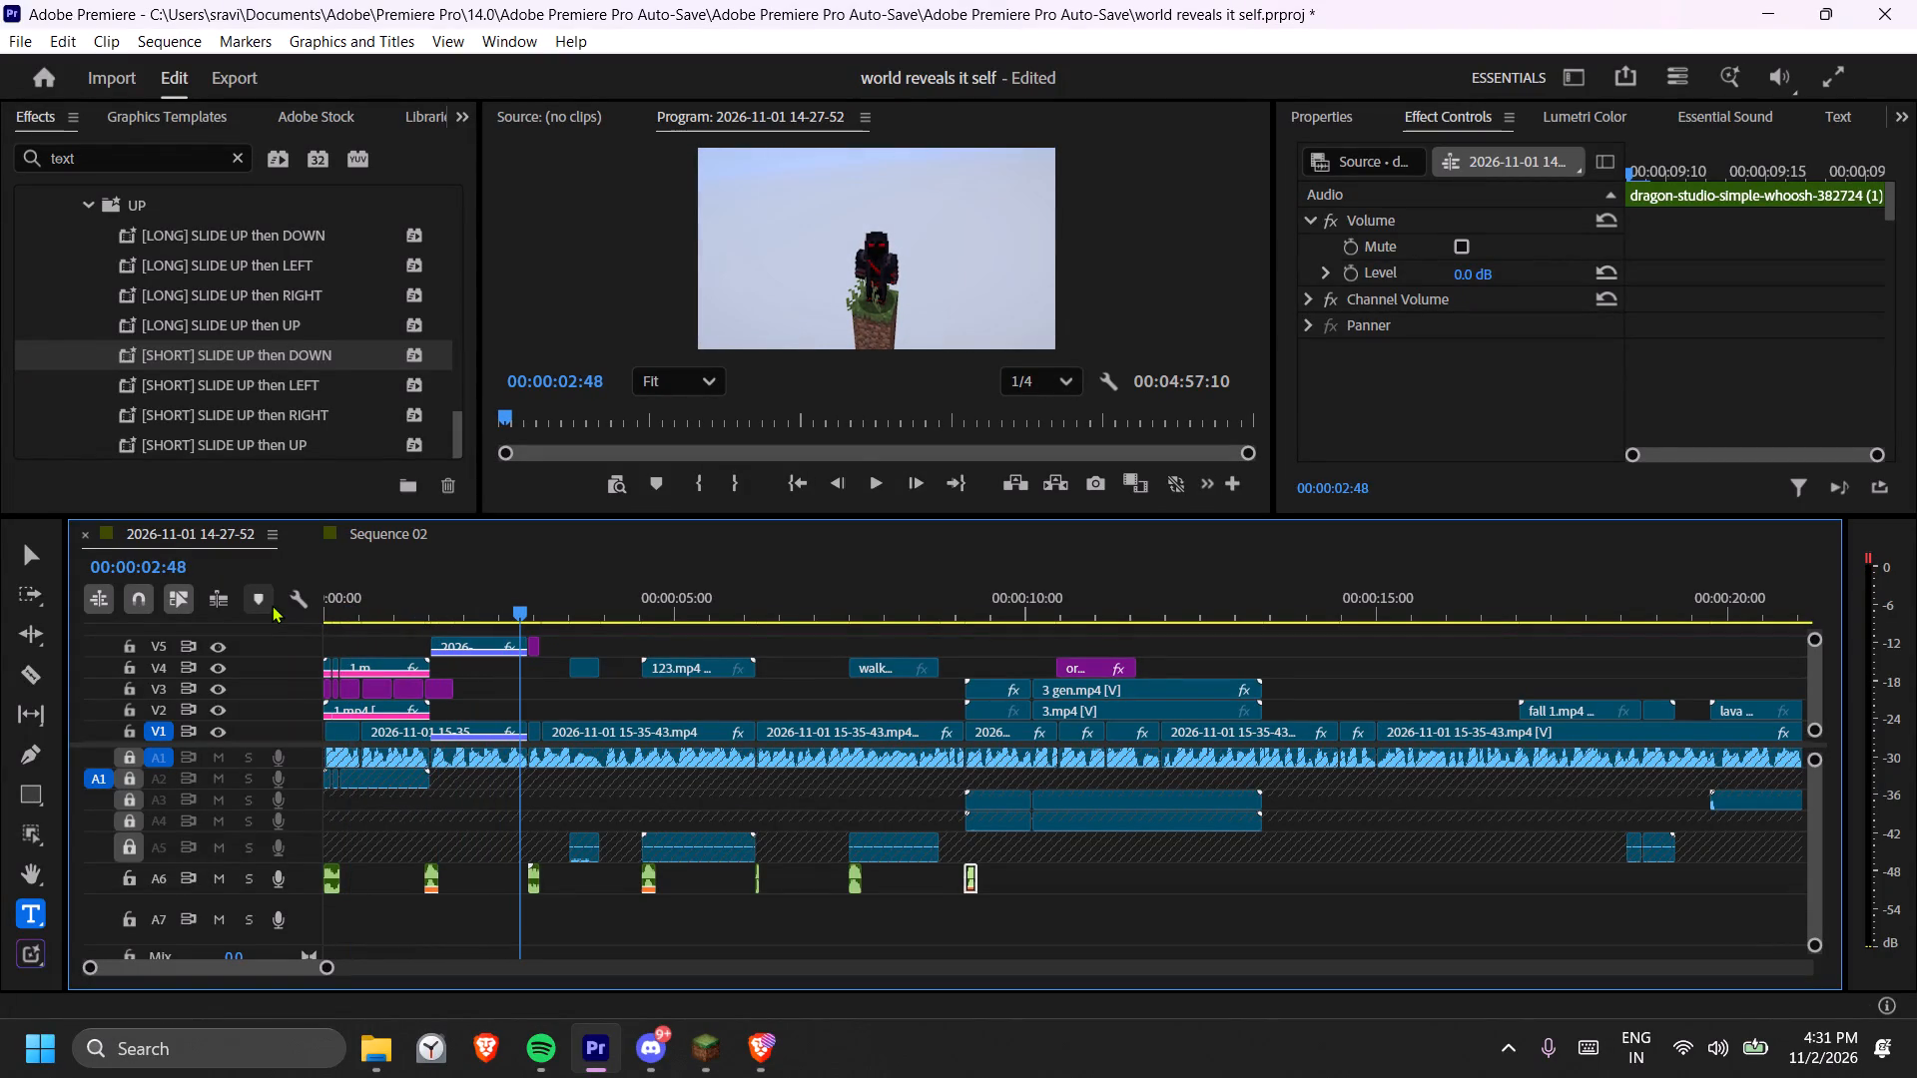
{"action": "key", "text": "space"}
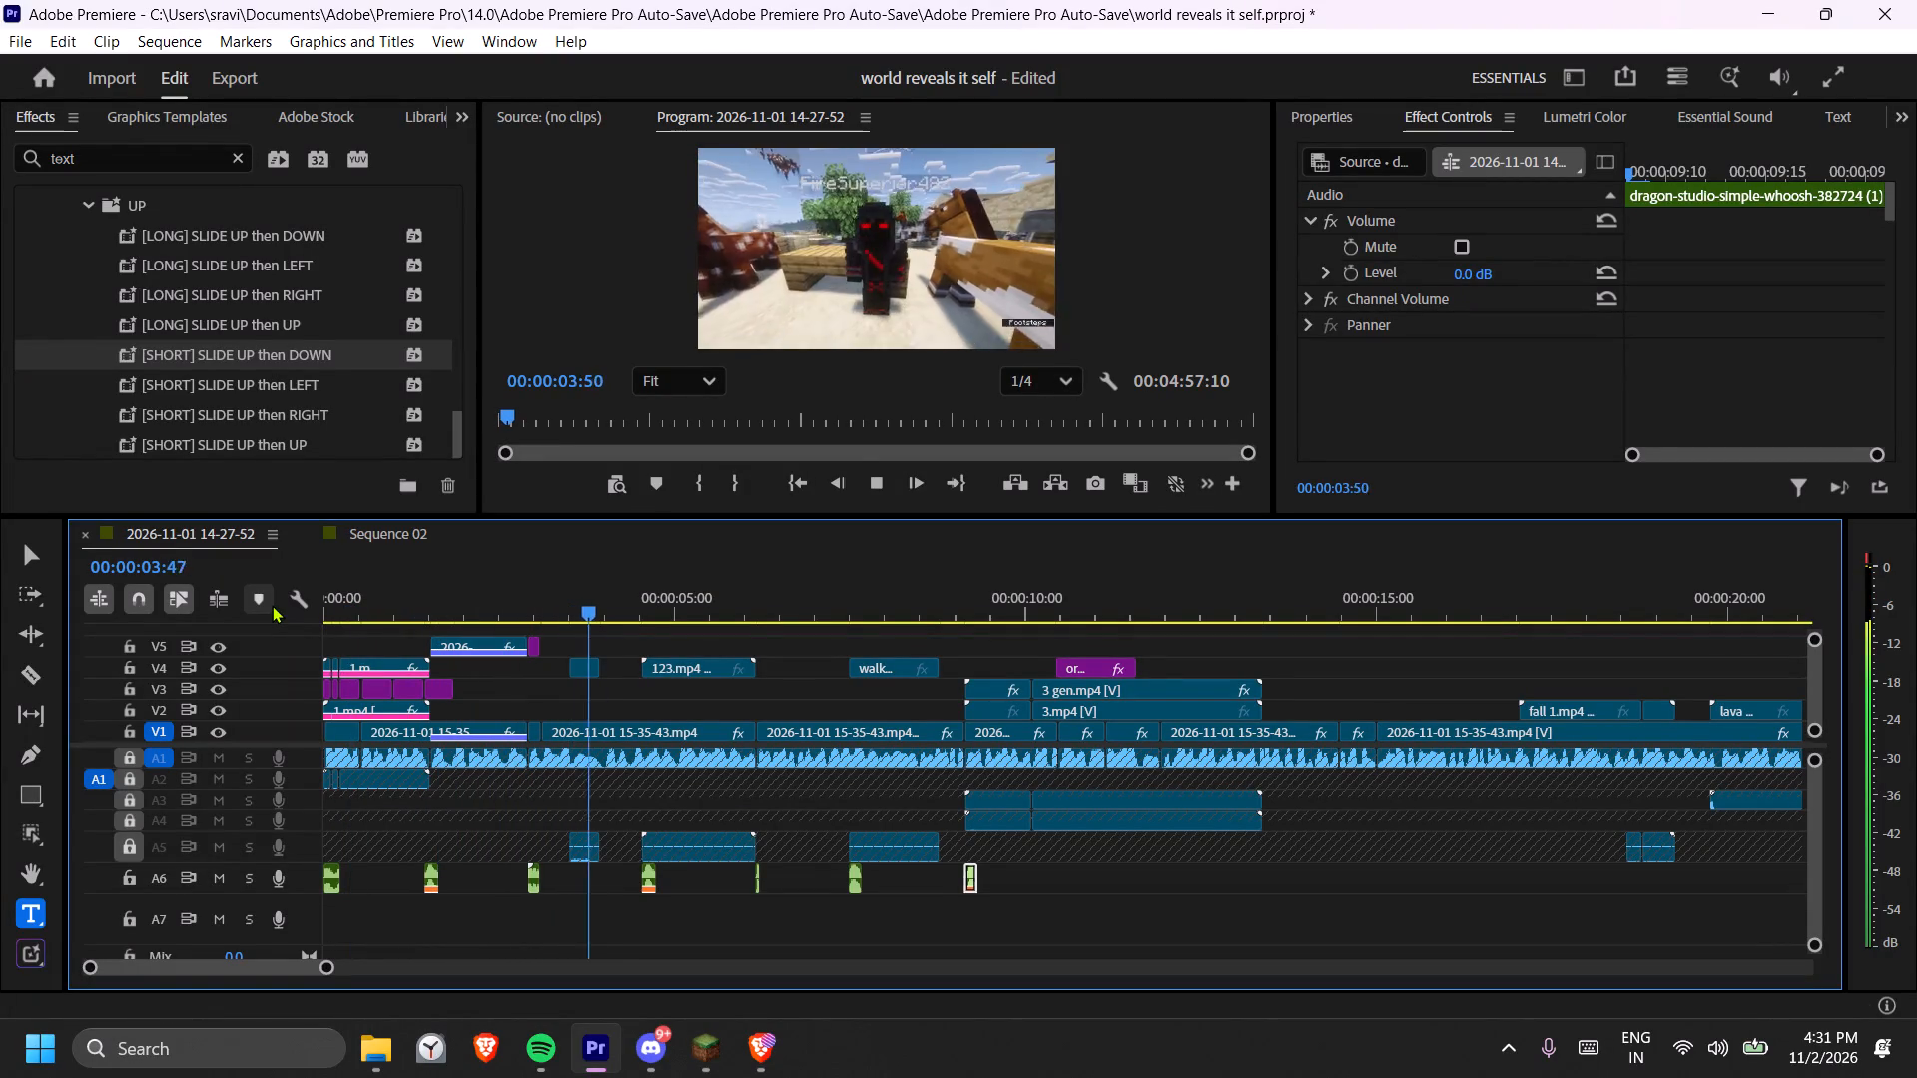
{"action": "key", "text": "space"}
{"action": "left_click", "coordinate": [572, 760]}
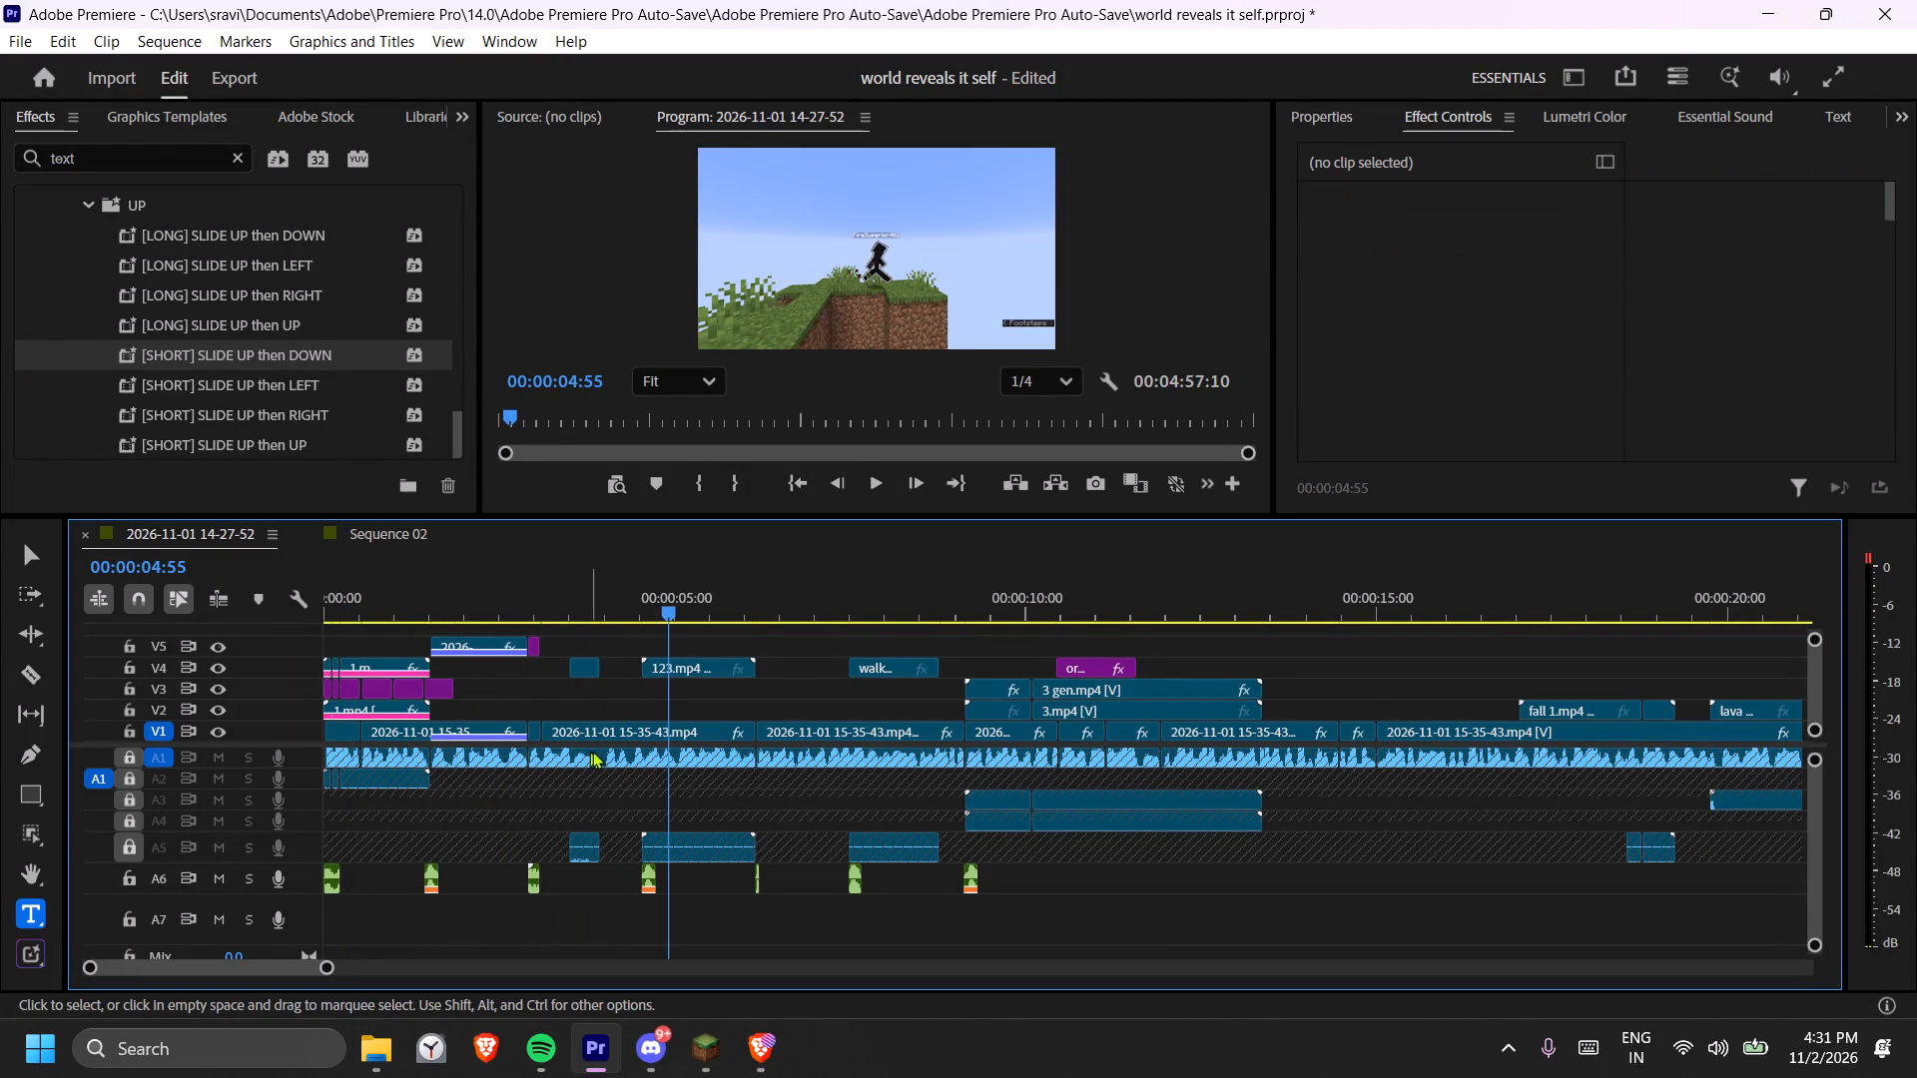
{"action": "left_click", "coordinate": [613, 751]}
{"action": "left_click", "coordinate": [615, 751]}
Save the project.
{"action": "key", "text": "ctrl+s"}
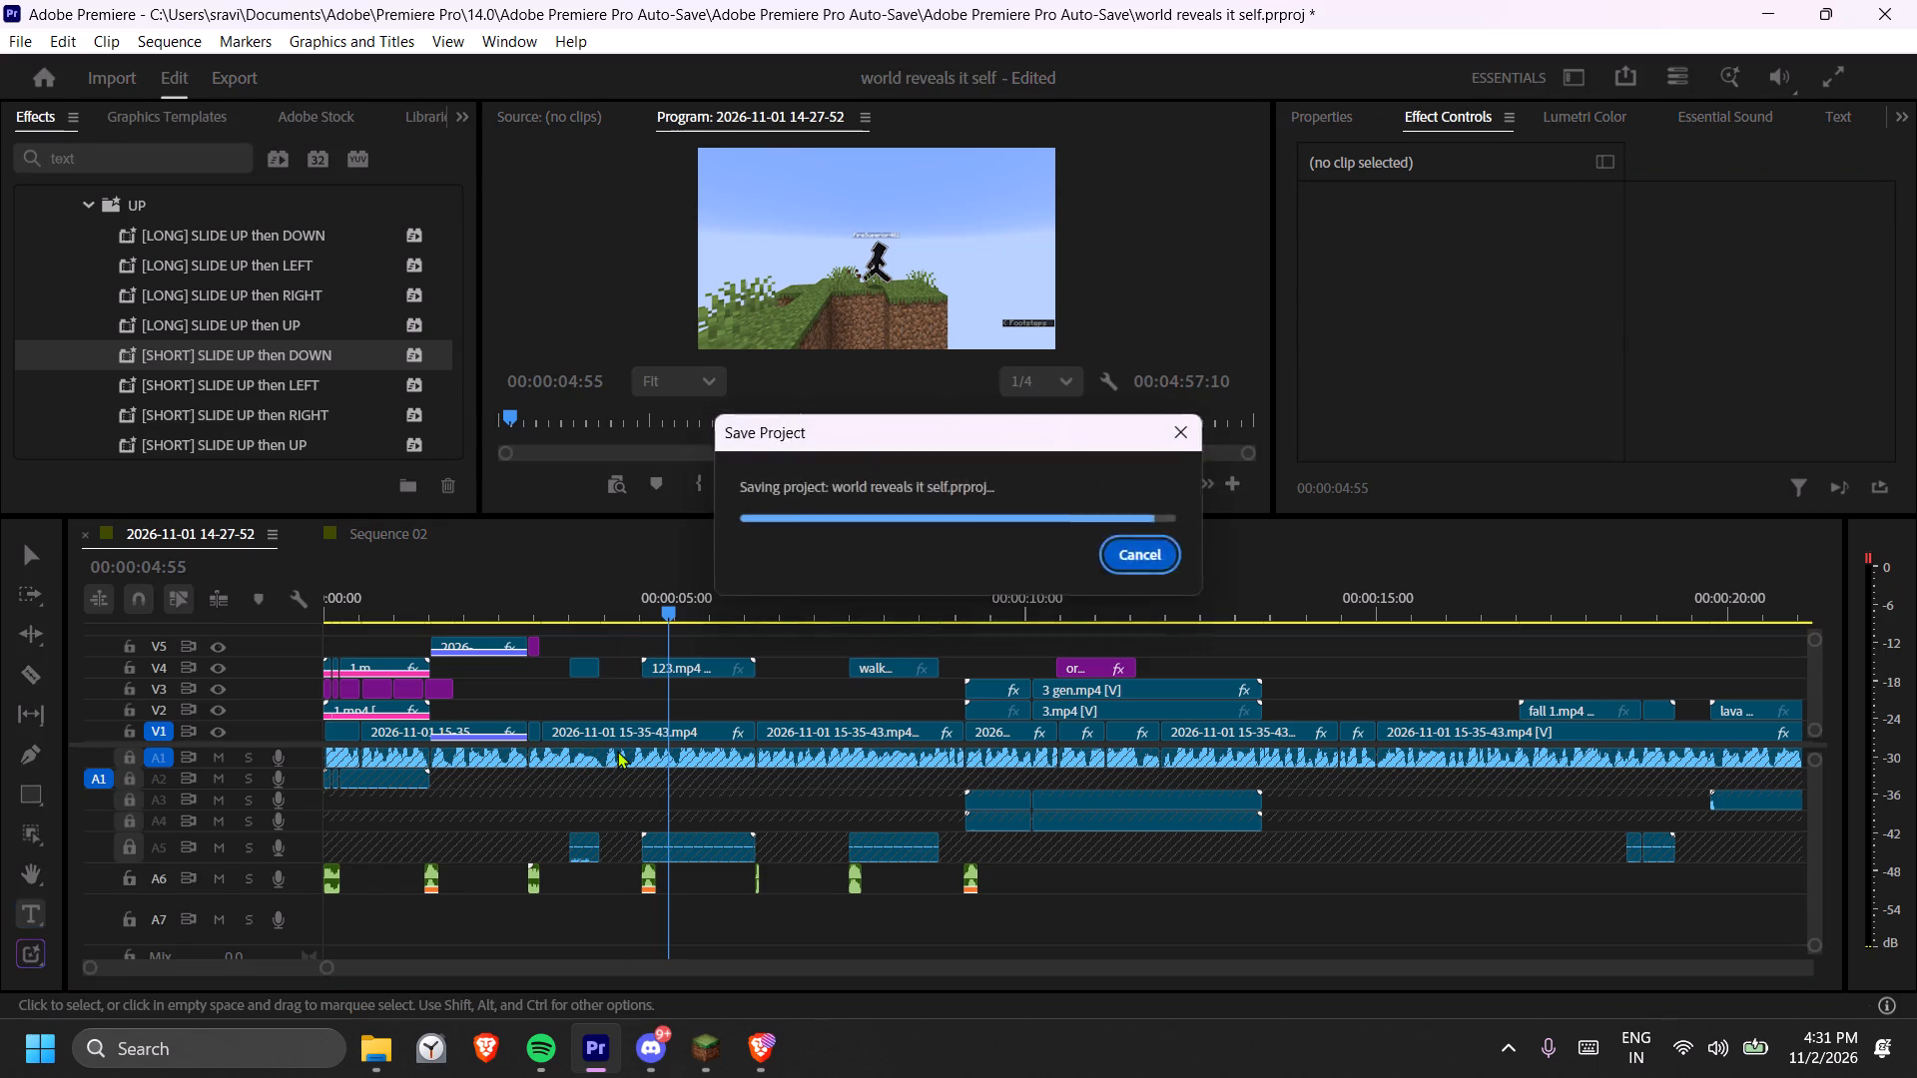
Check the audio gain of the A1 clip starting around 00:00:03, unlocking track A1 for this and locking it again.
{"action": "left_click", "coordinate": [142, 756]}
{"action": "left_click", "coordinate": [547, 757]}
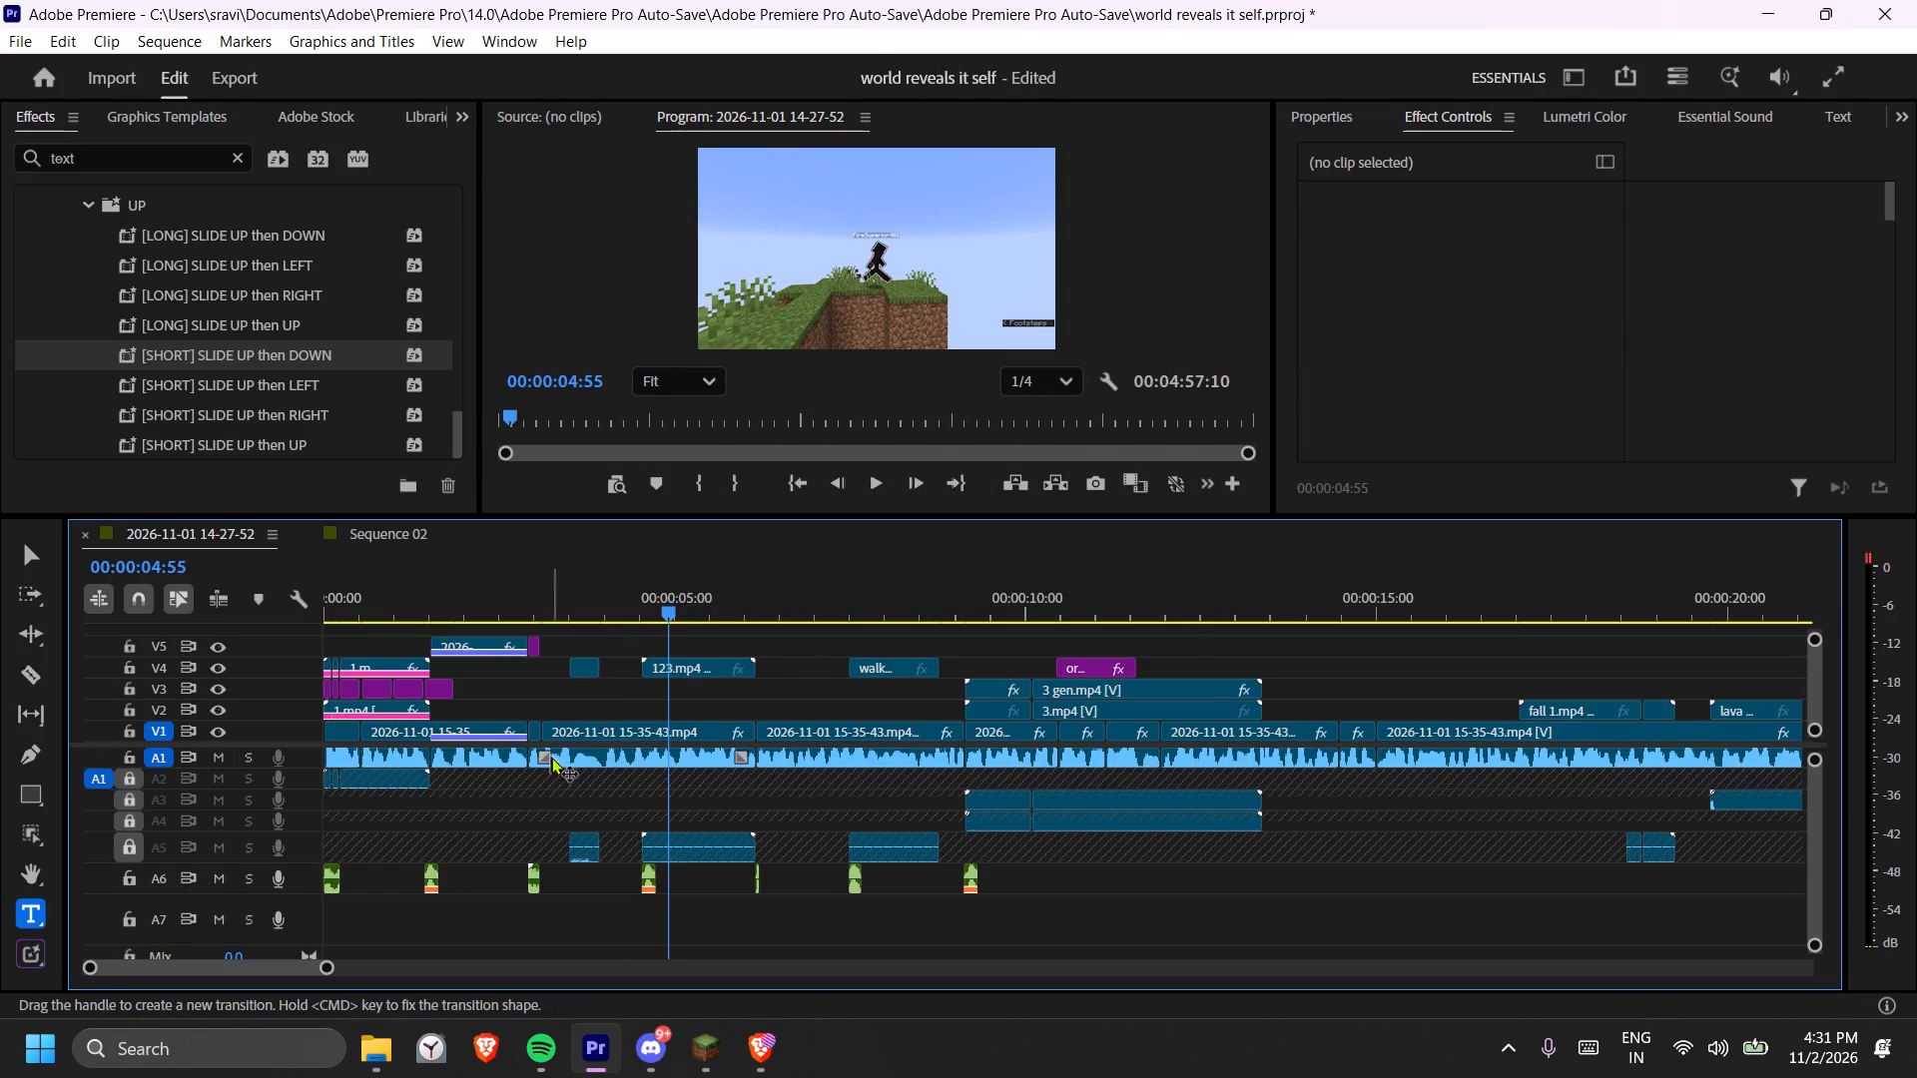
{"action": "left_click", "coordinate": [607, 763]}
{"action": "right_click", "coordinate": [609, 763]}
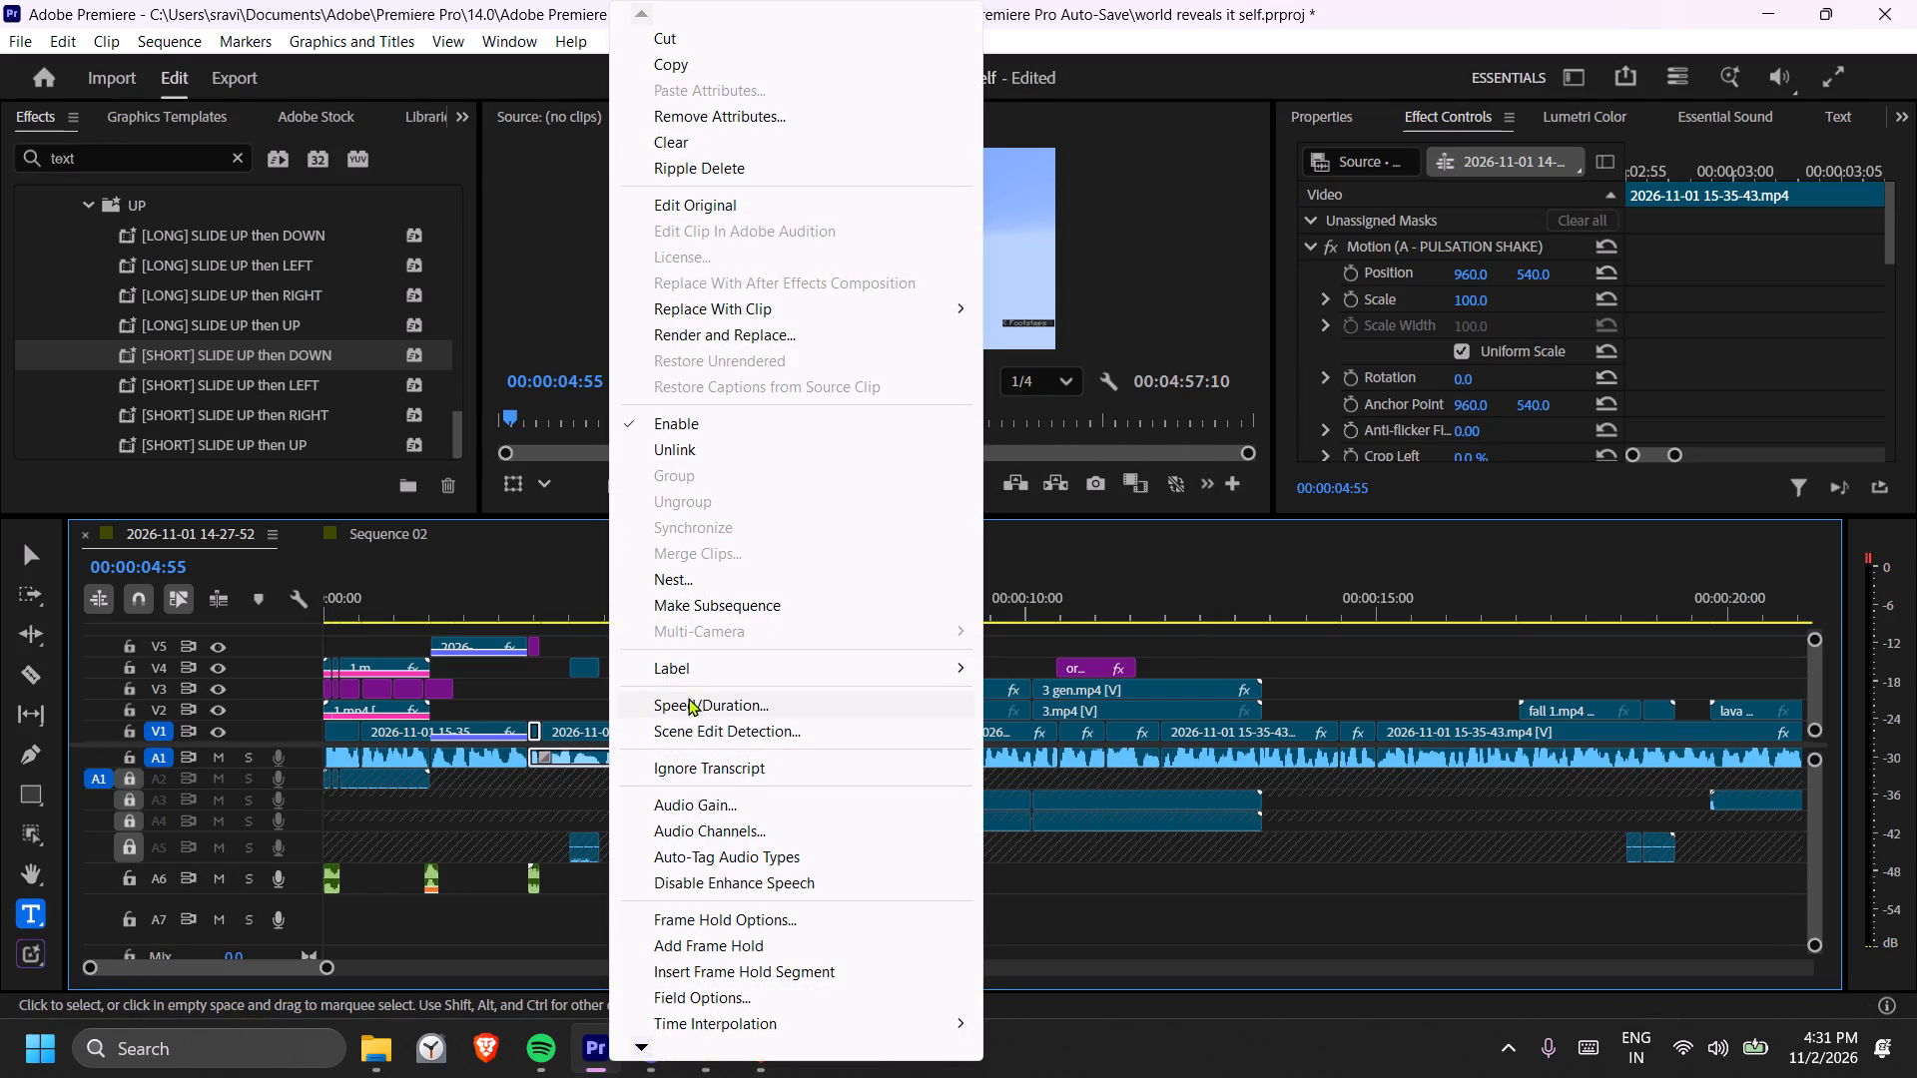
{"action": "left_click", "coordinate": [725, 812]}
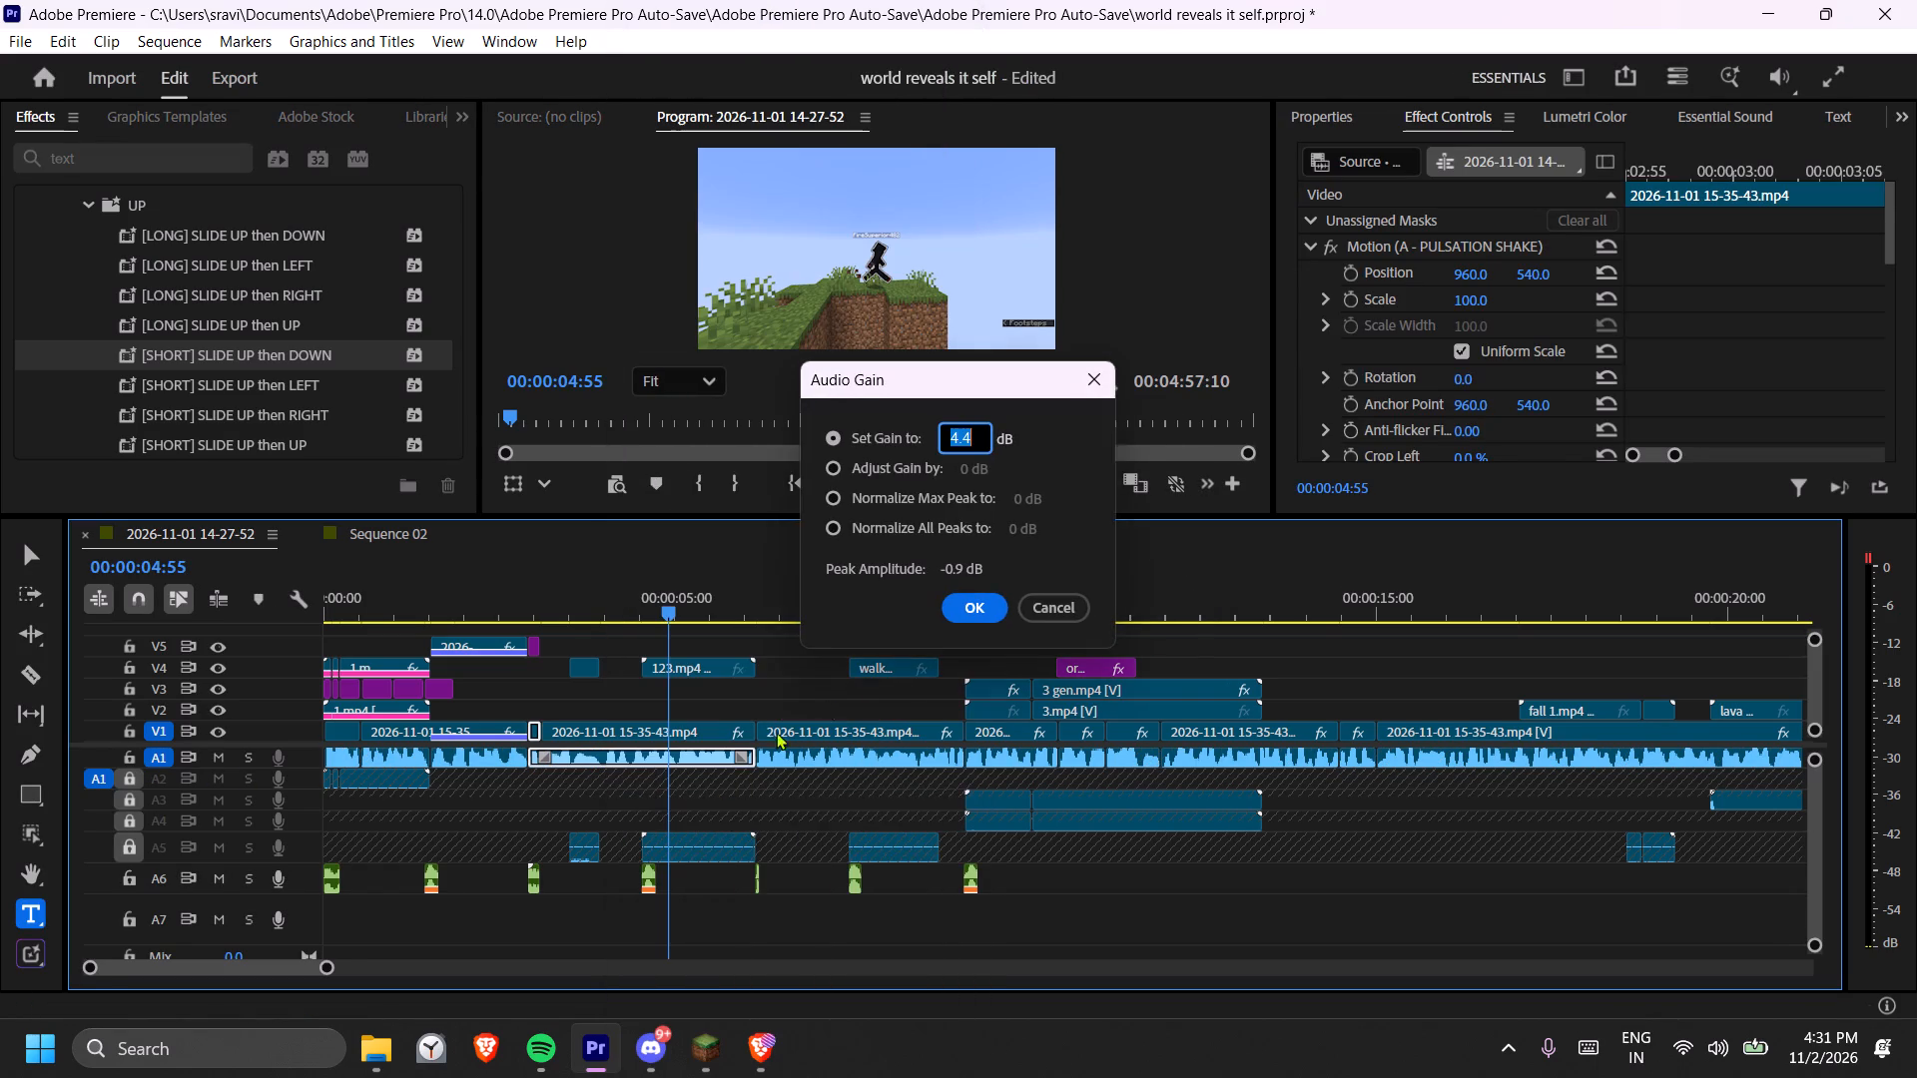
{"action": "left_click", "coordinate": [1099, 372]}
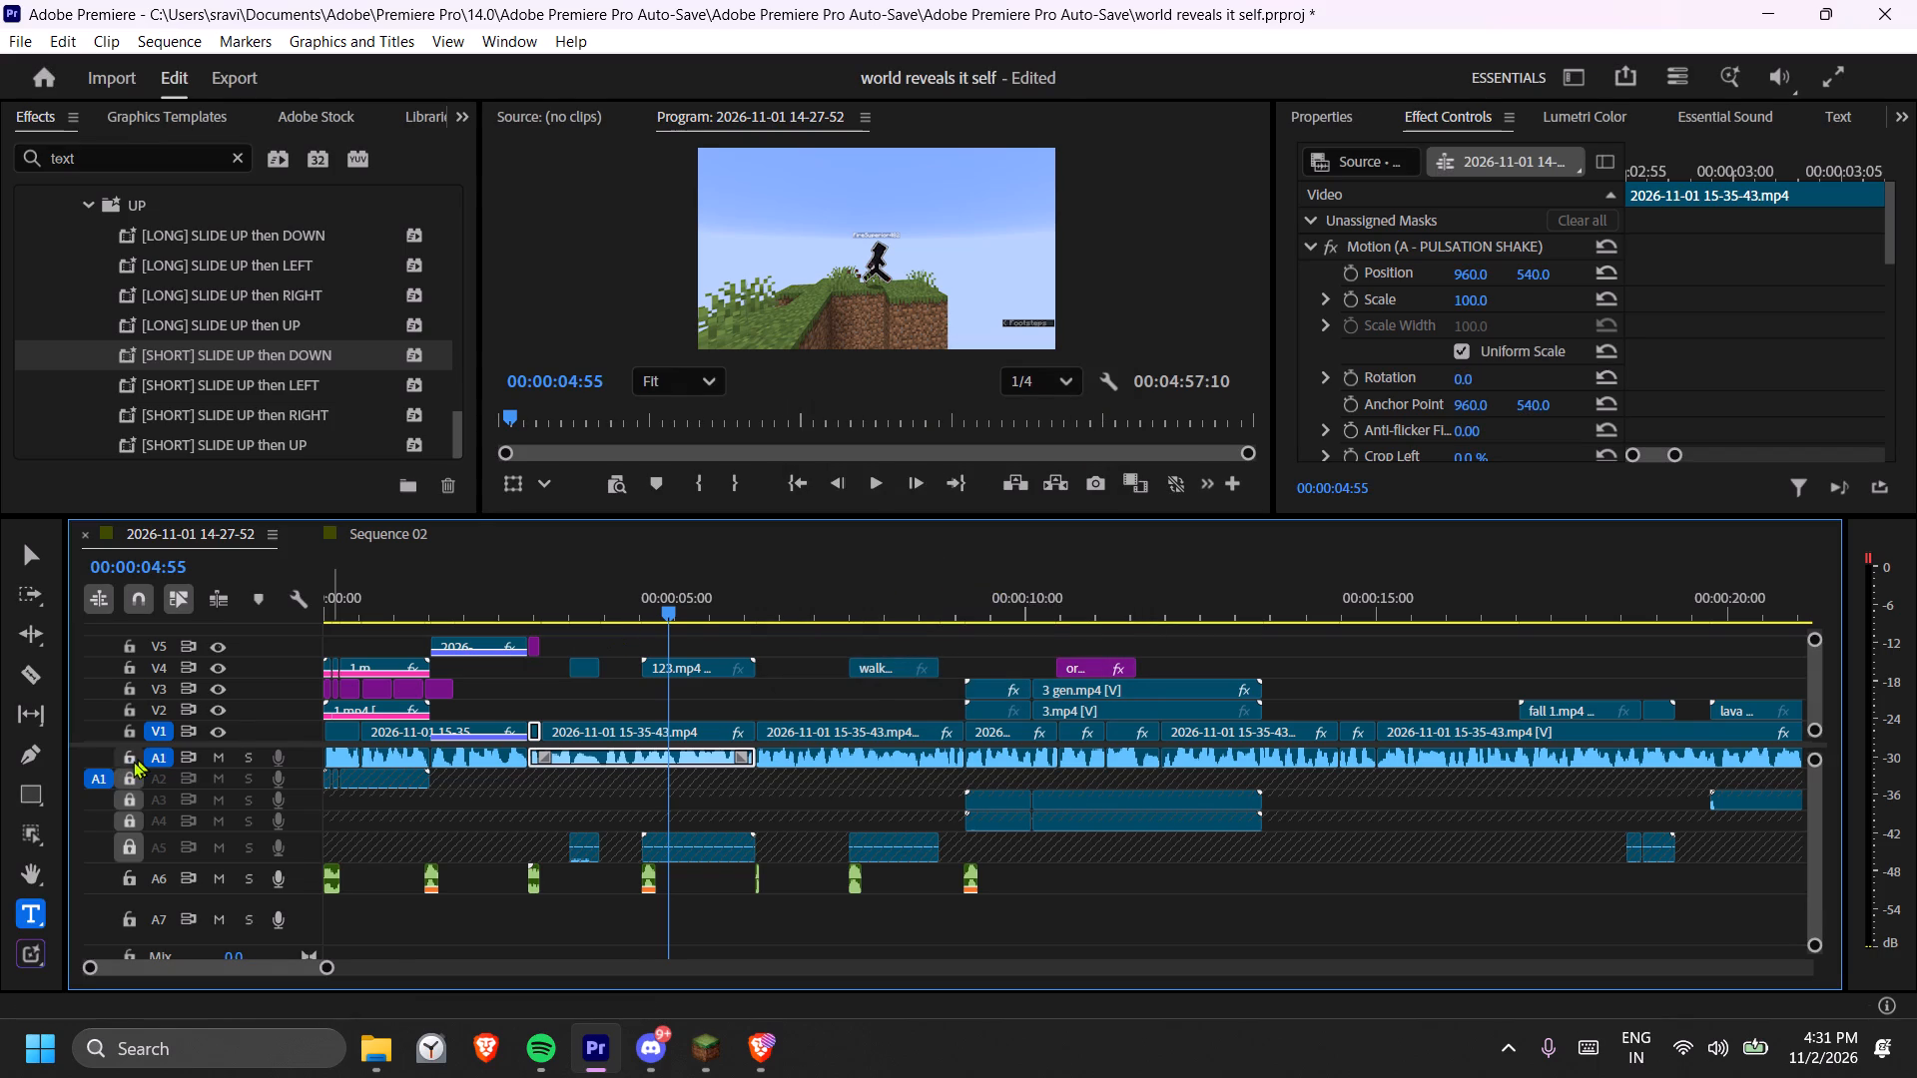
{"action": "left_click", "coordinate": [127, 758]}
Play through to the walk generate.mp4 clip on V4 and split it at 00:00:07:41.
{"action": "left_click", "coordinate": [508, 603]}
{"action": "key", "text": "space"}
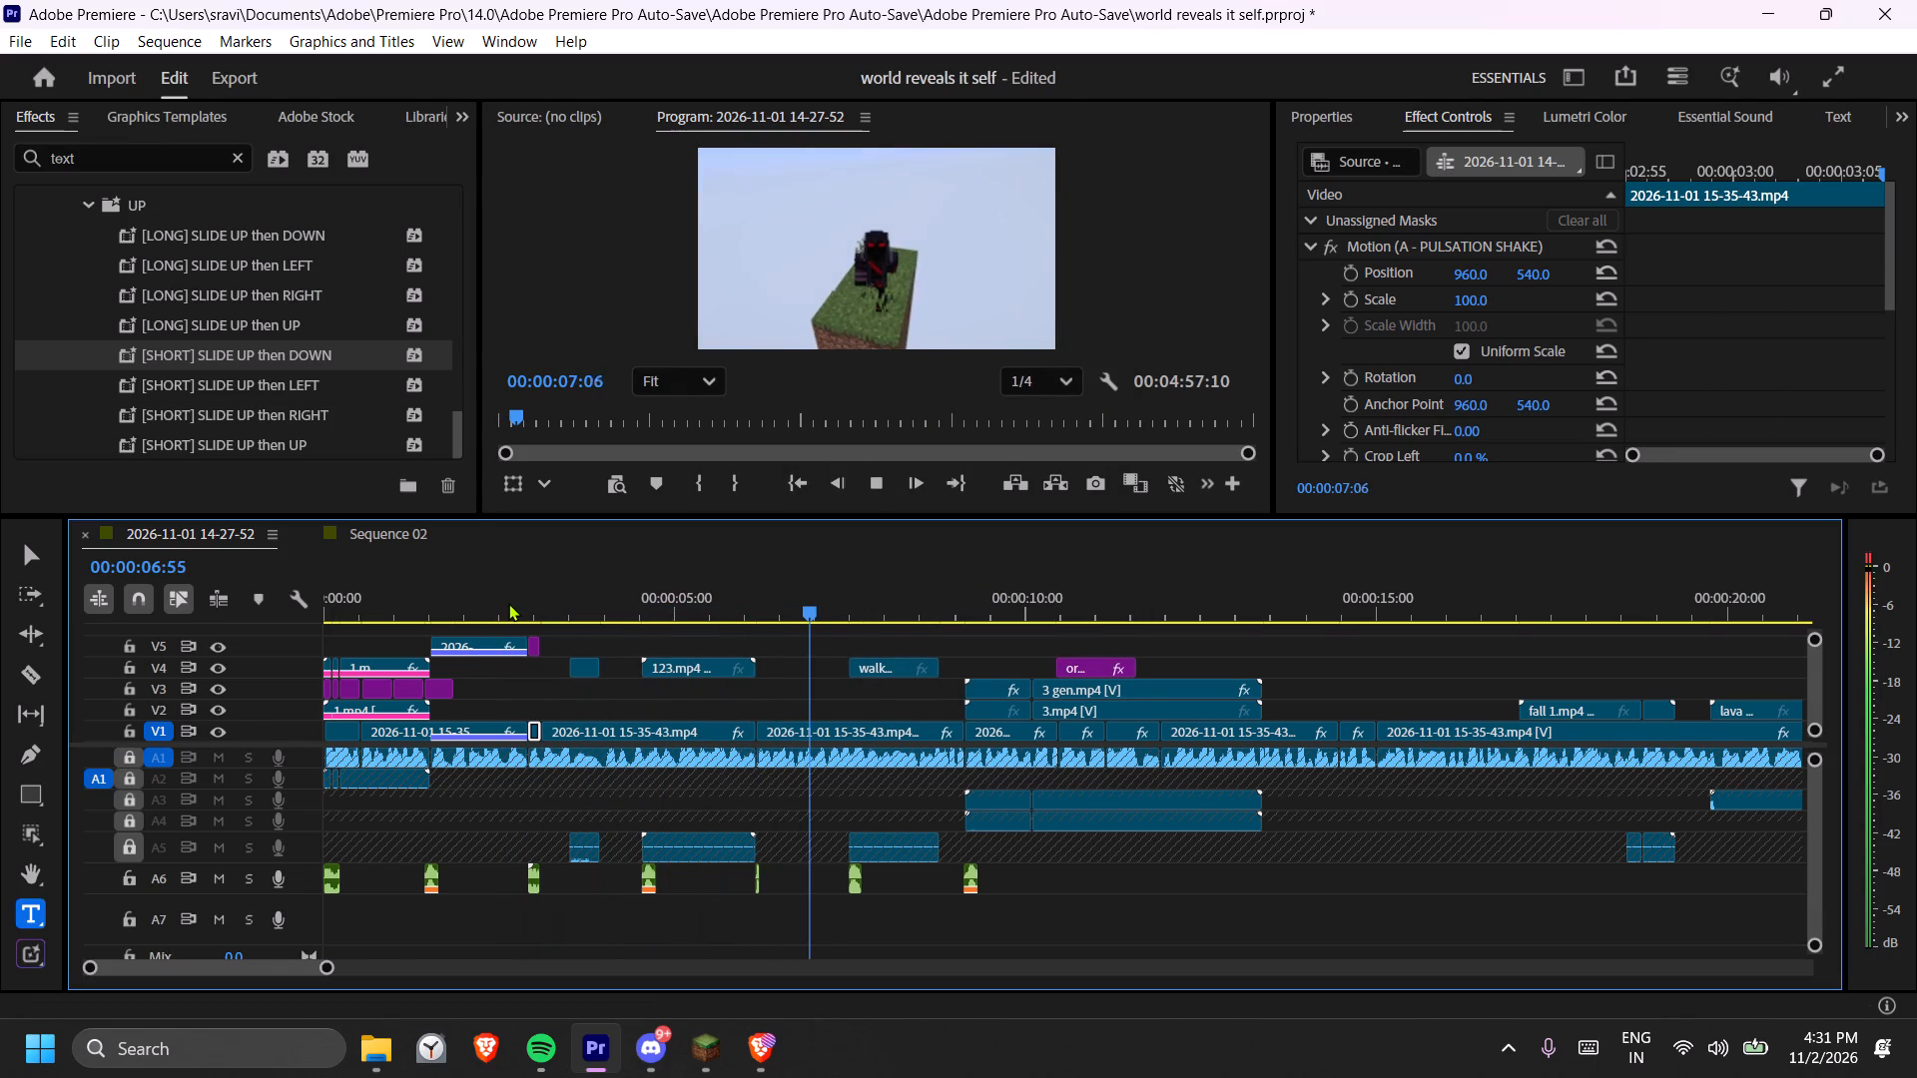
{"action": "key", "text": "space"}
{"action": "key", "text": "space"}
{"action": "key", "text": "space"}
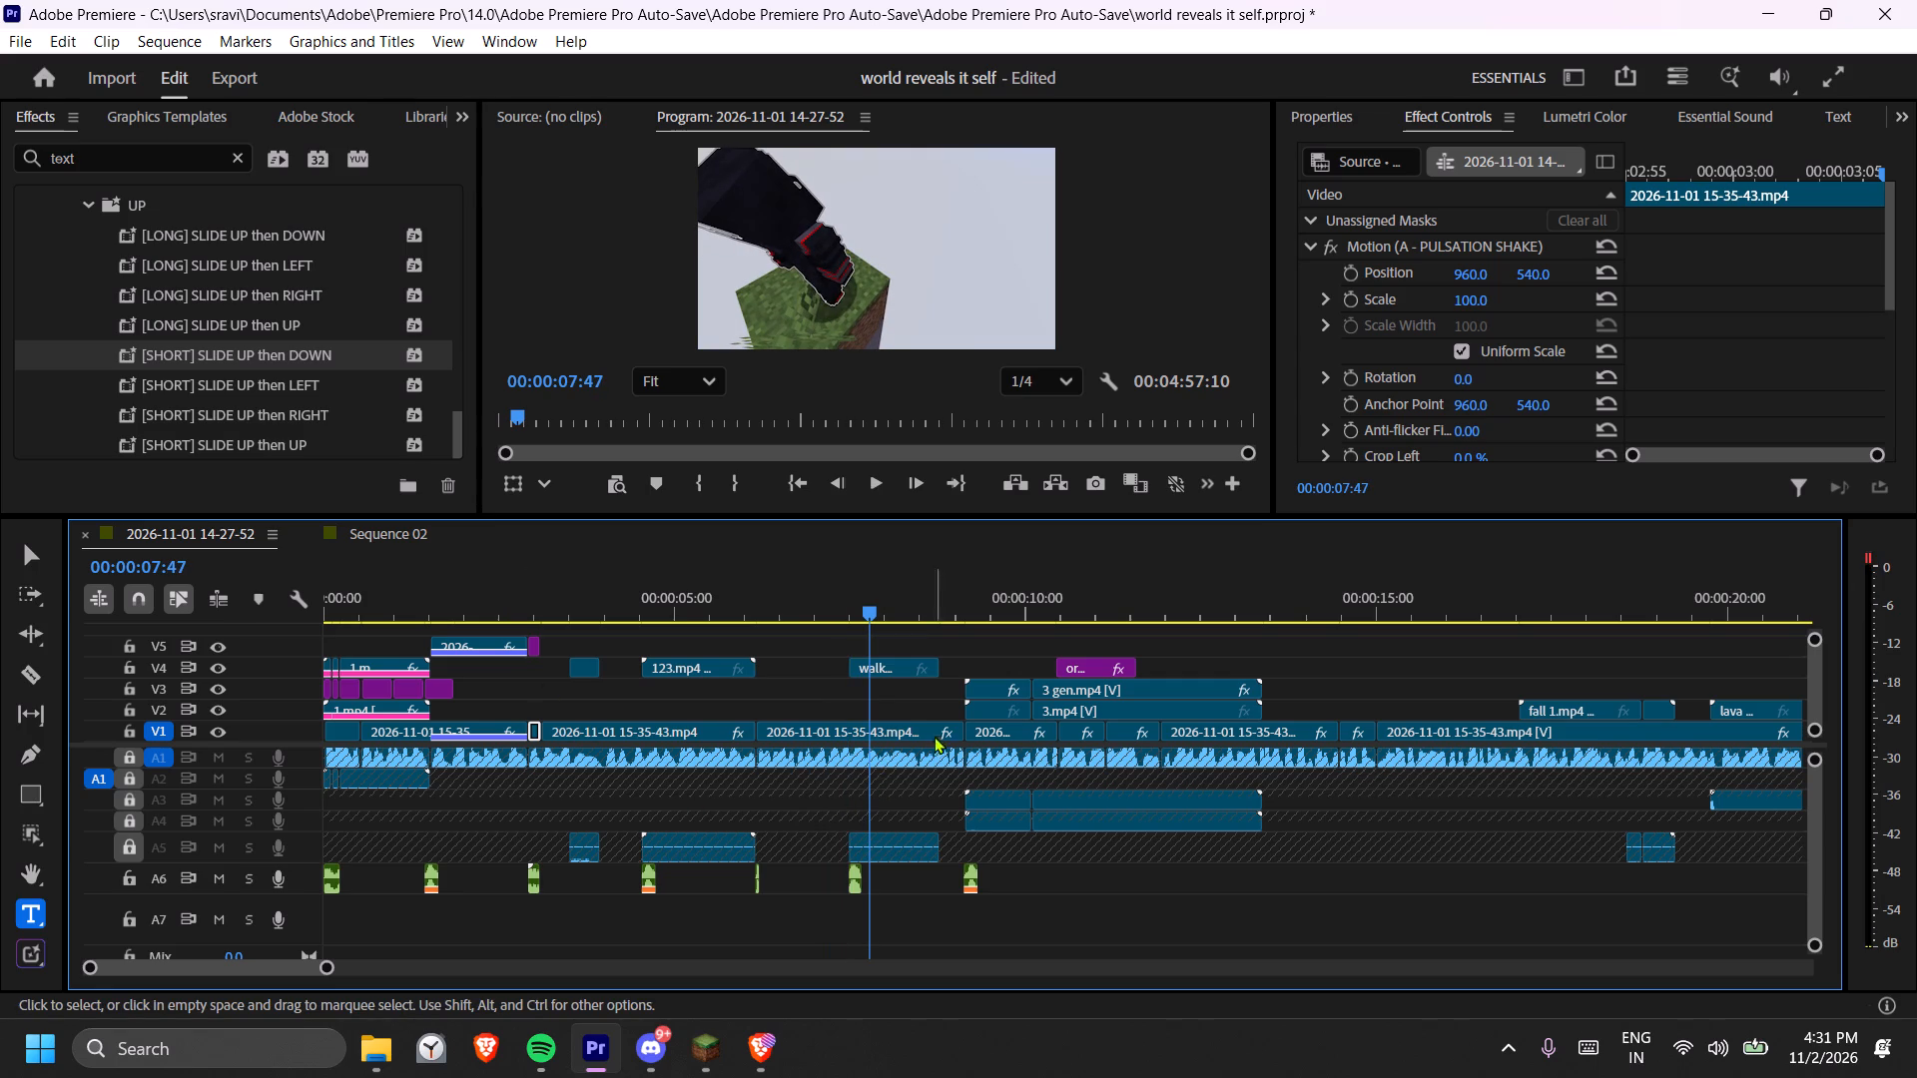
{"action": "key", "text": "equal"}
{"action": "key", "text": "equal"}
{"action": "left_click_drag", "start_coordinate": [1069, 612], "coordinate": [1052, 610]}
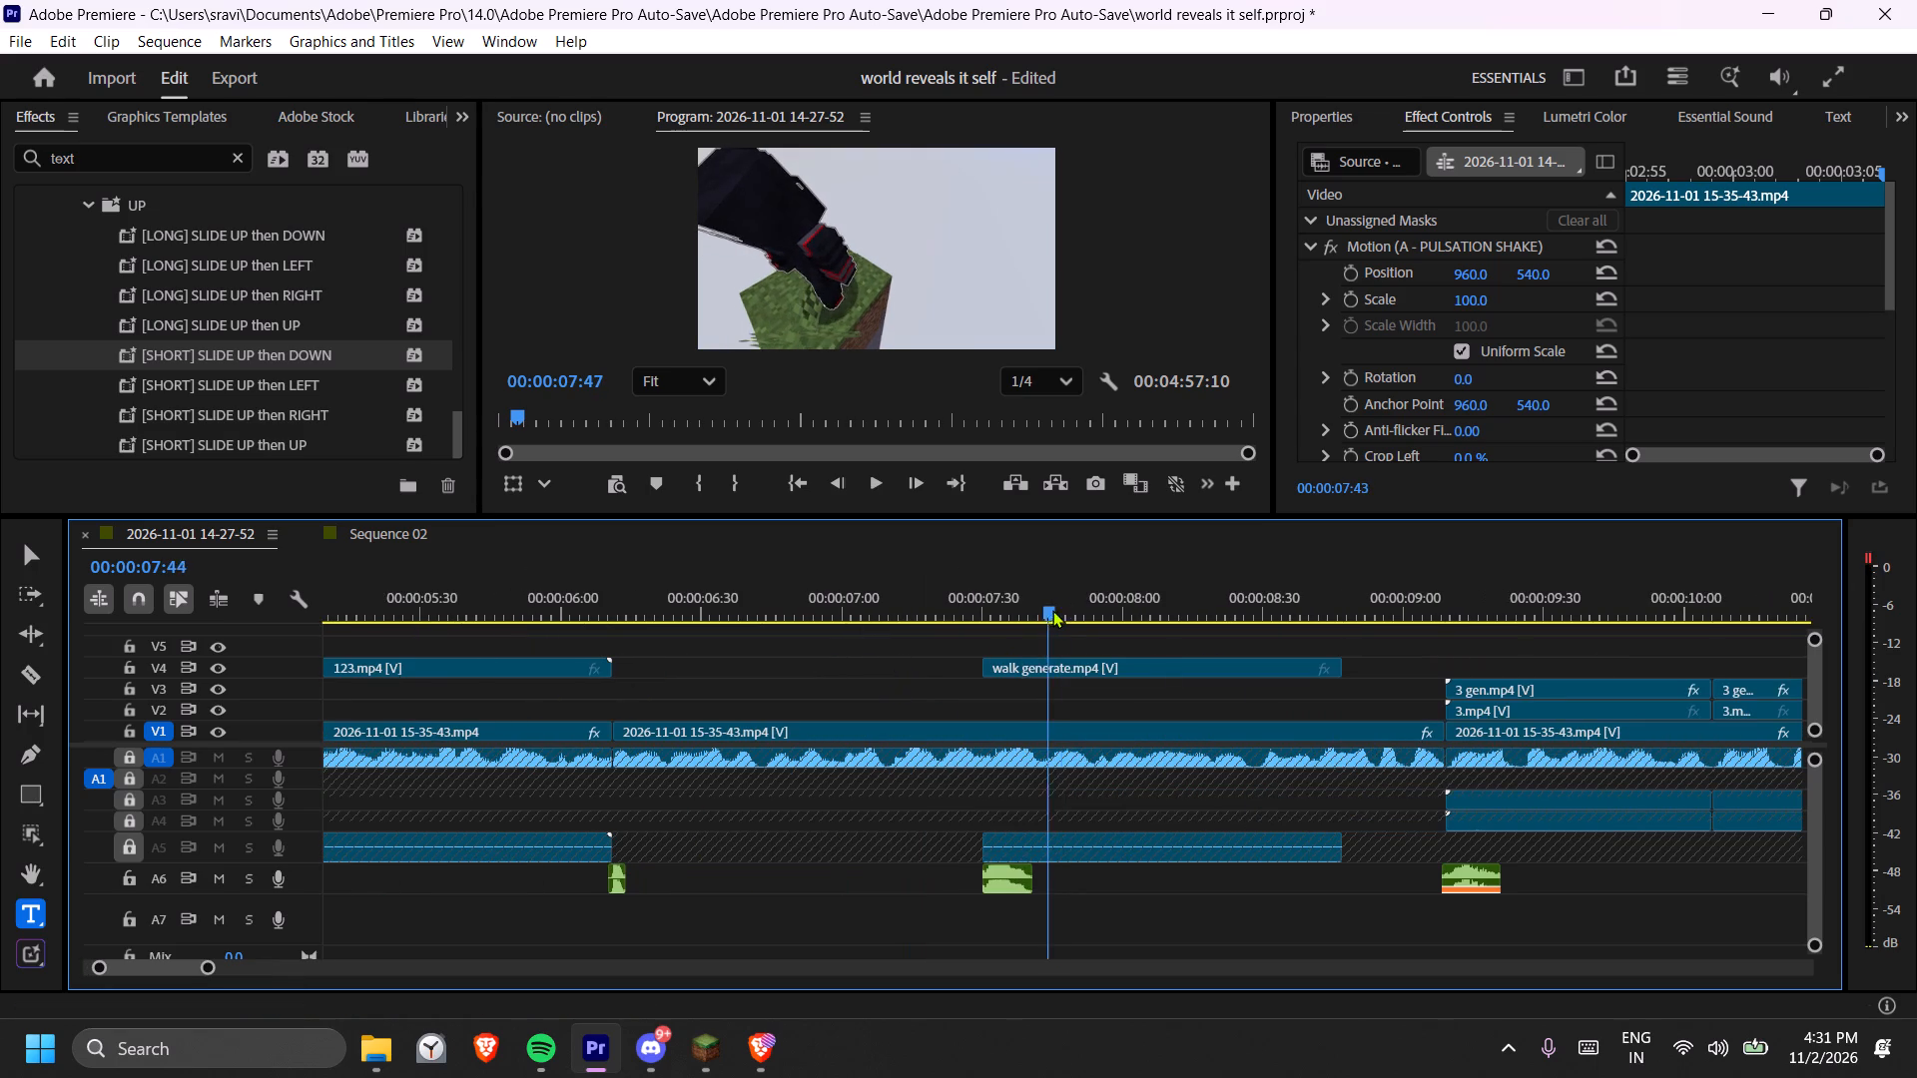
{"action": "left_click_drag", "start_coordinate": [1052, 610], "coordinate": [1038, 610]}
{"action": "key", "text": "c"}
{"action": "left_click", "coordinate": [1041, 669]}
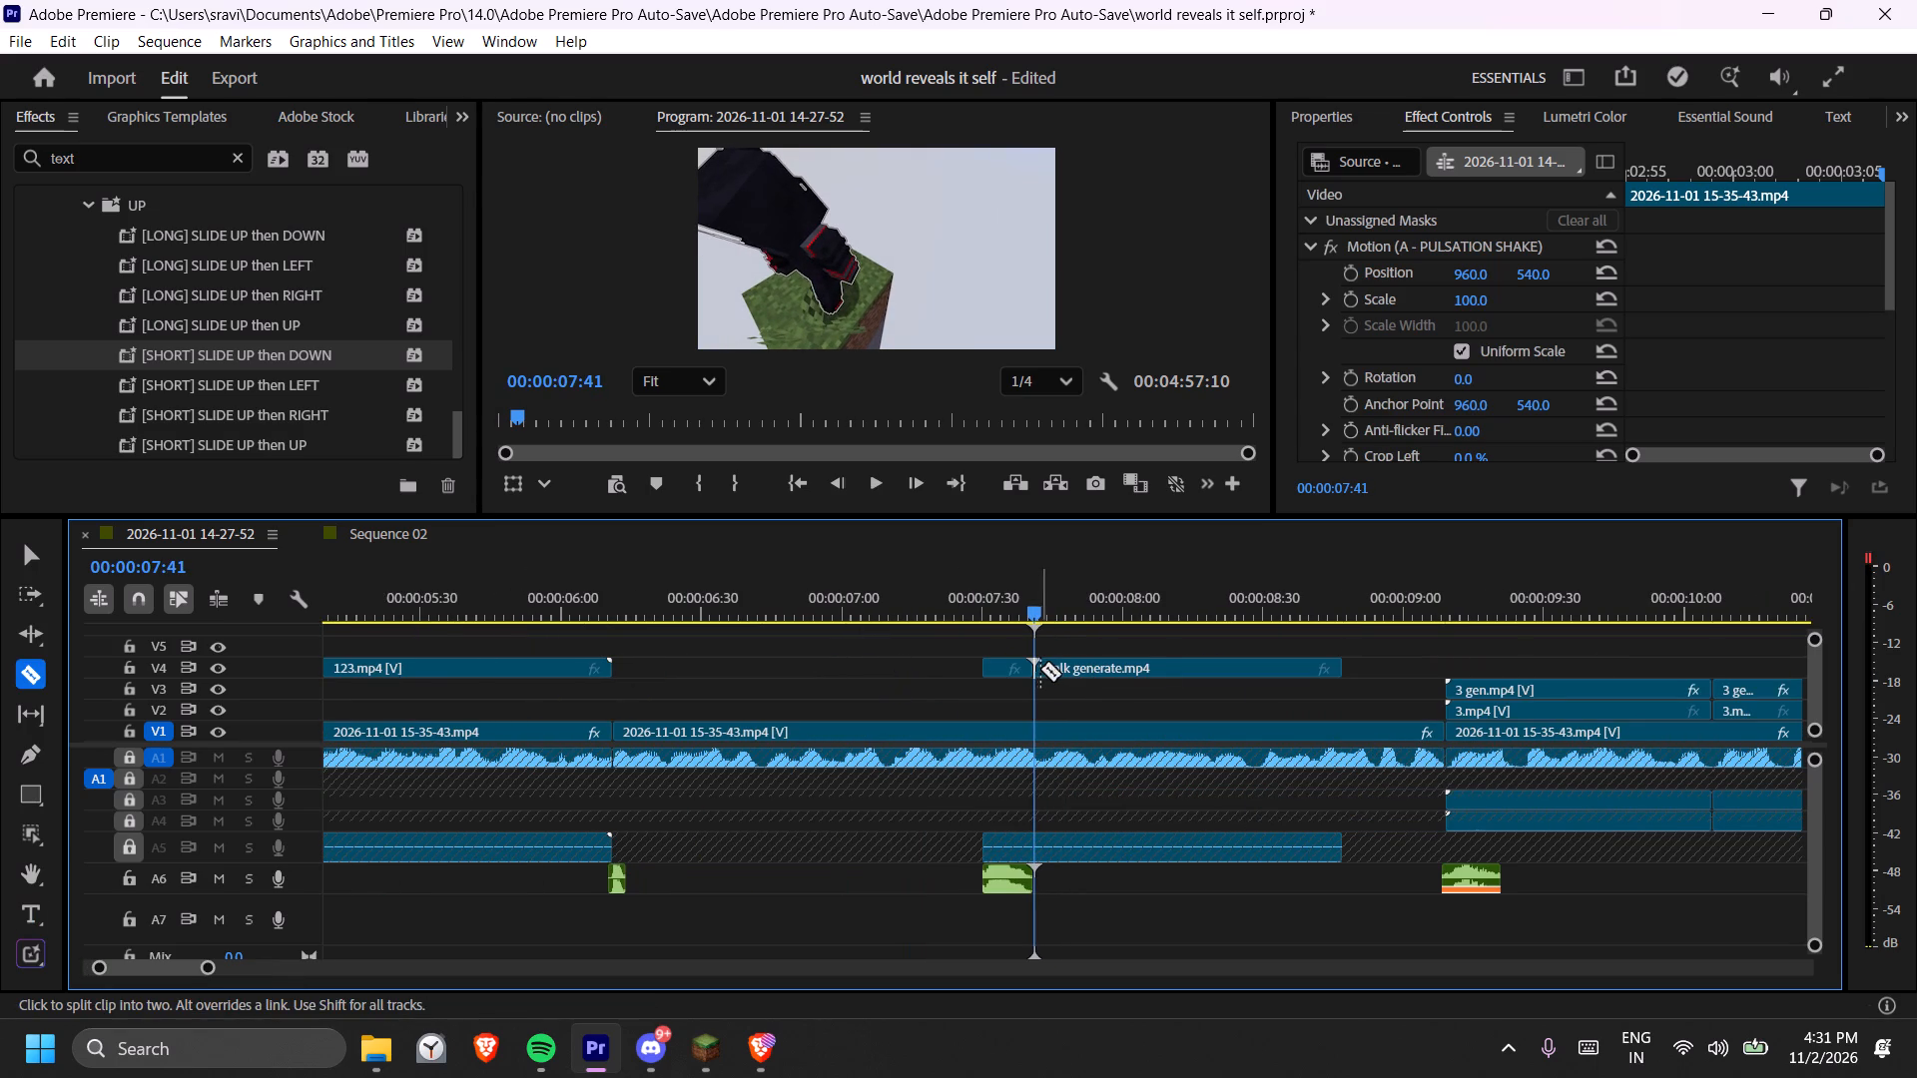
Search the effects for shake and apply the Camera Shake 12 +++_1 preset to the short first piece of walk generate.mp4.
{"action": "key", "text": "t"}
{"action": "left_click", "coordinate": [1016, 629]}
{"action": "left_click", "coordinate": [1012, 660]}
{"action": "left_click_drag", "start_coordinate": [1027, 623], "coordinate": [1016, 621]}
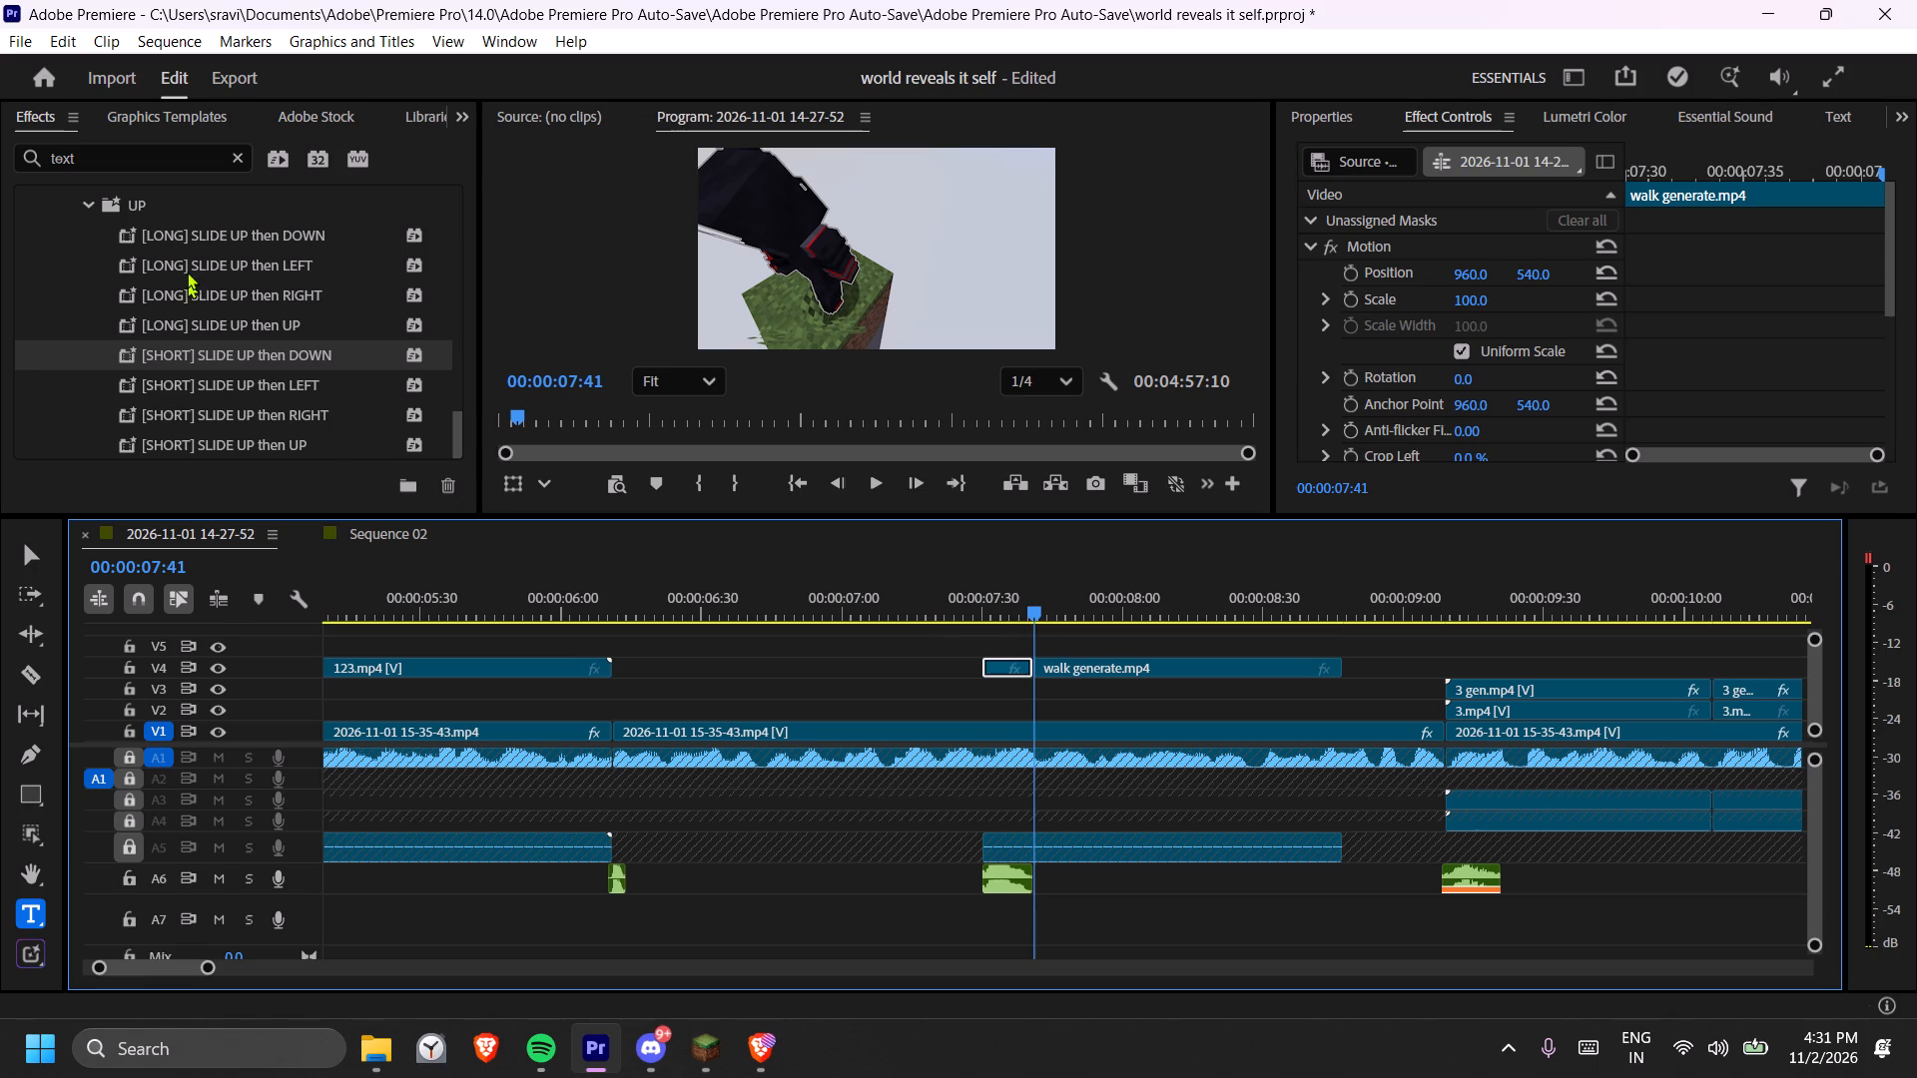
{"action": "left_click", "coordinate": [239, 152]}
{"action": "type", "text": "shakj"}
{"action": "left_click", "coordinate": [208, 165]}
{"action": "type", "text": "shaike"}
{"action": "key", "text": "BackSpace"}
{"action": "key", "text": "BackSpace"}
{"action": "key", "text": "BackSpace"}
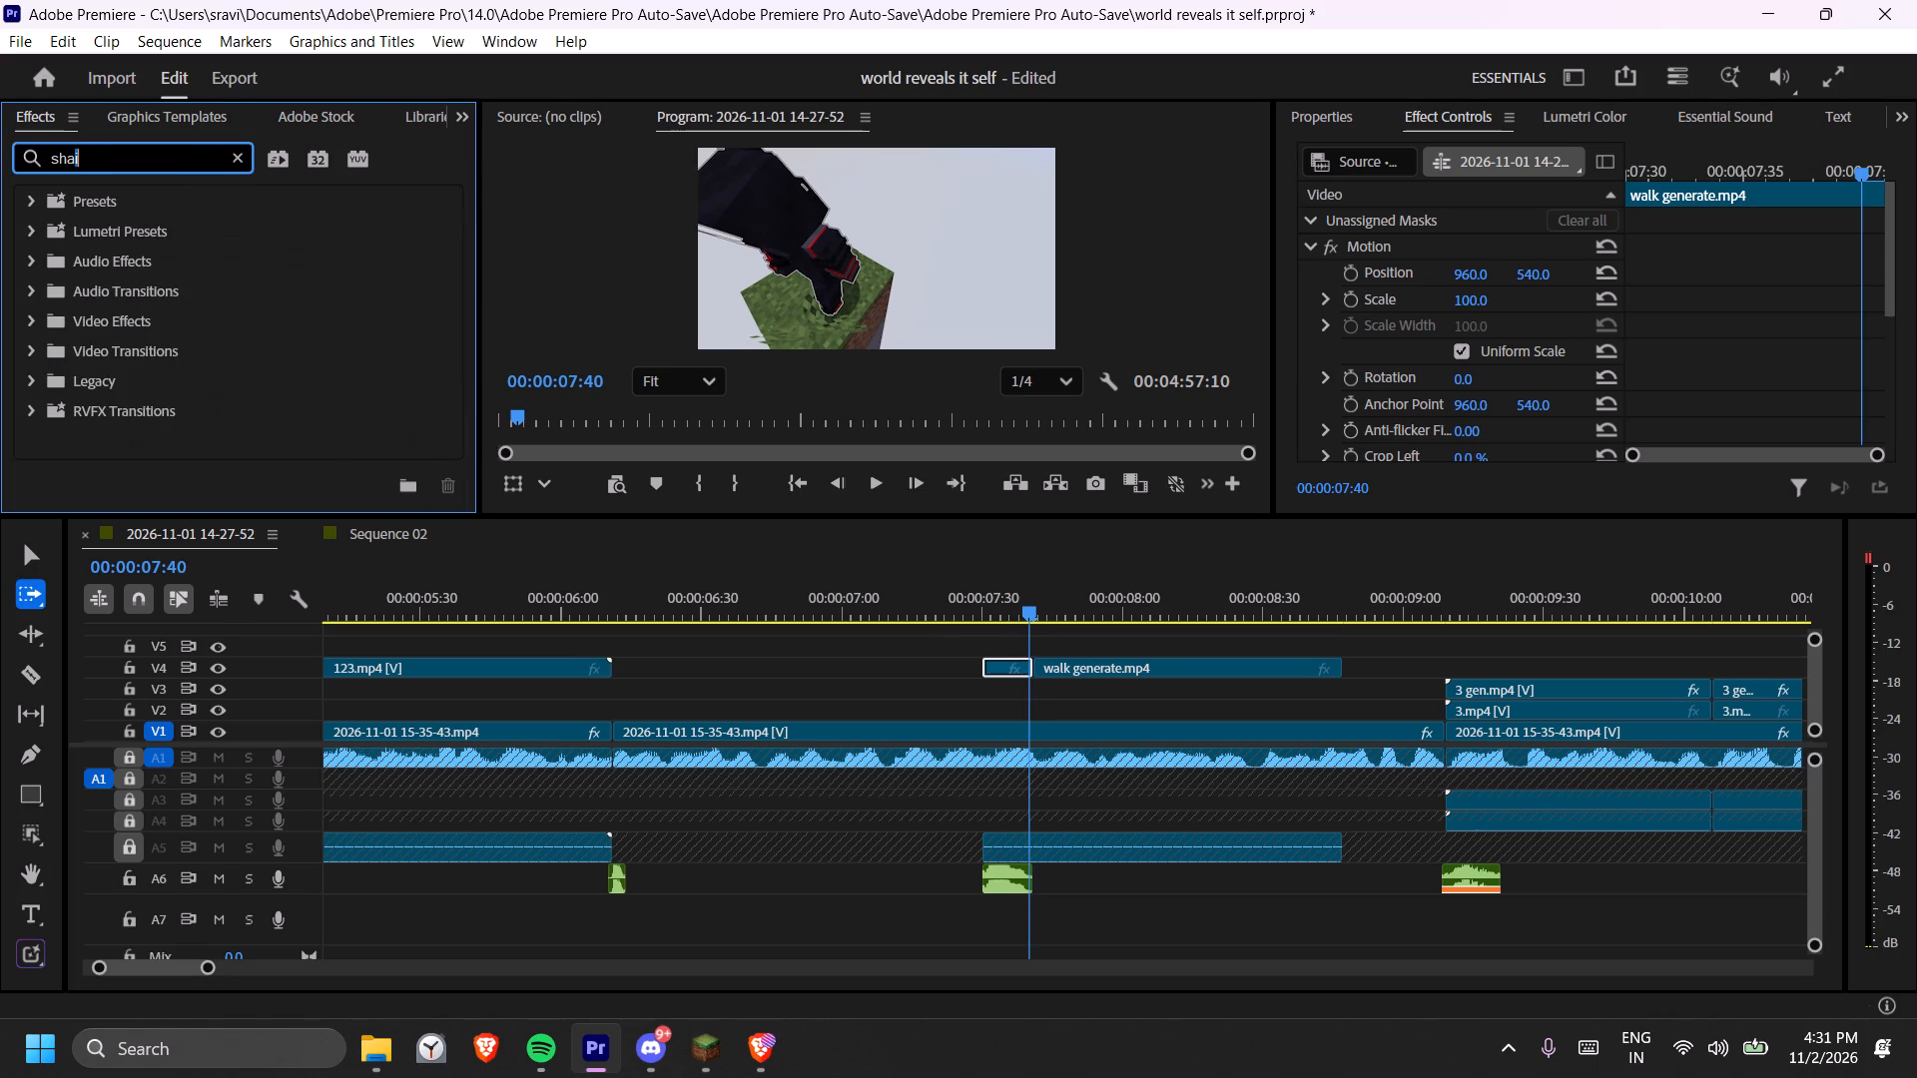
{"action": "type", "text": "ke"}
{"action": "scroll", "coordinate": [224, 382], "scroll_direction": "down", "scroll_amount": 9}
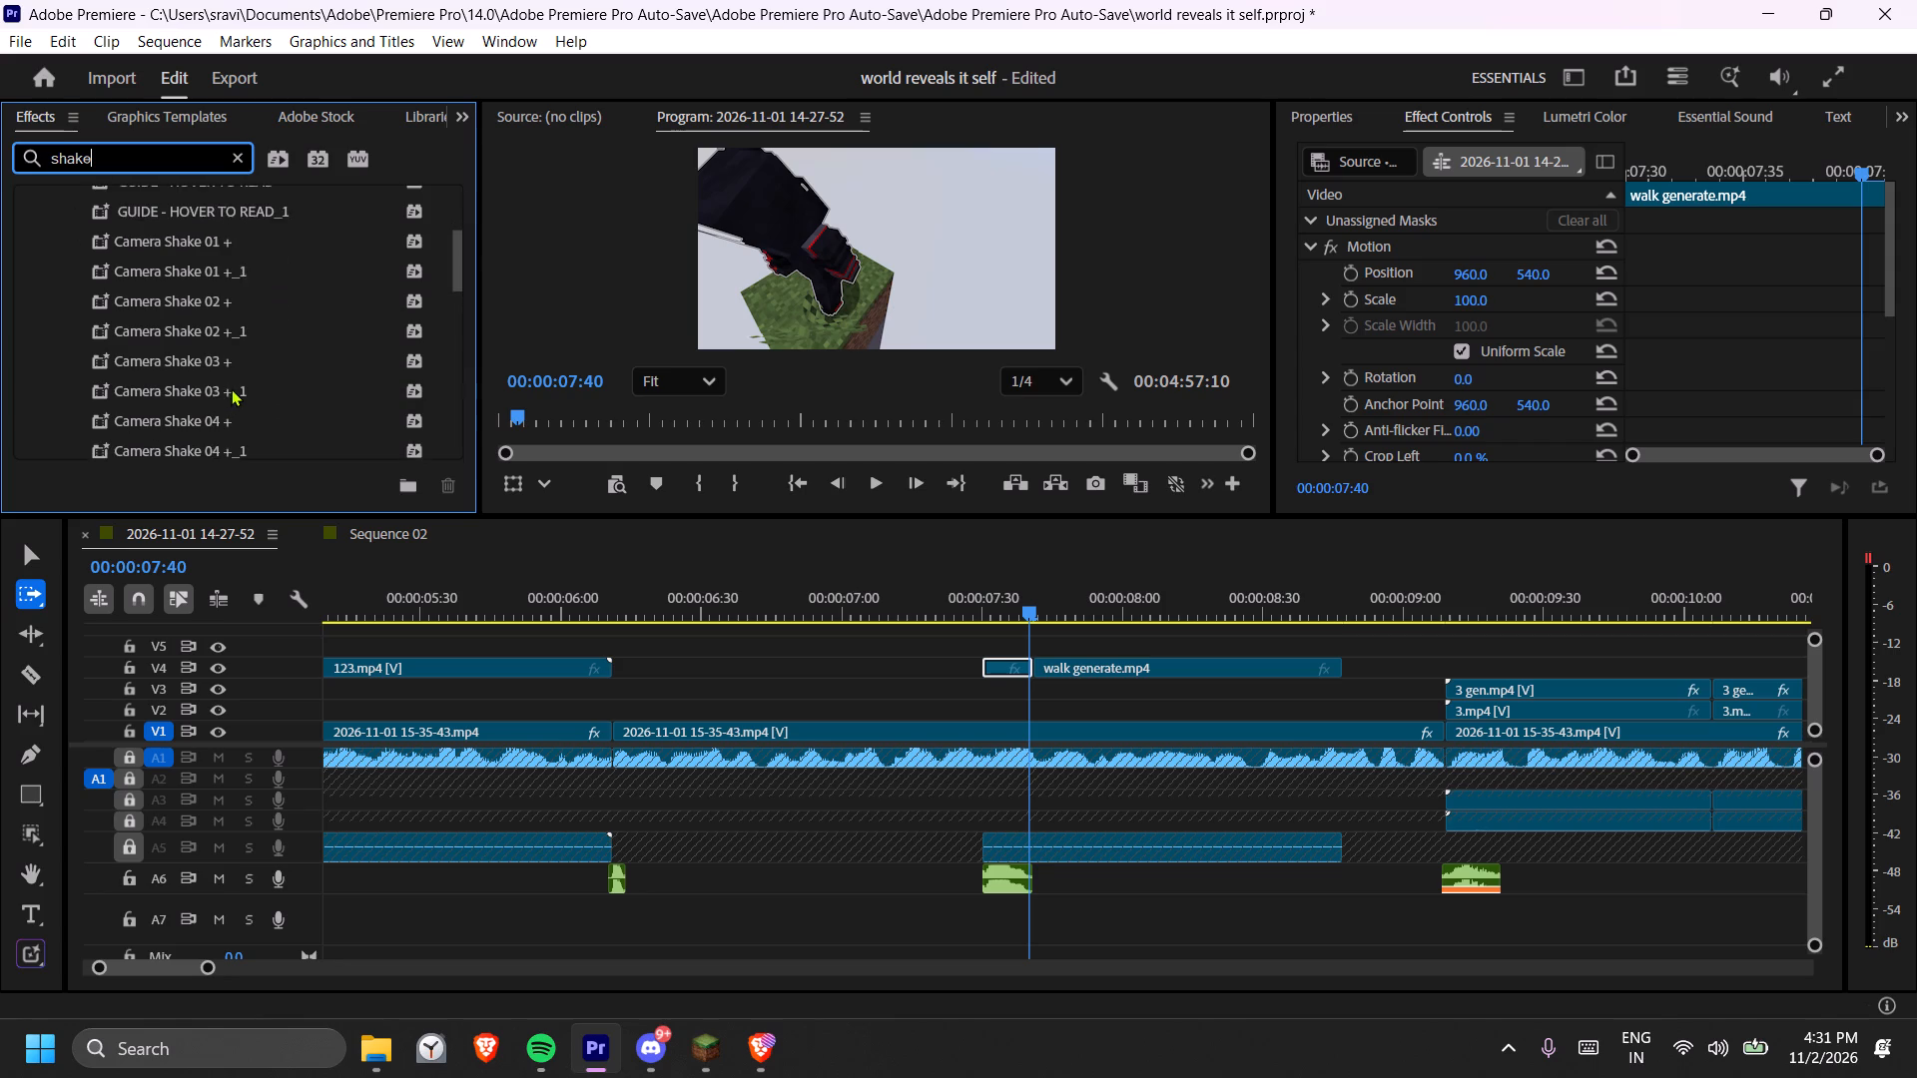
{"action": "scroll", "coordinate": [241, 392], "scroll_direction": "down", "scroll_amount": 20}
{"action": "scroll", "coordinate": [241, 392], "scroll_direction": "down", "scroll_amount": 4}
{"action": "left_click_drag", "start_coordinate": [176, 301], "coordinate": [245, 307]}
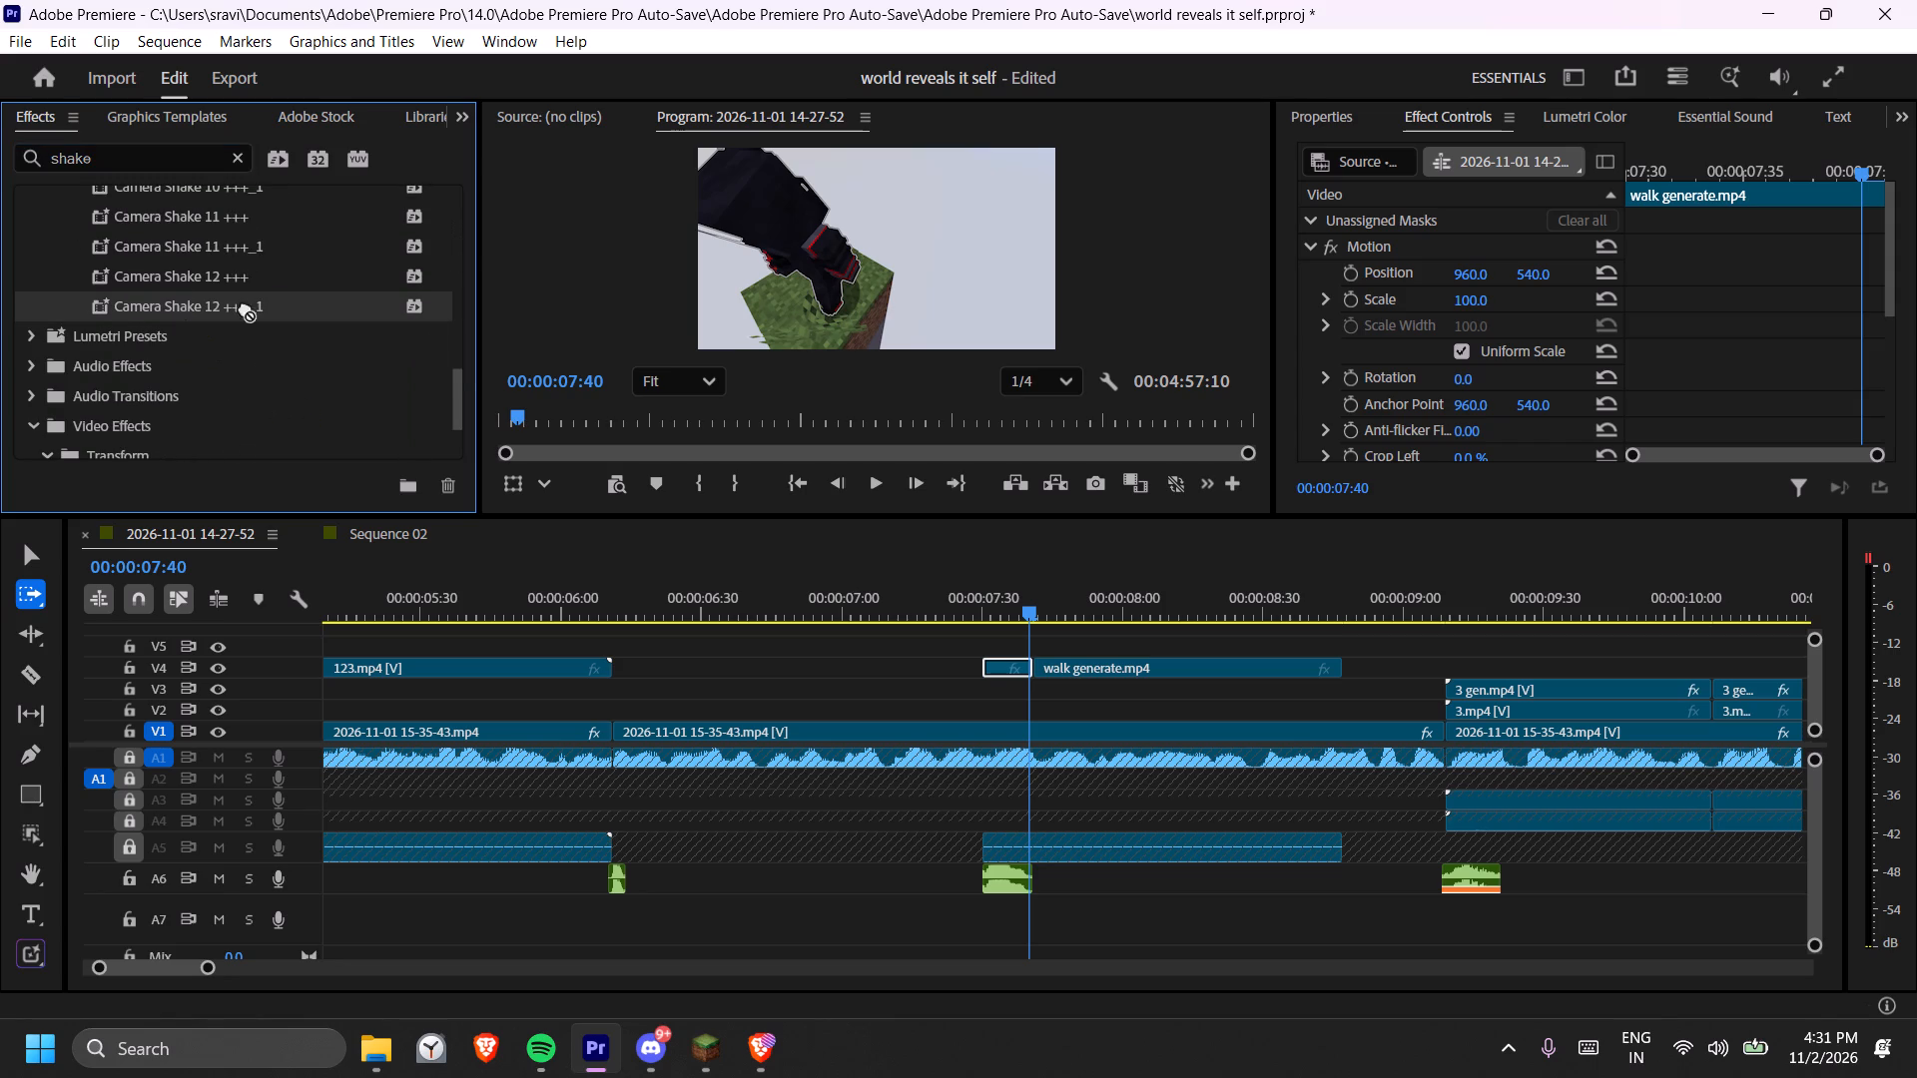
{"action": "left_click_drag", "start_coordinate": [245, 307], "coordinate": [1011, 662]}
Play and scrub through the start of walk generate.mp4 around 00:00:07:30 to check the camera shake.
{"action": "left_click", "coordinate": [986, 604]}
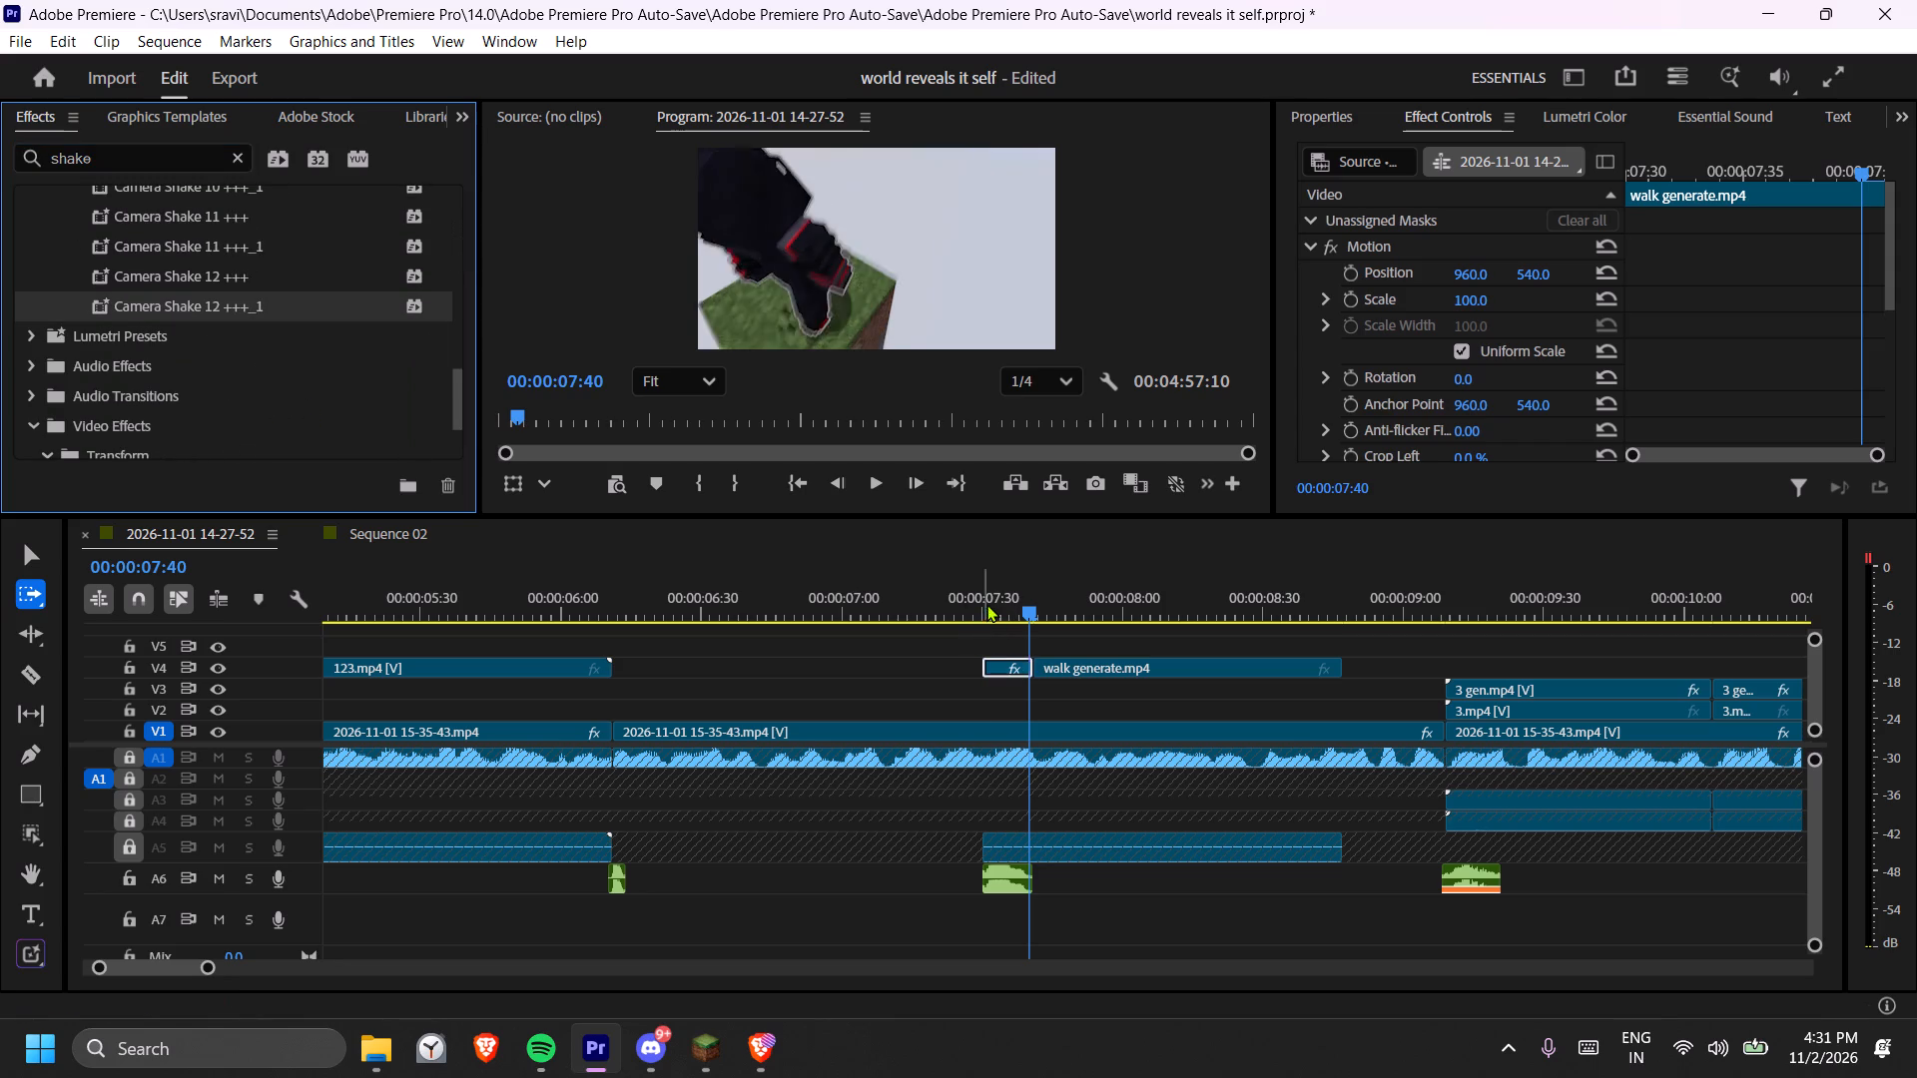
{"action": "key", "text": "space"}
{"action": "left_click", "coordinate": [975, 603]}
{"action": "key", "text": "space"}
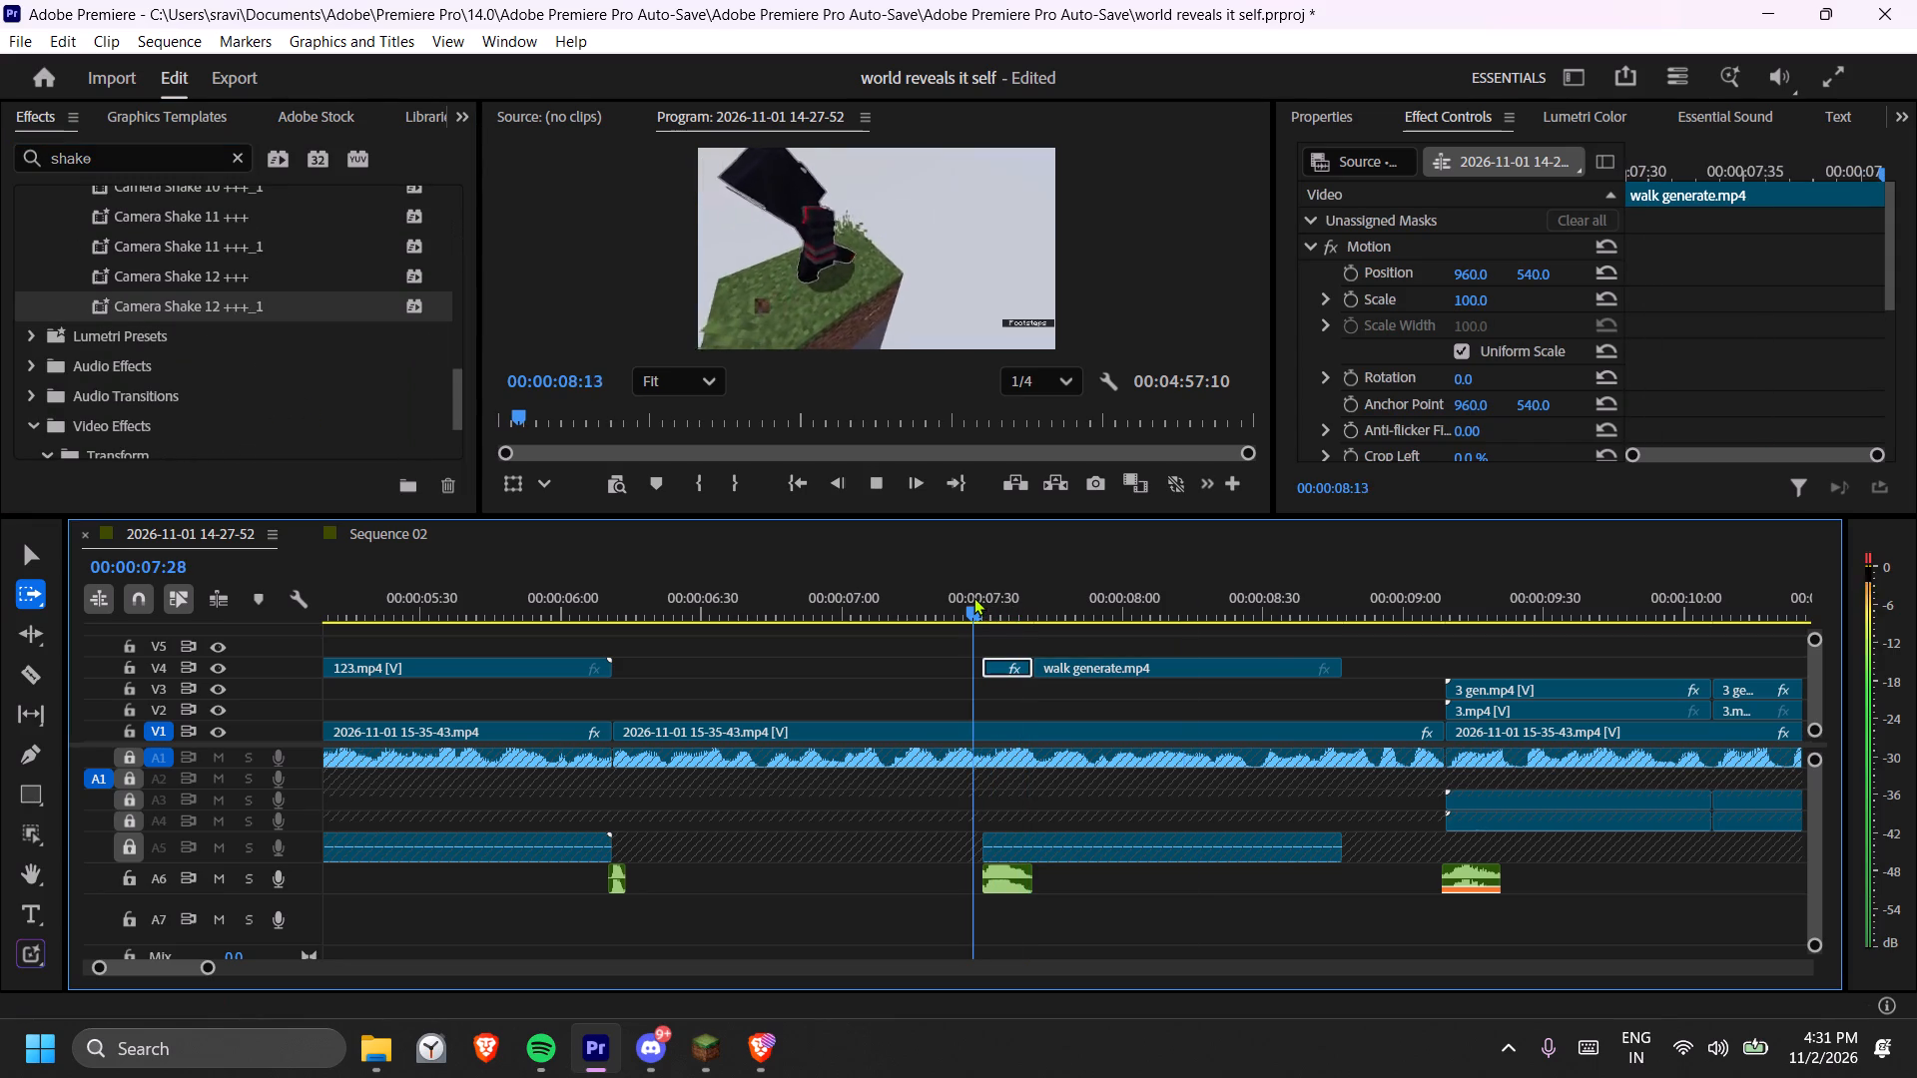
{"action": "key", "text": "space"}
{"action": "left_click_drag", "start_coordinate": [973, 597], "coordinate": [1004, 600]}
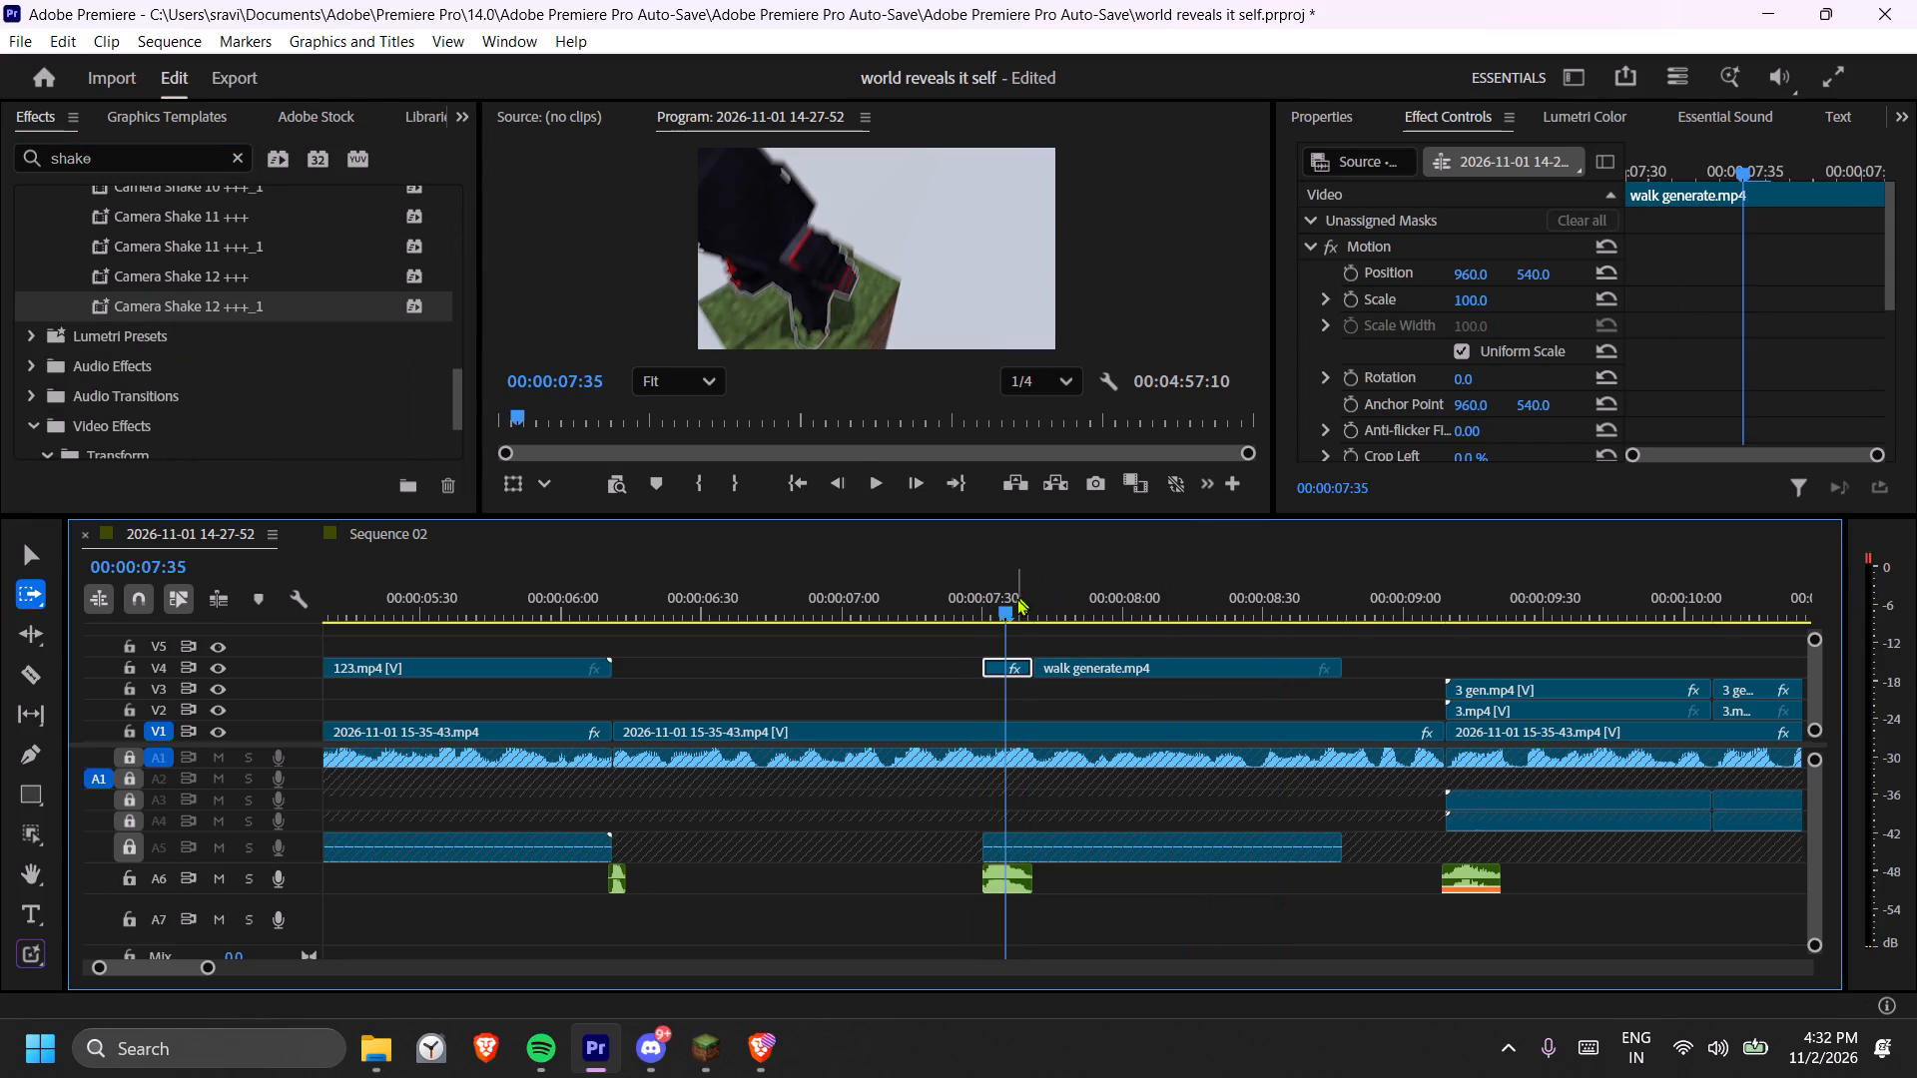
{"action": "left_click_drag", "start_coordinate": [1010, 604], "coordinate": [1009, 611]}
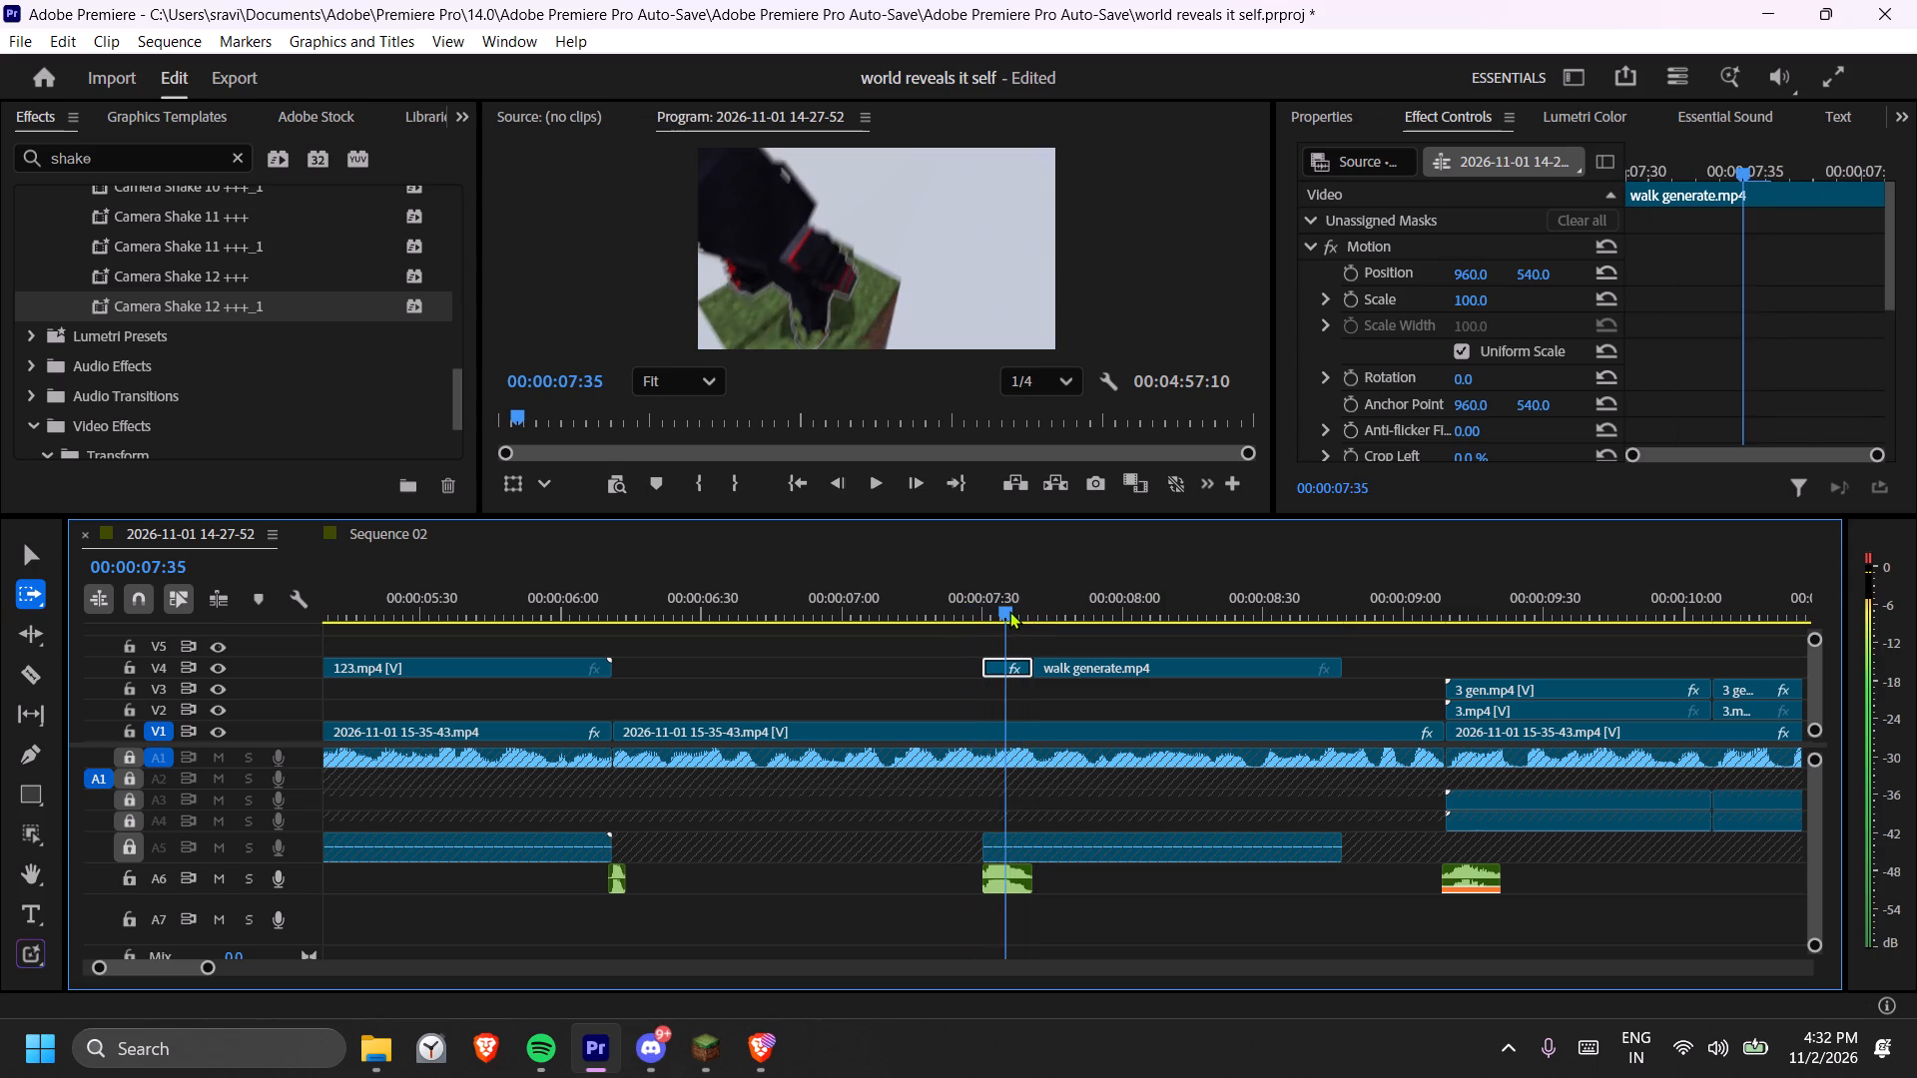
{"action": "left_click_drag", "start_coordinate": [1009, 611], "coordinate": [1032, 611]}
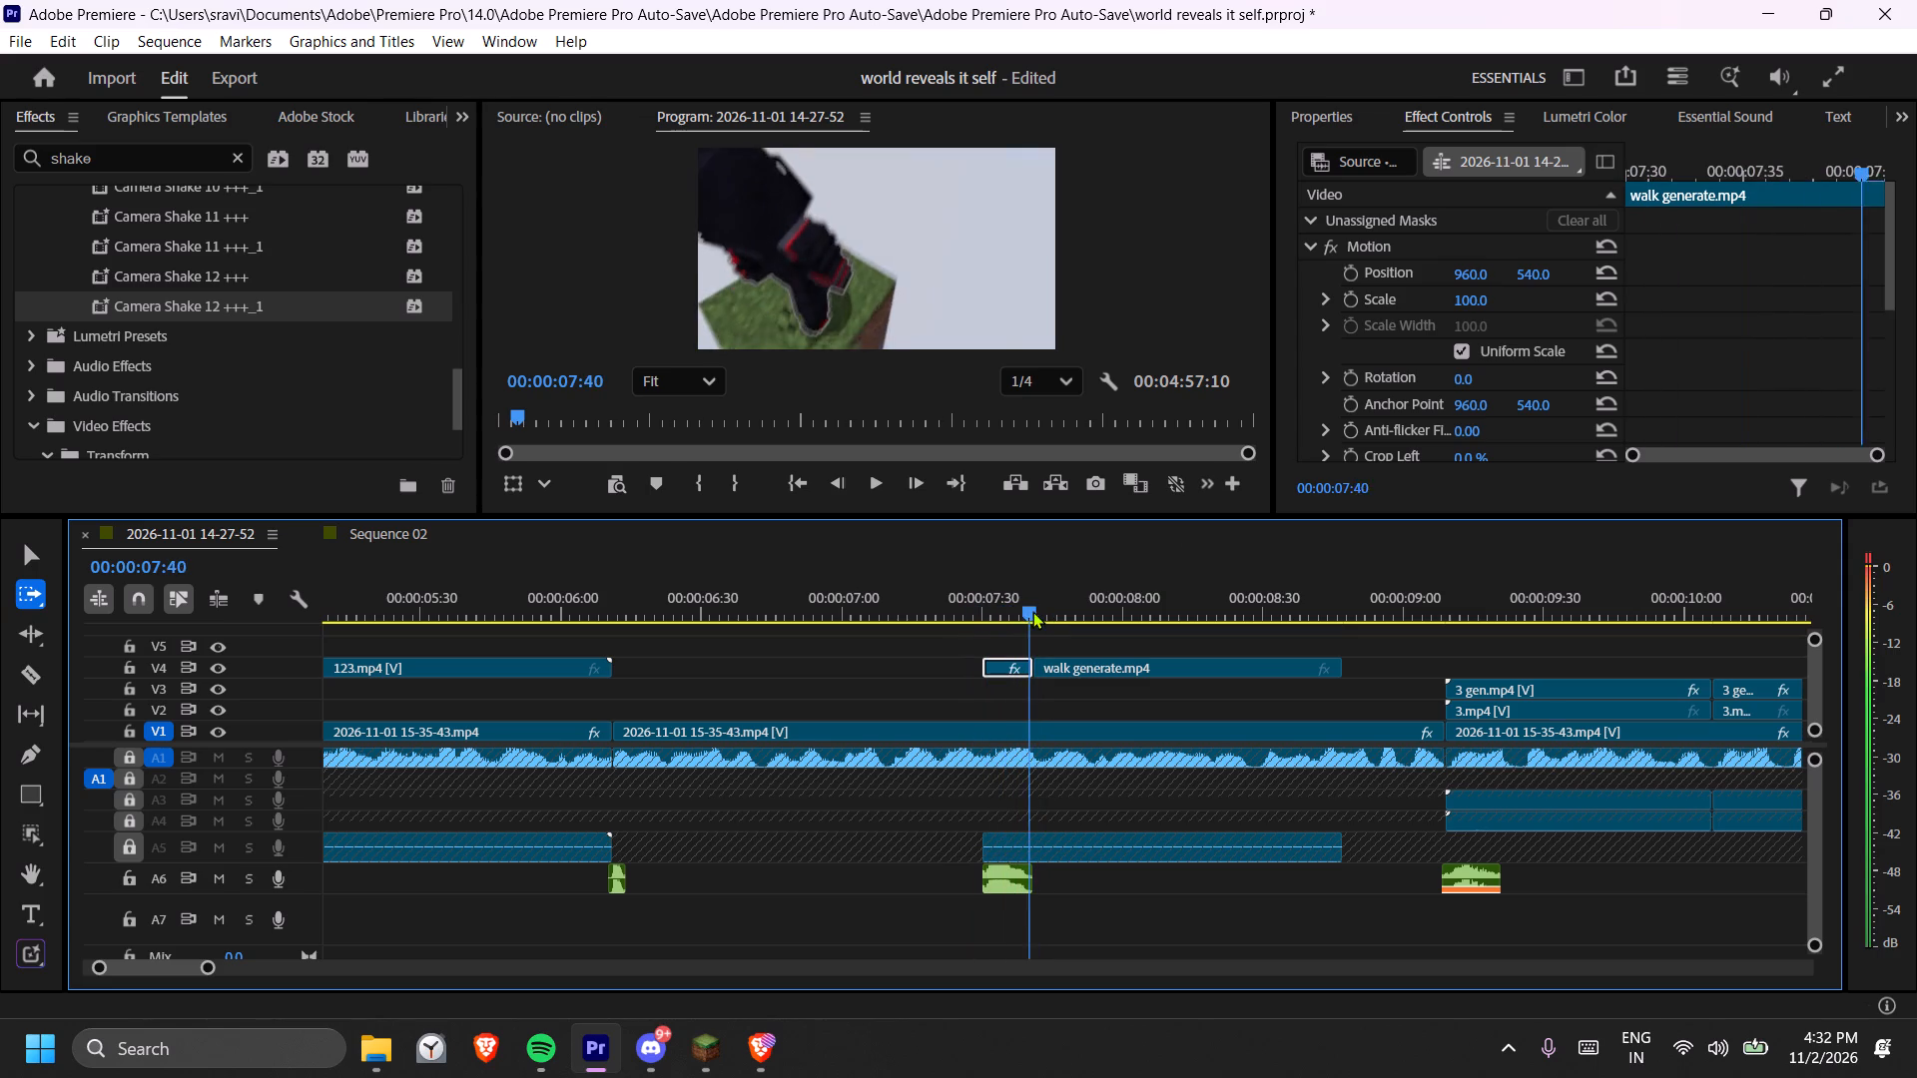
{"action": "left_click_drag", "start_coordinate": [1032, 611], "coordinate": [975, 610]}
{"action": "key", "text": "space"}
{"action": "left_click", "coordinate": [918, 589]}
{"action": "key", "text": "space"}
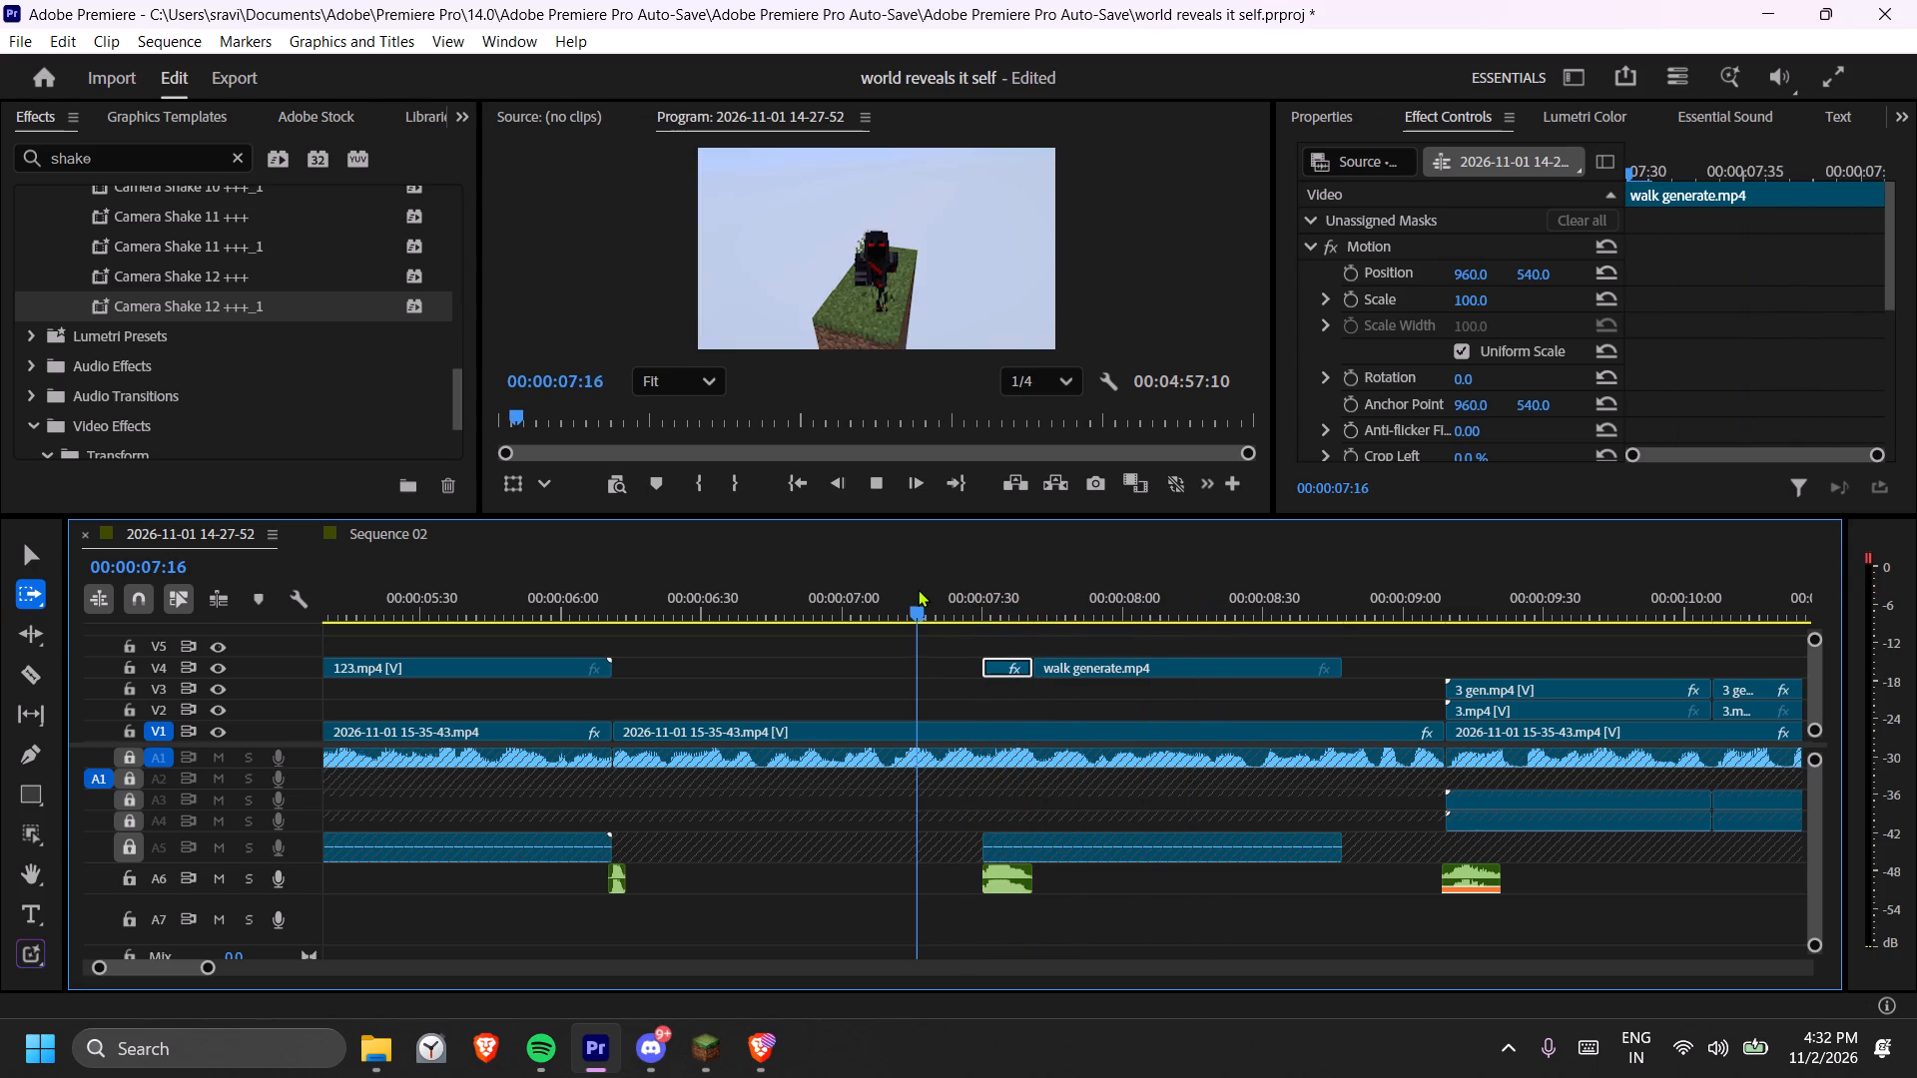
{"action": "key", "text": "space"}
Play the sequence on to the orange clip on V4 and place the playhead at 00:00:10:51.
{"action": "key", "text": "space"}
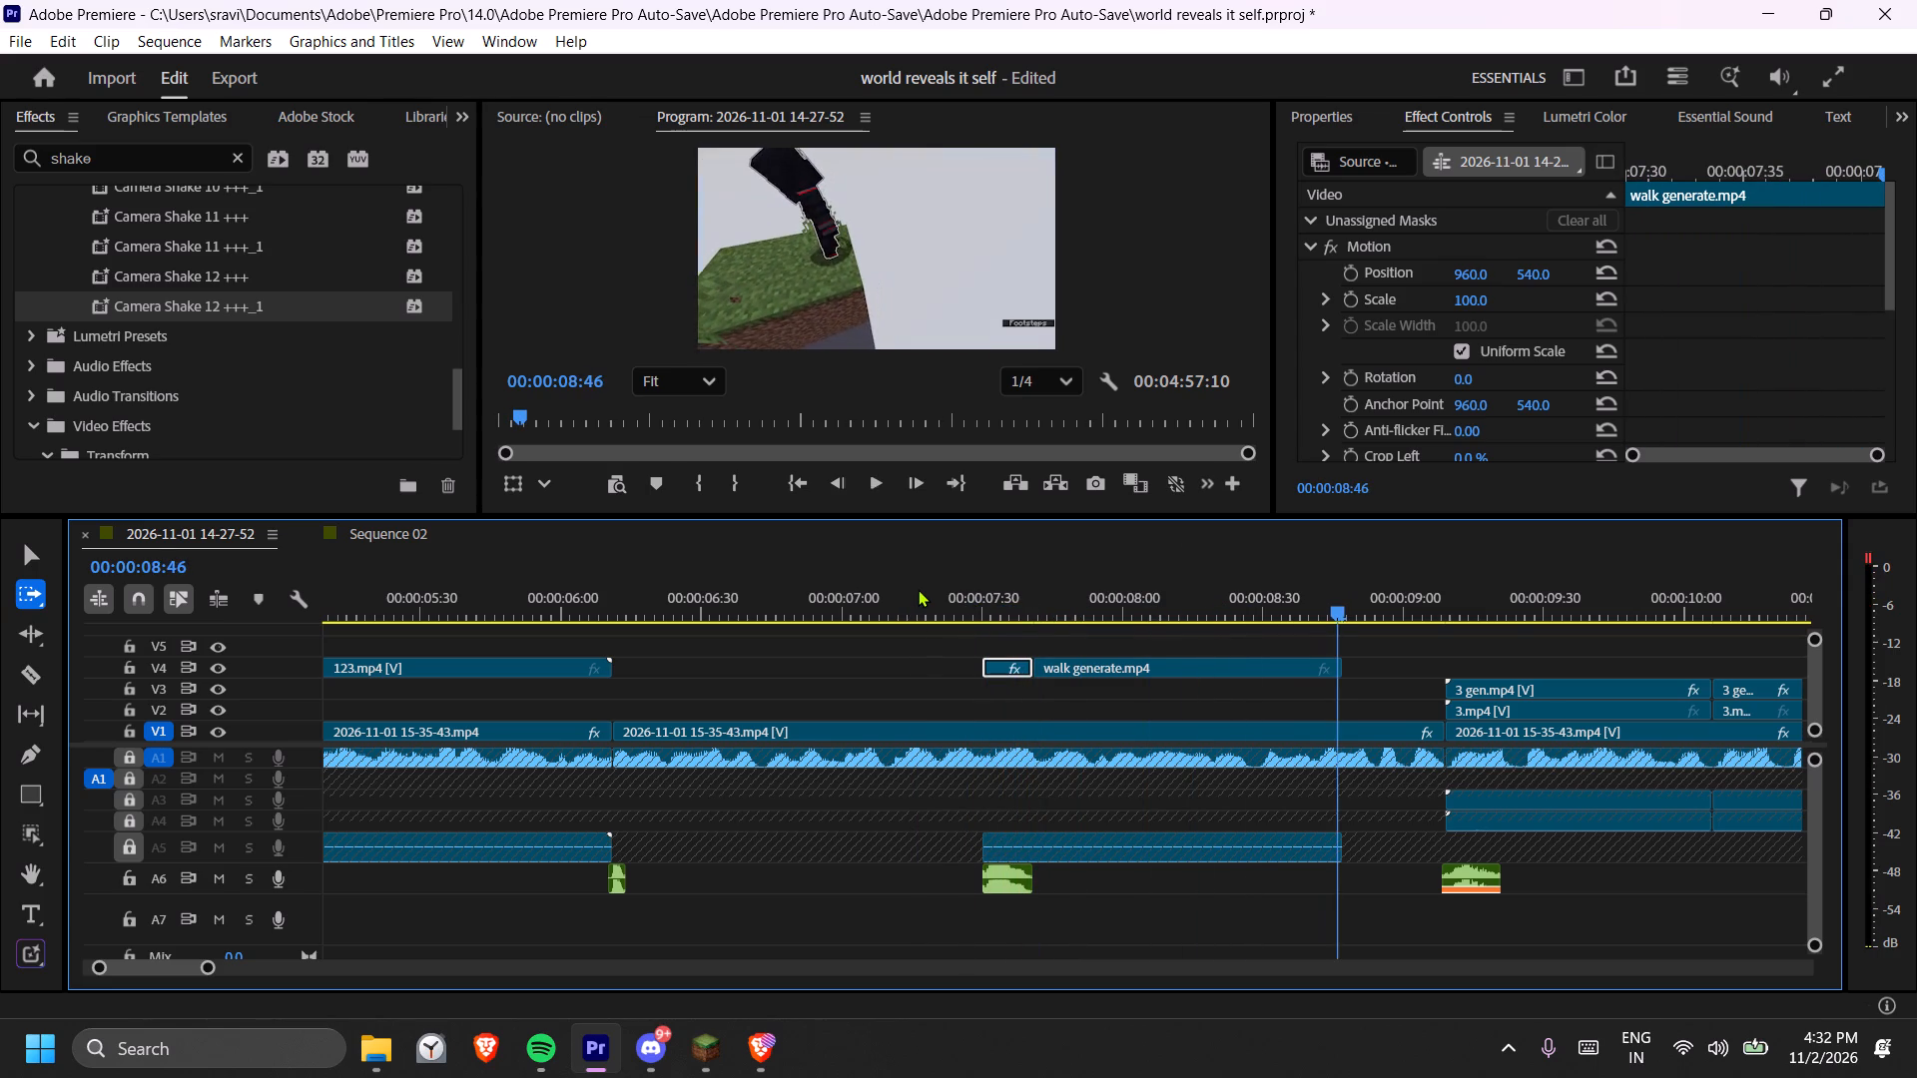
{"action": "key", "text": "space"}
{"action": "key", "text": "minus"}
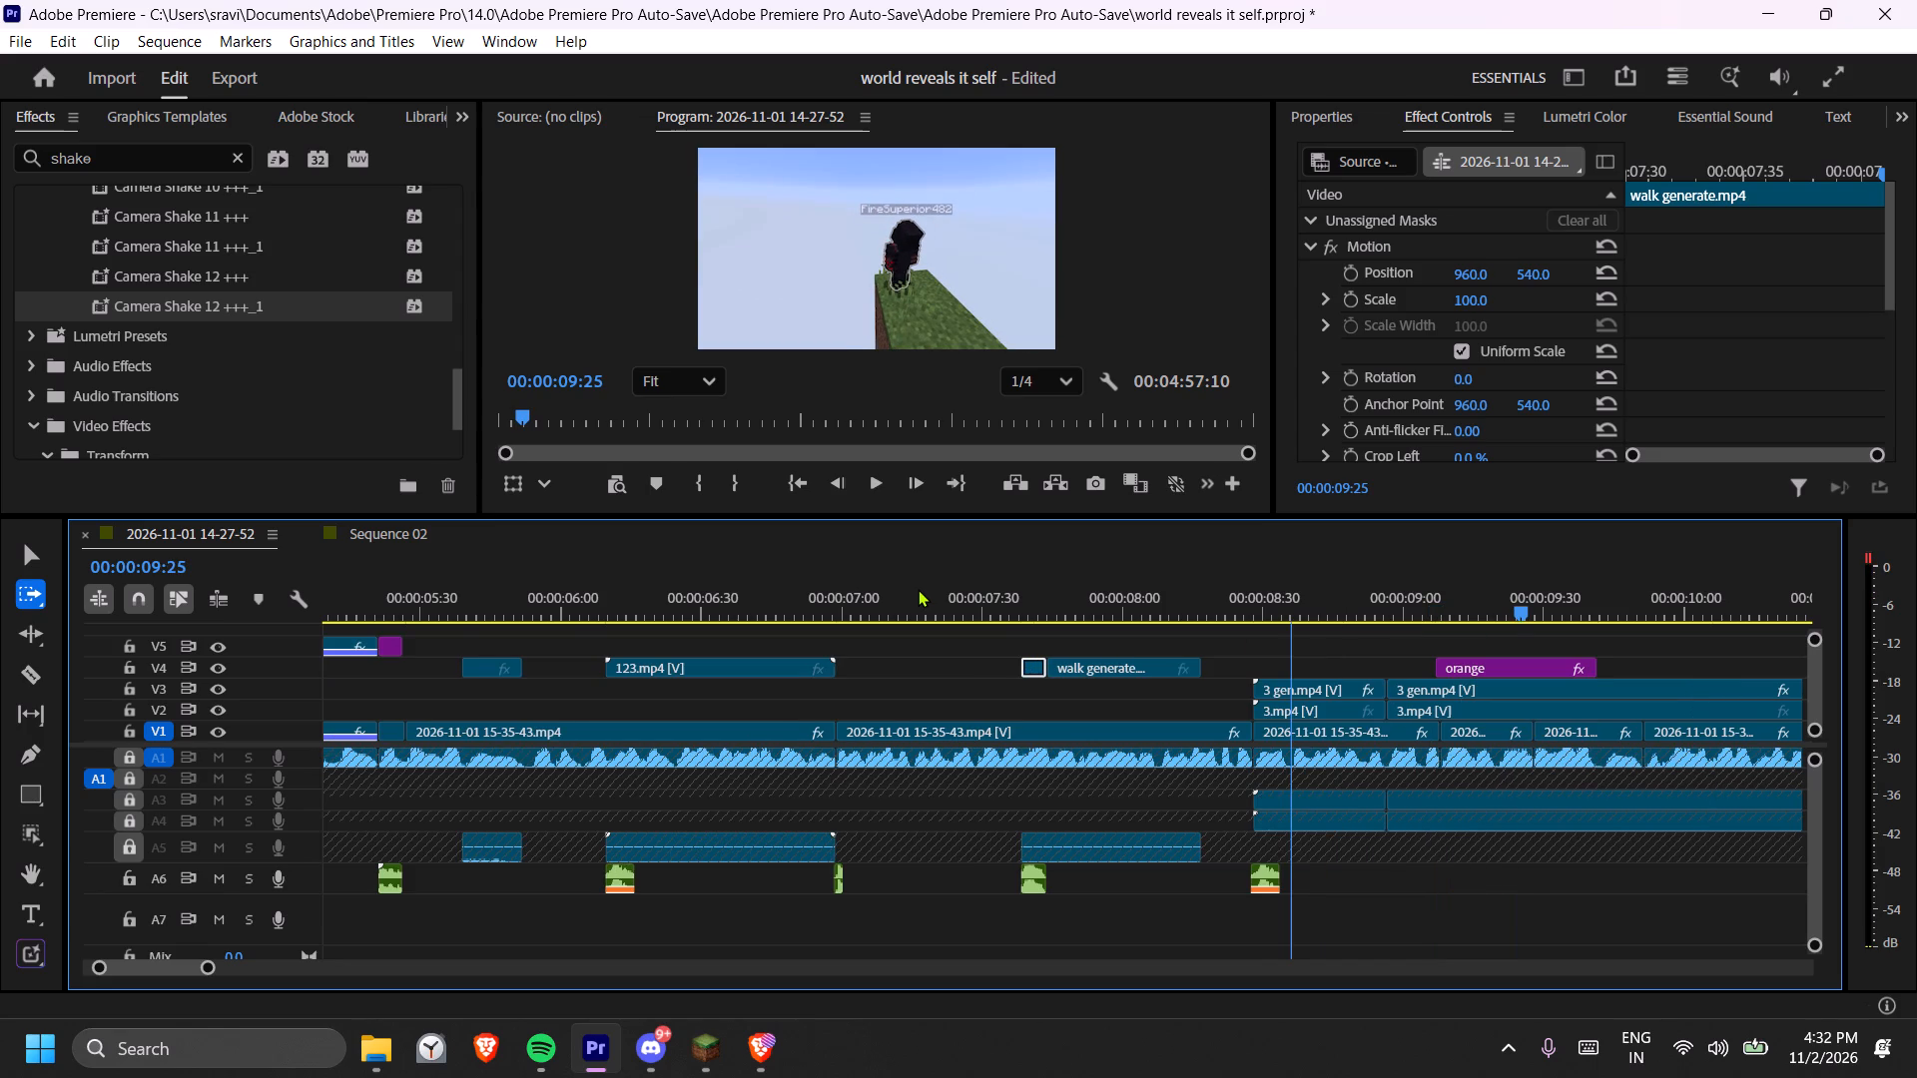
{"action": "key", "text": "space"}
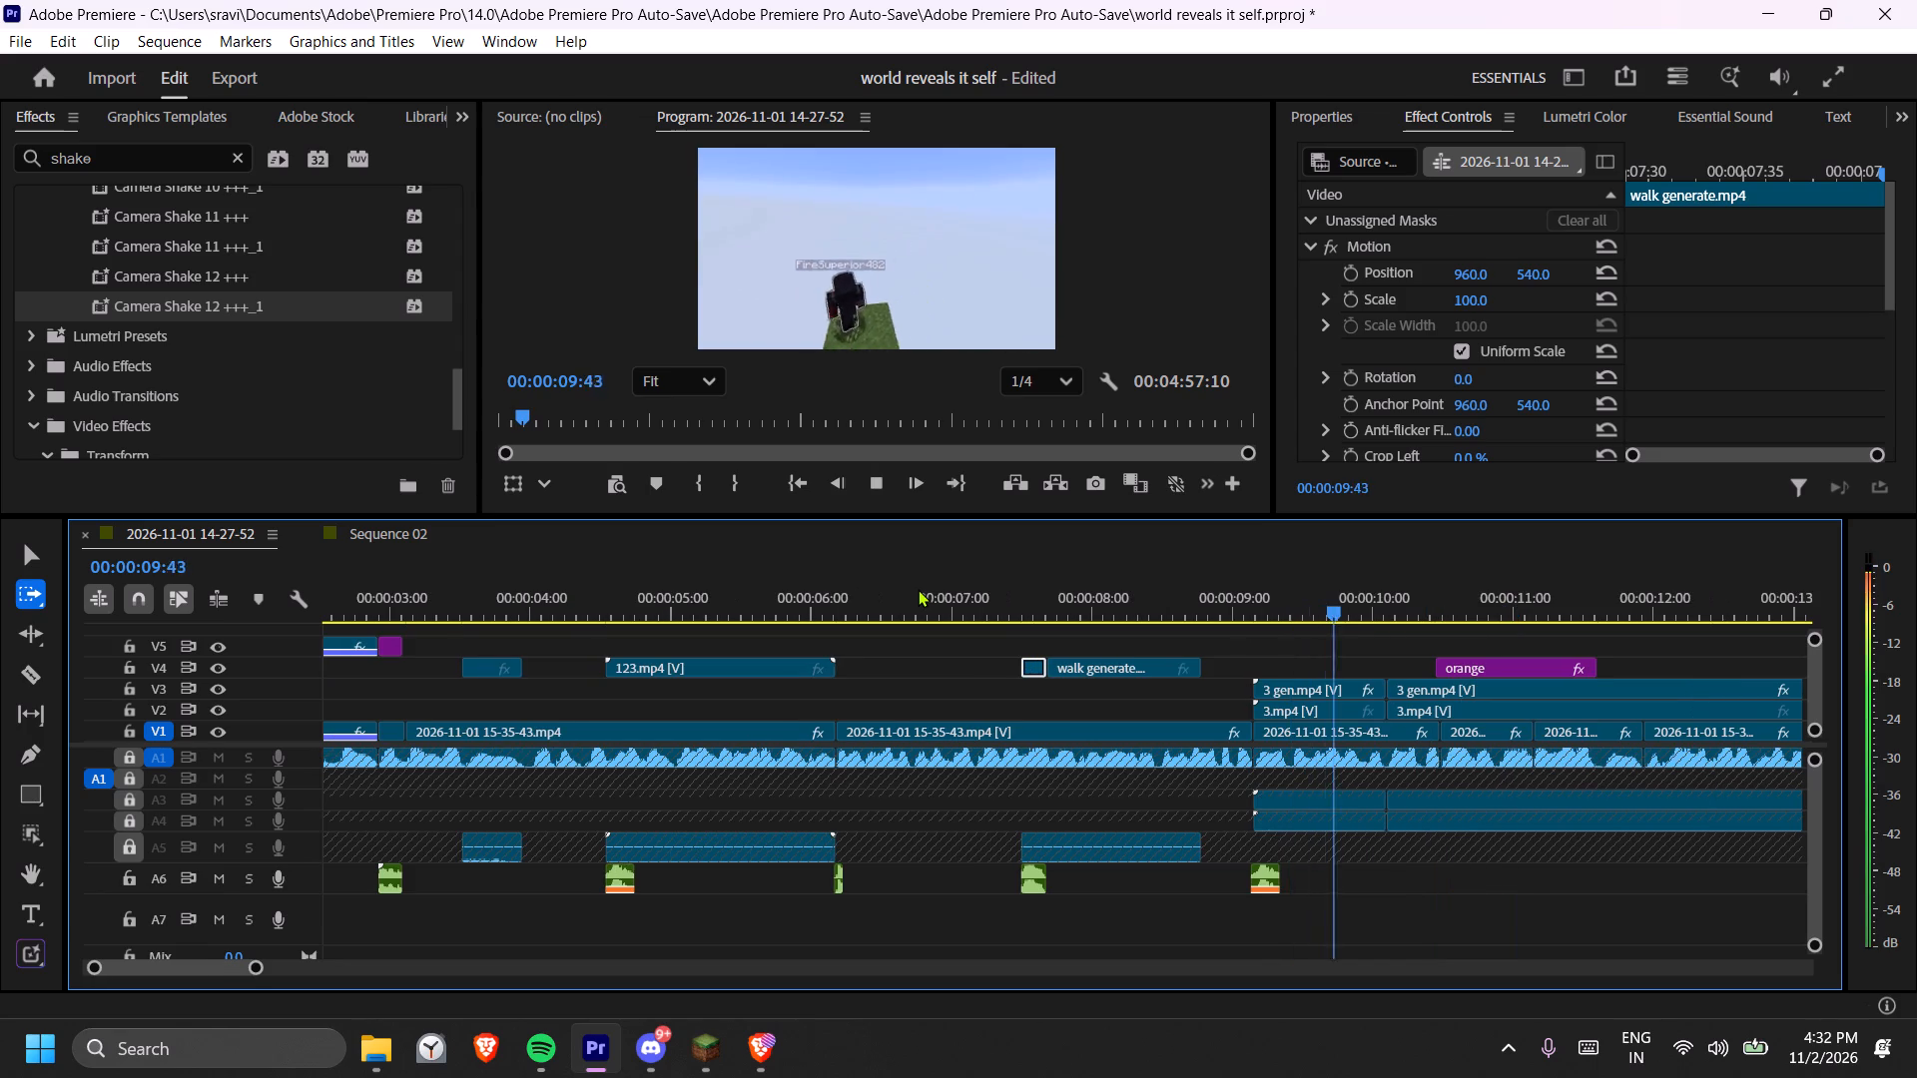
{"action": "key", "text": "space"}
{"action": "key", "text": "space"}
{"action": "key", "text": "space"}
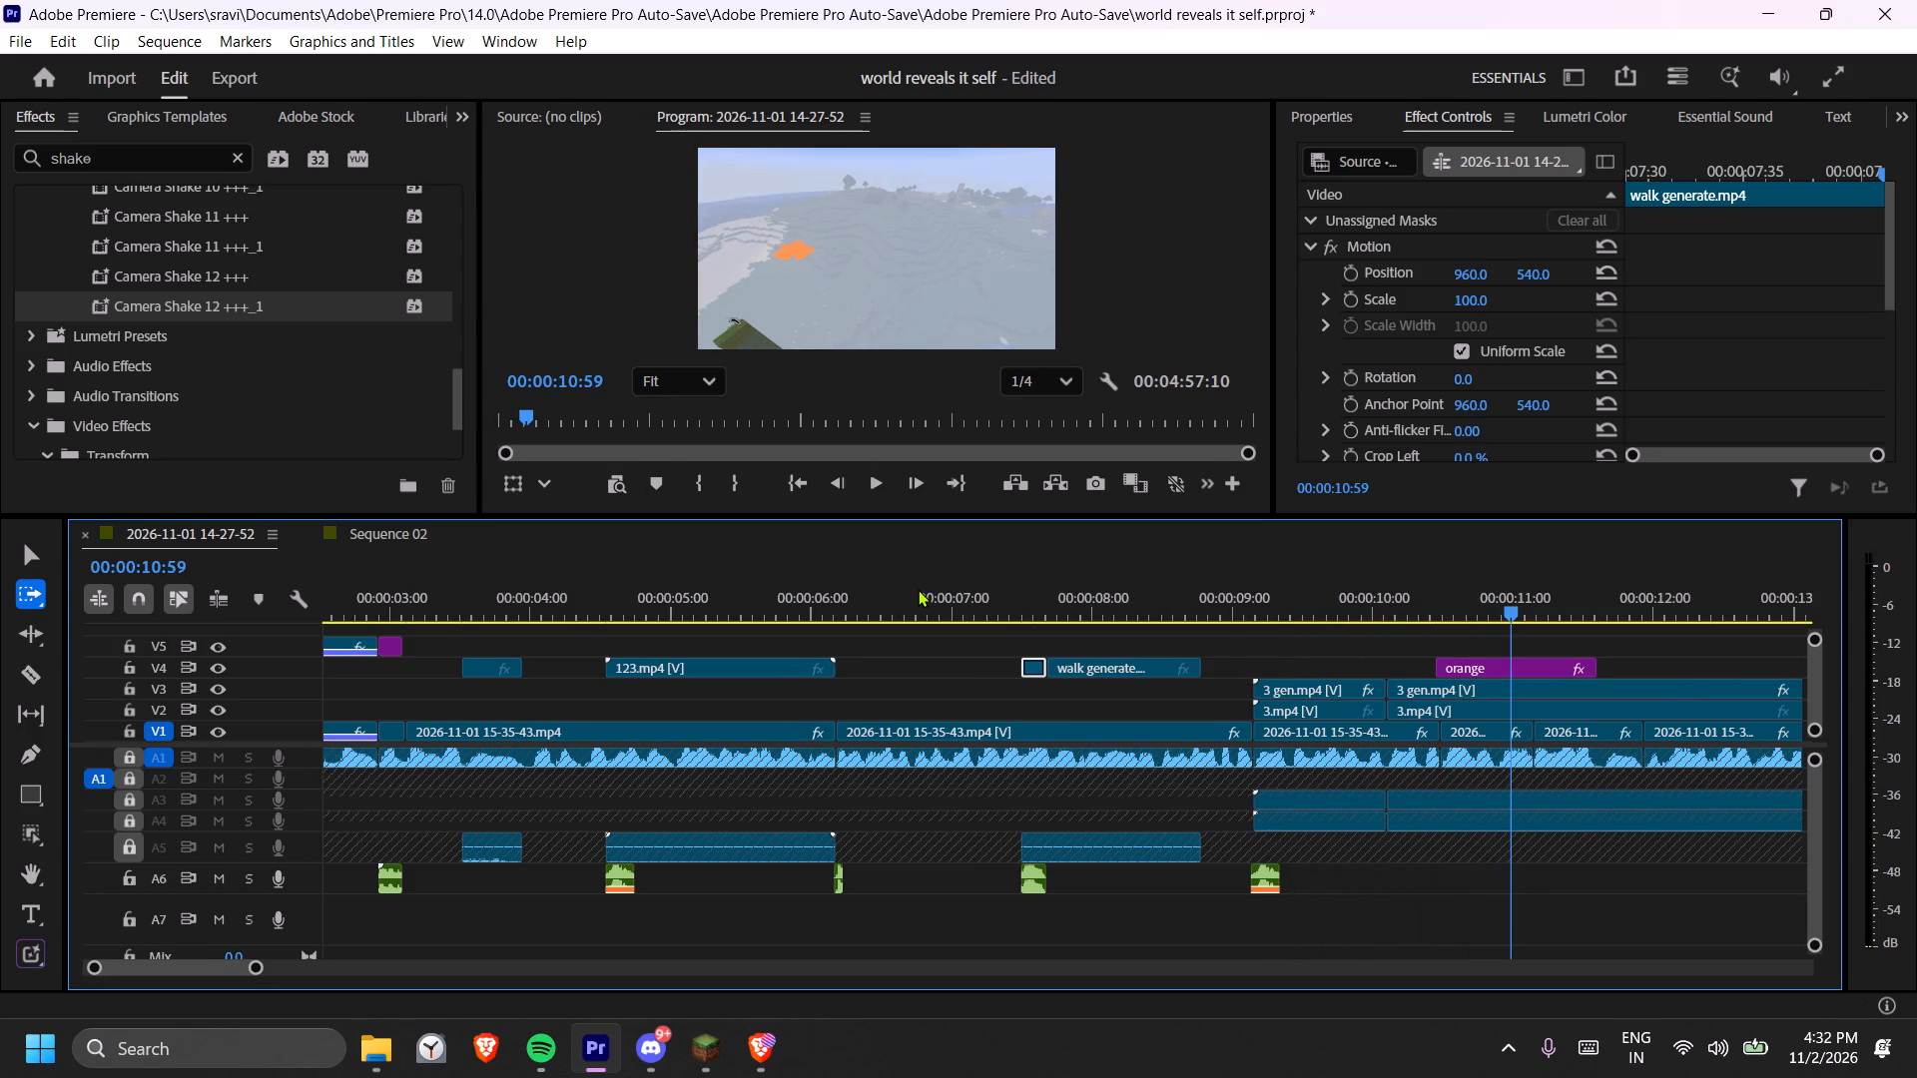
{"action": "left_click_drag", "start_coordinate": [1452, 624], "coordinate": [1469, 621]}
{"action": "key", "text": "t"}
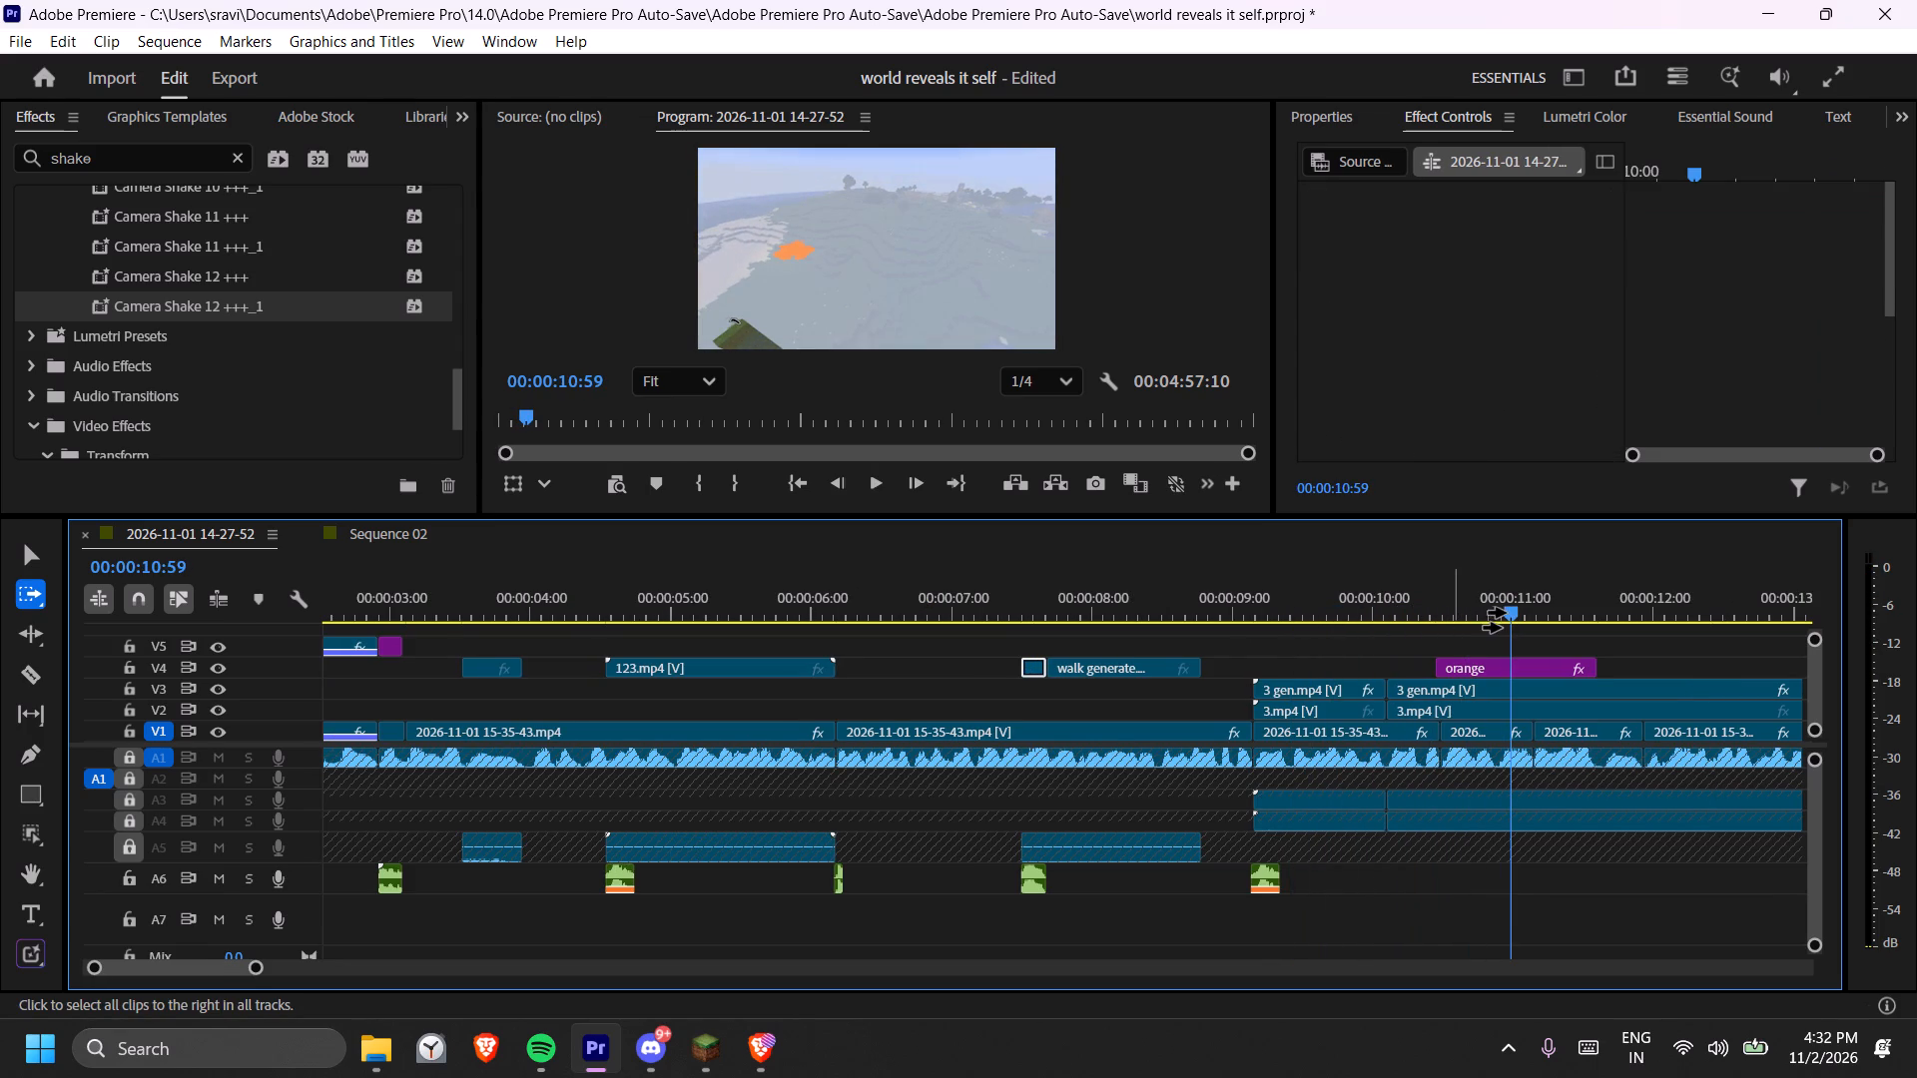
{"action": "left_click_drag", "start_coordinate": [1505, 604], "coordinate": [1496, 604]}
{"action": "left_click", "coordinate": [1603, 630]}
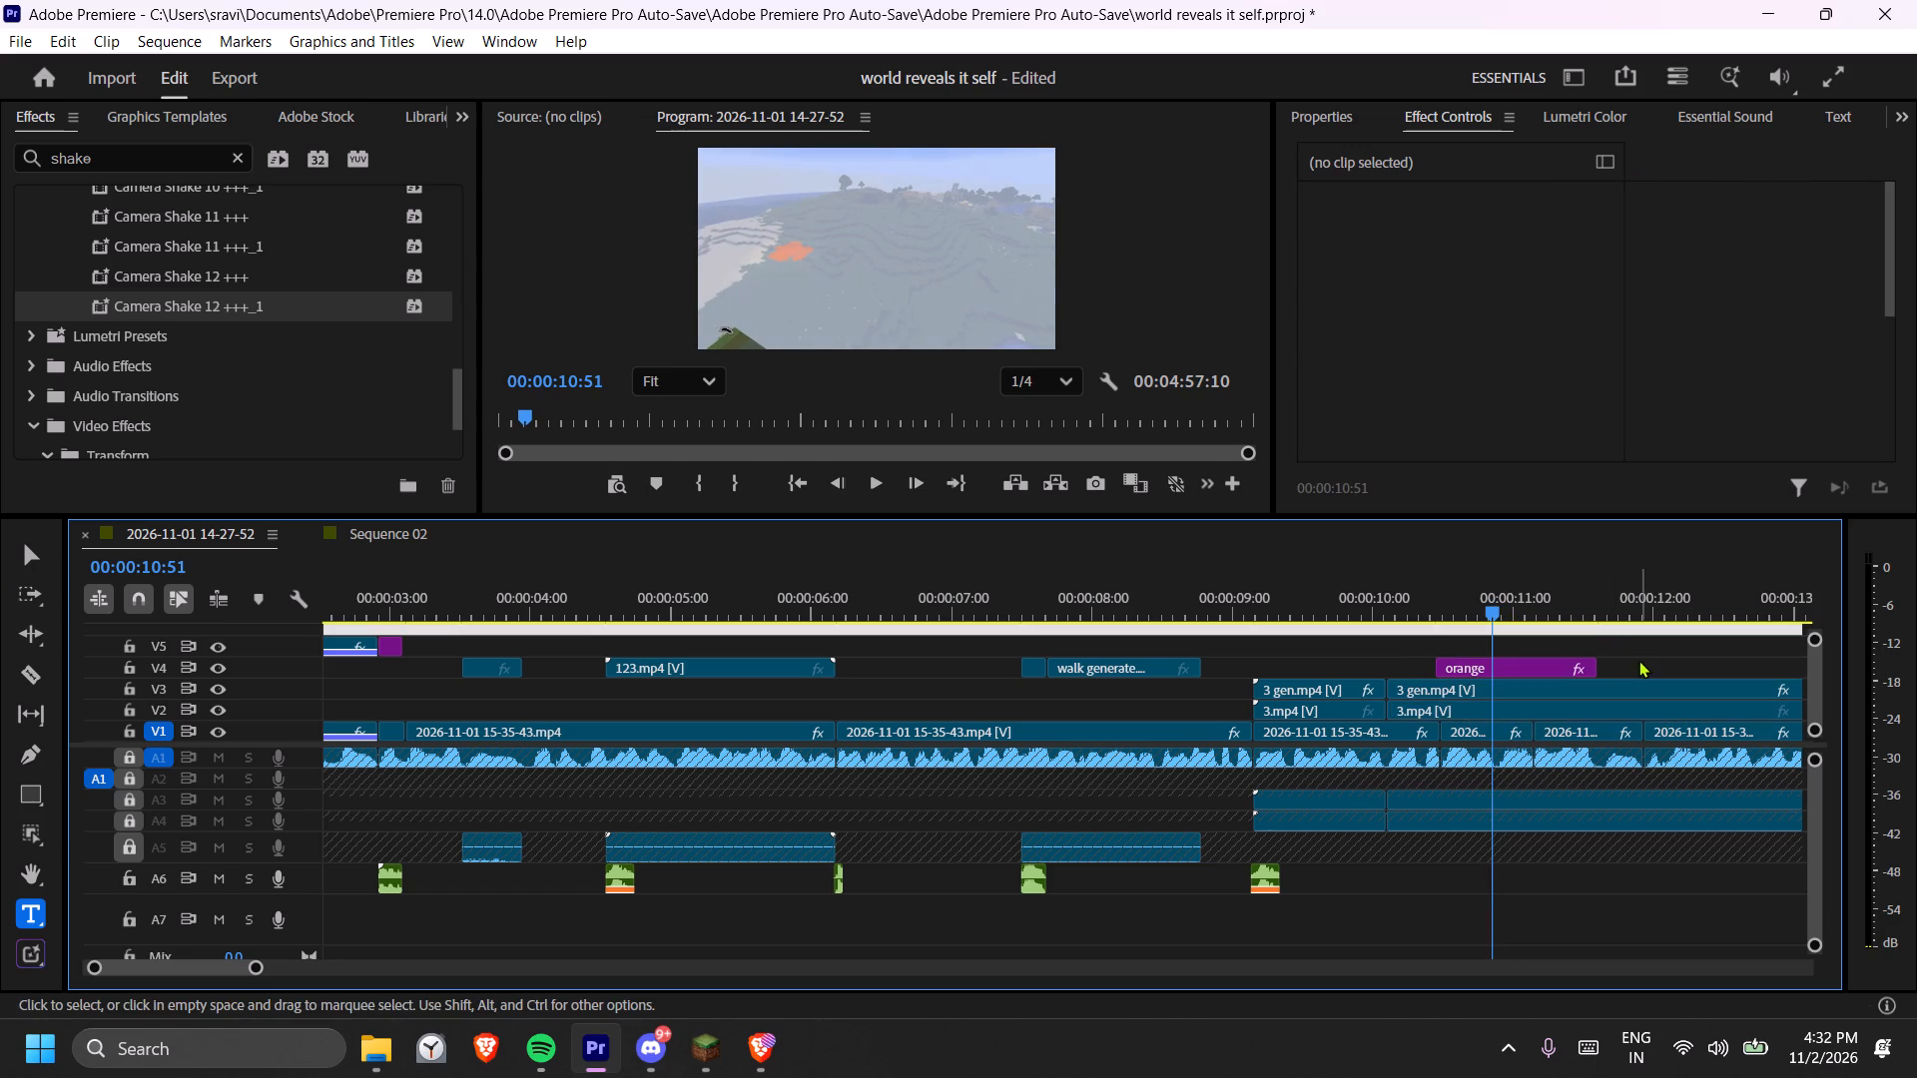
Switch to the Drive SFX folder in Brave and audition sounds from Awkward Spring Pluck.mp3 through Bonk Sound Effect 2.mp3.
{"action": "left_click", "coordinate": [752, 1044]}
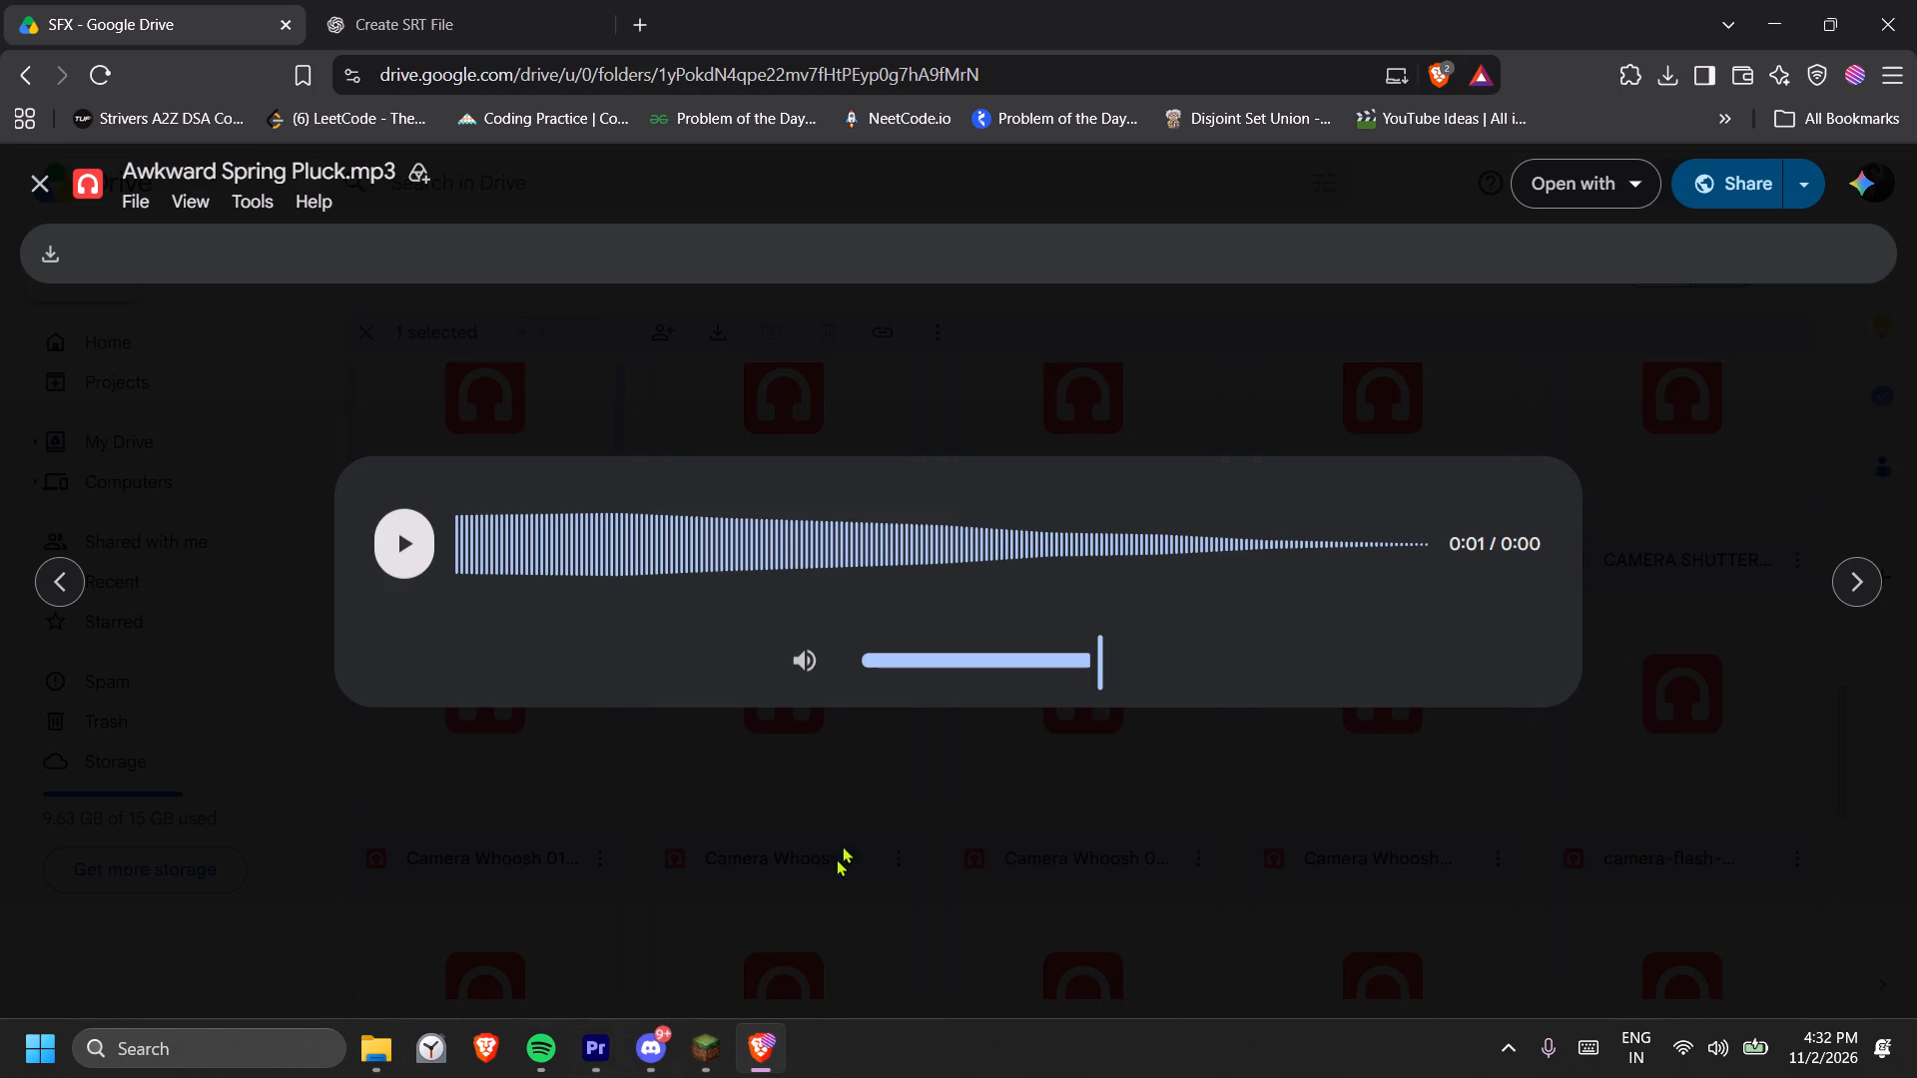
{"action": "left_click", "coordinate": [409, 522]}
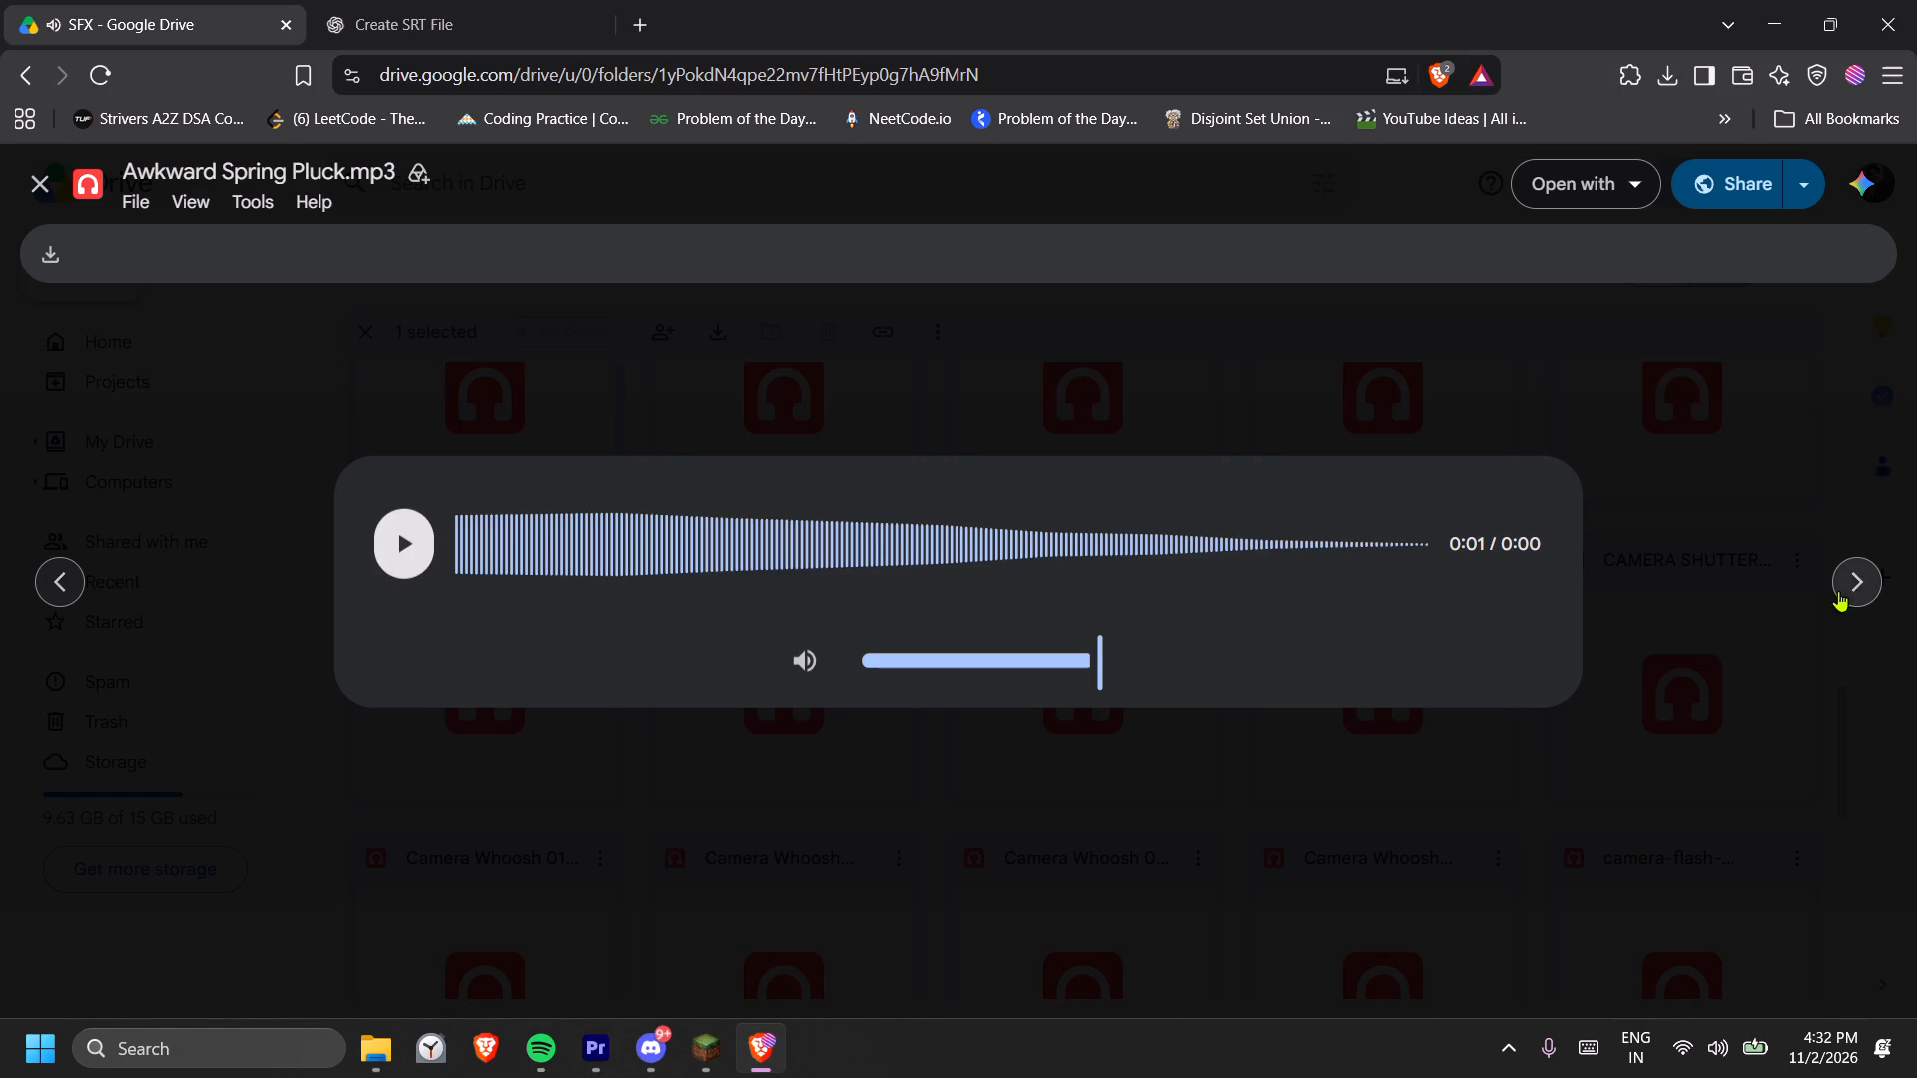
{"action": "left_click", "coordinate": [1838, 591]}
{"action": "left_click", "coordinate": [415, 547]}
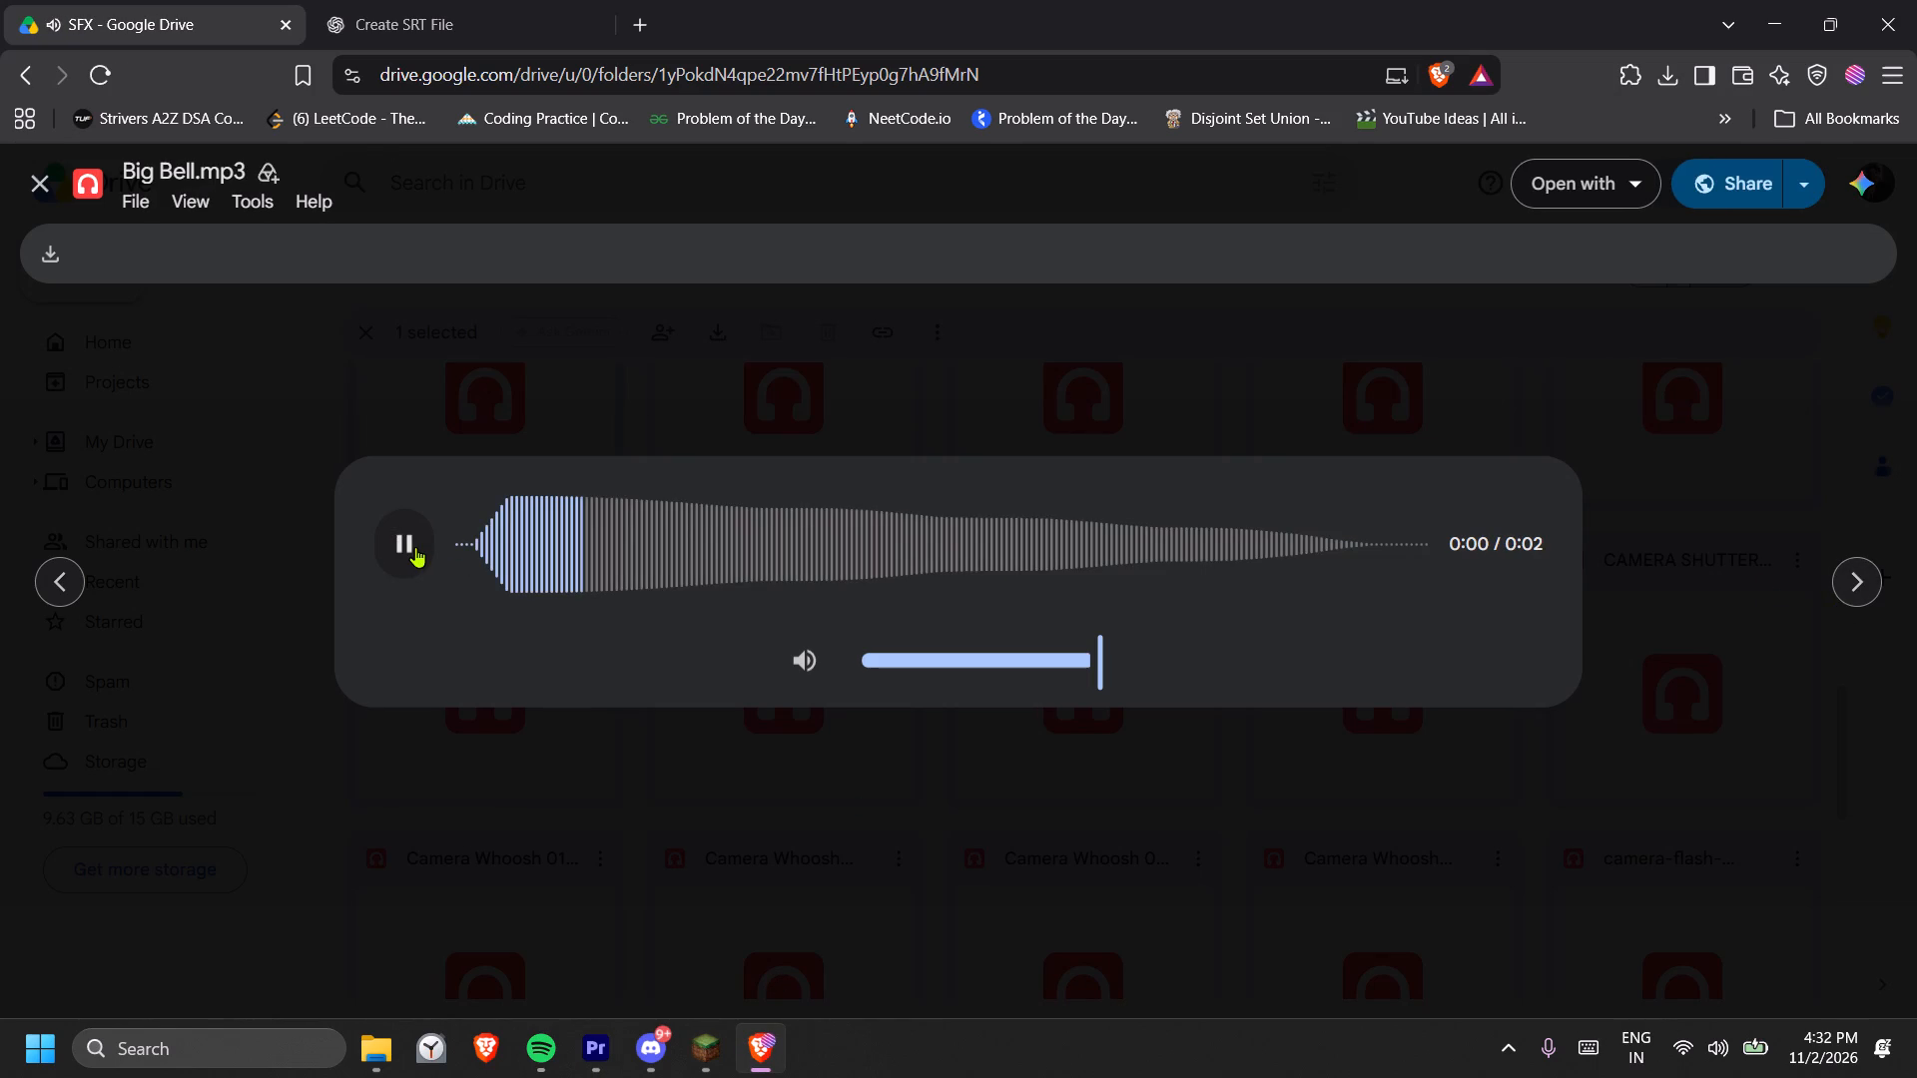
{"action": "left_click", "coordinate": [1844, 574]}
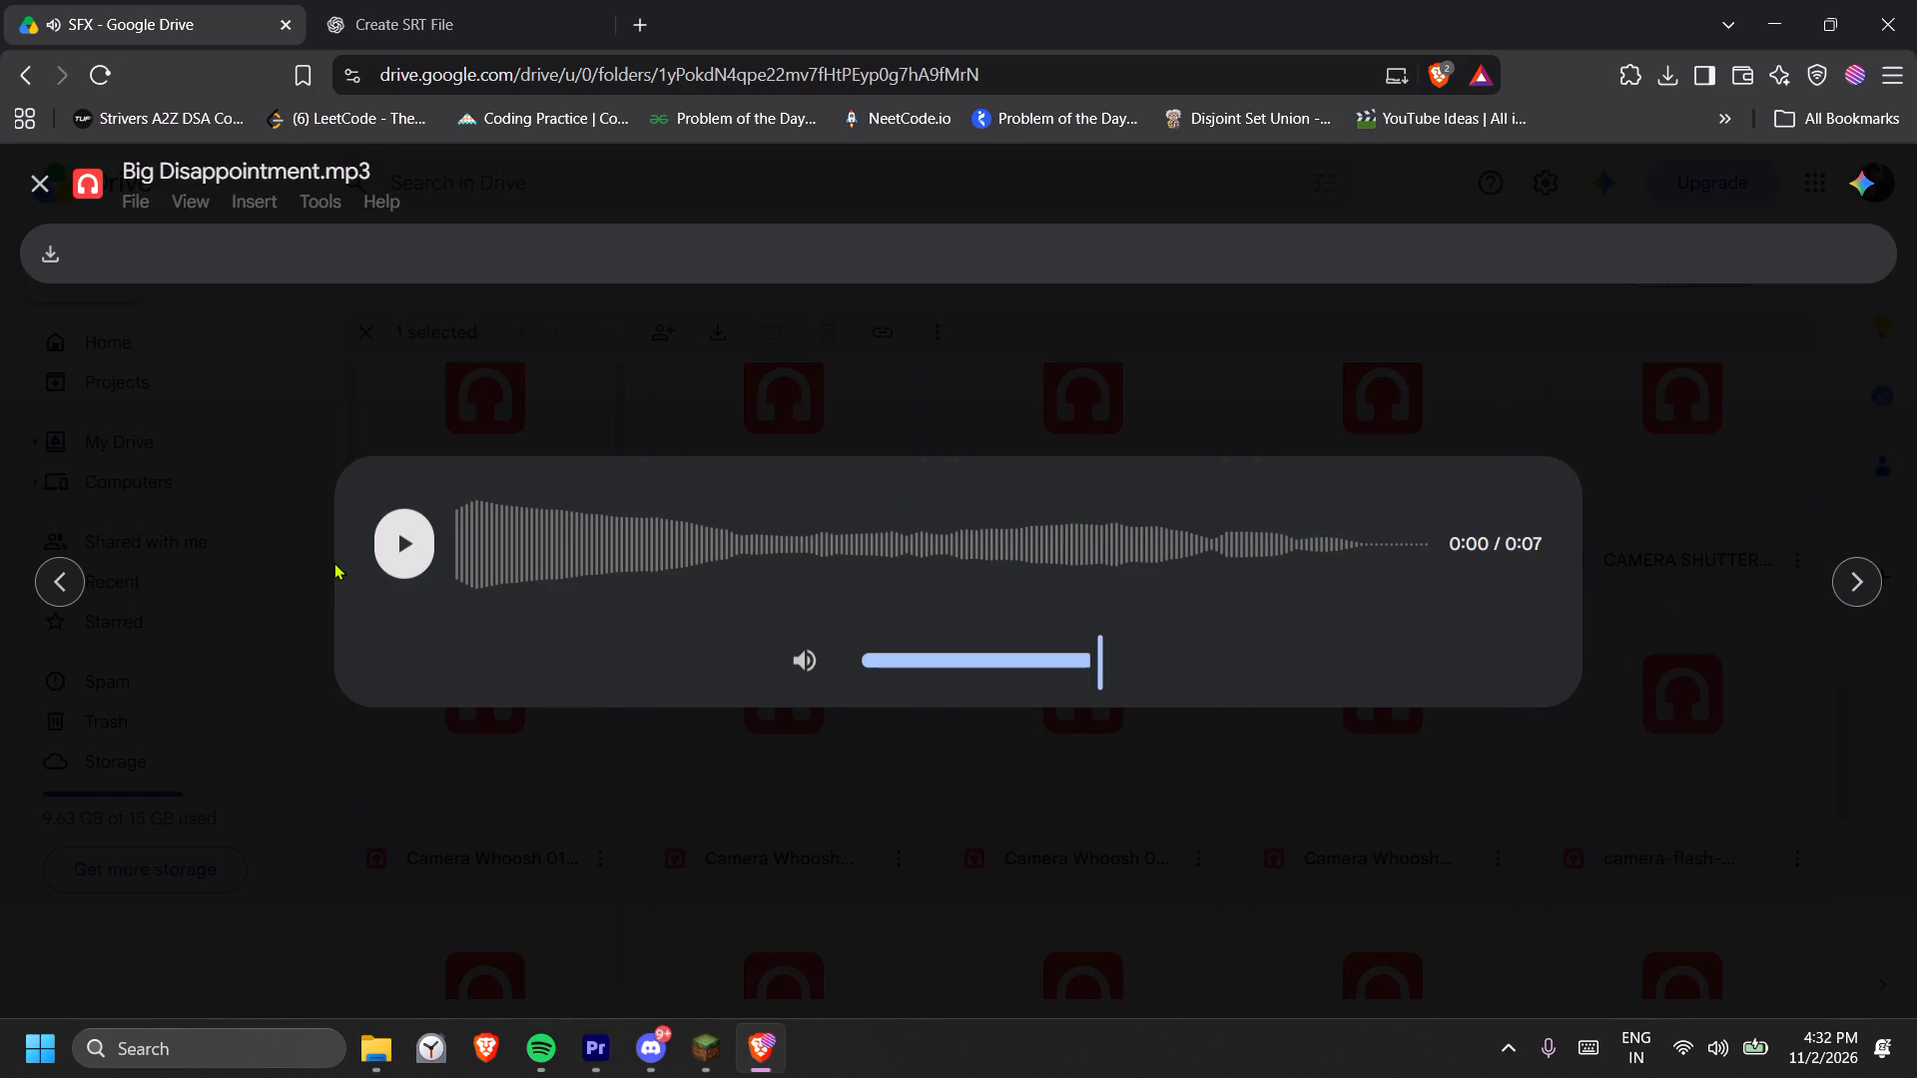
{"action": "left_click", "coordinate": [344, 561]}
{"action": "left_click", "coordinate": [386, 552]}
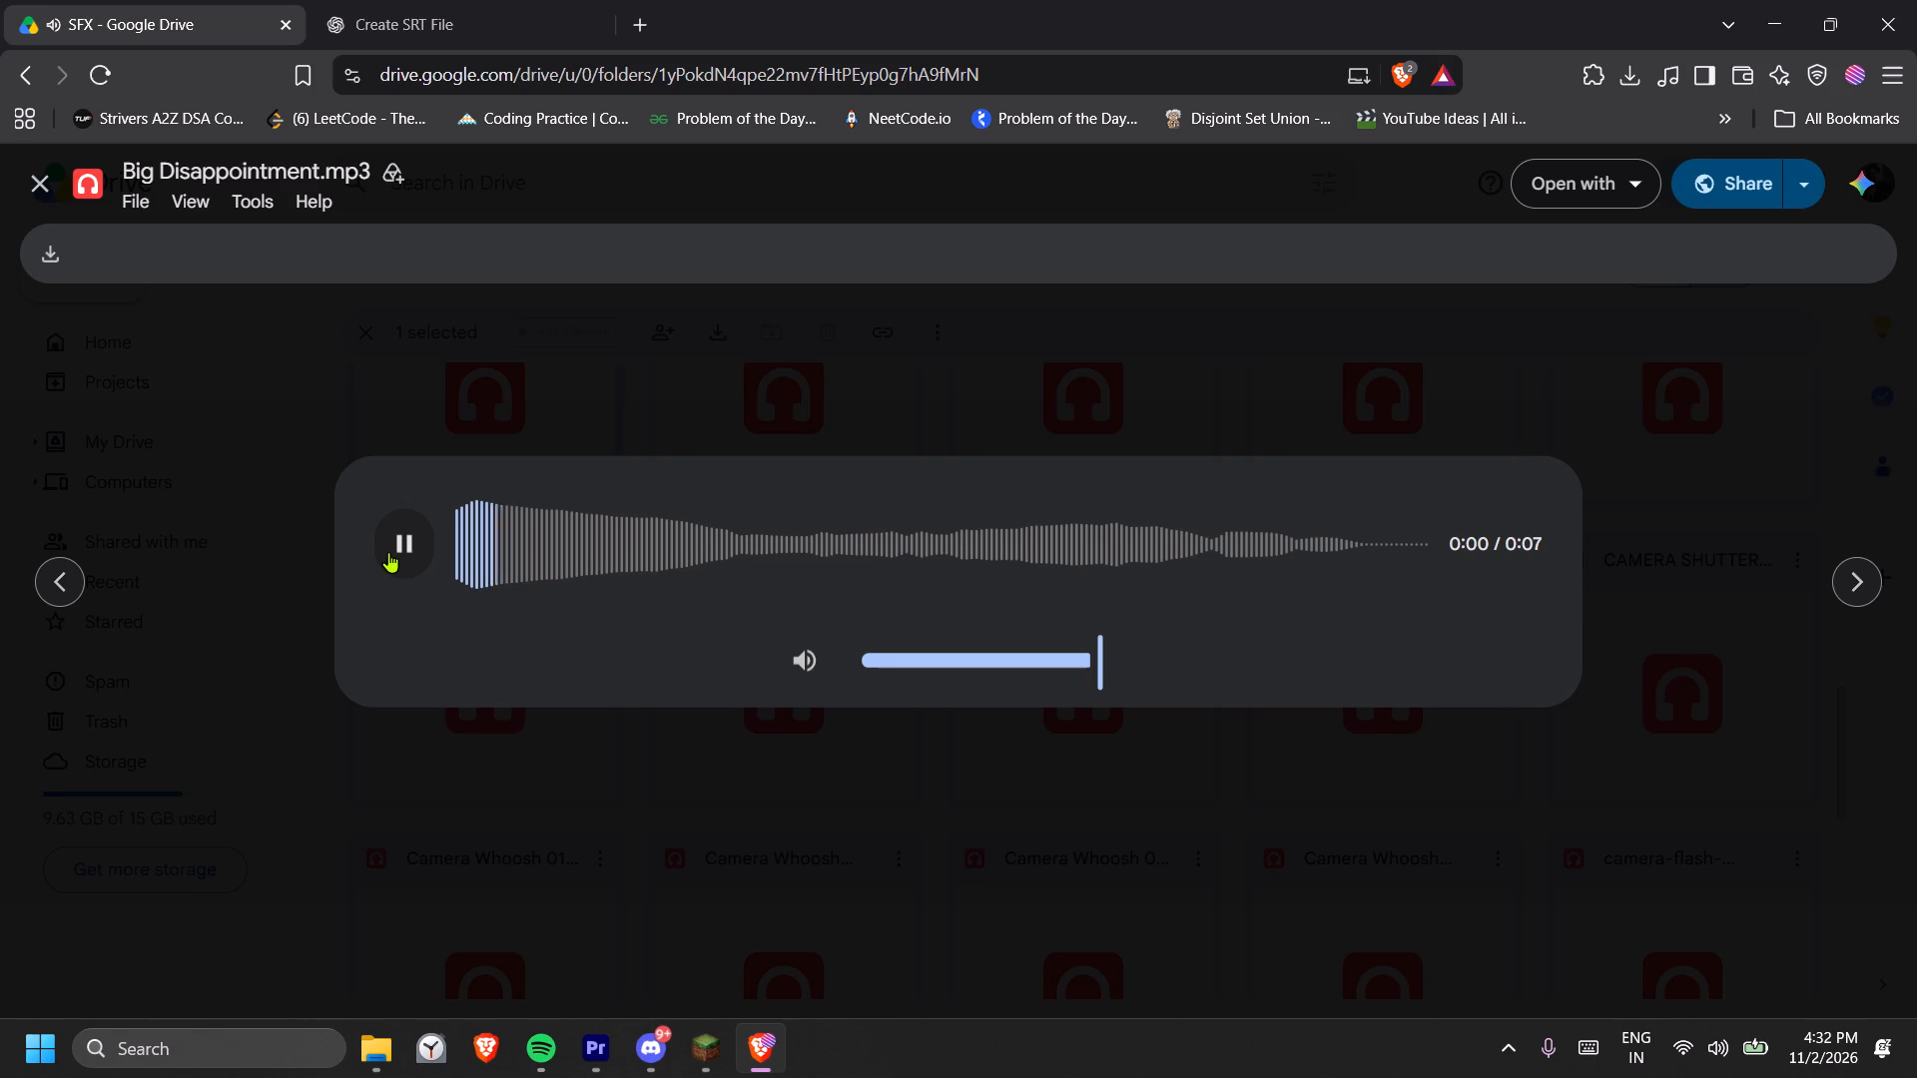
{"action": "left_click", "coordinate": [1879, 572]}
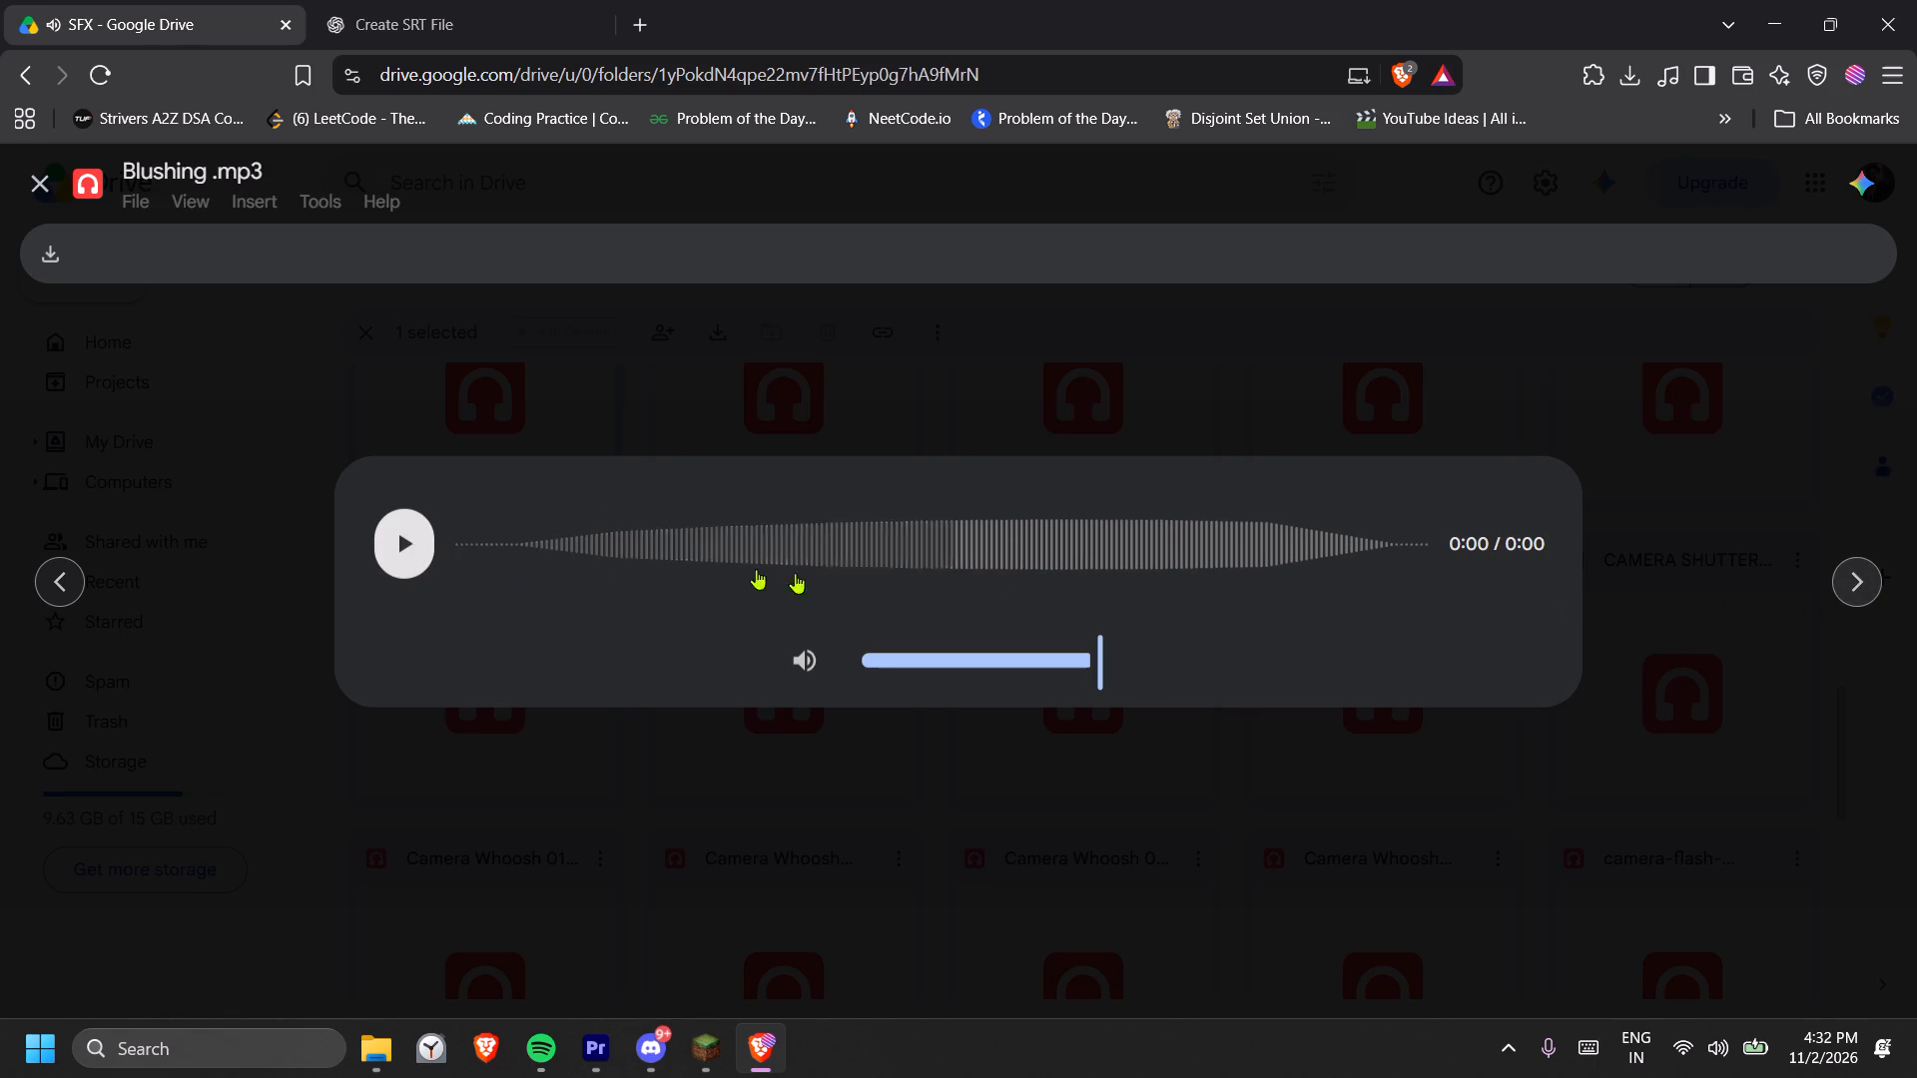
{"action": "left_click", "coordinate": [398, 543]}
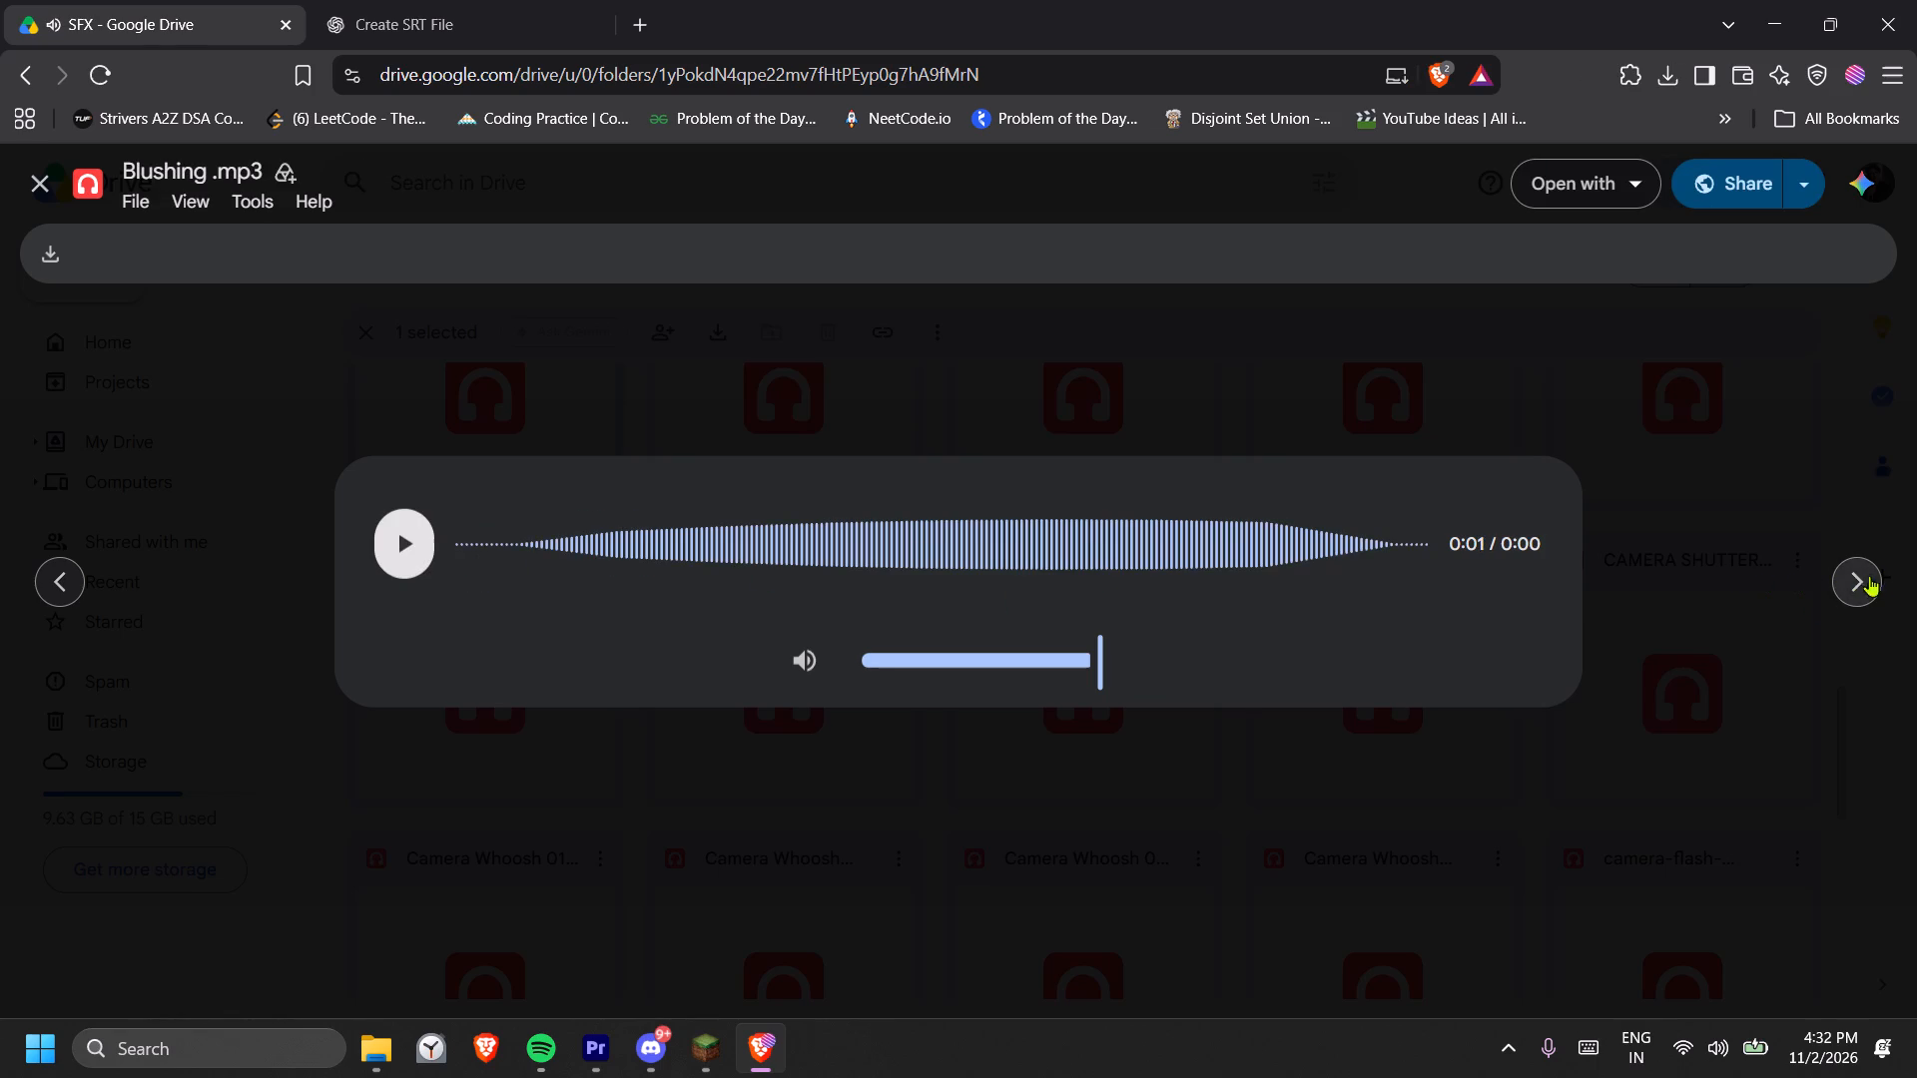
{"action": "left_click", "coordinate": [1882, 574]}
{"action": "left_click", "coordinate": [381, 514]}
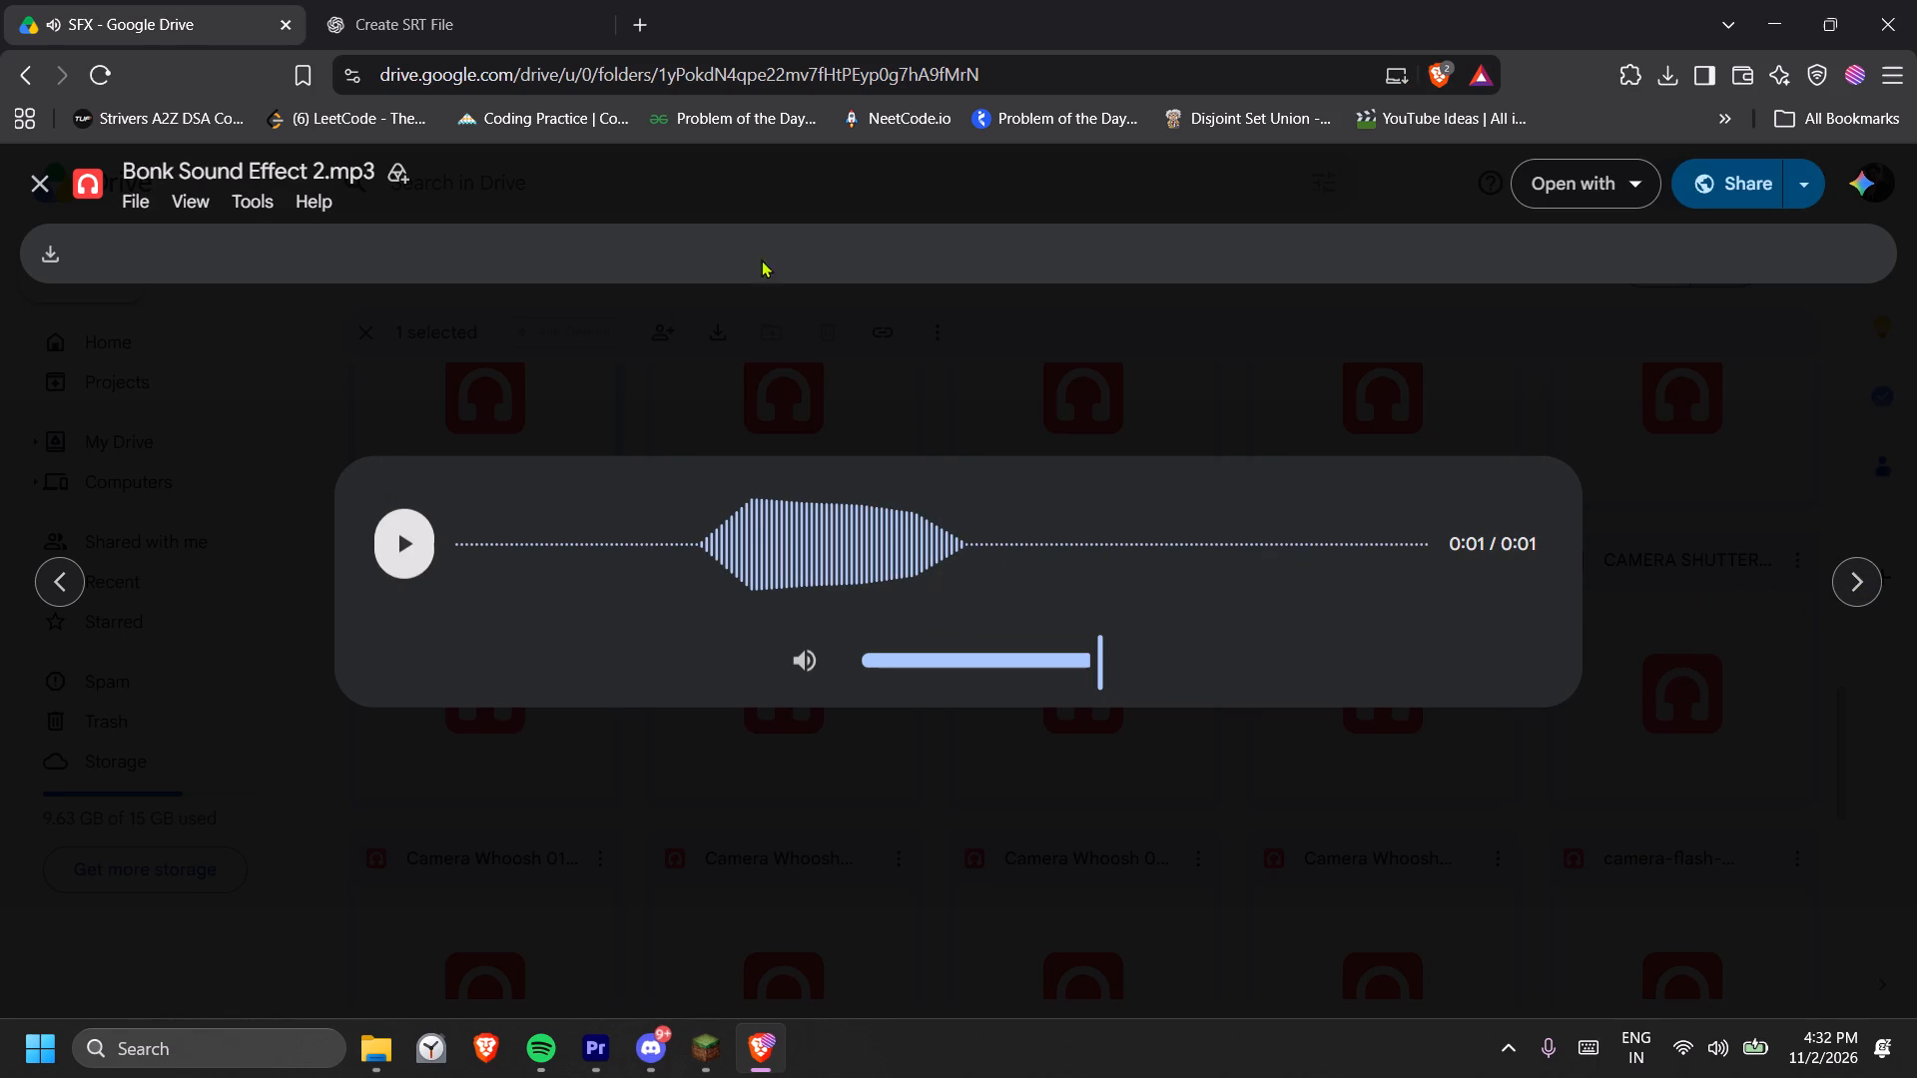
Download Bonk Sound Effect 2.mp3 into the presets folder.
{"action": "left_click", "coordinate": [56, 245]}
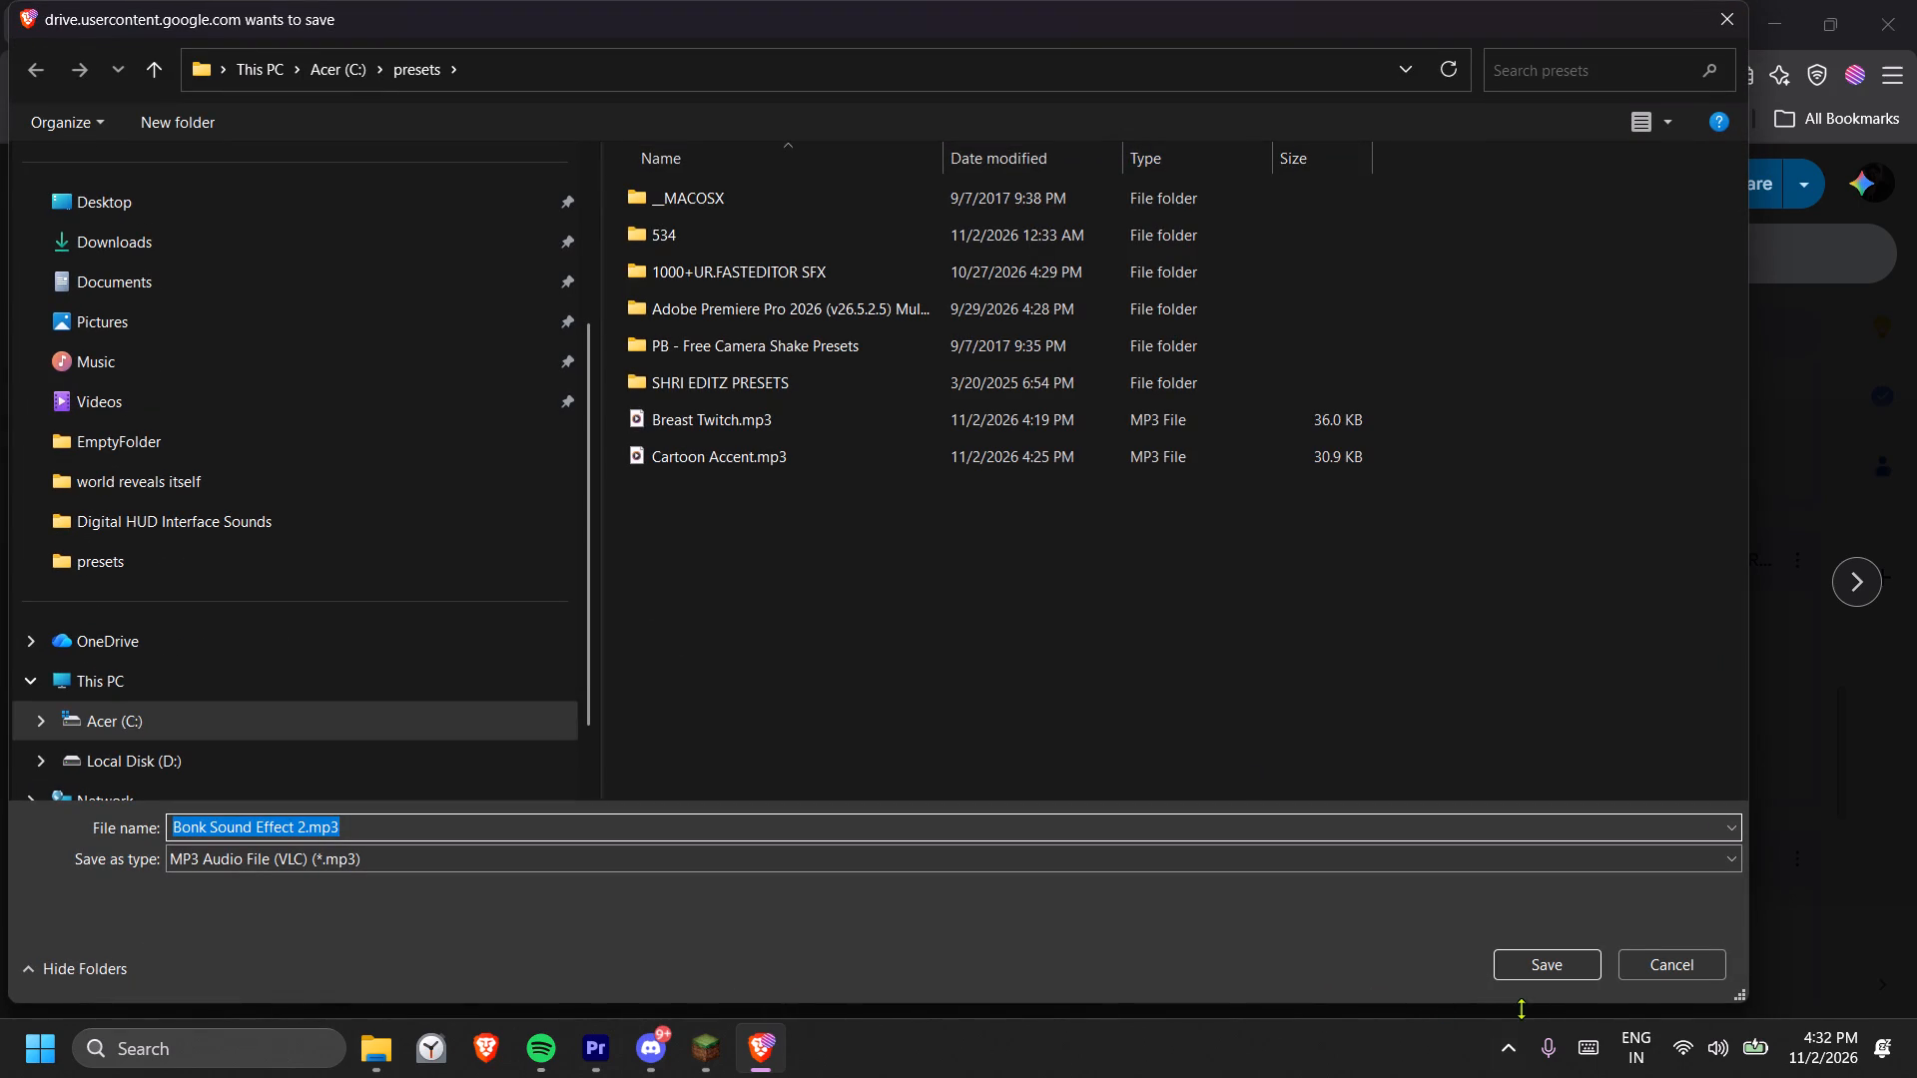
{"action": "left_click", "coordinate": [1532, 982]}
{"action": "left_click", "coordinate": [1521, 964]}
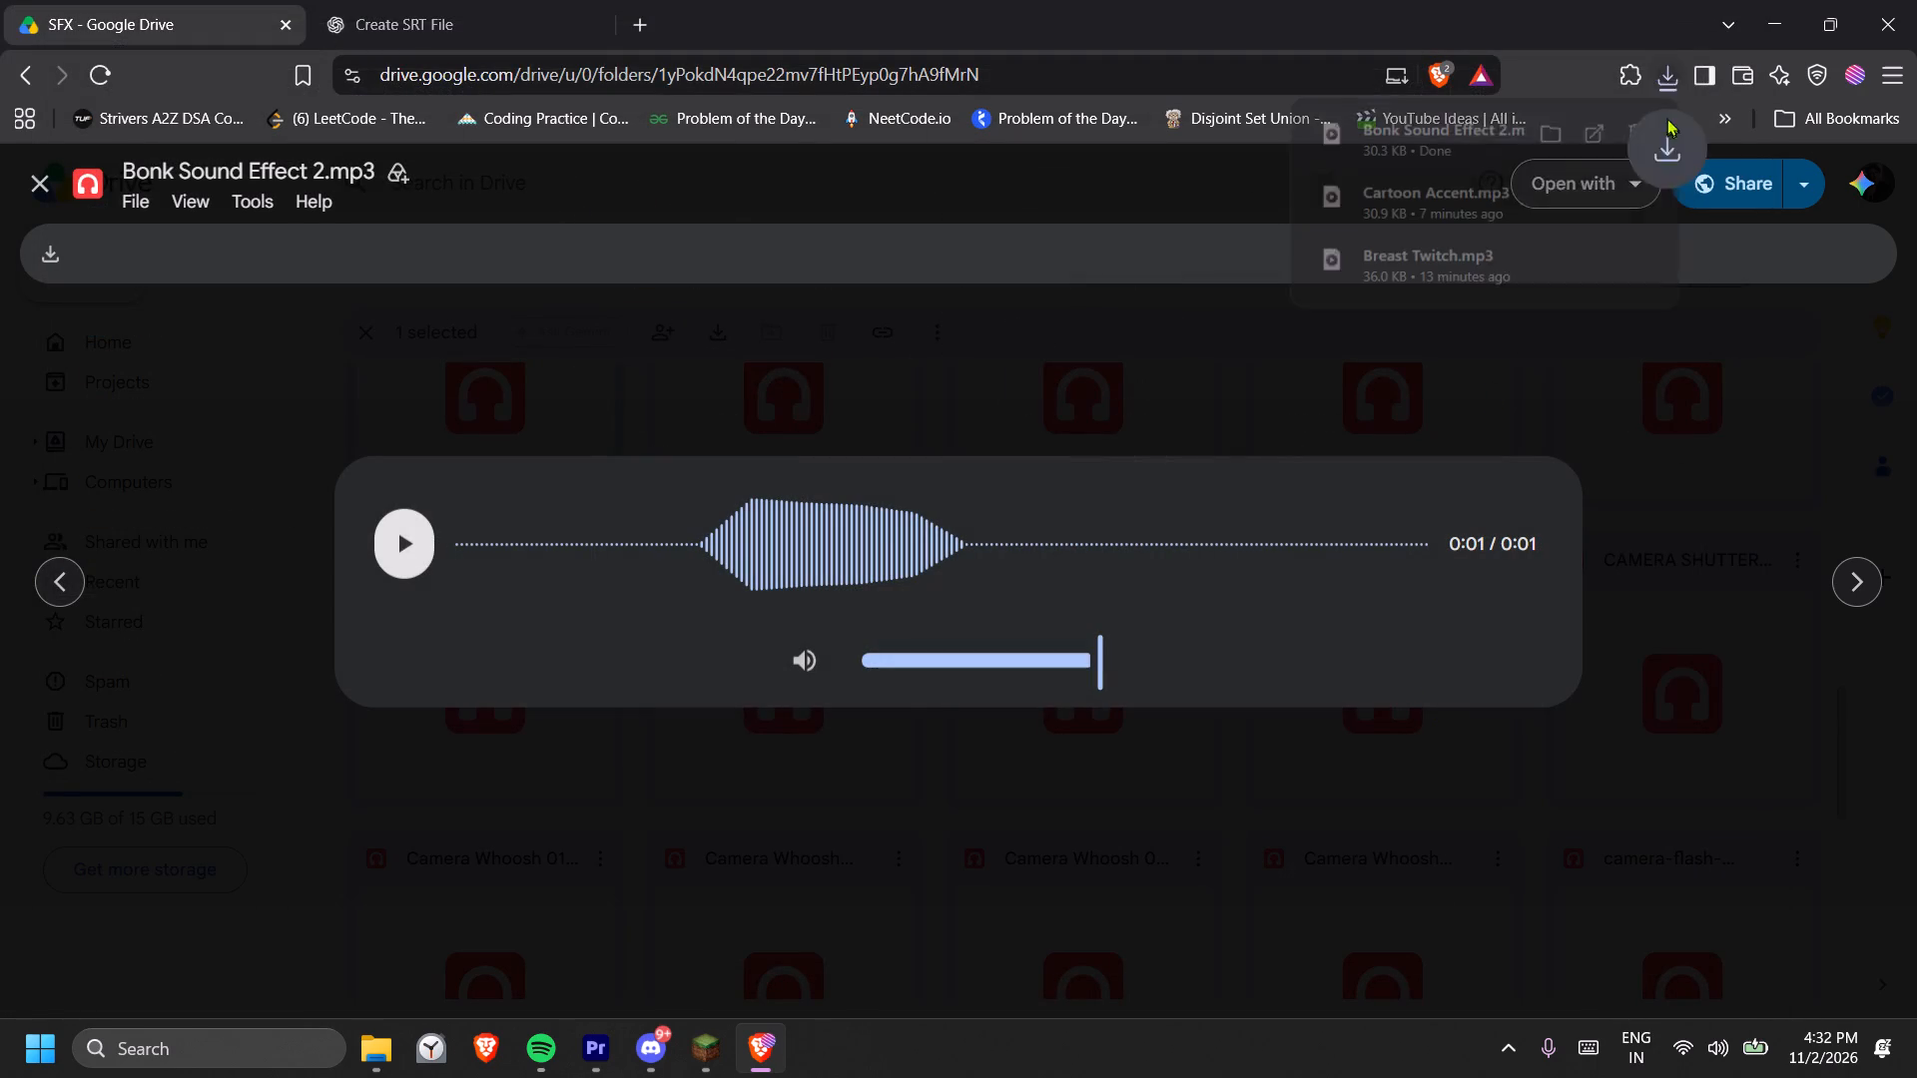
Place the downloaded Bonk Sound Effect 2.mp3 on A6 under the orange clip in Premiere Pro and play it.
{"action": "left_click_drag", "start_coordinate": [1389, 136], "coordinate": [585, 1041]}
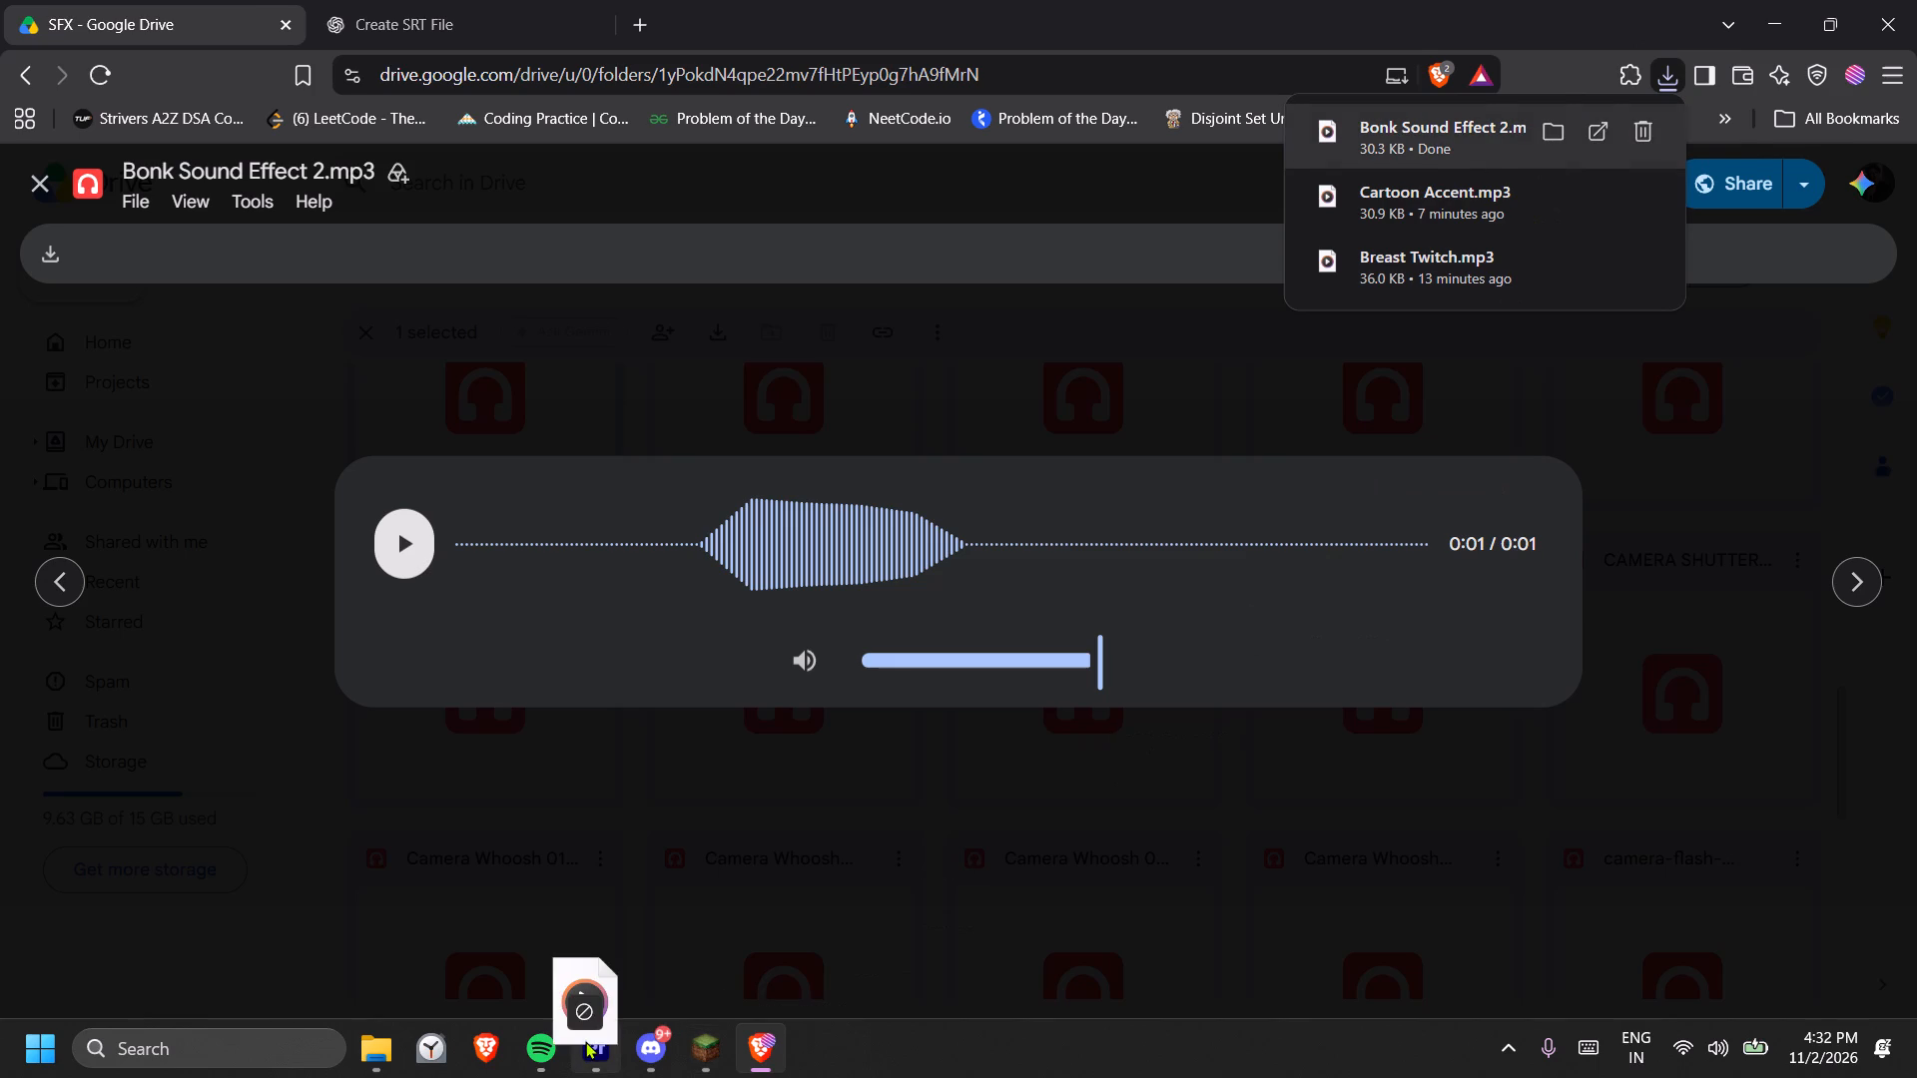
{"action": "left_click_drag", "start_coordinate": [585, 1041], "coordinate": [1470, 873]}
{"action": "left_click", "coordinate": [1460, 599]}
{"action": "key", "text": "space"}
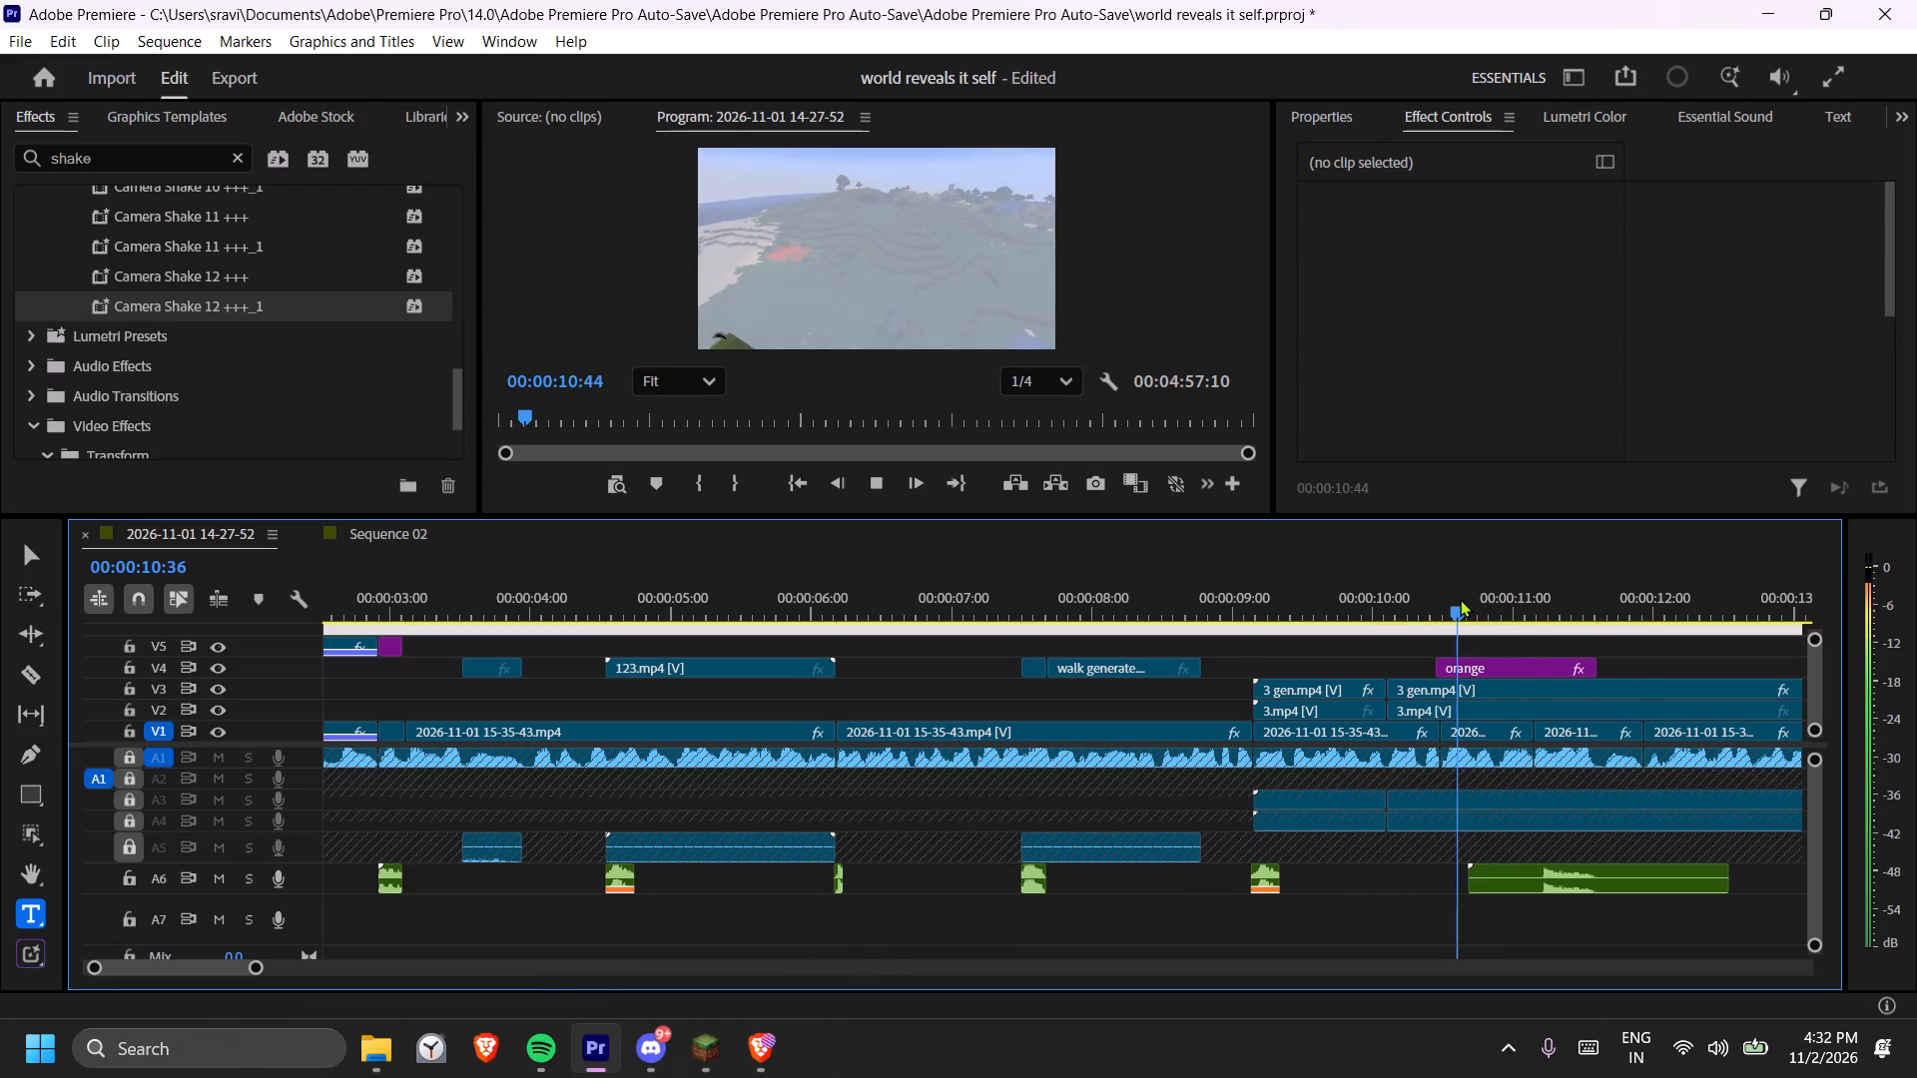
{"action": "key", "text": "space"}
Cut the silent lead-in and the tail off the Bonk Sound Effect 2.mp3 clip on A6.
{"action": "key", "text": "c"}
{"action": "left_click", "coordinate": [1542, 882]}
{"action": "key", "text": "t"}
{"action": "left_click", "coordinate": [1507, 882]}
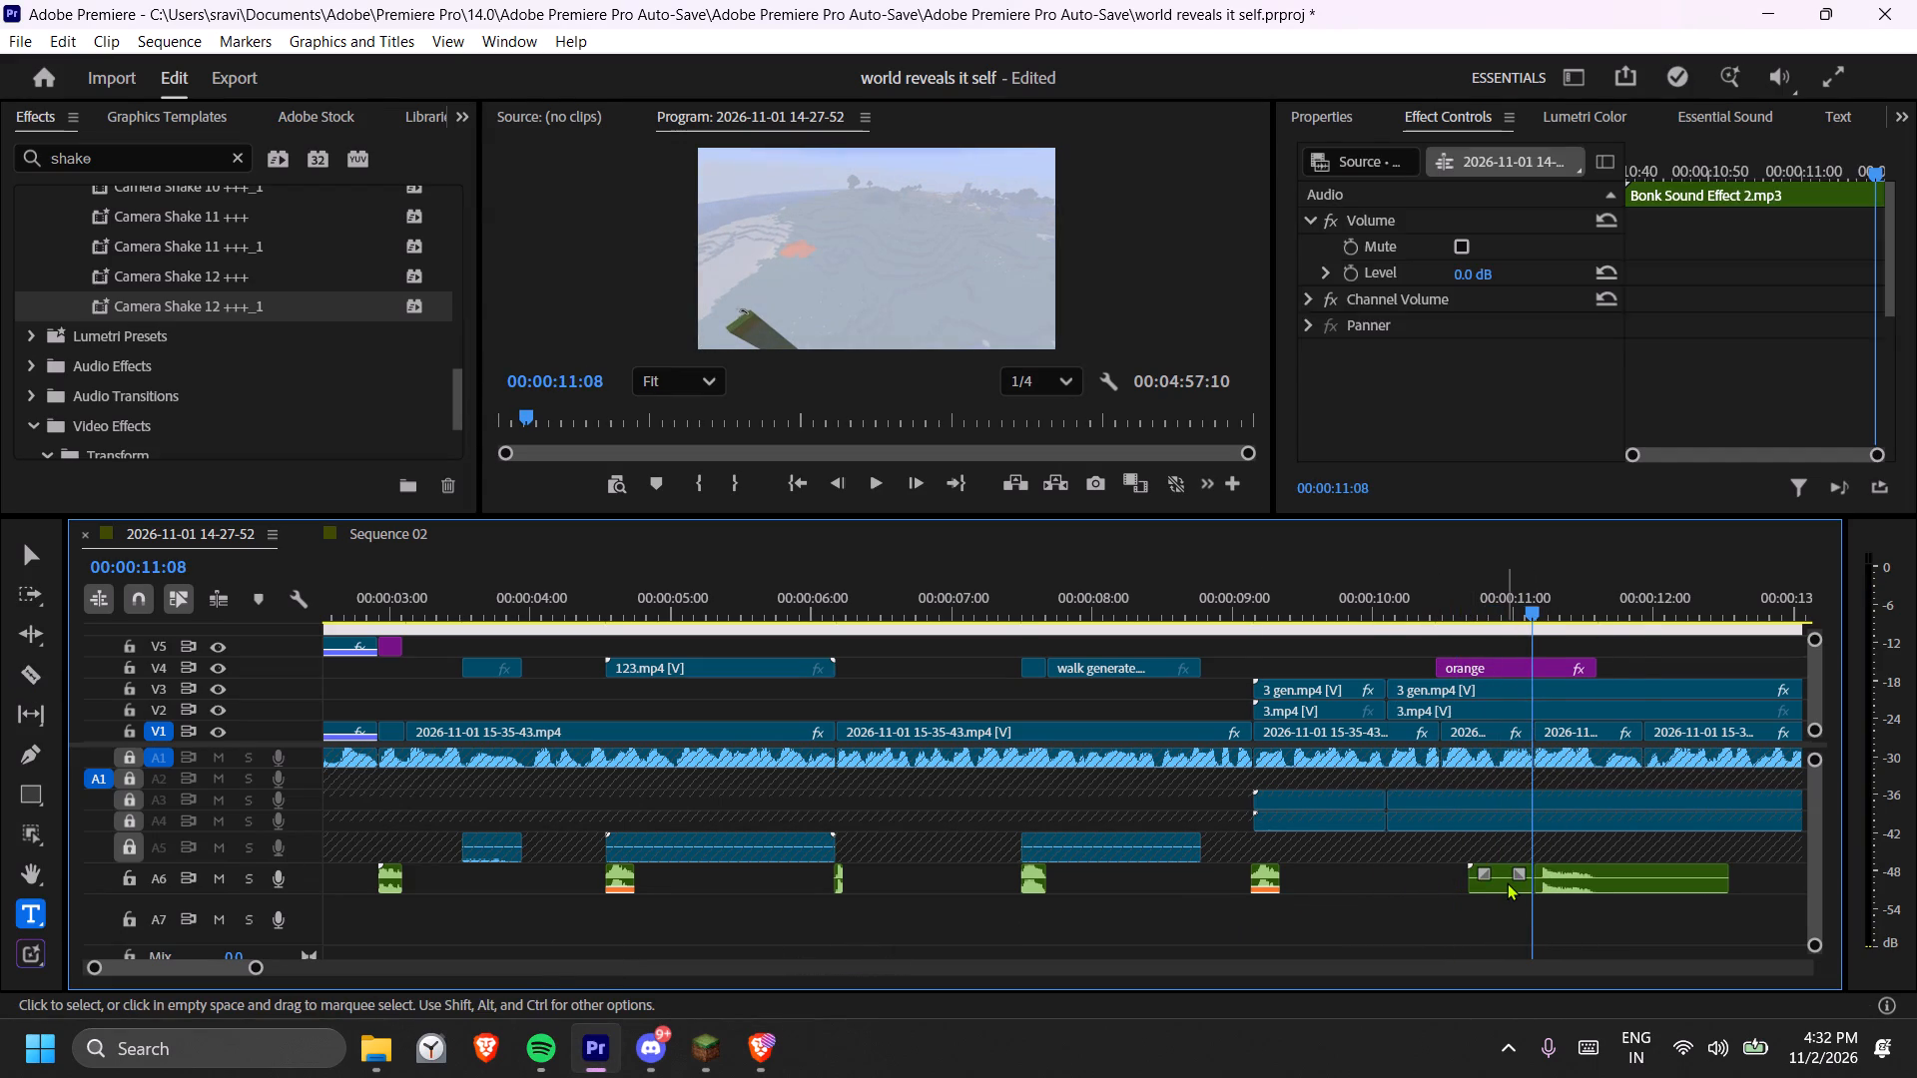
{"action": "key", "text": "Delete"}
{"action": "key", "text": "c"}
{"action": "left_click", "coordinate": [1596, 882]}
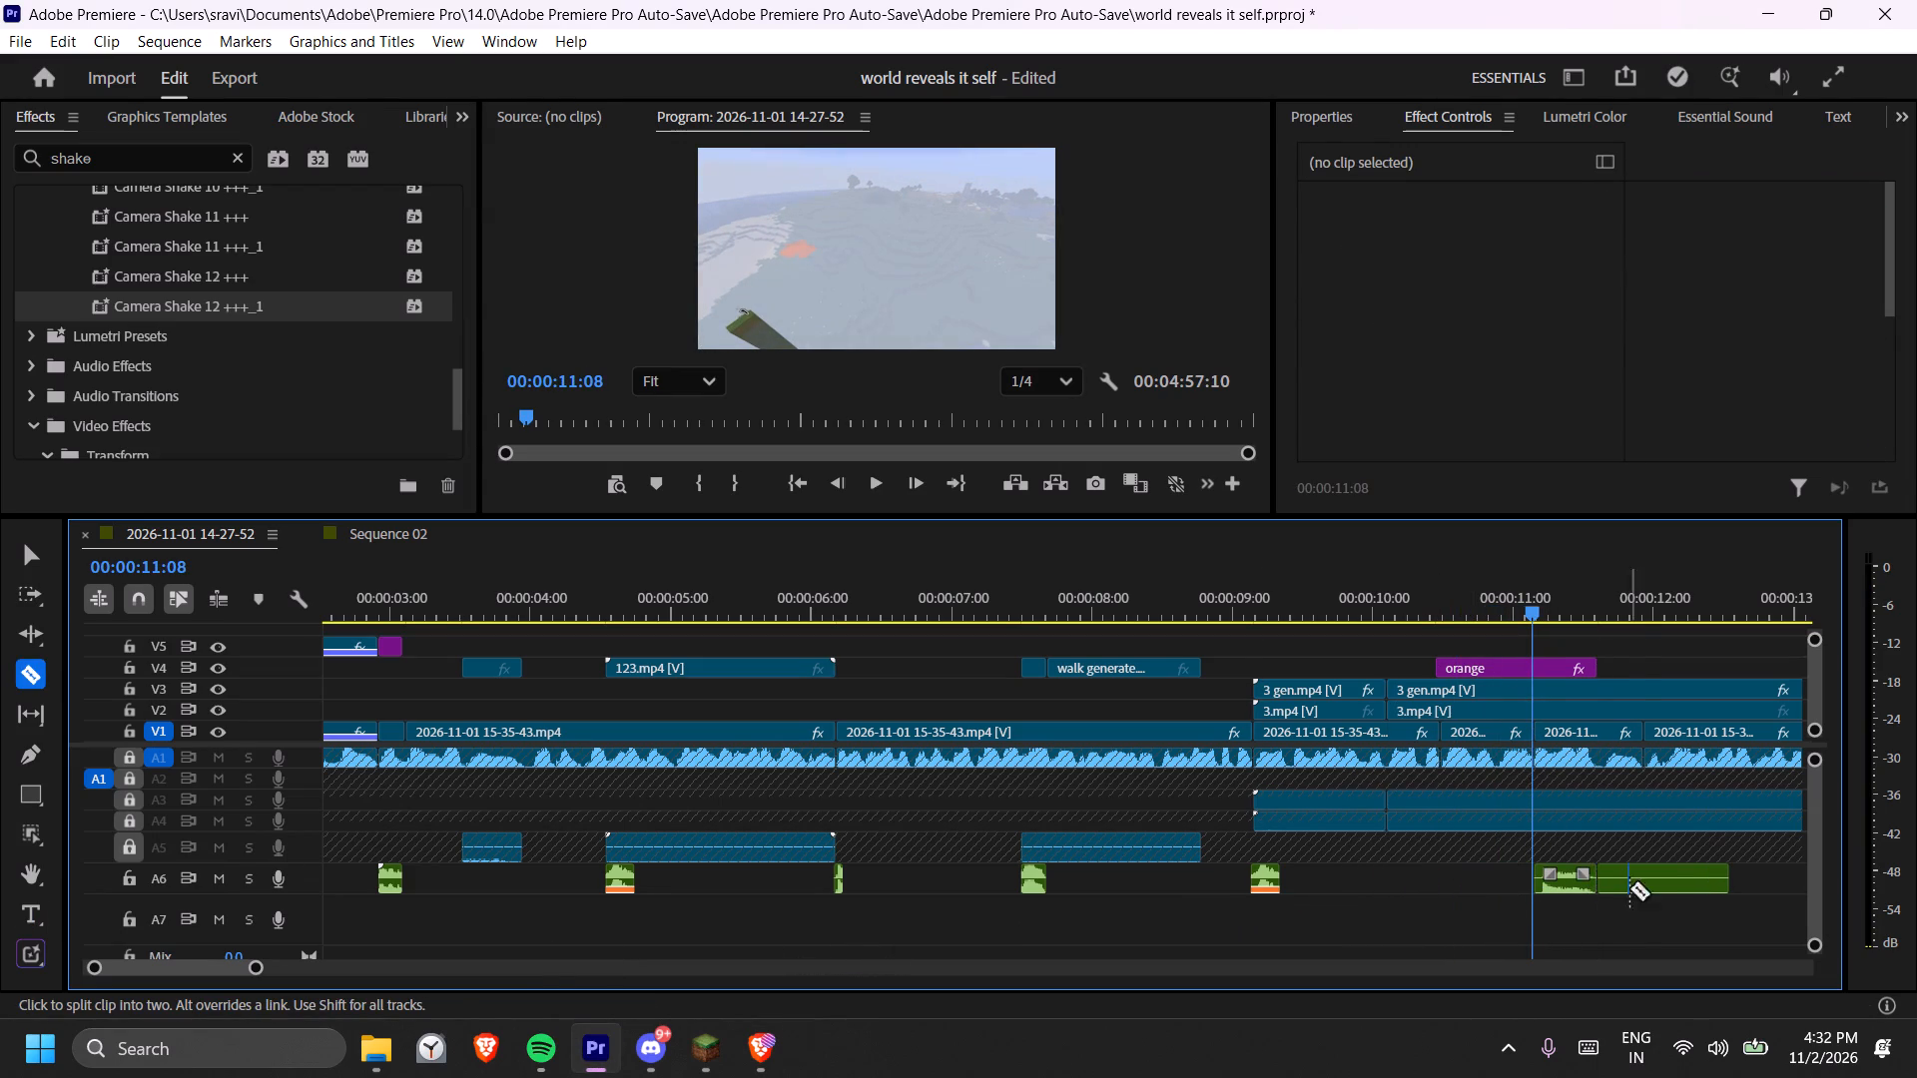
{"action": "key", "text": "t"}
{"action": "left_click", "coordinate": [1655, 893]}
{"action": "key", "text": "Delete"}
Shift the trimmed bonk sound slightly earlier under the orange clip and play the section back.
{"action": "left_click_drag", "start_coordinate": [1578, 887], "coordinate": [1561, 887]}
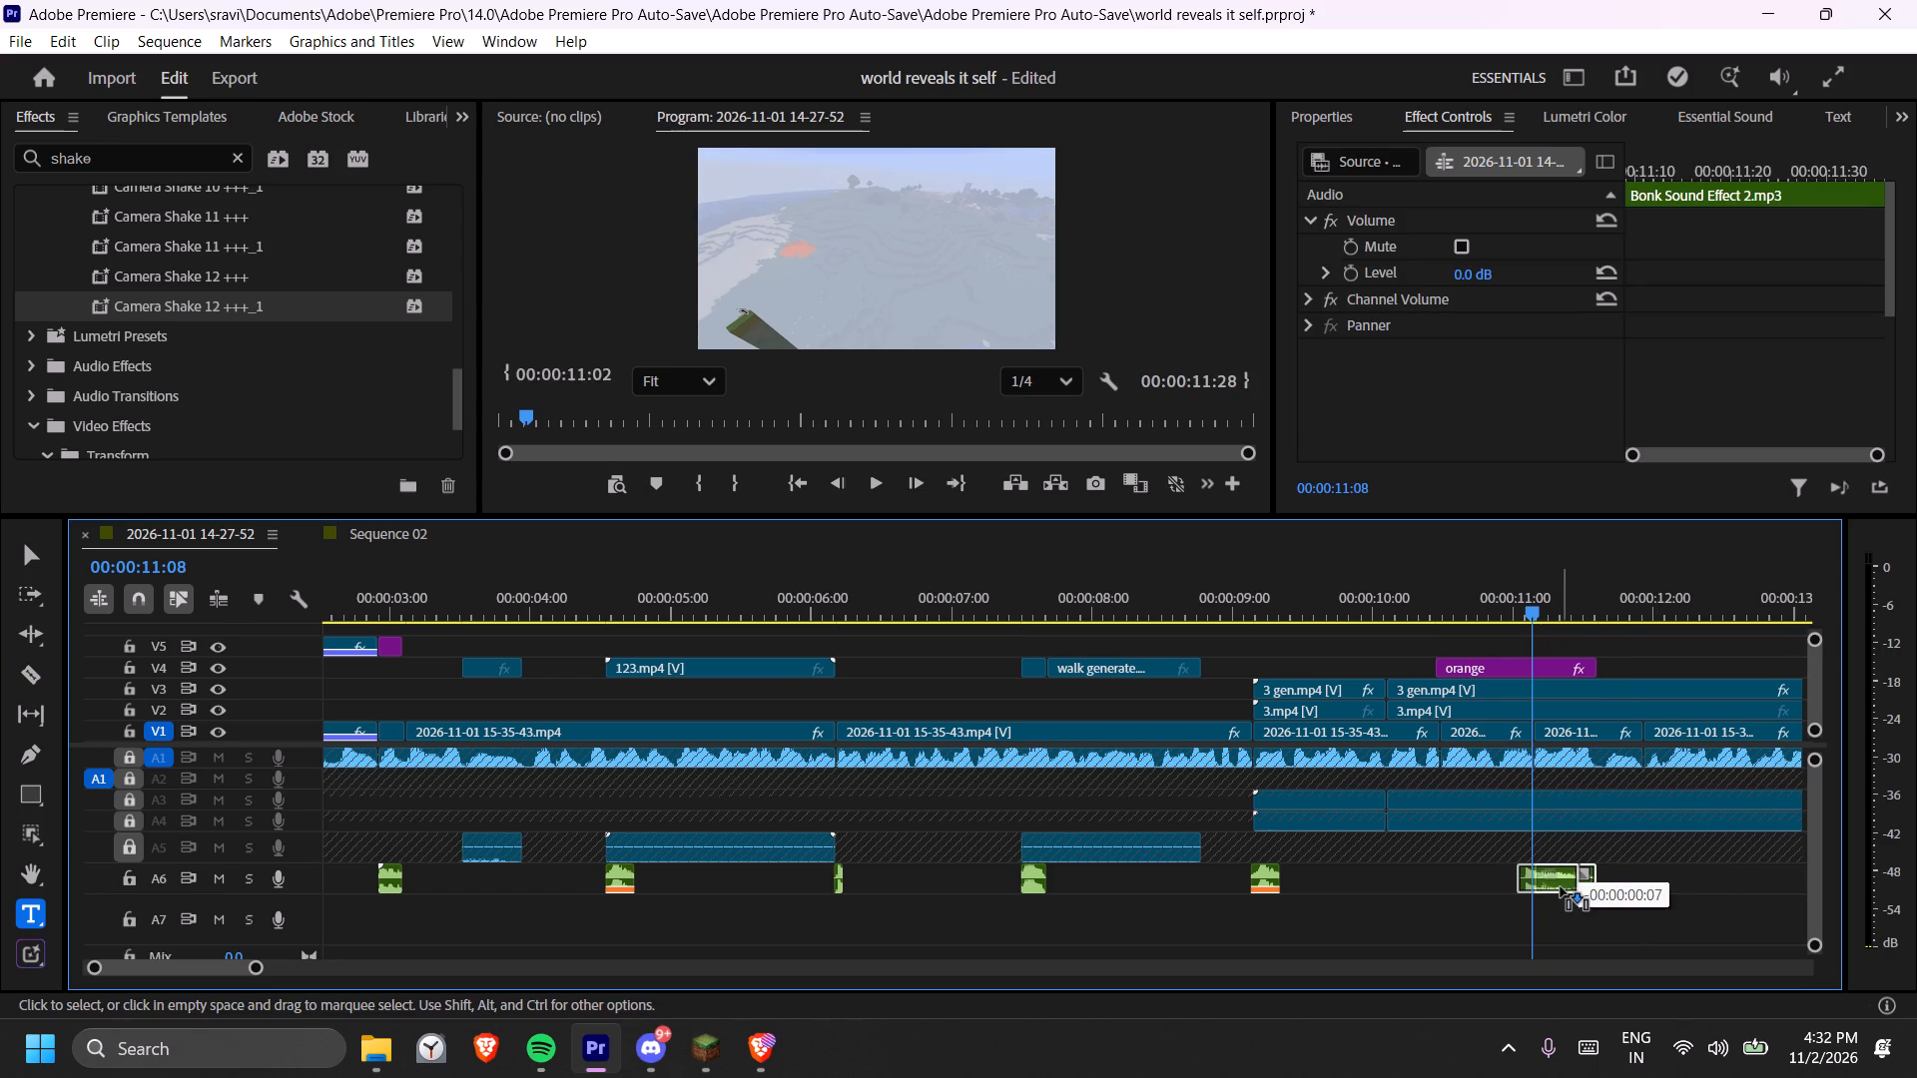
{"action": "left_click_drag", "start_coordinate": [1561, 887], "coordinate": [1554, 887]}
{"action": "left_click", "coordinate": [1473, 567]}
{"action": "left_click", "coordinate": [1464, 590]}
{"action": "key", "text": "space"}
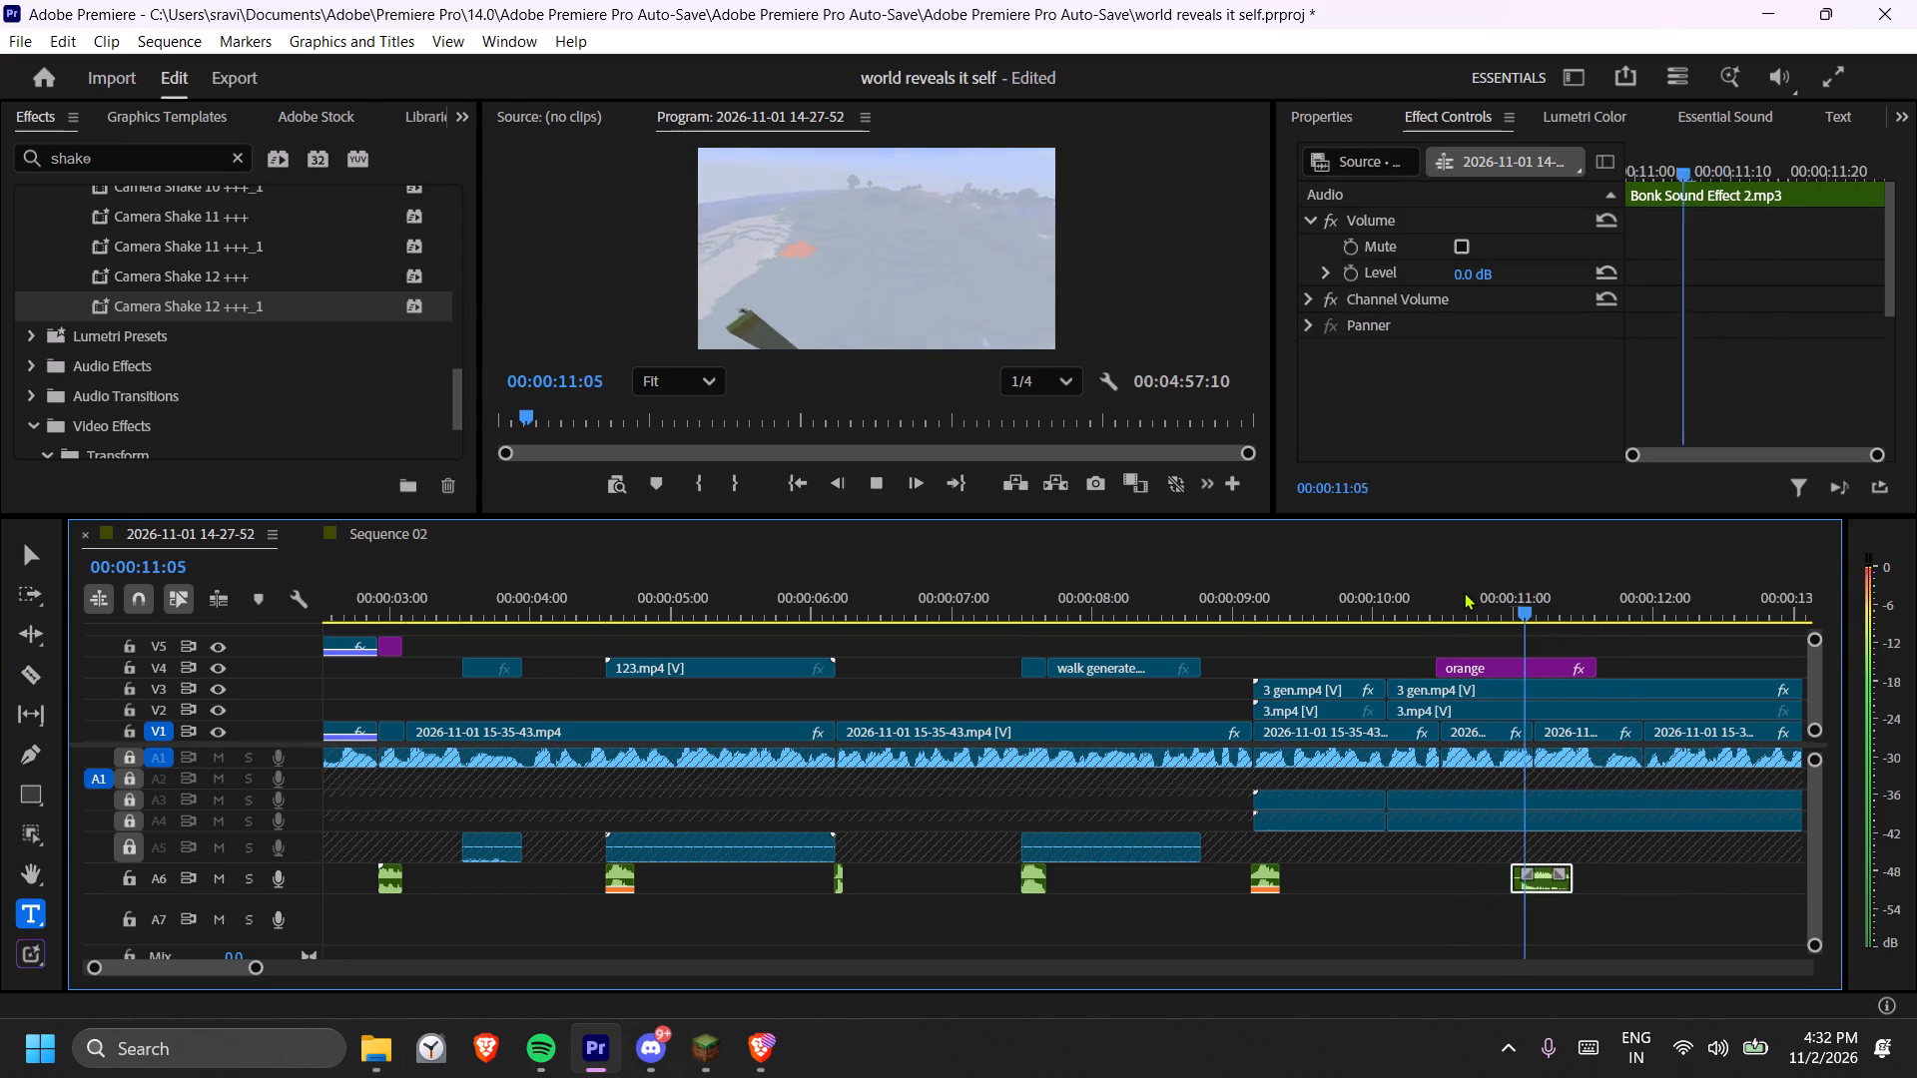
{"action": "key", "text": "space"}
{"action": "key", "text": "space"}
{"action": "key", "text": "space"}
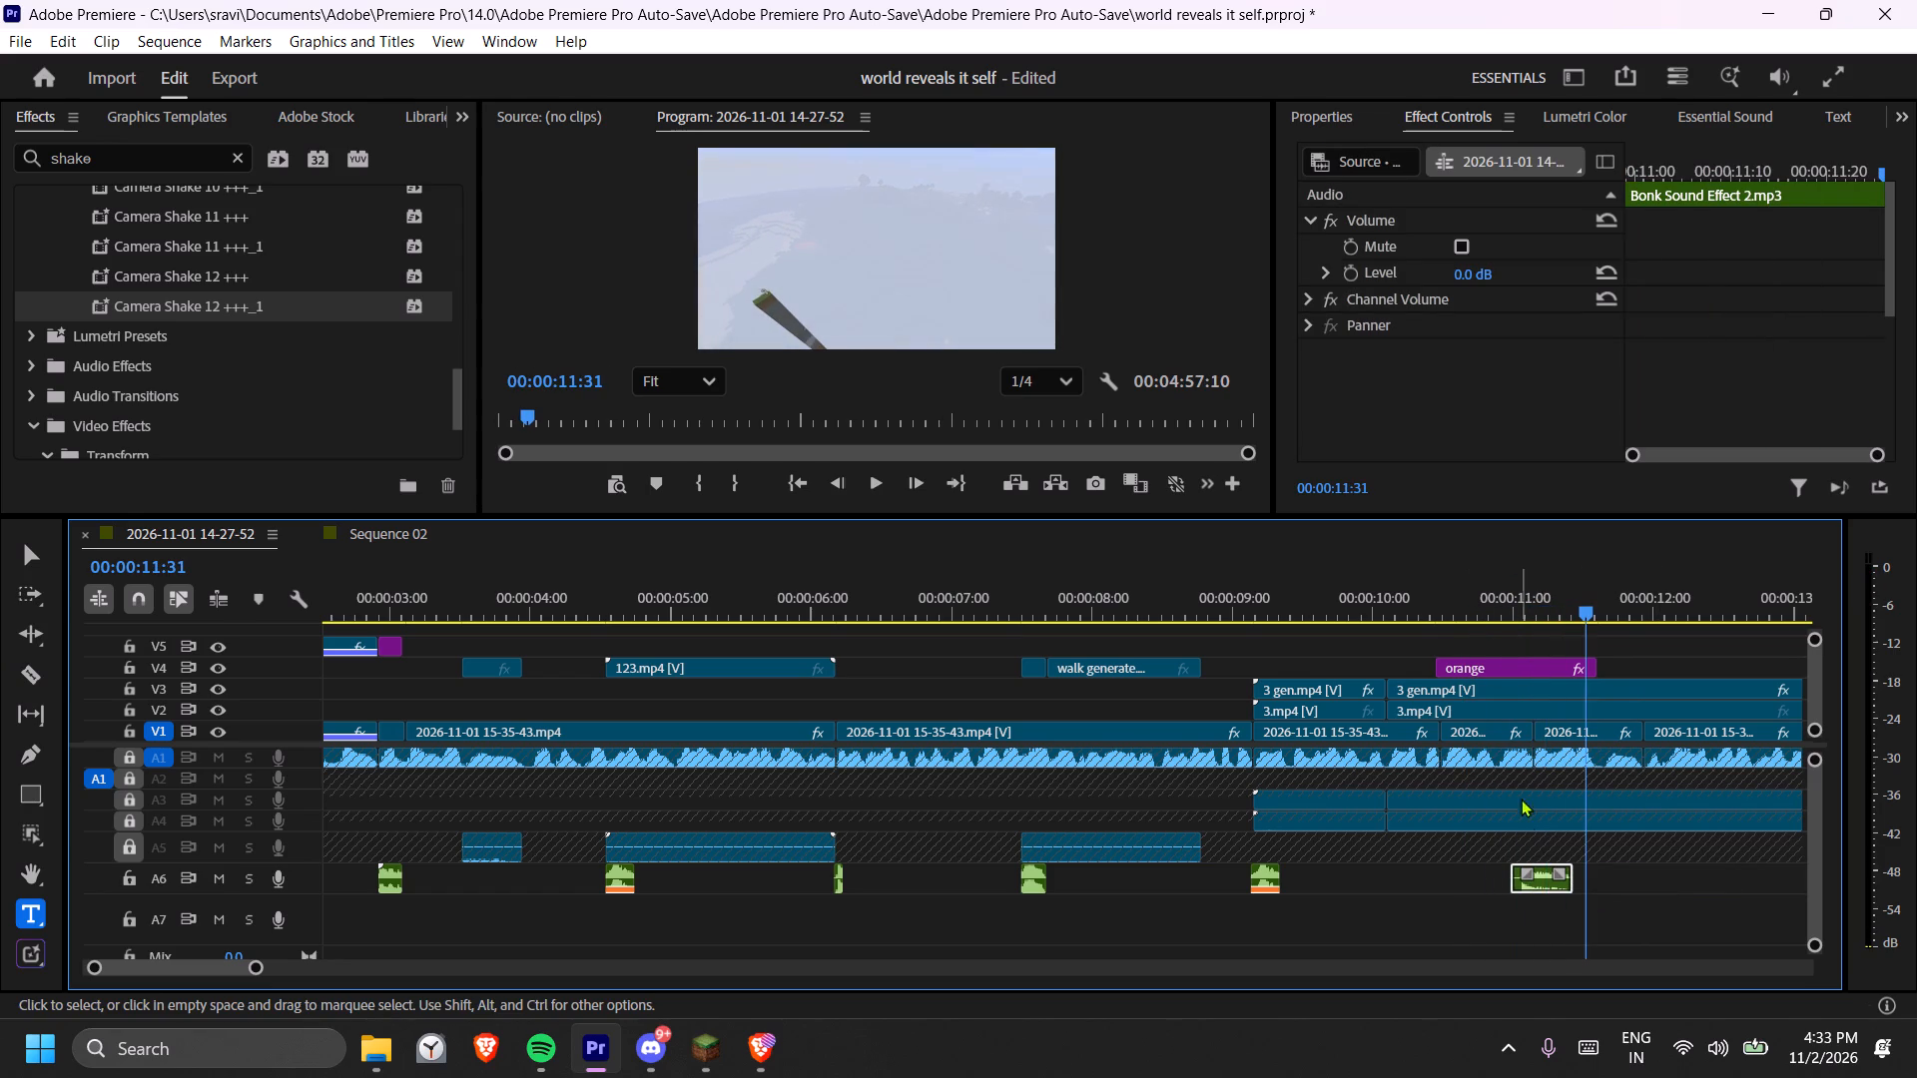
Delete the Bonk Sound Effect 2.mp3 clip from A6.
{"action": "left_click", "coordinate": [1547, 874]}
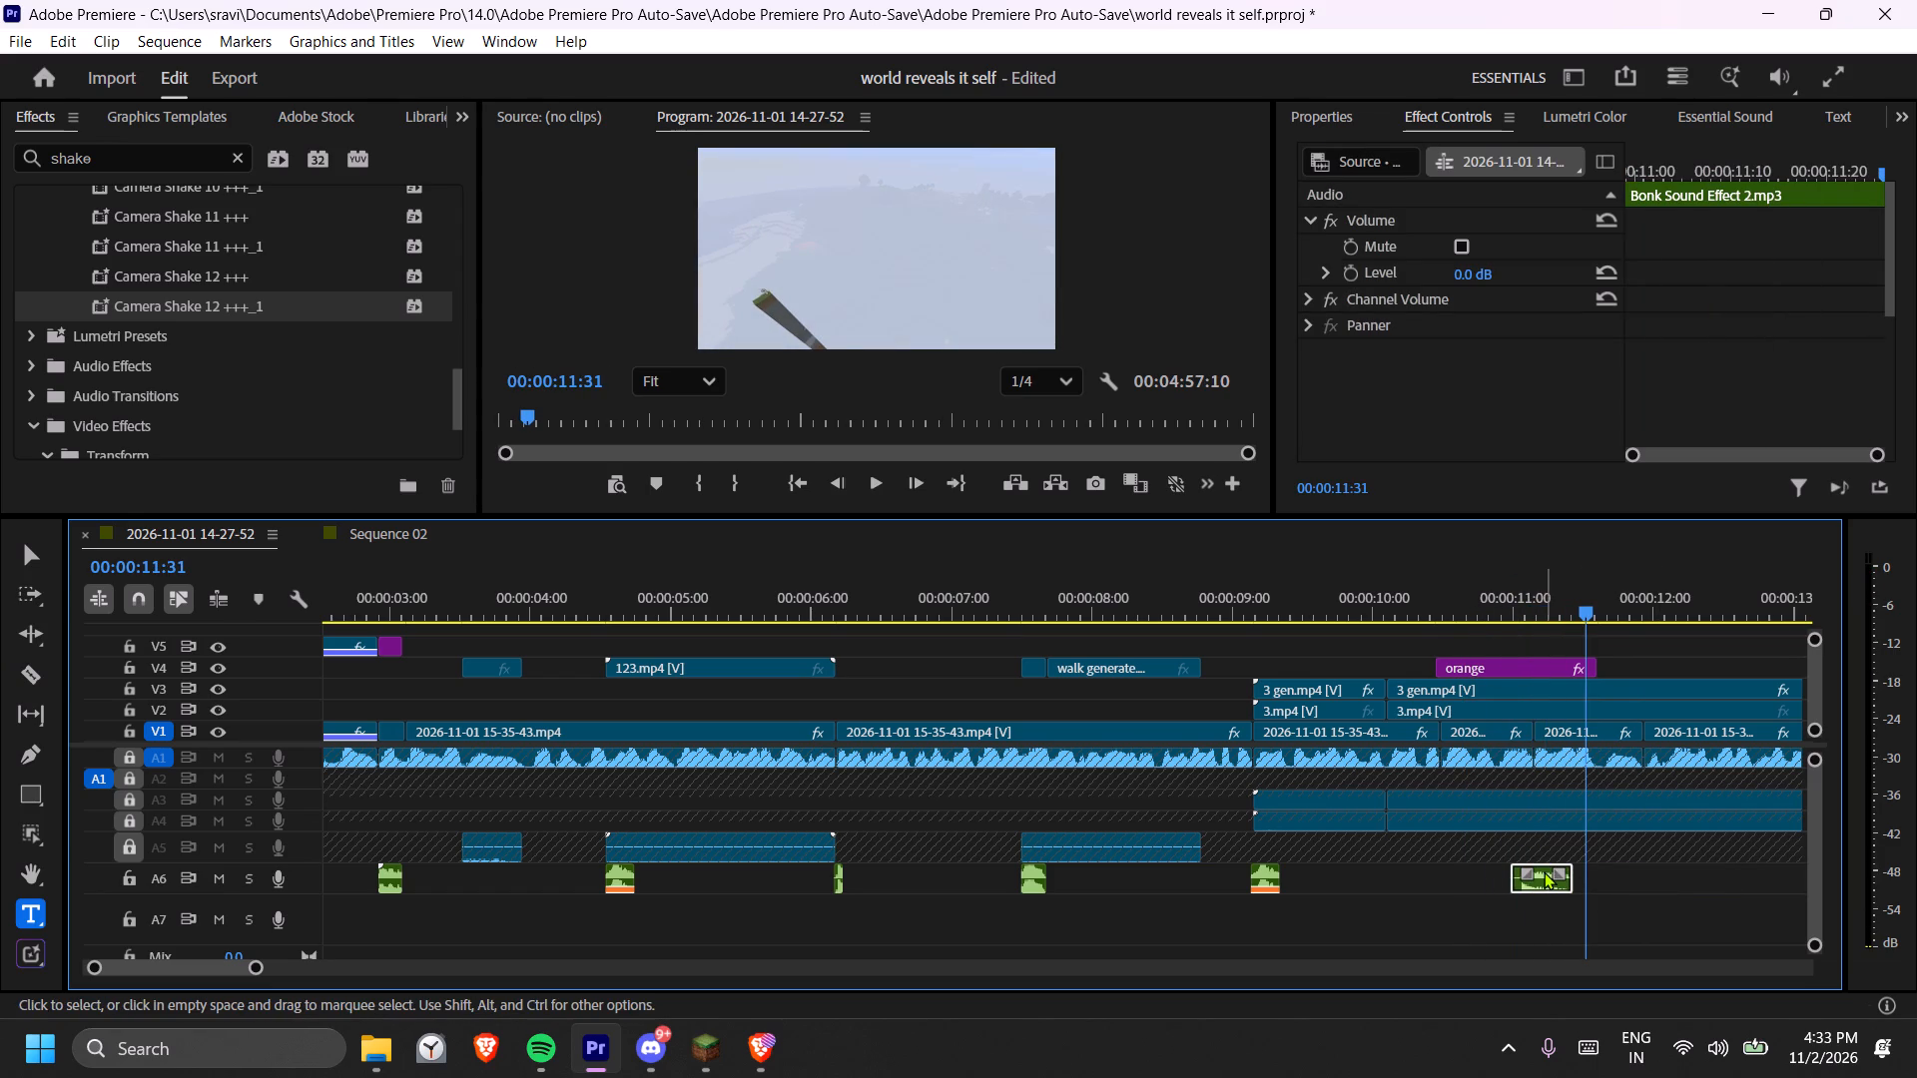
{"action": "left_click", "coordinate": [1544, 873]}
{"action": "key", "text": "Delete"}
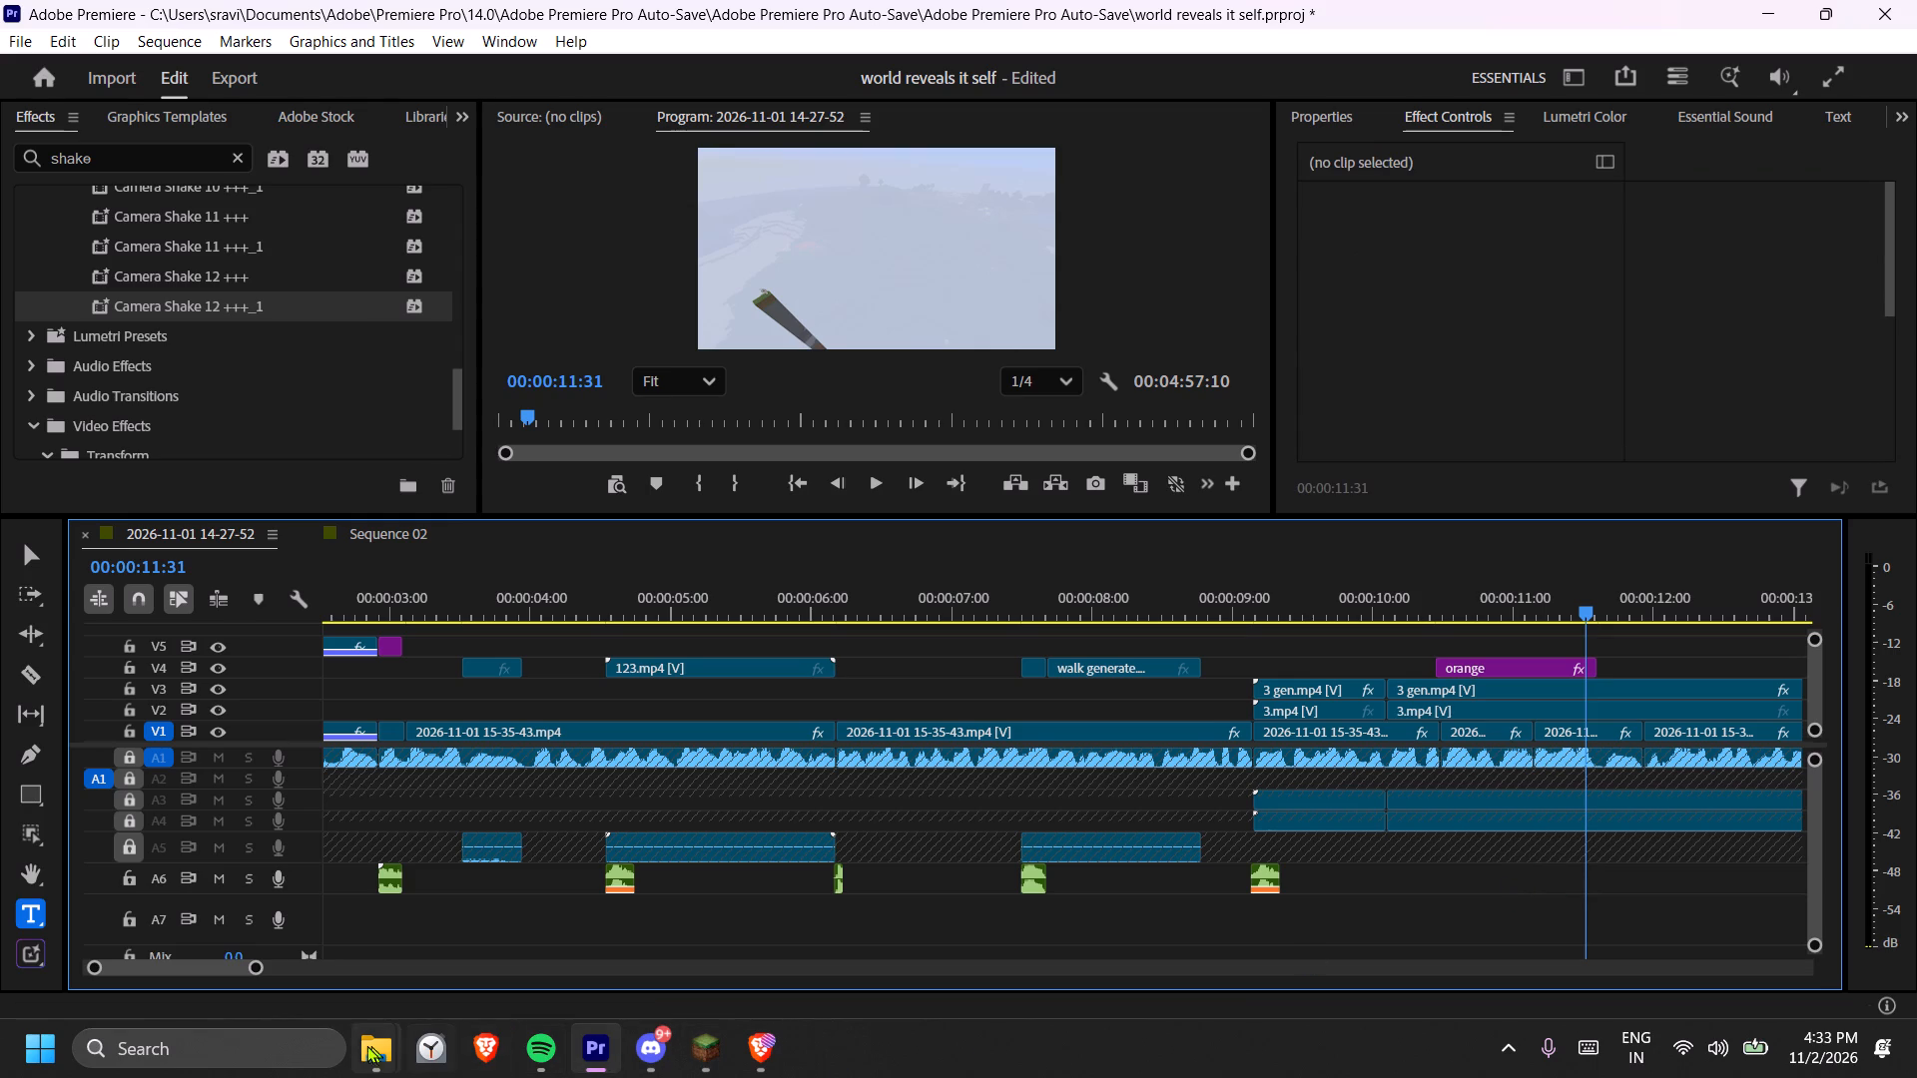
Return to the Drive SFX folder in Brave and audition Camera Flash.mp3 and CAMERA SHUTTER #2.mp3.
{"action": "left_click", "coordinate": [362, 1045]}
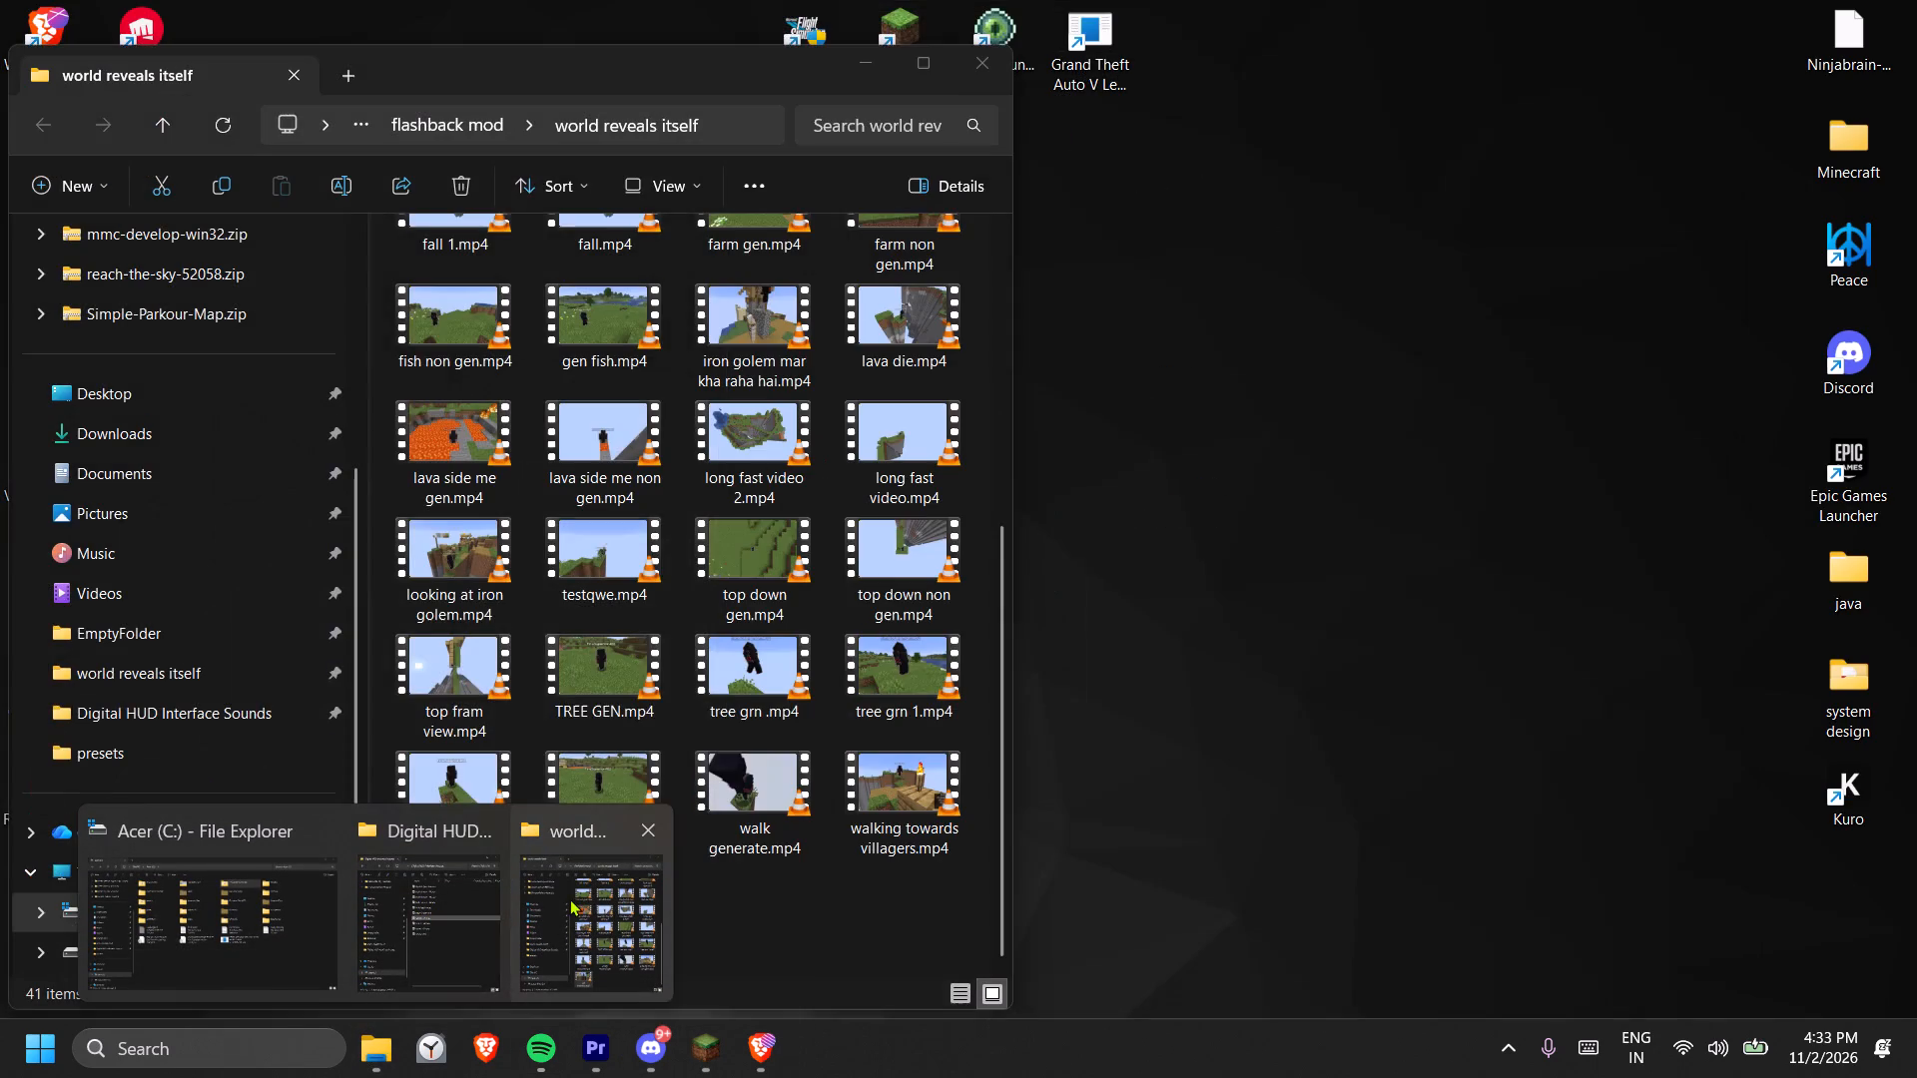
{"action": "left_click", "coordinate": [748, 1055]}
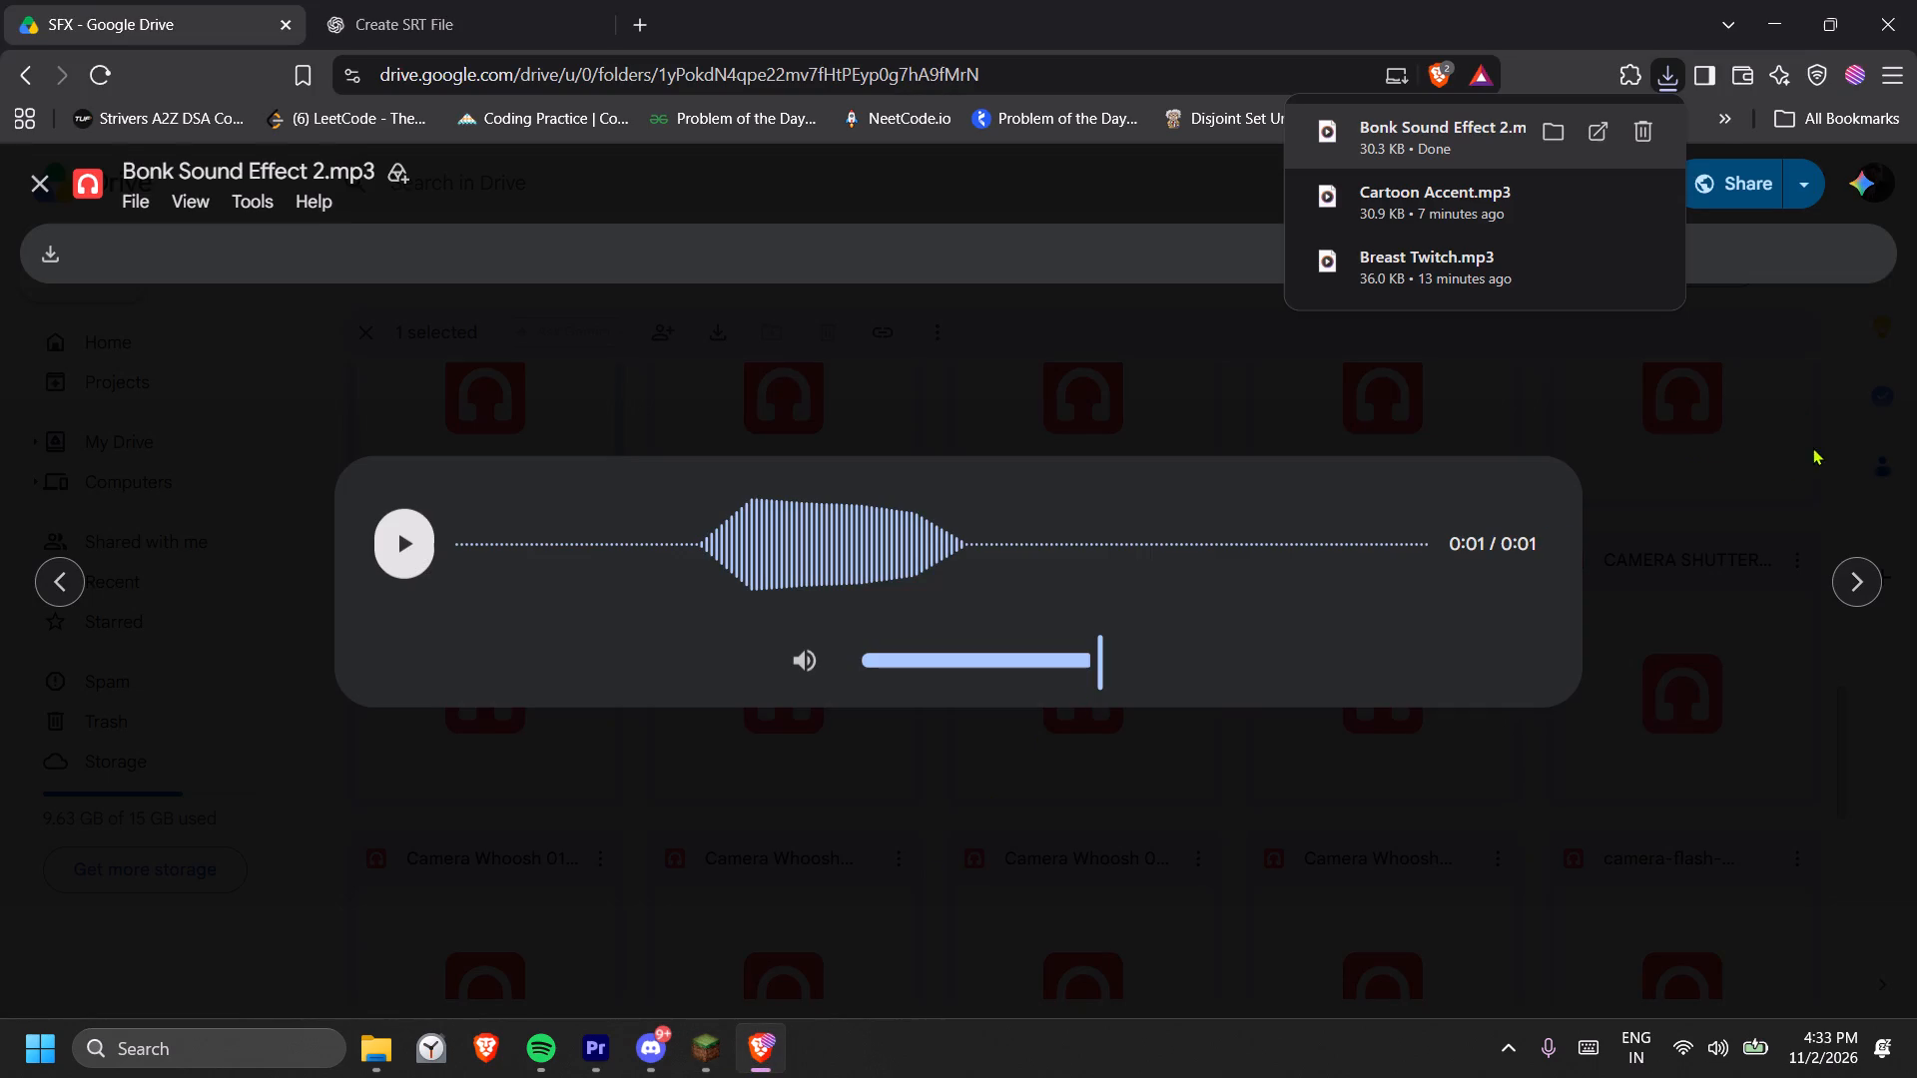
{"action": "left_click", "coordinate": [56, 181]}
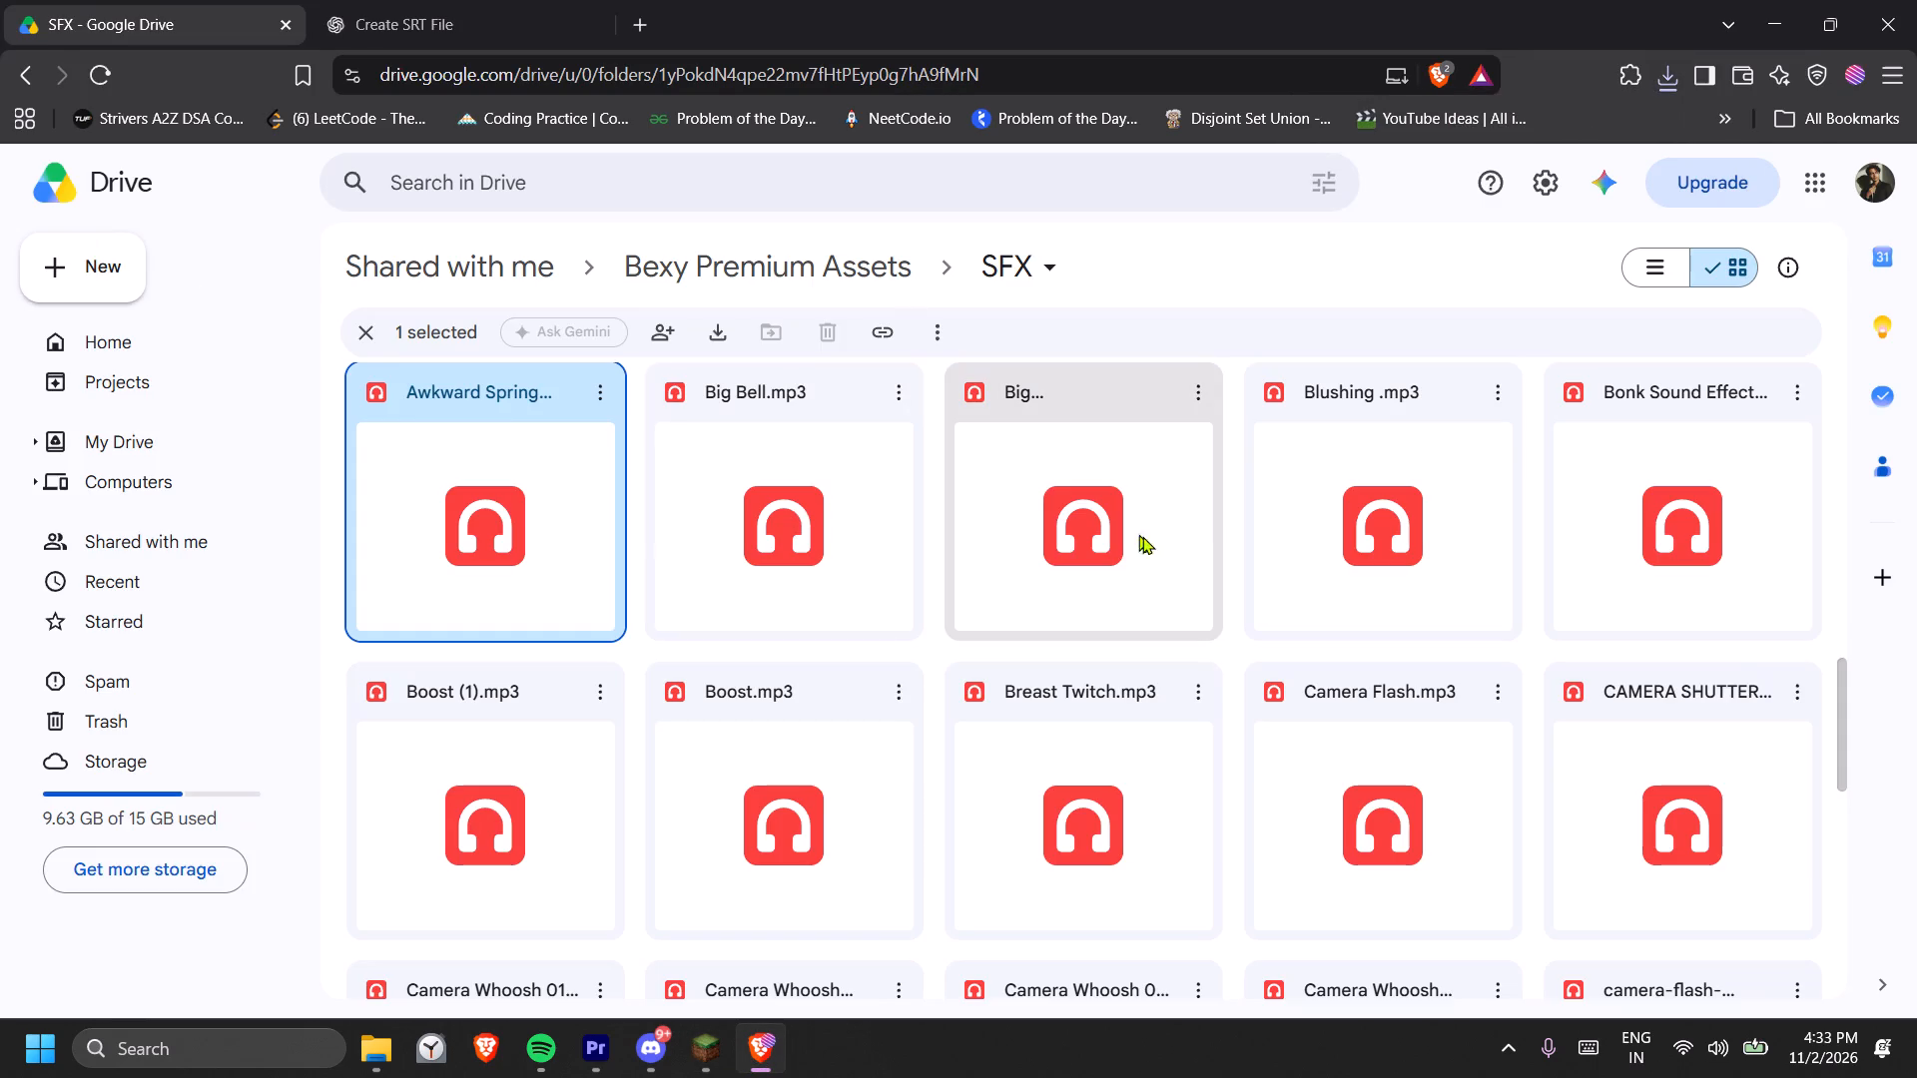
{"action": "double_click", "coordinate": [1466, 791]}
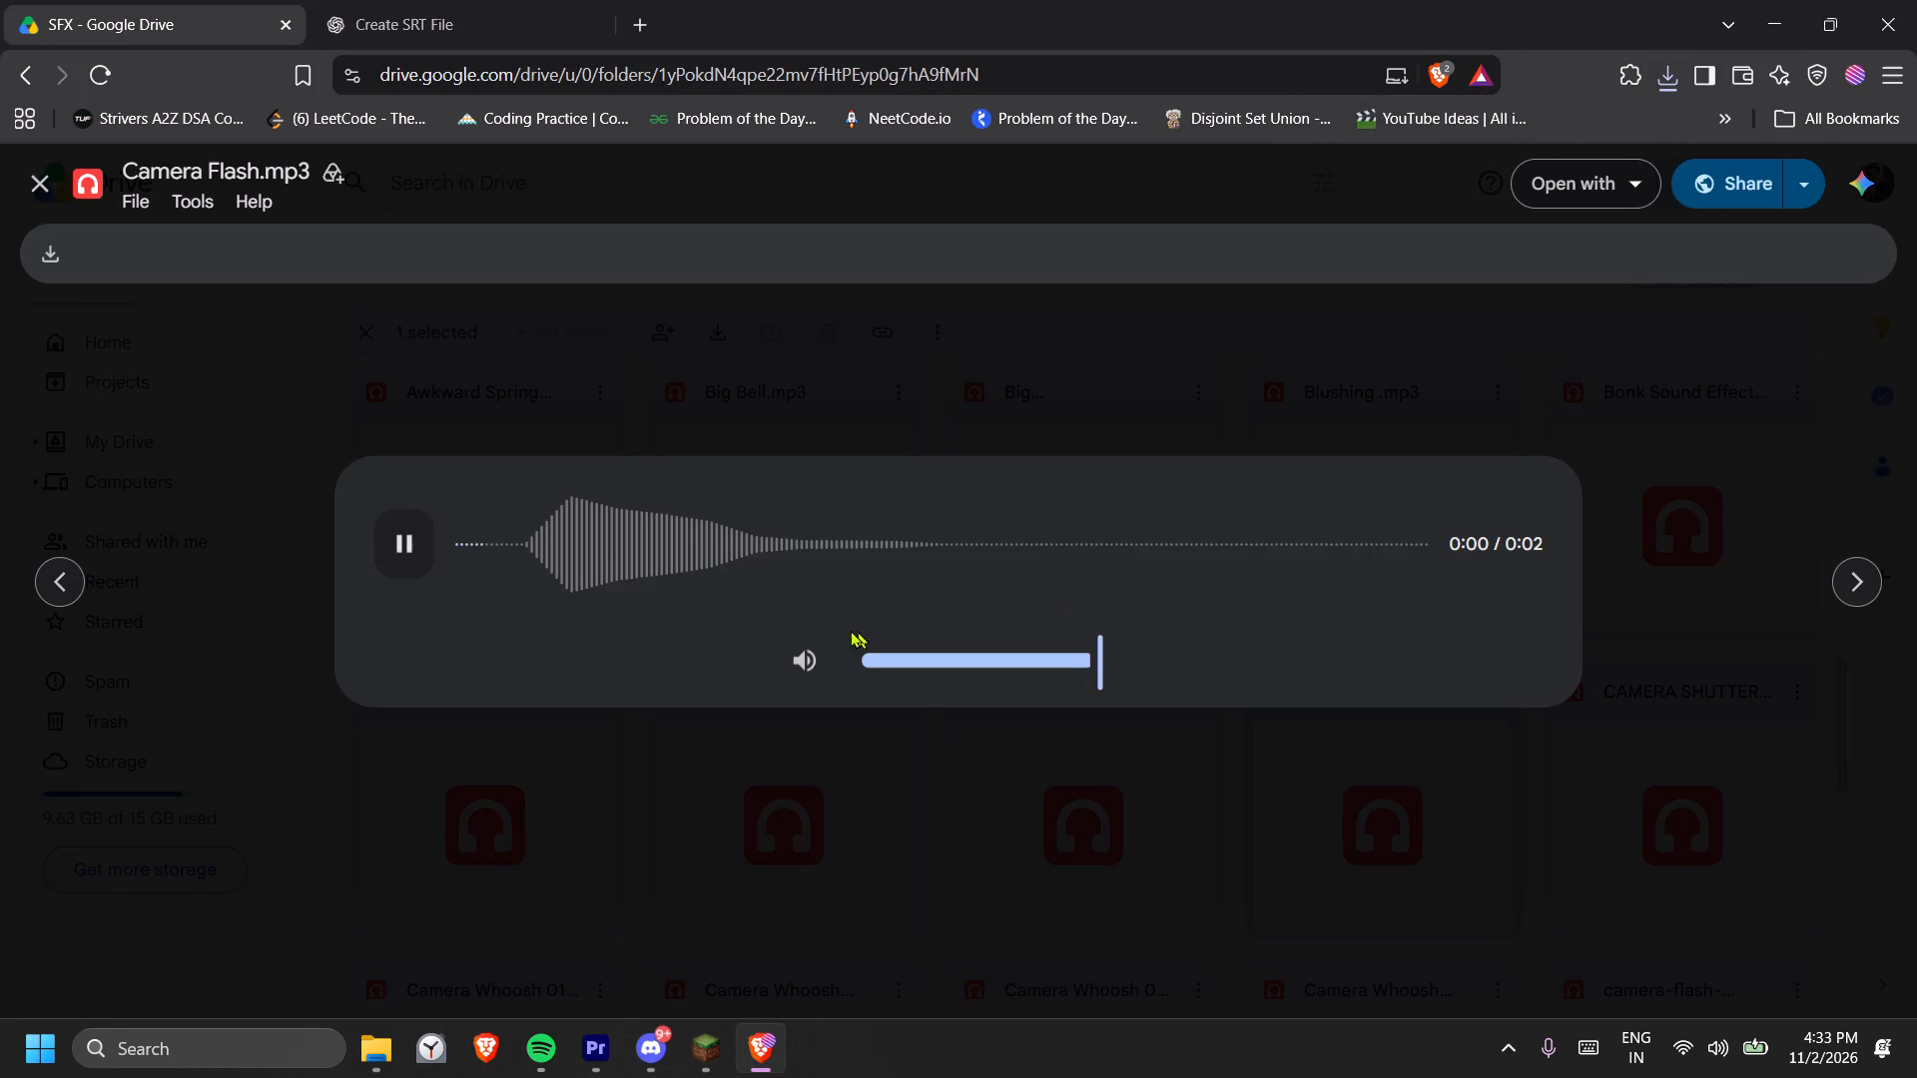
{"action": "left_click", "coordinate": [1857, 582]}
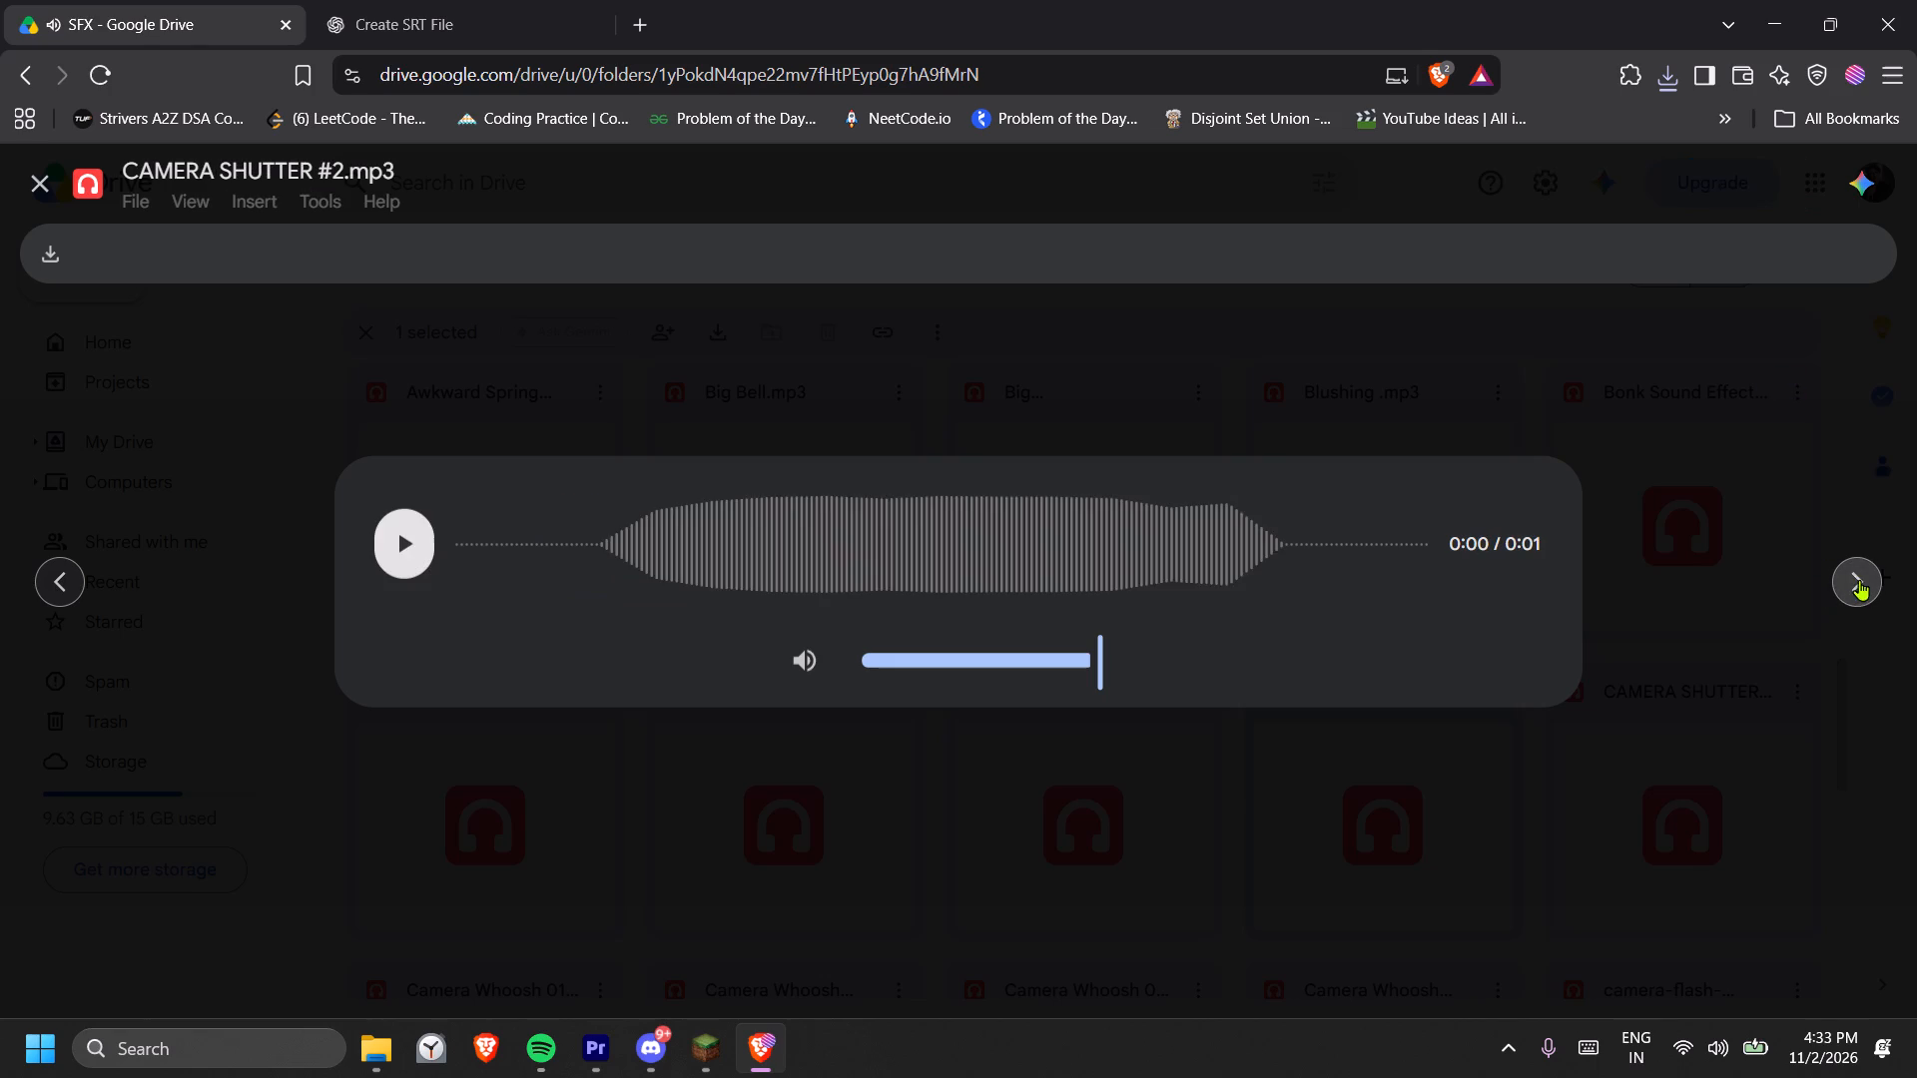
{"action": "left_click", "coordinate": [396, 541]}
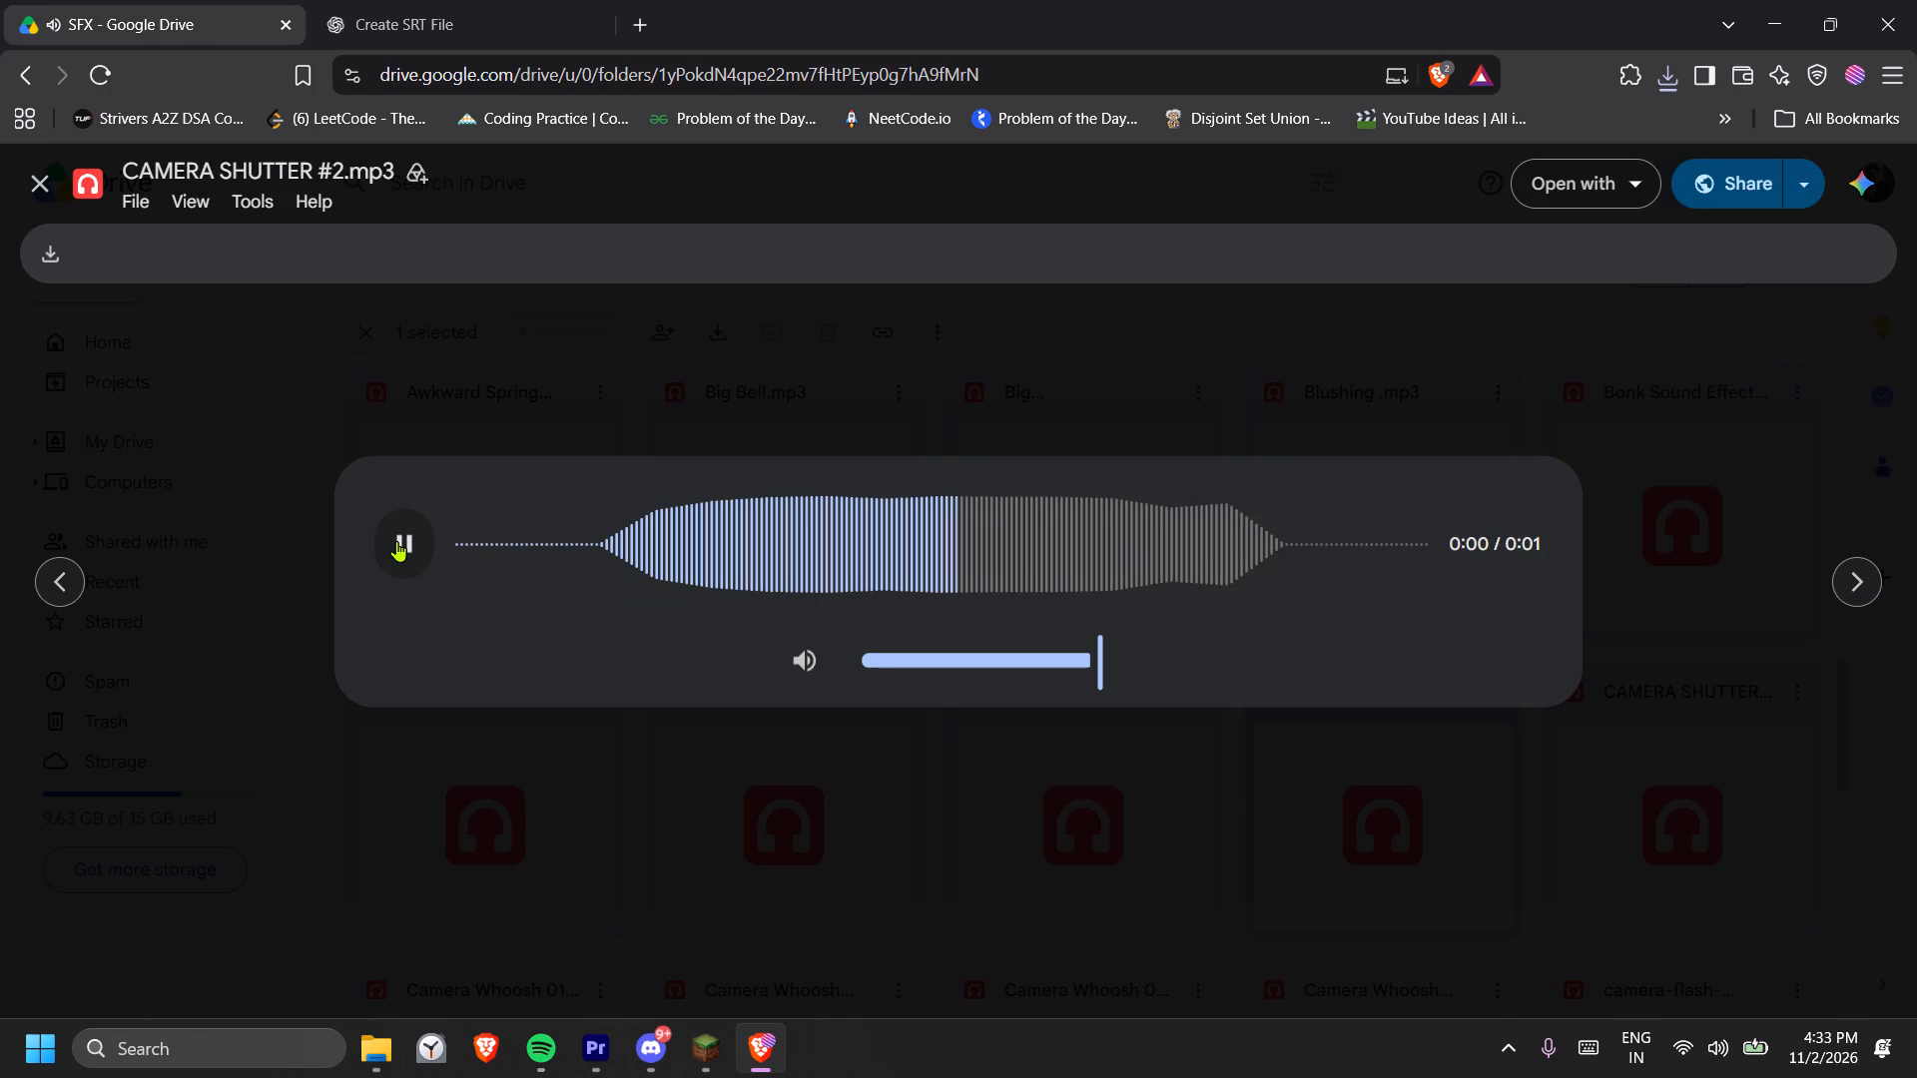
{"action": "left_click", "coordinate": [396, 541]}
Go back to Camera Flash.mp3 and download it into the presets folder.
{"action": "left_click", "coordinate": [74, 571]}
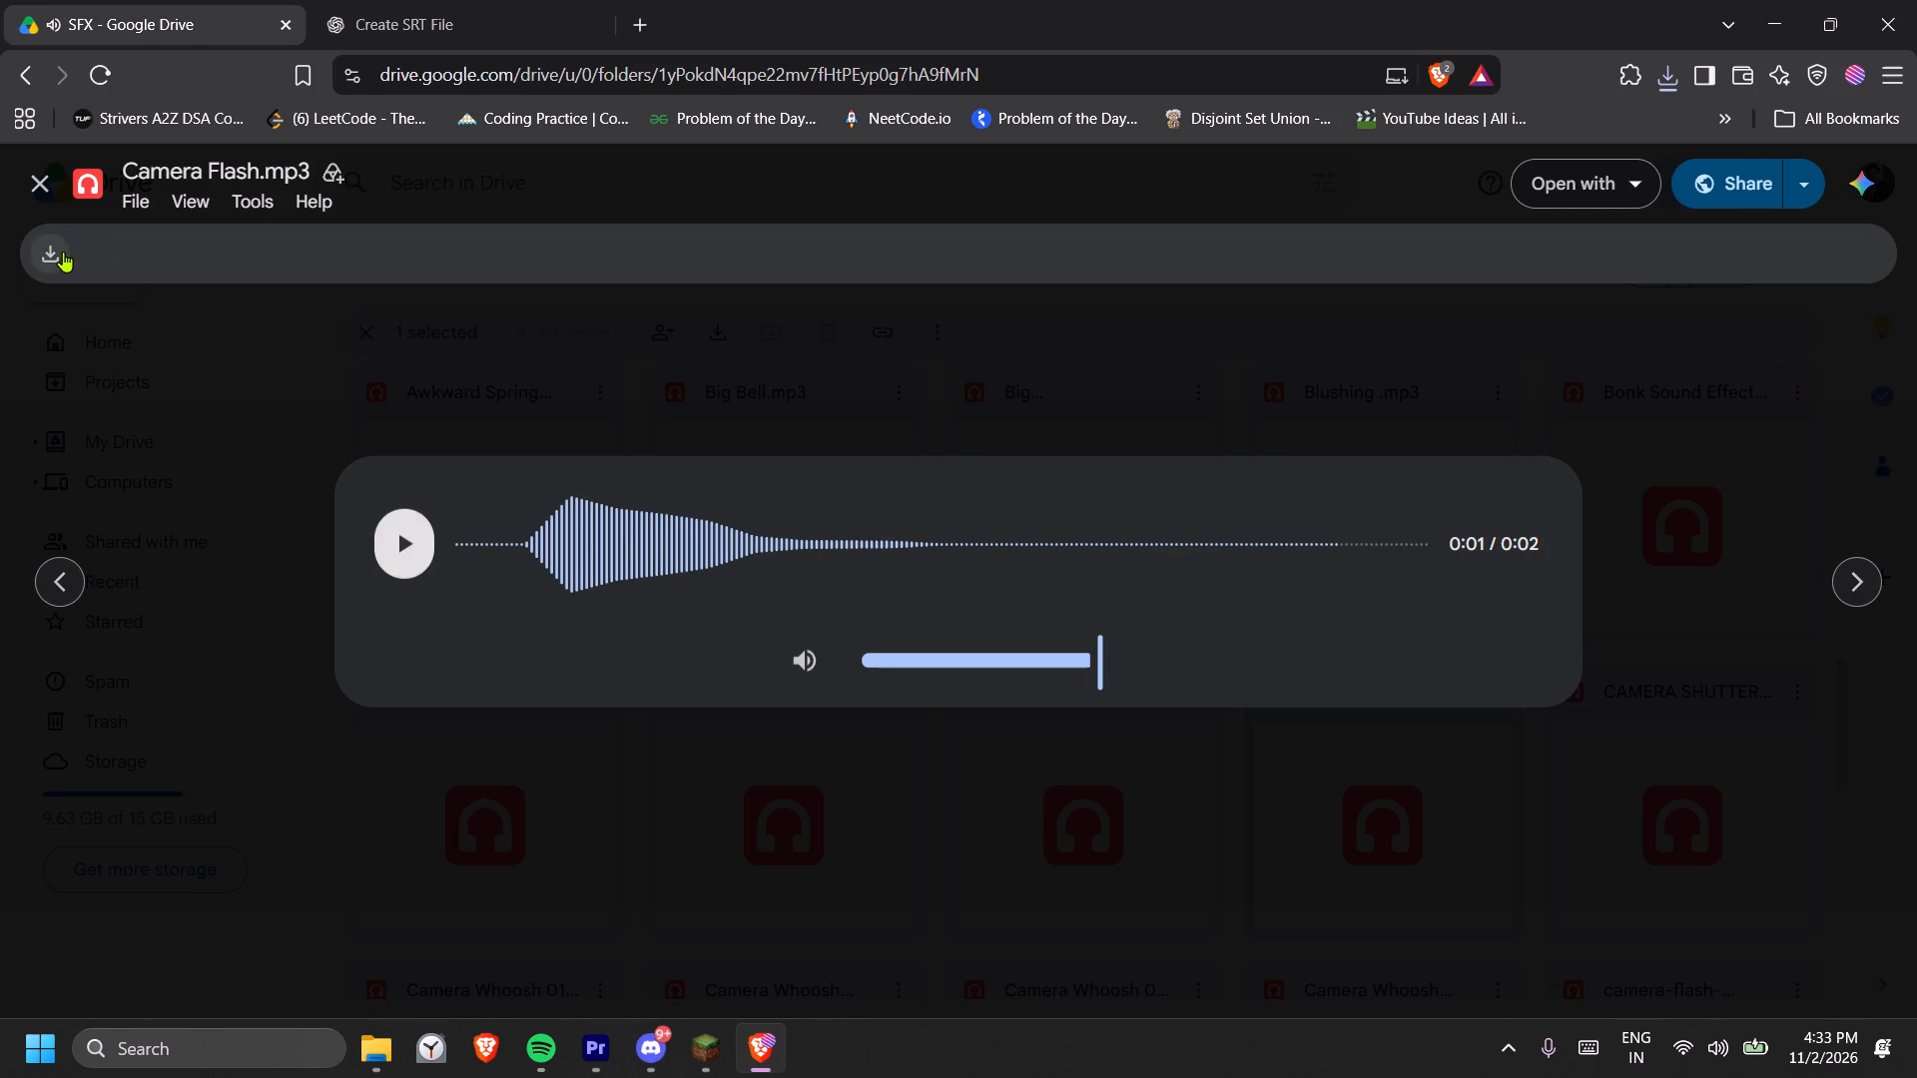
{"action": "left_click", "coordinate": [63, 252]}
{"action": "left_click", "coordinate": [42, 258]}
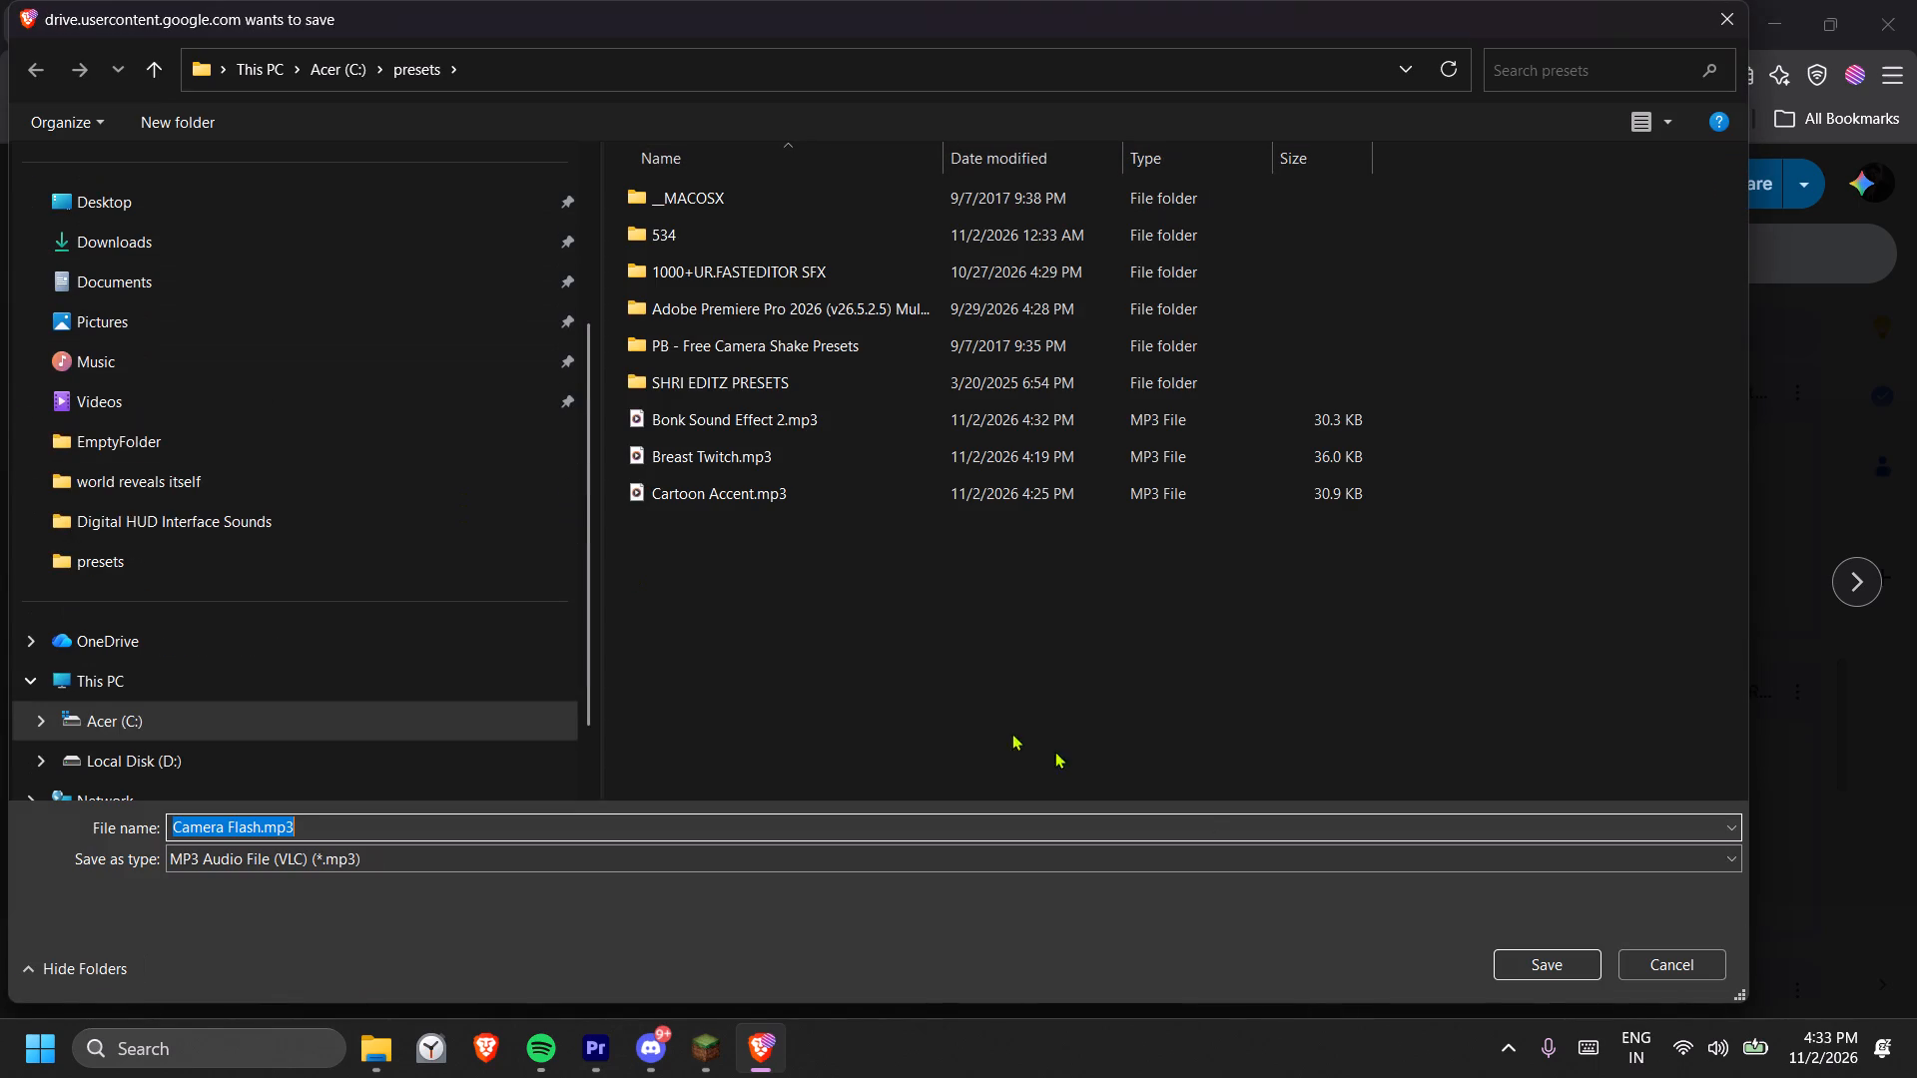
{"action": "left_click", "coordinate": [1569, 966]}
Place the downloaded Camera Flash.mp3 on A6 at the start of the orange clip in Premiere Pro and play it.
{"action": "left_click", "coordinate": [1671, 78]}
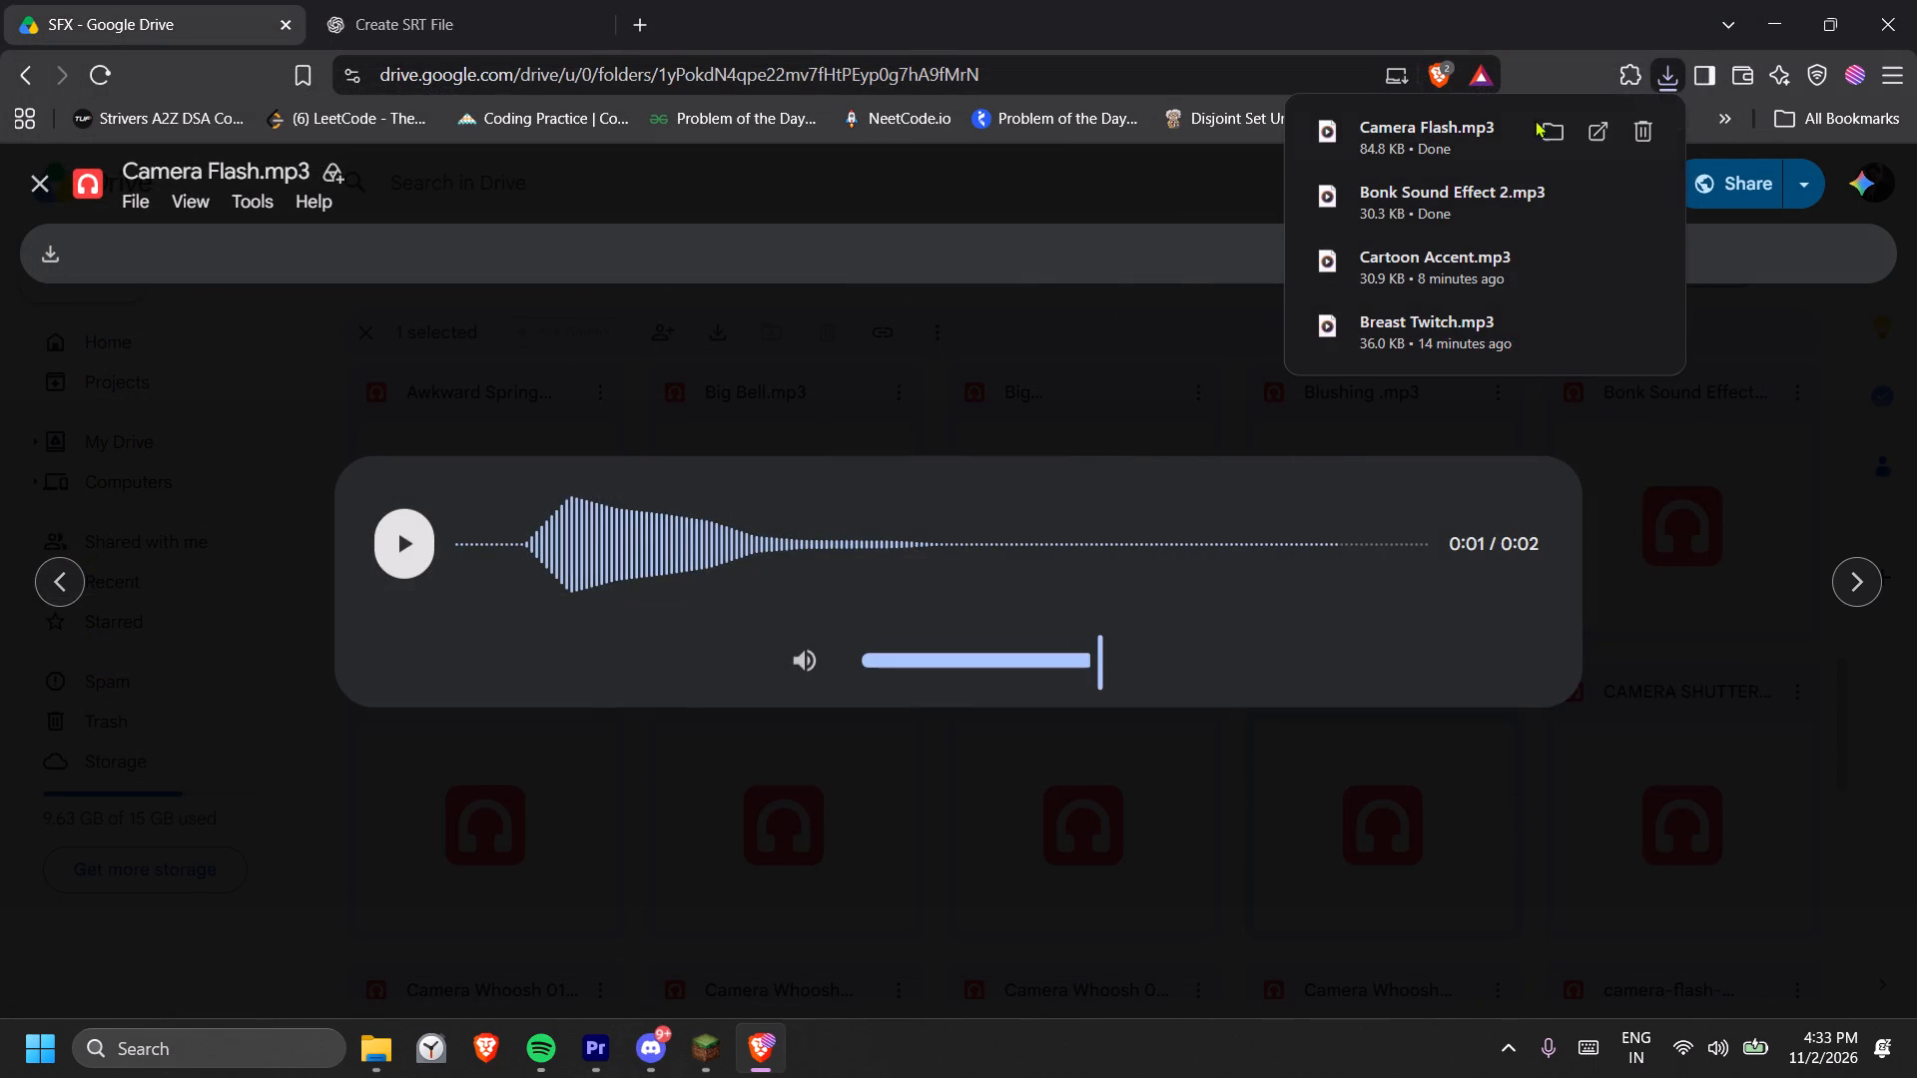
{"action": "left_click_drag", "start_coordinate": [1439, 139], "coordinate": [1356, 892]}
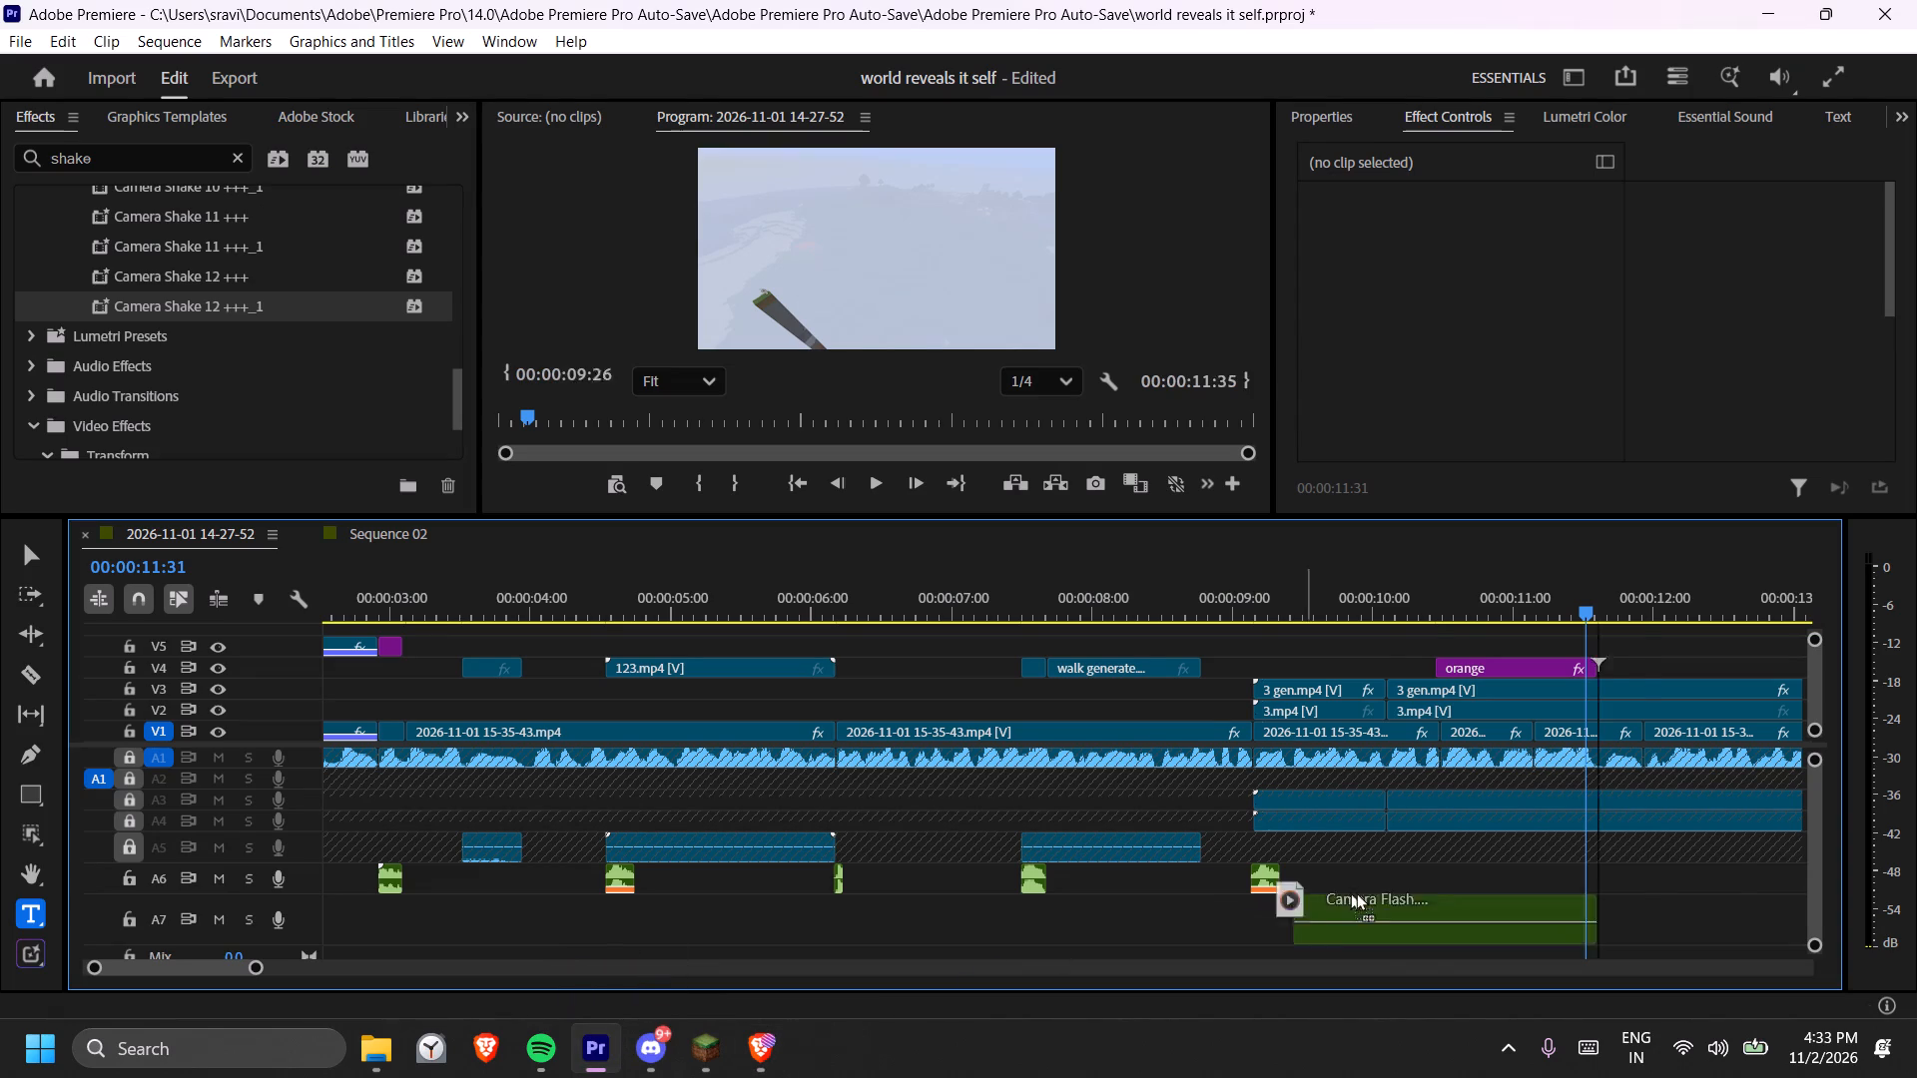
{"action": "left_click_drag", "start_coordinate": [1356, 892], "coordinate": [1444, 884]}
{"action": "left_click", "coordinate": [1432, 602]}
{"action": "key", "text": "space"}
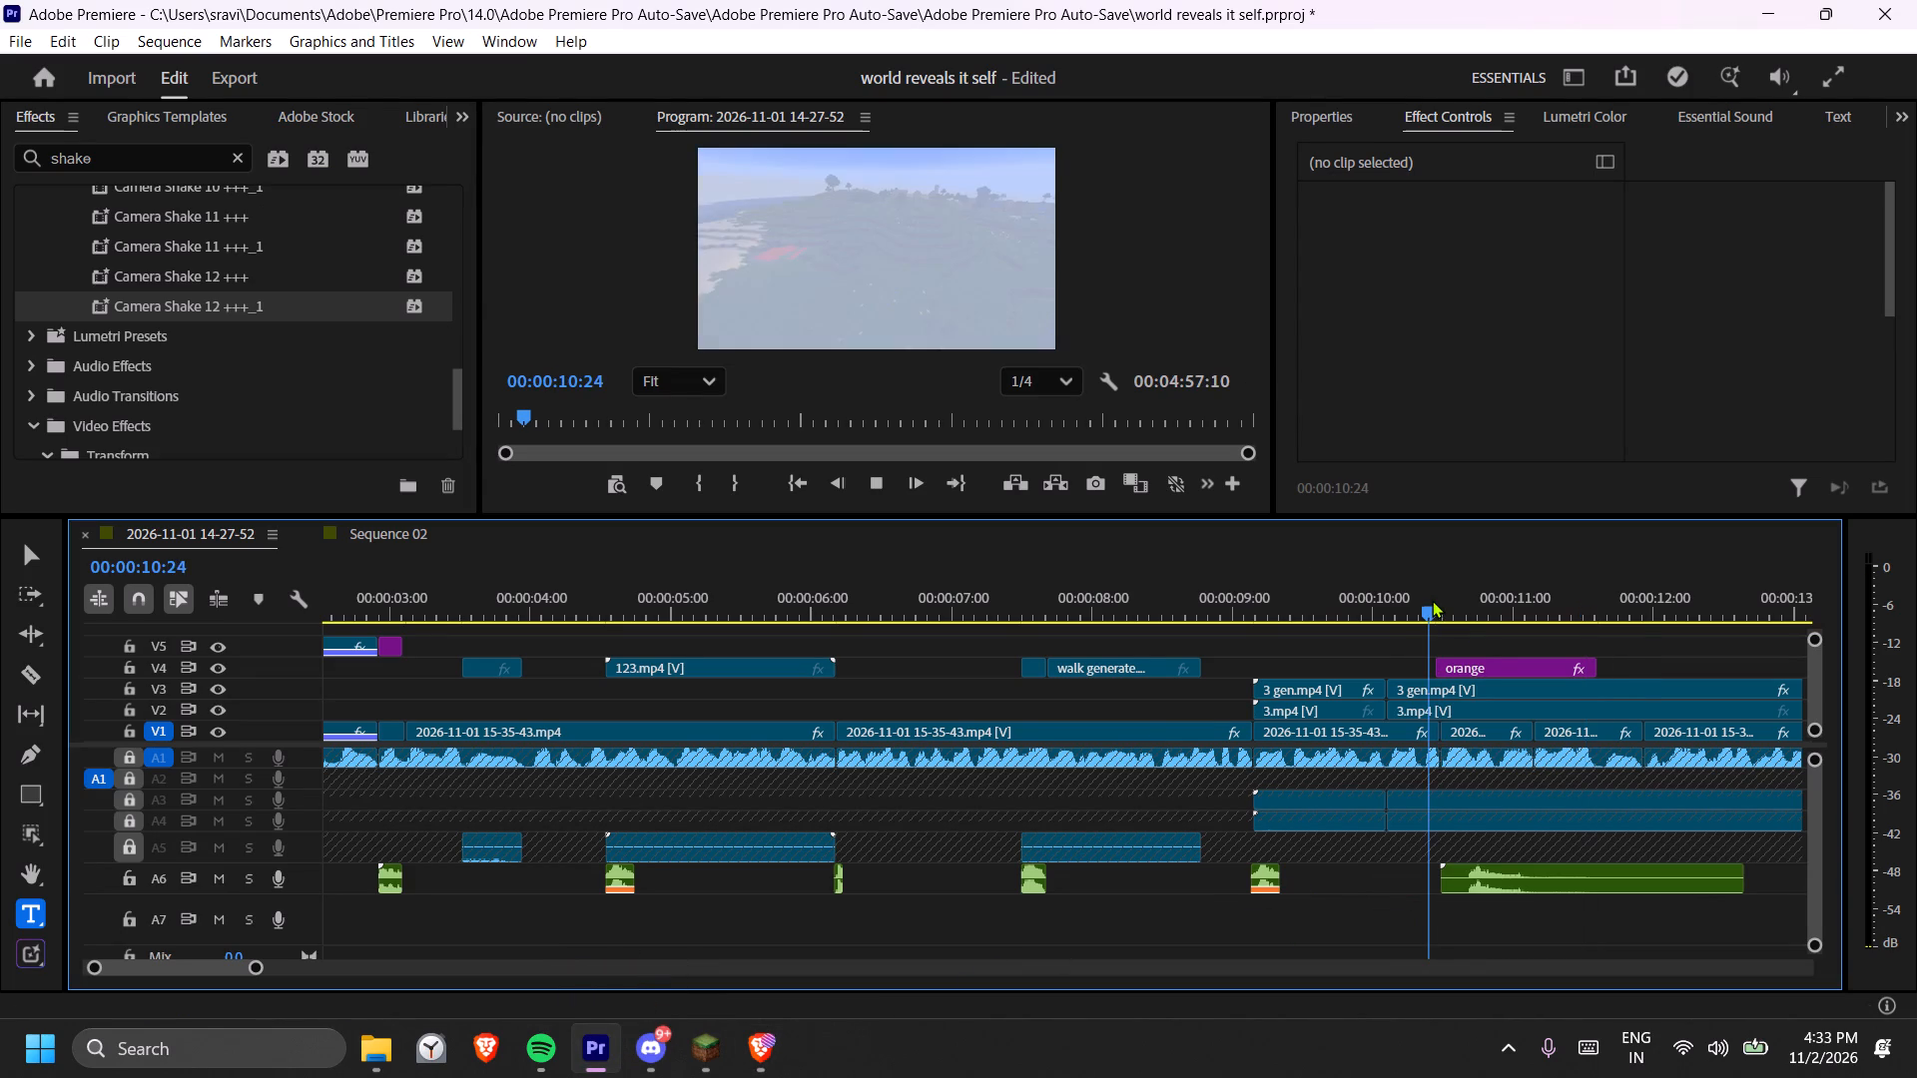
{"action": "key", "text": "space"}
Cut the silent lead-in and the long tail off Camera Flash.mp3 on A6, keeping only the loud flash.
{"action": "key", "text": "c"}
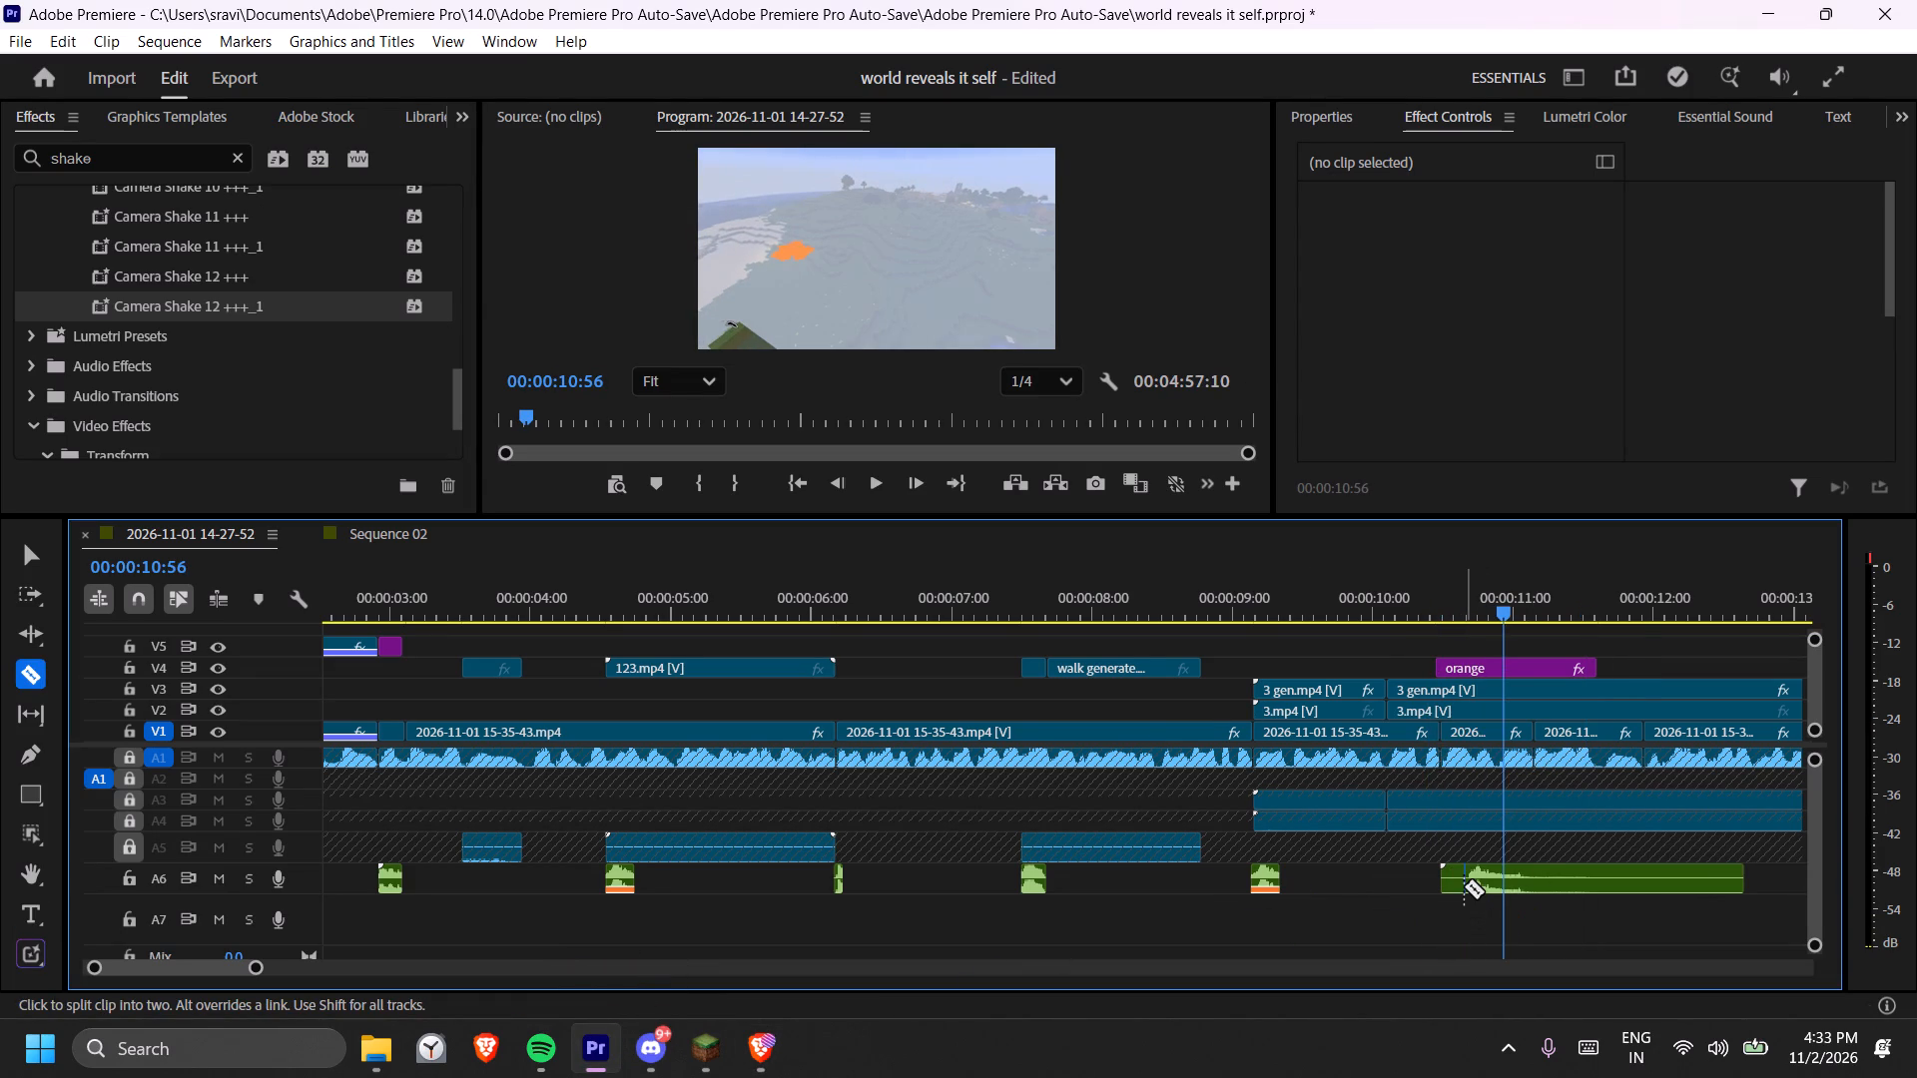
{"action": "left_click", "coordinate": [1464, 886]}
{"action": "key", "text": "t"}
{"action": "left_click", "coordinate": [1452, 881]}
{"action": "key", "text": "Delete"}
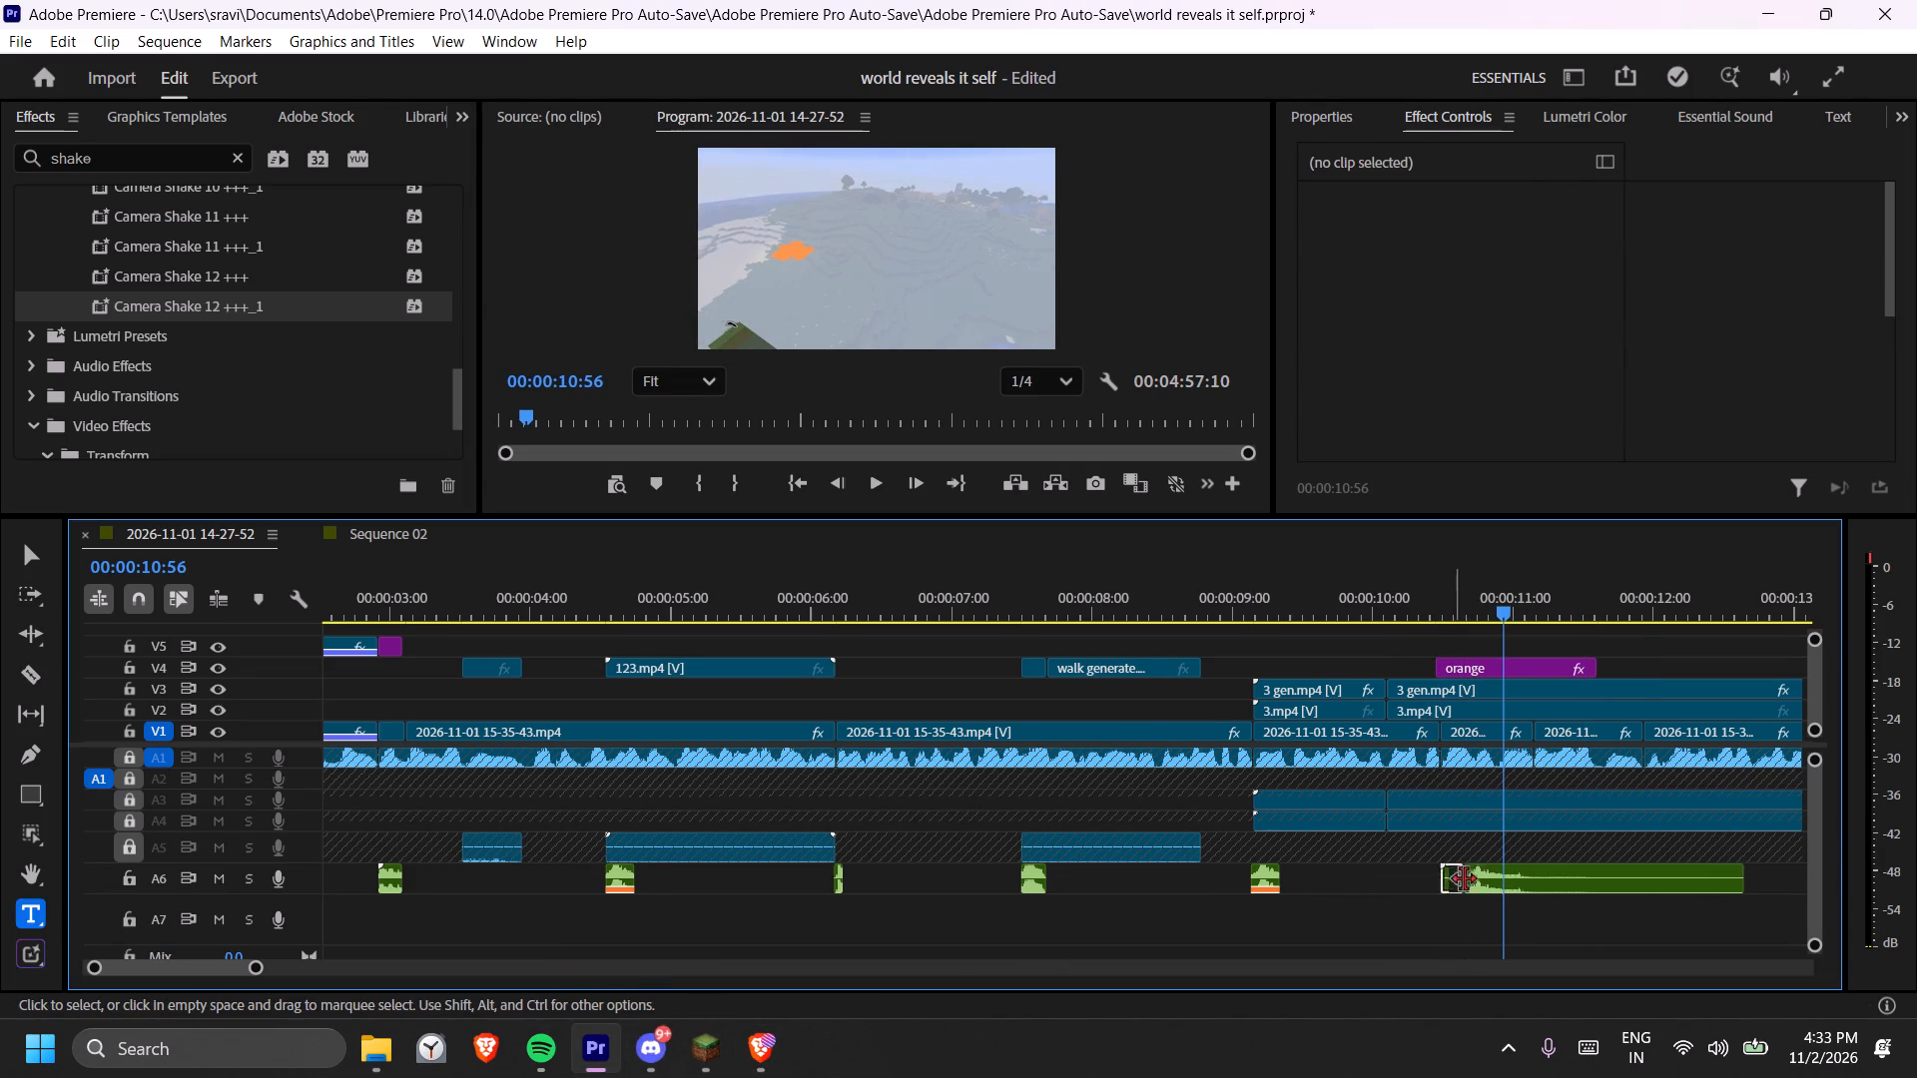
{"action": "key", "text": "c"}
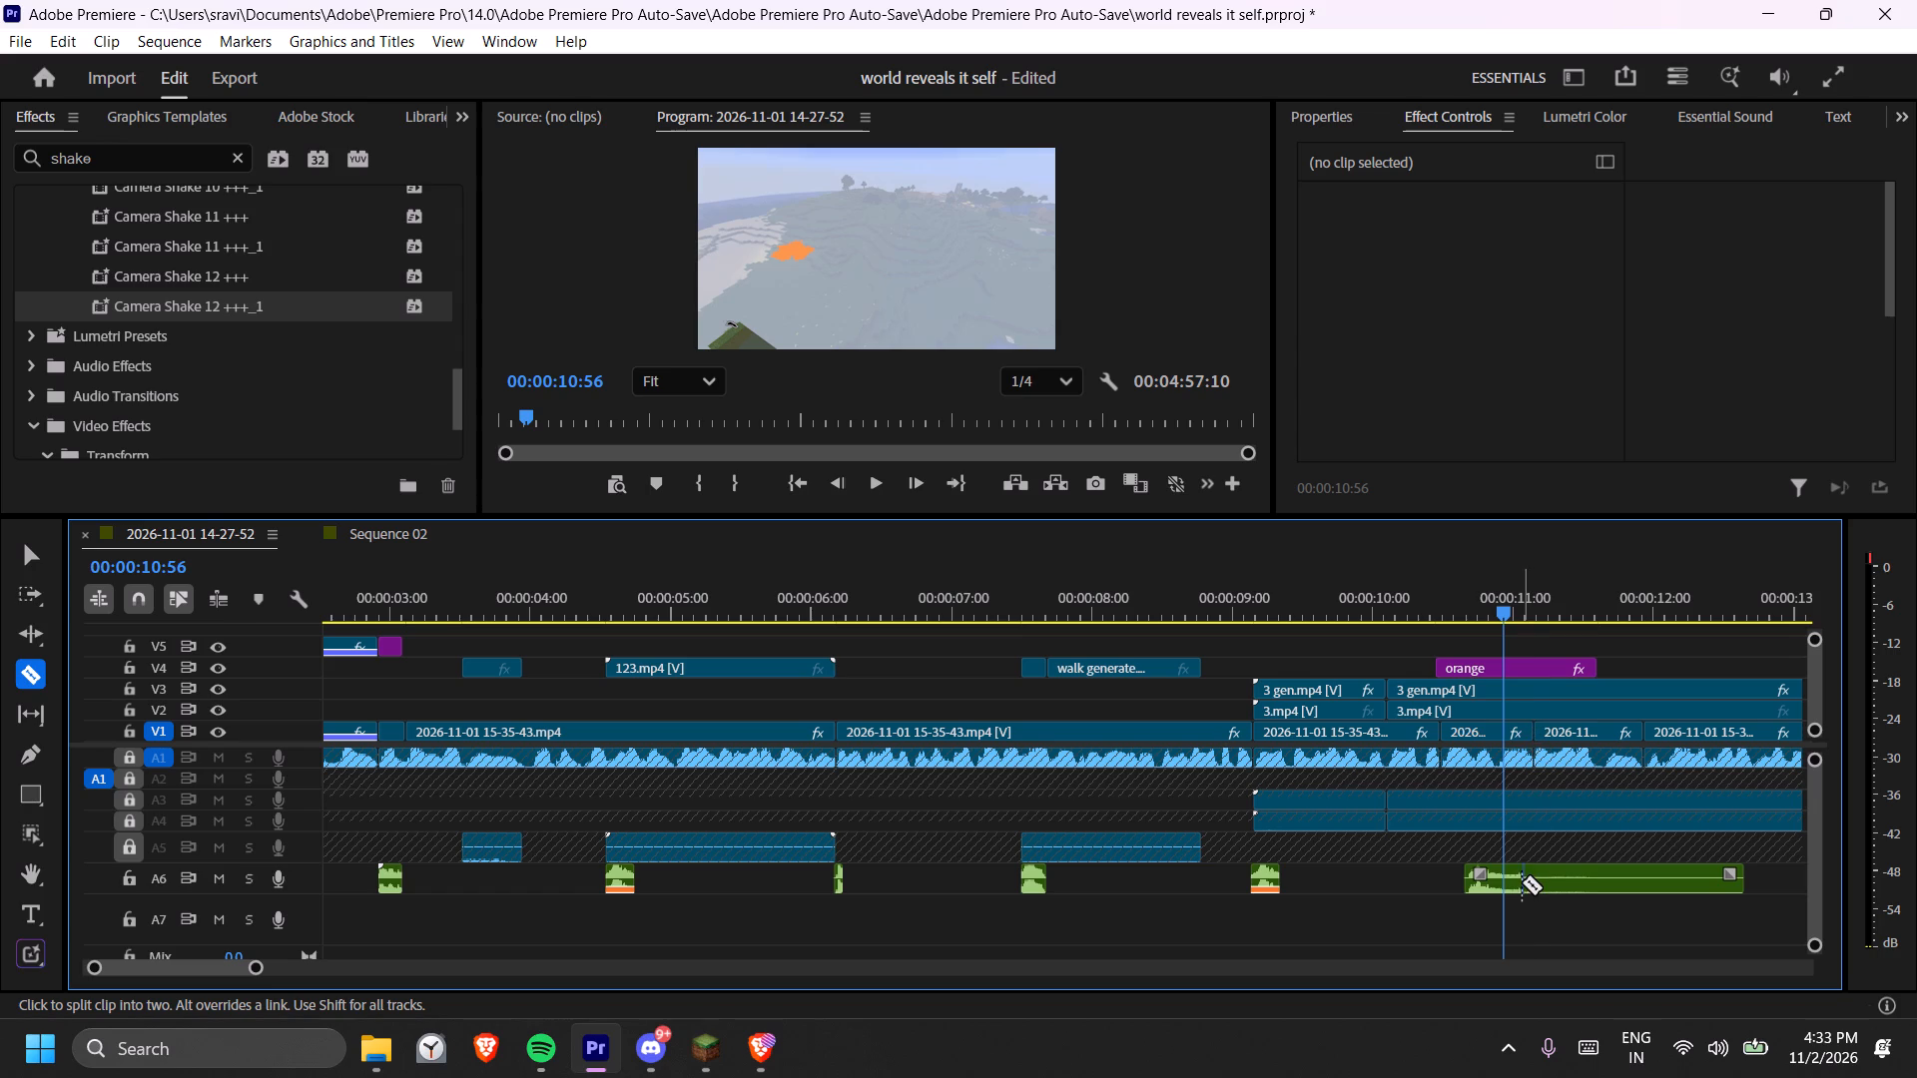
{"action": "left_click", "coordinate": [1522, 885]}
{"action": "key", "text": "t"}
{"action": "left_click", "coordinate": [1579, 877]}
{"action": "key", "text": "Delete"}
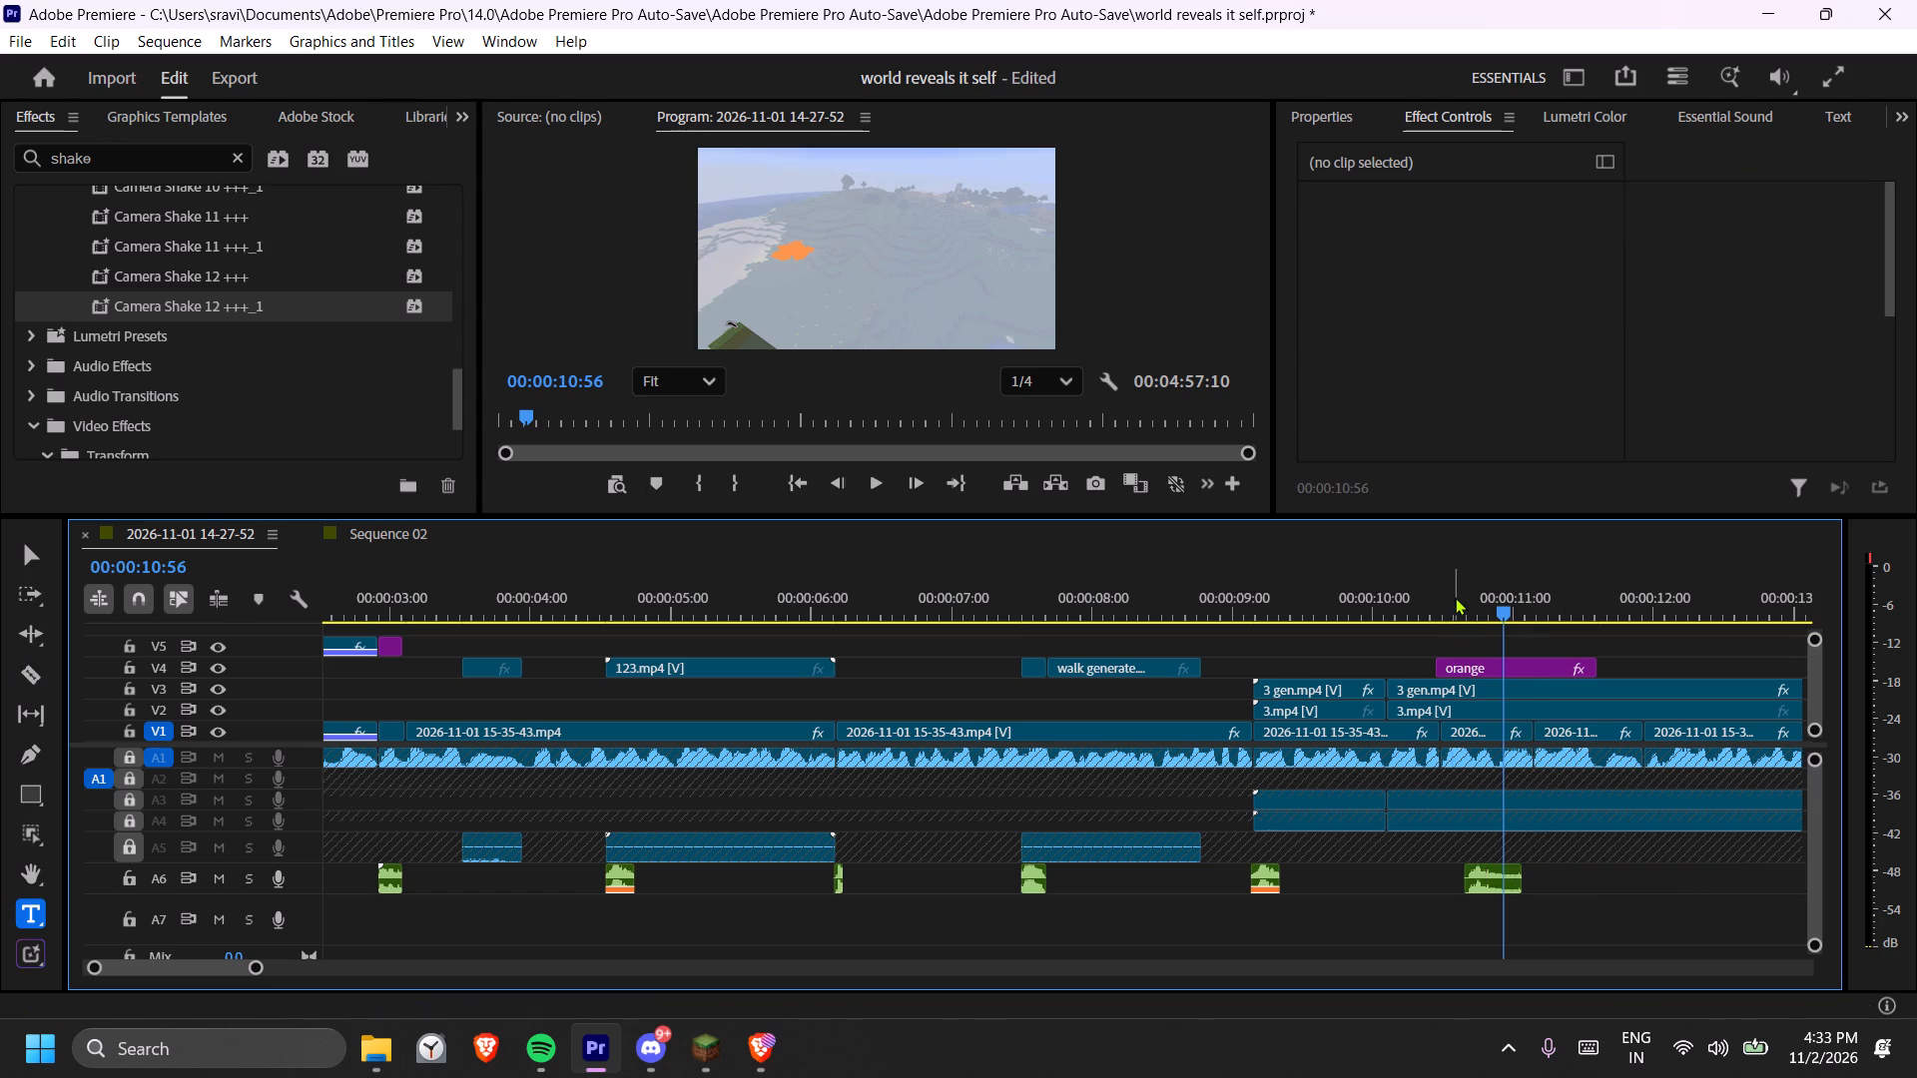
Play the sequence from the orange clip onward to review the flash and the shots up to about 00:00:15:28.
{"action": "left_click", "coordinate": [1455, 597]}
{"action": "key", "text": "space"}
{"action": "scroll", "coordinate": [1321, 779], "scroll_direction": "down", "scroll_amount": 5}
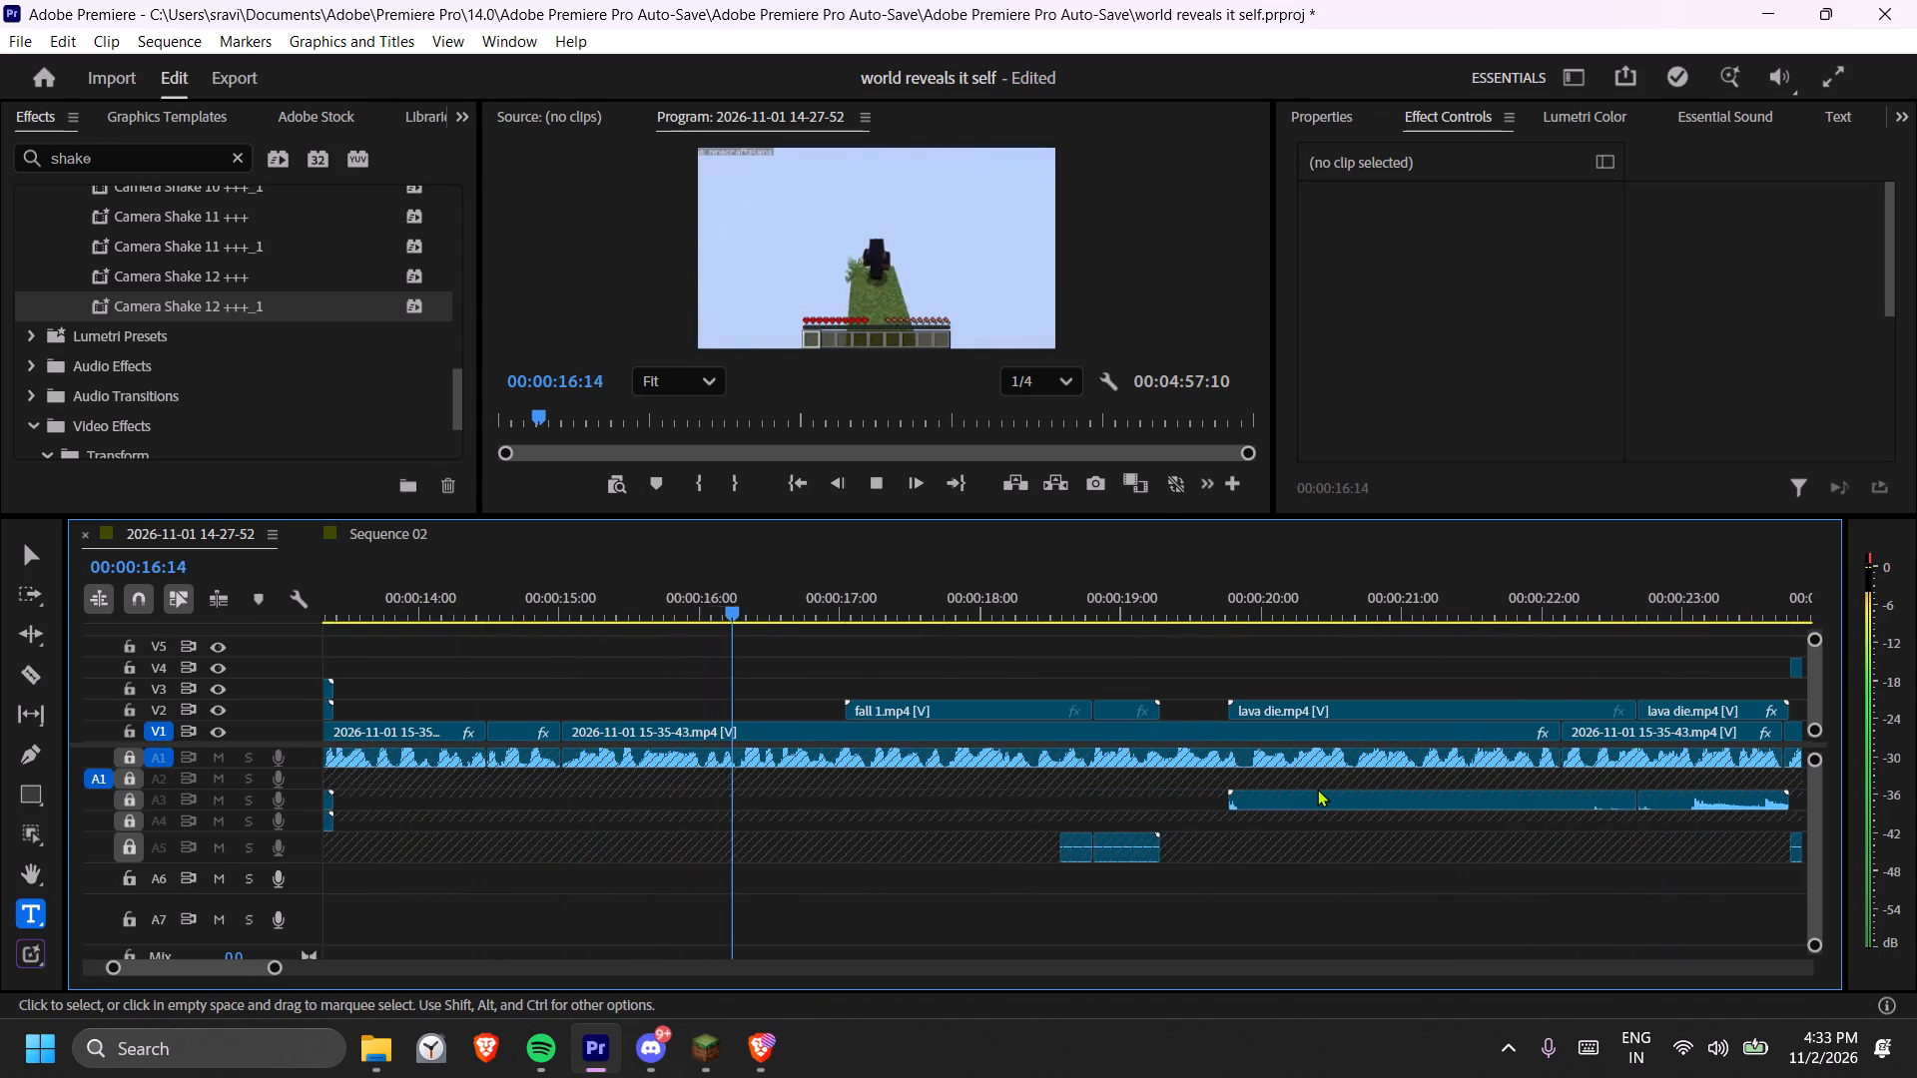
{"action": "key", "text": "space"}
{"action": "scroll", "coordinate": [788, 802], "scroll_direction": "up", "scroll_amount": 8}
{"action": "left_click", "coordinate": [619, 602]}
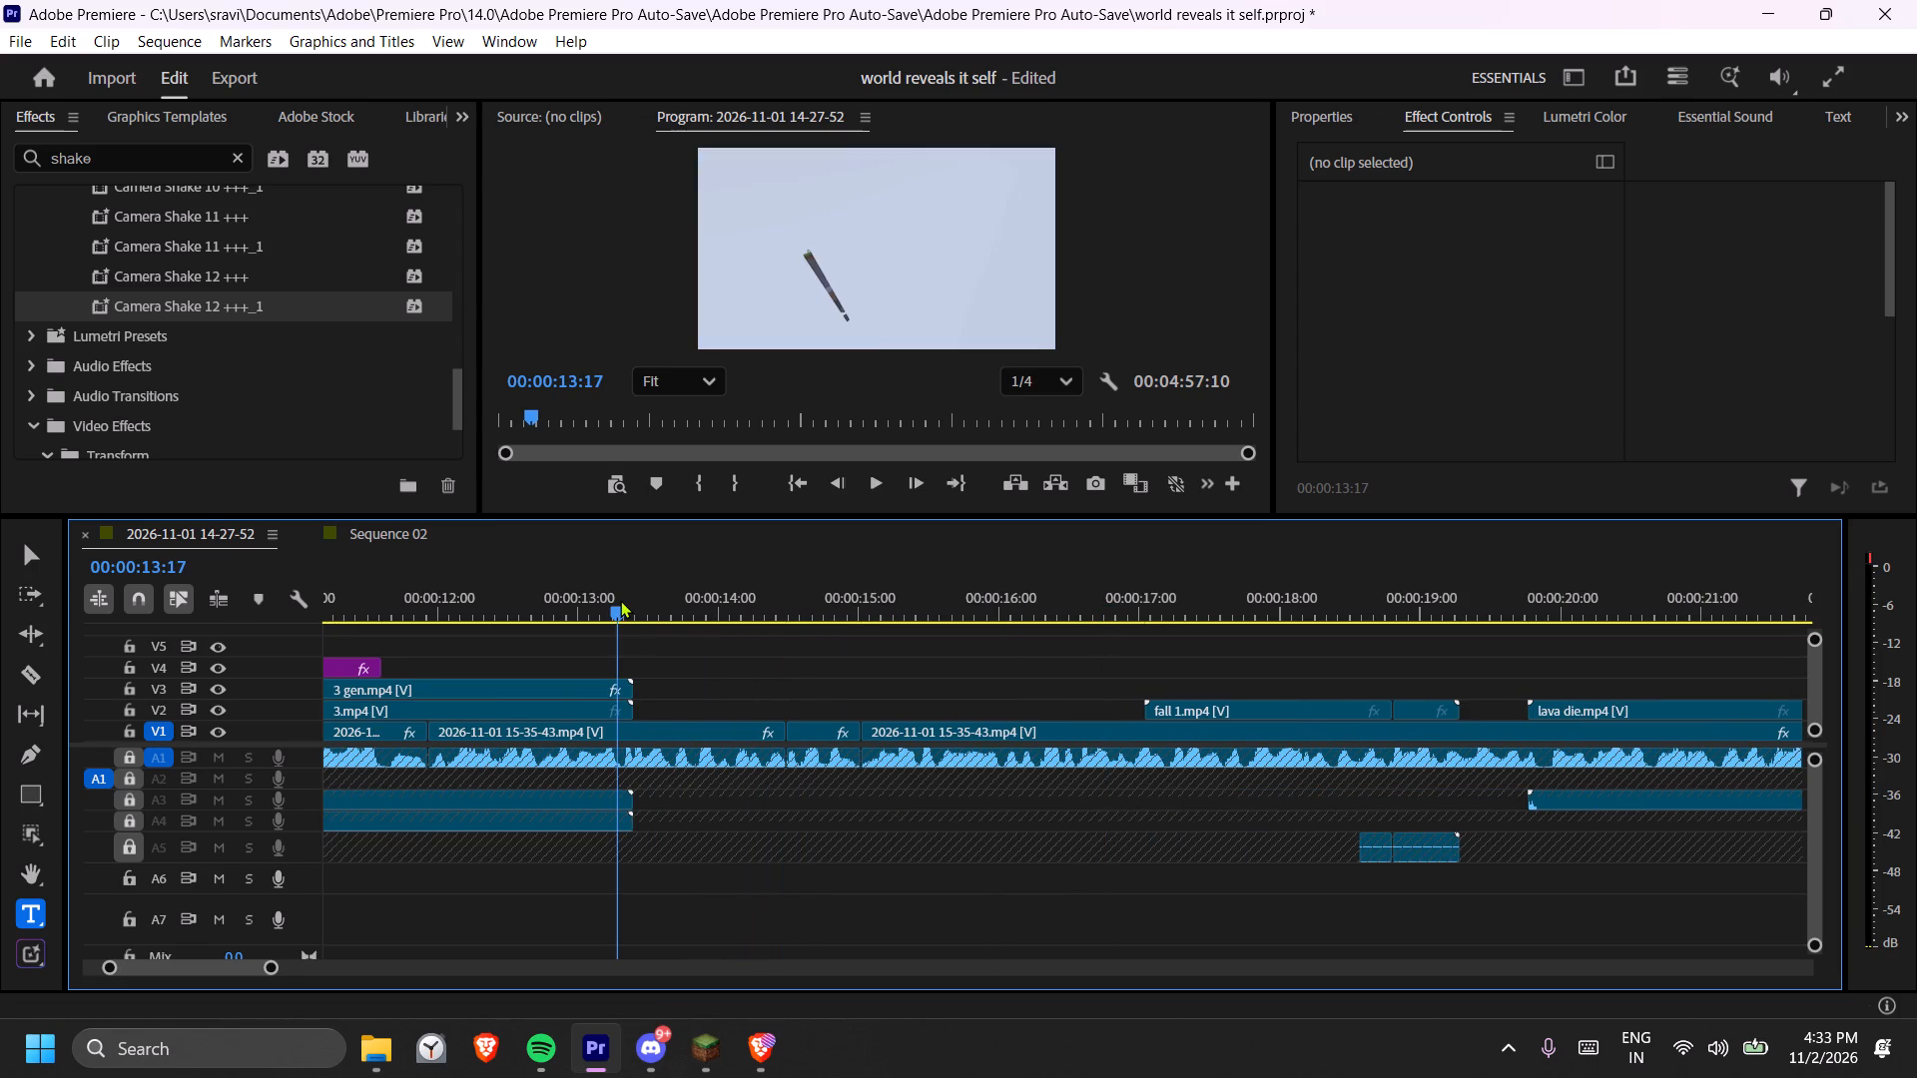
{"action": "key", "text": "space"}
{"action": "key", "text": "space"}
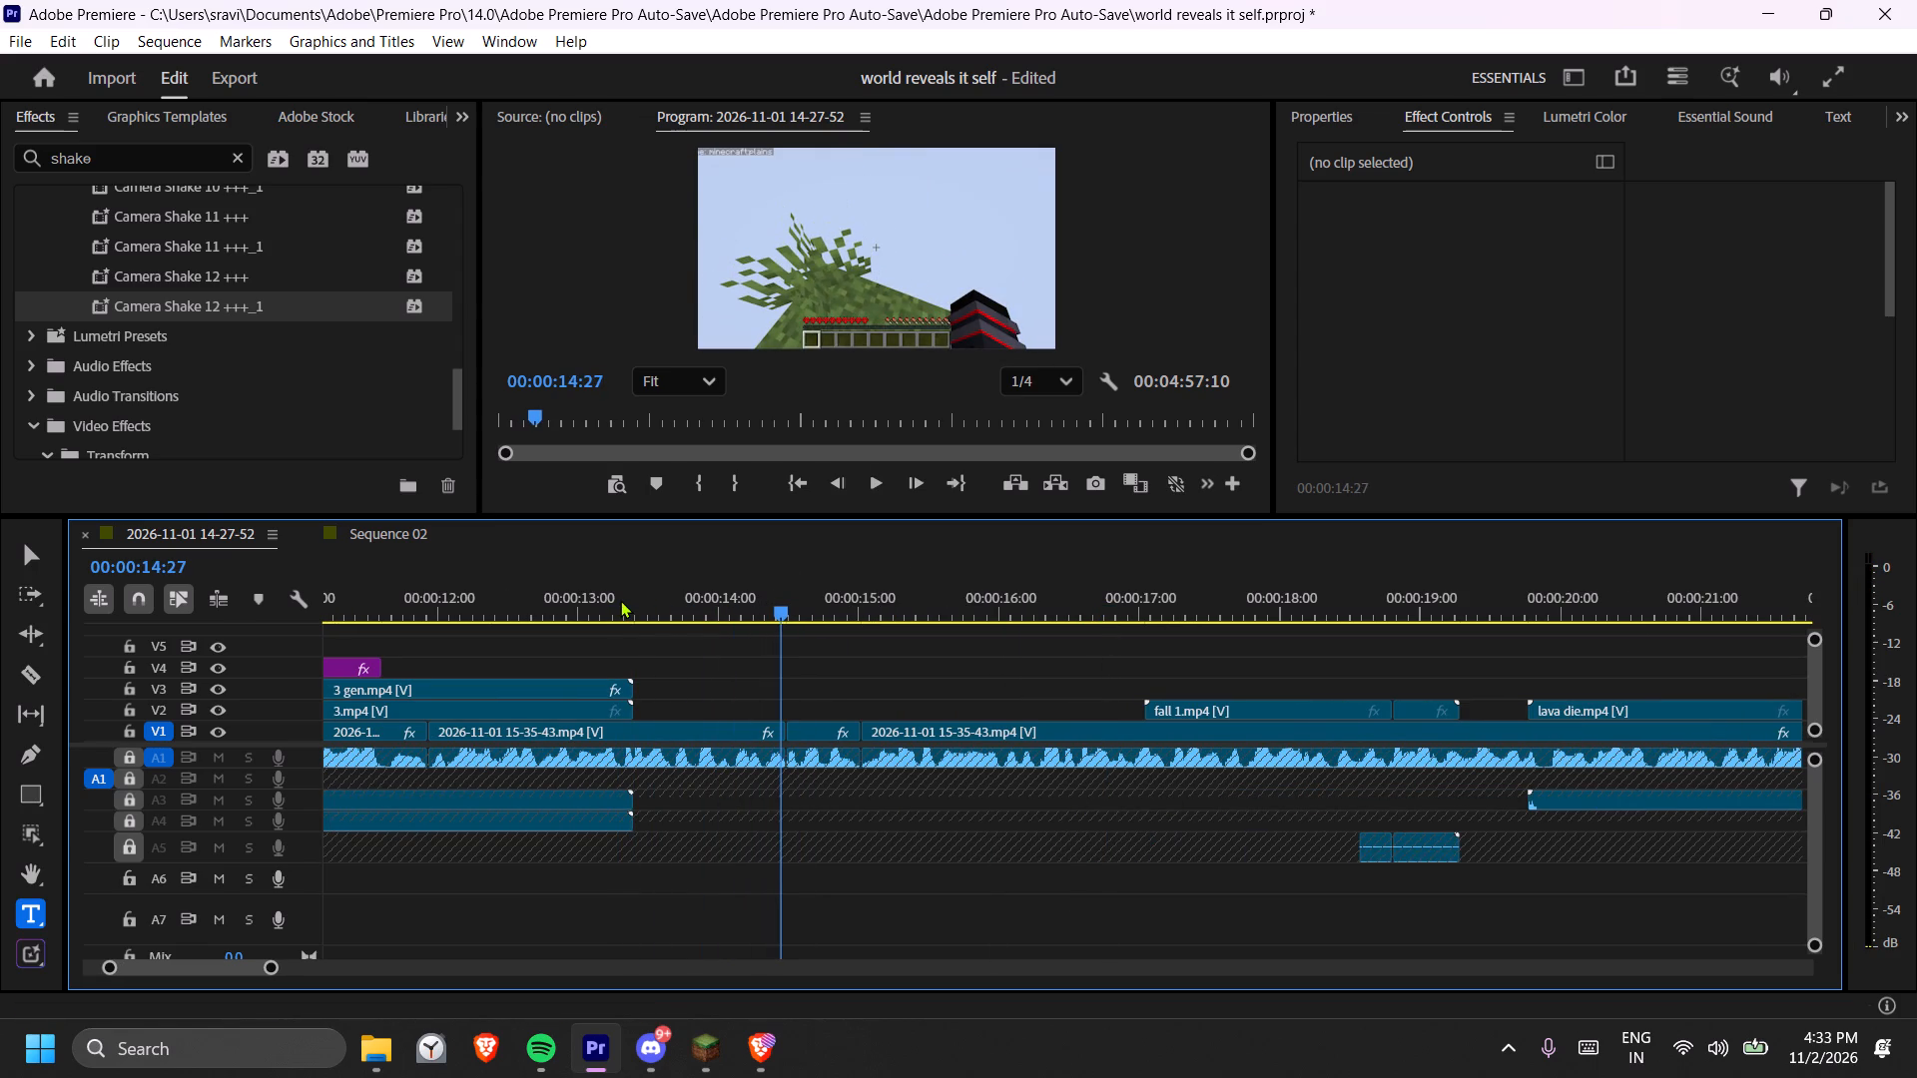
{"action": "key", "text": "space"}
{"action": "key", "text": "space"}
{"action": "key", "text": "space"}
{"action": "key", "text": "space"}
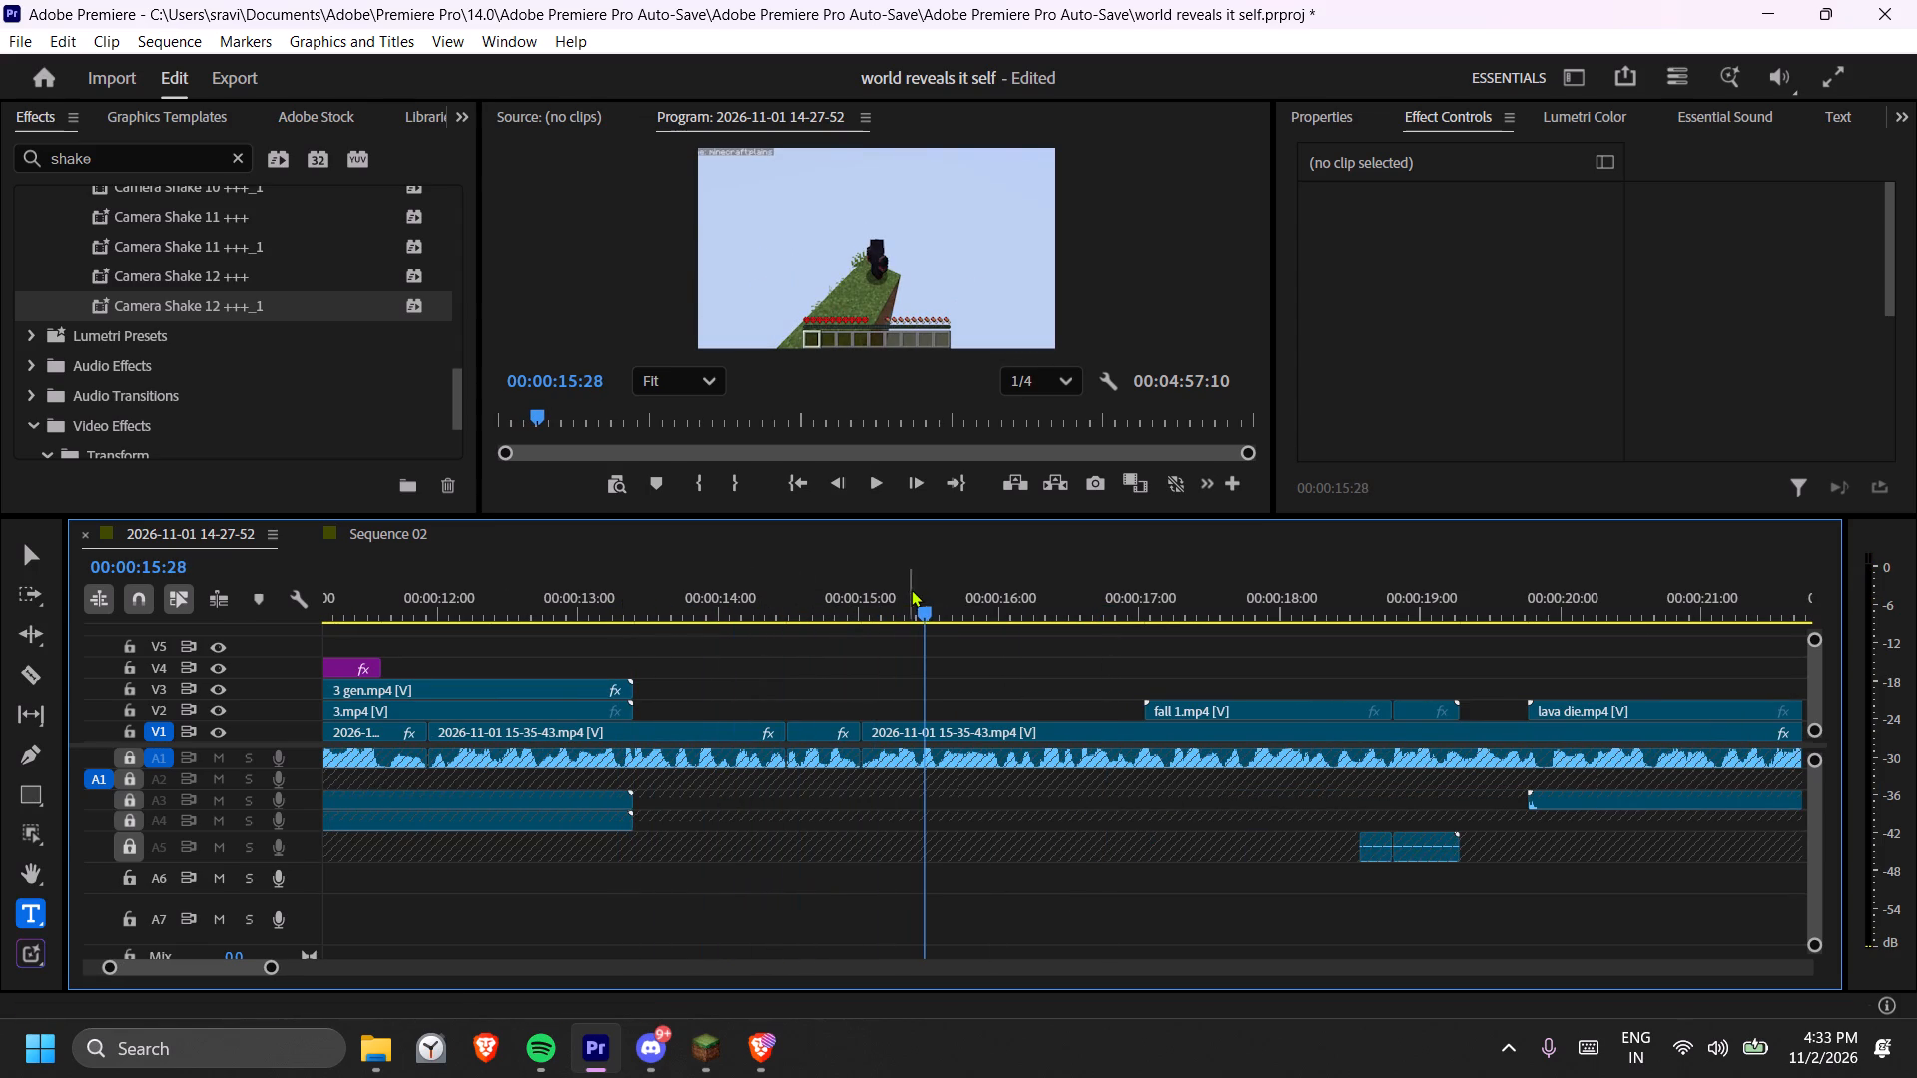
Unlock audio track A1 and leave video track V1 unlocked so the gameplay clip can be selected.
{"action": "left_click", "coordinate": [944, 748]}
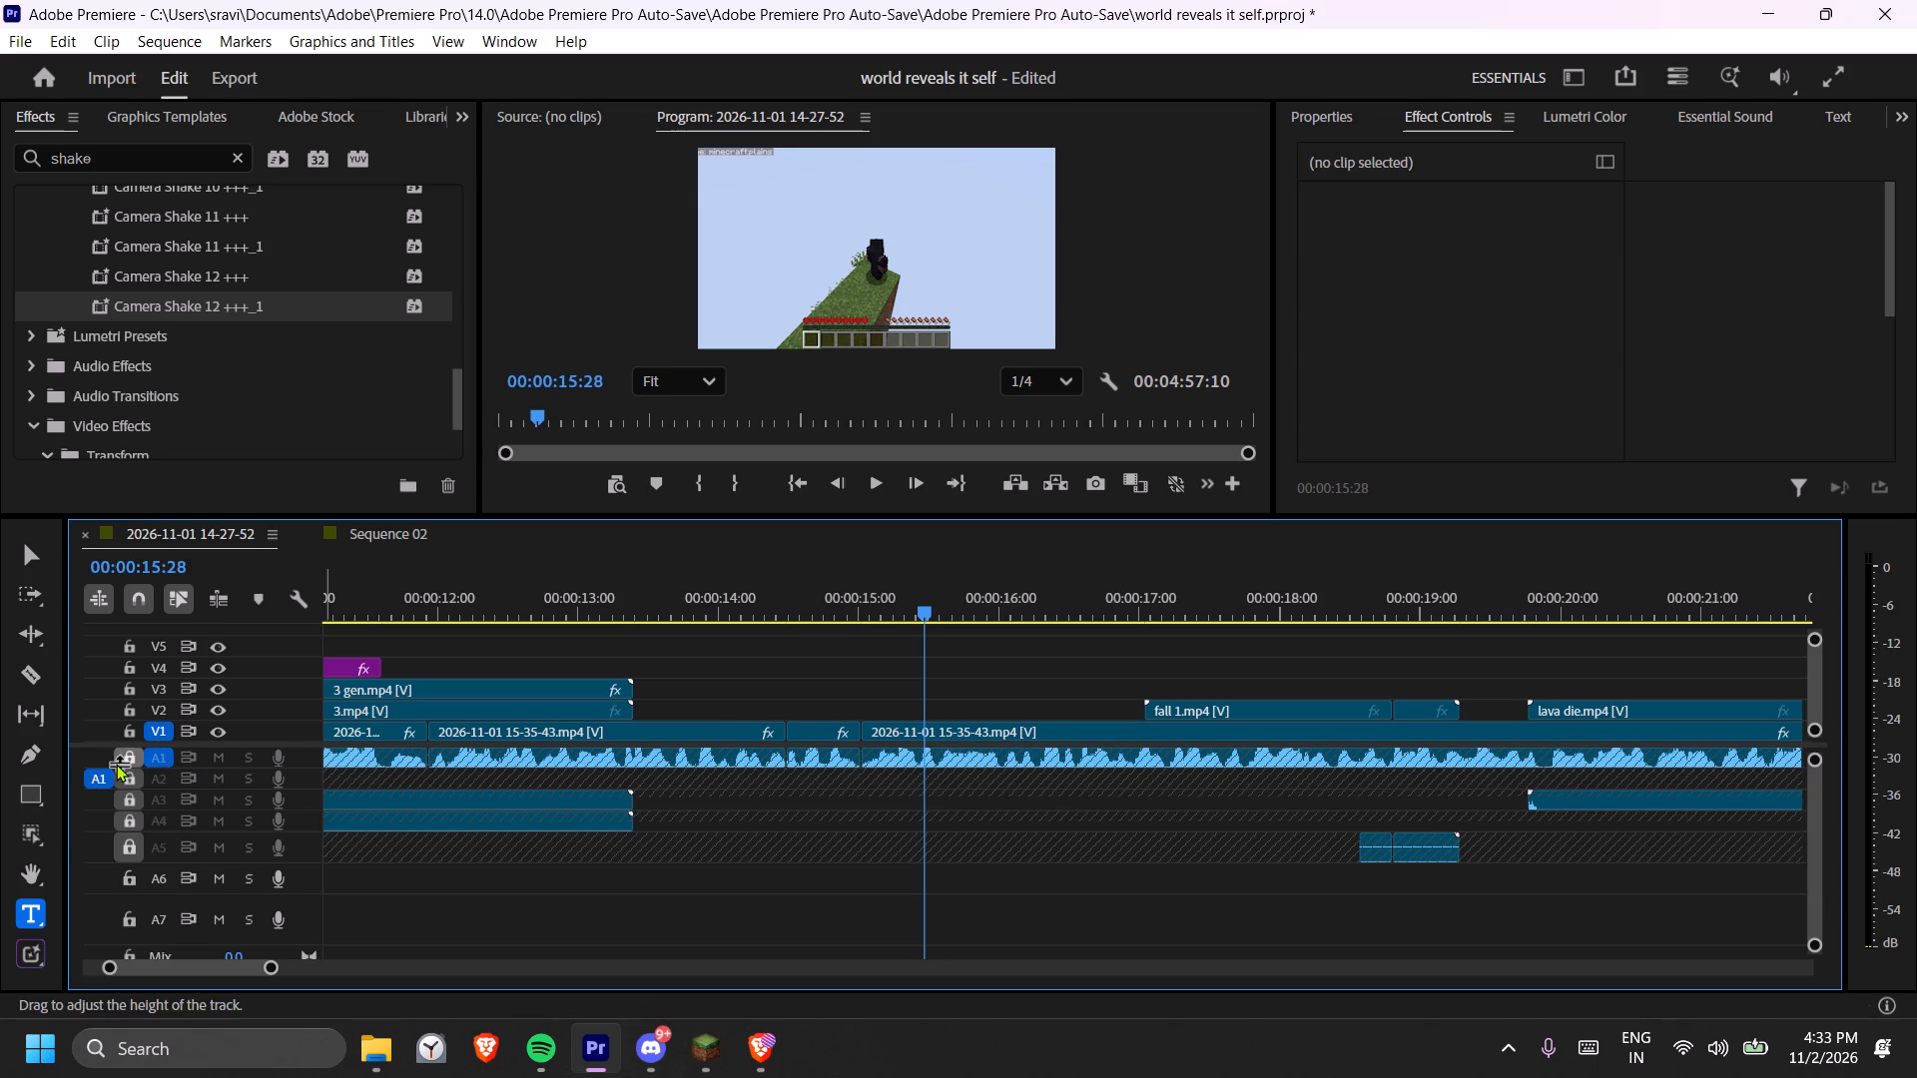
{"action": "left_click", "coordinate": [122, 762]}
{"action": "left_click", "coordinate": [122, 730]}
{"action": "left_click", "coordinate": [998, 731]}
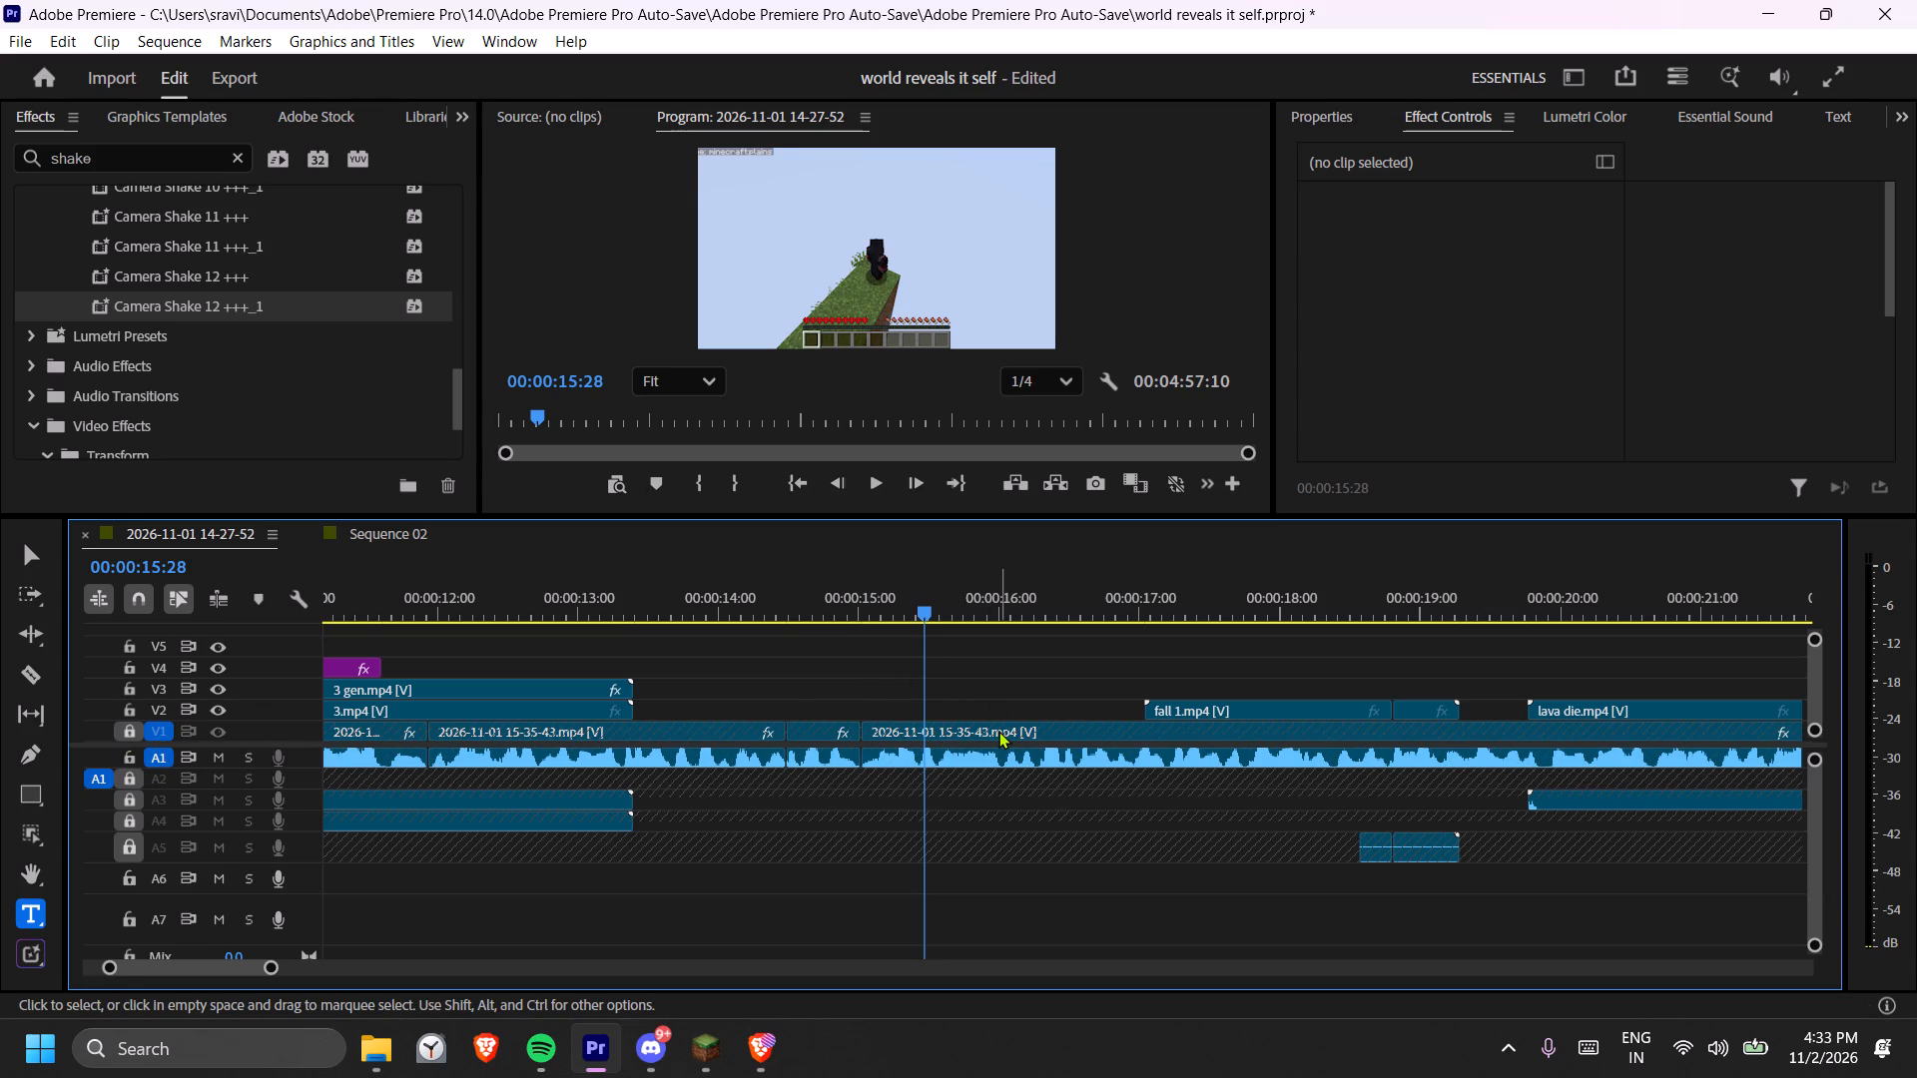
{"action": "left_click", "coordinate": [951, 744]}
{"action": "left_click", "coordinate": [988, 755]}
{"action": "left_click", "coordinate": [988, 728]}
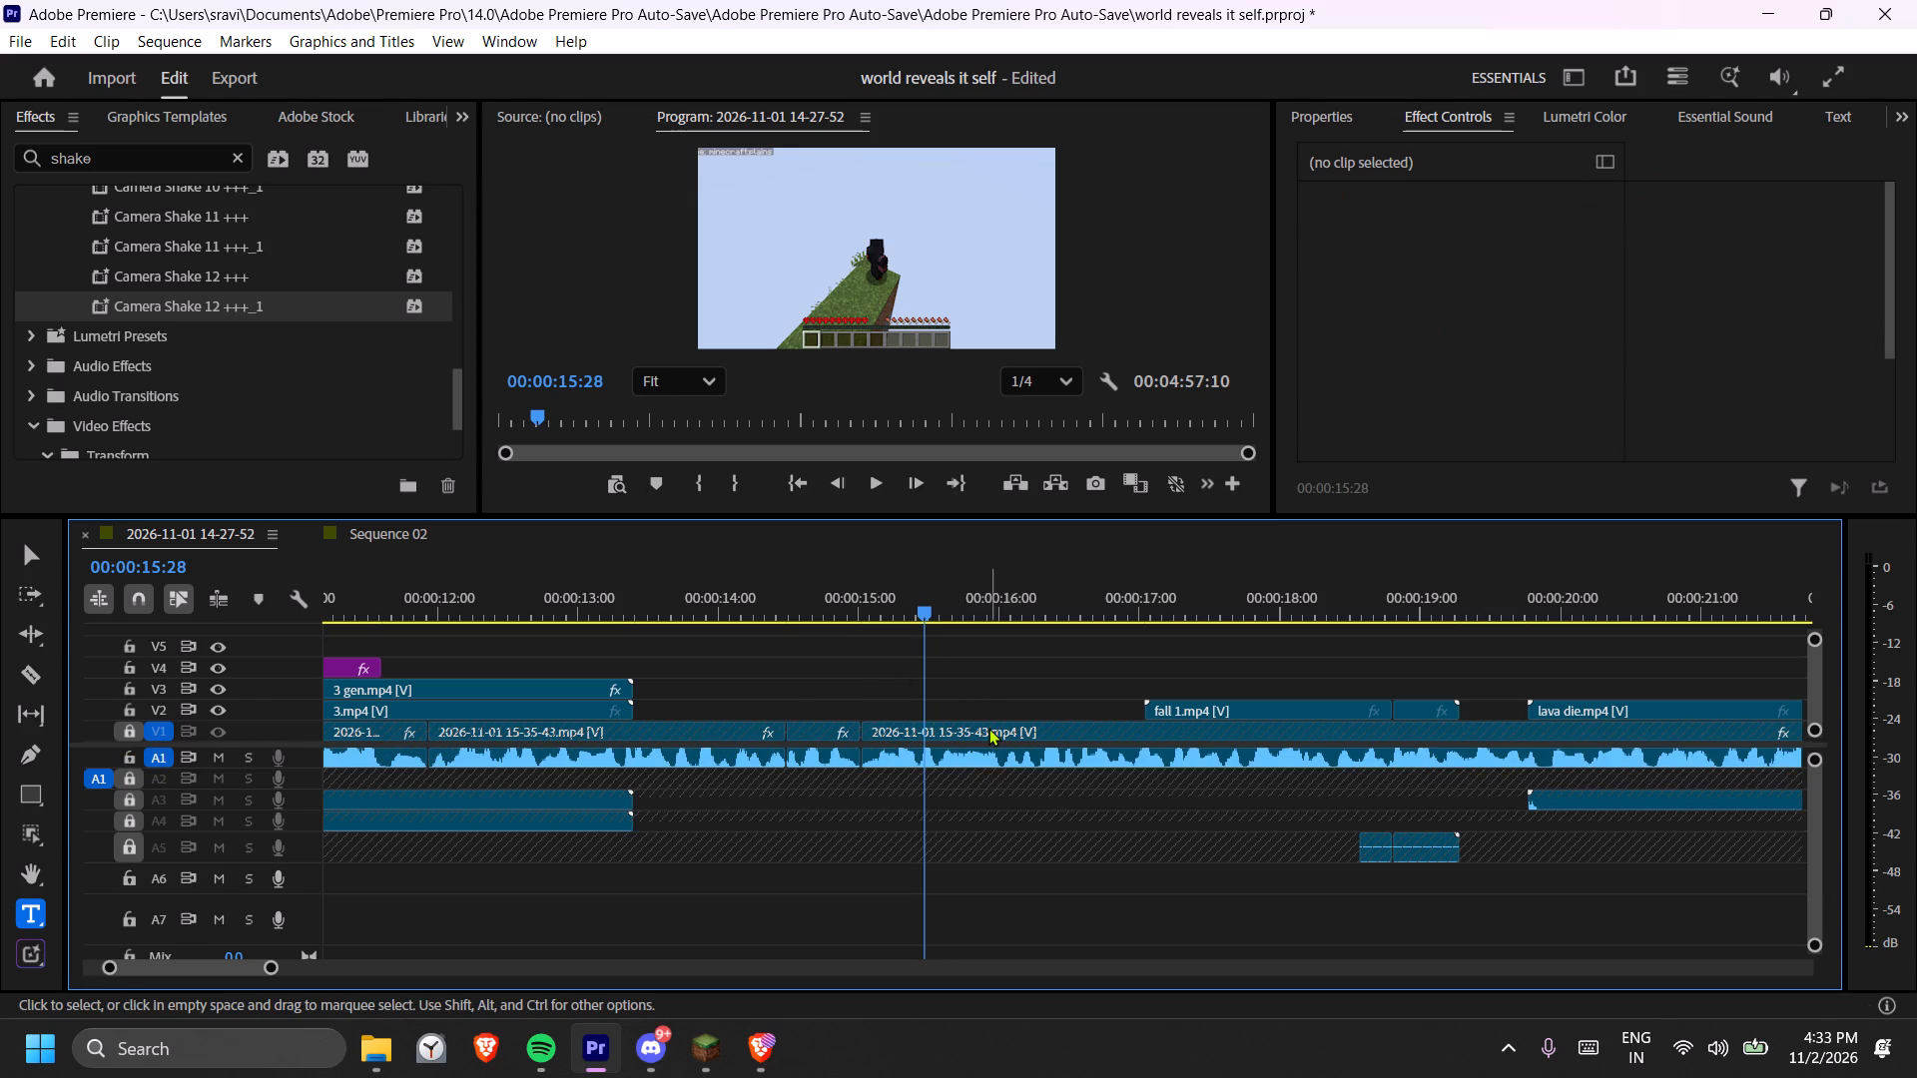
{"action": "left_click", "coordinate": [988, 728]}
{"action": "left_click", "coordinate": [994, 724]}
{"action": "left_click", "coordinate": [138, 727]}
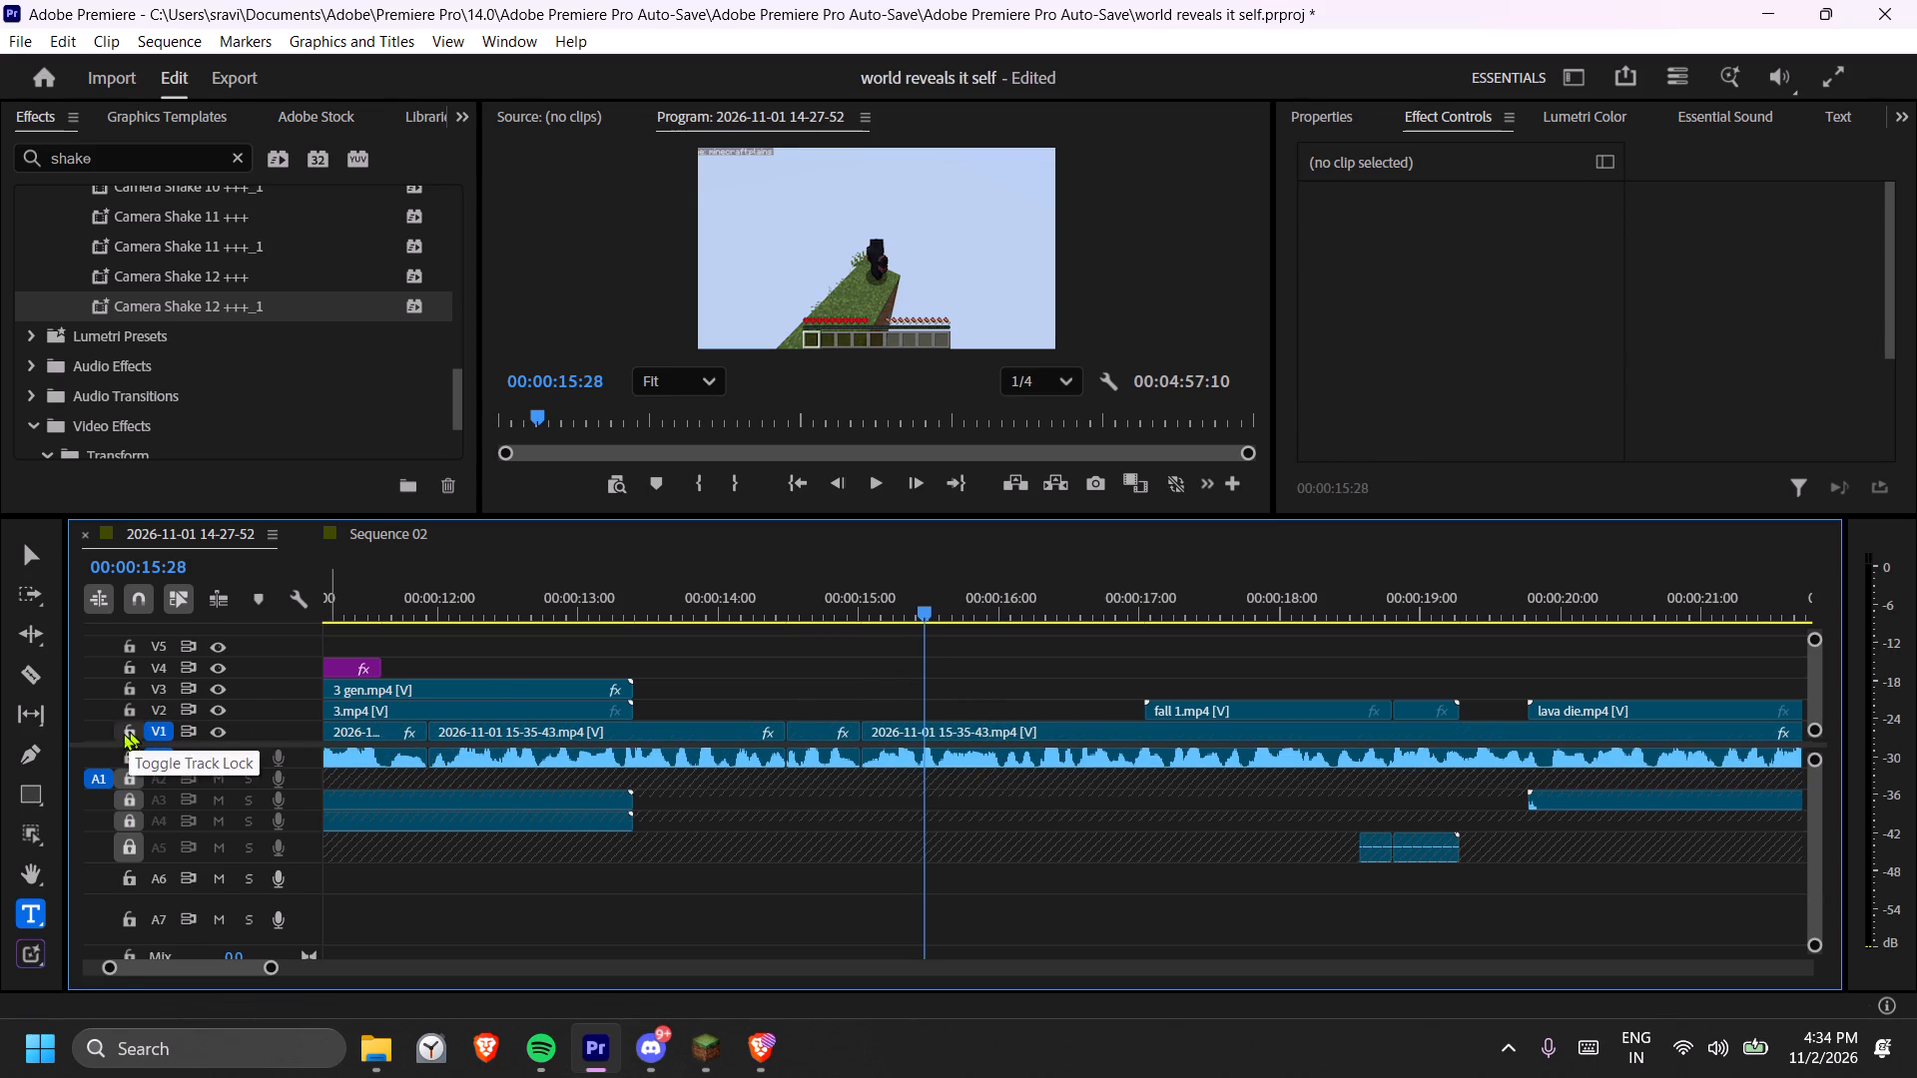
{"action": "left_click", "coordinate": [123, 733]}
{"action": "left_click", "coordinate": [127, 733]}
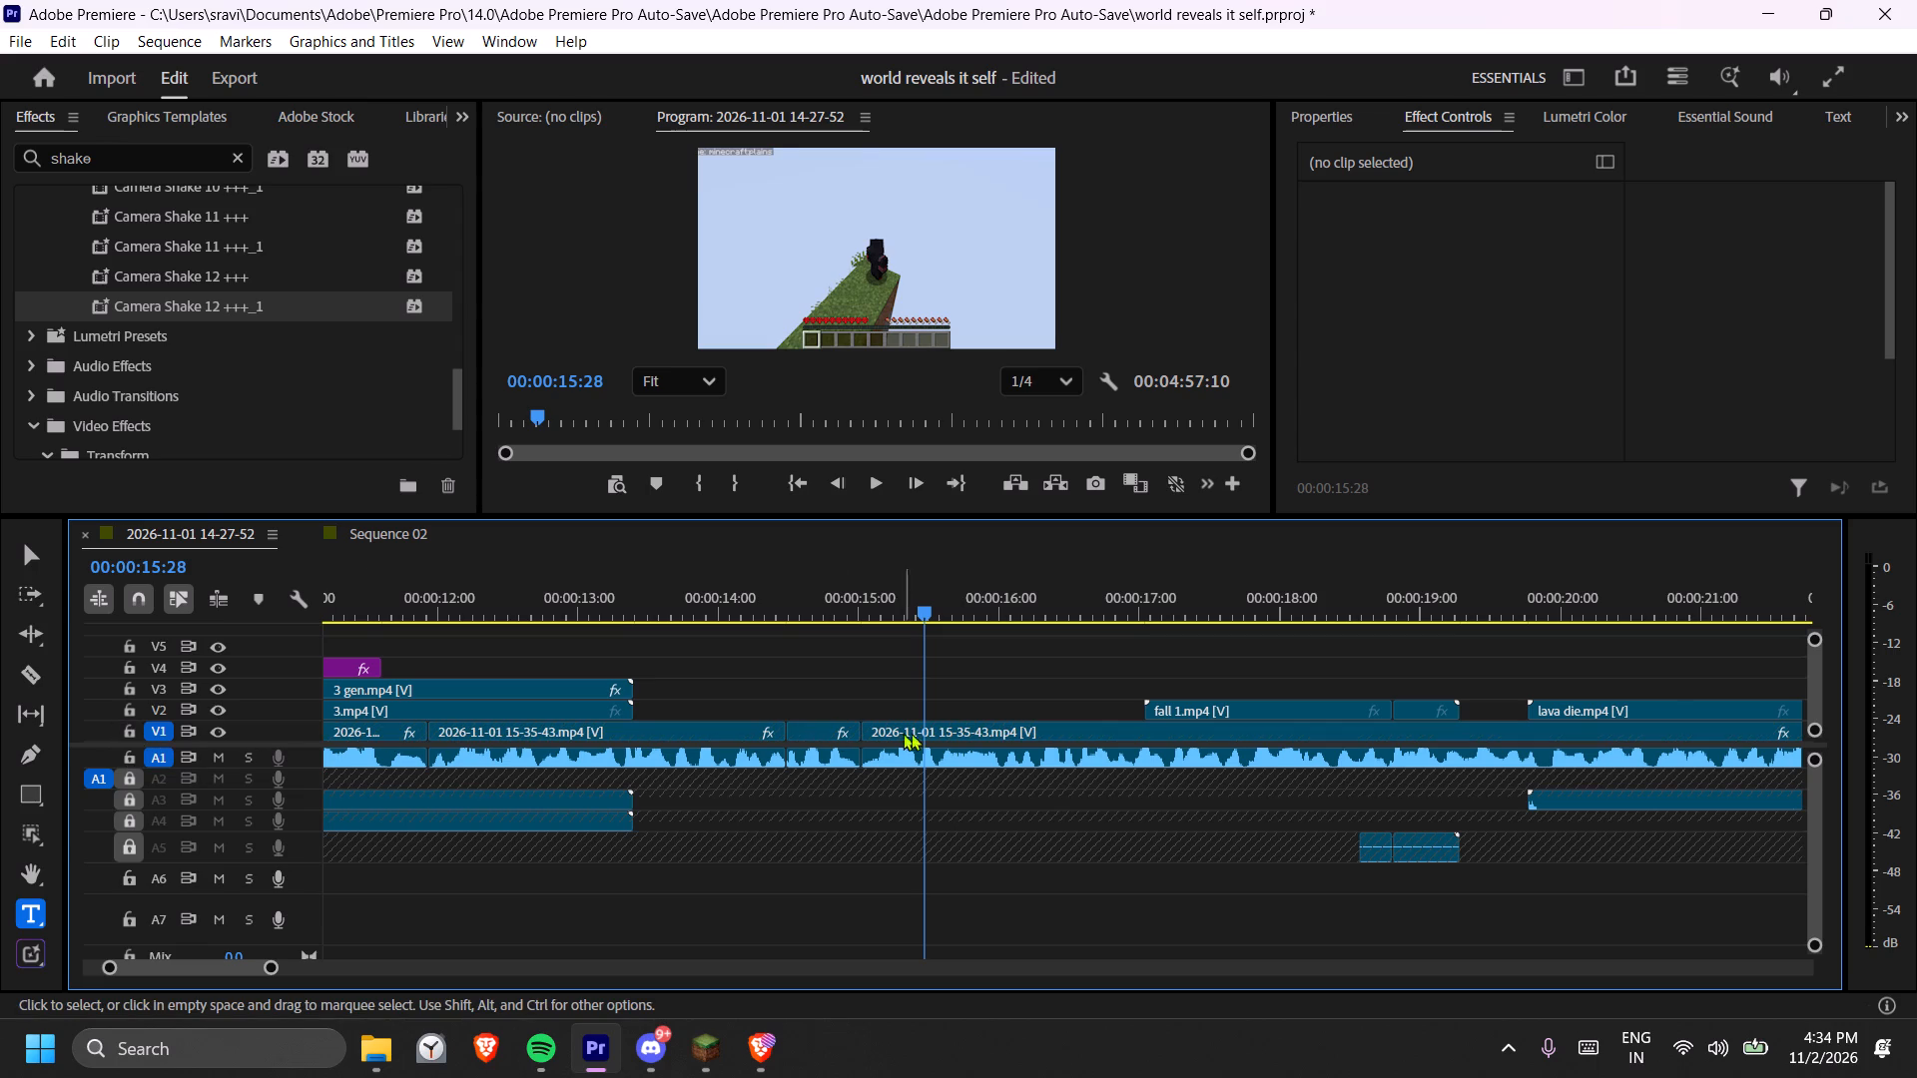
Keyframe the Scale of the V1 clip under the playhead from 109 at 00:00:15:28 to 125 at 00:00:15:48.
{"action": "left_click", "coordinate": [952, 733]}
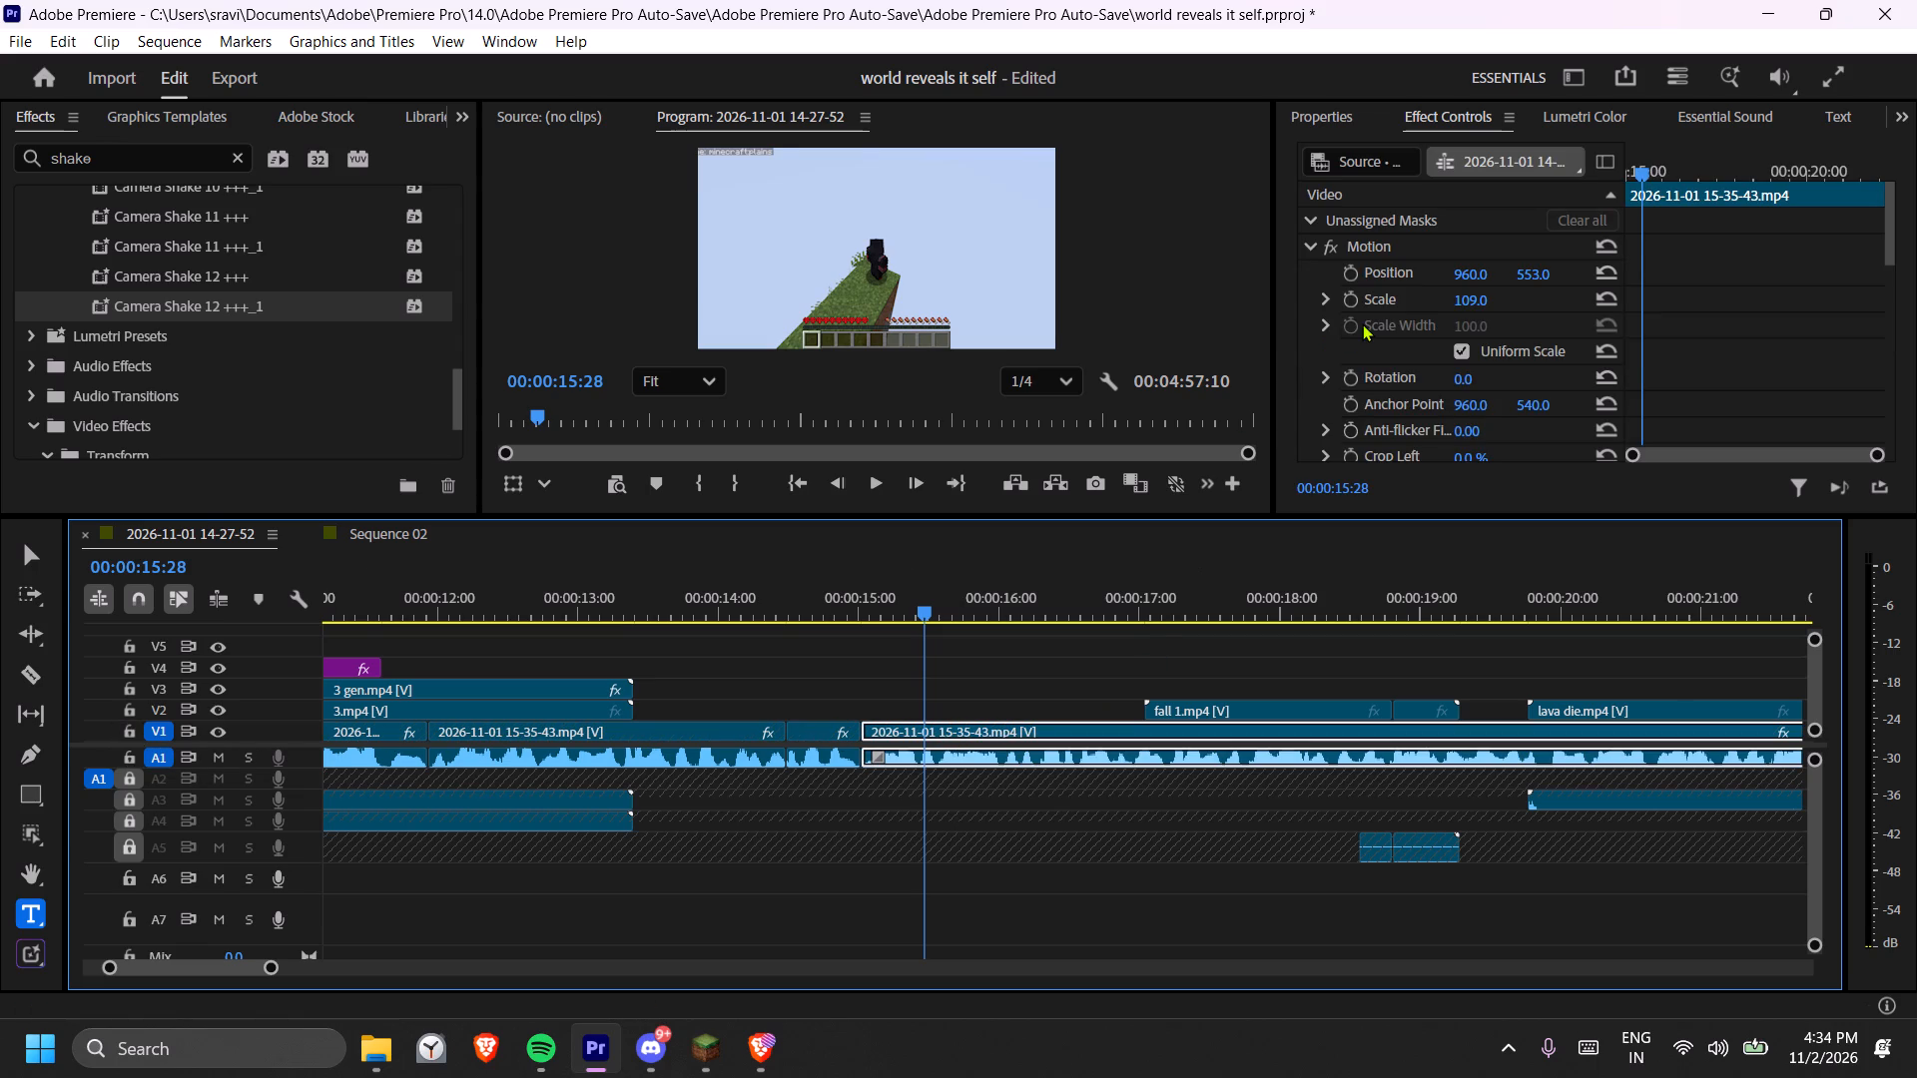
{"action": "scroll", "coordinate": [1362, 323], "scroll_direction": "down", "scroll_amount": 6}
{"action": "scroll", "coordinate": [1355, 371], "scroll_direction": "up", "scroll_amount": 6}
{"action": "left_click", "coordinate": [1344, 300]}
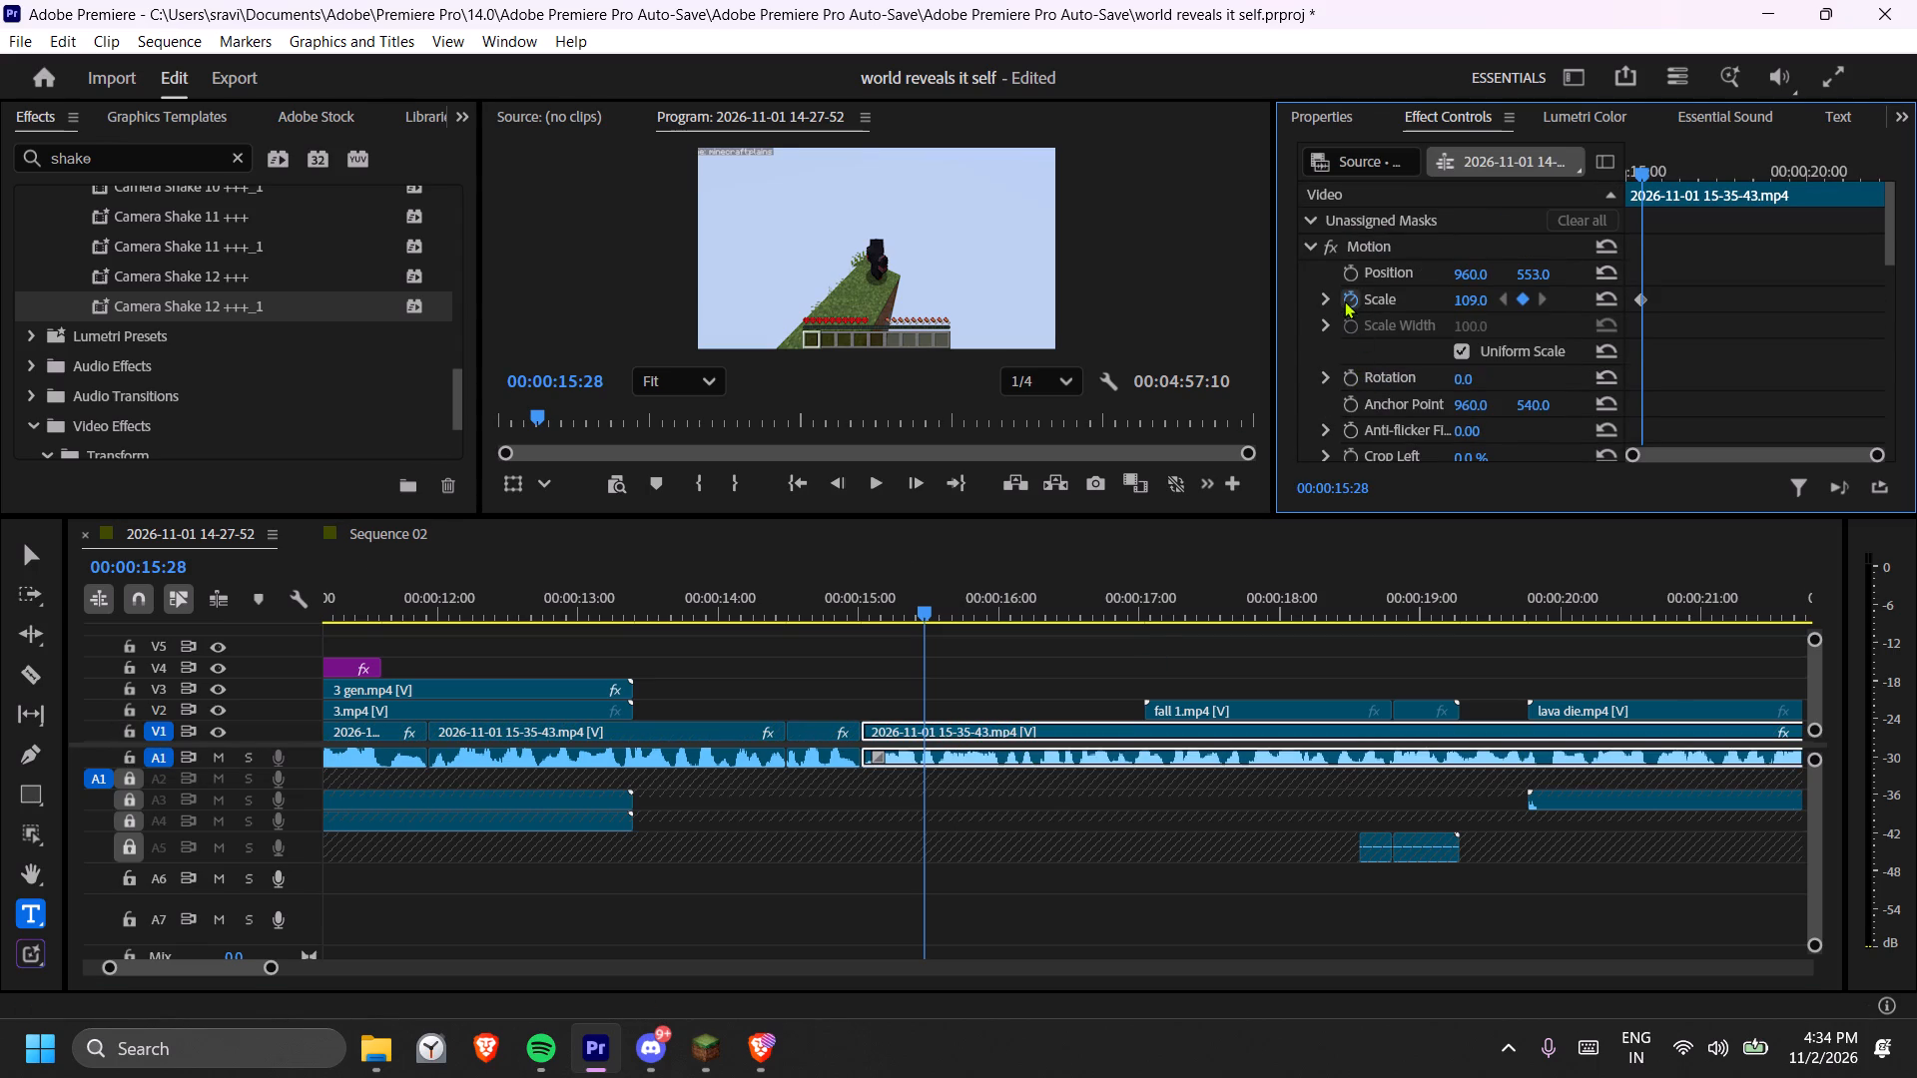
{"action": "left_click_drag", "start_coordinate": [1665, 176], "coordinate": [1672, 176]}
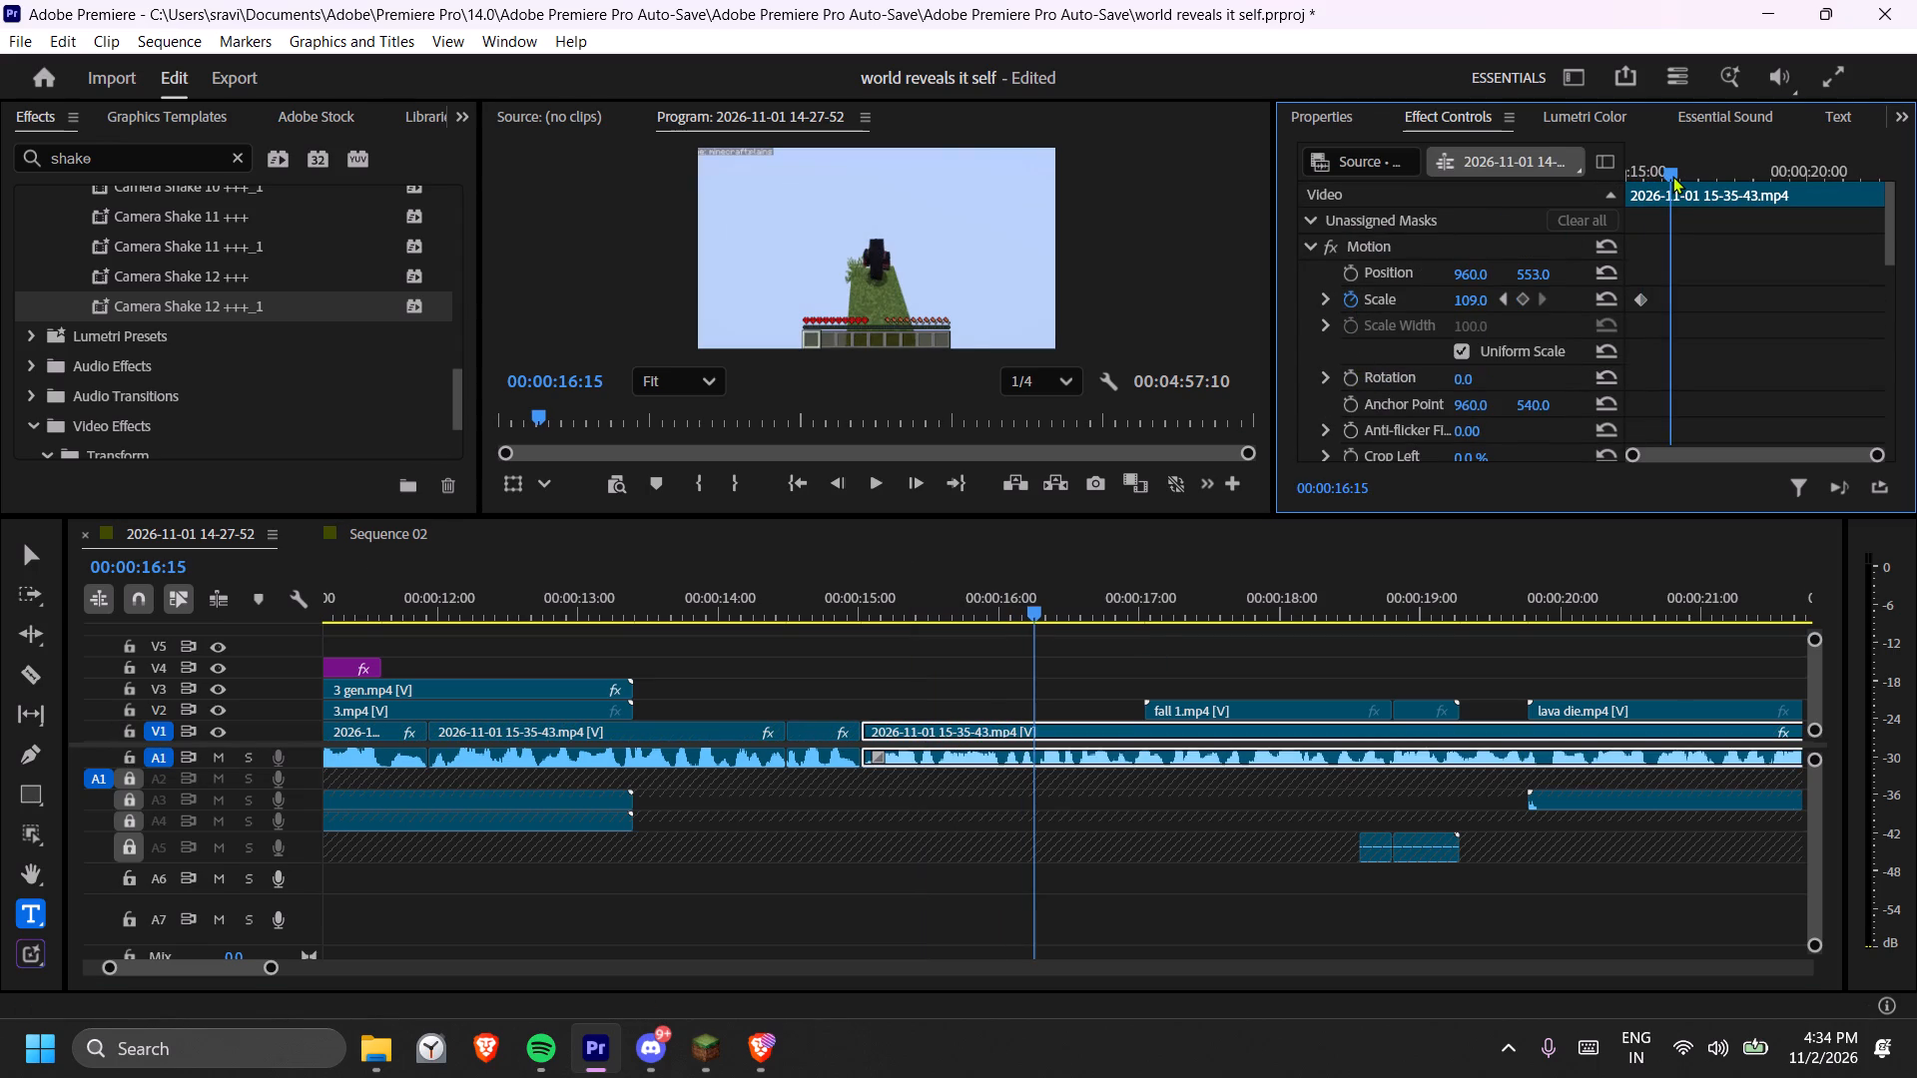
{"action": "left_click_drag", "start_coordinate": [1672, 176], "coordinate": [1656, 176]}
{"action": "left_click", "coordinate": [1447, 302]}
{"action": "left_click", "coordinate": [1476, 300]}
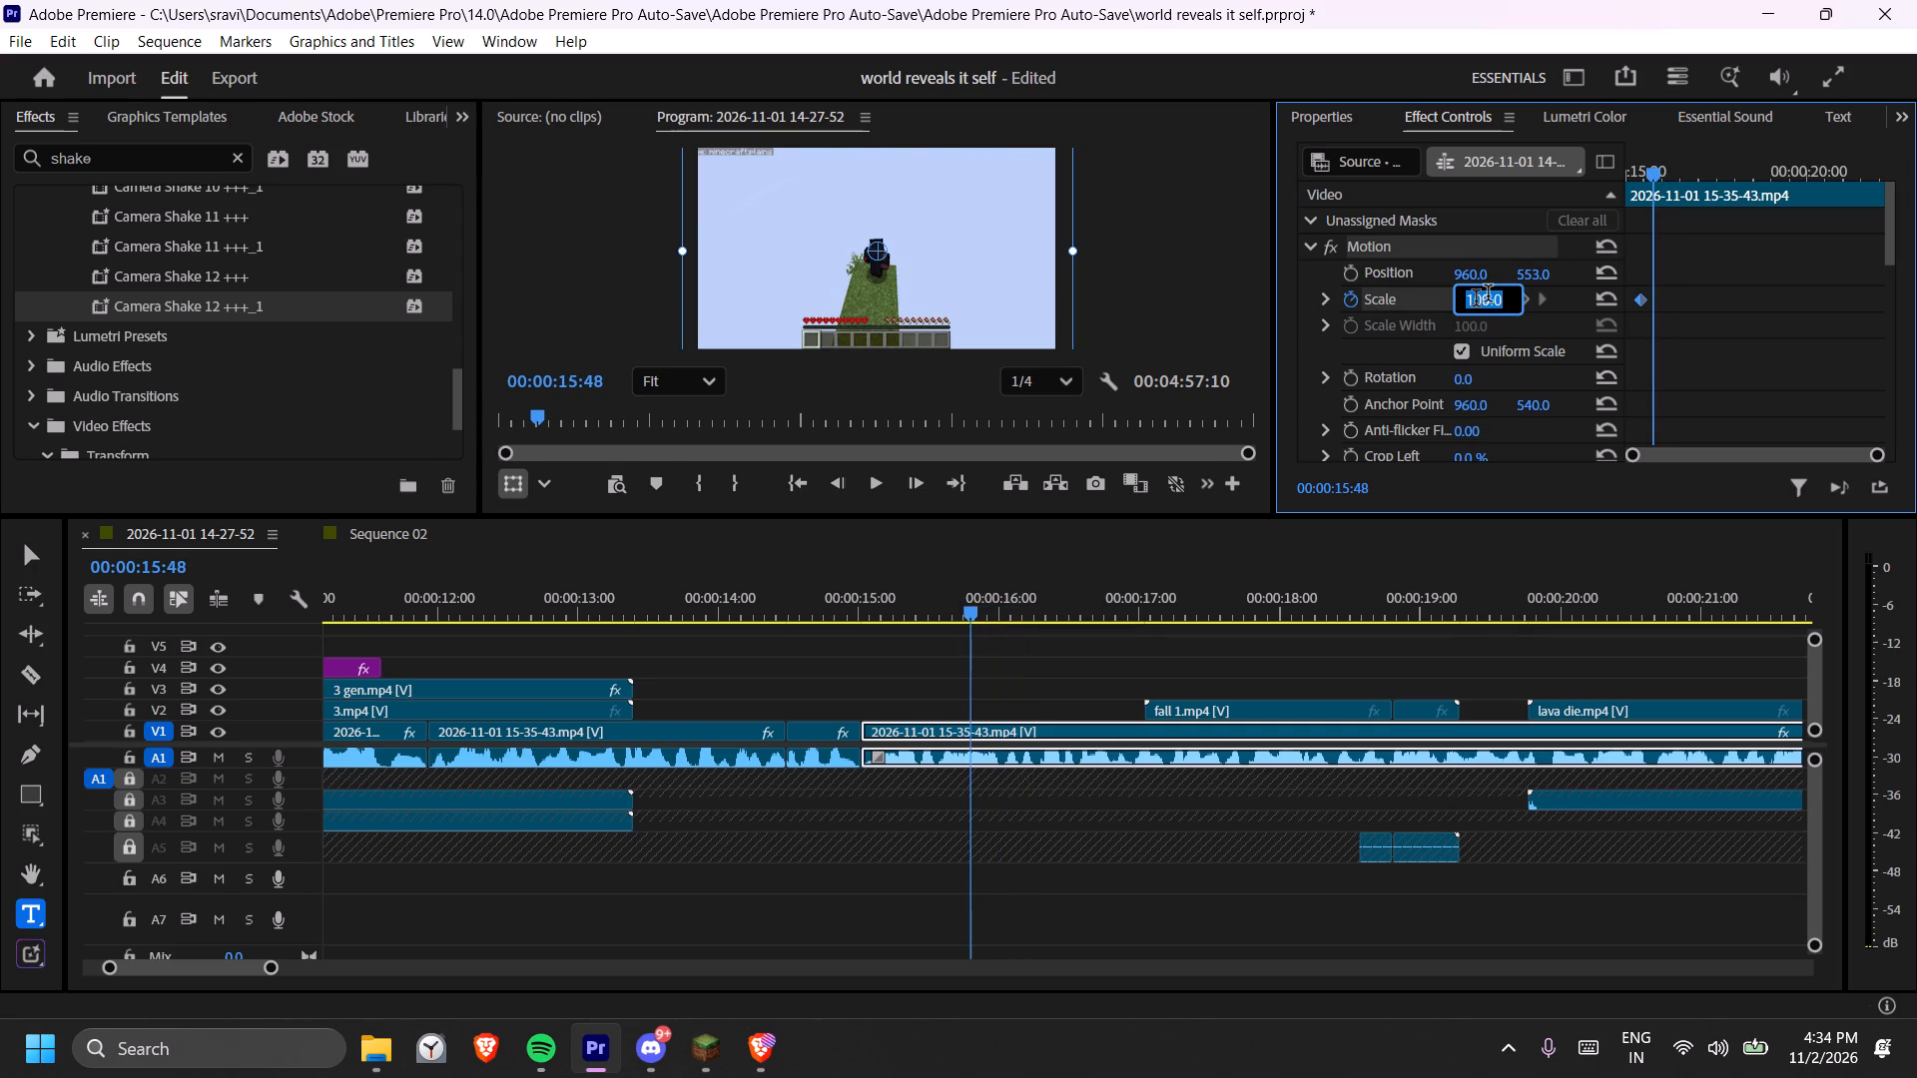
{"action": "type", "text": "125"}
{"action": "key", "text": "Return"}
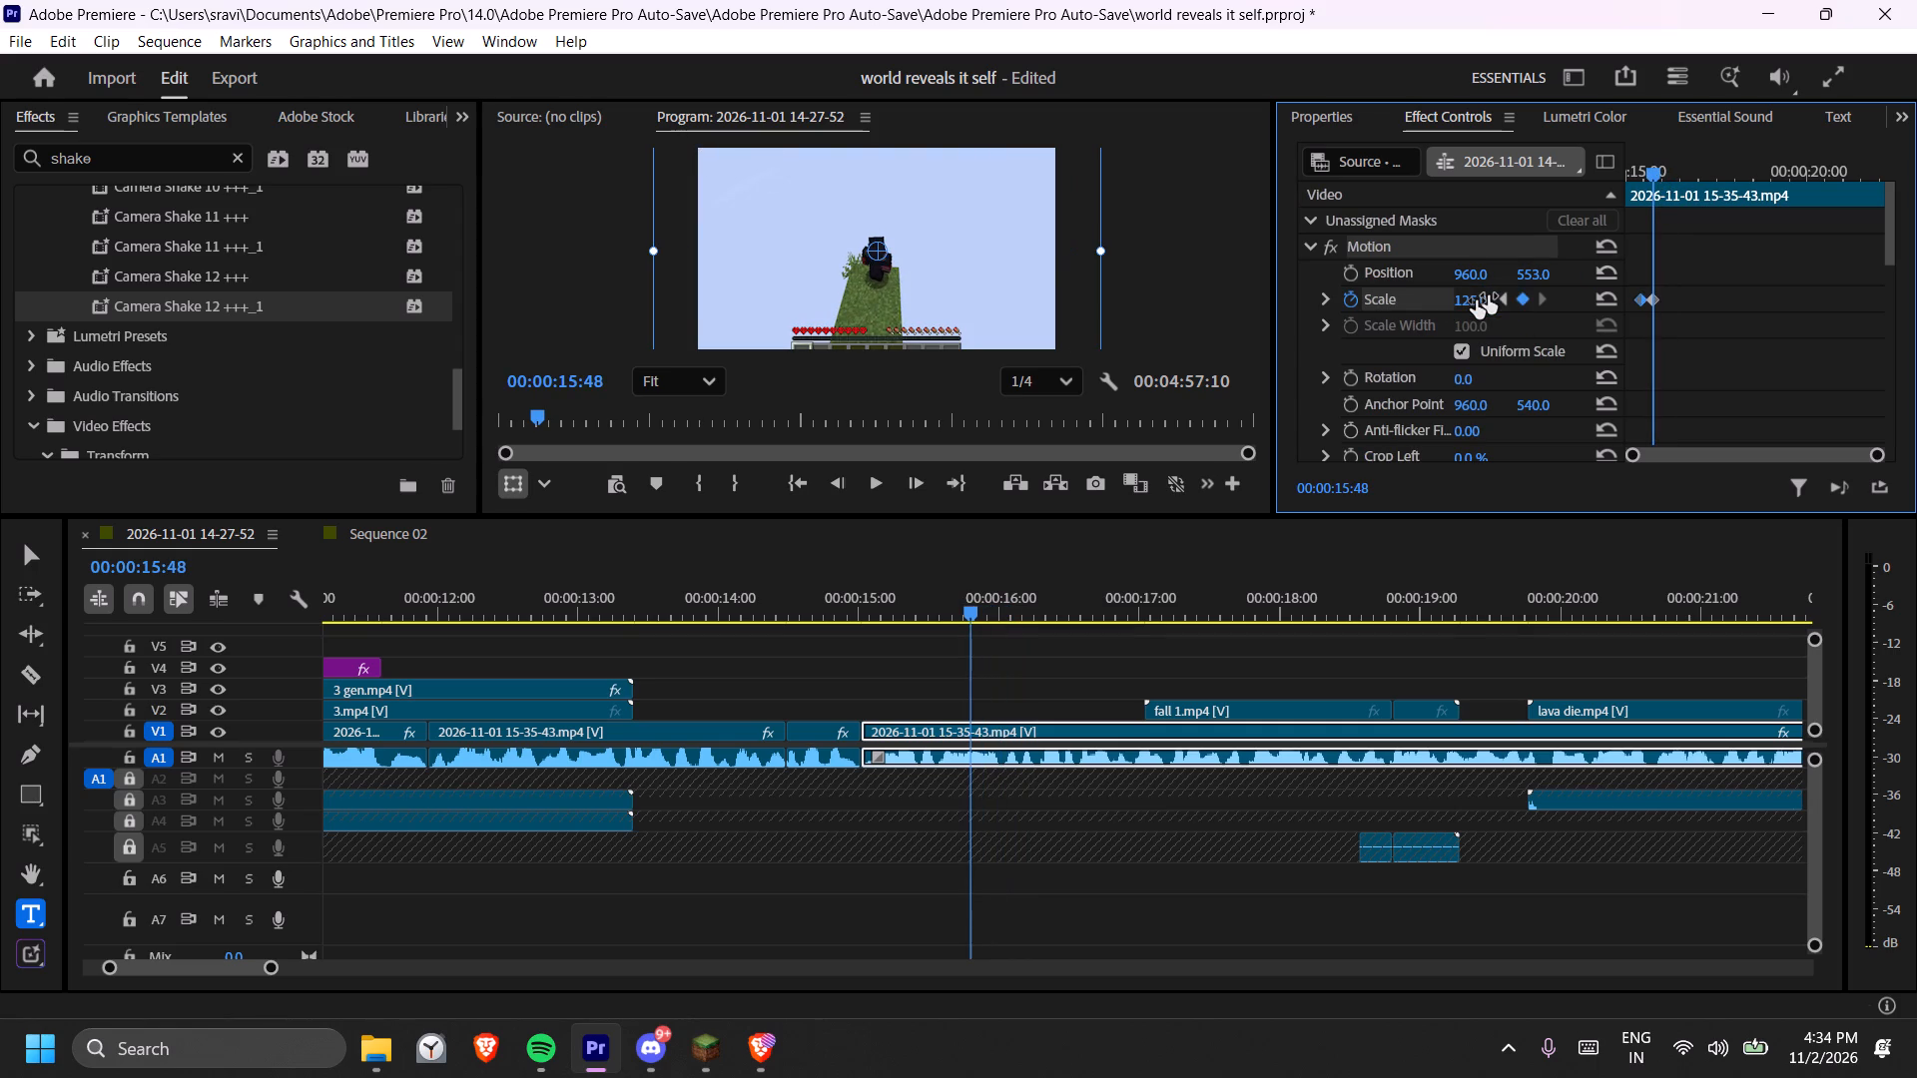
Add a third Scale keyframe of 109 on the same V1 clip at 00:00:15:58 to end the zoom pulse.
{"action": "left_click", "coordinate": [1660, 169]}
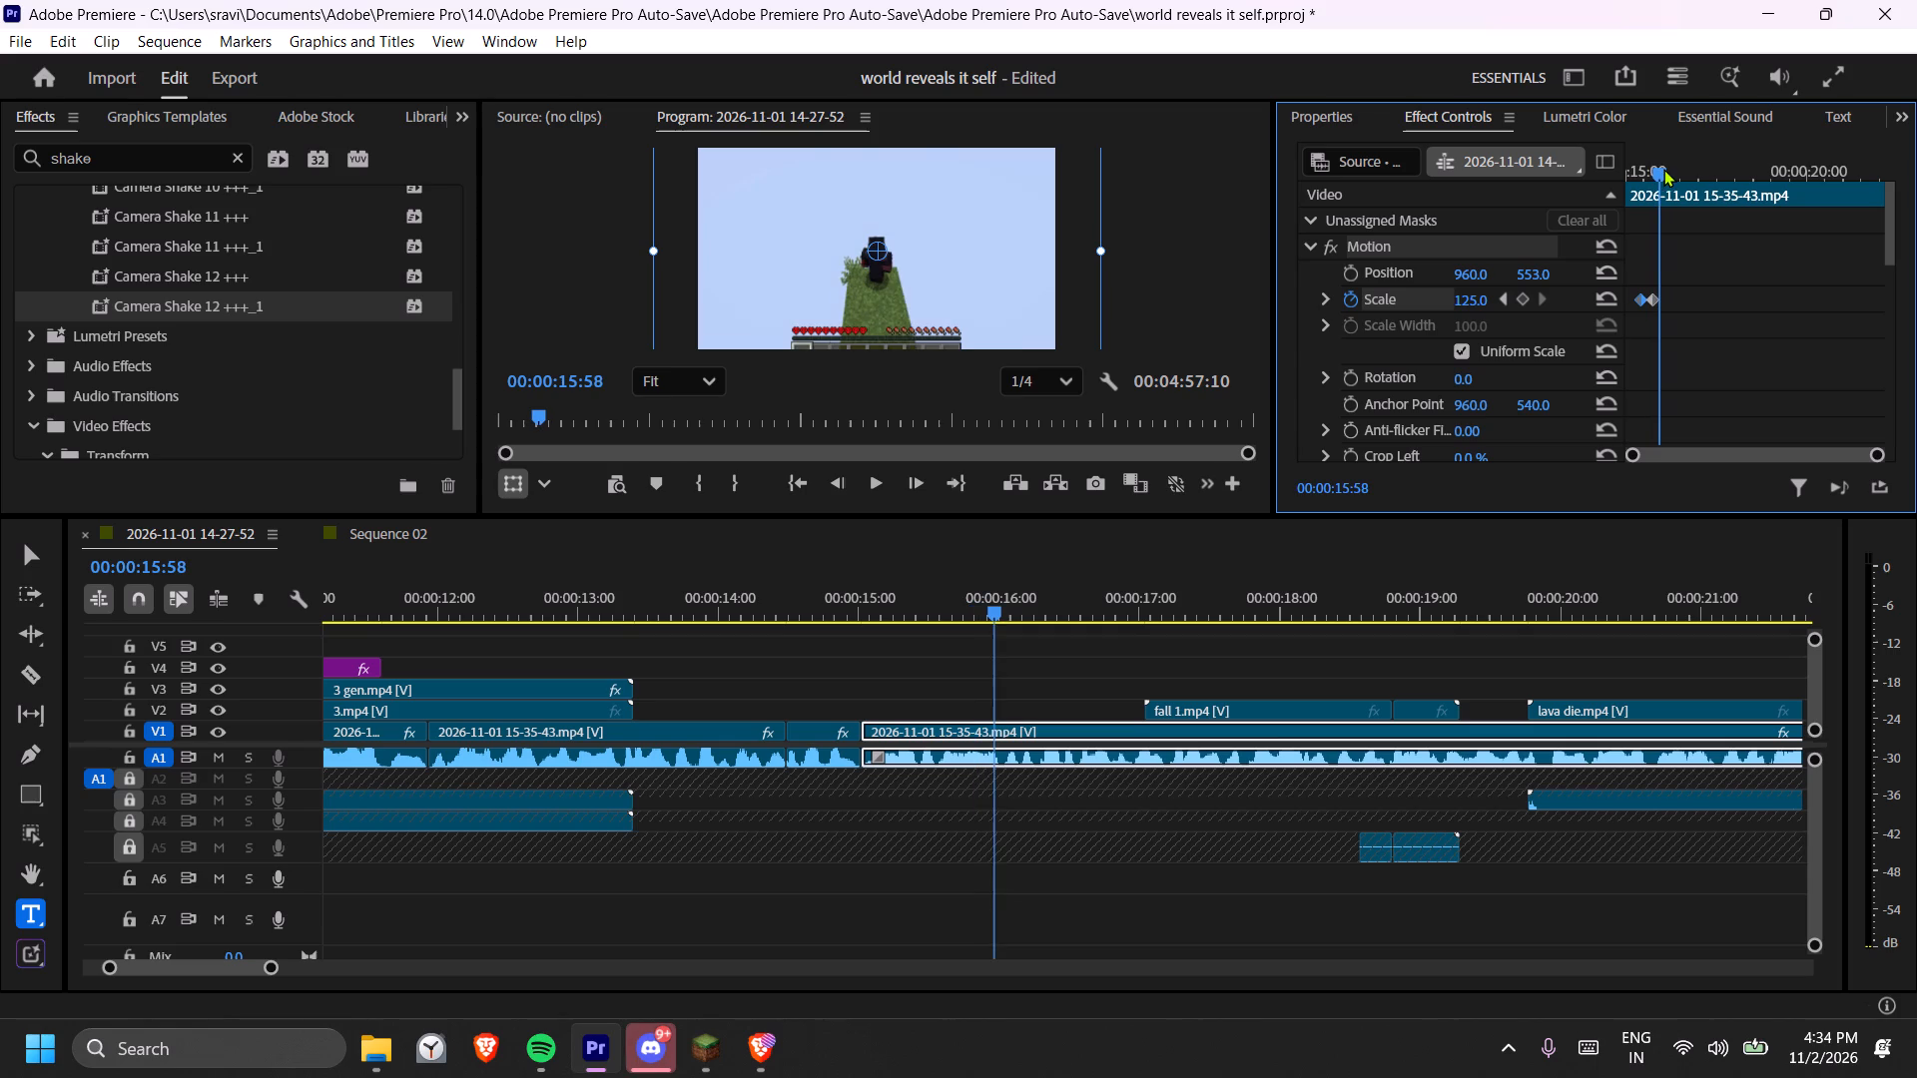
{"action": "left_click", "coordinate": [1616, 293]}
{"action": "left_click", "coordinate": [1463, 296]}
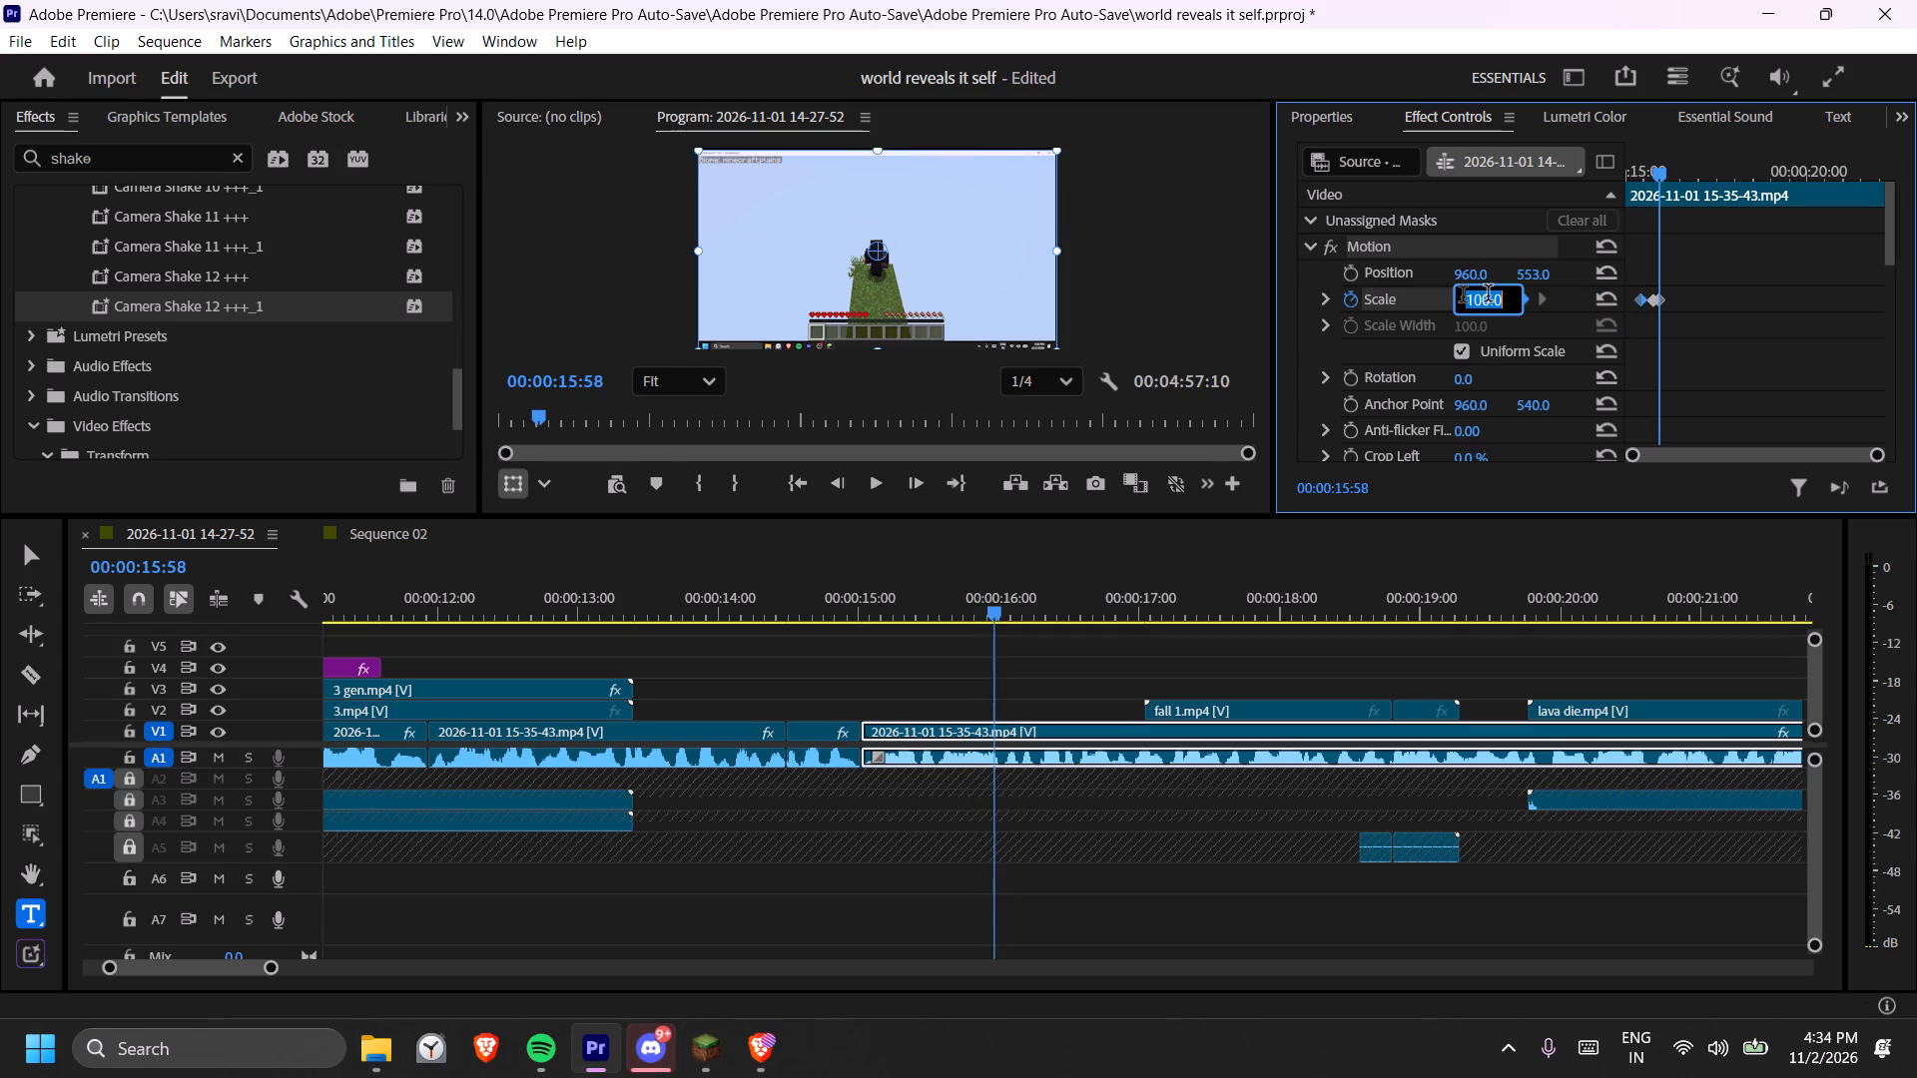
{"action": "type", "text": "109"}
{"action": "key", "text": "Return"}
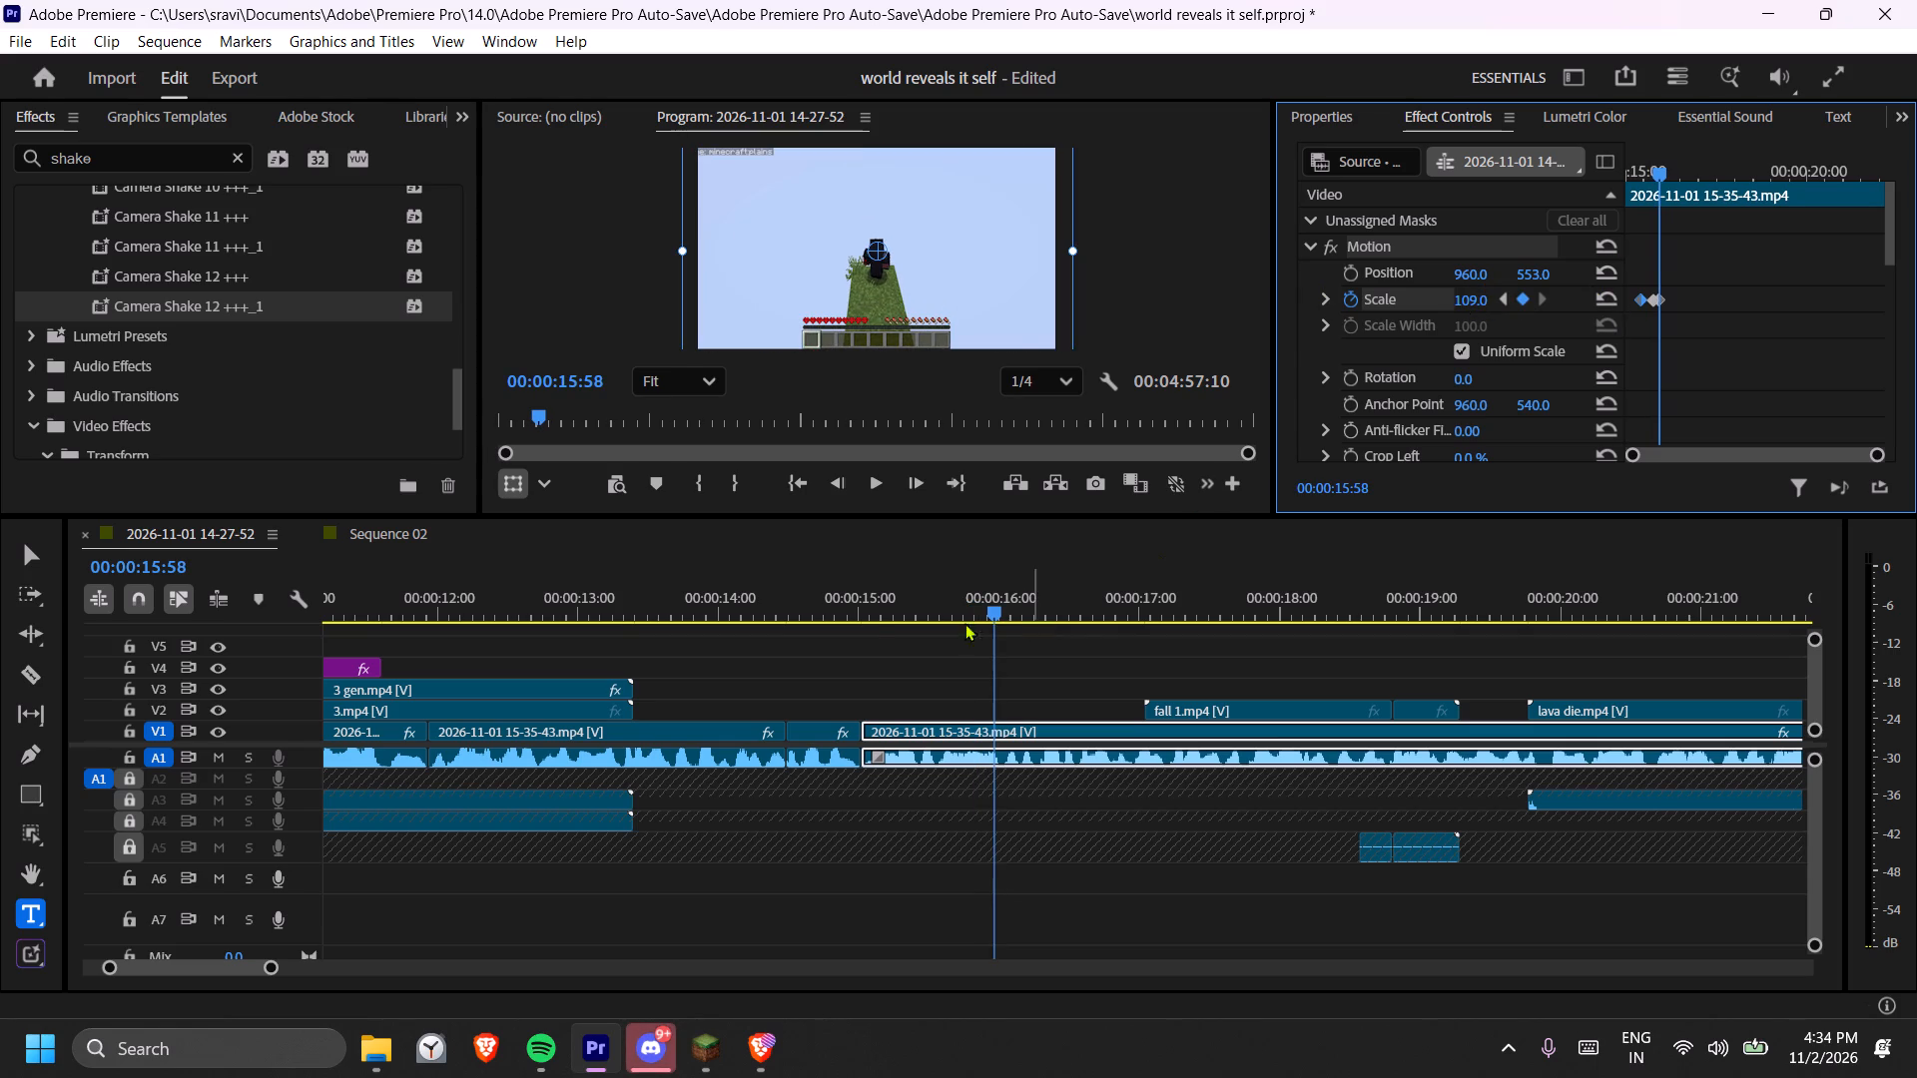
Play back the zoom pulse from about 00:00:15:00 and check the frames up to 00:00:17:00.
{"action": "left_click", "coordinate": [866, 613]}
{"action": "key", "text": "space"}
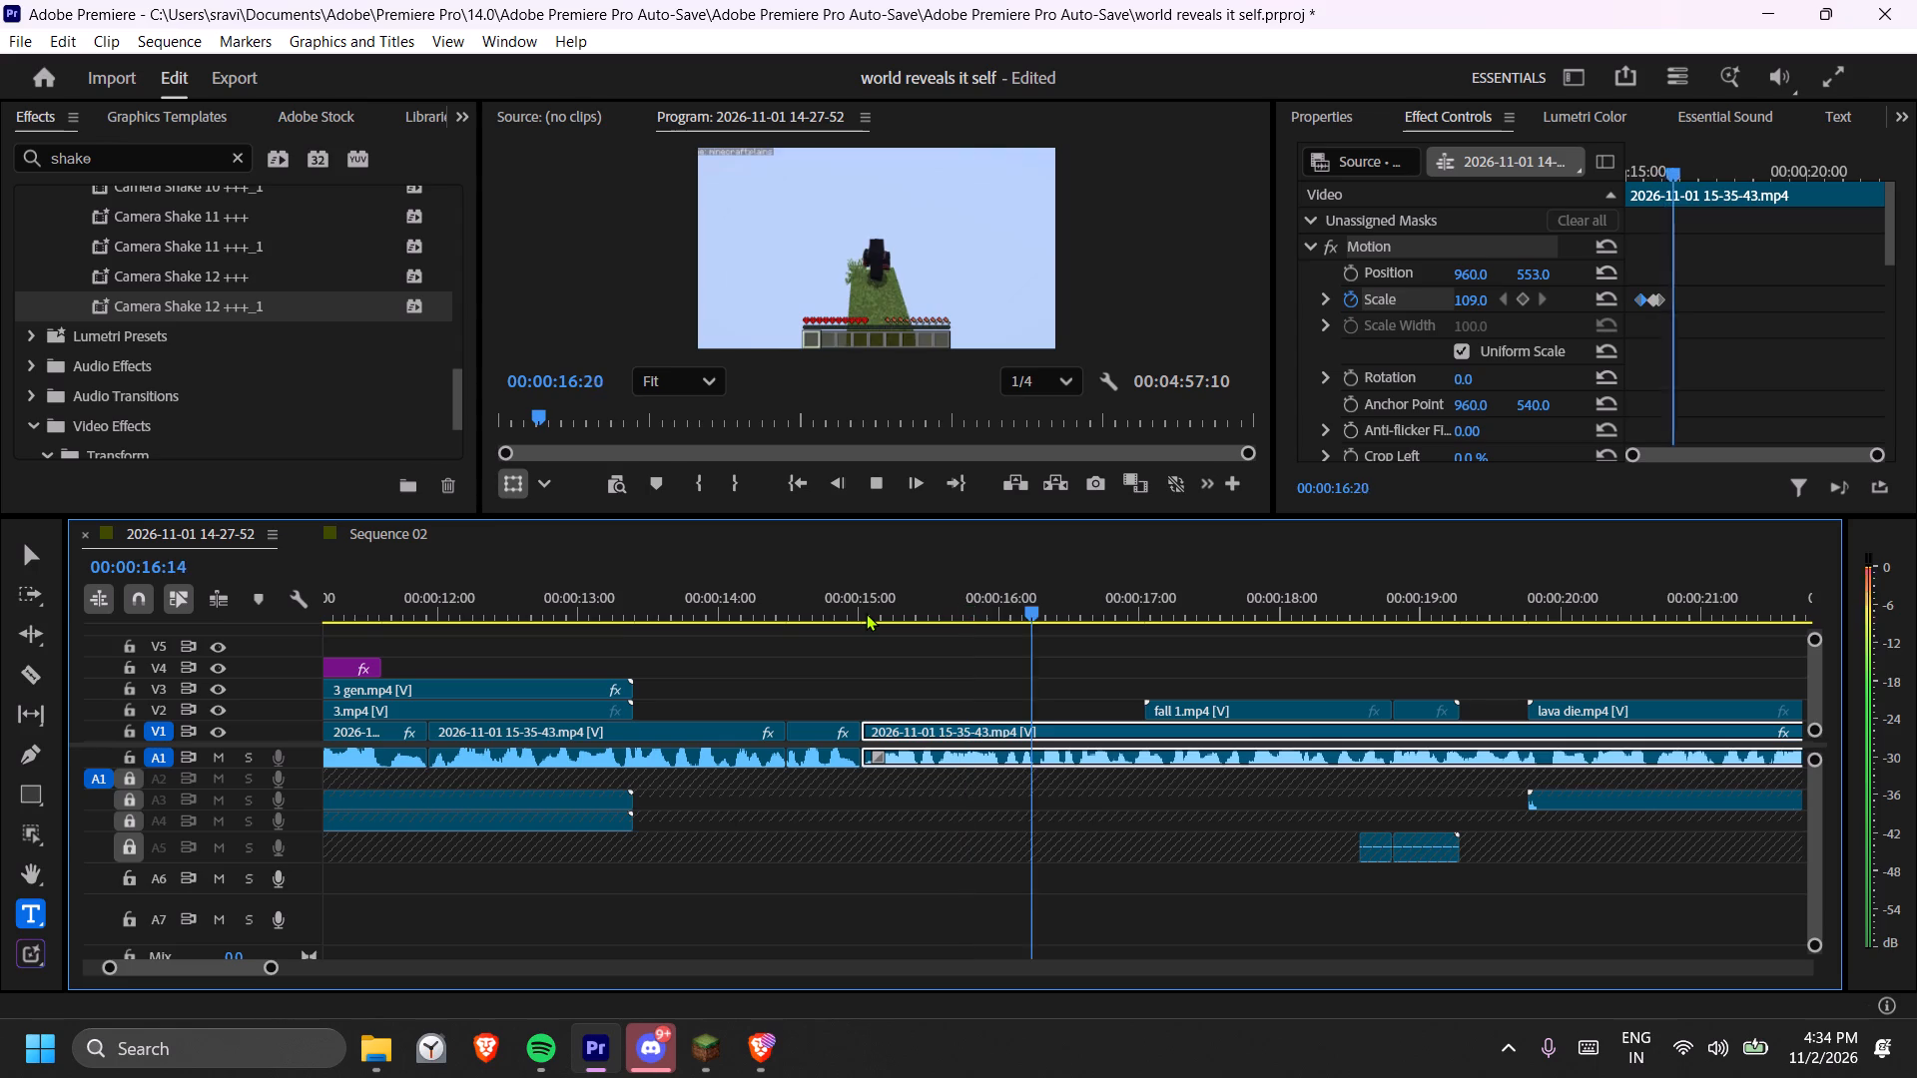
{"action": "left_click", "coordinate": [844, 600]}
{"action": "key", "text": "space"}
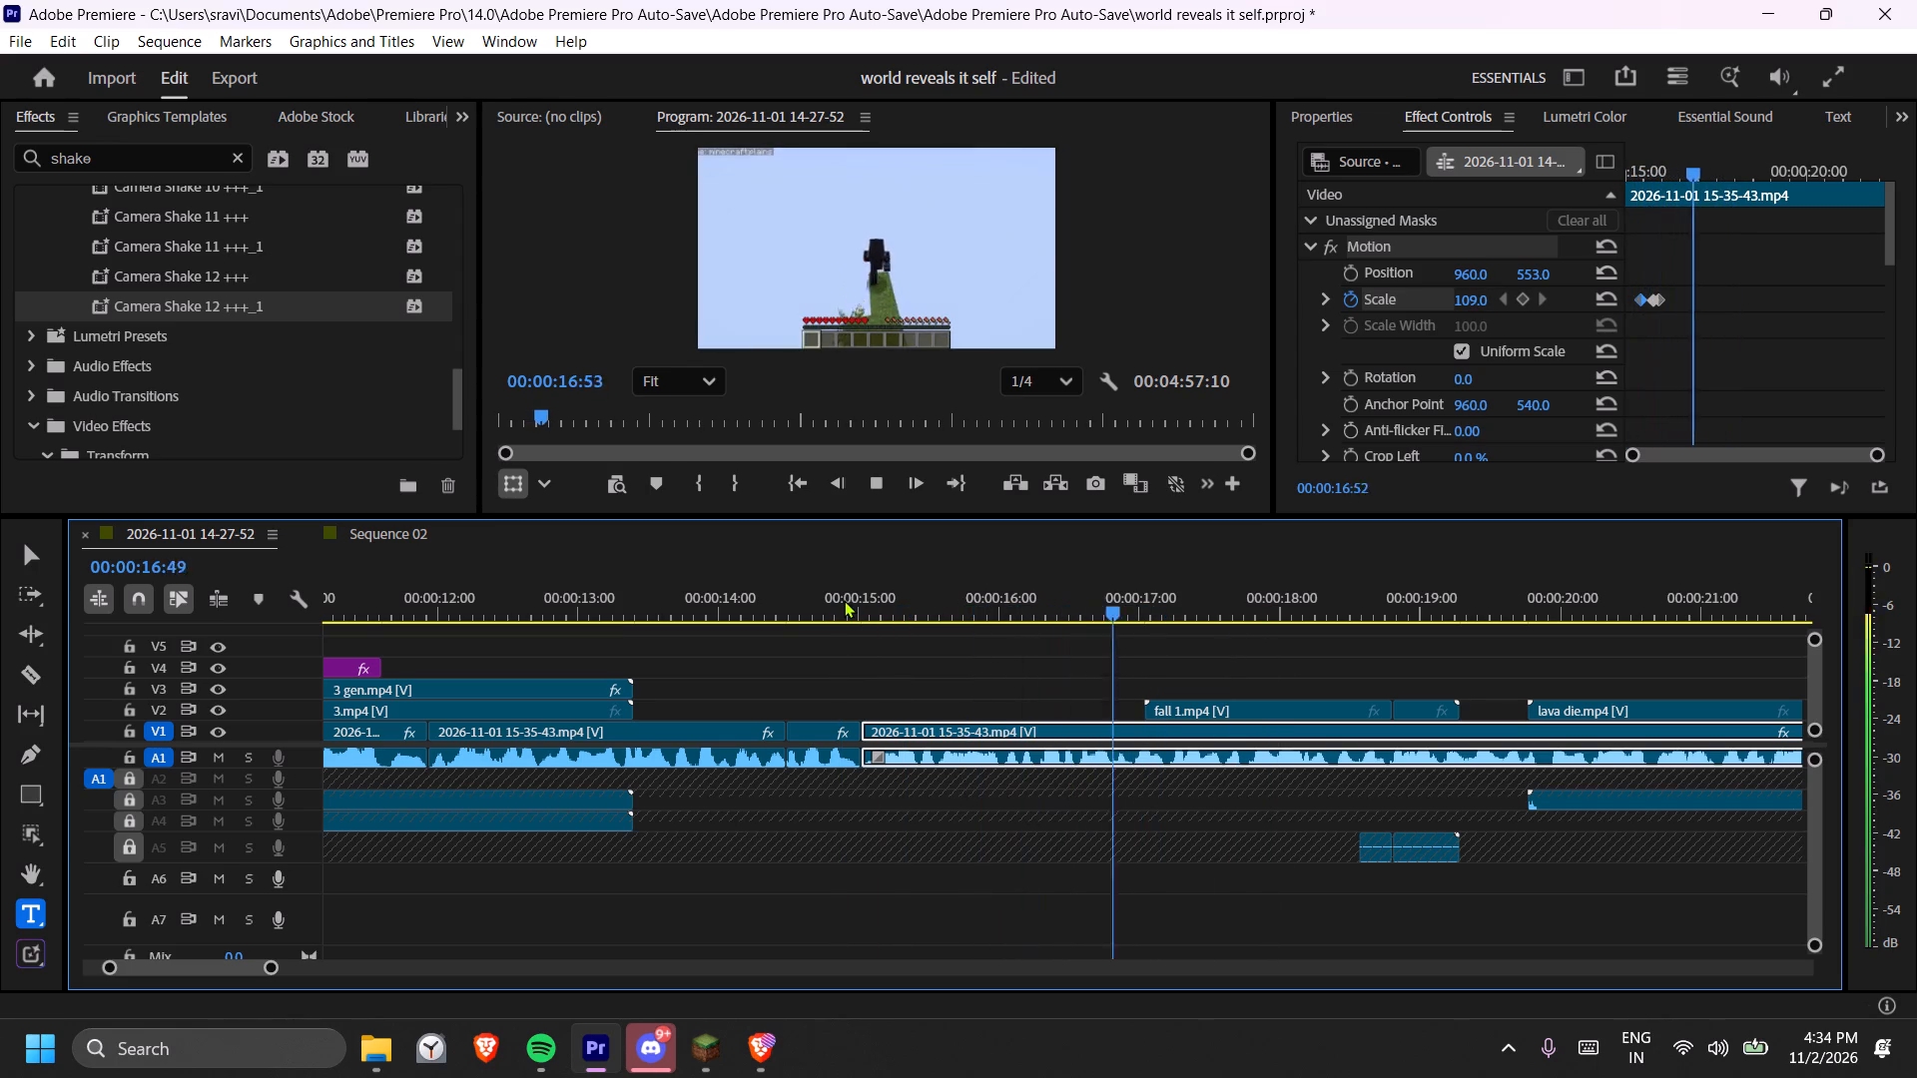
{"action": "key", "text": "space"}
{"action": "left_click_drag", "start_coordinate": [1104, 597], "coordinate": [1123, 592]}
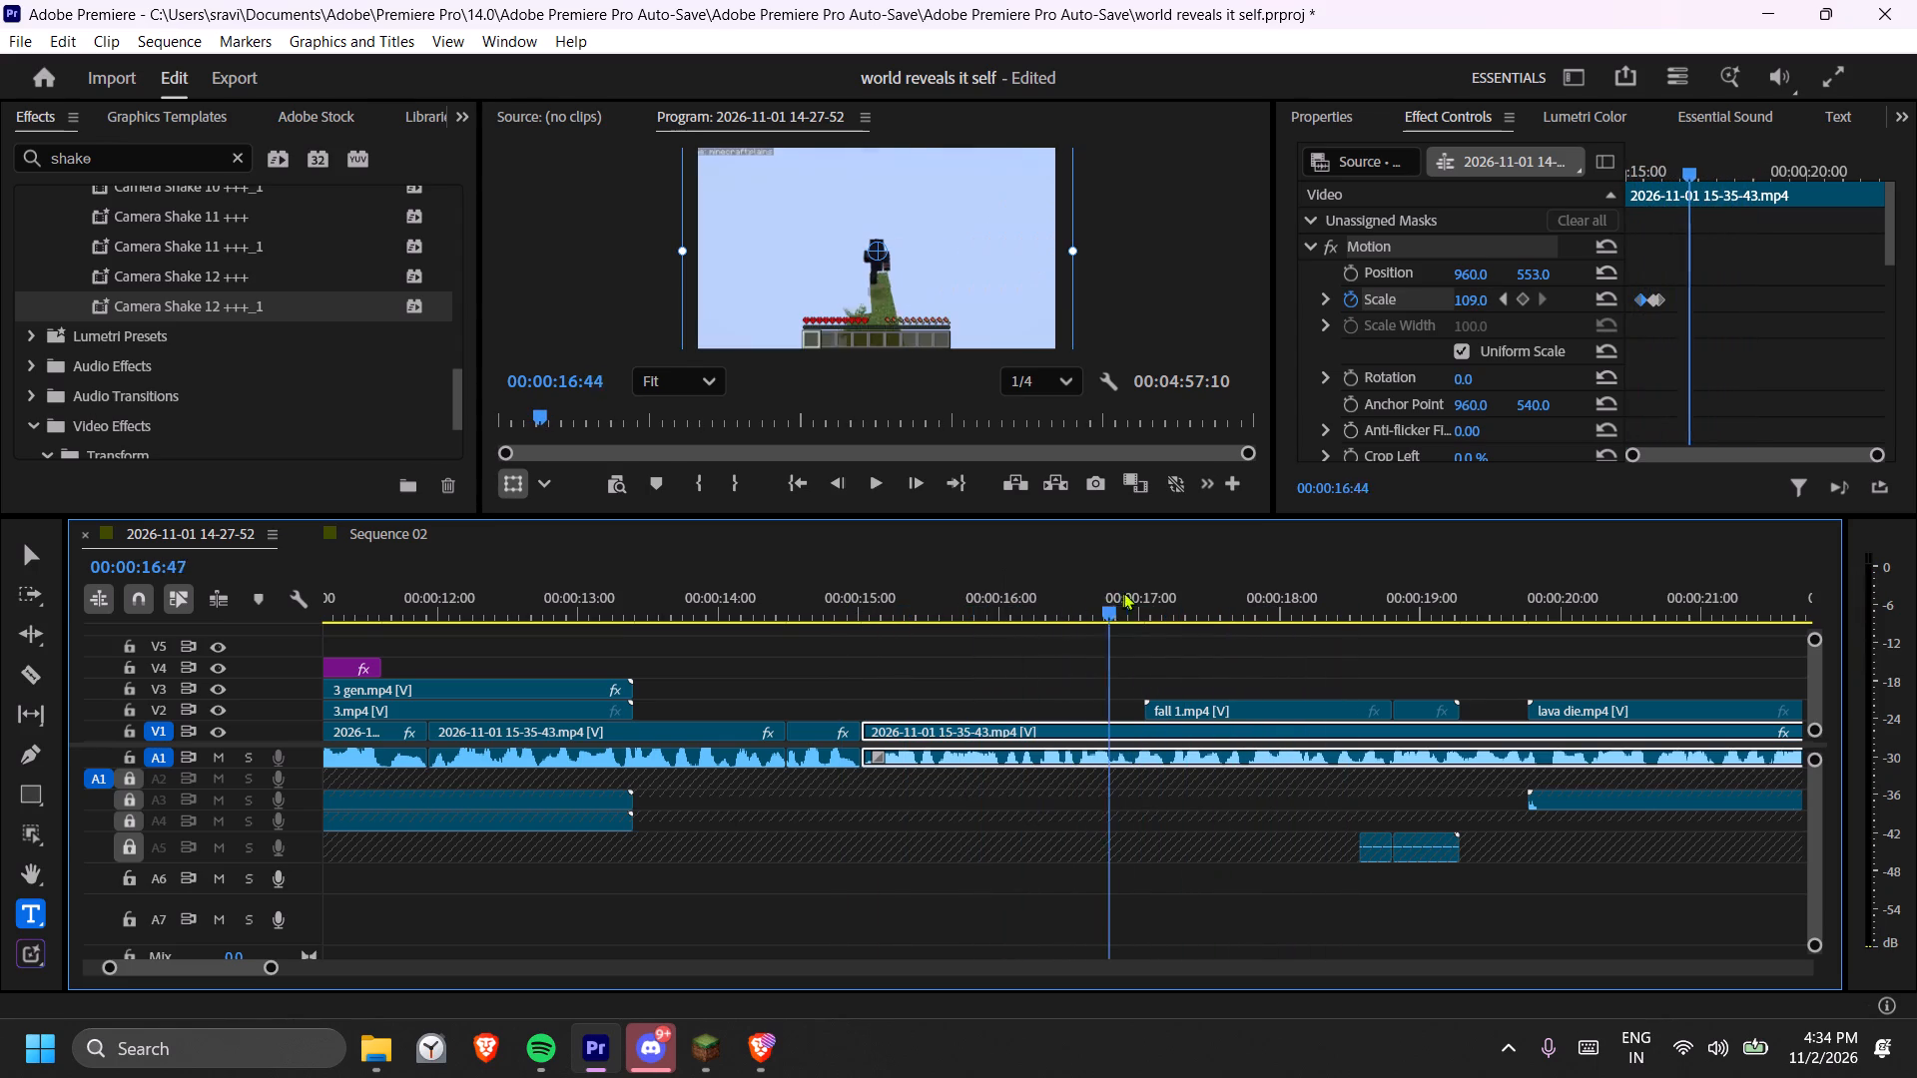
{"action": "left_click_drag", "start_coordinate": [1123, 592], "coordinate": [1142, 585]}
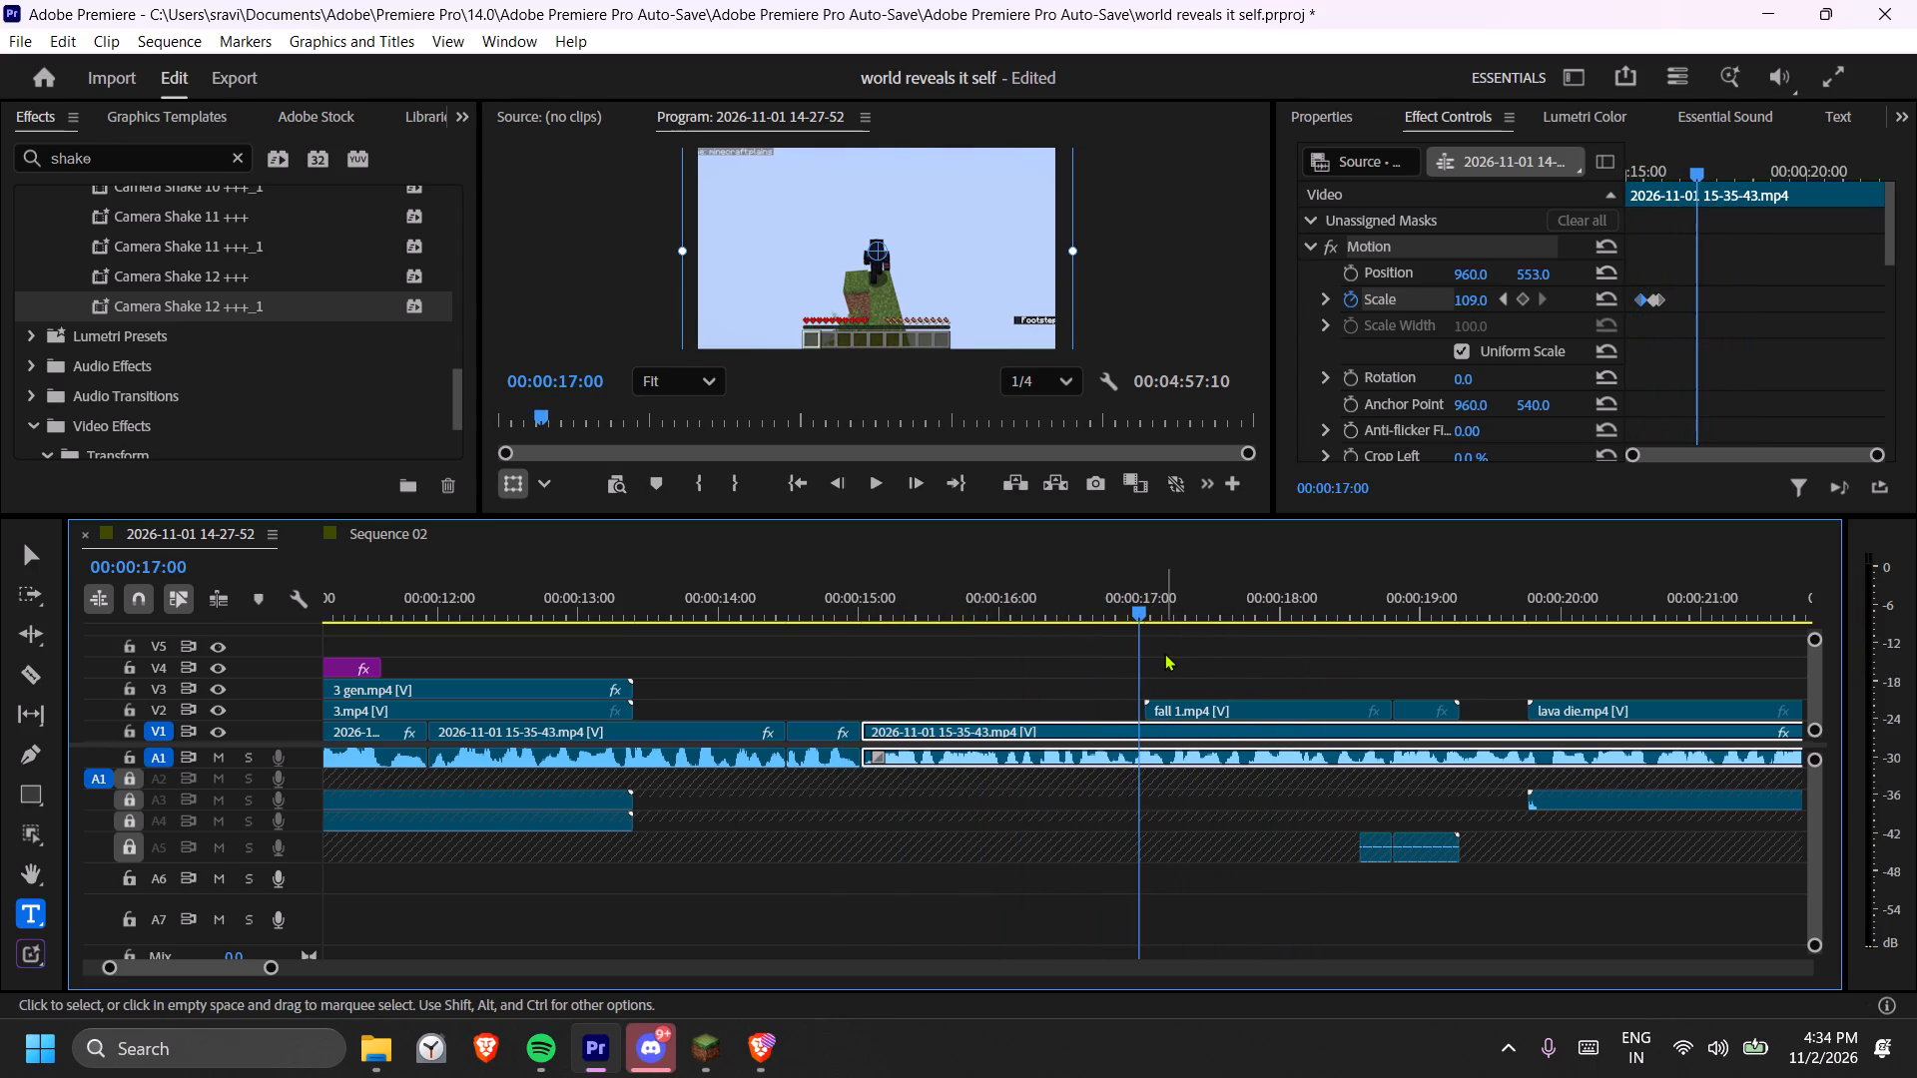
{"action": "left_click", "coordinate": [1164, 653]}
{"action": "left_click_drag", "start_coordinate": [832, 624], "coordinate": [845, 624]}
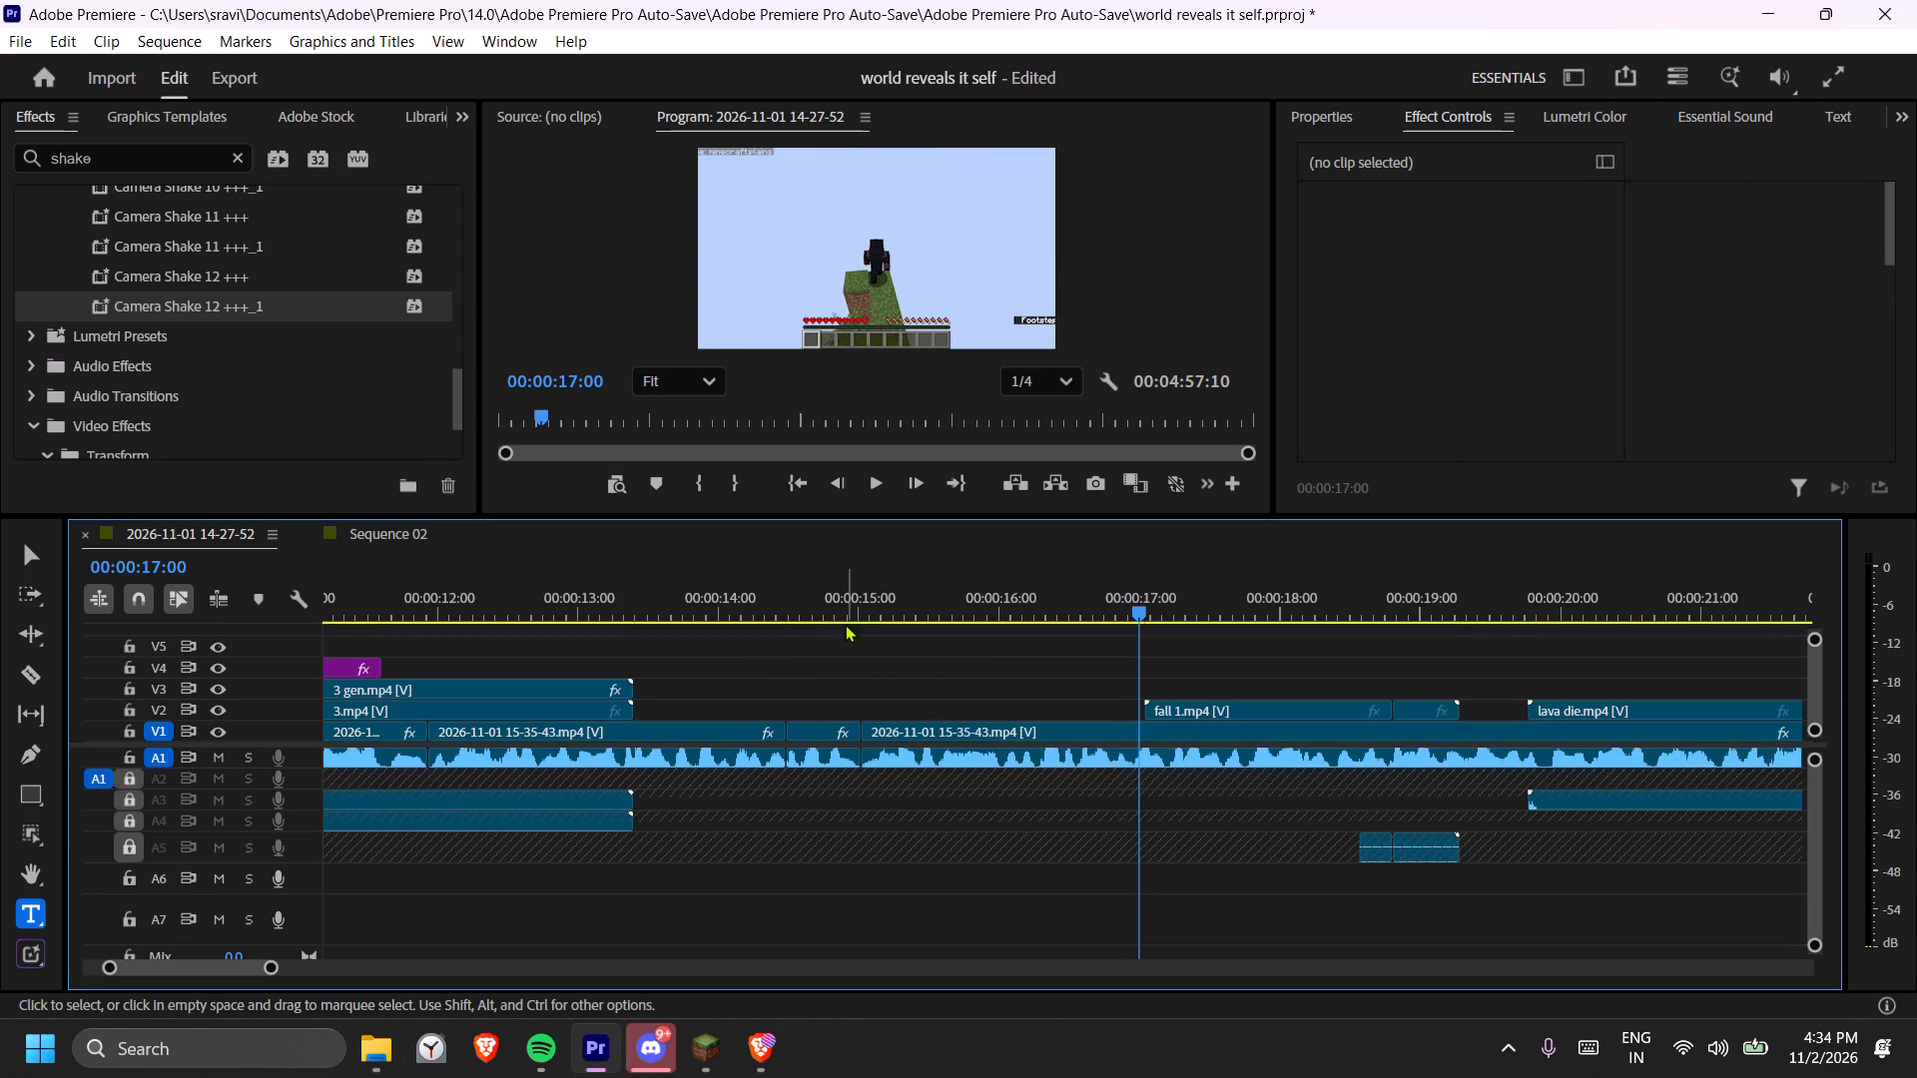
{"action": "left_click", "coordinate": [860, 613]}
{"action": "key", "text": "space"}
{"action": "key", "text": "space"}
{"action": "left_click", "coordinate": [861, 607]}
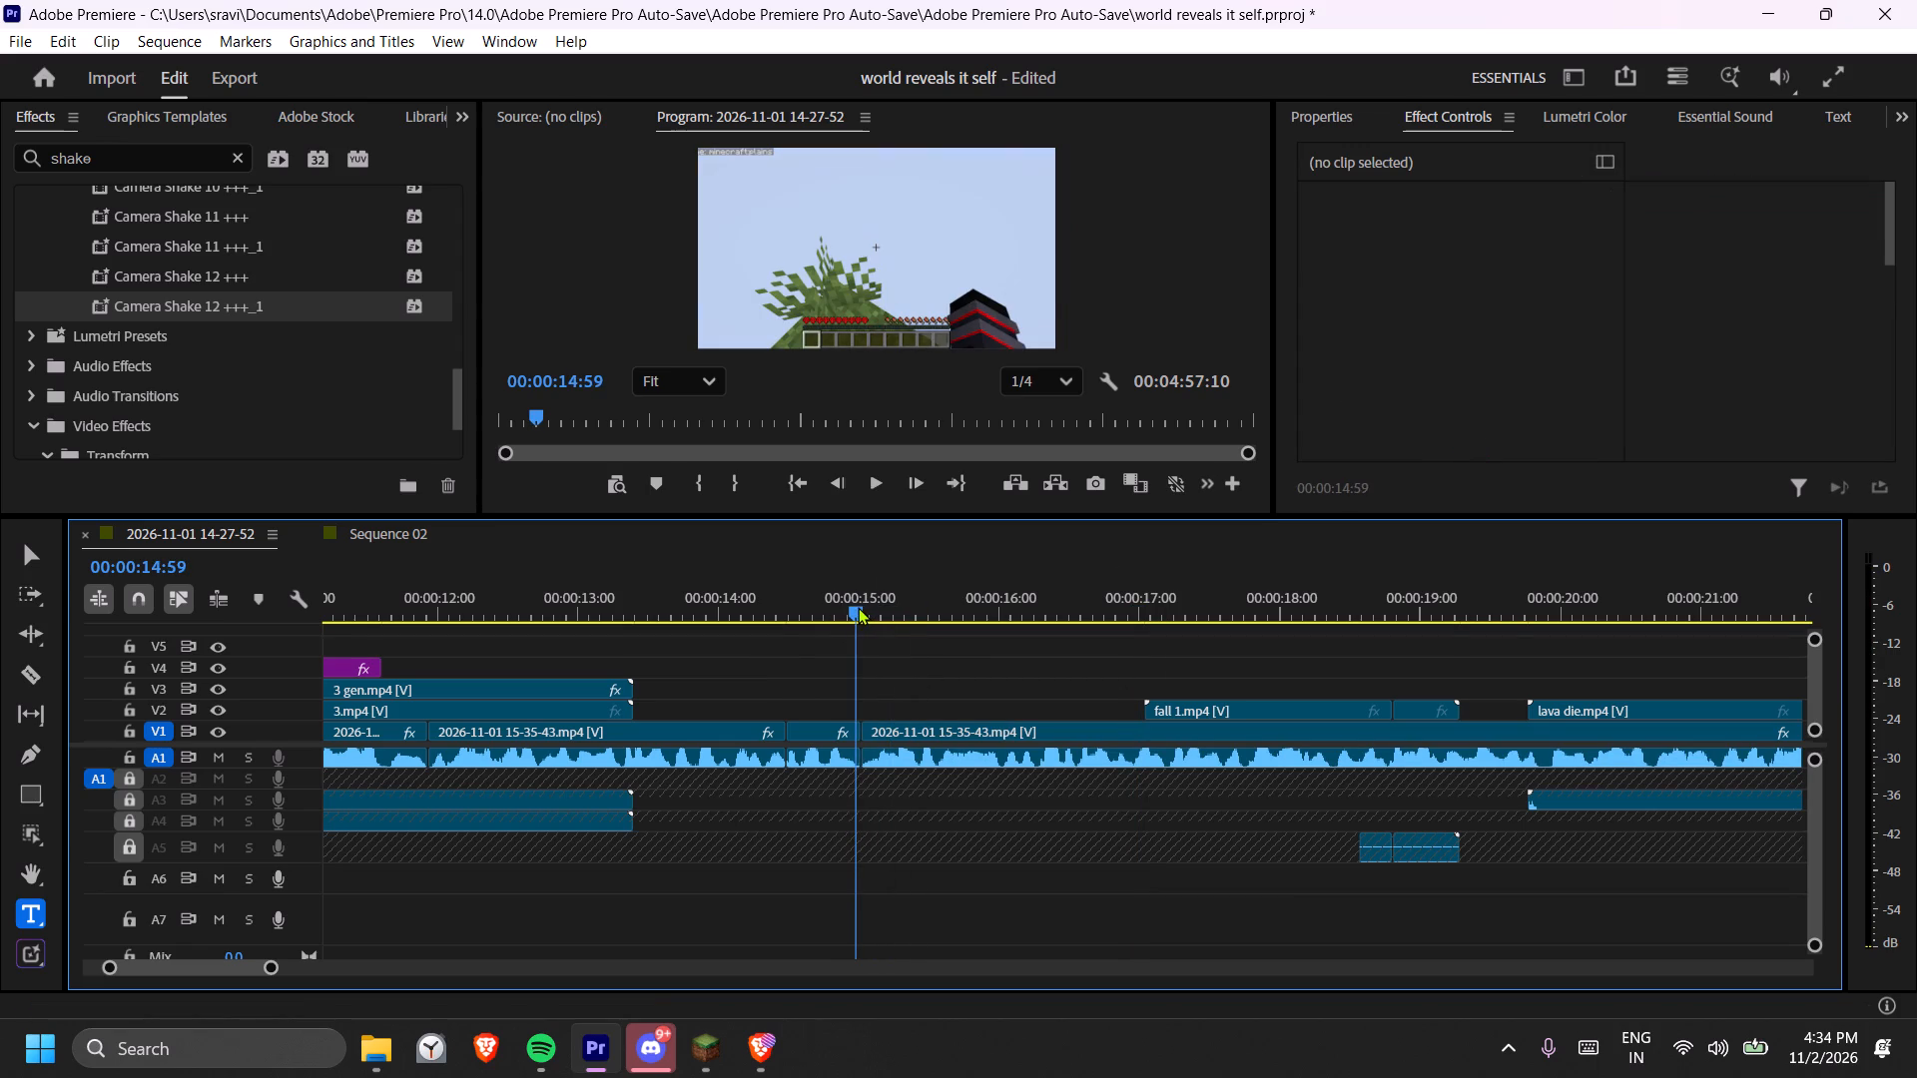
Search the effects library for "transition" and "video", and clear the search.
{"action": "left_click", "coordinate": [186, 164]}
{"action": "key", "text": "ctrl+a"}
{"action": "key", "text": "BackSpace"}
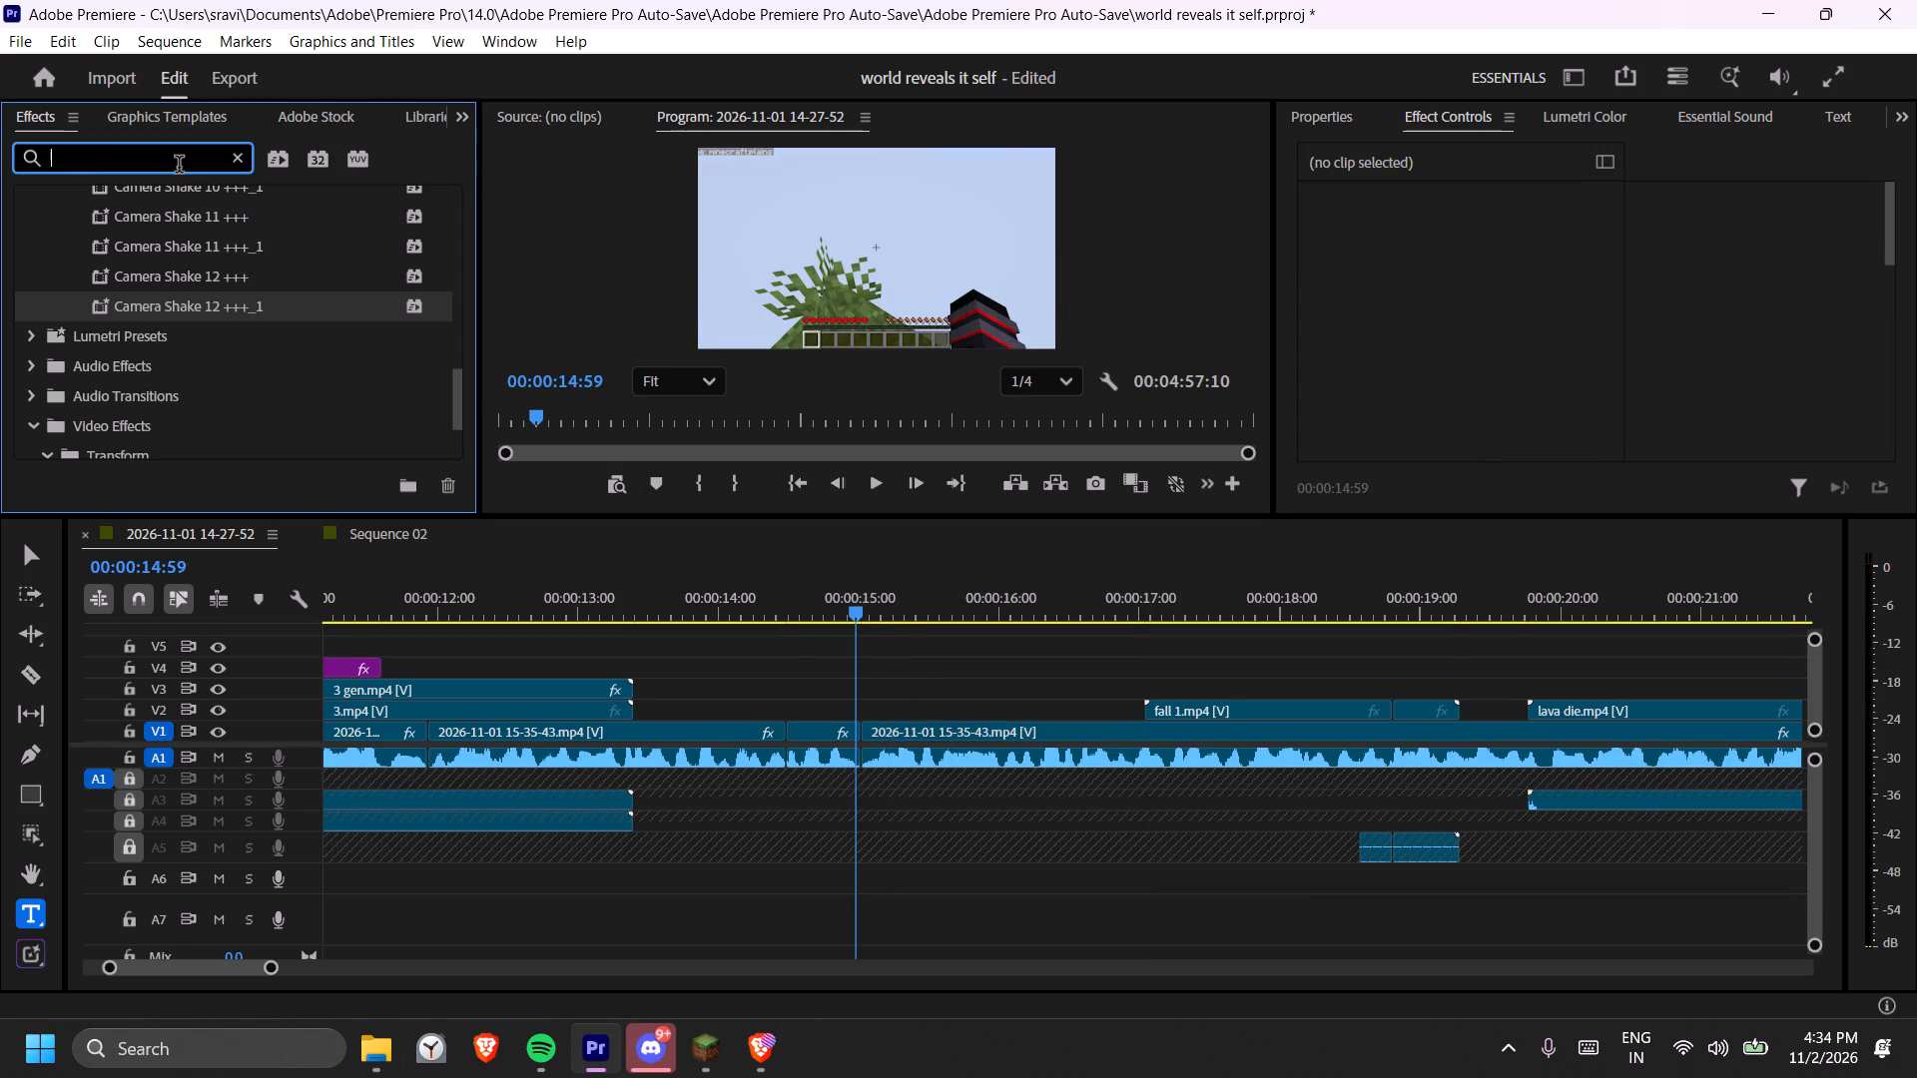
{"action": "type", "text": "transiton"}
{"action": "key", "text": "BackSpace"}
{"action": "key", "text": "BackSpace"}
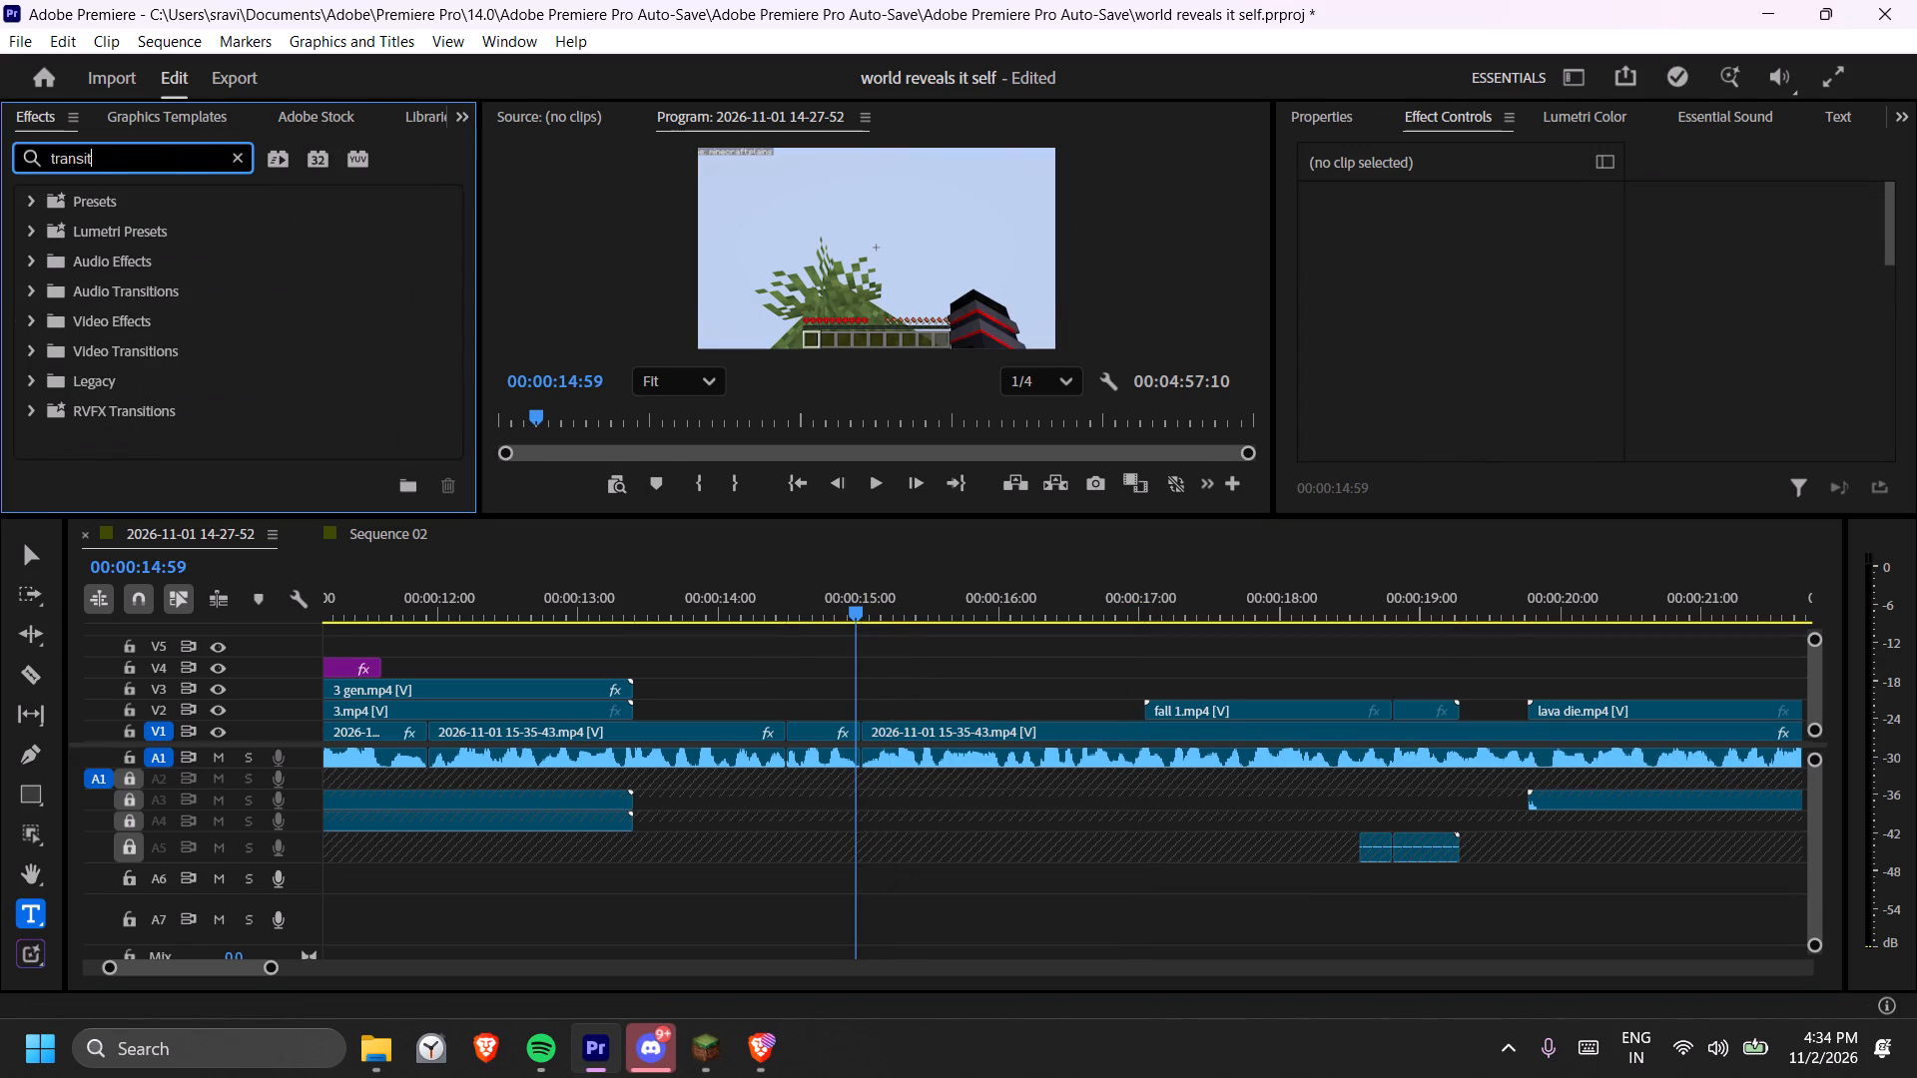
{"action": "key", "text": "BackSpace"}
{"action": "key", "text": "BackSpace"}
{"action": "type", "text": "ition"}
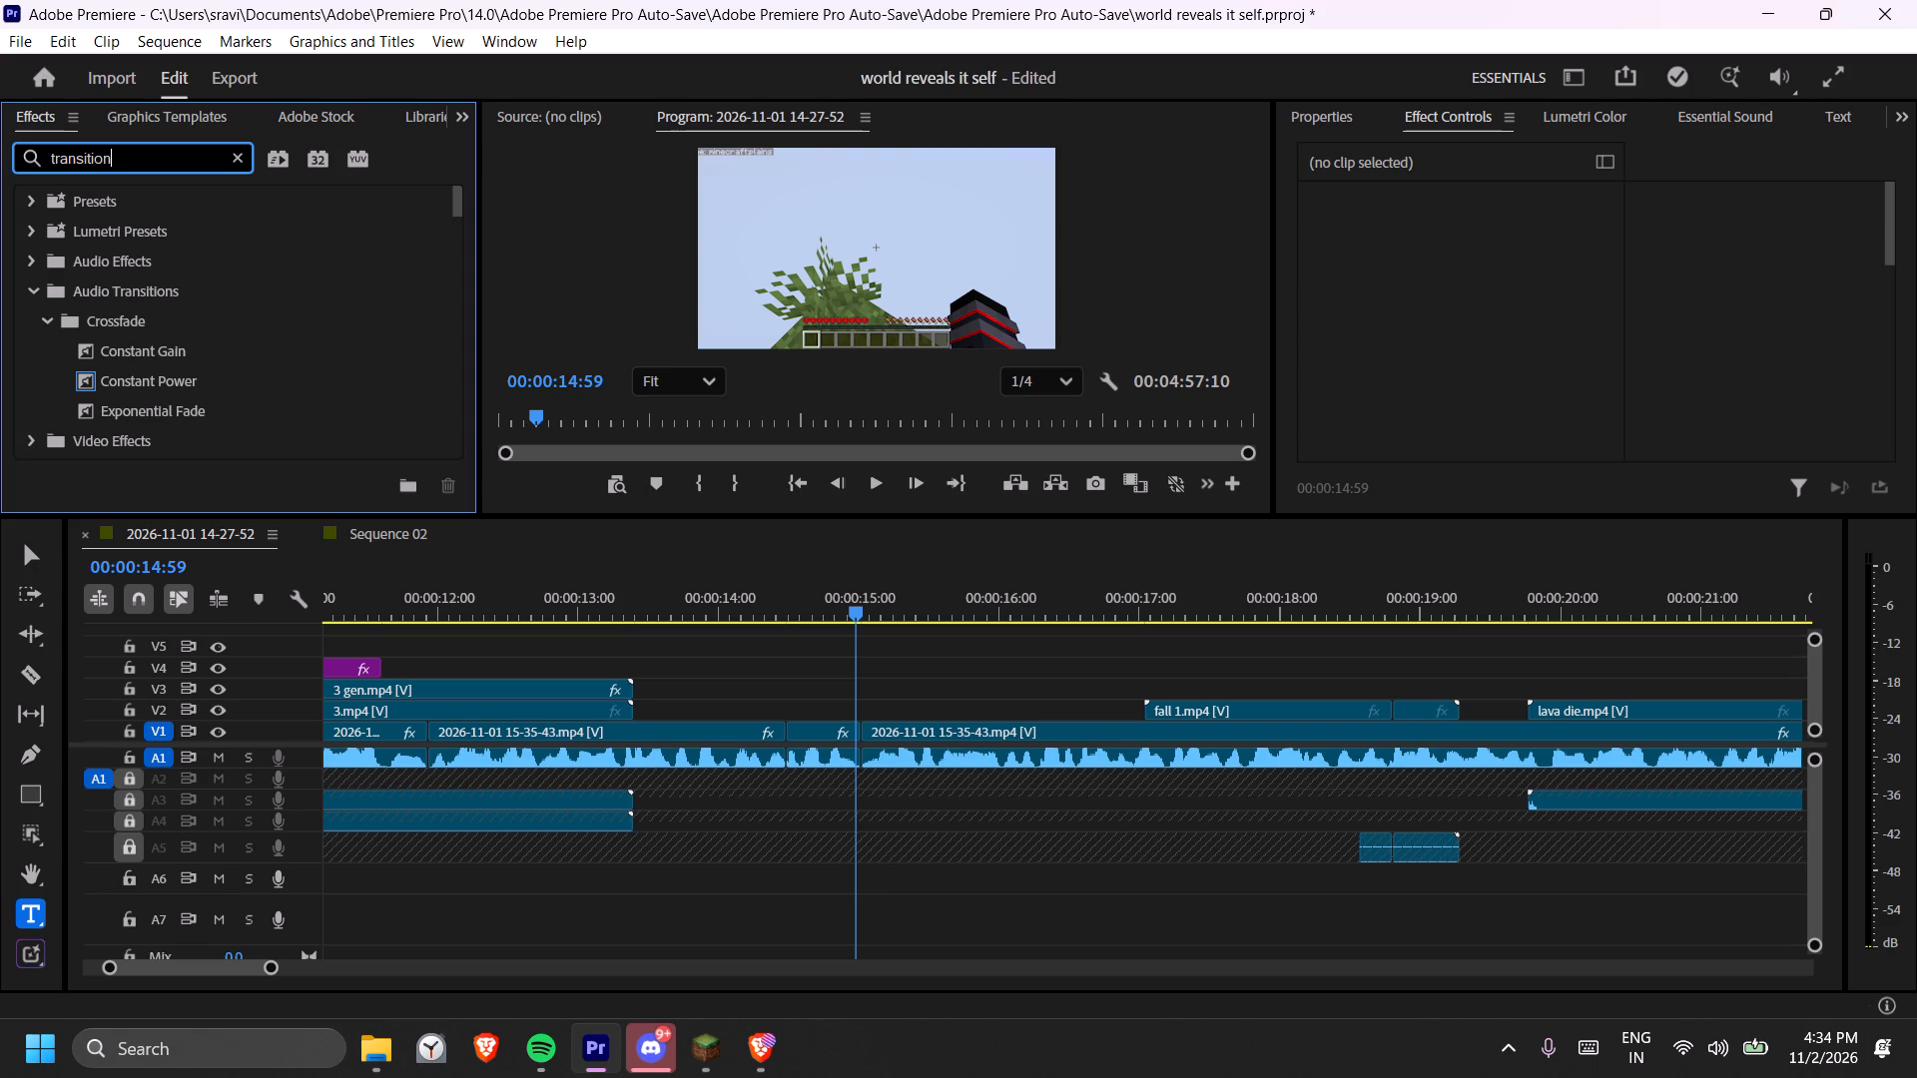
{"action": "key", "text": "ctrl+a"}
{"action": "key", "text": "BackSpace"}
{"action": "type", "text": "video"}
{"action": "key", "text": "ctrl+a"}
{"action": "key", "text": "BackSpace"}
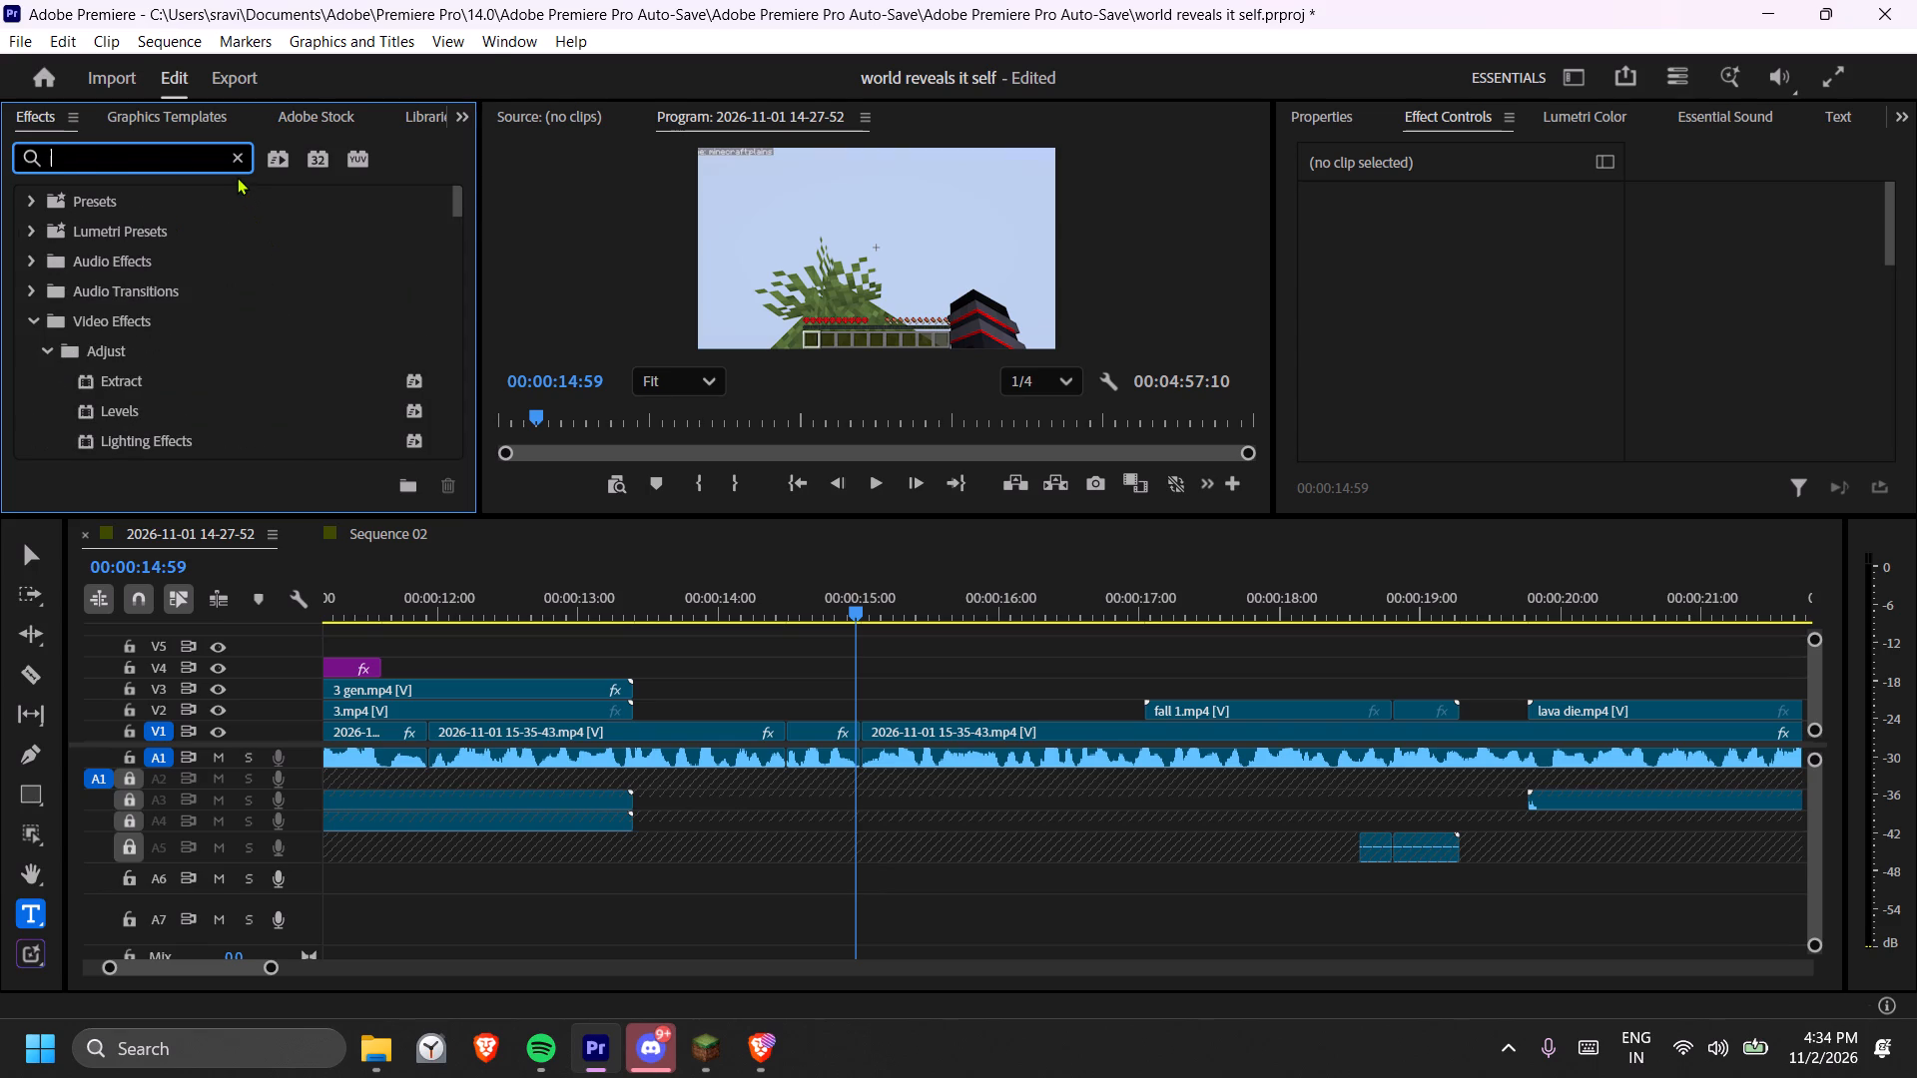
Switch to Brave and search Google for "motion blur presets" in a new tab.
{"action": "key", "text": "alt+Tab"}
{"action": "left_click", "coordinate": [625, 29]}
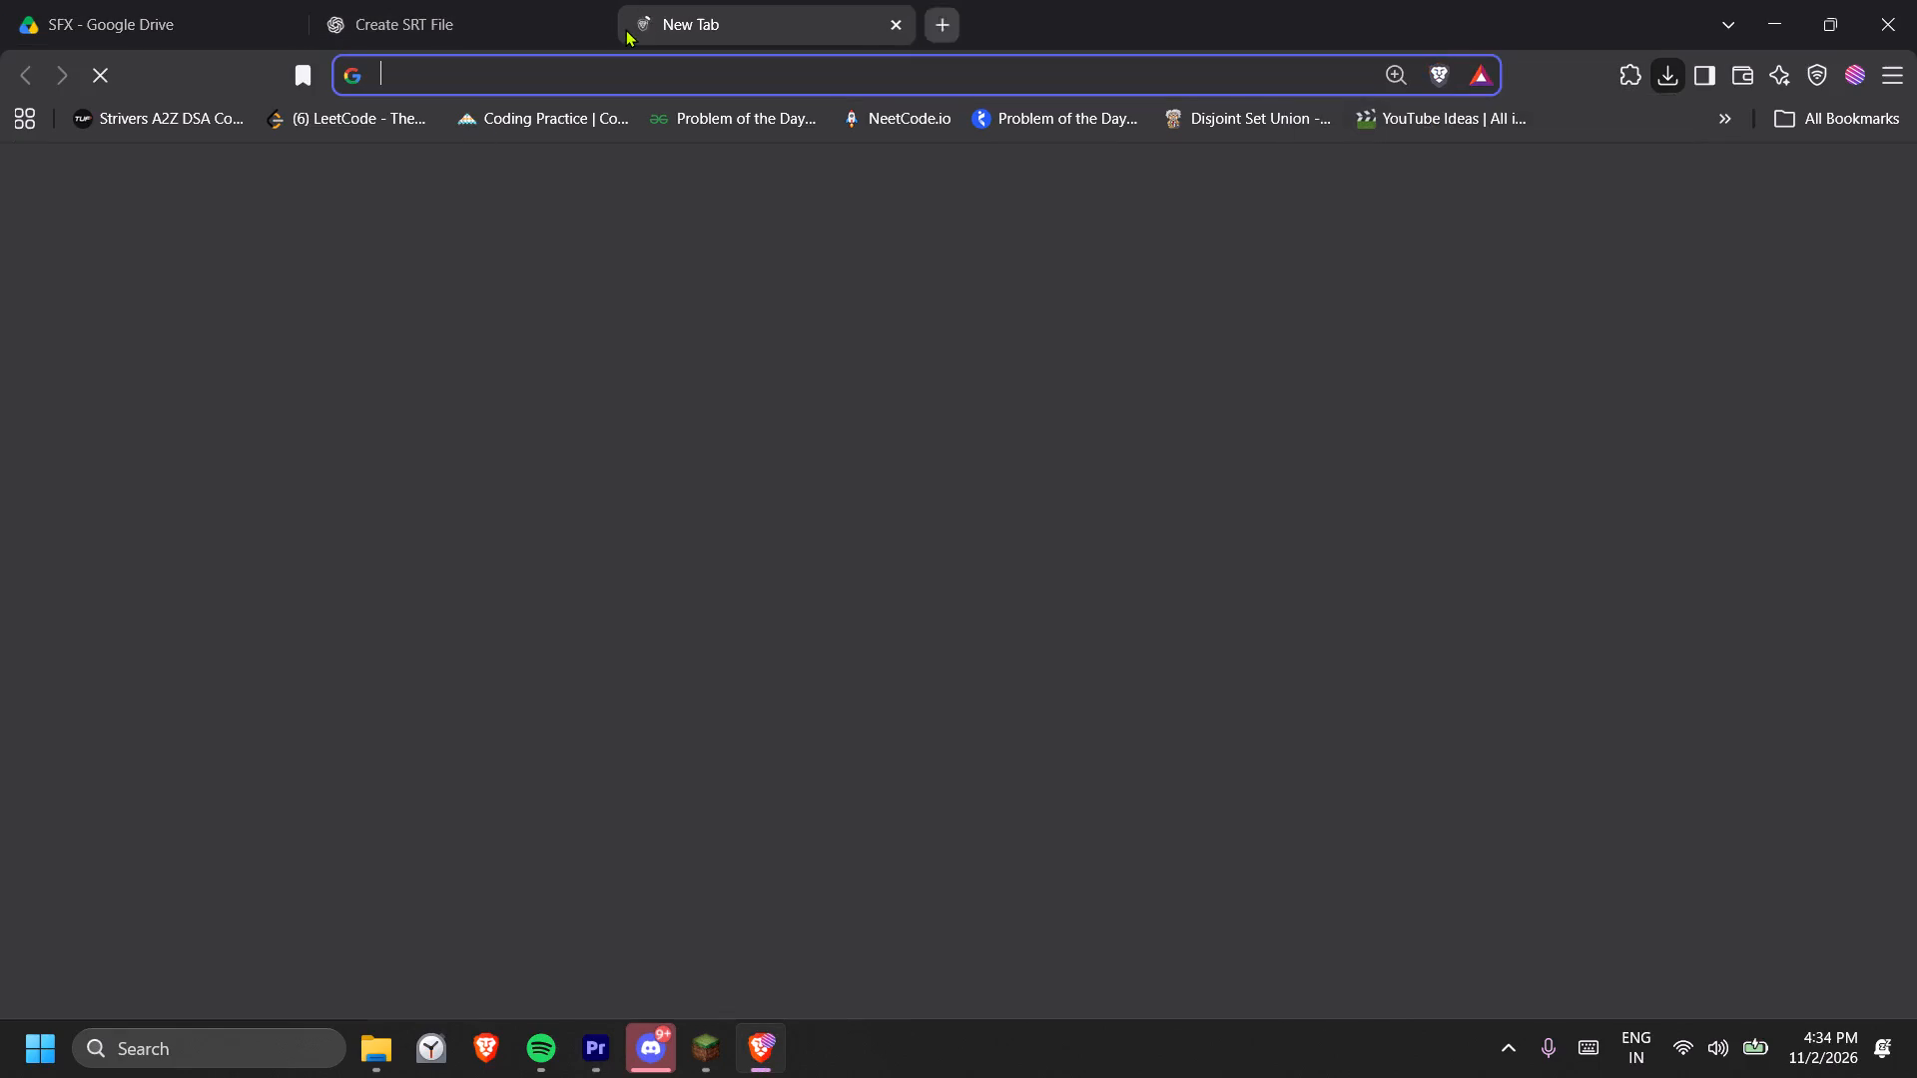
{"action": "type", "text": "motion bu"}
{"action": "key", "text": "BackSpace"}
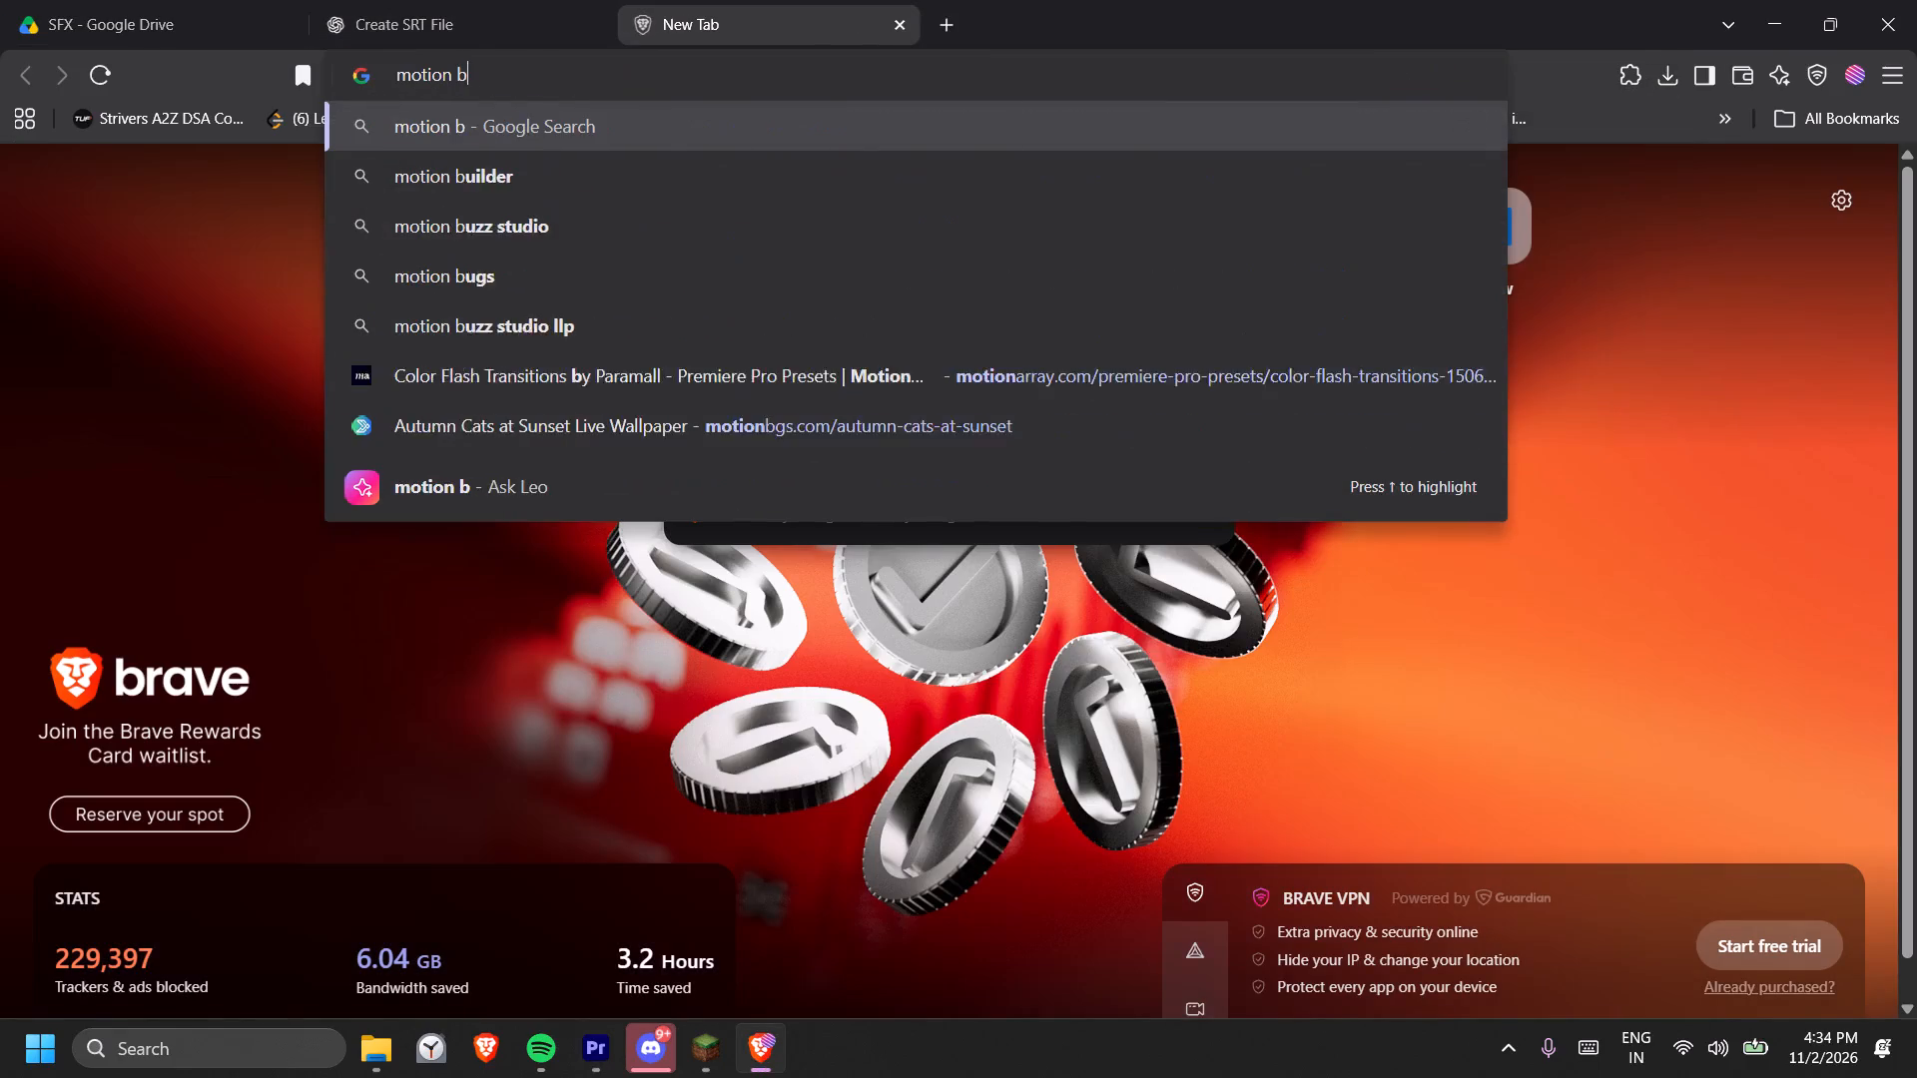
{"action": "type", "text": "lur presets"}
{"action": "key", "text": "Return"}
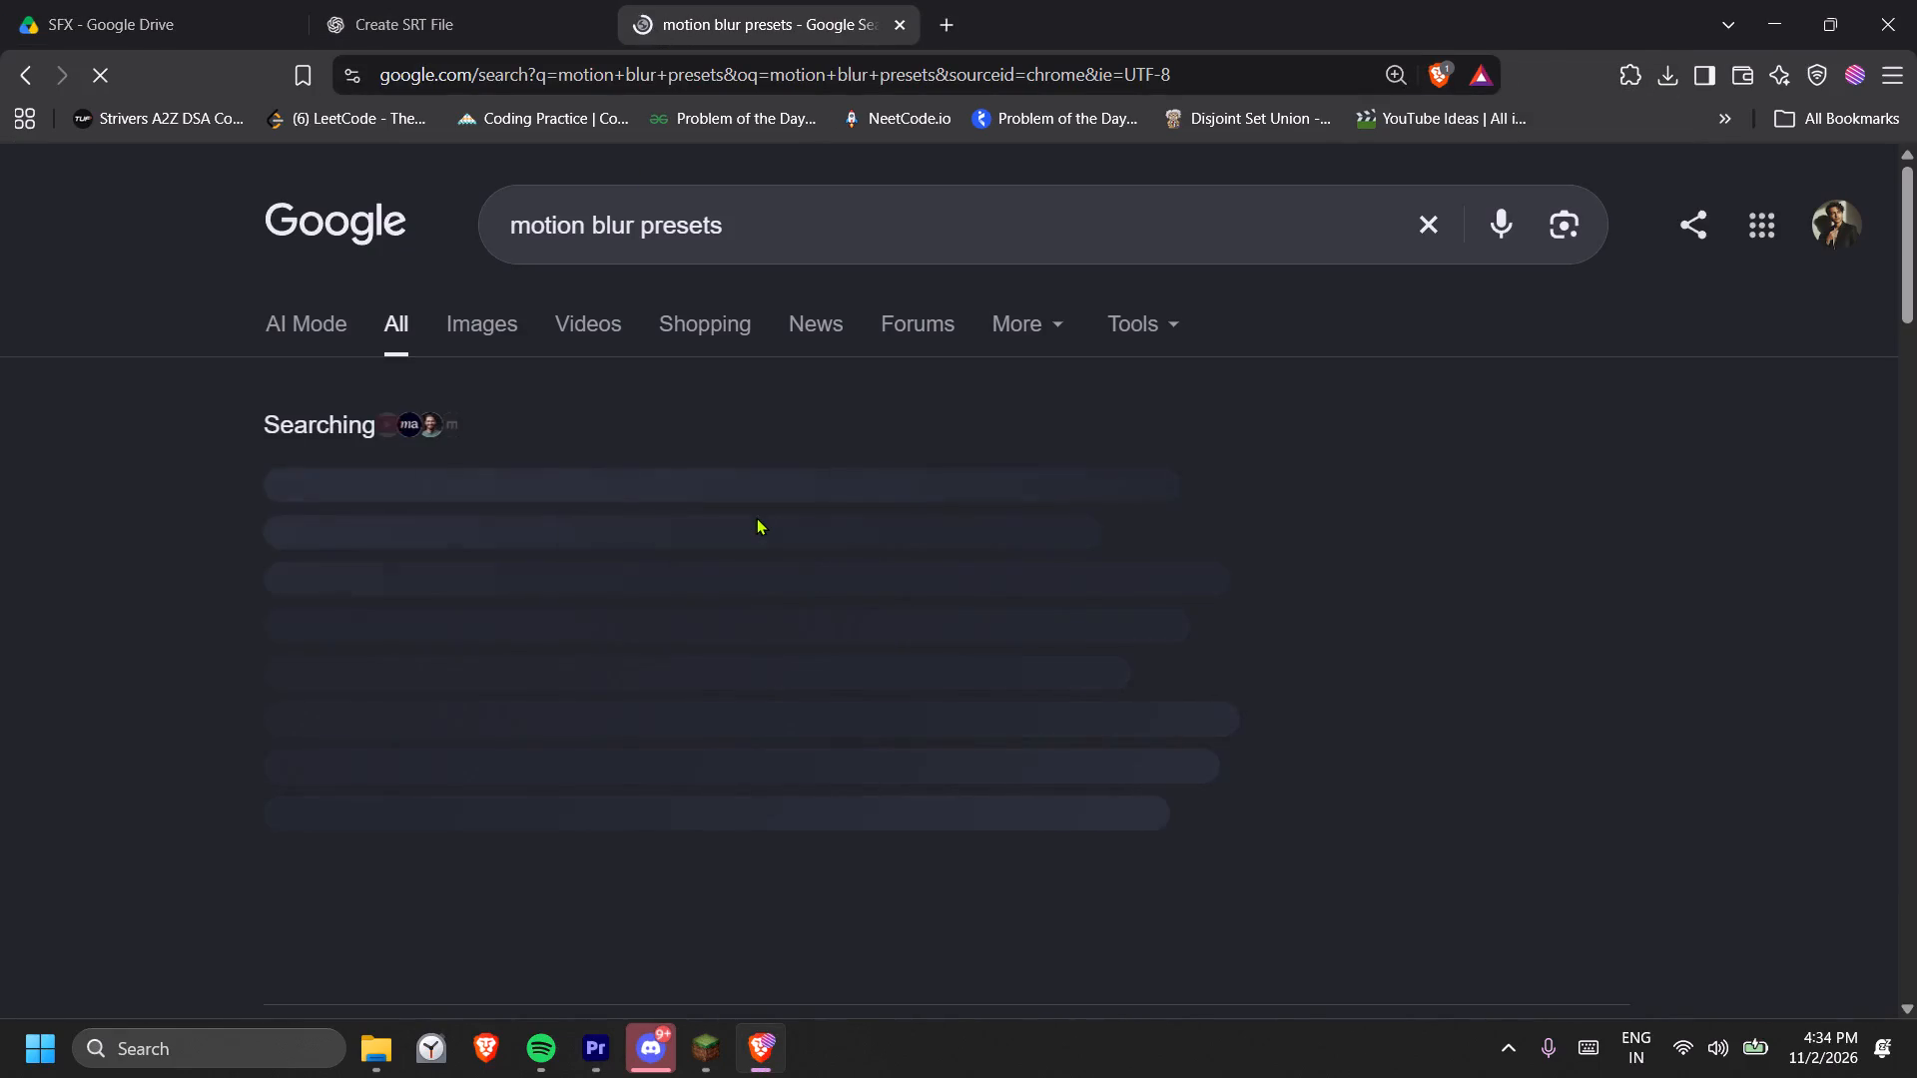
Look through the search results, including the Mixkit motion blur templates and Jitter blur presets pages, for a suitable Premiere Pro preset.
{"action": "scroll", "coordinate": [756, 517], "scroll_direction": "down", "scroll_amount": 13}
{"action": "left_click", "coordinate": [619, 622]}
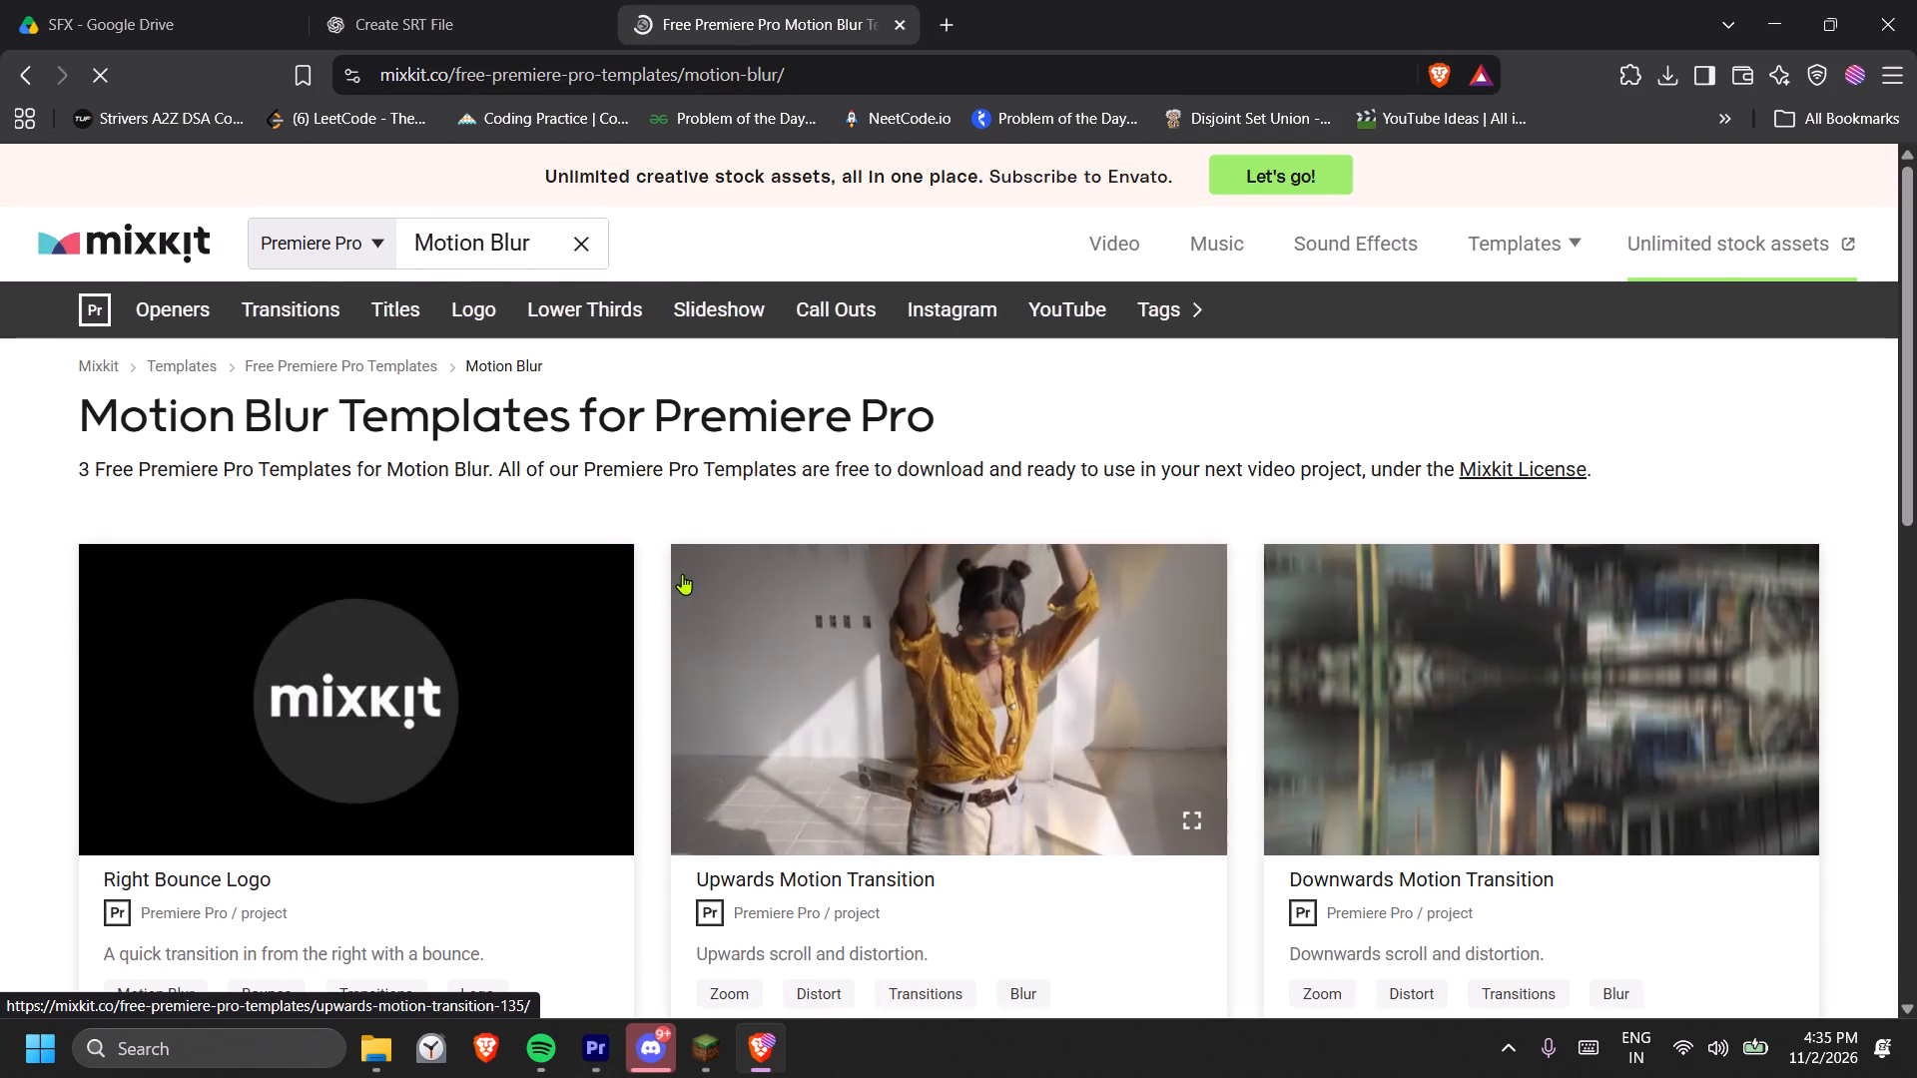
{"action": "left_click", "coordinate": [928, 576]}
{"action": "scroll", "coordinate": [761, 573], "scroll_direction": "down", "scroll_amount": 6}
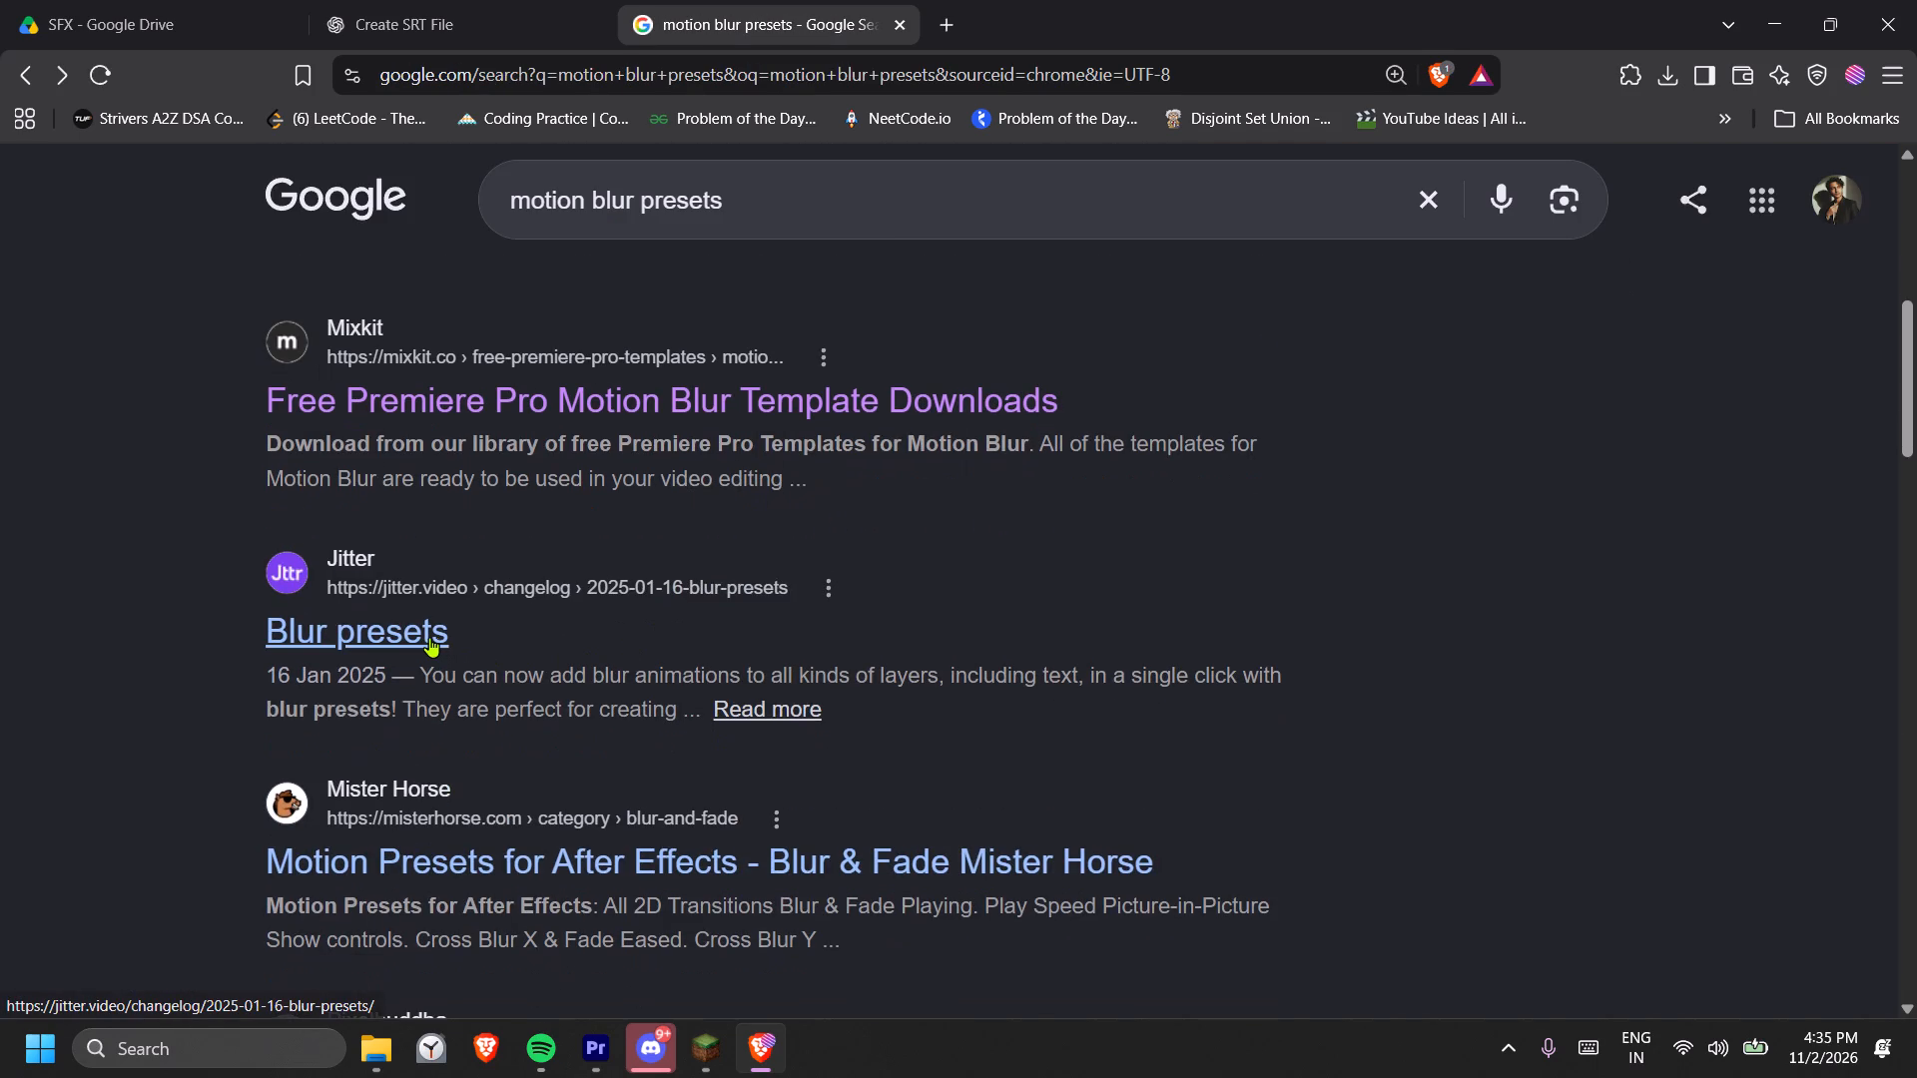
{"action": "left_click", "coordinate": [429, 637]}
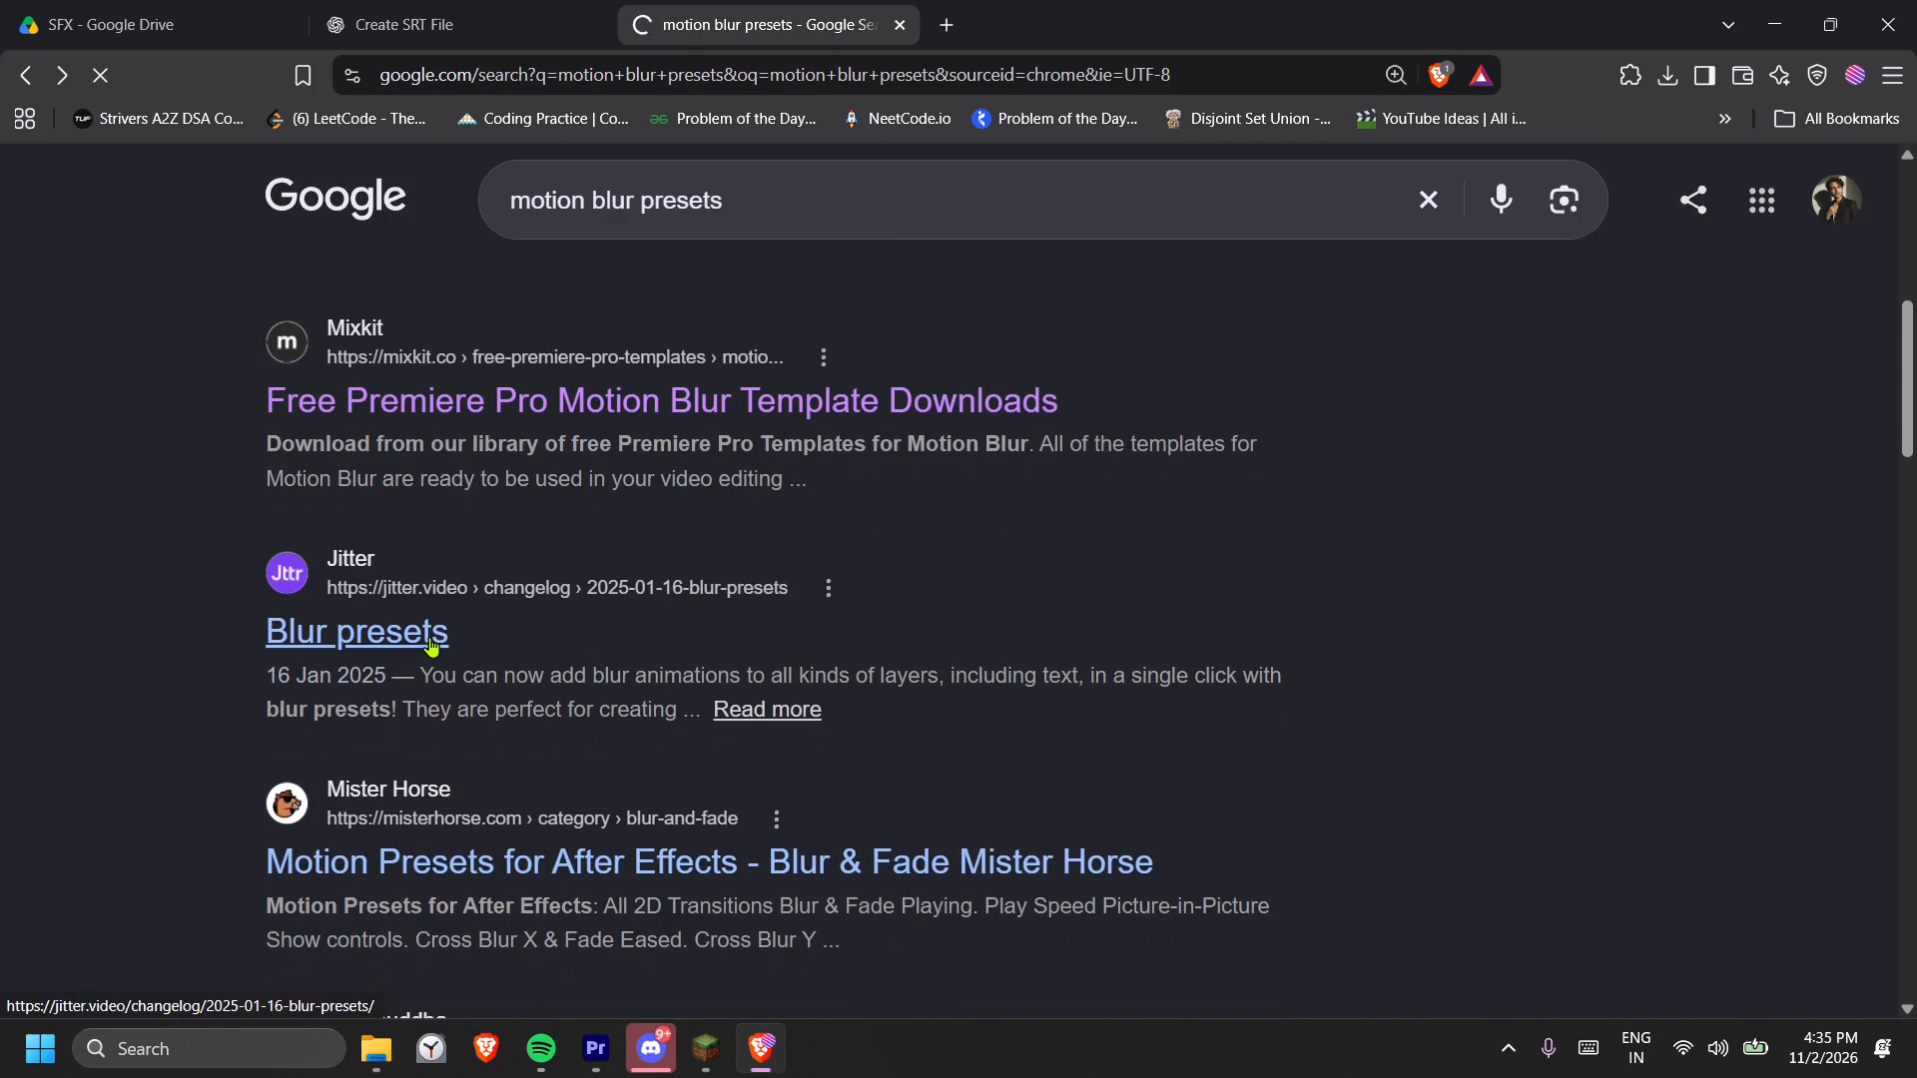
{"action": "scroll", "coordinate": [912, 638], "scroll_direction": "down", "scroll_amount": 10}
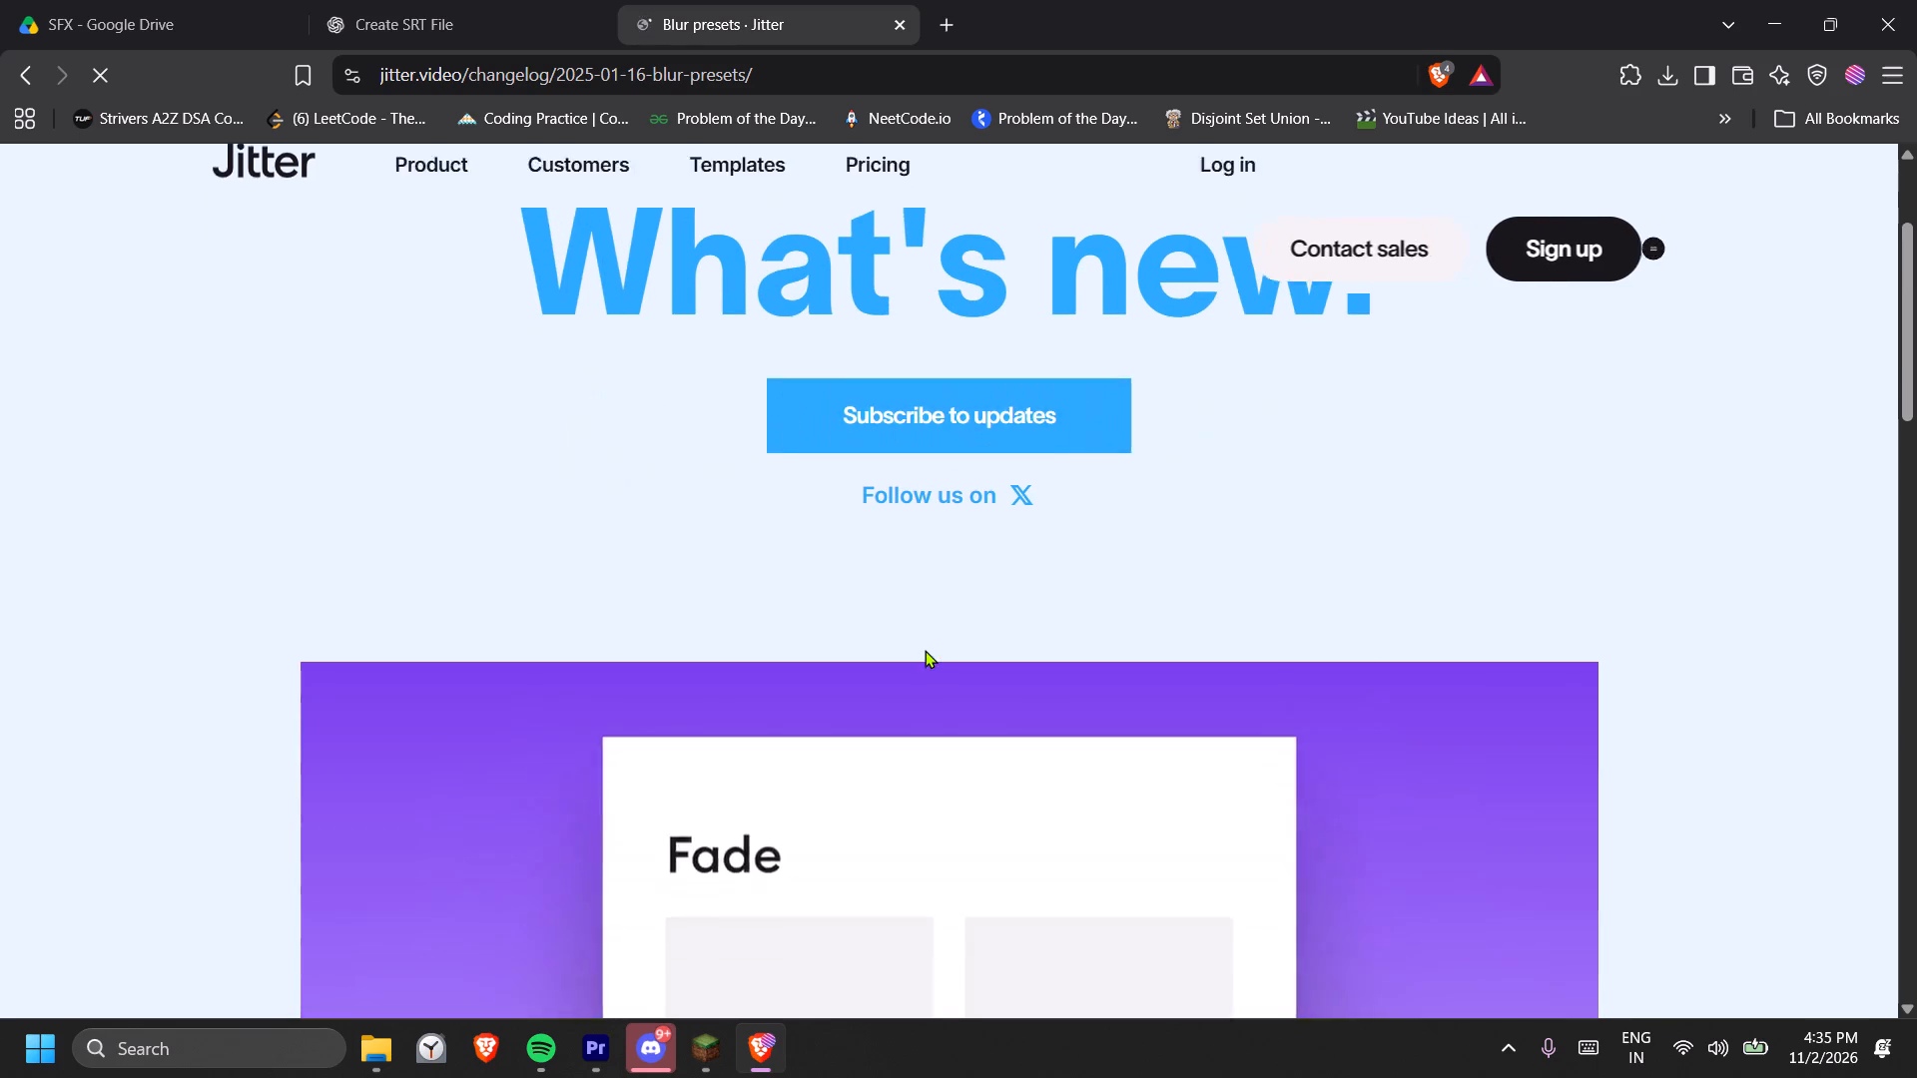
{"action": "scroll", "coordinate": [925, 650], "scroll_direction": "down", "scroll_amount": 4}
{"action": "left_click", "coordinate": [924, 653]}
{"action": "scroll", "coordinate": [911, 652], "scroll_direction": "down", "scroll_amount": 5}
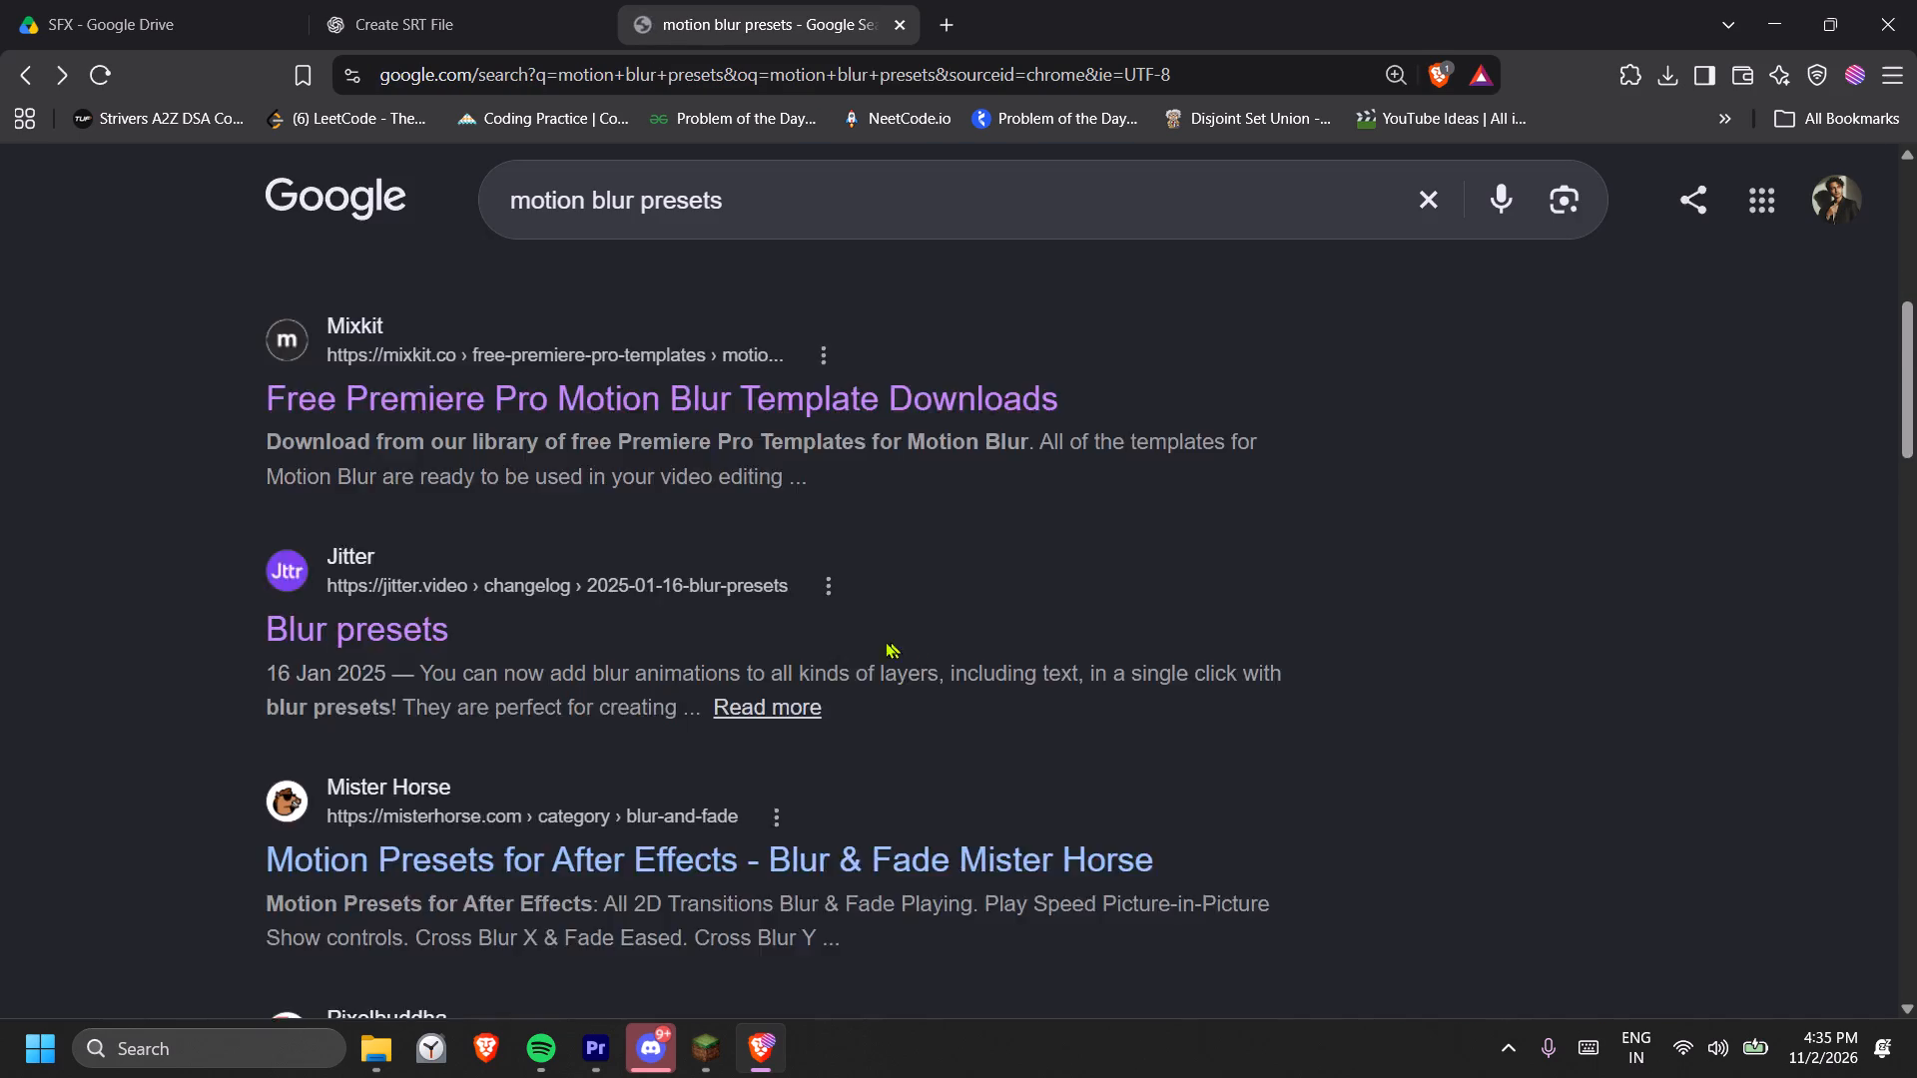
{"action": "scroll", "coordinate": [885, 641], "scroll_direction": "down", "scroll_amount": 2}
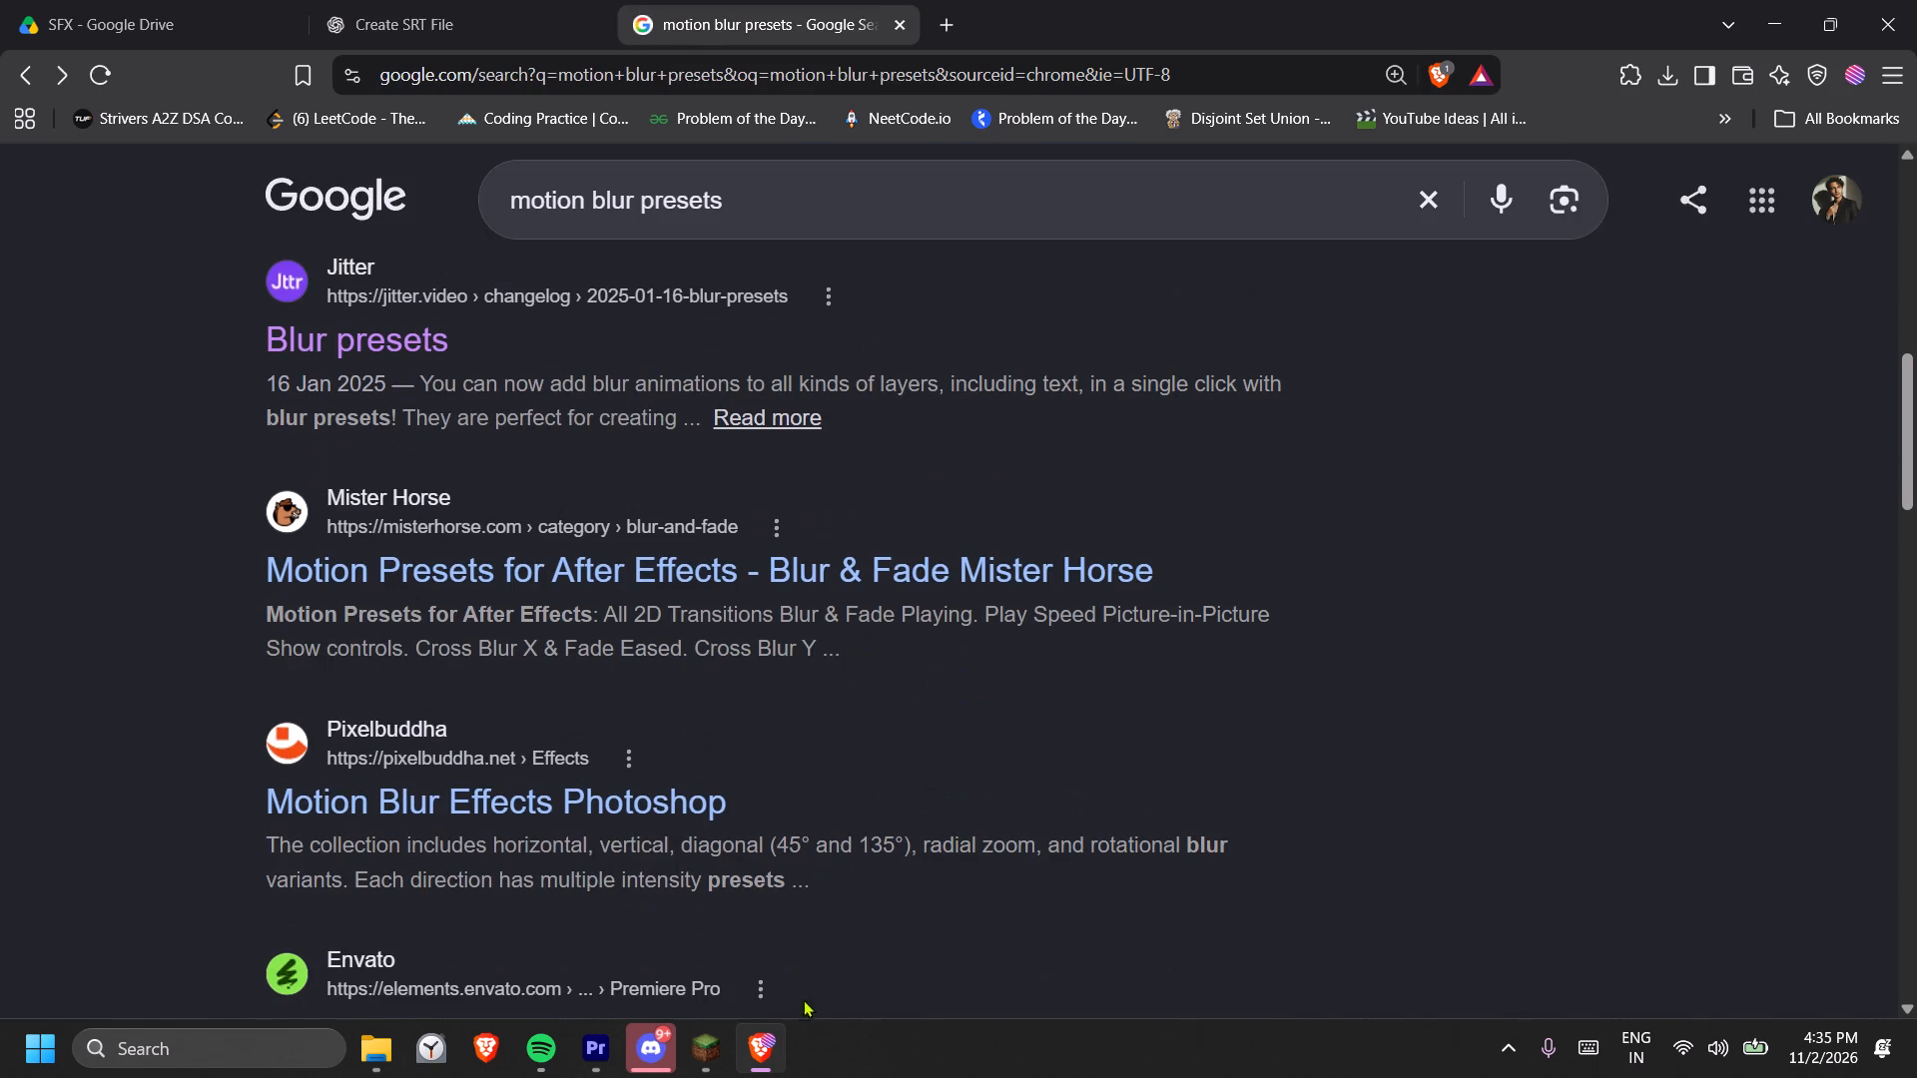
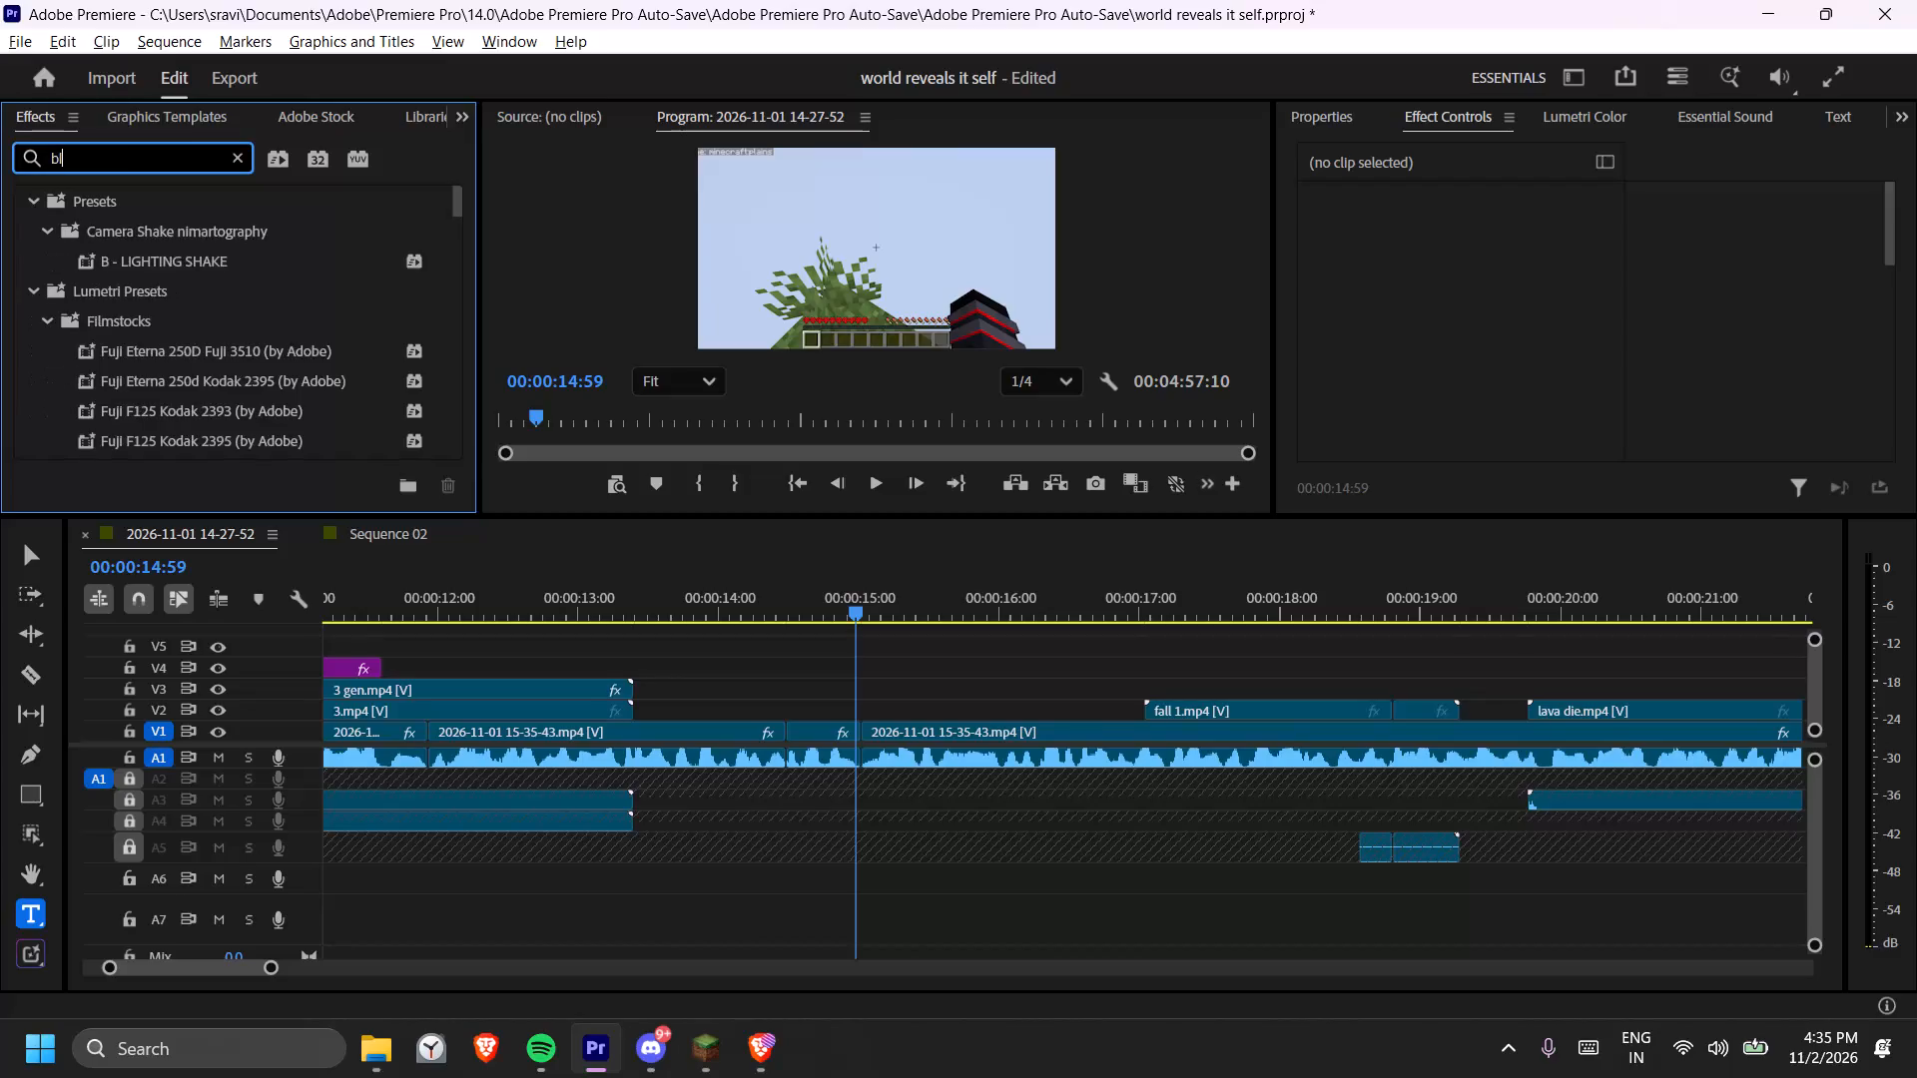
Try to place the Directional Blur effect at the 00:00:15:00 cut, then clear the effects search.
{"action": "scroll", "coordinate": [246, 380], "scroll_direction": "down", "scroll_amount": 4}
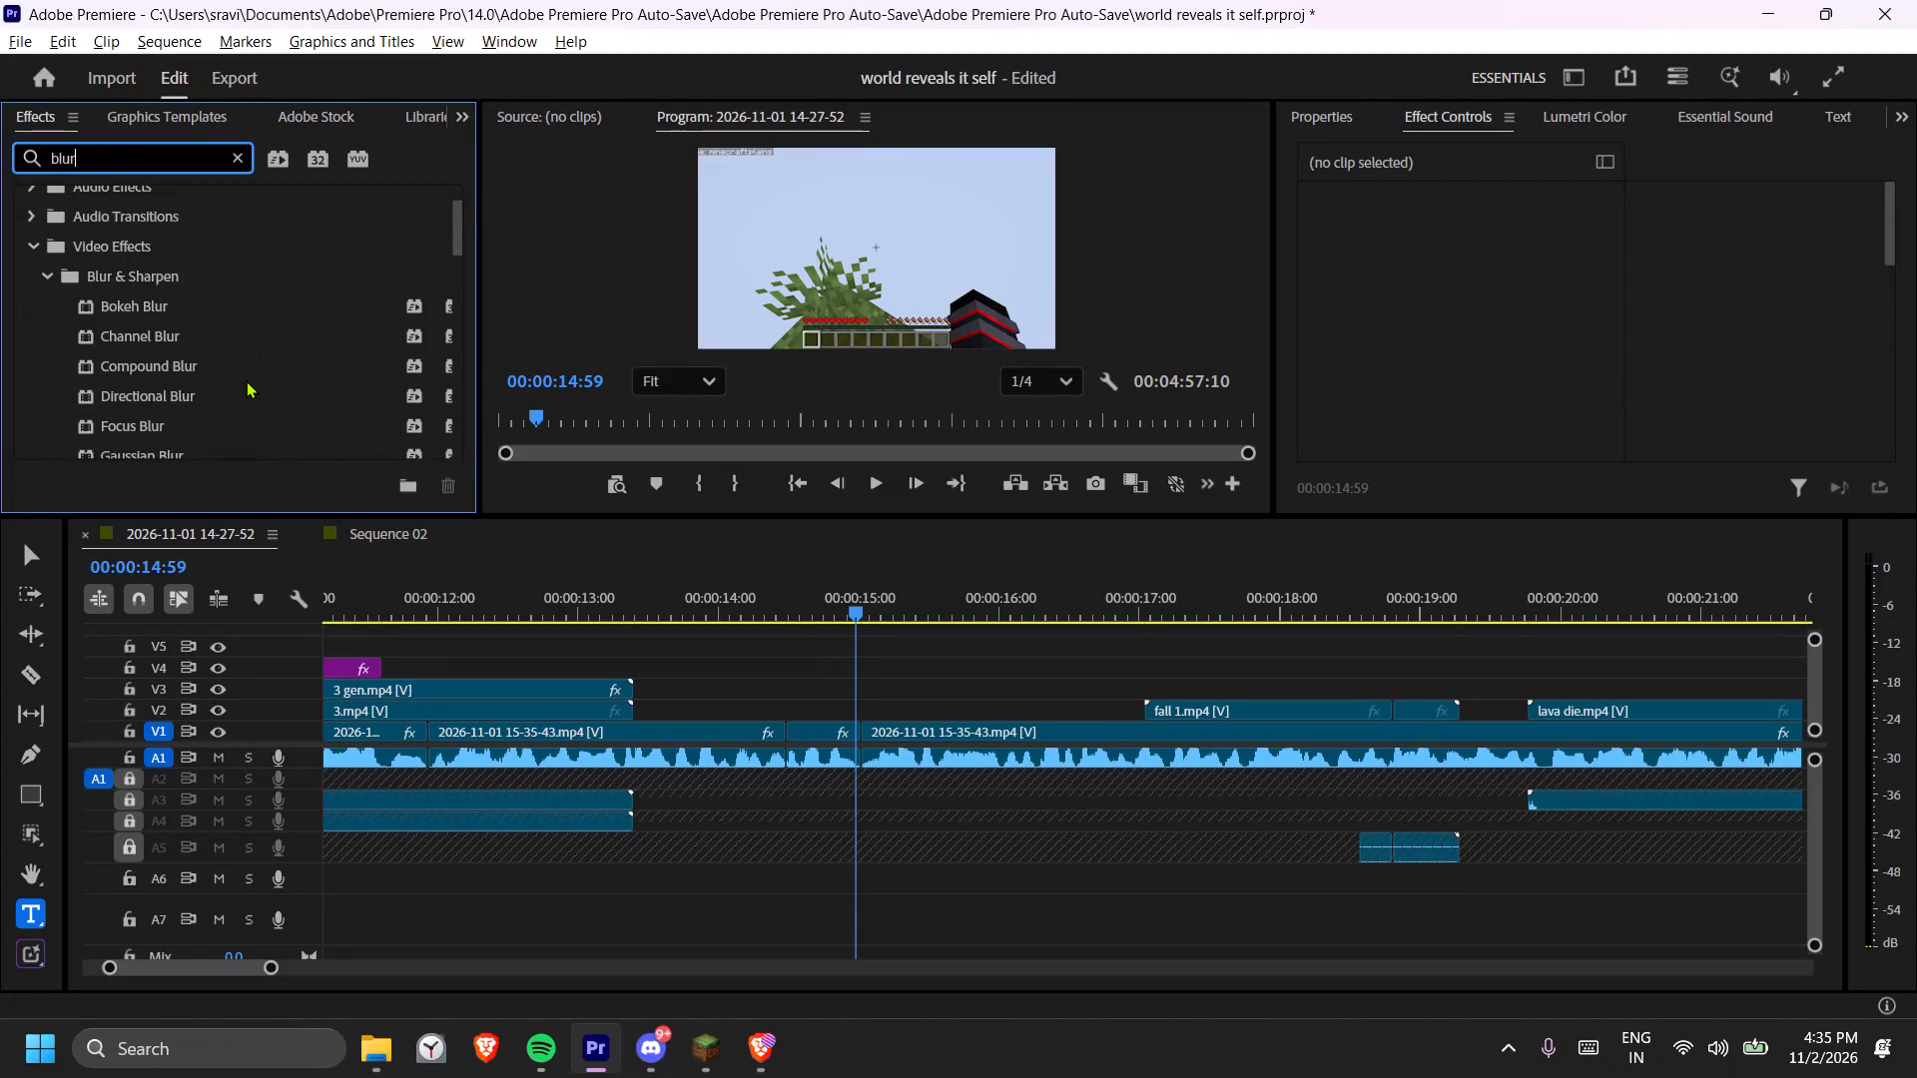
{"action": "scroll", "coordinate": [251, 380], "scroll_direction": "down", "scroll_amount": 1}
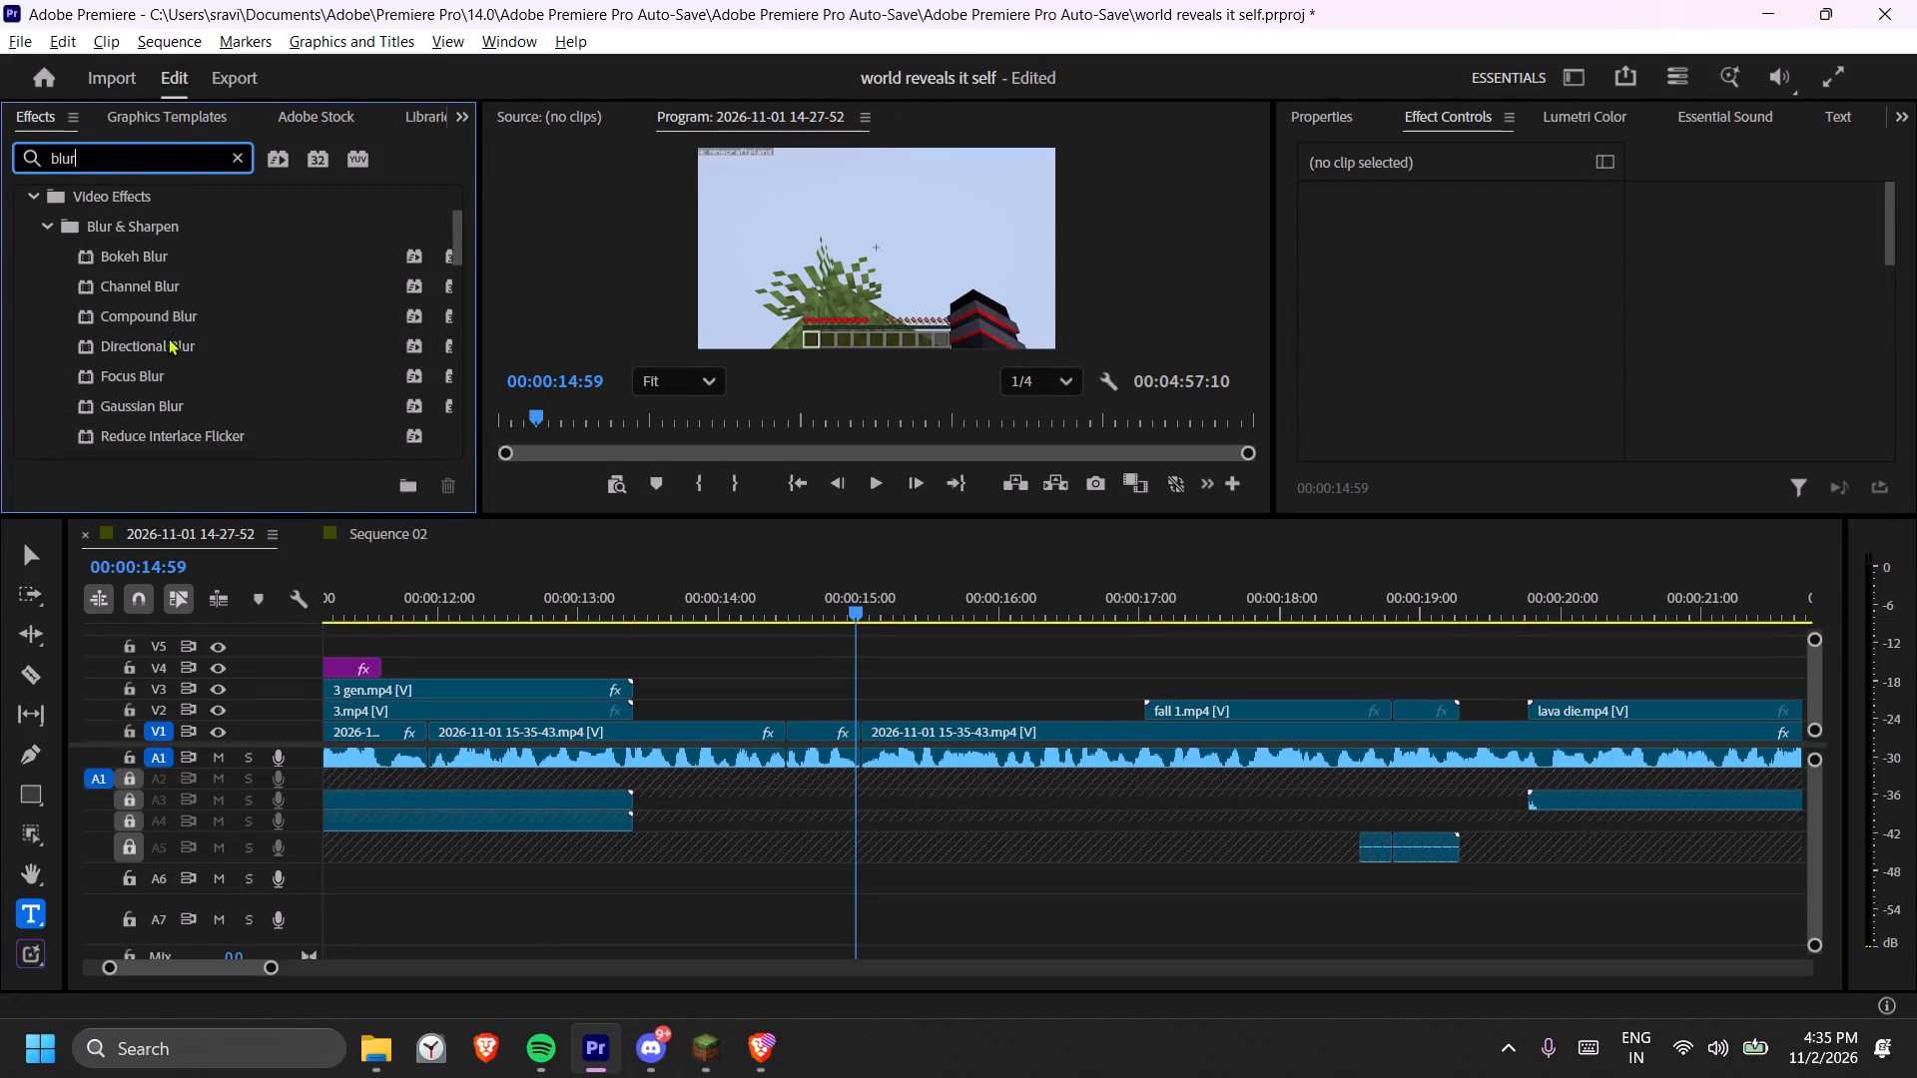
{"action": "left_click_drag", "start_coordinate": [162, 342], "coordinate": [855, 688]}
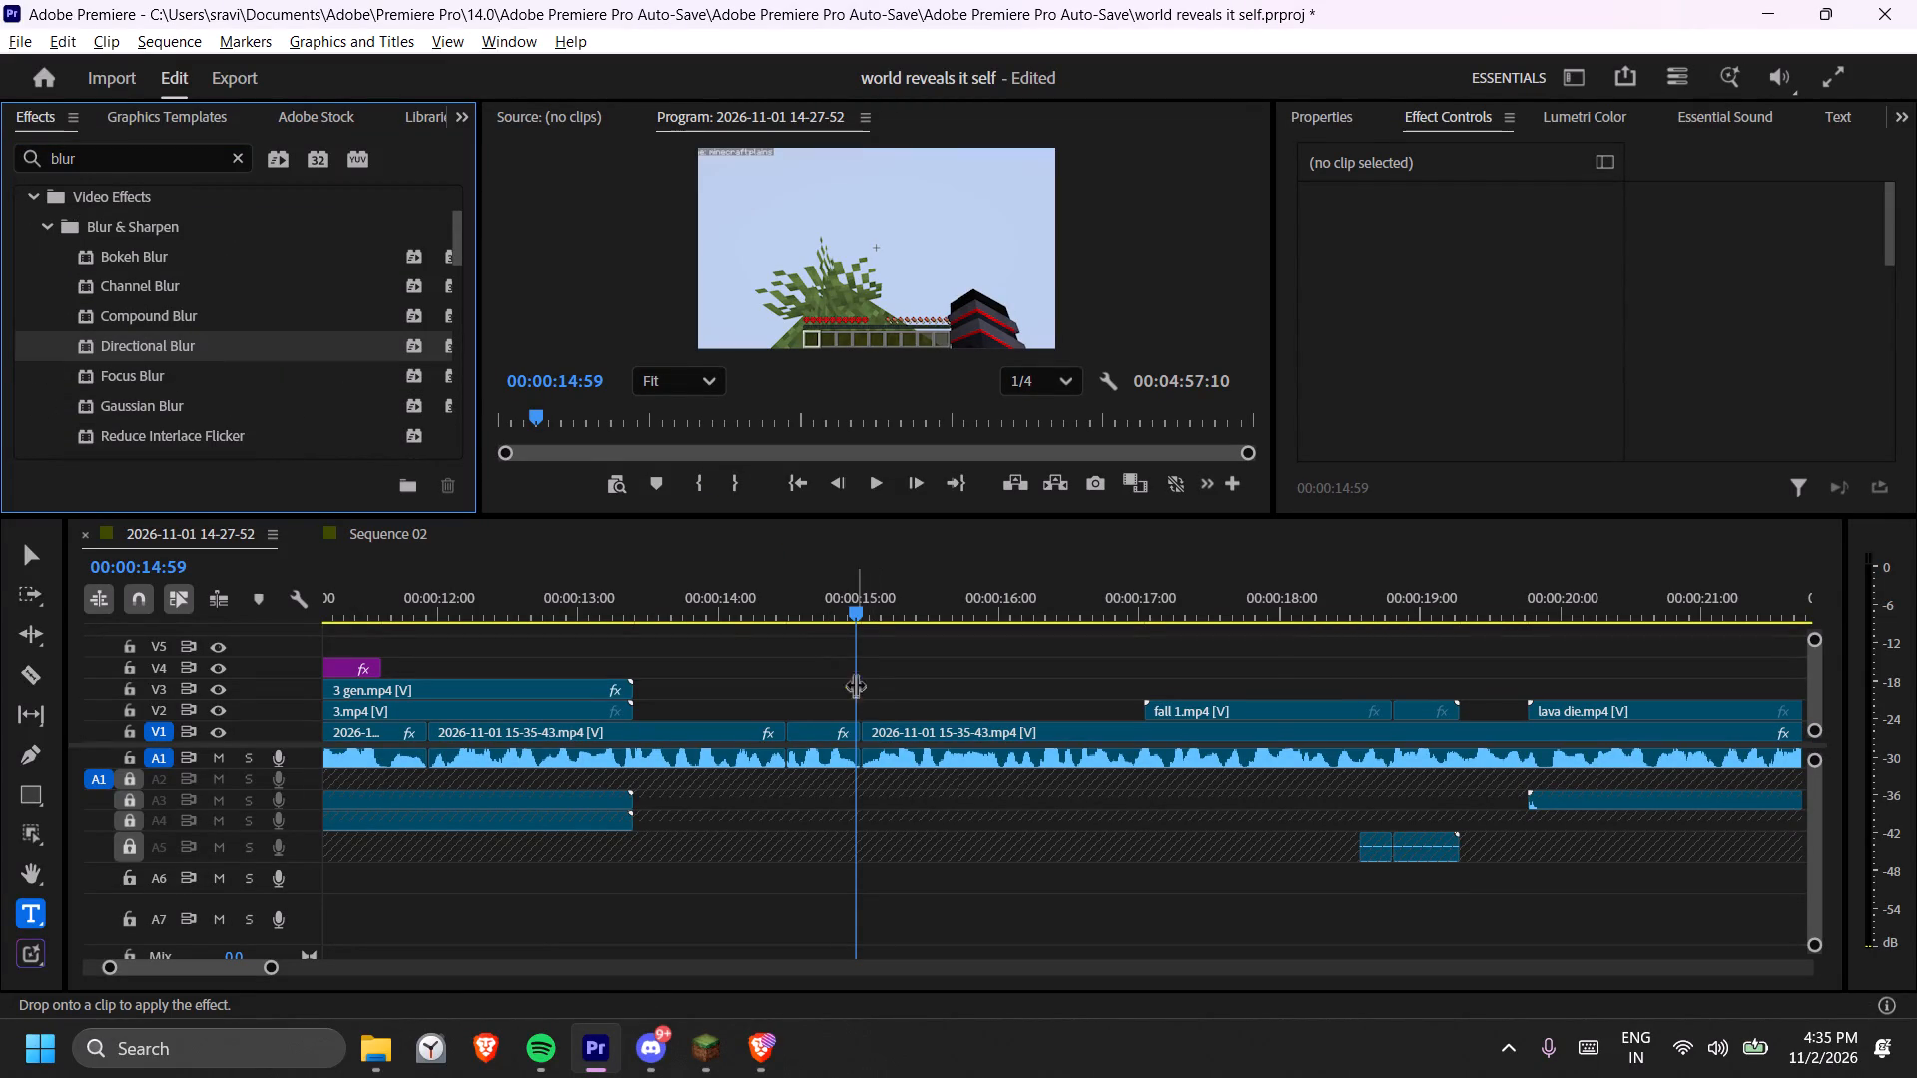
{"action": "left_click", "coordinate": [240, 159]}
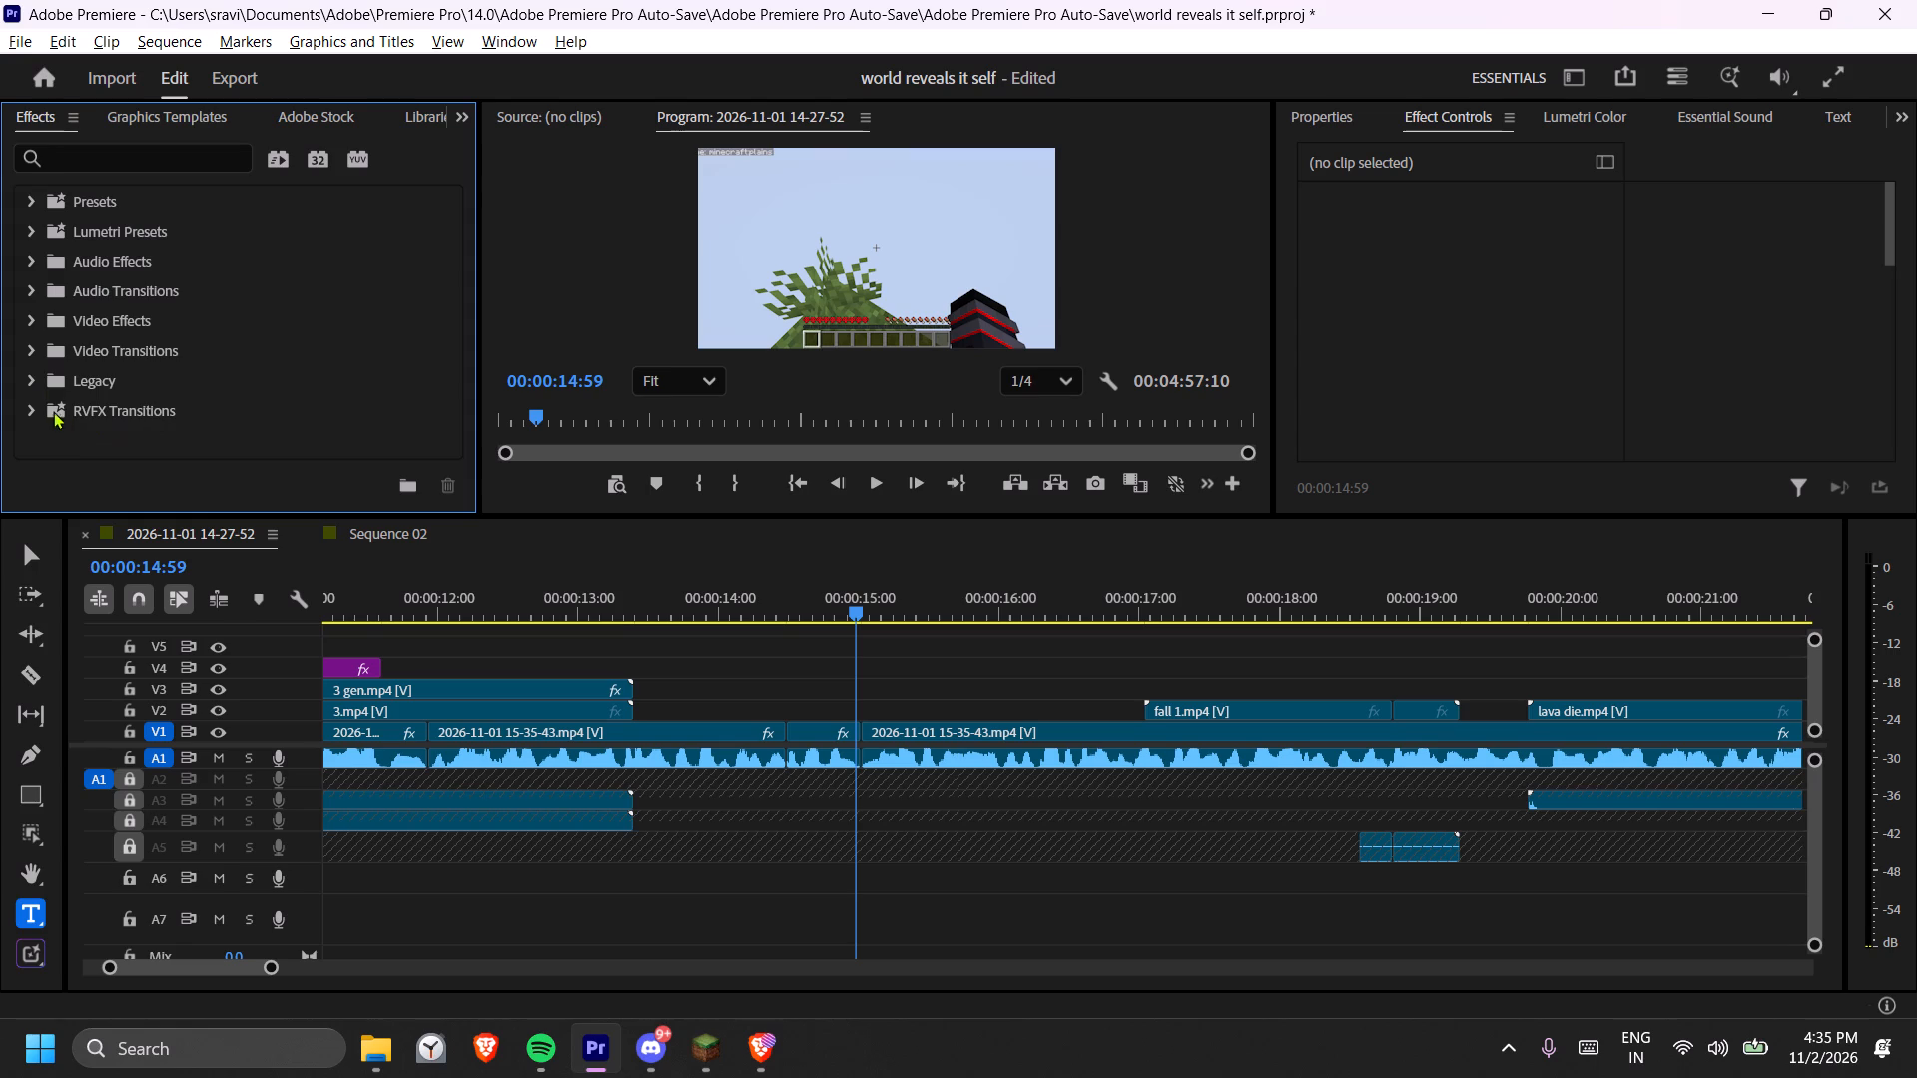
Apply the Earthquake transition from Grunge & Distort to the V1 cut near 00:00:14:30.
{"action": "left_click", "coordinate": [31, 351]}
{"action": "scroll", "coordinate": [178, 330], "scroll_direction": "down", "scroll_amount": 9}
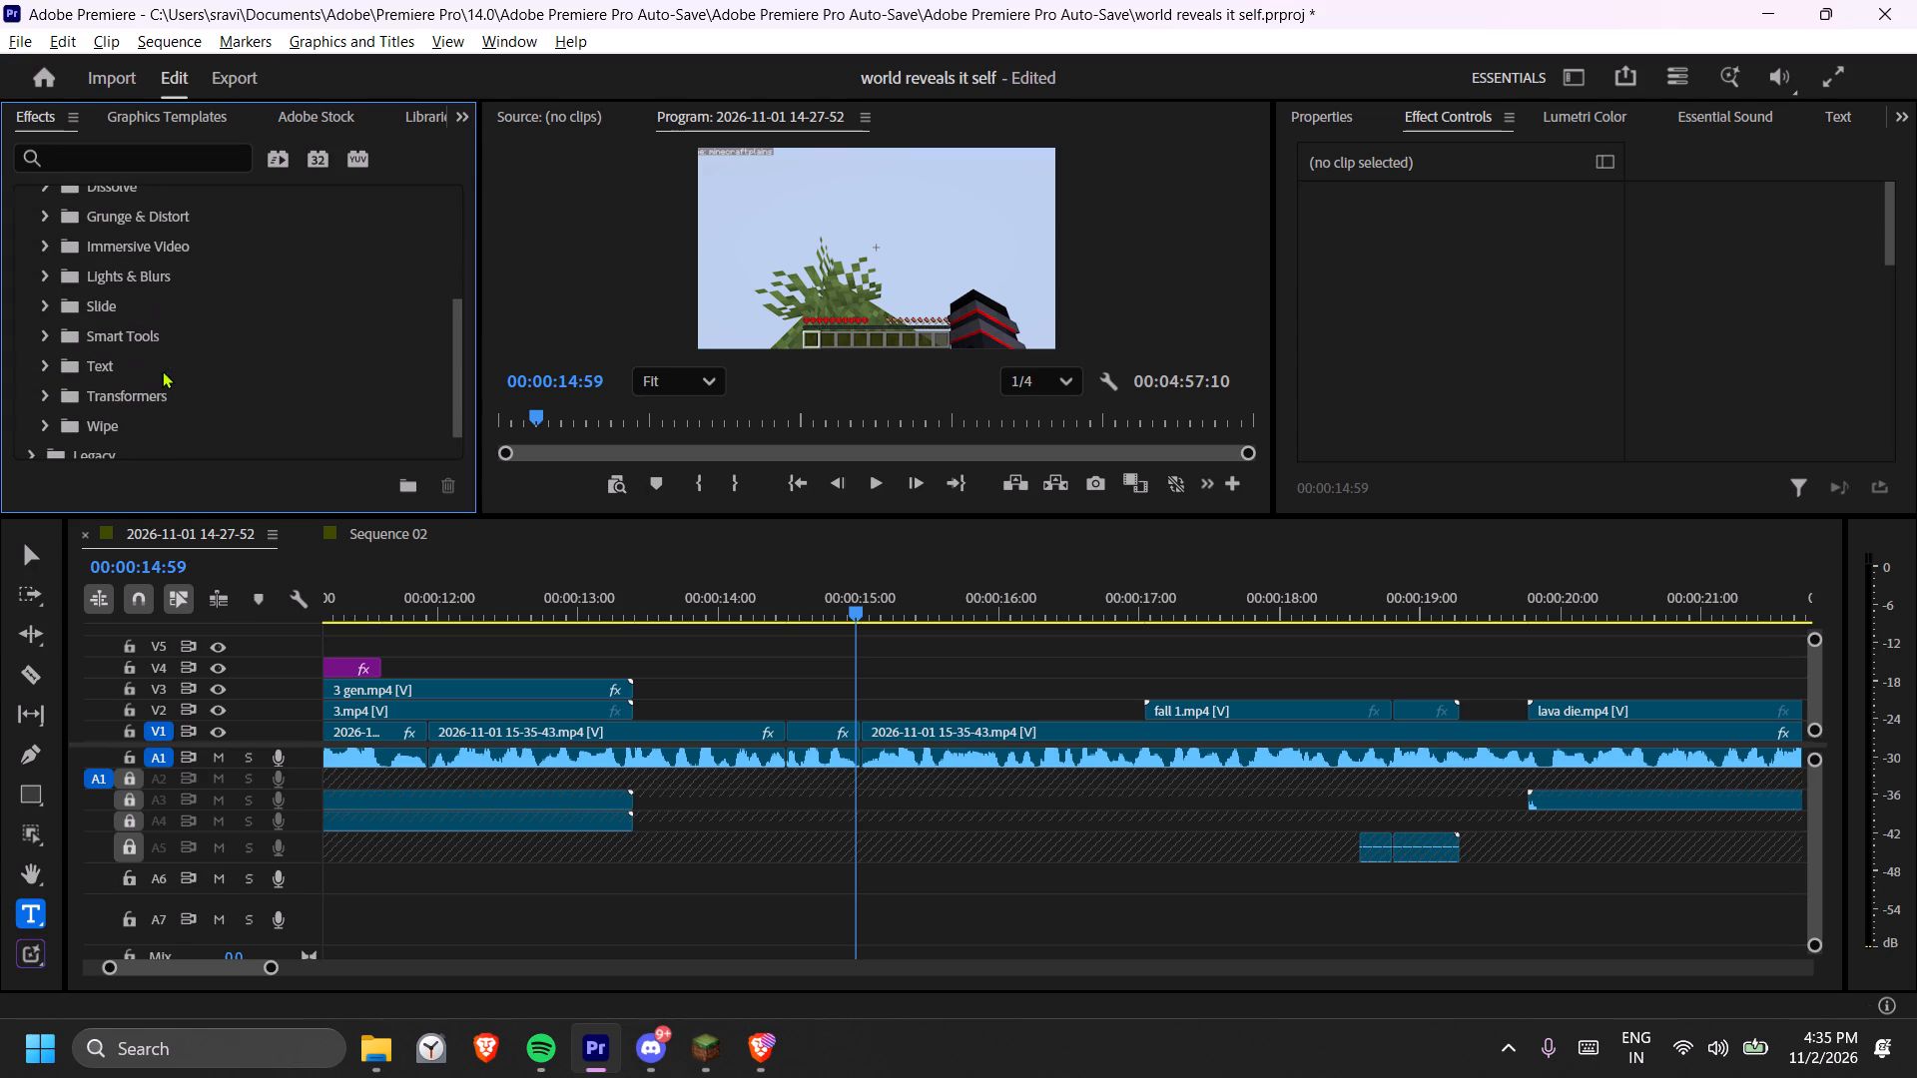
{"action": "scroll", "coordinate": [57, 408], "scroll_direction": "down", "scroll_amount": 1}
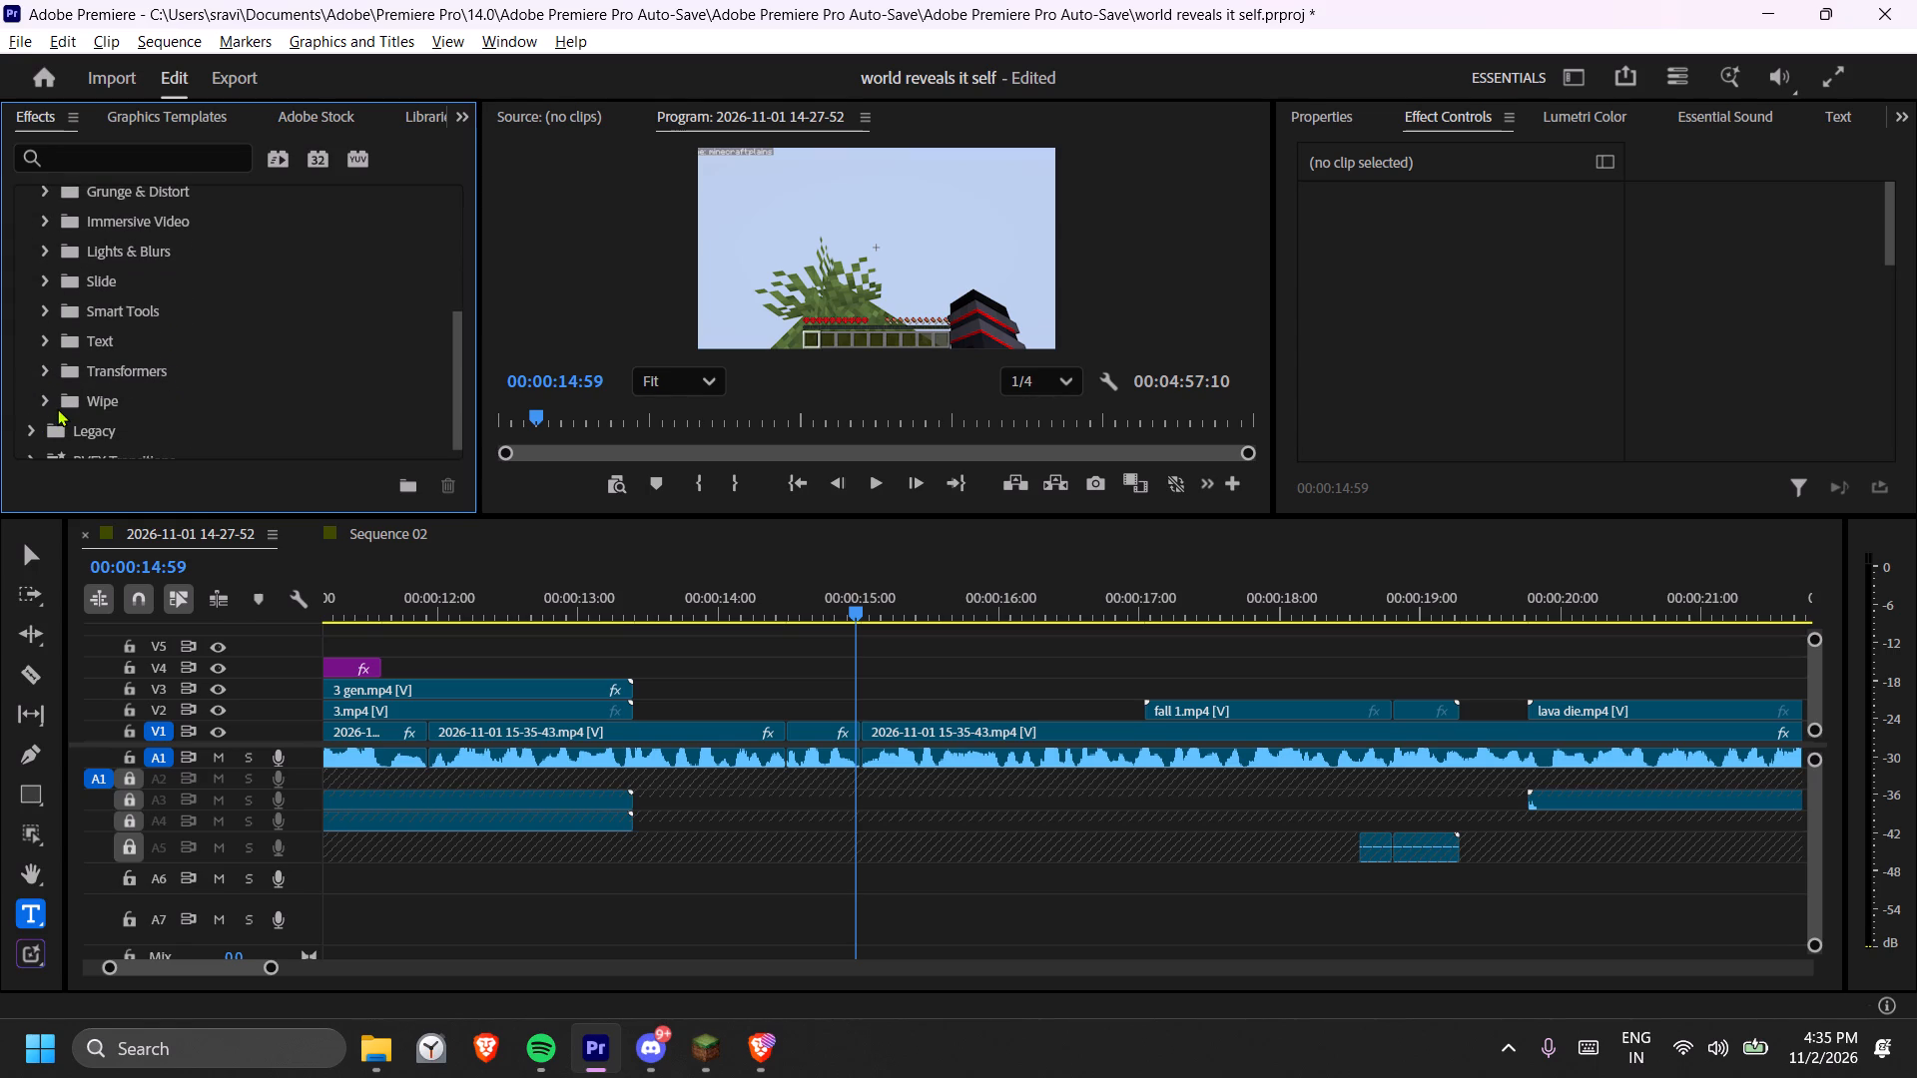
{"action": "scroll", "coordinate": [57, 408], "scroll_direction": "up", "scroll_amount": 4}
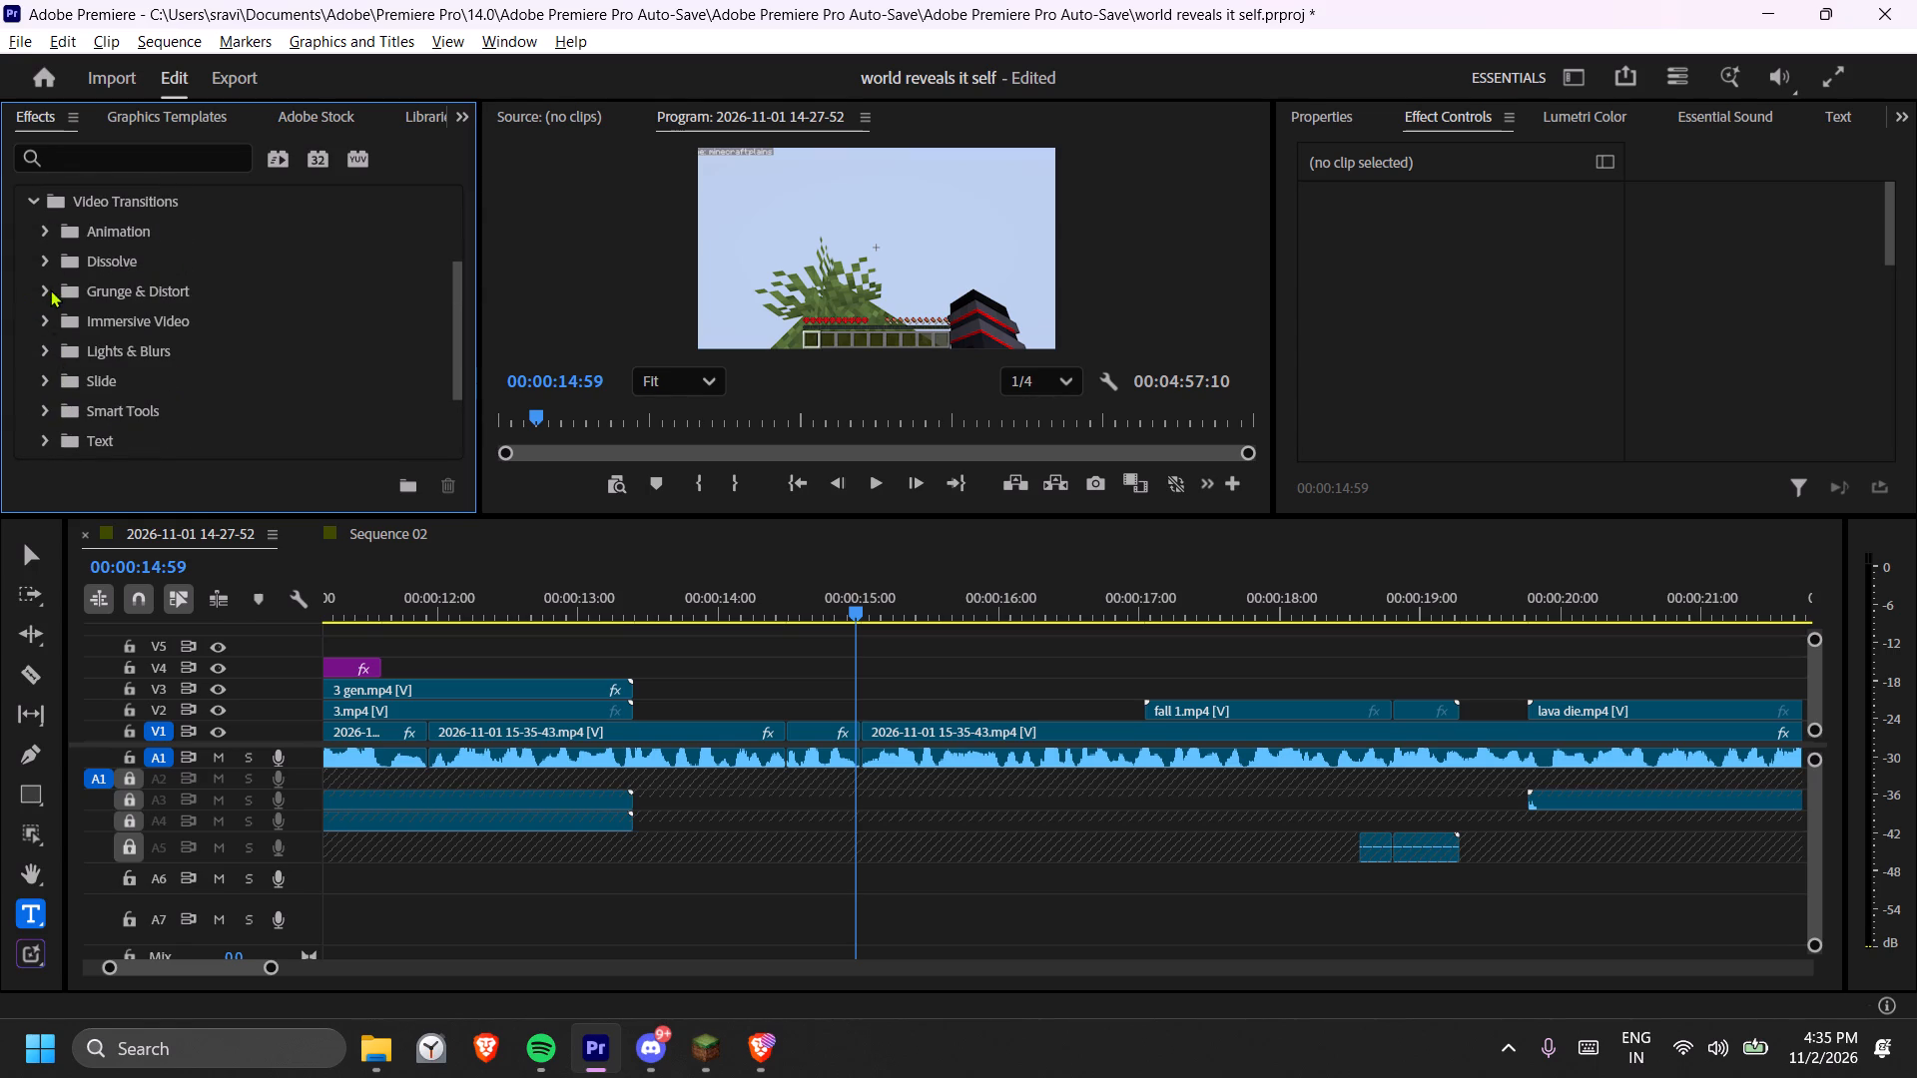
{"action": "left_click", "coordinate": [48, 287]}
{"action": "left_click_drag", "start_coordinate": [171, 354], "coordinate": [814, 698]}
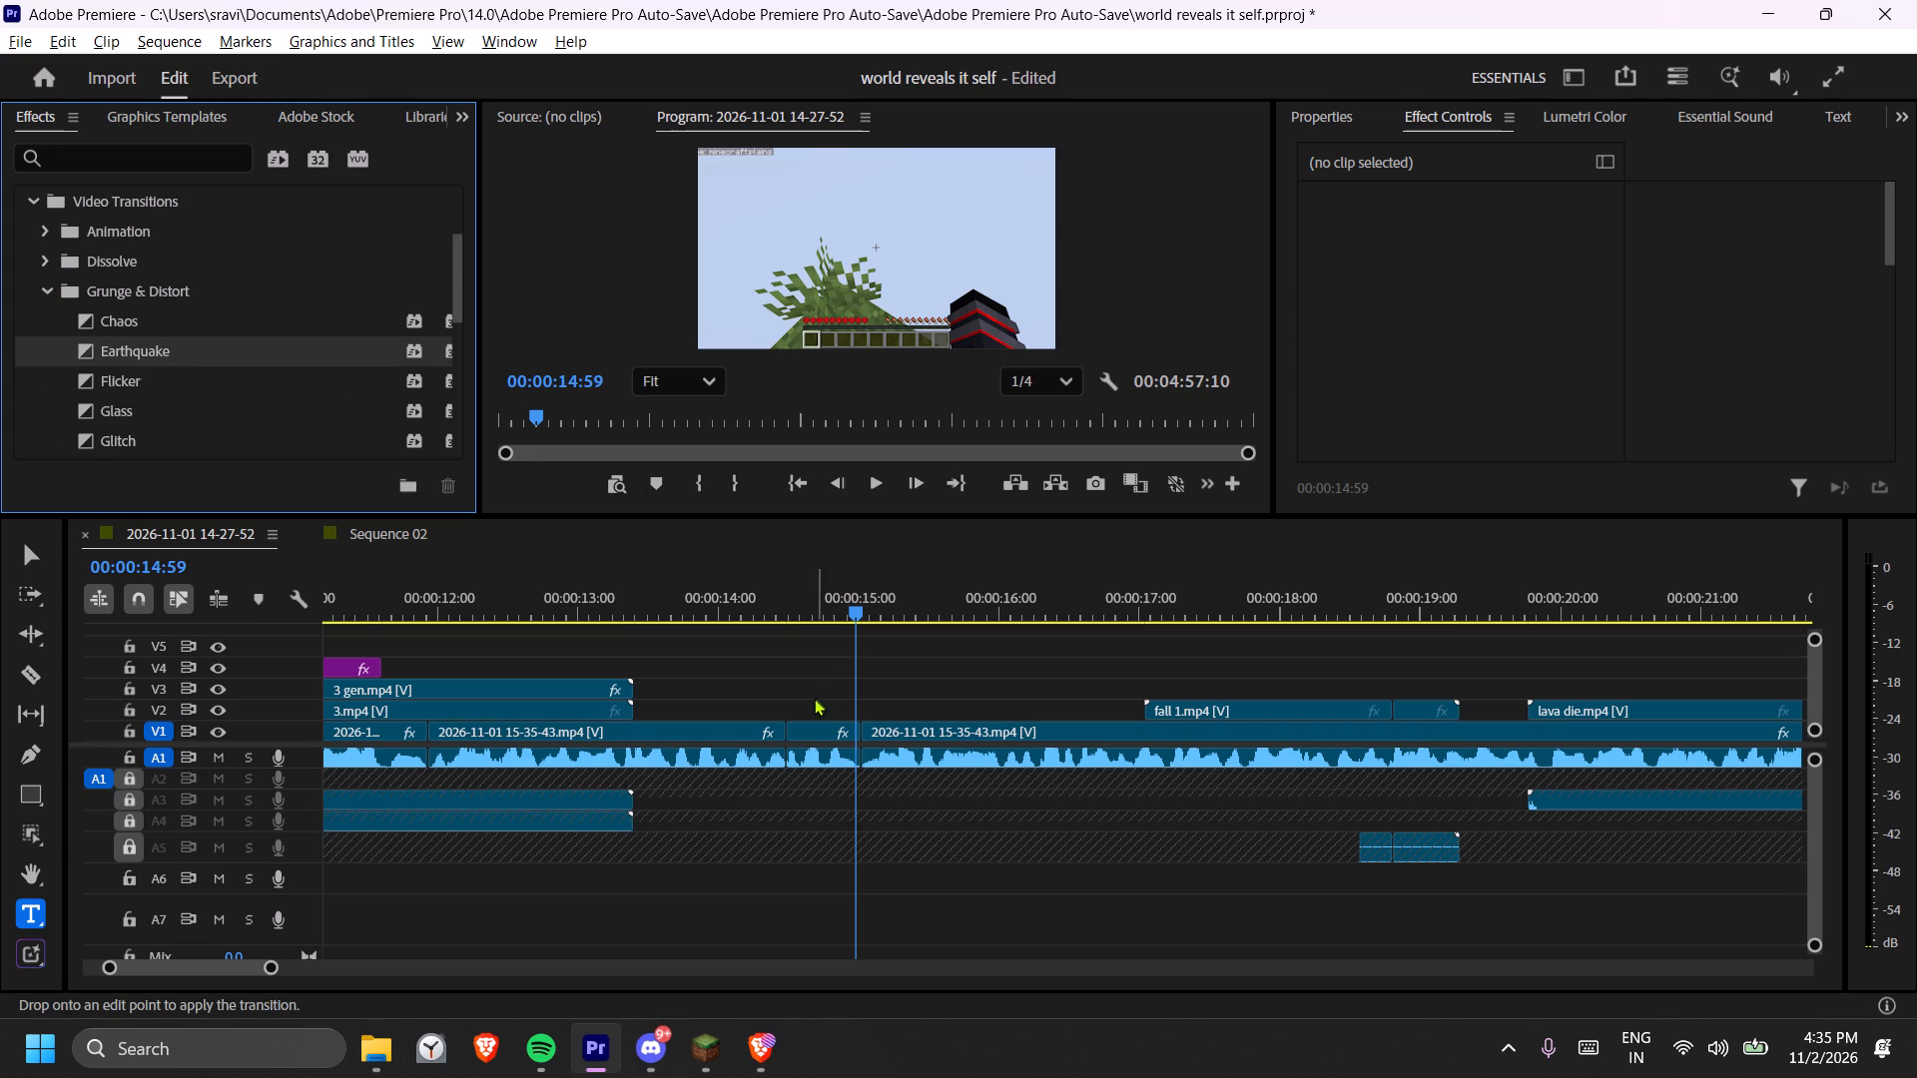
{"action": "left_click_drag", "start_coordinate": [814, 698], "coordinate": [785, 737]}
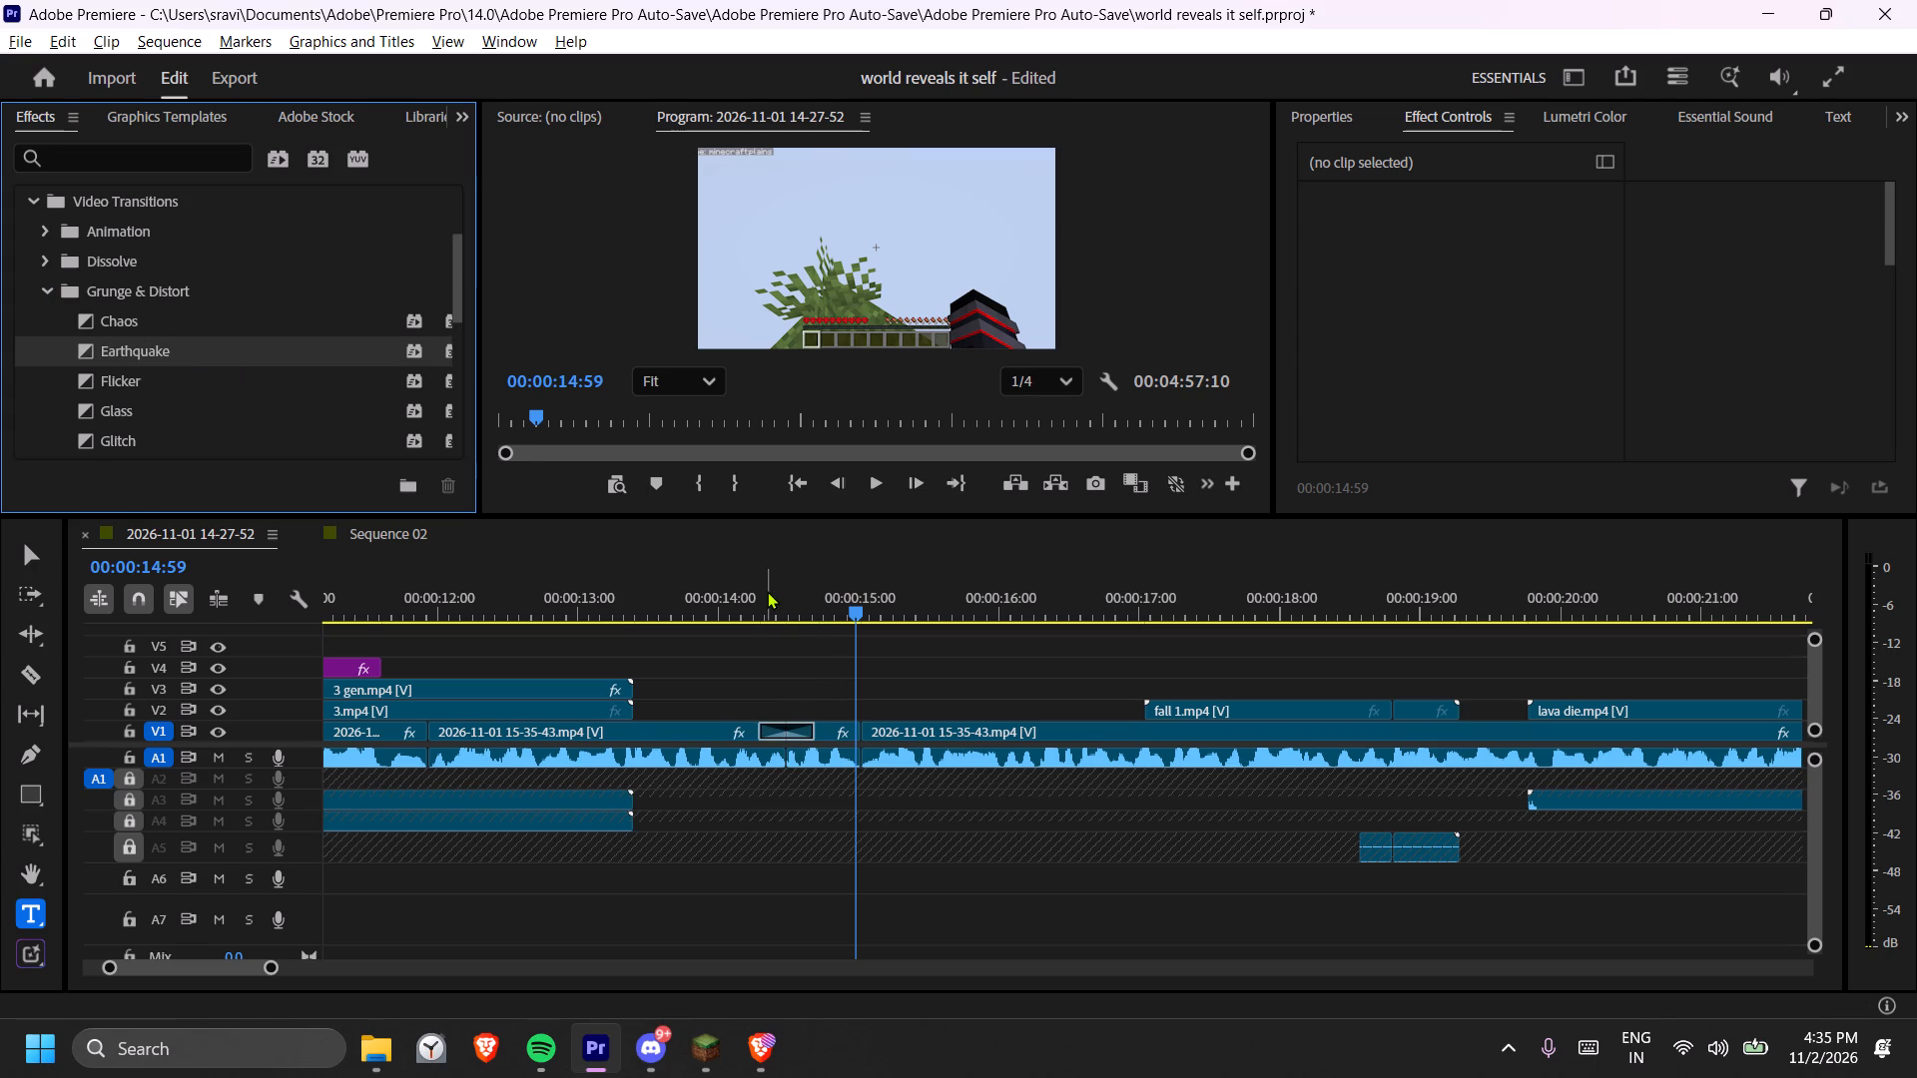
Play back the Earthquake transition several times, starting between about 00:00:14:06 and 00:00:14:19.
{"action": "left_click", "coordinate": [763, 591]}
{"action": "left_click", "coordinate": [754, 592]}
{"action": "key", "text": "space"}
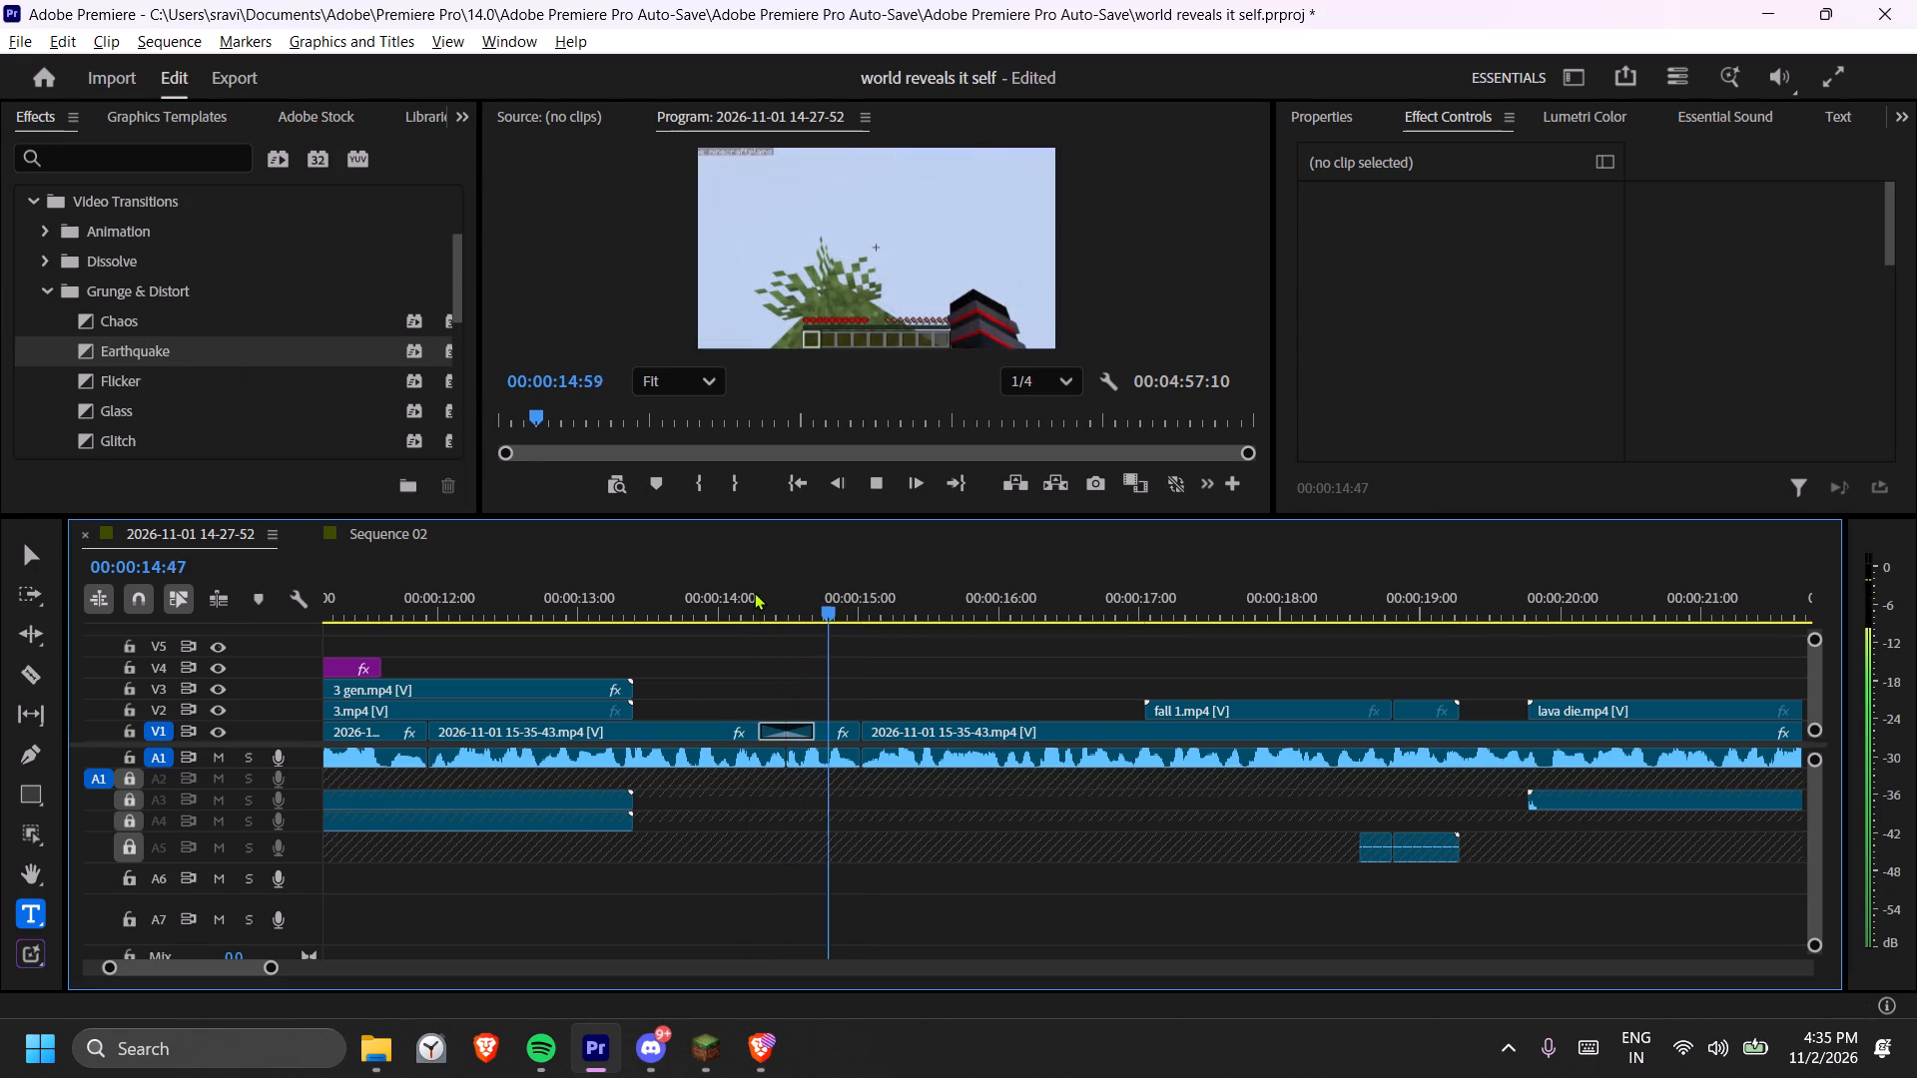
{"action": "left_click", "coordinate": [754, 592]}
{"action": "key", "text": "space"}
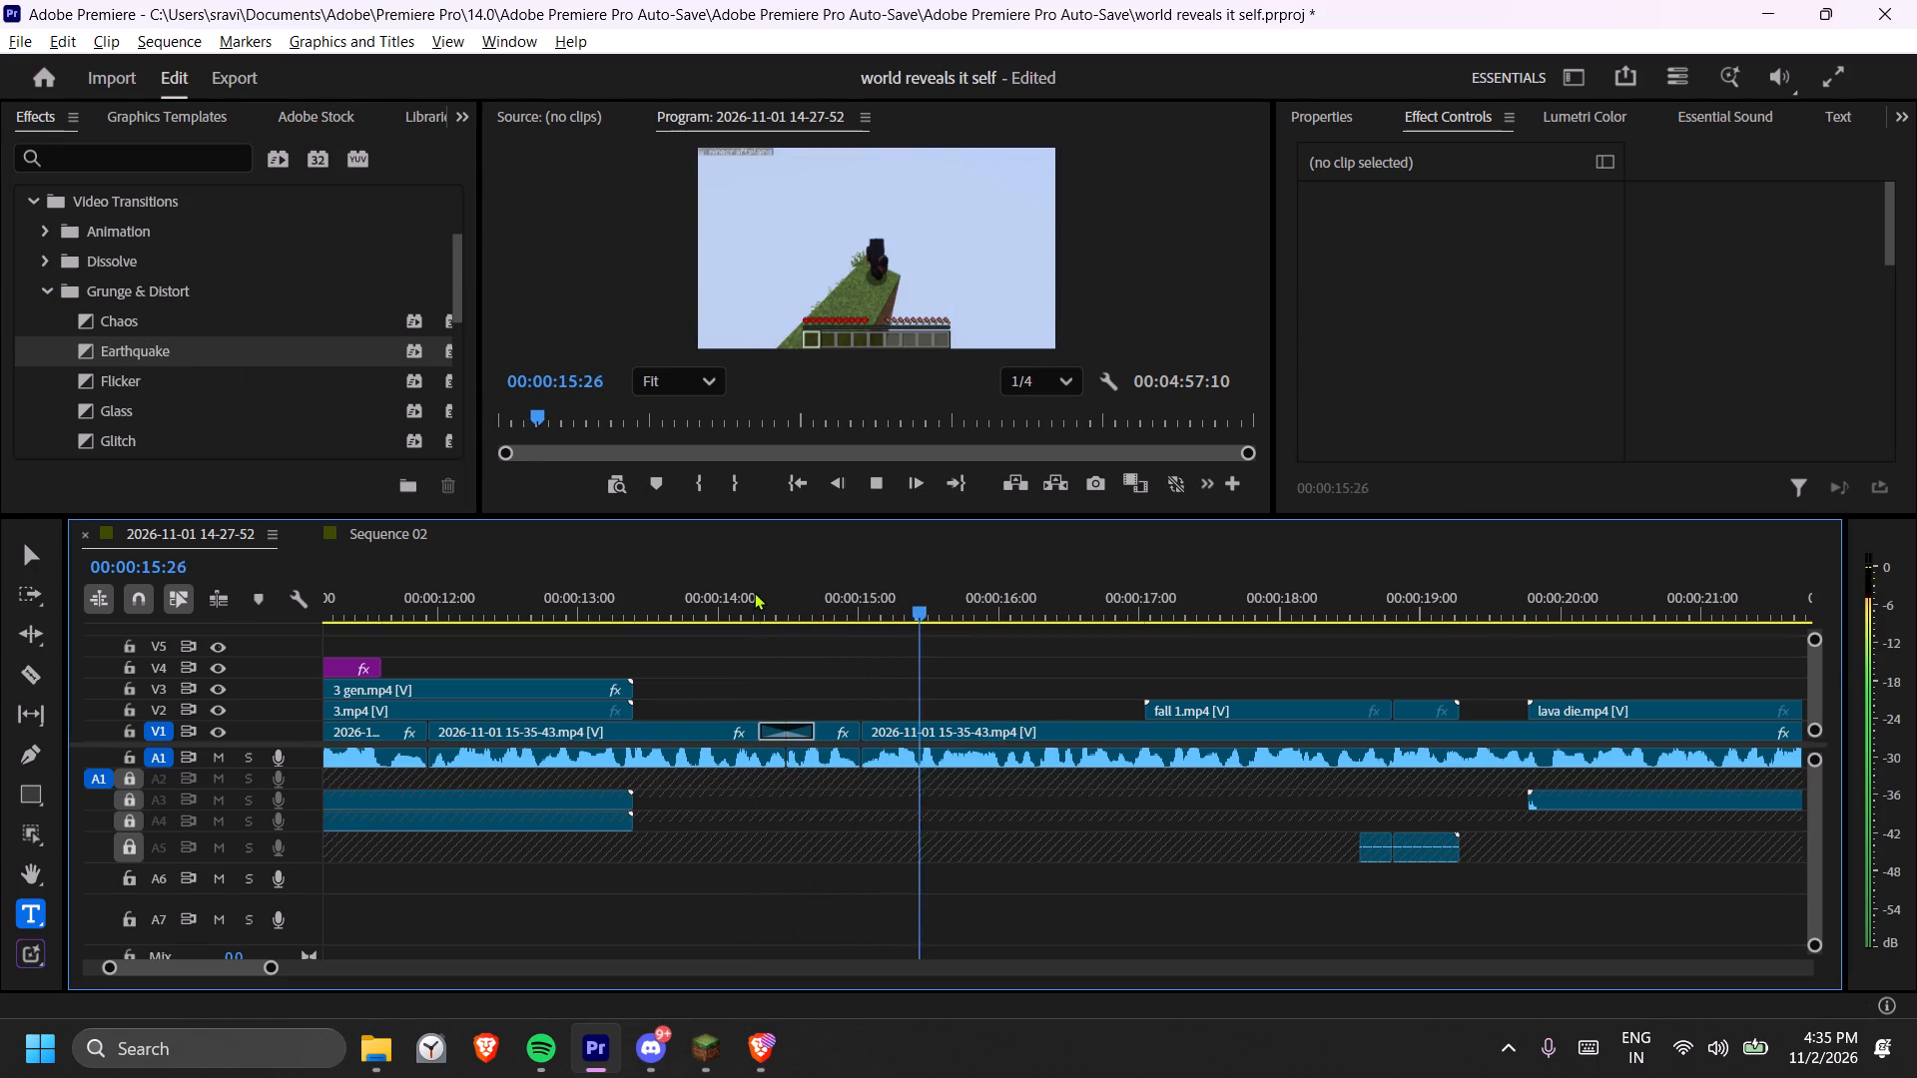
{"action": "left_click", "coordinate": [764, 592]}
{"action": "key", "text": "space"}
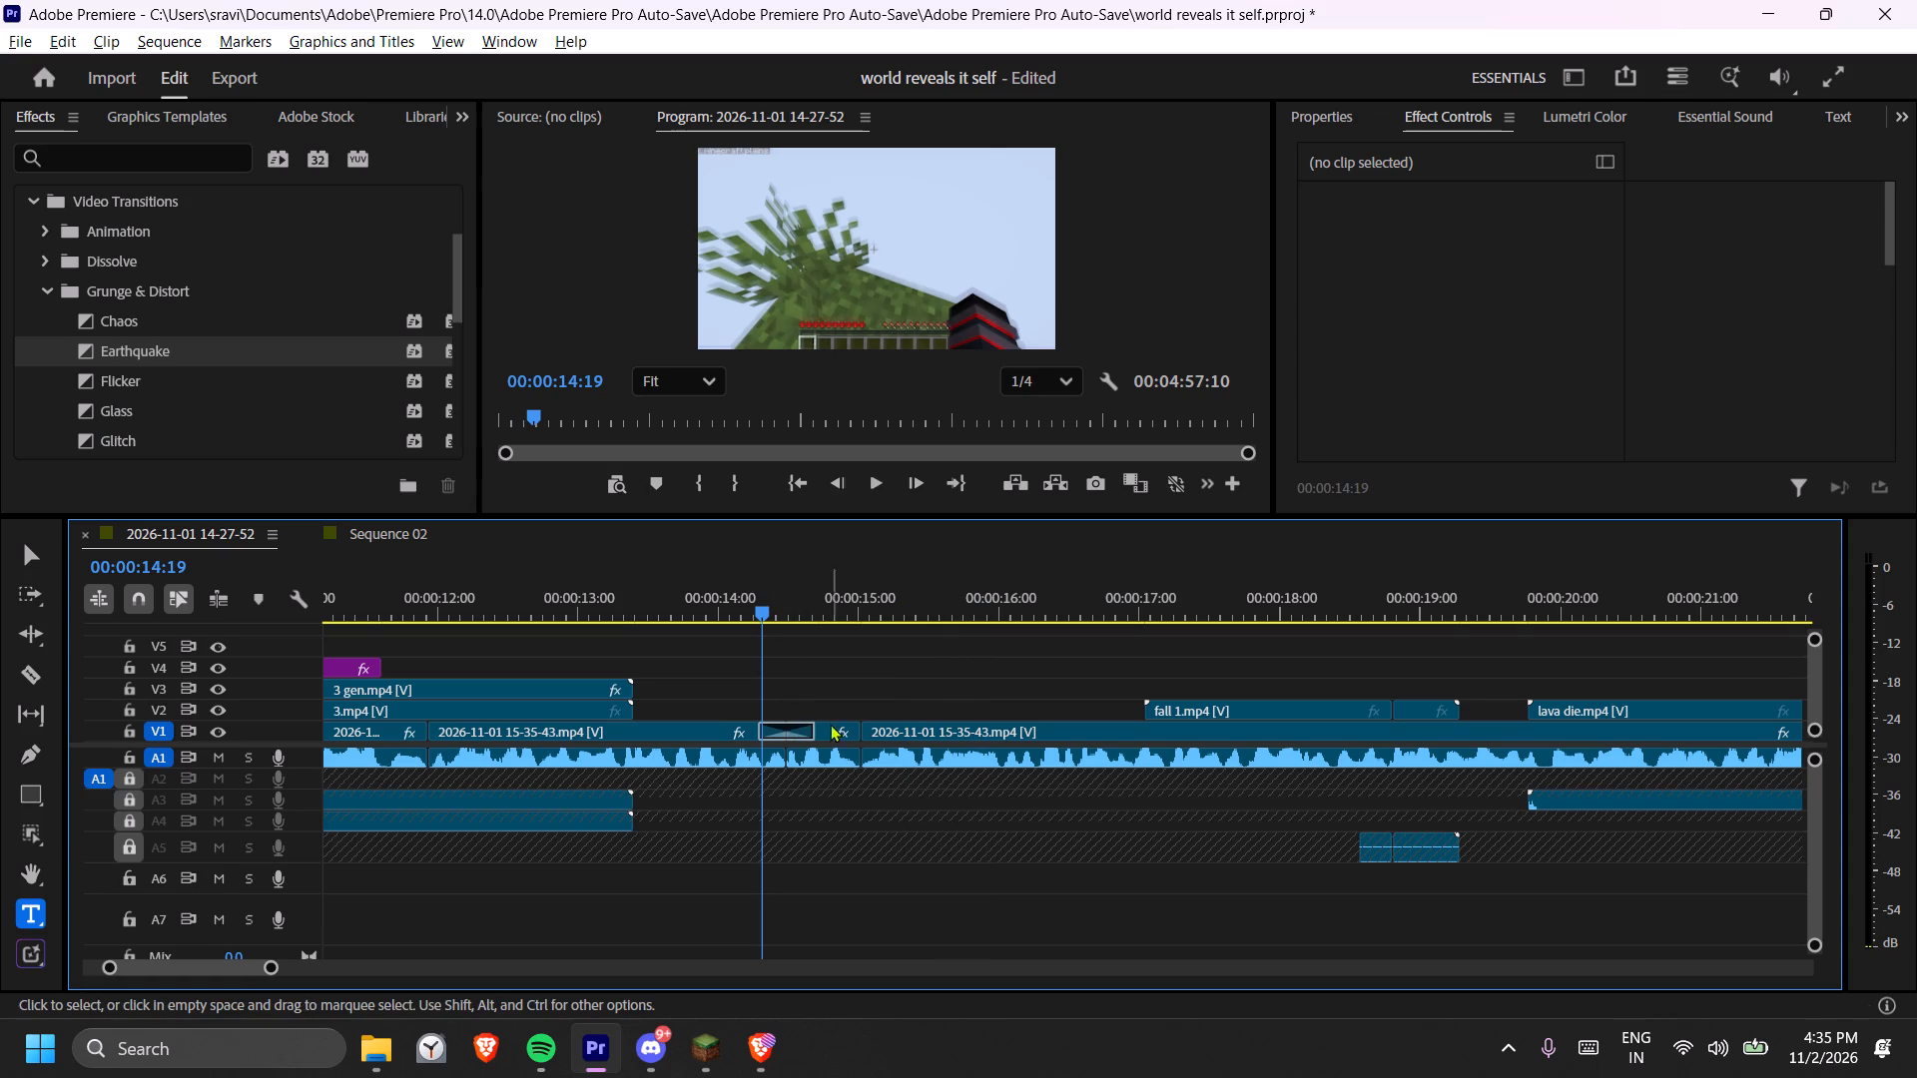
{"action": "key", "text": "space"}
{"action": "left_click", "coordinate": [735, 607]}
{"action": "key", "text": "space"}
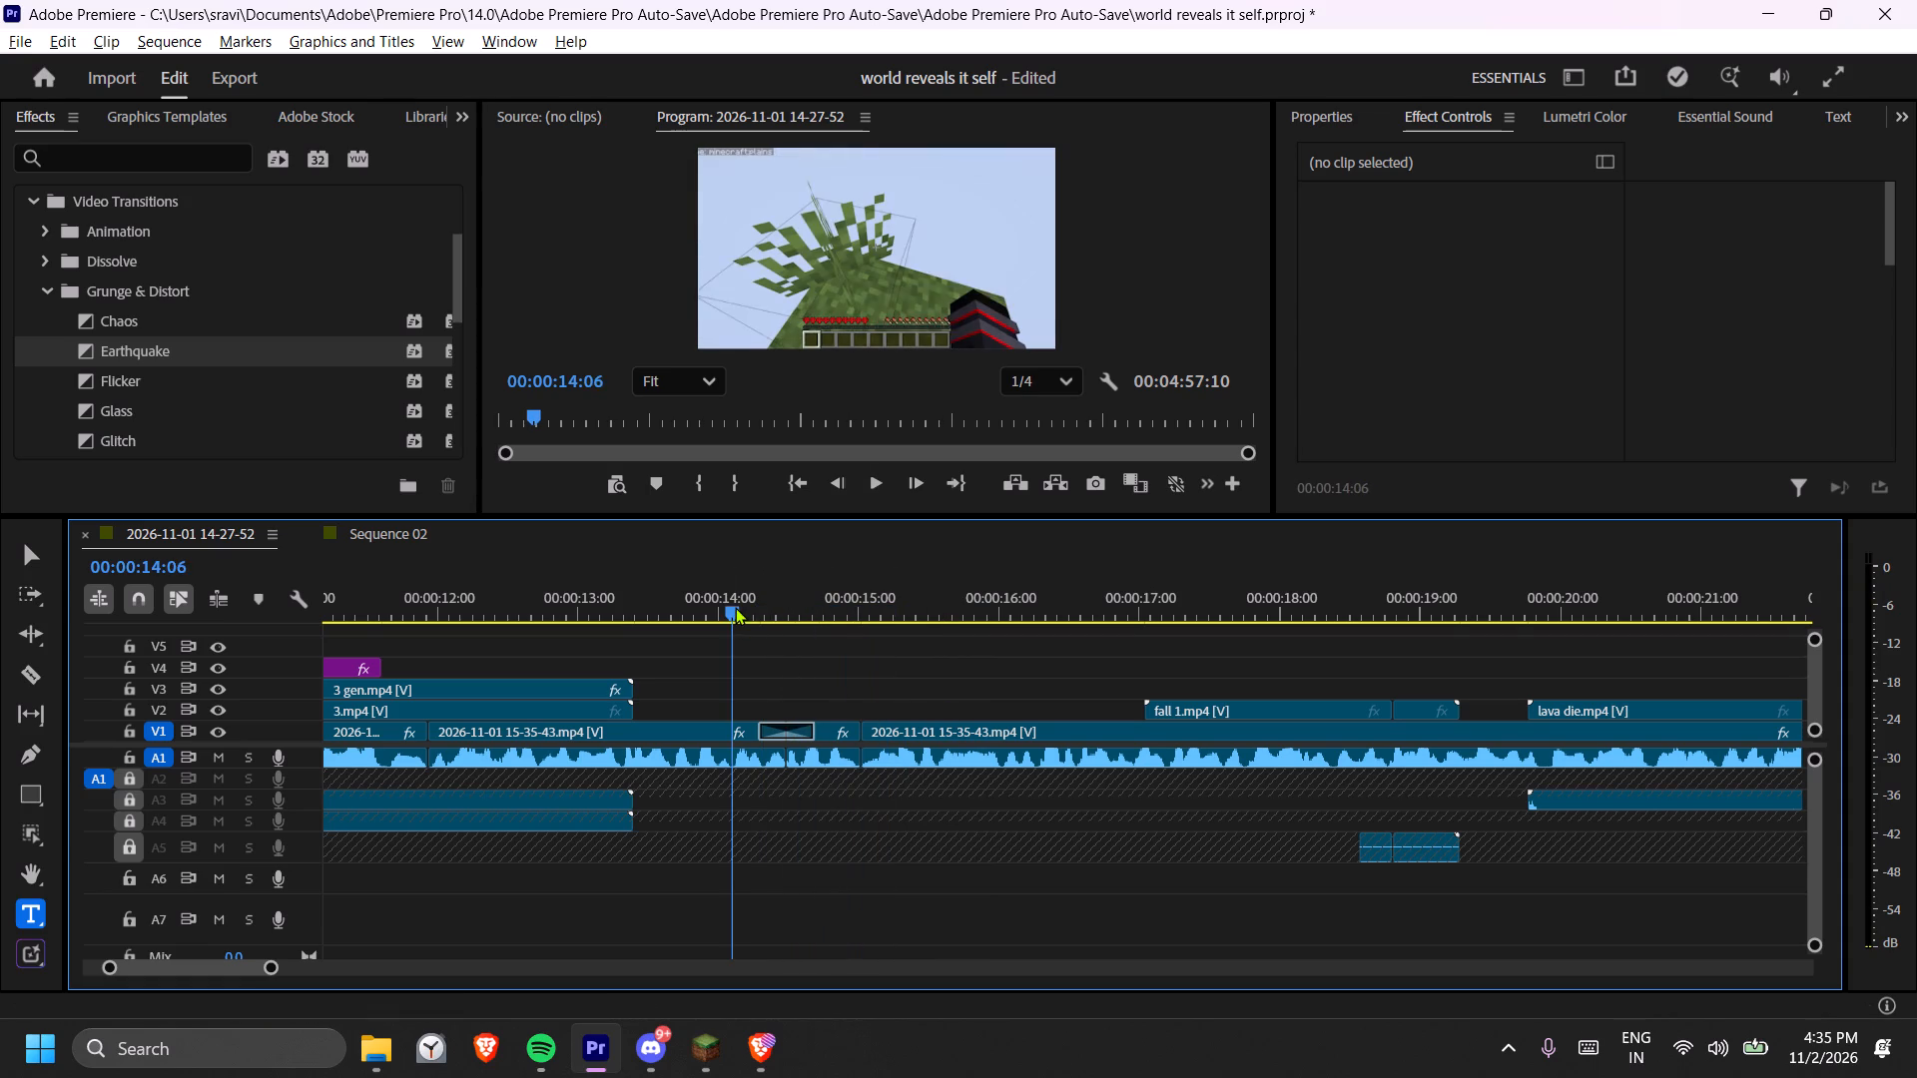
{"action": "key", "text": "space"}
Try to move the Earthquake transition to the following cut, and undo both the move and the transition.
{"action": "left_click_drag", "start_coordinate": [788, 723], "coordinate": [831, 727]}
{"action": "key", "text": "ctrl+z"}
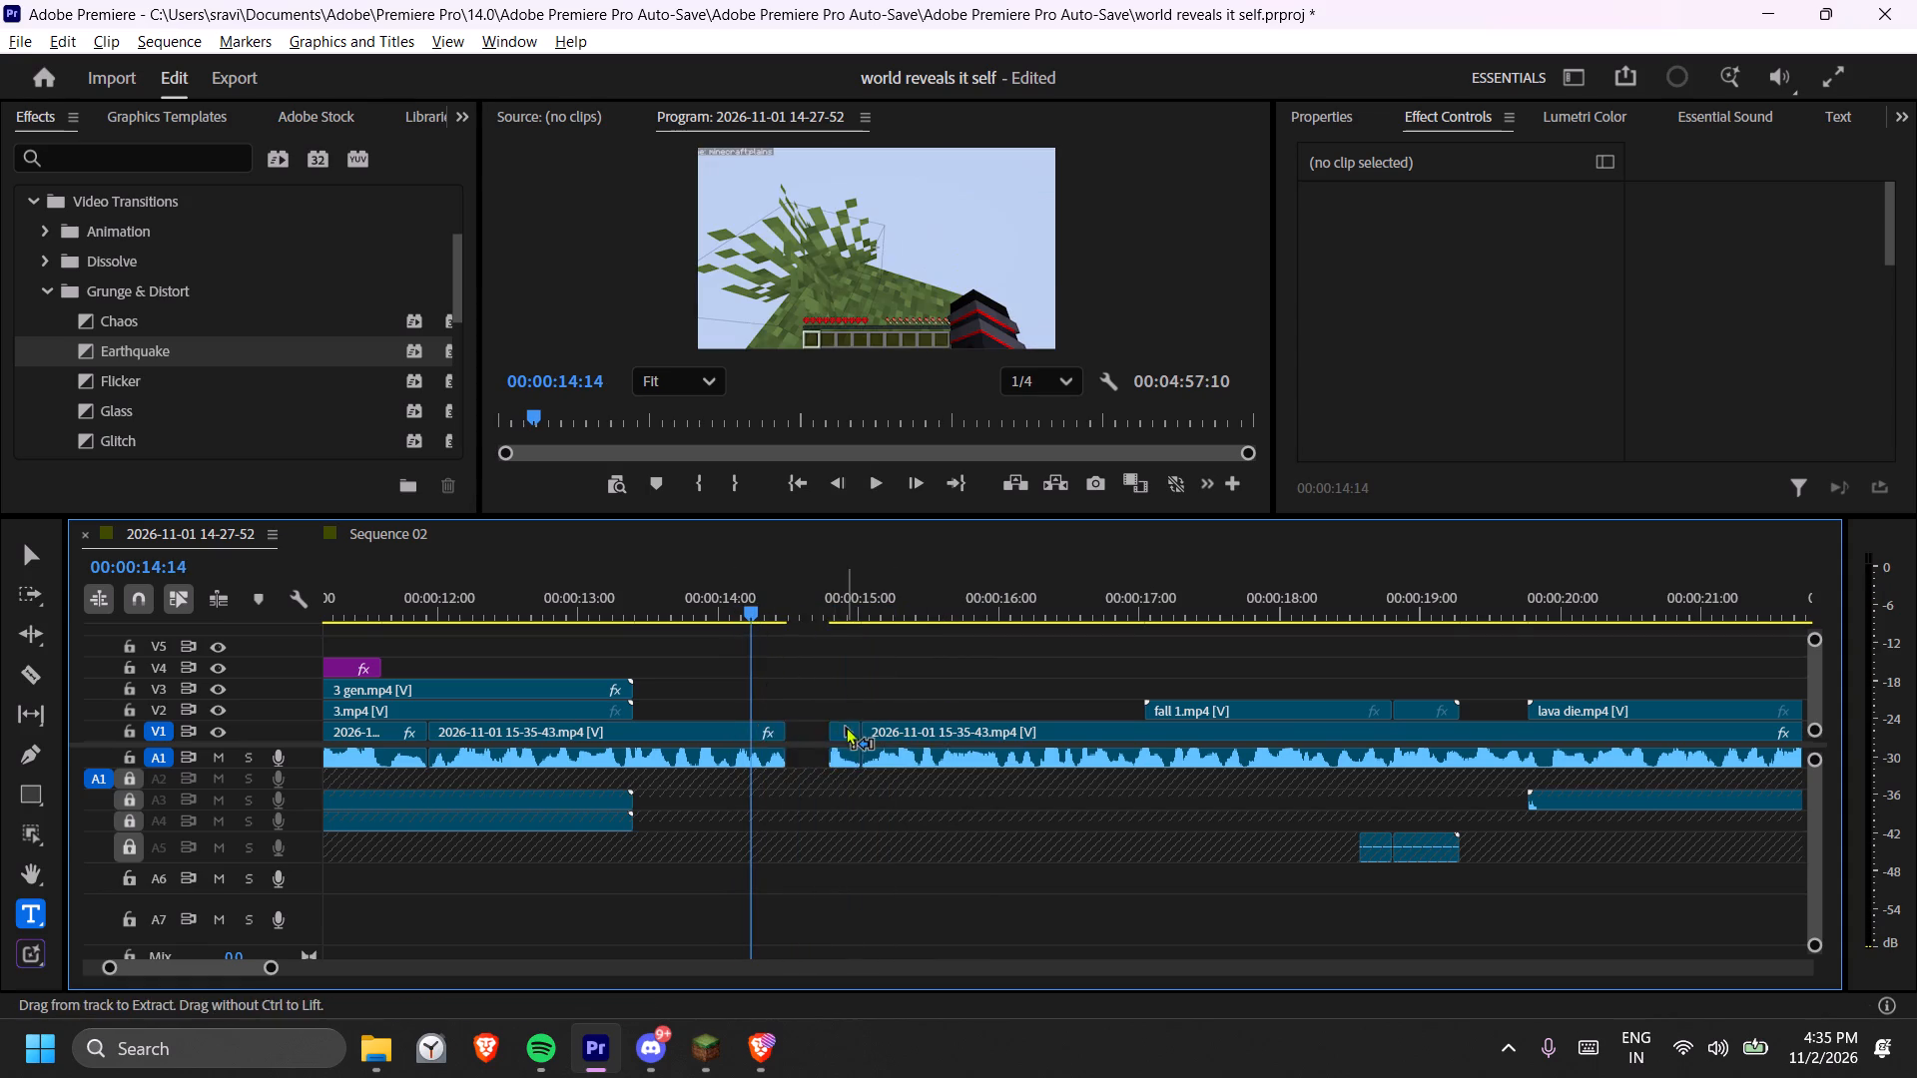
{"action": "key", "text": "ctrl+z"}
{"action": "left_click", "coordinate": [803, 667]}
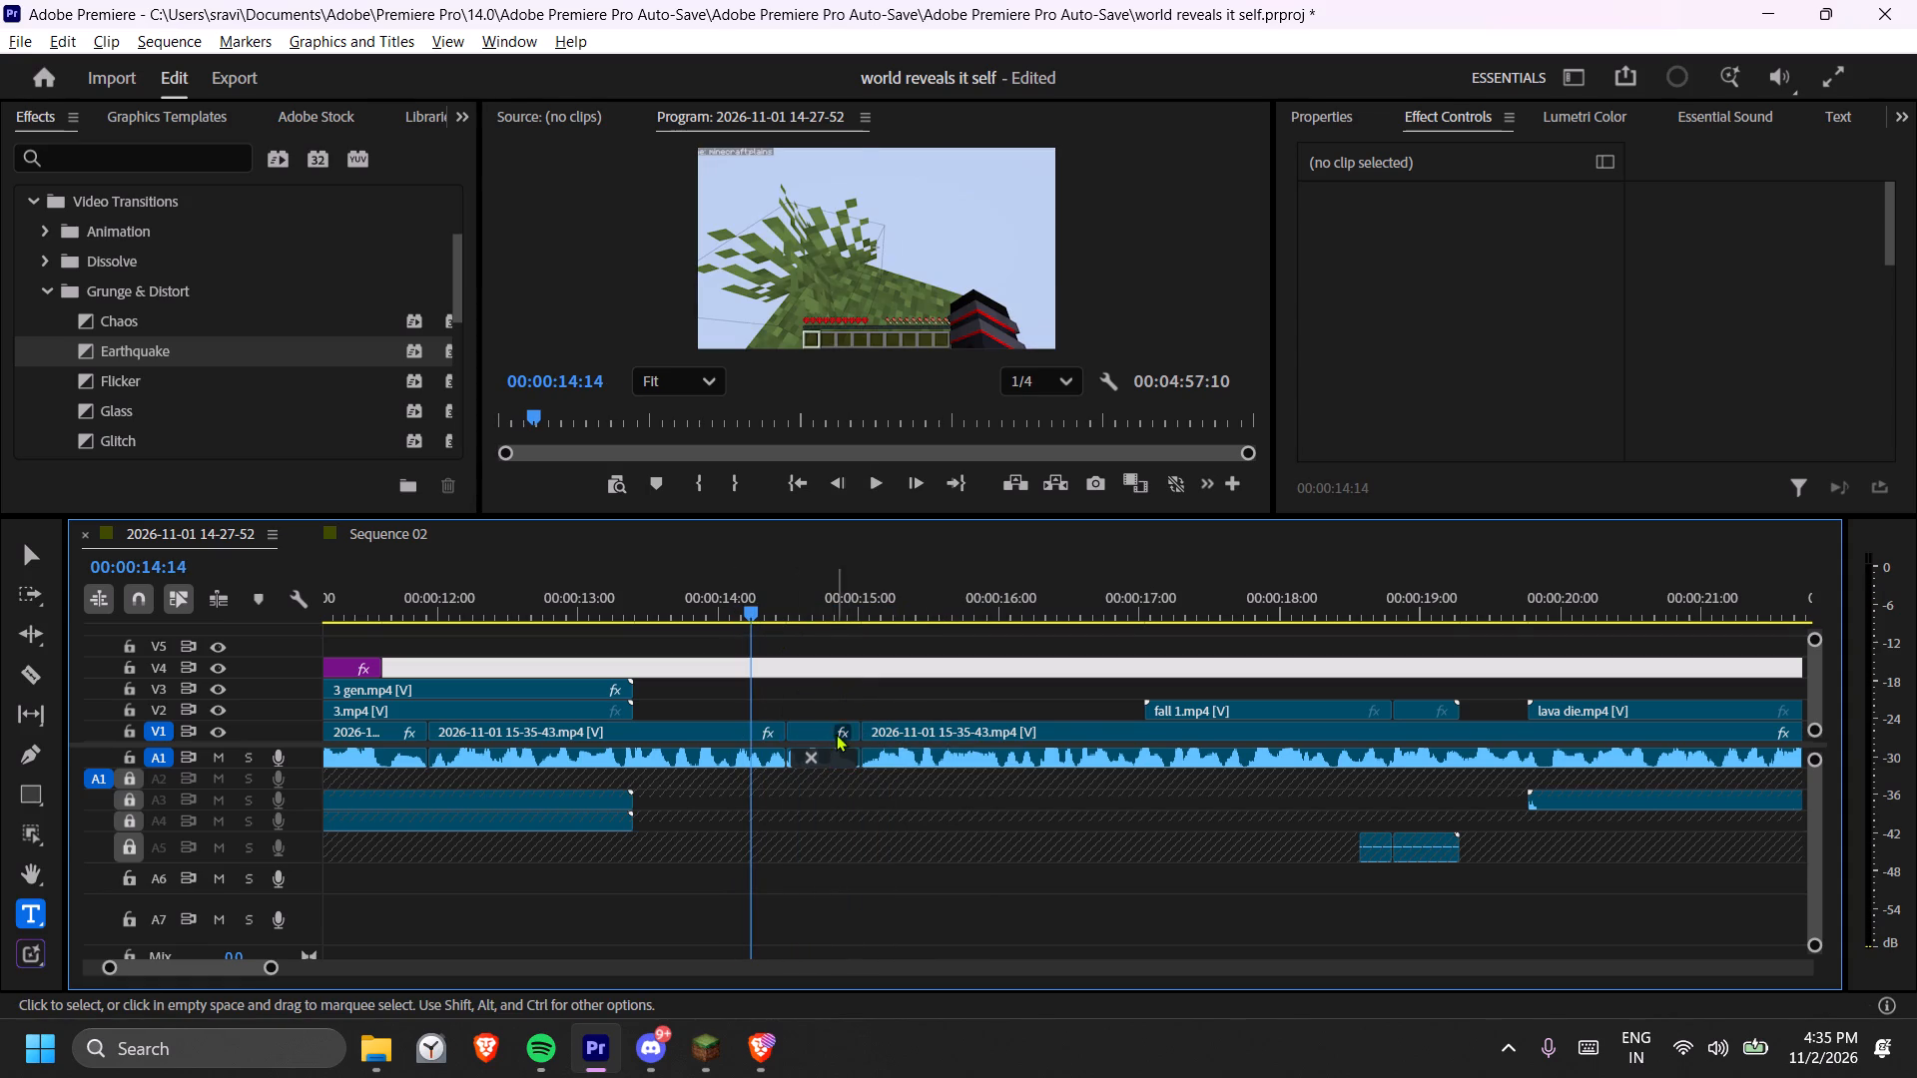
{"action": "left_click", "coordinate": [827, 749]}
Apply the Earthquake transition to the V1 cut at 00:00:15:00 and shorten it to a few frames.
{"action": "left_click_drag", "start_coordinate": [152, 355], "coordinate": [852, 725]}
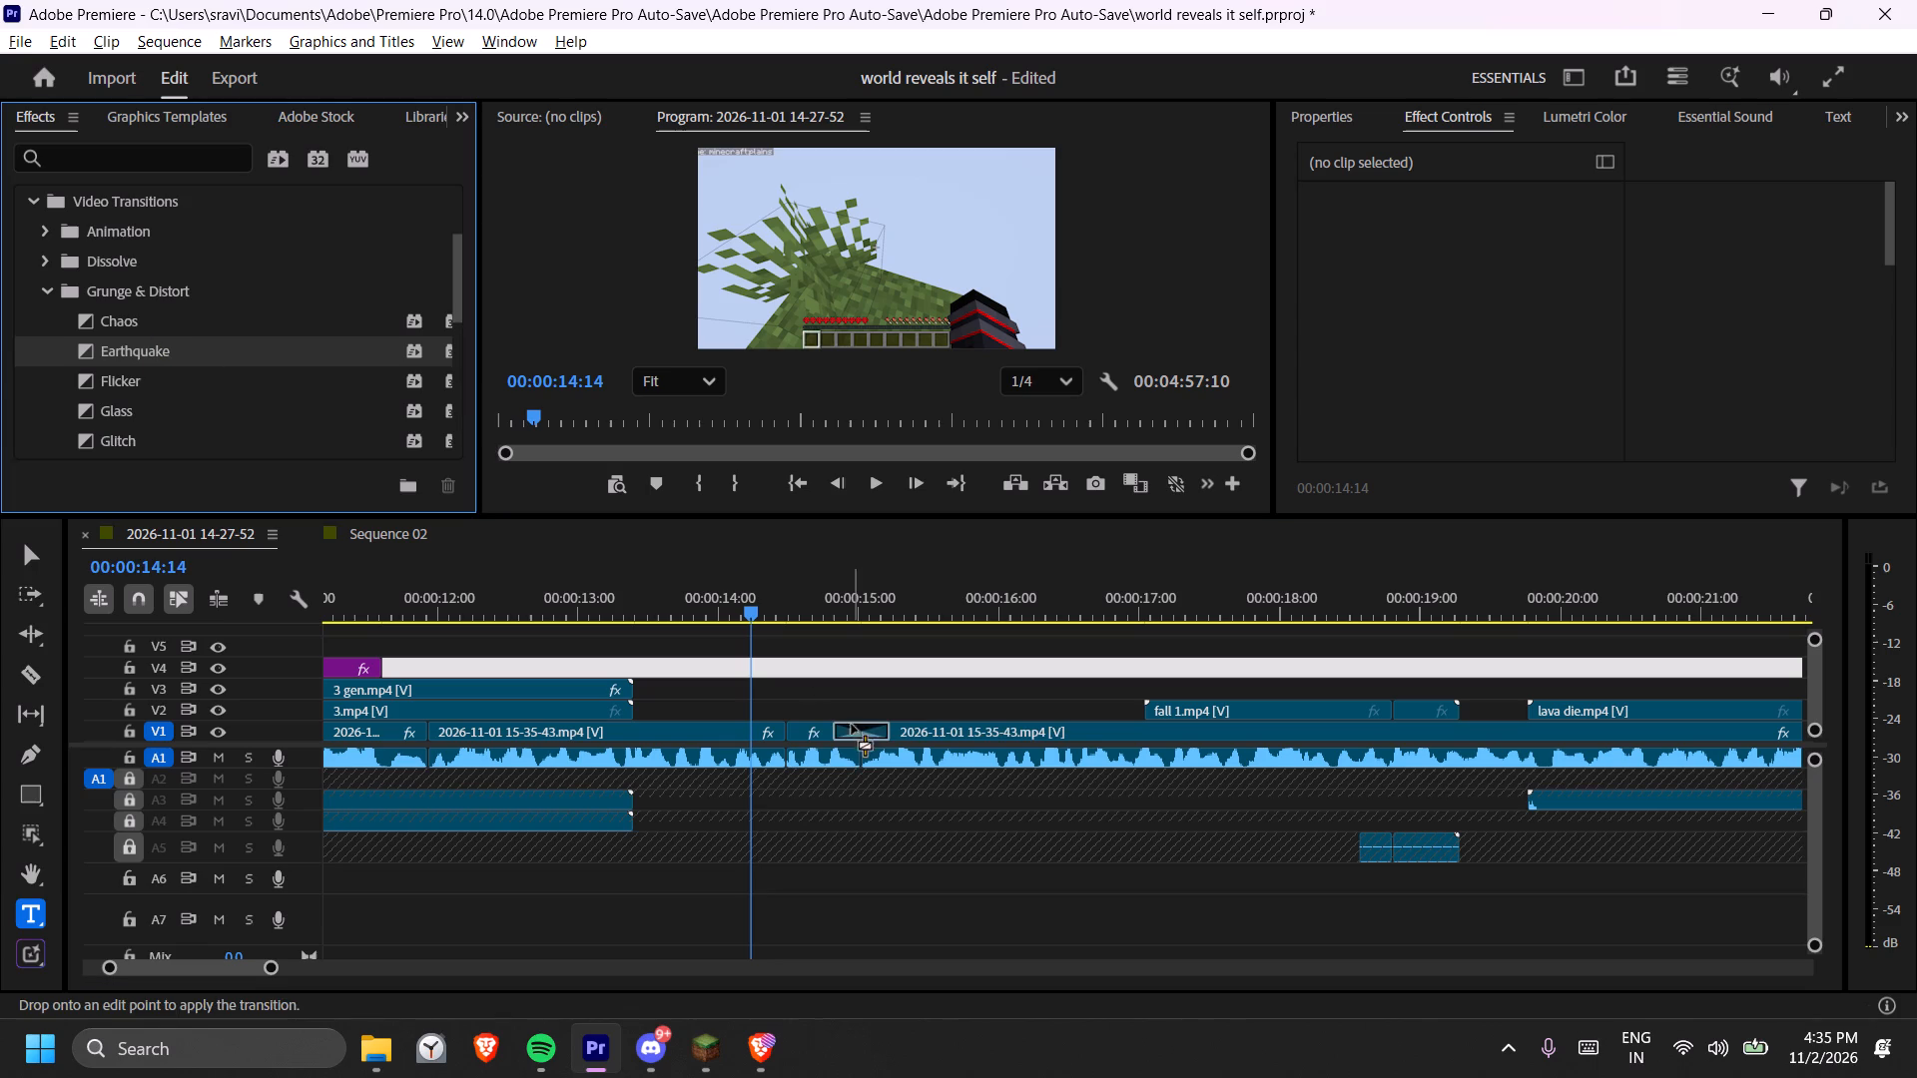
{"action": "left_click_drag", "start_coordinate": [852, 725], "coordinate": [869, 730]}
{"action": "key", "text": "space"}
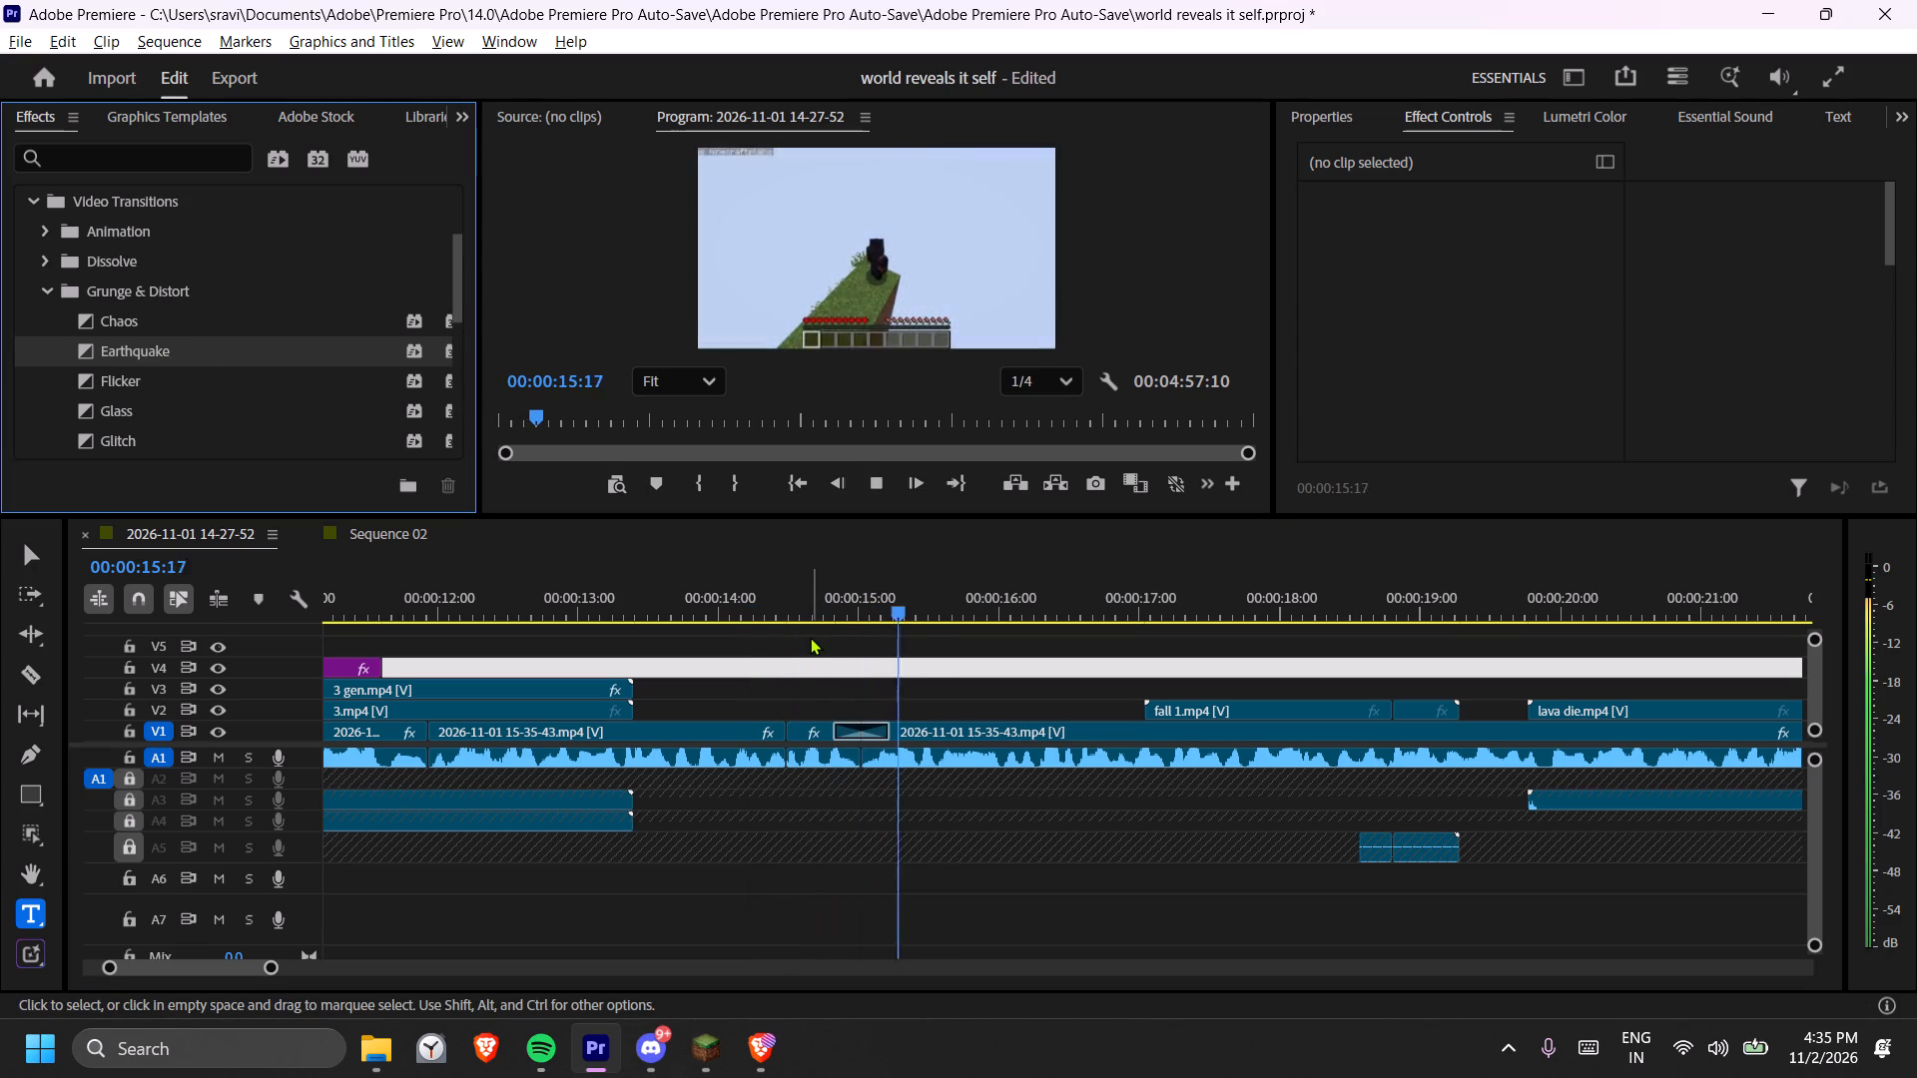
{"action": "key", "text": "space"}
{"action": "left_click_drag", "start_coordinate": [838, 728], "coordinate": [858, 730]}
Play back the shortened Earthquake transition from about 00:00:14:49.
{"action": "left_click", "coordinate": [836, 589]}
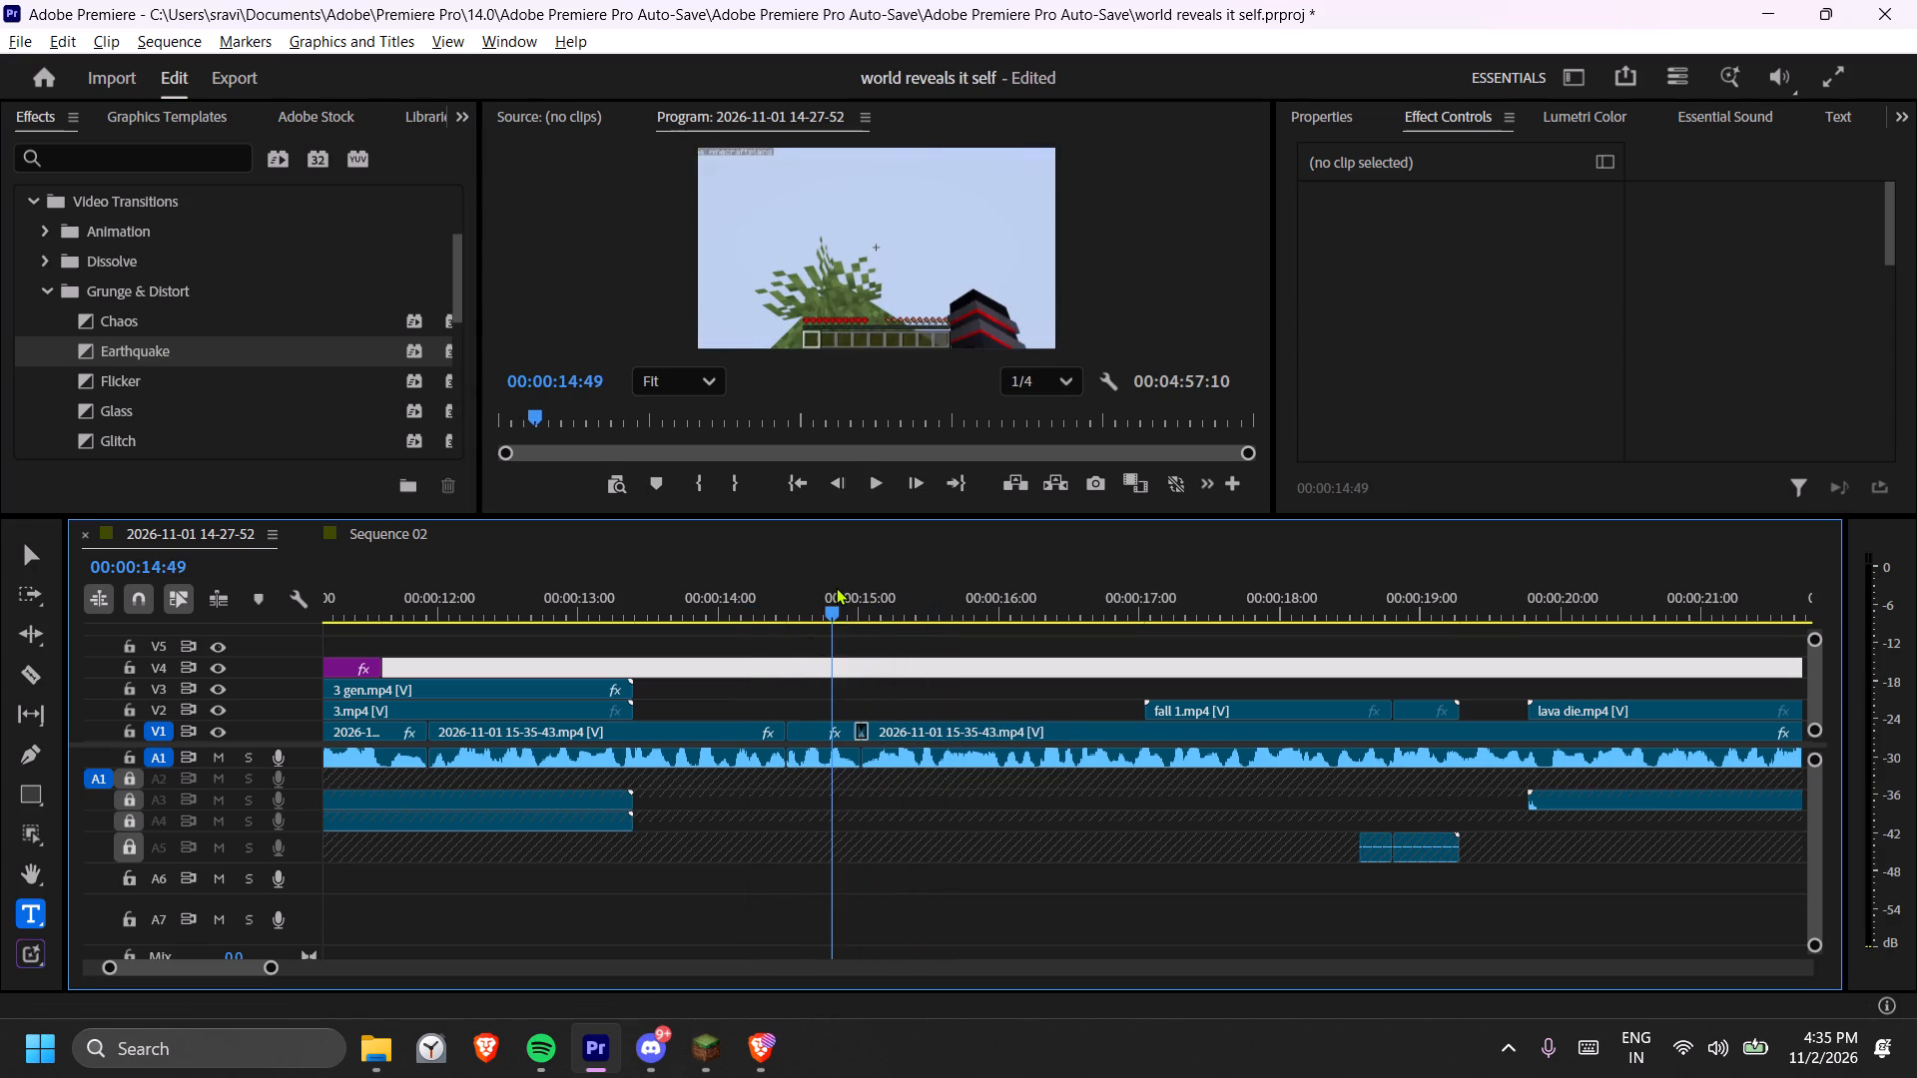
{"action": "key", "text": "space"}
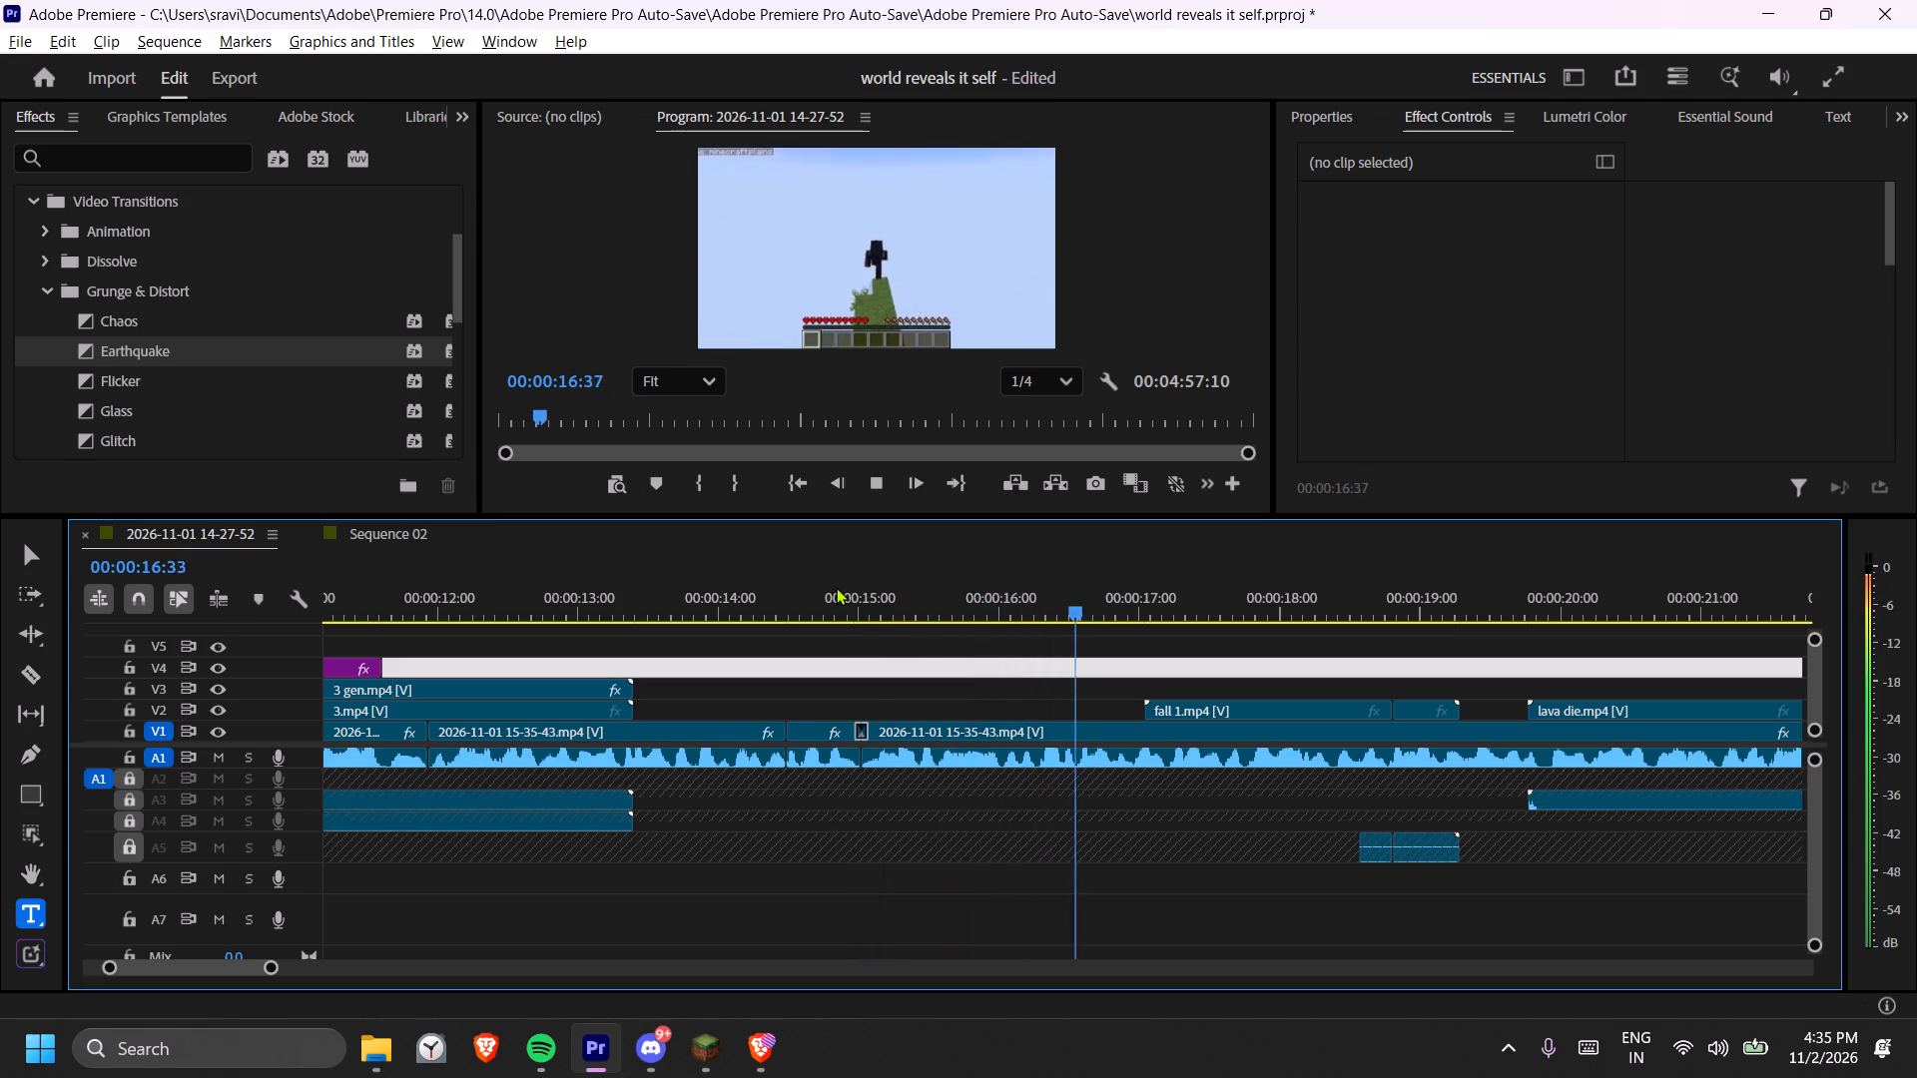
{"action": "key", "text": "space"}
Copy the dragon-studio-pop sound on A6 to 00:00:17:01, at the start of the fall 1.mp4 clip.
{"action": "left_click_drag", "start_coordinate": [1130, 592], "coordinate": [1144, 592]}
{"action": "key", "text": "minus"}
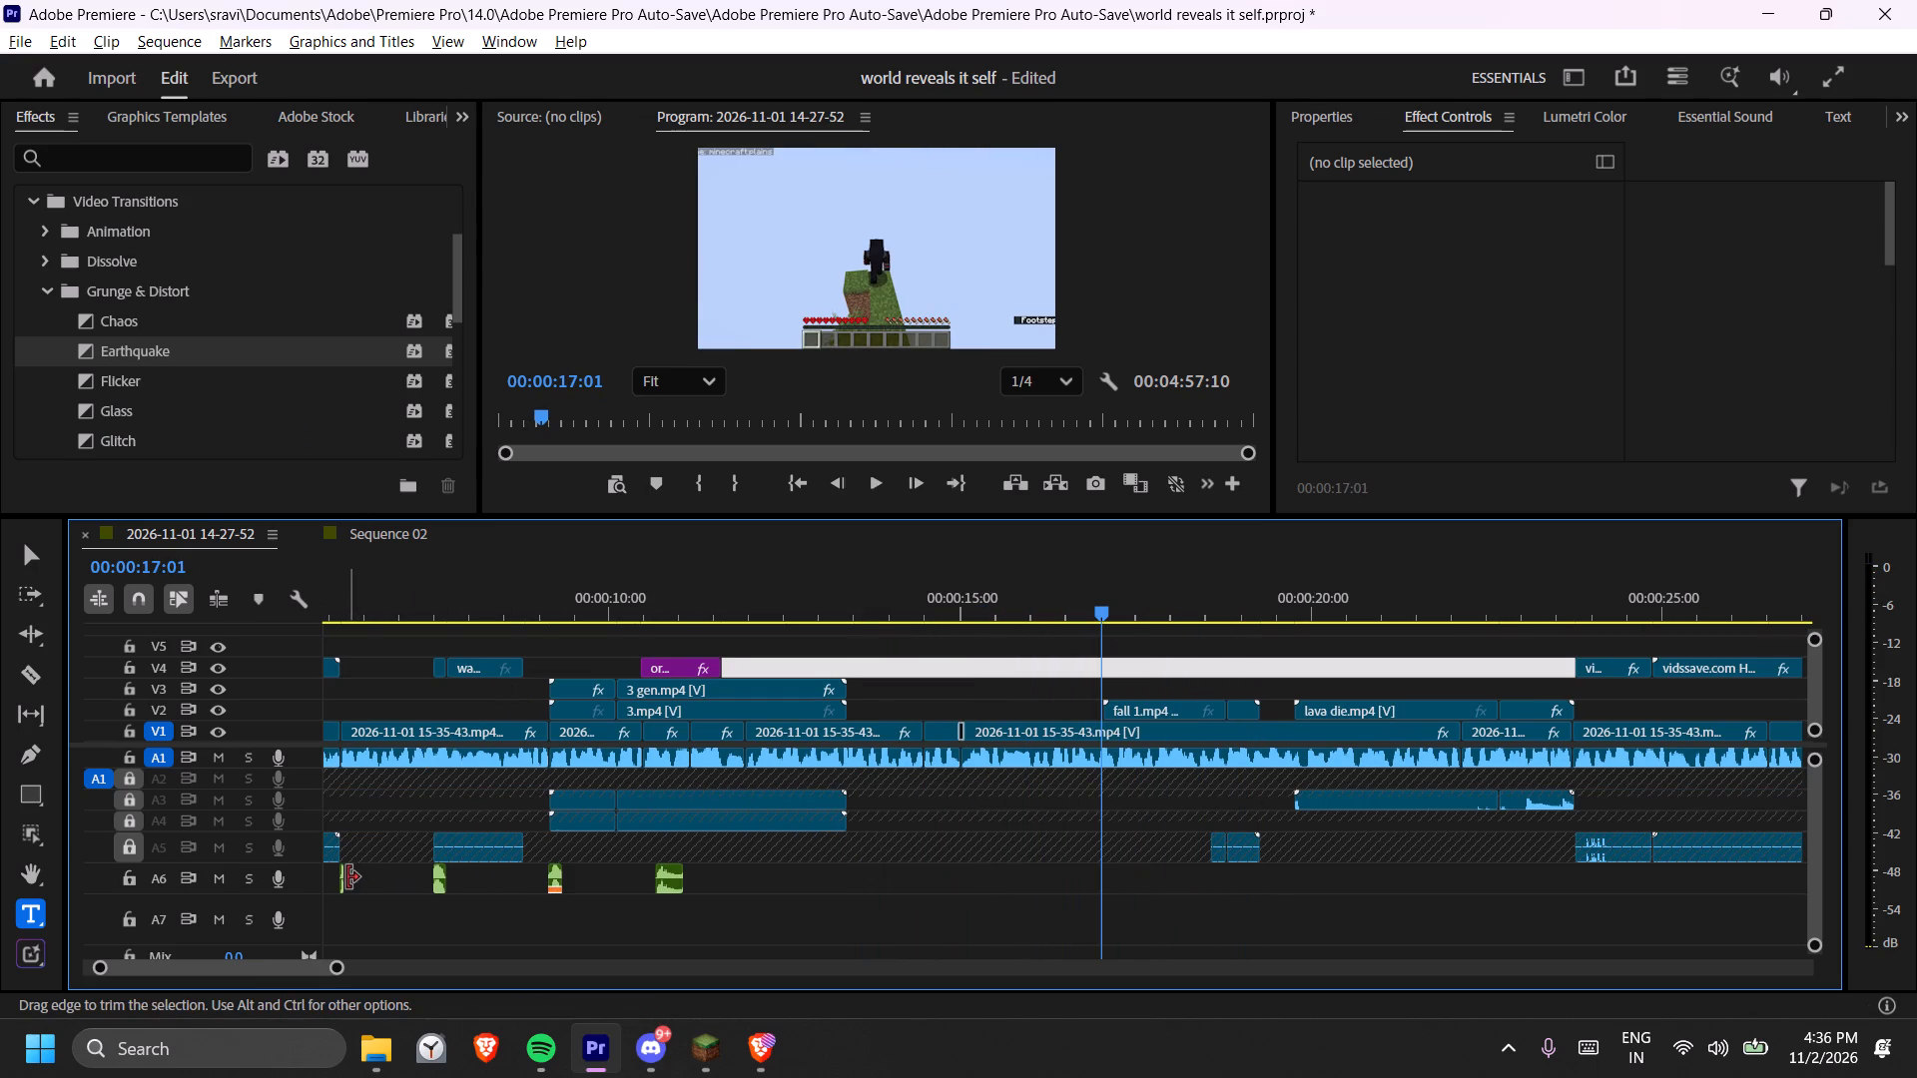
{"action": "left_click_drag", "start_coordinate": [343, 877], "coordinate": [880, 871], "text": "alt"}
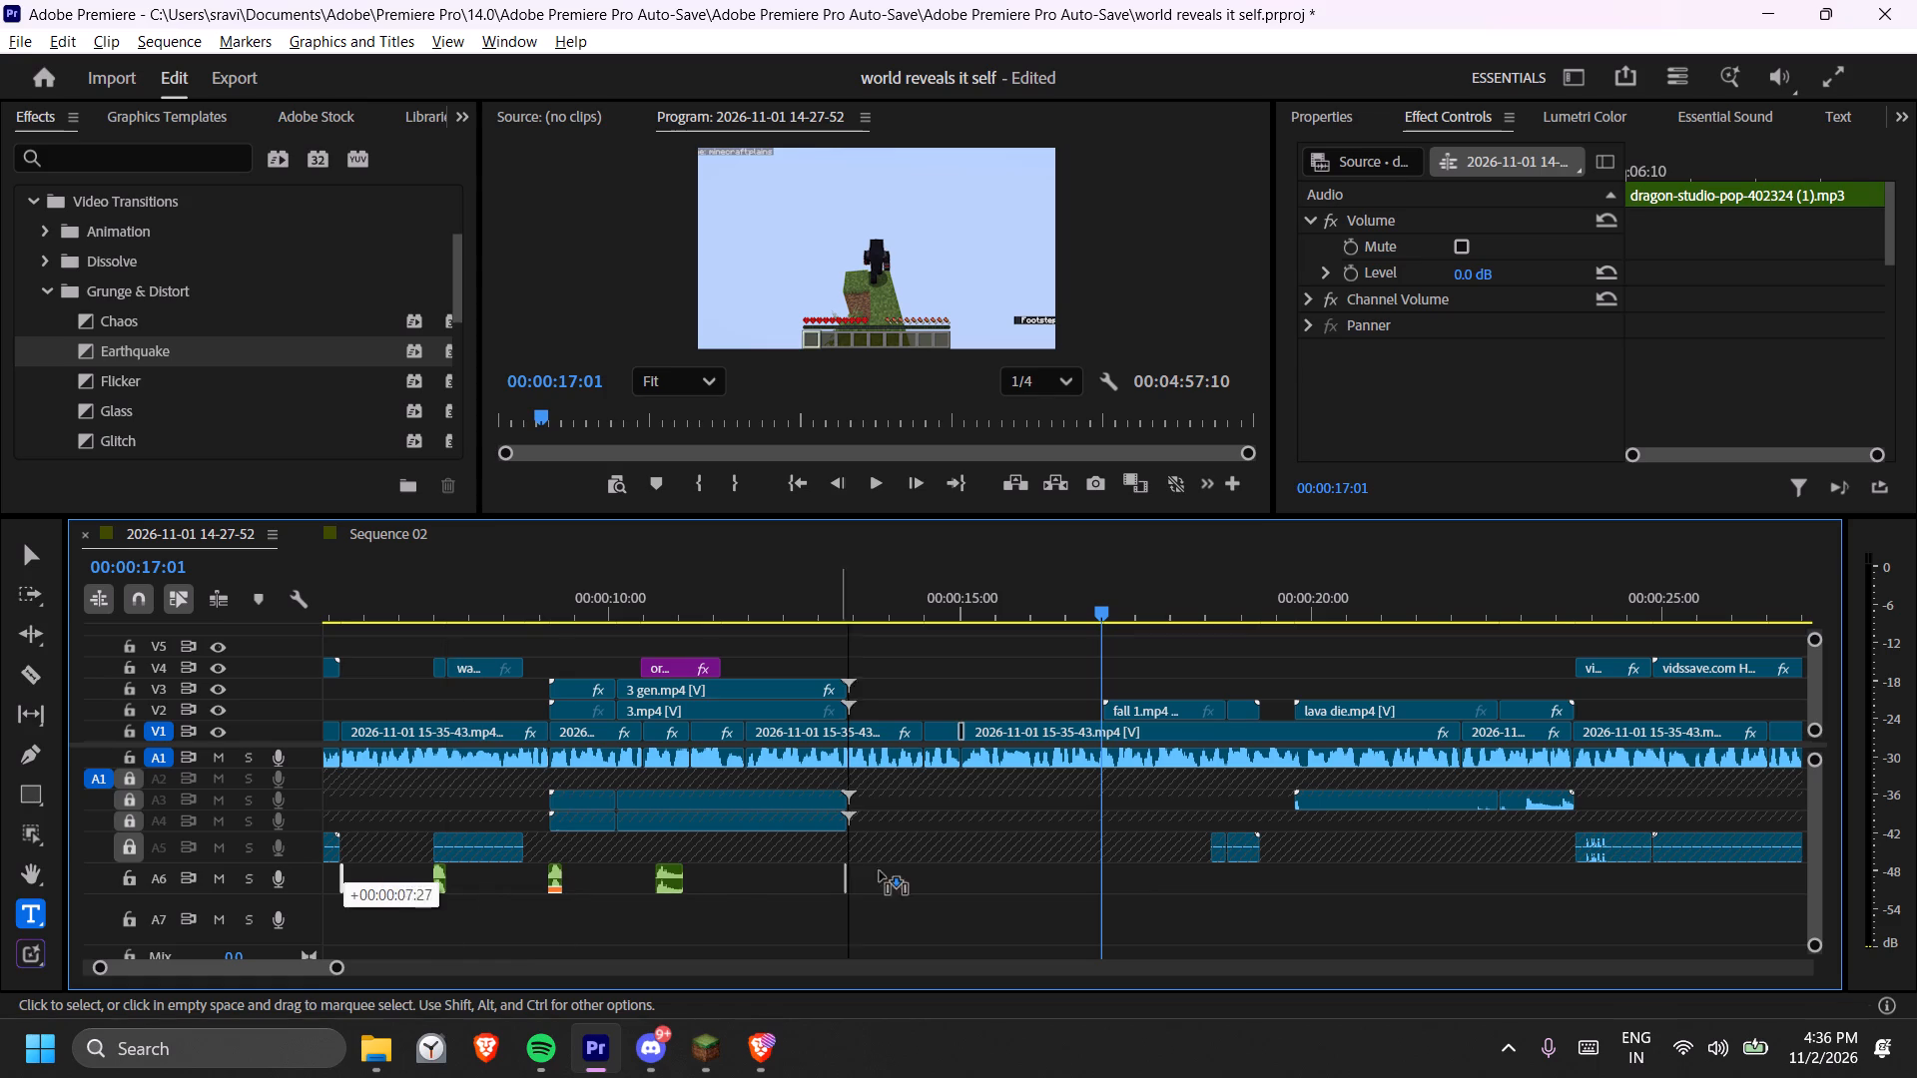
{"action": "left_click_drag", "start_coordinate": [880, 871], "coordinate": [1104, 867], "text": "alt"}
{"action": "key", "text": "space"}
{"action": "key", "text": "space"}
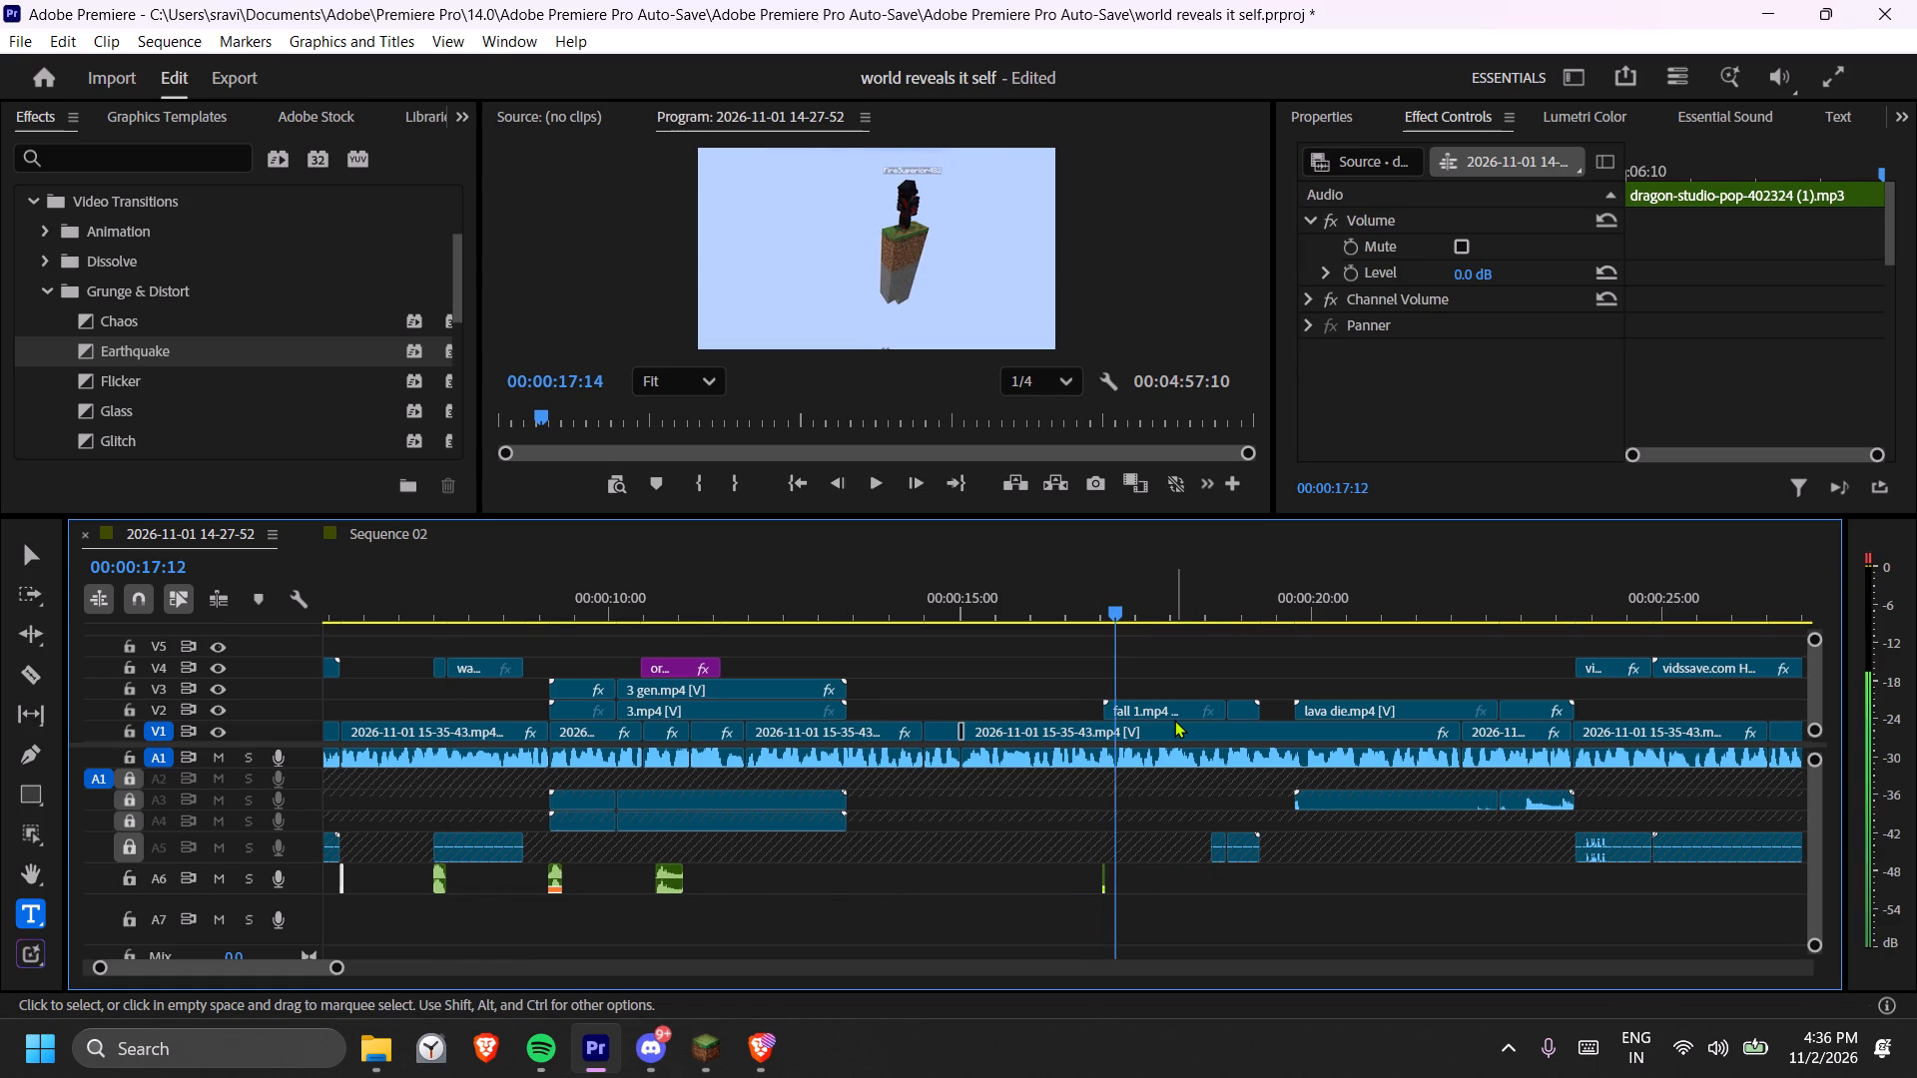
Play back the pop sound and the fall 1.mp4 section from just before 00:00:17:00 to about 00:00:18:50.
{"action": "key", "text": "equal"}
{"action": "key", "text": "equal"}
{"action": "left_click", "coordinate": [979, 598]}
{"action": "key", "text": "space"}
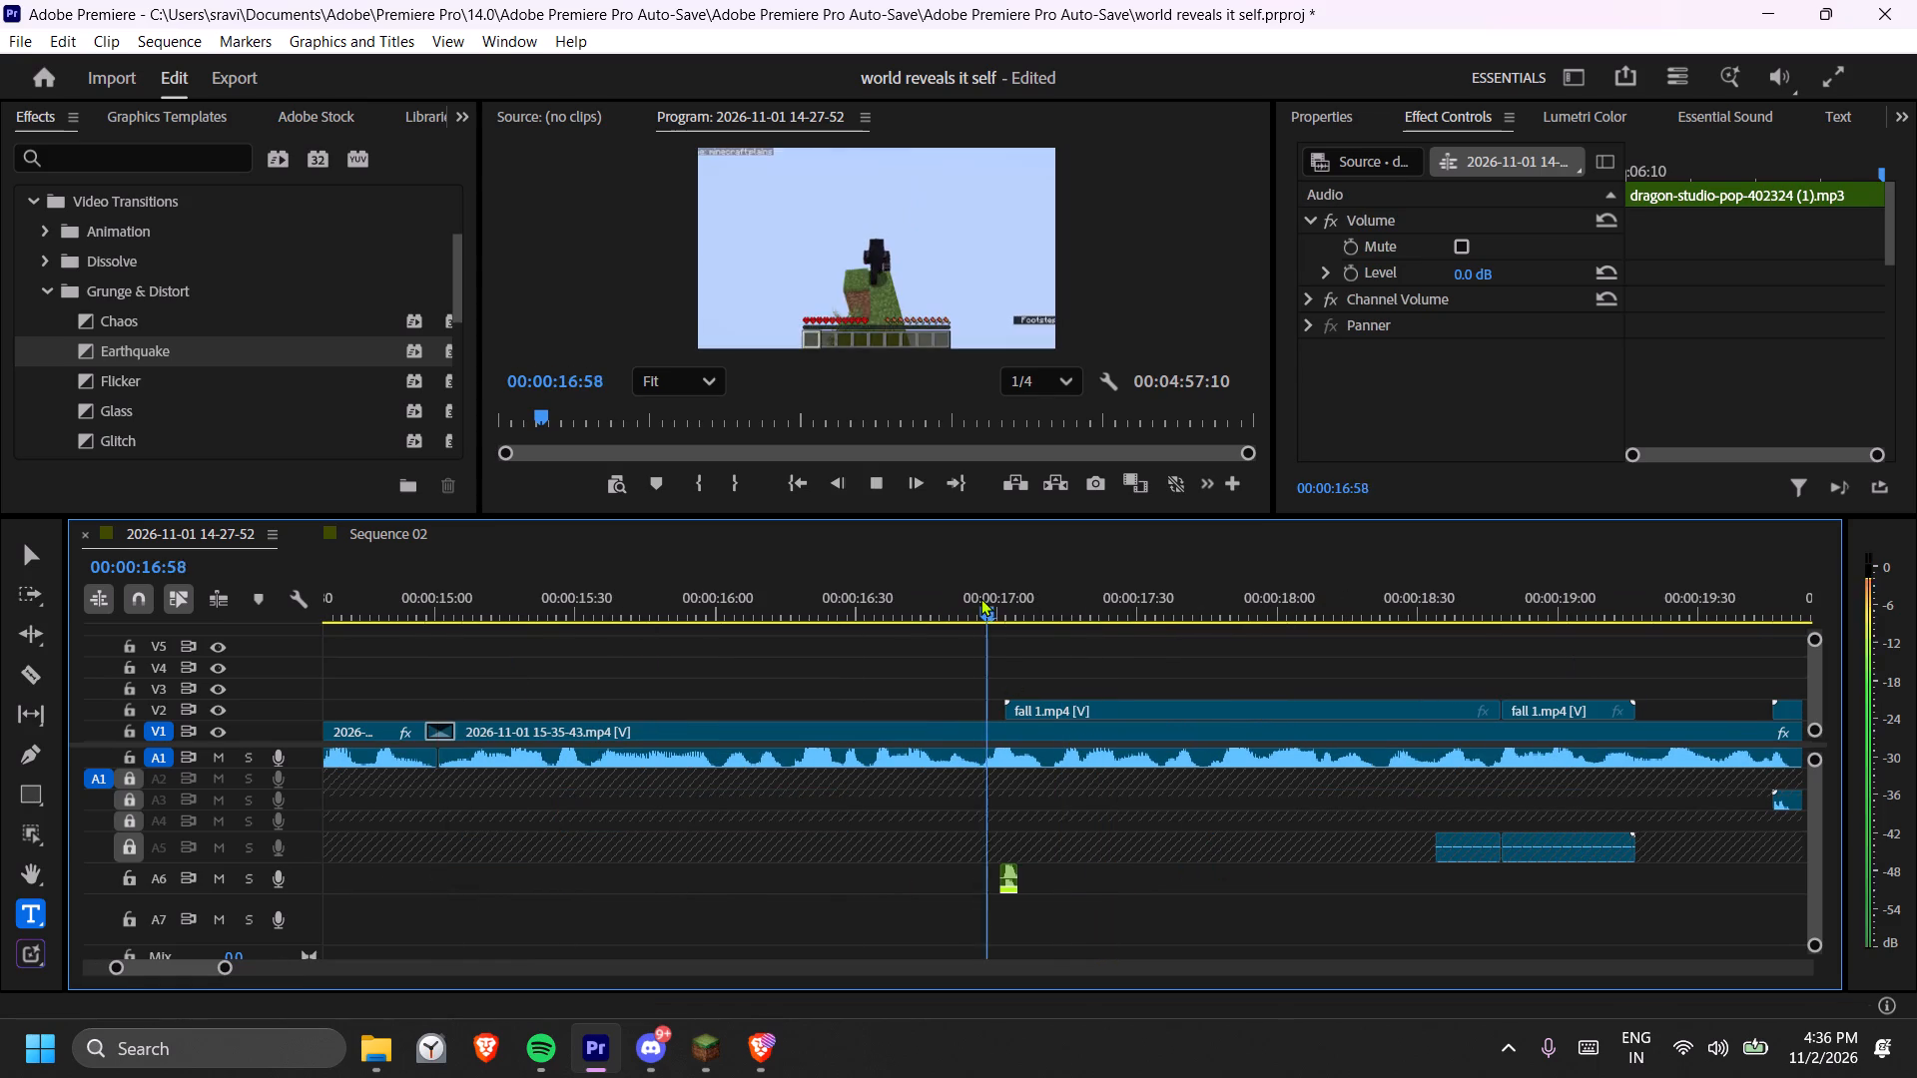
{"action": "key", "text": "space"}
{"action": "key", "text": "space"}
{"action": "scroll", "coordinate": [945, 648], "scroll_direction": "down", "scroll_amount": 6}
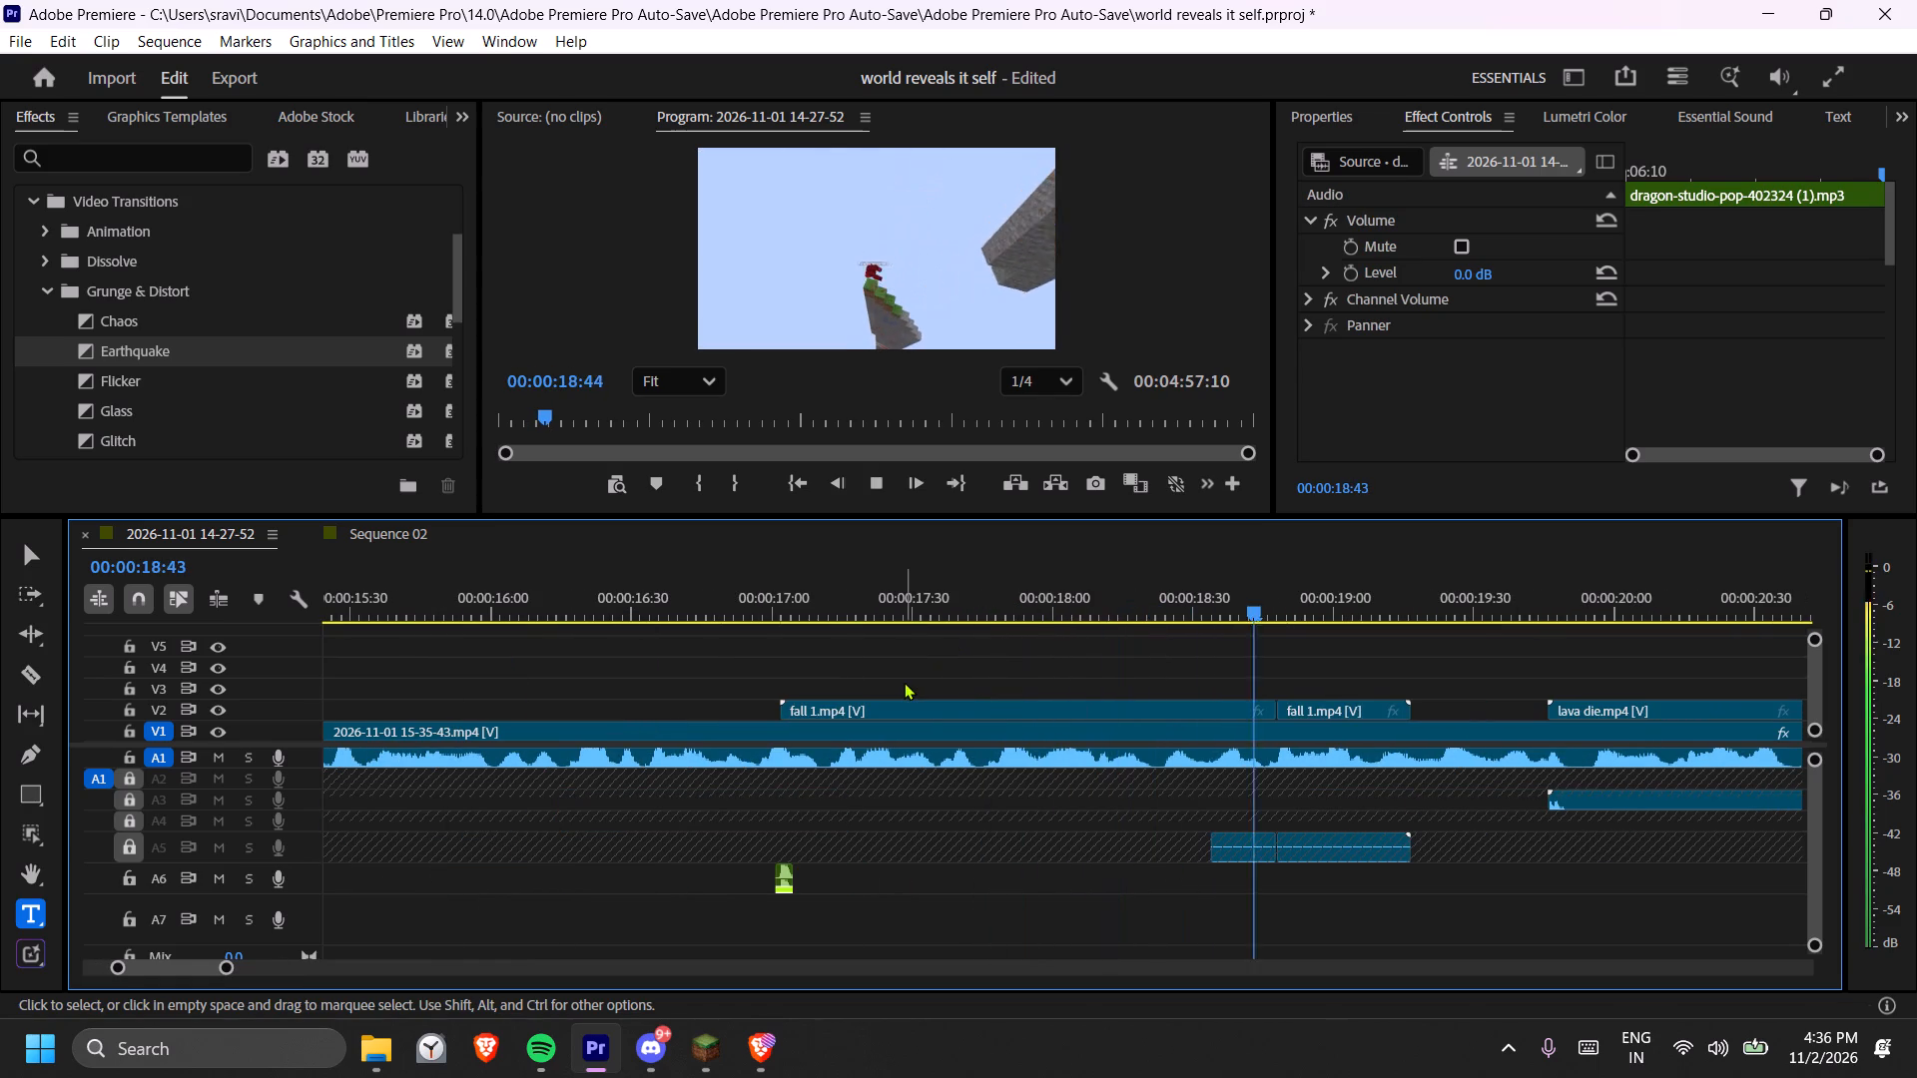
{"action": "key", "text": "space"}
{"action": "left_click", "coordinate": [1214, 609]}
{"action": "key", "text": "space"}
{"action": "key", "text": "space"}
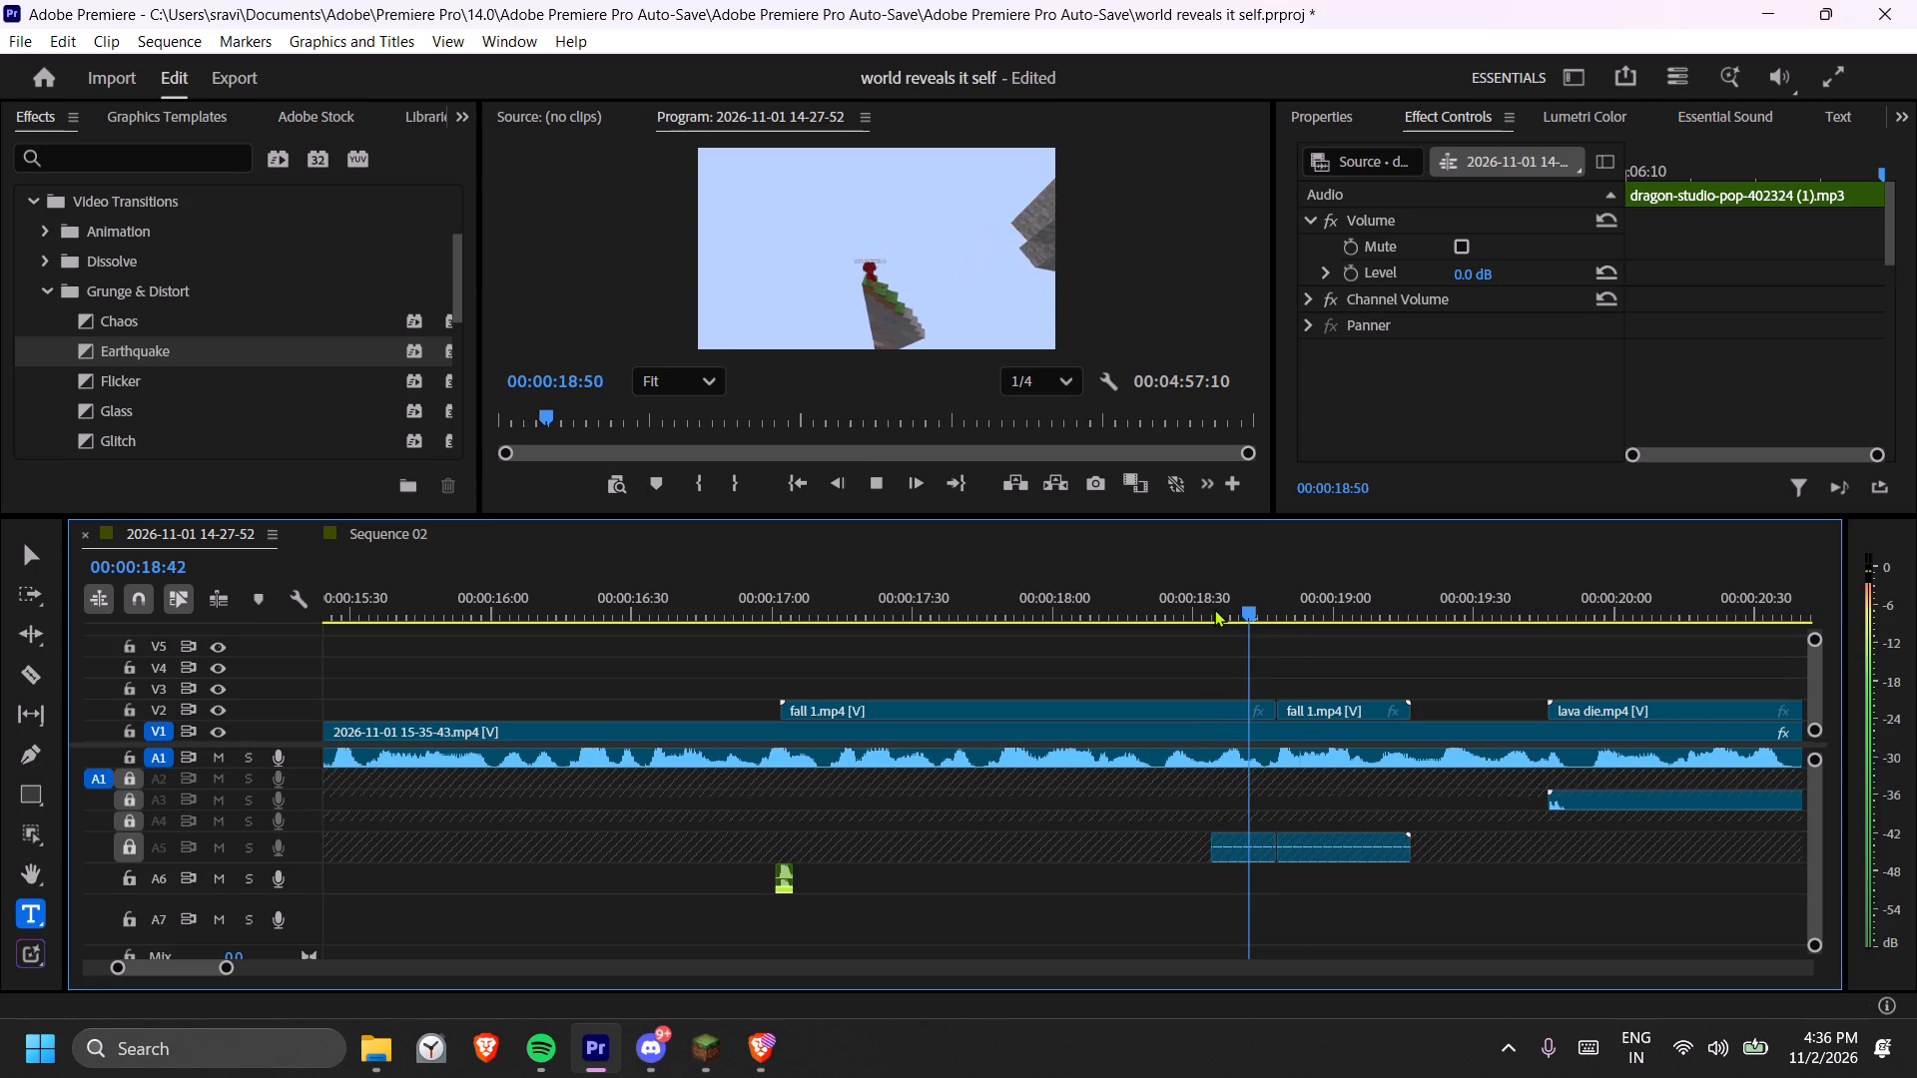
Switch to Brave and search Google for "mineraft hutr sound effect".
{"action": "left_click", "coordinate": [764, 1041]}
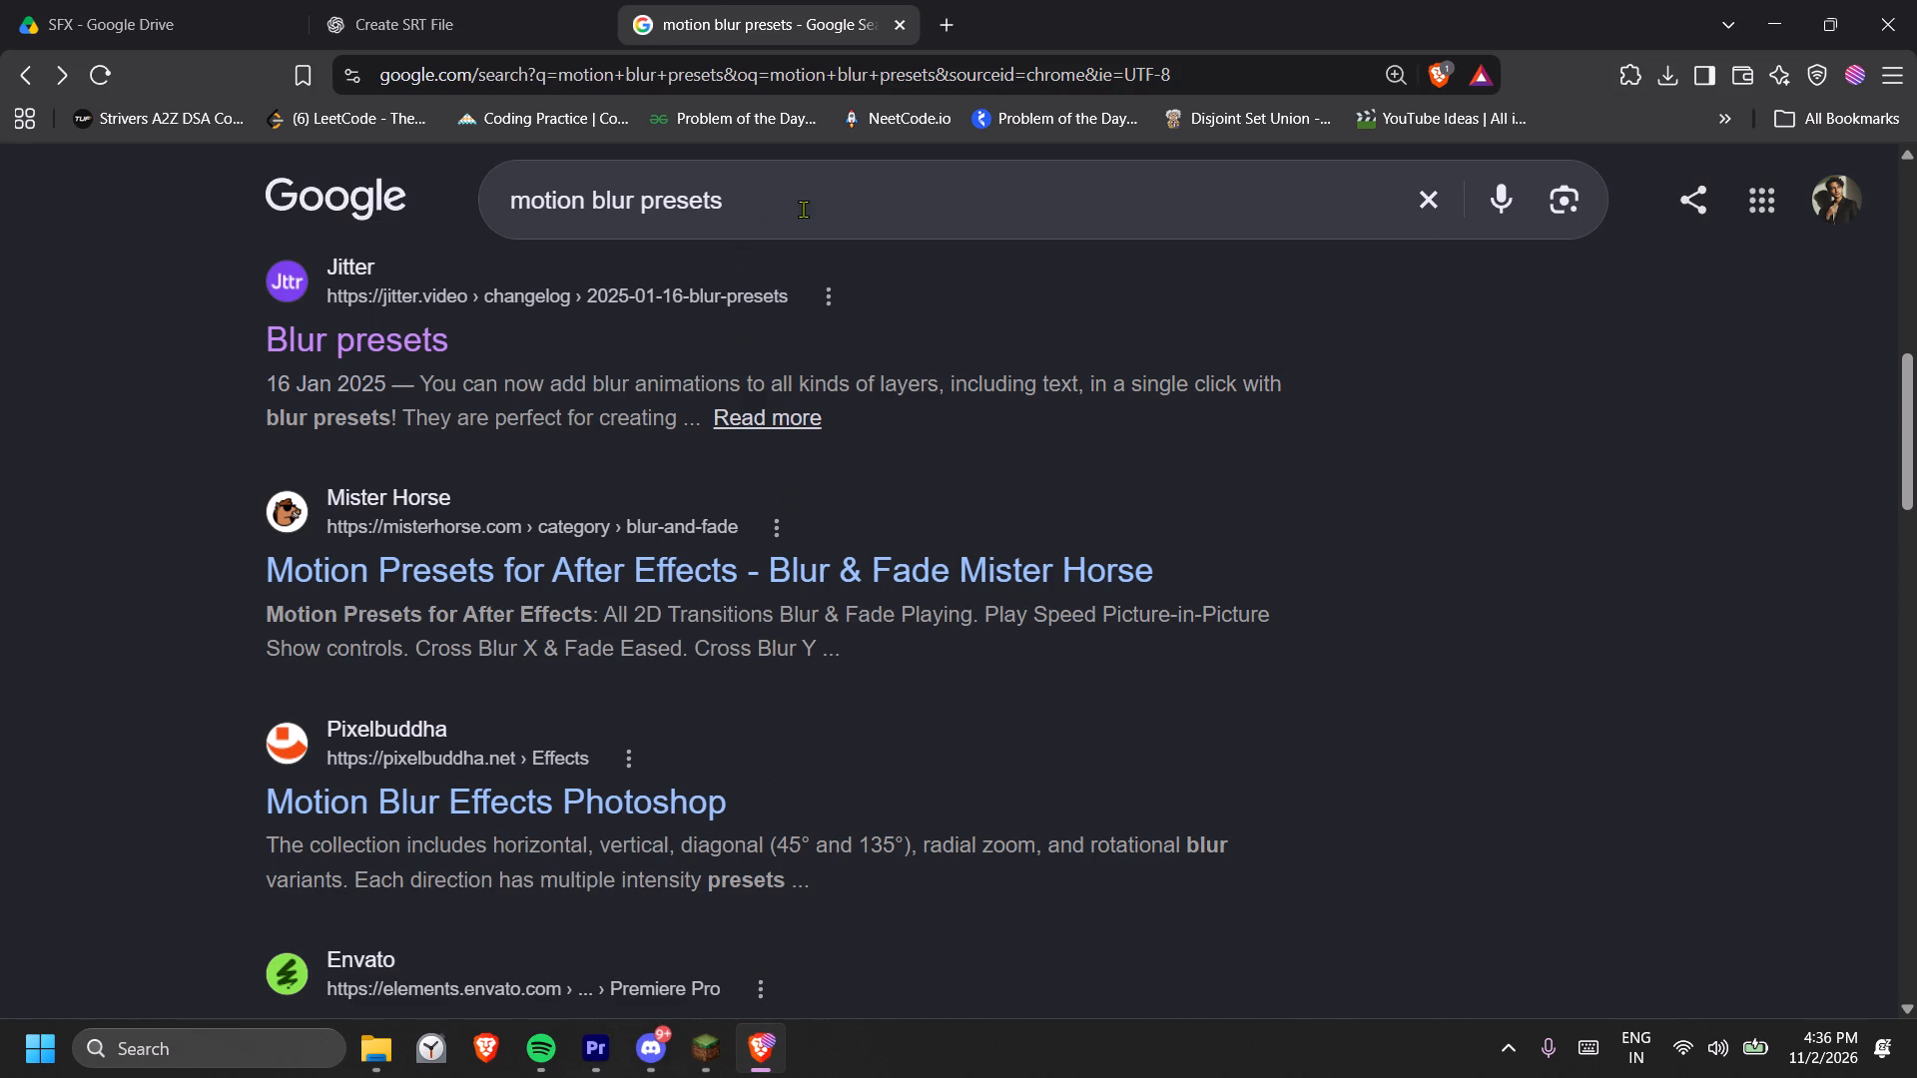
{"action": "left_click", "coordinate": [815, 203]}
{"action": "key", "text": "ctrl+a"}
{"action": "key", "text": "BackSpace"}
{"action": "type", "text": "mineraft hutry"}
{"action": "key", "text": "BackSpace"}
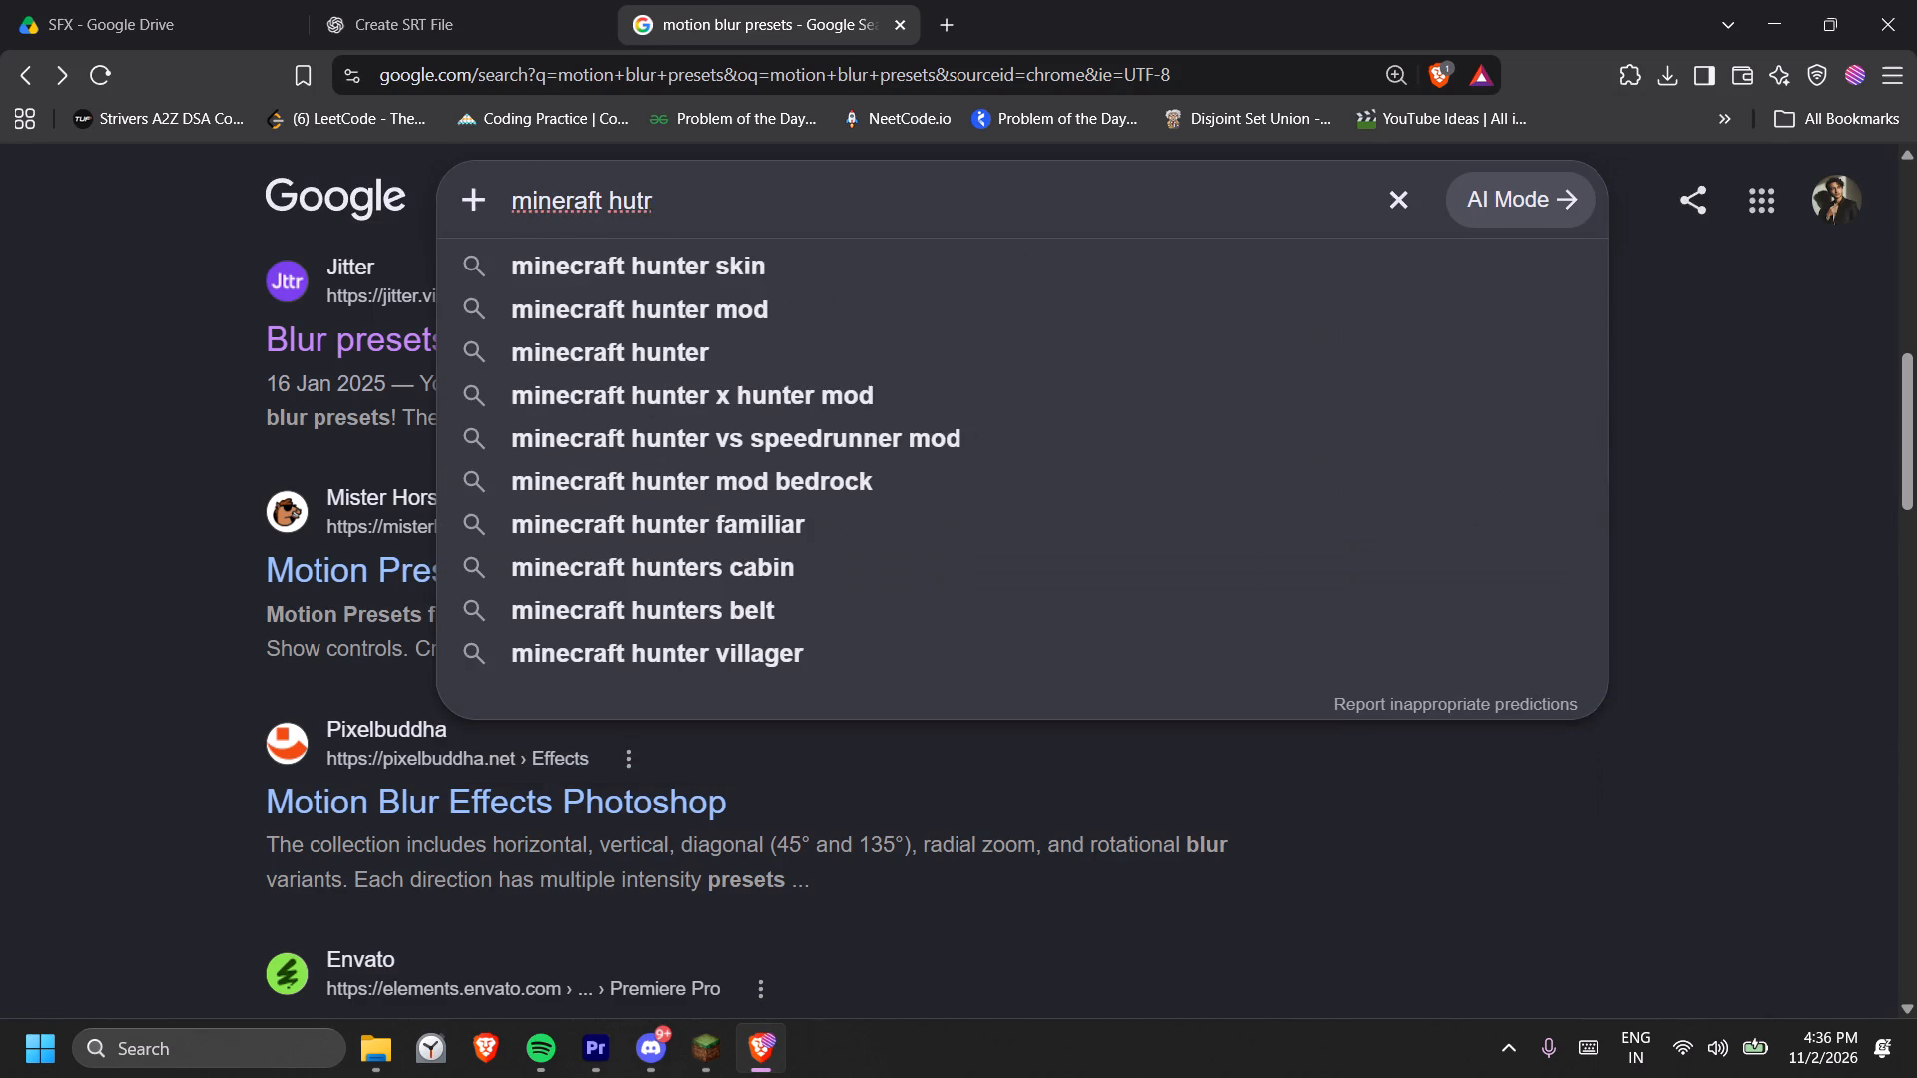
{"action": "key", "text": "space"}
{"action": "type", "text": "sound effect"}
{"action": "key", "text": "Return"}
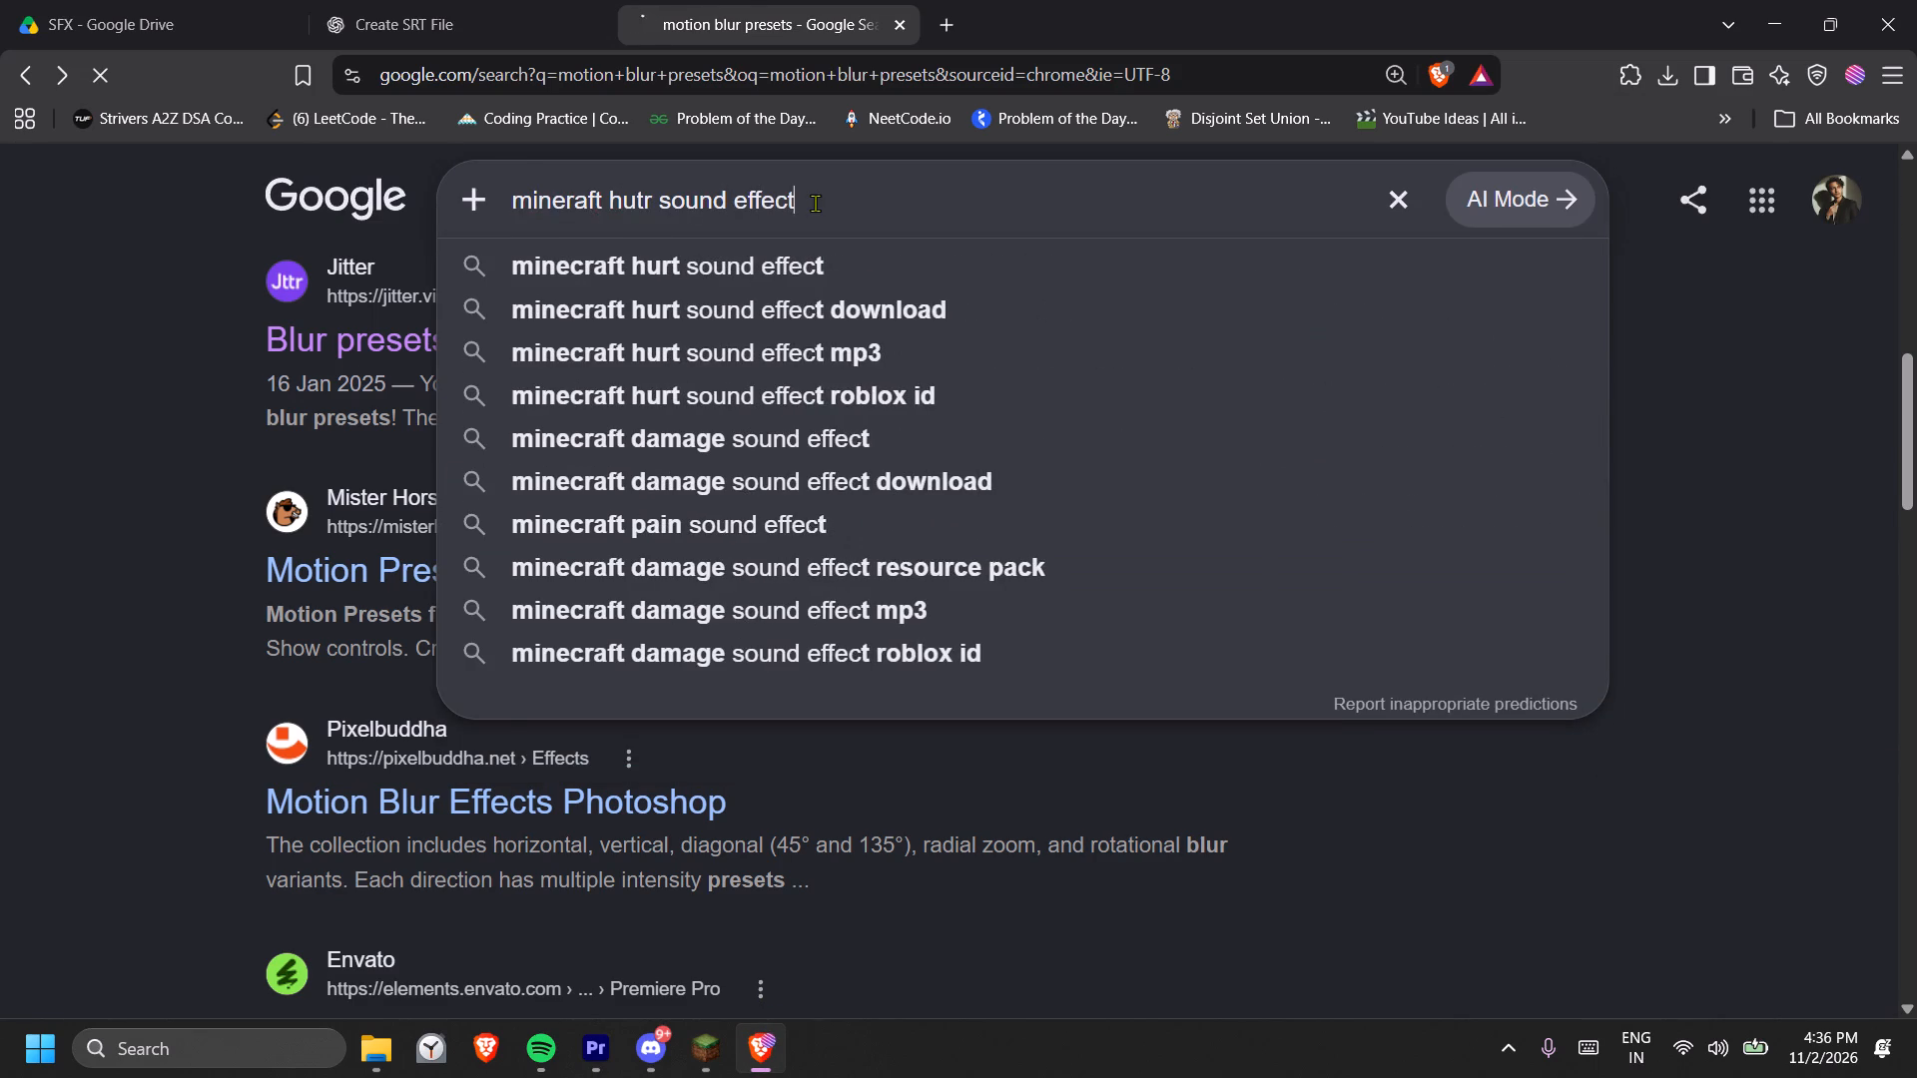
Preview the Minecraft Damage sound on the Myinstants page and return to the search results.
{"action": "left_click", "coordinate": [630, 586]}
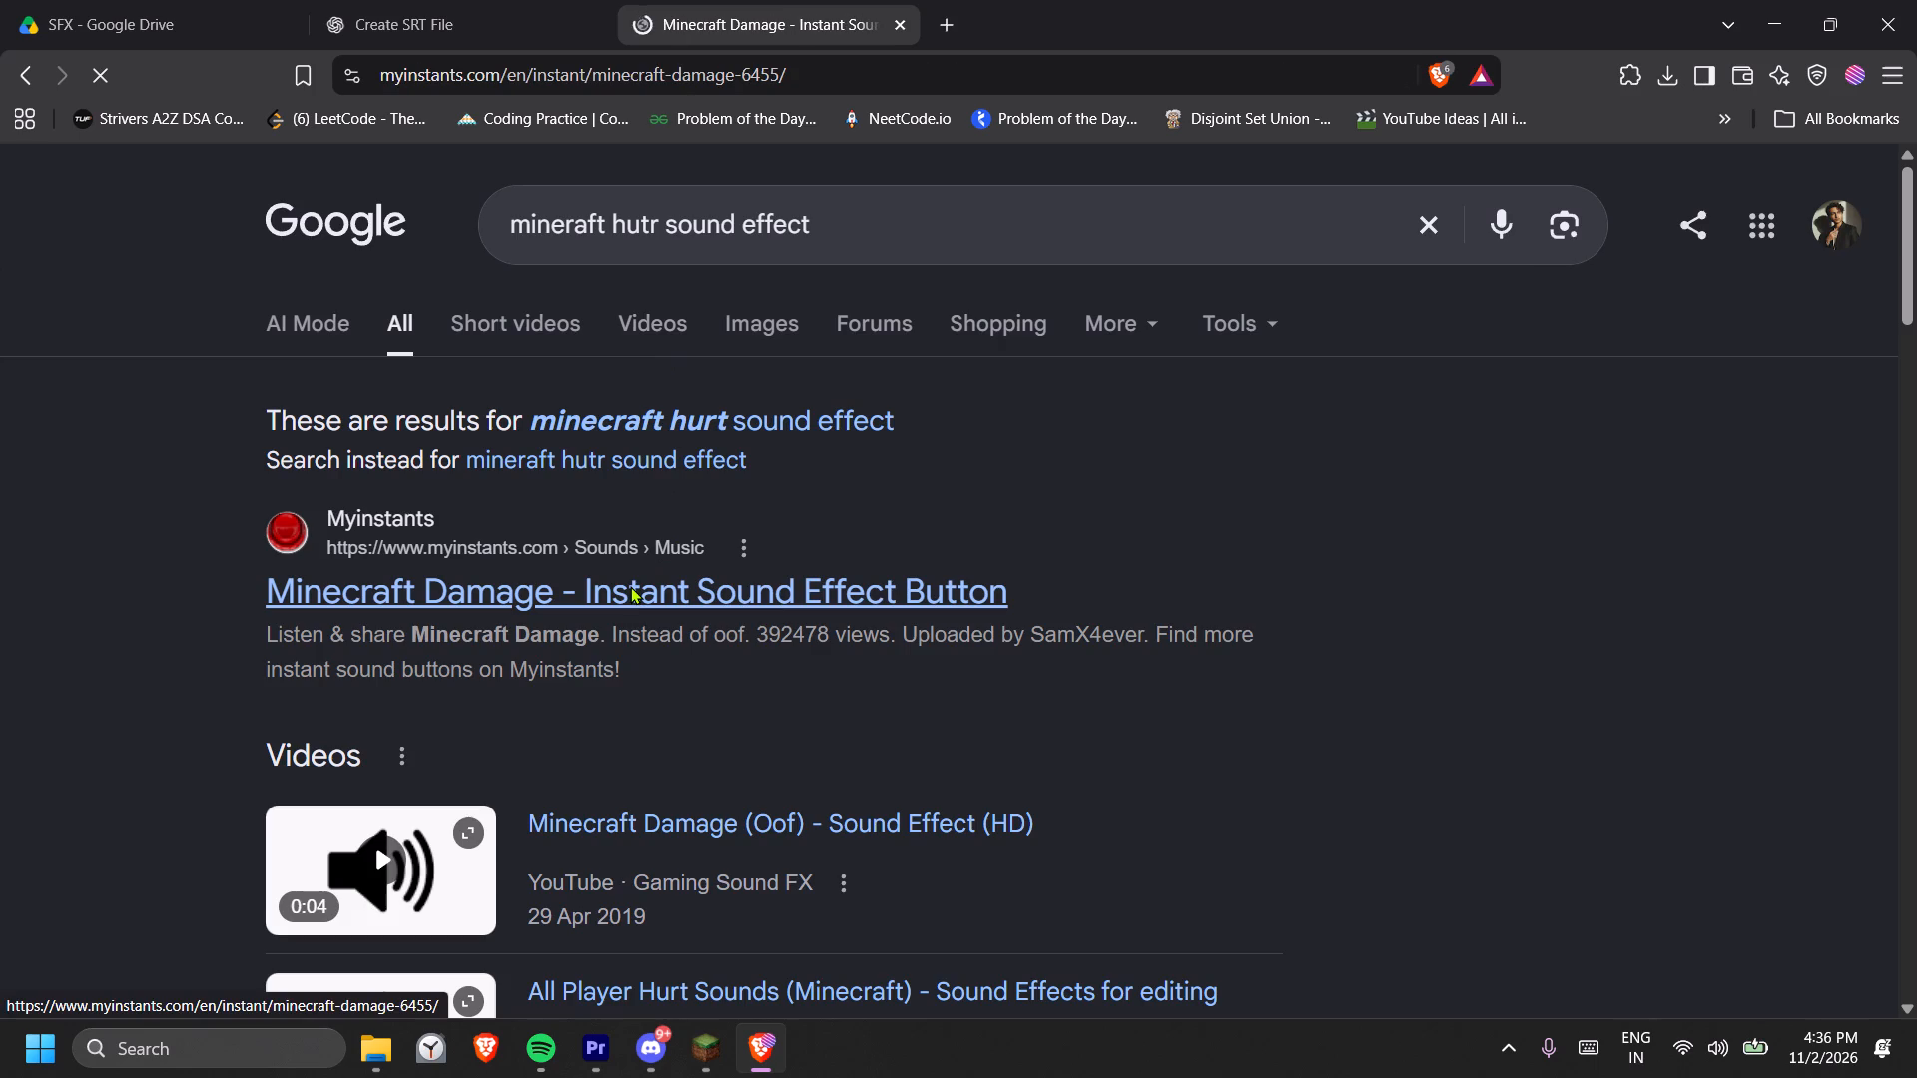
{"action": "left_click", "coordinate": [979, 551]}
{"action": "triple_click", "coordinate": [959, 580]}
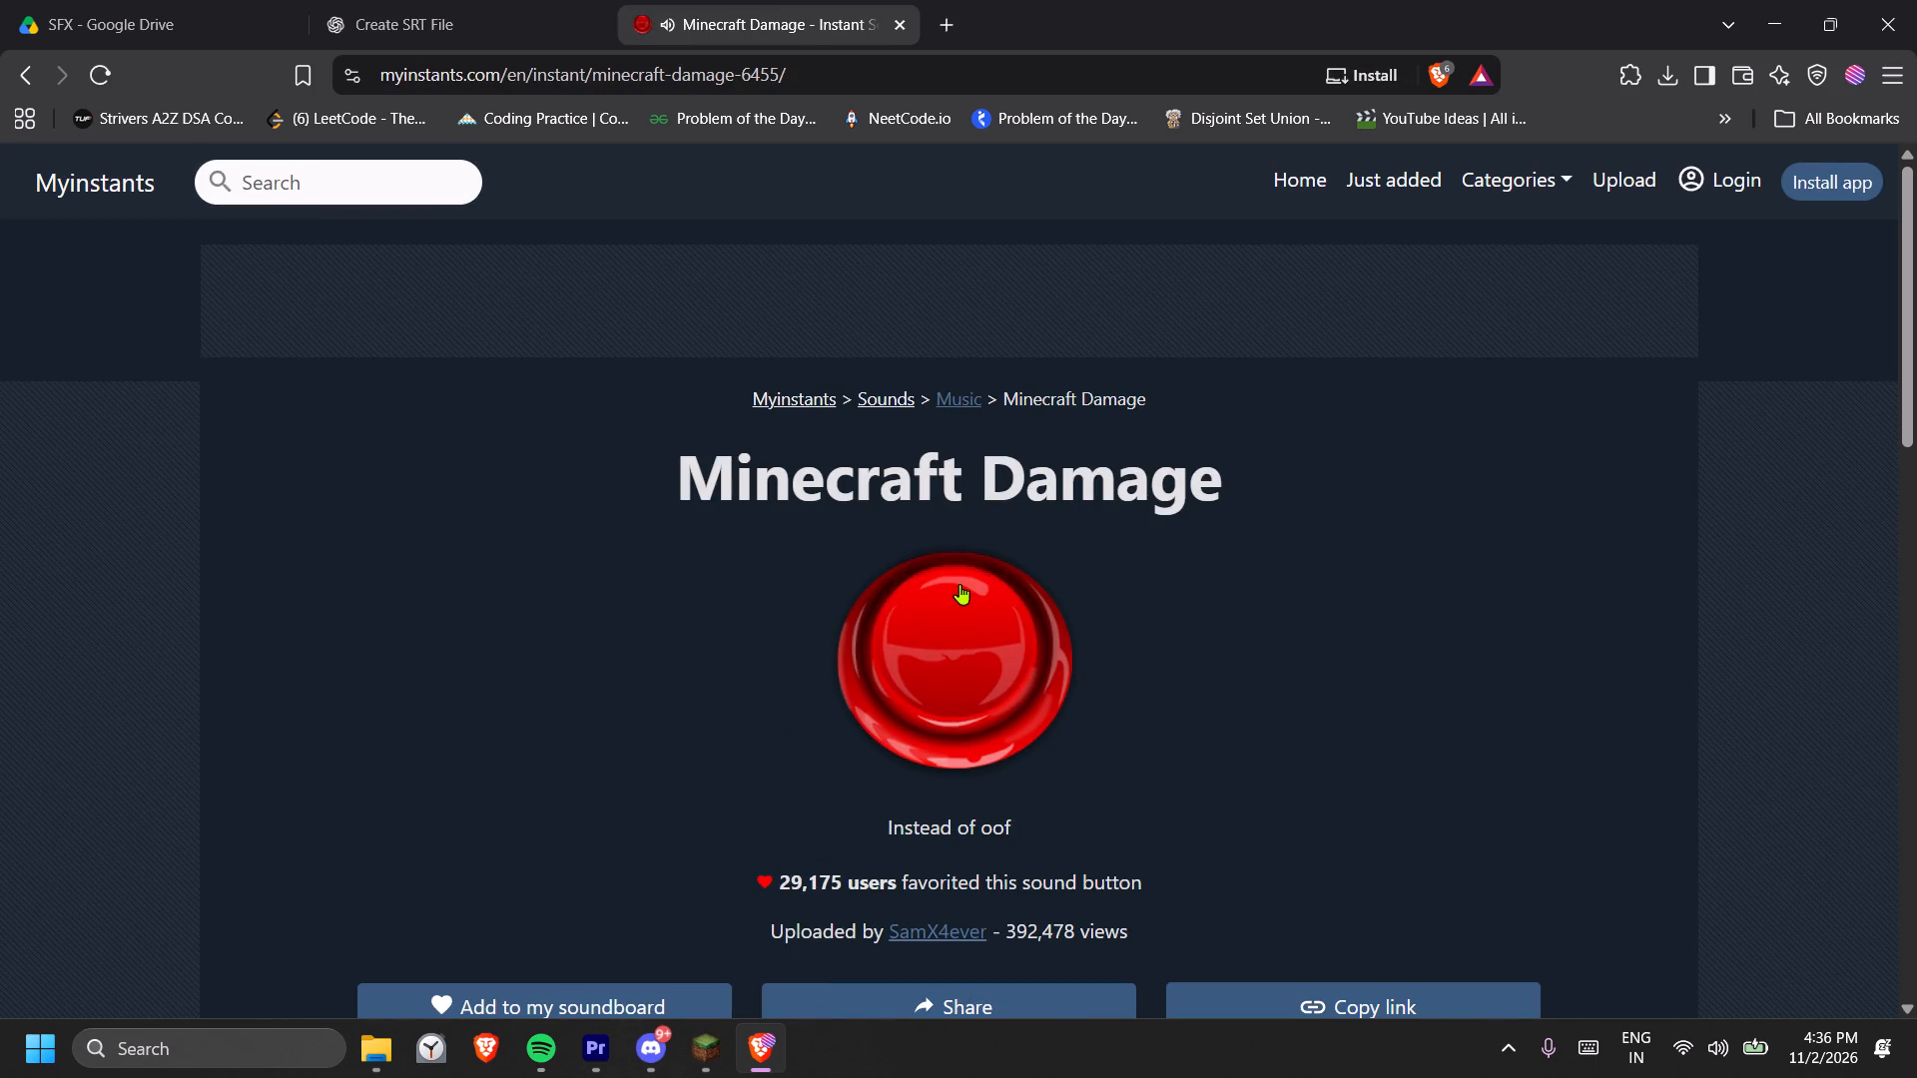
{"action": "triple_click", "coordinate": [959, 584]}
{"action": "scroll", "coordinate": [959, 584], "scroll_direction": "down", "scroll_amount": 4}
{"action": "left_click", "coordinate": [941, 574]}
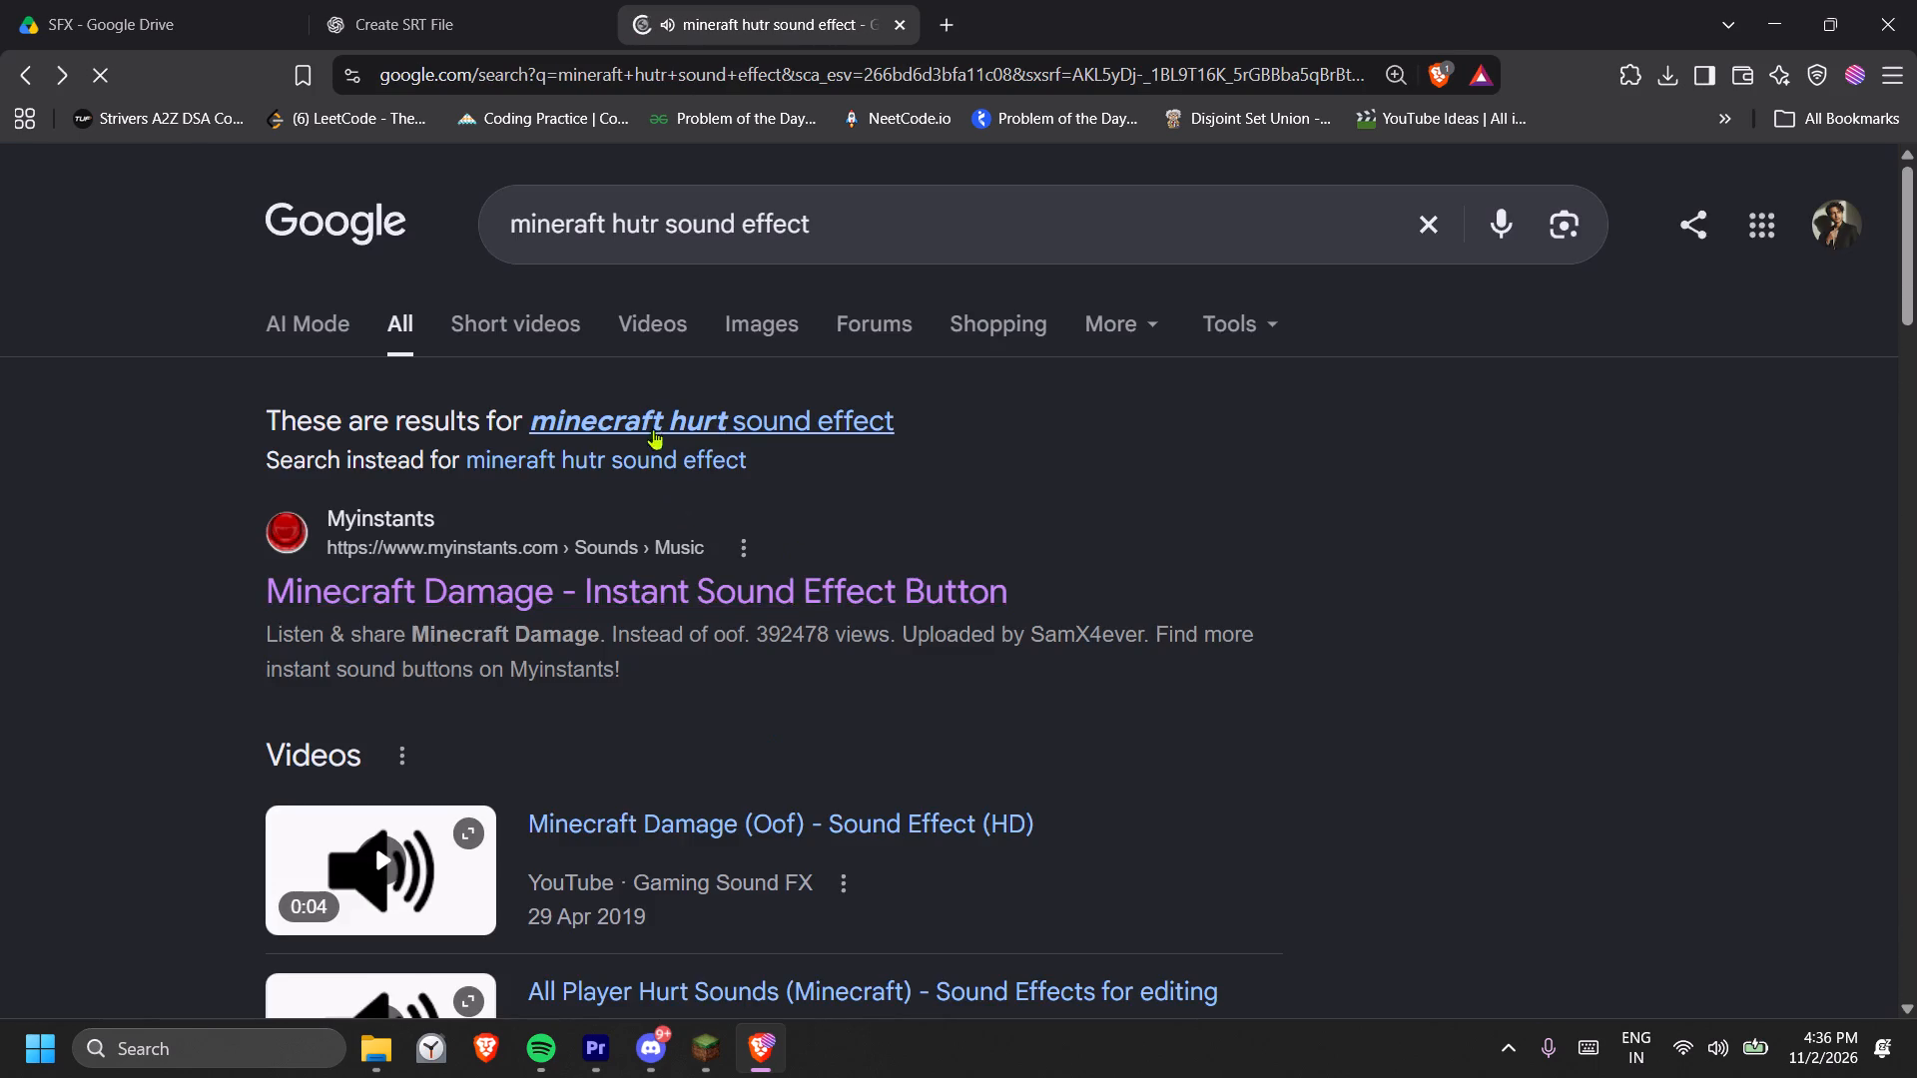
Preview the YouTube results Minecraft Damage (Oof) - Sound Effect (HD) and All Player Hurt Sounds (Minecraft).
{"action": "scroll", "coordinate": [728, 419], "scroll_direction": "down", "scroll_amount": 10}
{"action": "left_click", "coordinate": [377, 457]}
{"action": "scroll", "coordinate": [717, 490], "scroll_direction": "down", "scroll_amount": 6}
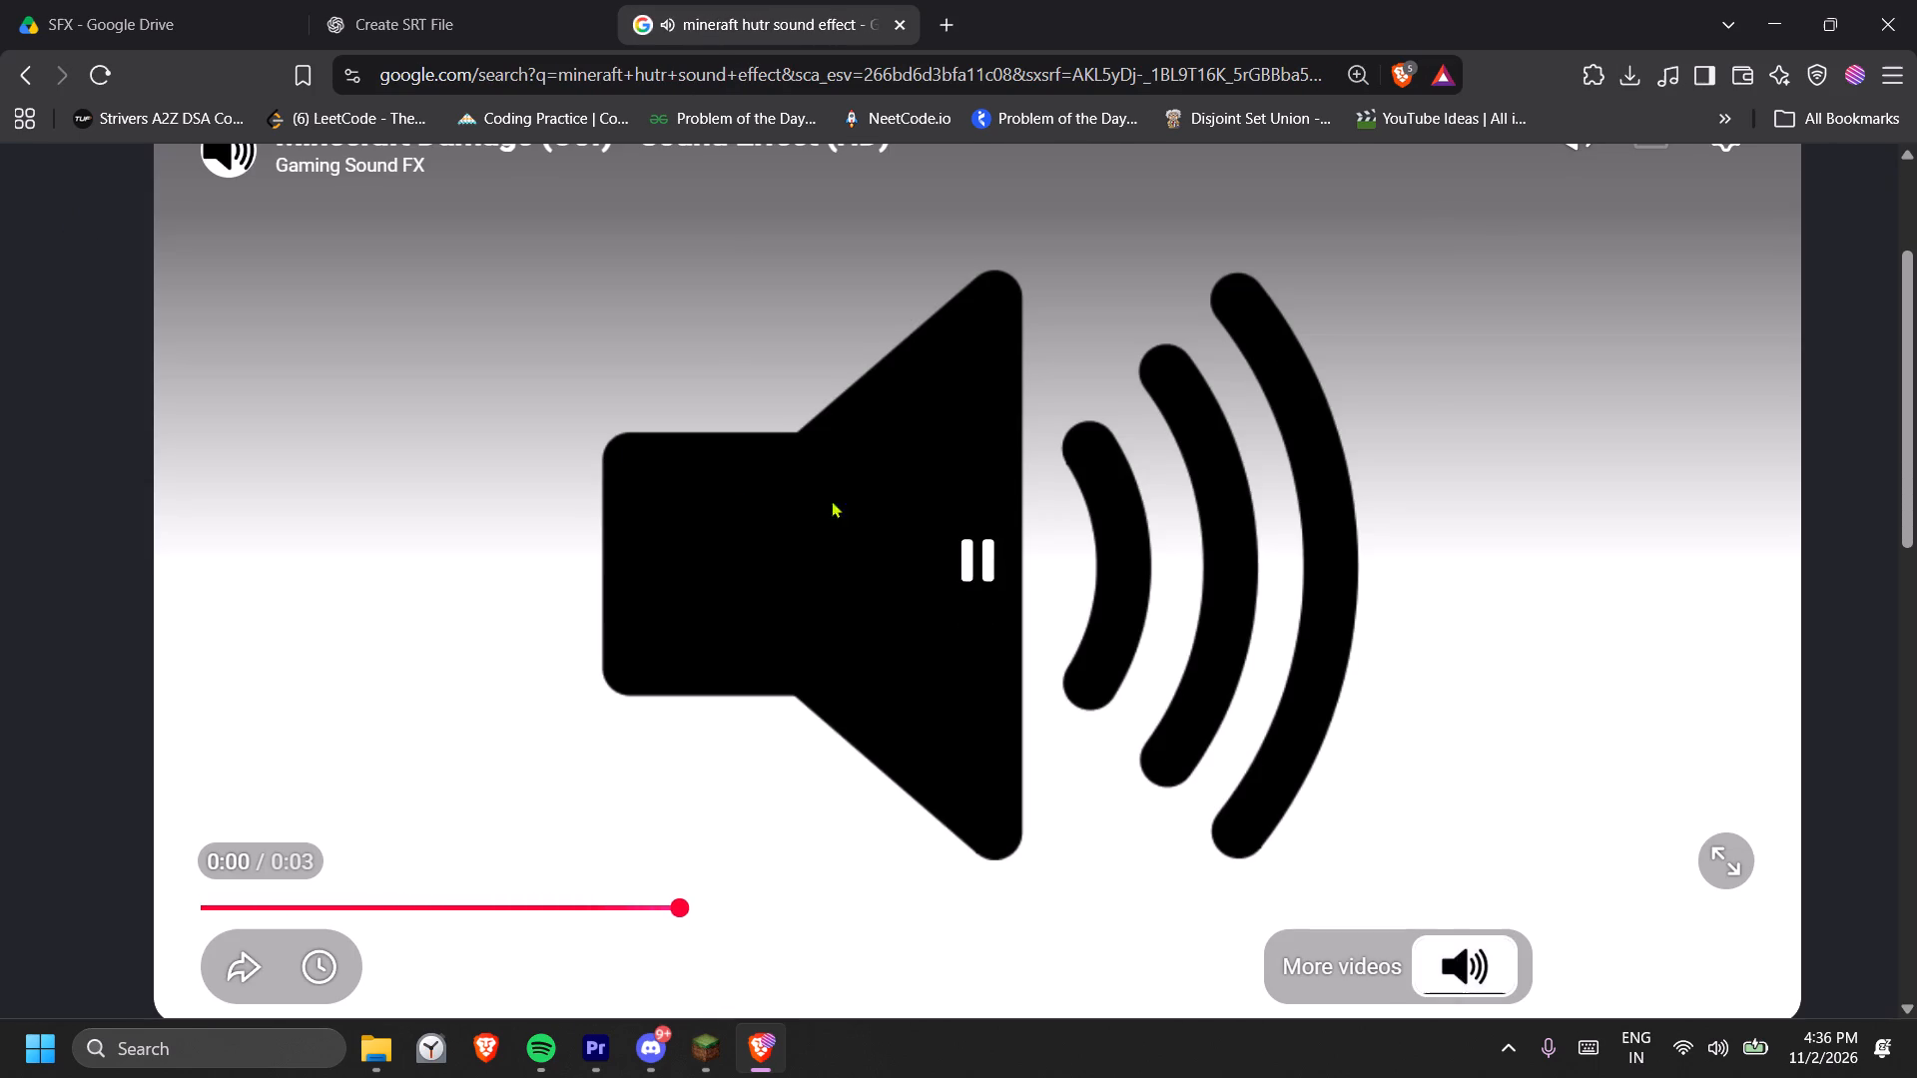
{"action": "left_click", "coordinate": [950, 486]}
{"action": "scroll", "coordinate": [950, 478], "scroll_direction": "down", "scroll_amount": 6}
{"action": "left_click", "coordinate": [360, 369]}
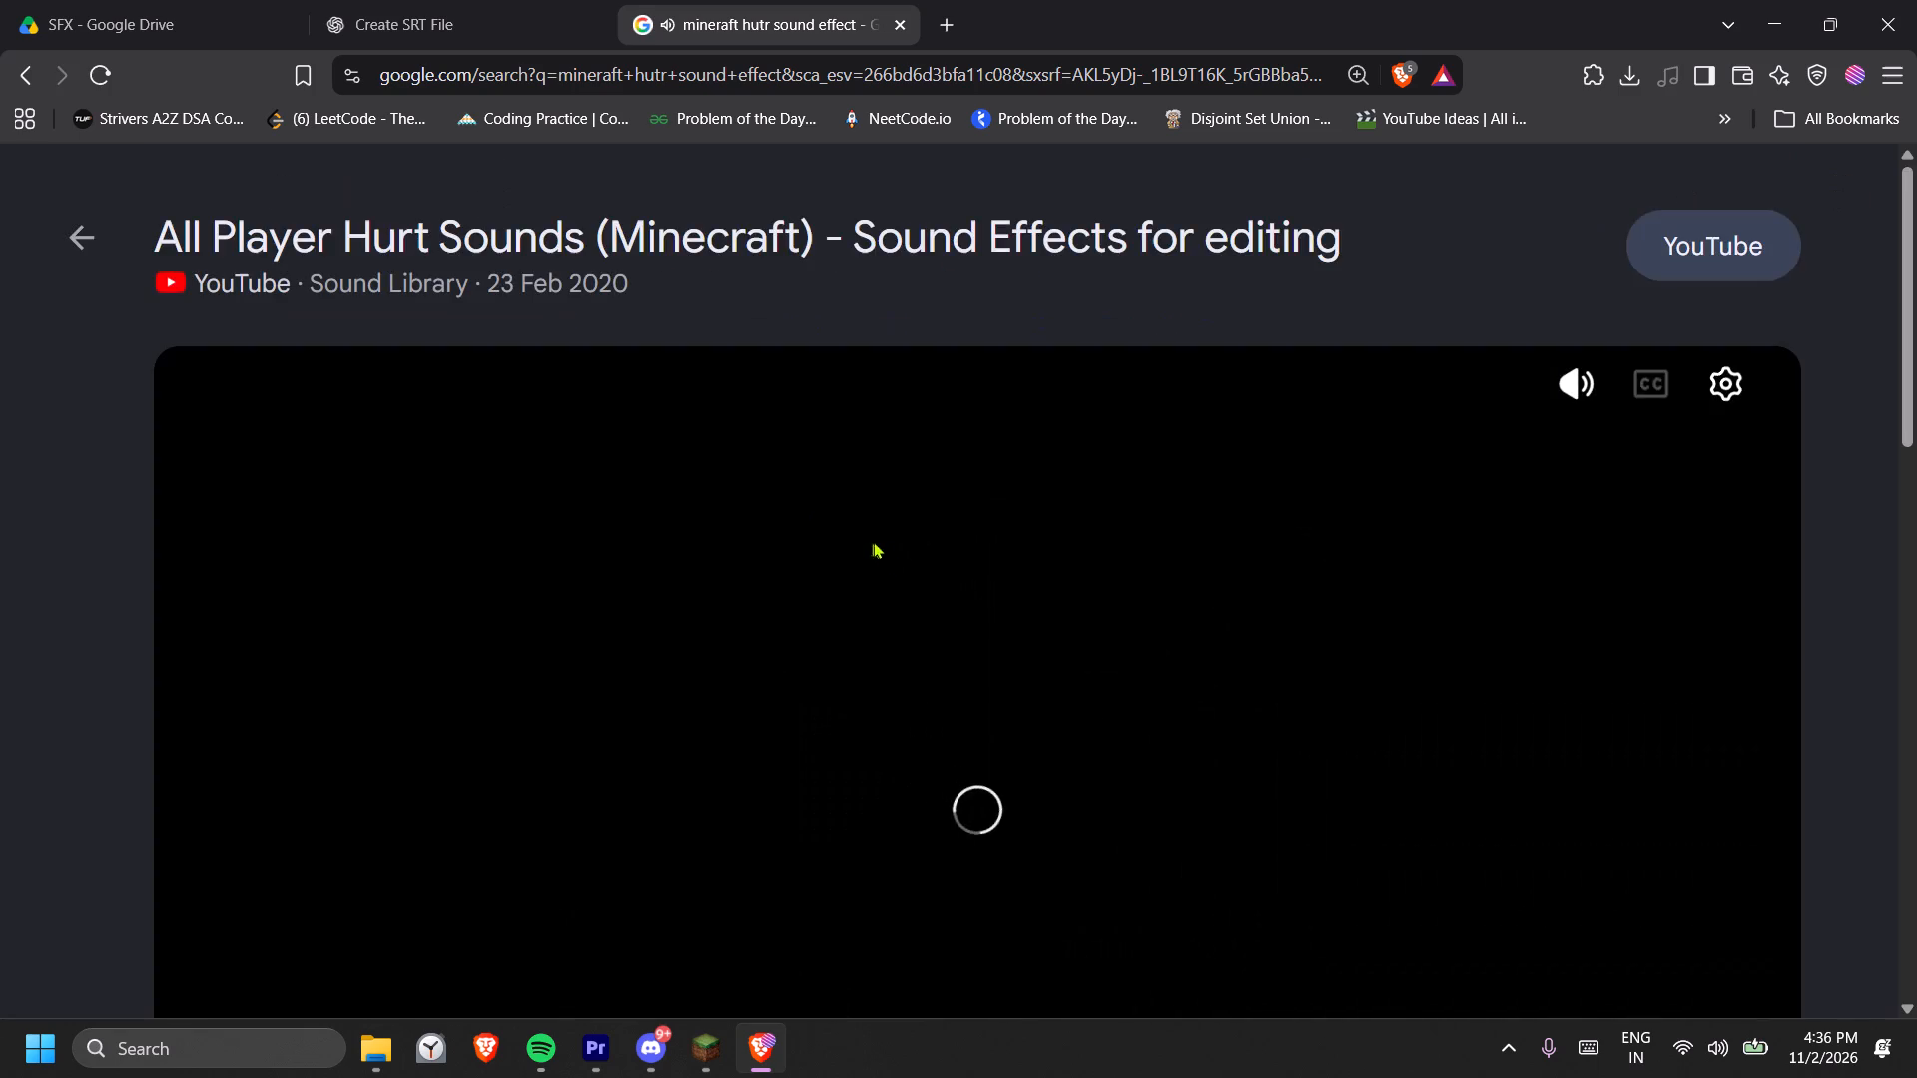
{"action": "scroll", "coordinate": [906, 573], "scroll_direction": "down", "scroll_amount": 4}
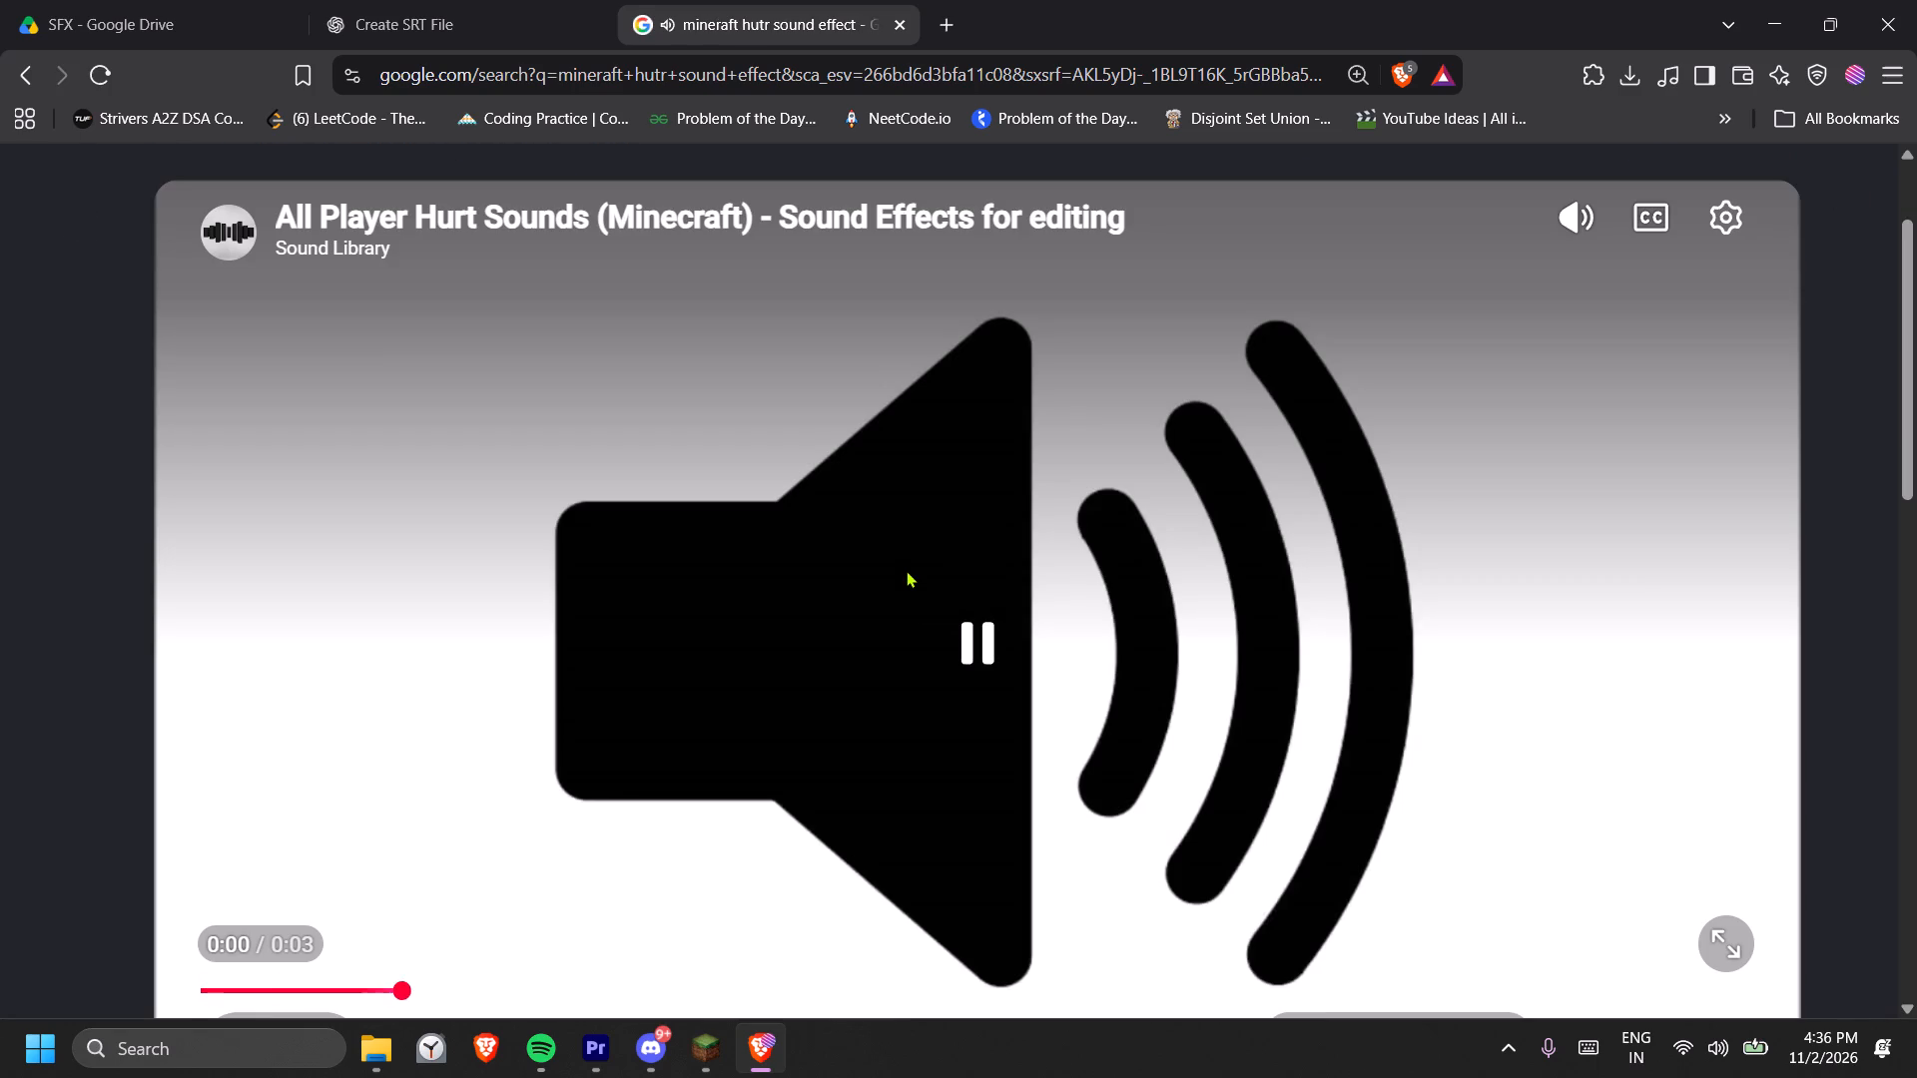
{"action": "left_click", "coordinate": [906, 559]}
Look through the remaining results and extend the Google search to "mineraft hutr sound effect free dounload".
{"action": "scroll", "coordinate": [905, 553], "scroll_direction": "down", "scroll_amount": 4}
{"action": "scroll", "coordinate": [667, 569], "scroll_direction": "down", "scroll_amount": 11}
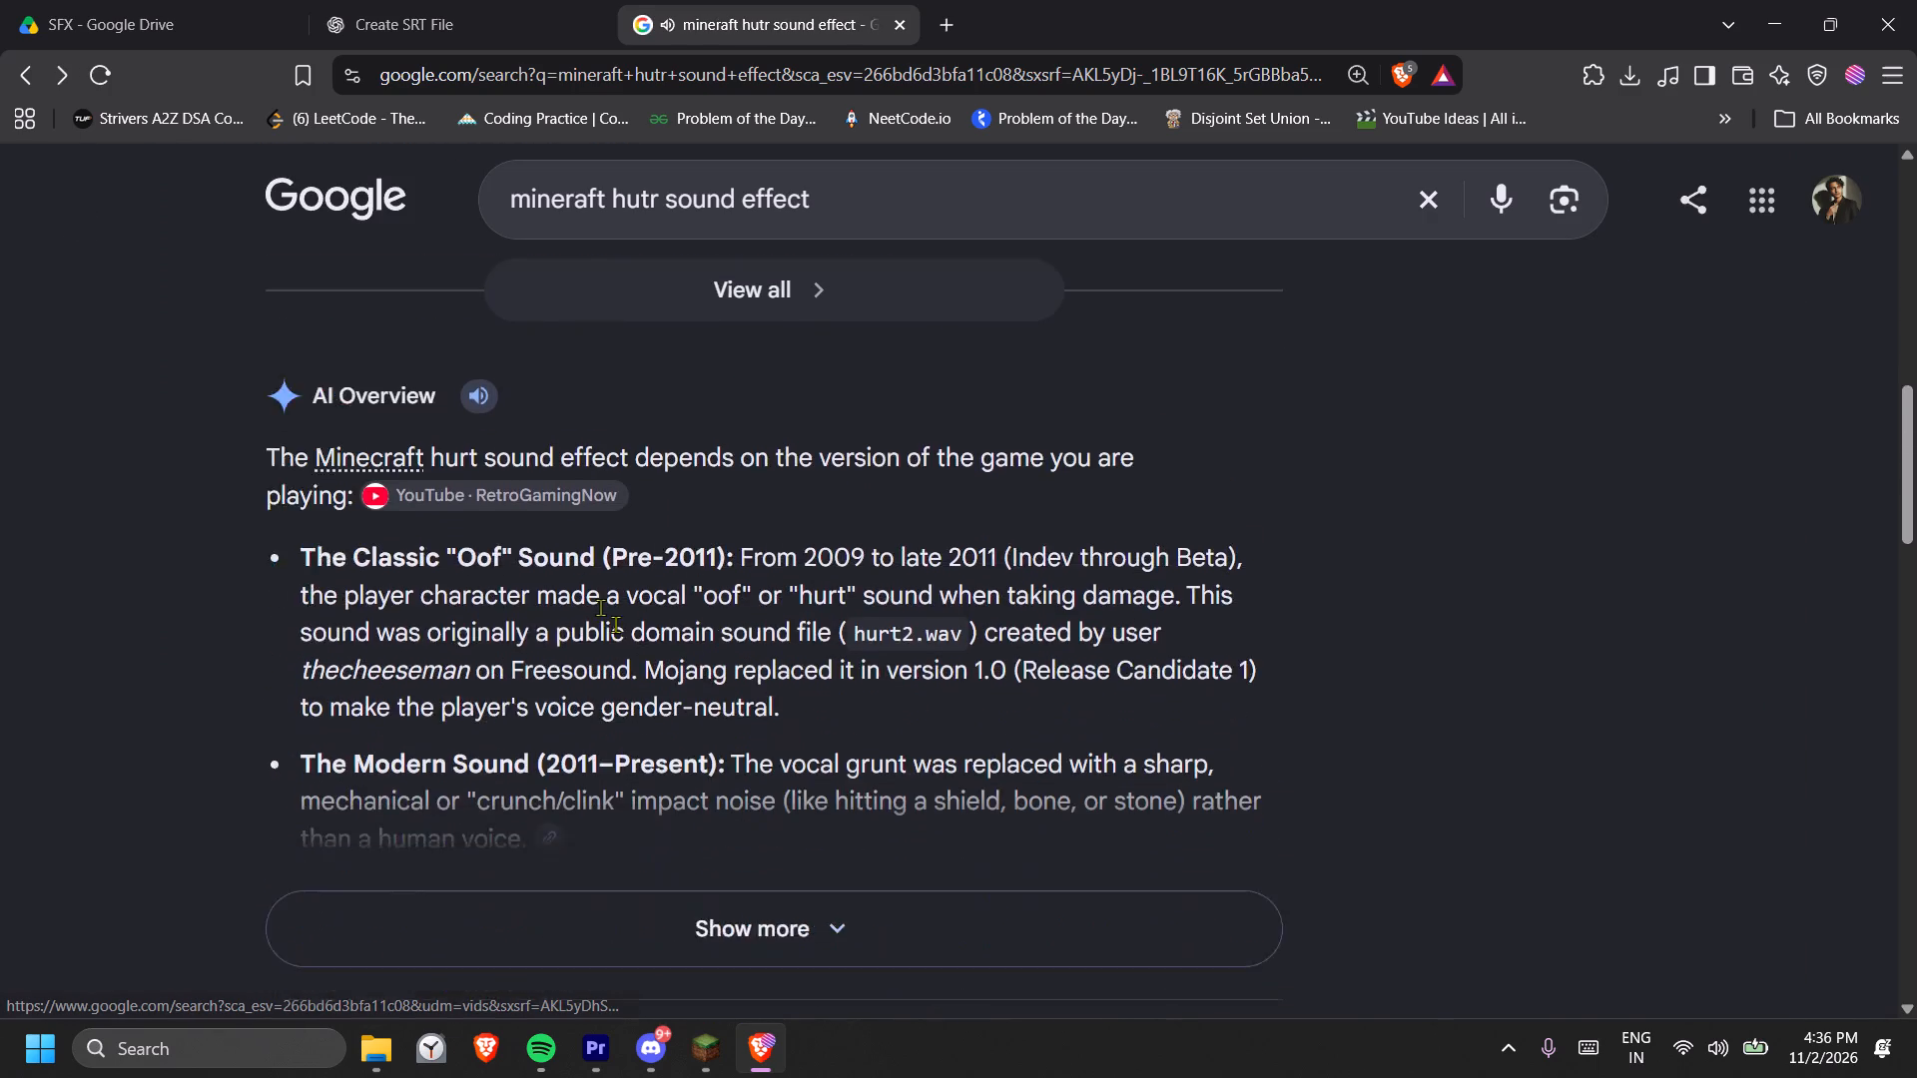
{"action": "scroll", "coordinate": [600, 607], "scroll_direction": "down", "scroll_amount": 7}
{"action": "scroll", "coordinate": [625, 767], "scroll_direction": "down", "scroll_amount": 6}
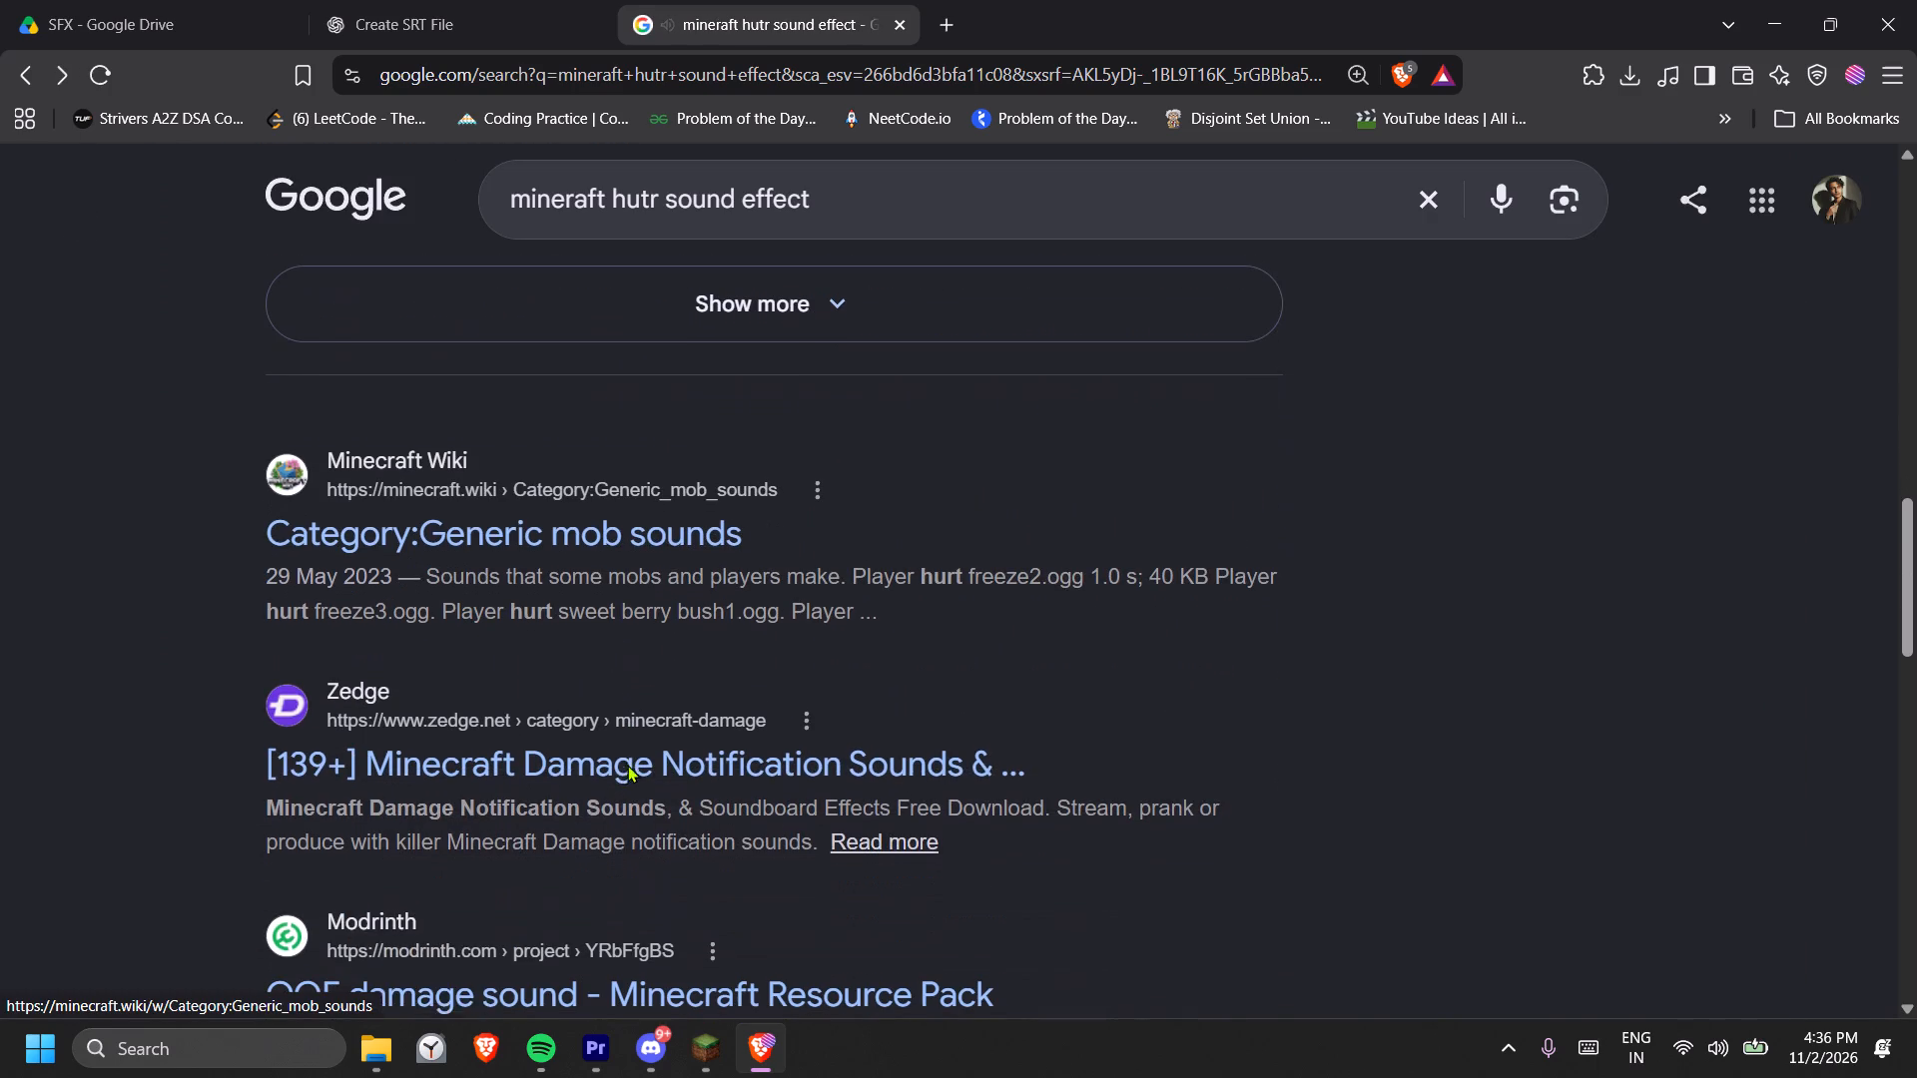
{"action": "left_click", "coordinate": [929, 220]}
{"action": "key", "text": "space"}
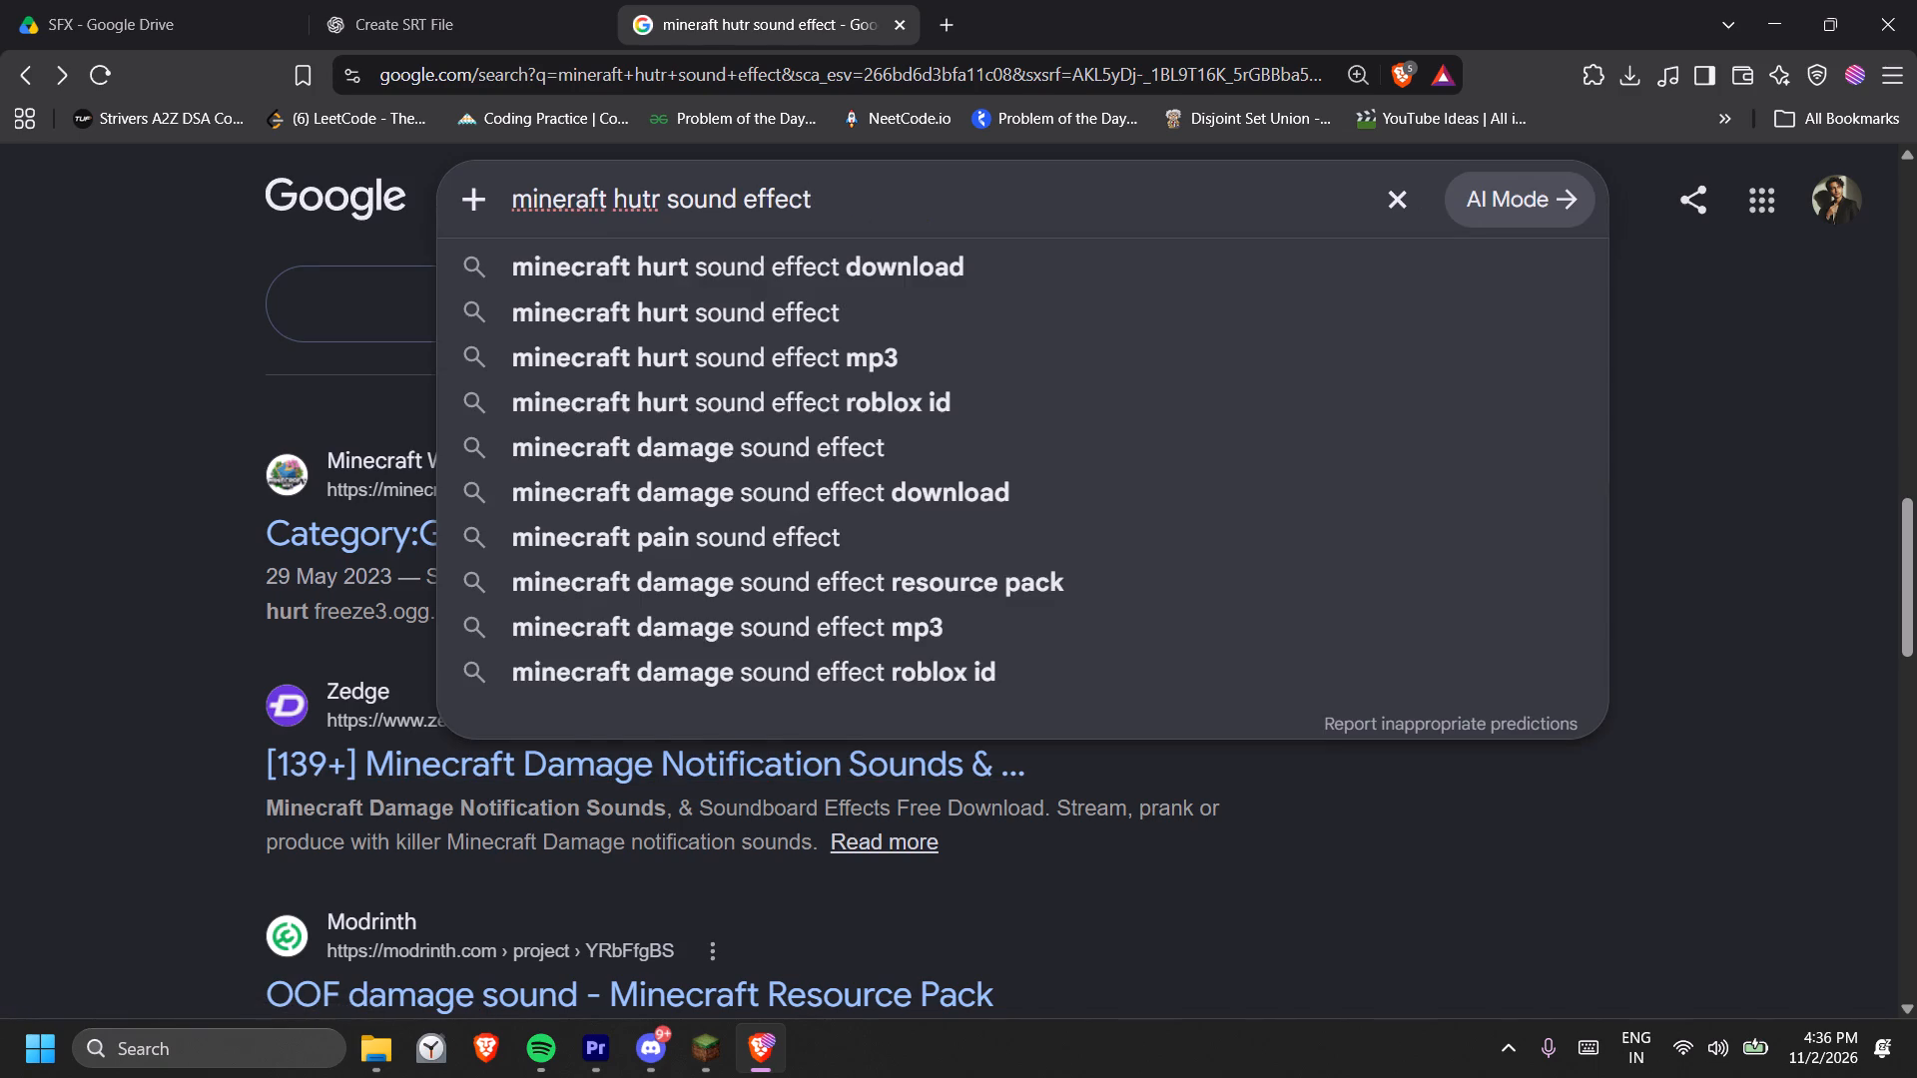
{"action": "type", "text": "free dounload"}
{"action": "key", "text": "Return"}
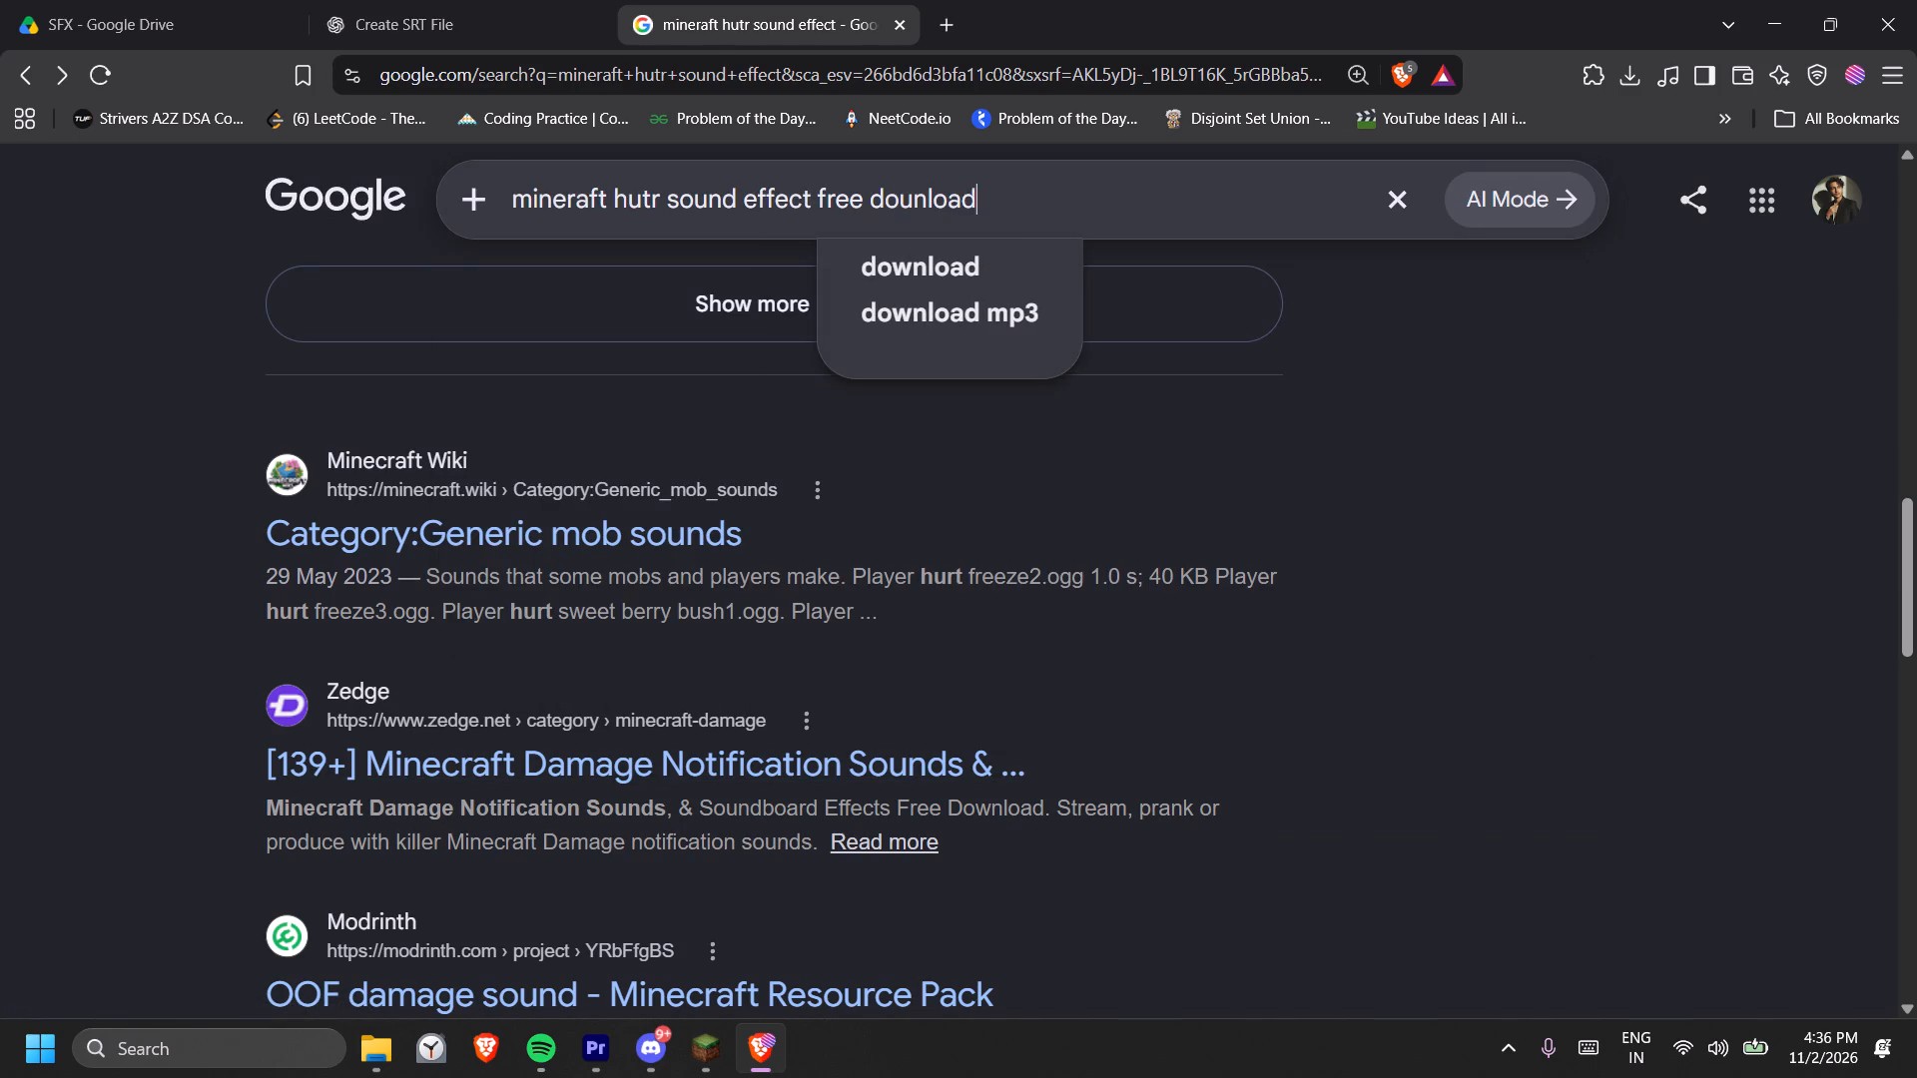
Open the Myinstants Minecraft Damage page from the search results and play its sound several times.
{"action": "left_click", "coordinate": [521, 547]}
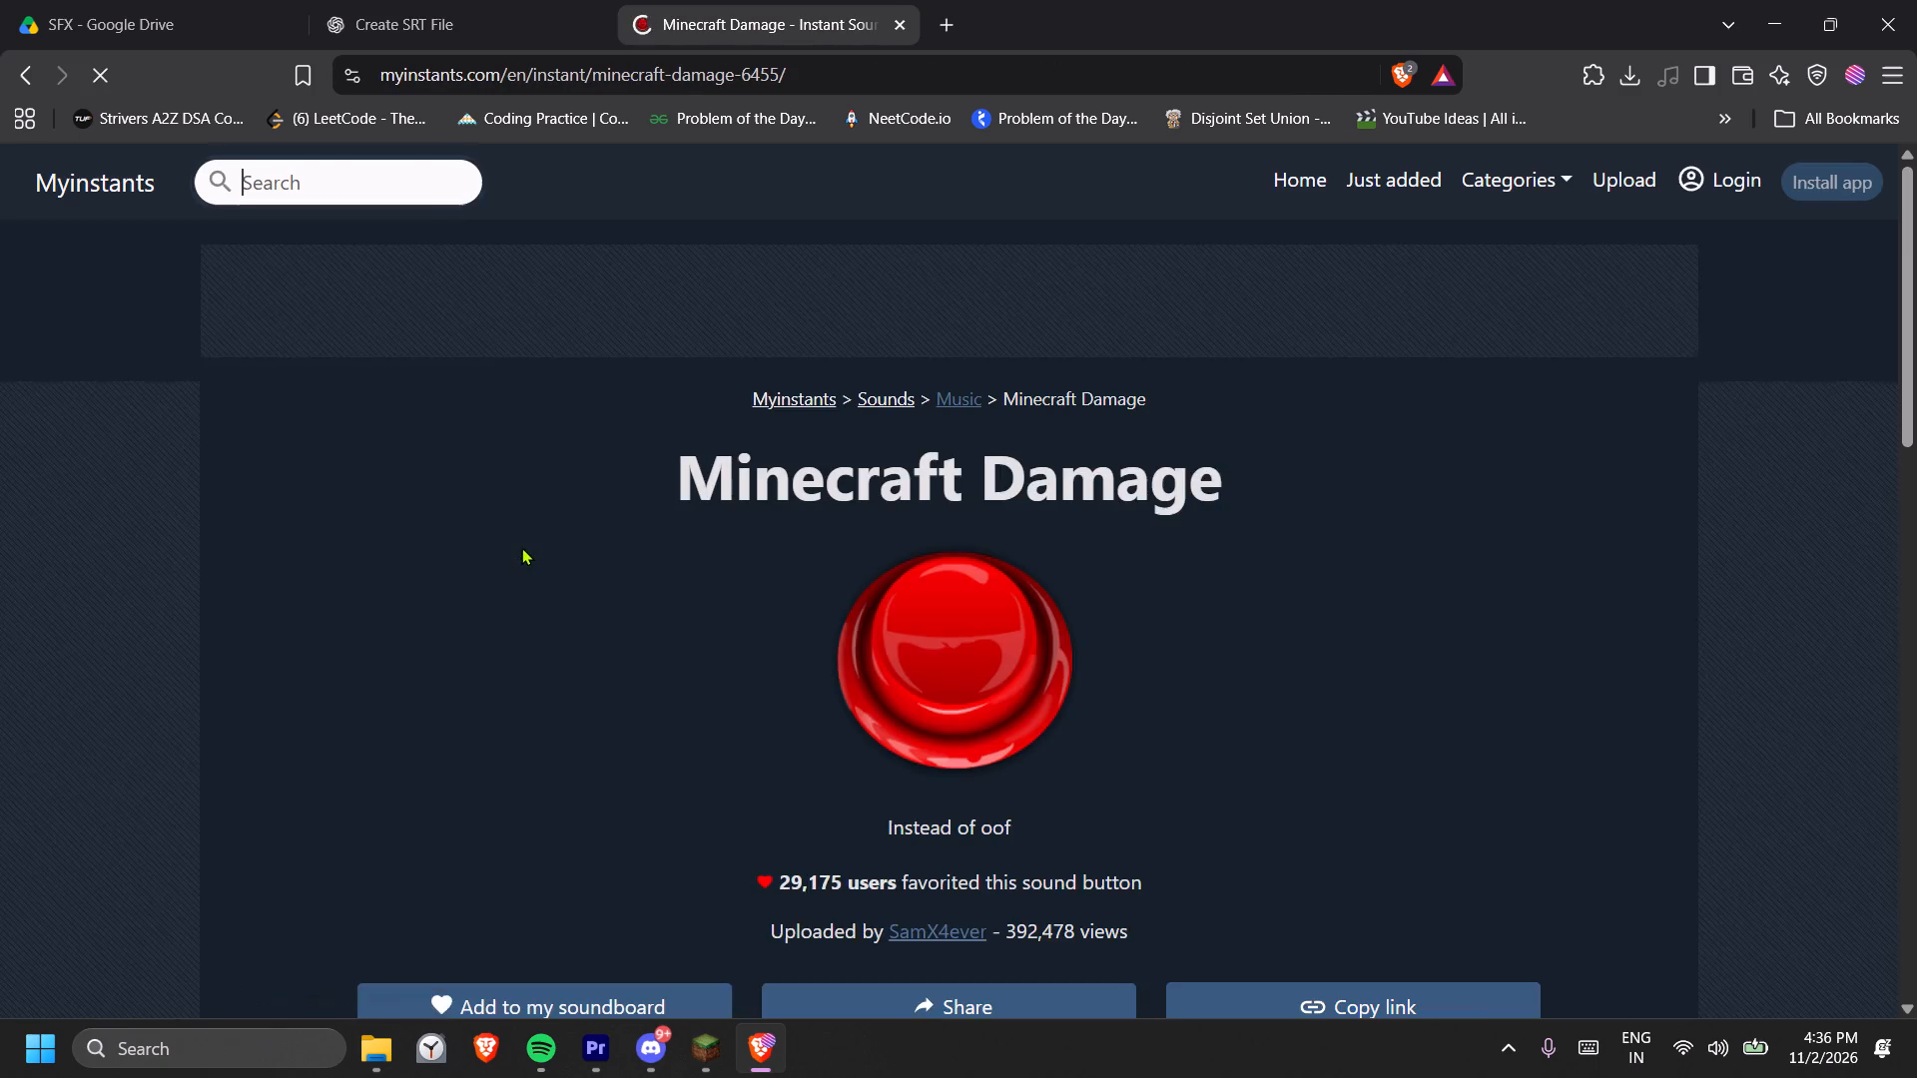
{"action": "left_click", "coordinate": [973, 637]}
{"action": "left_click", "coordinate": [976, 599]}
{"action": "left_click", "coordinate": [976, 631]}
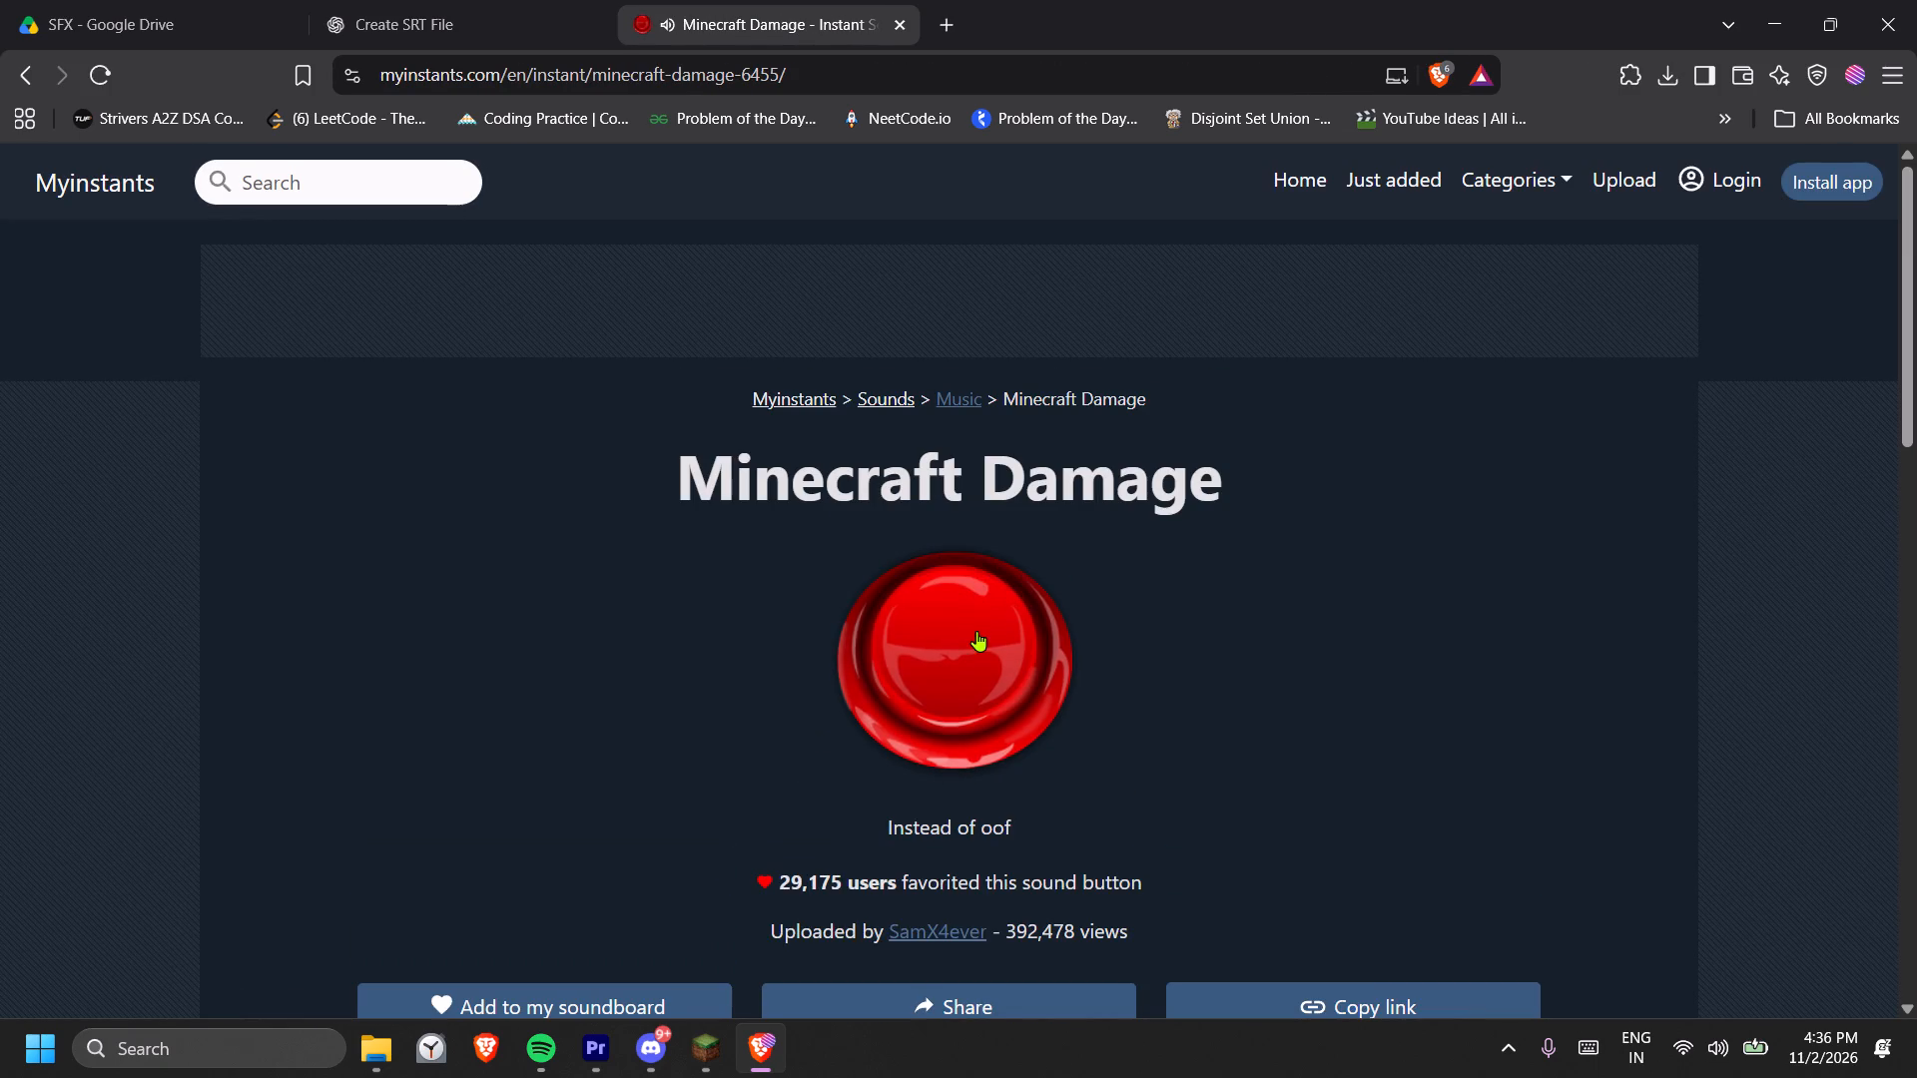
{"action": "triple_click", "coordinate": [976, 631]}
Download the Minecraft Damage sound as an MP3 and save it in the presets folder.
{"action": "scroll", "coordinate": [1070, 611], "scroll_direction": "down", "scroll_amount": 5}
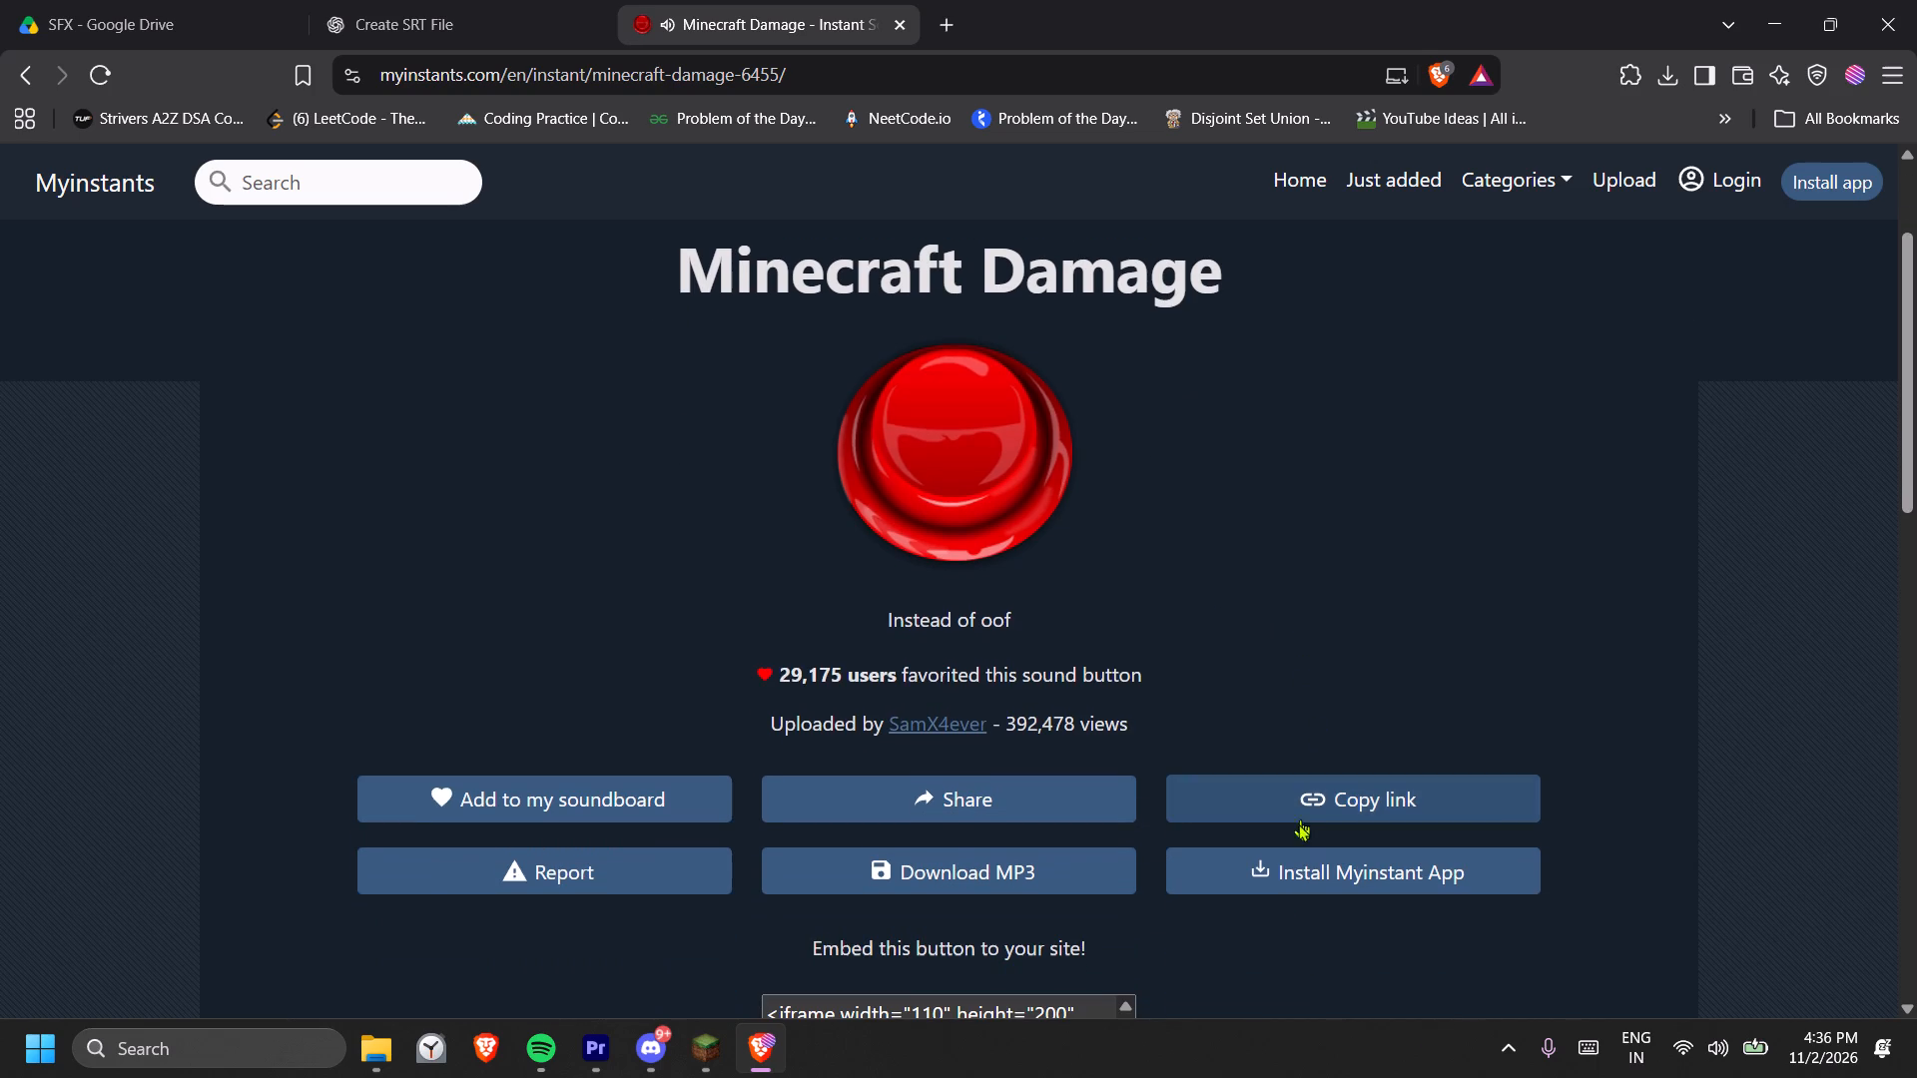
{"action": "left_click", "coordinate": [1015, 869]}
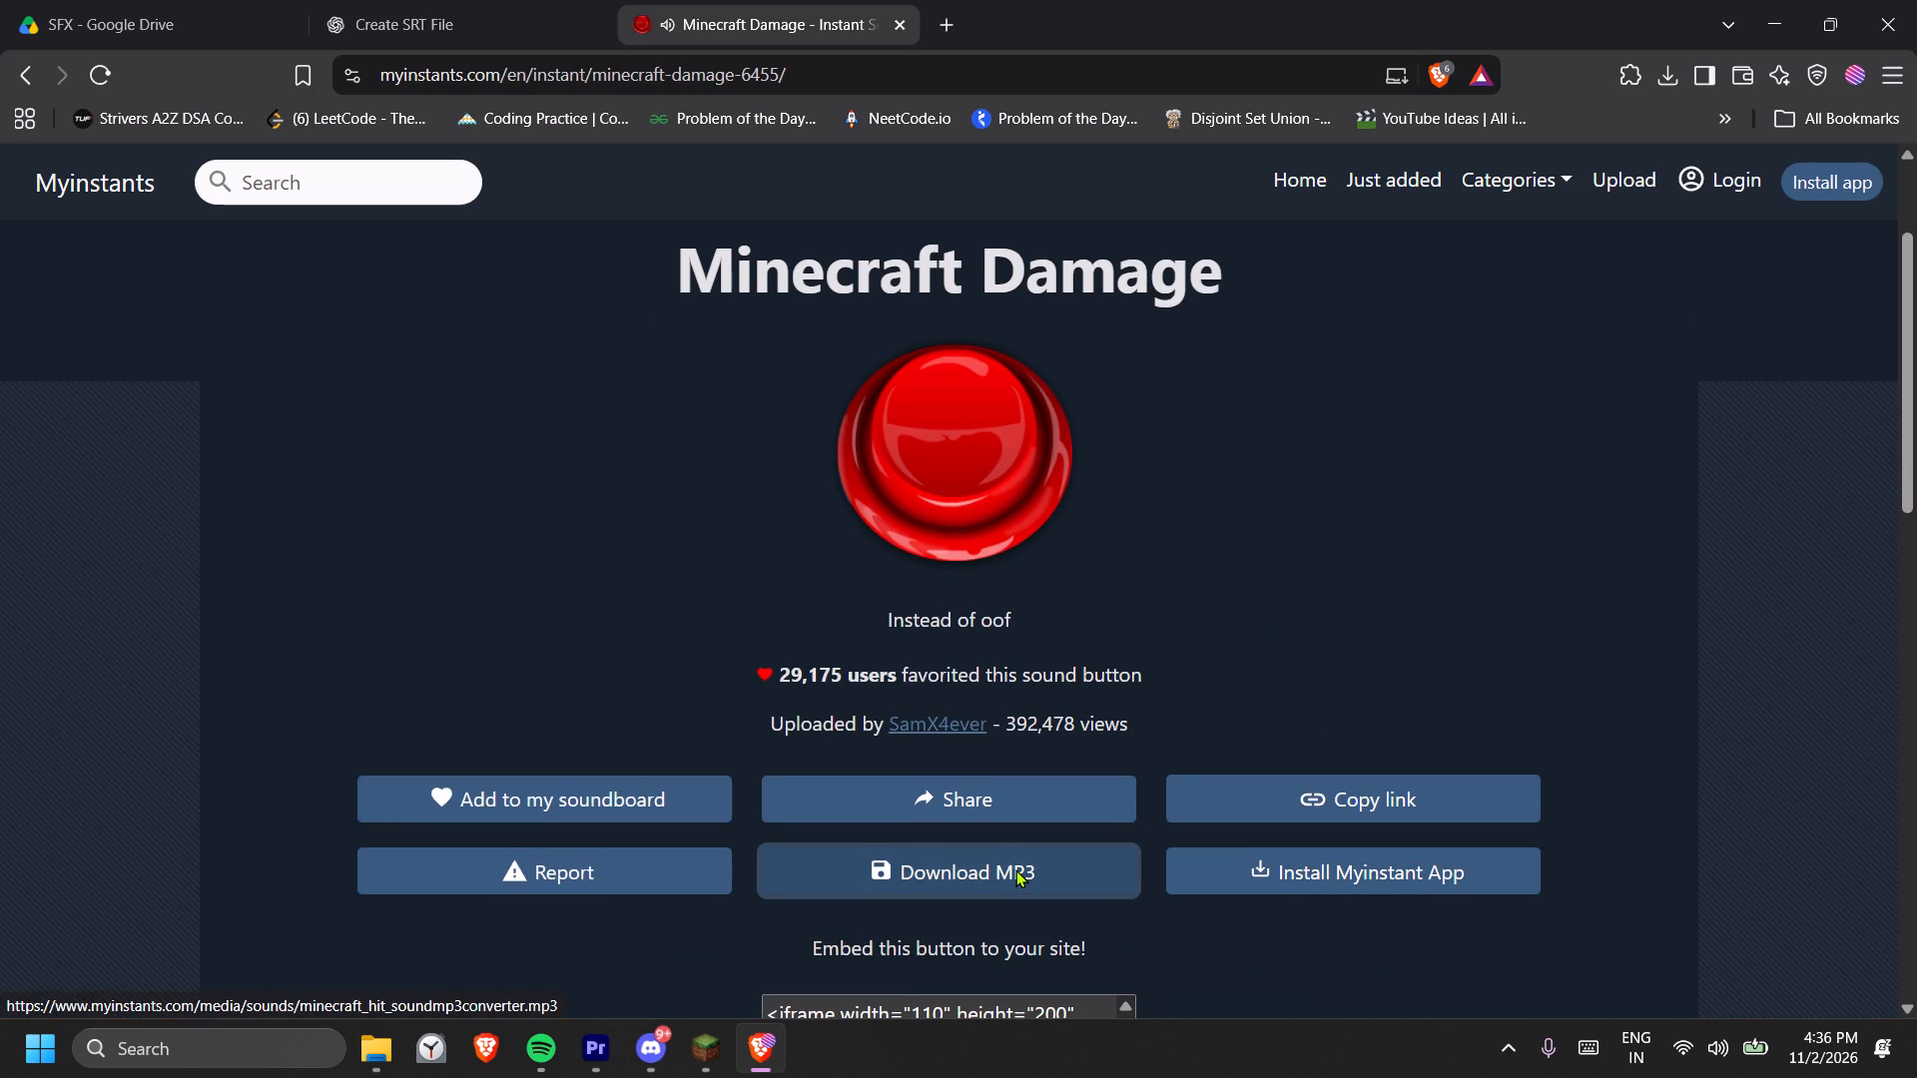
{"action": "left_click", "coordinate": [1526, 954]}
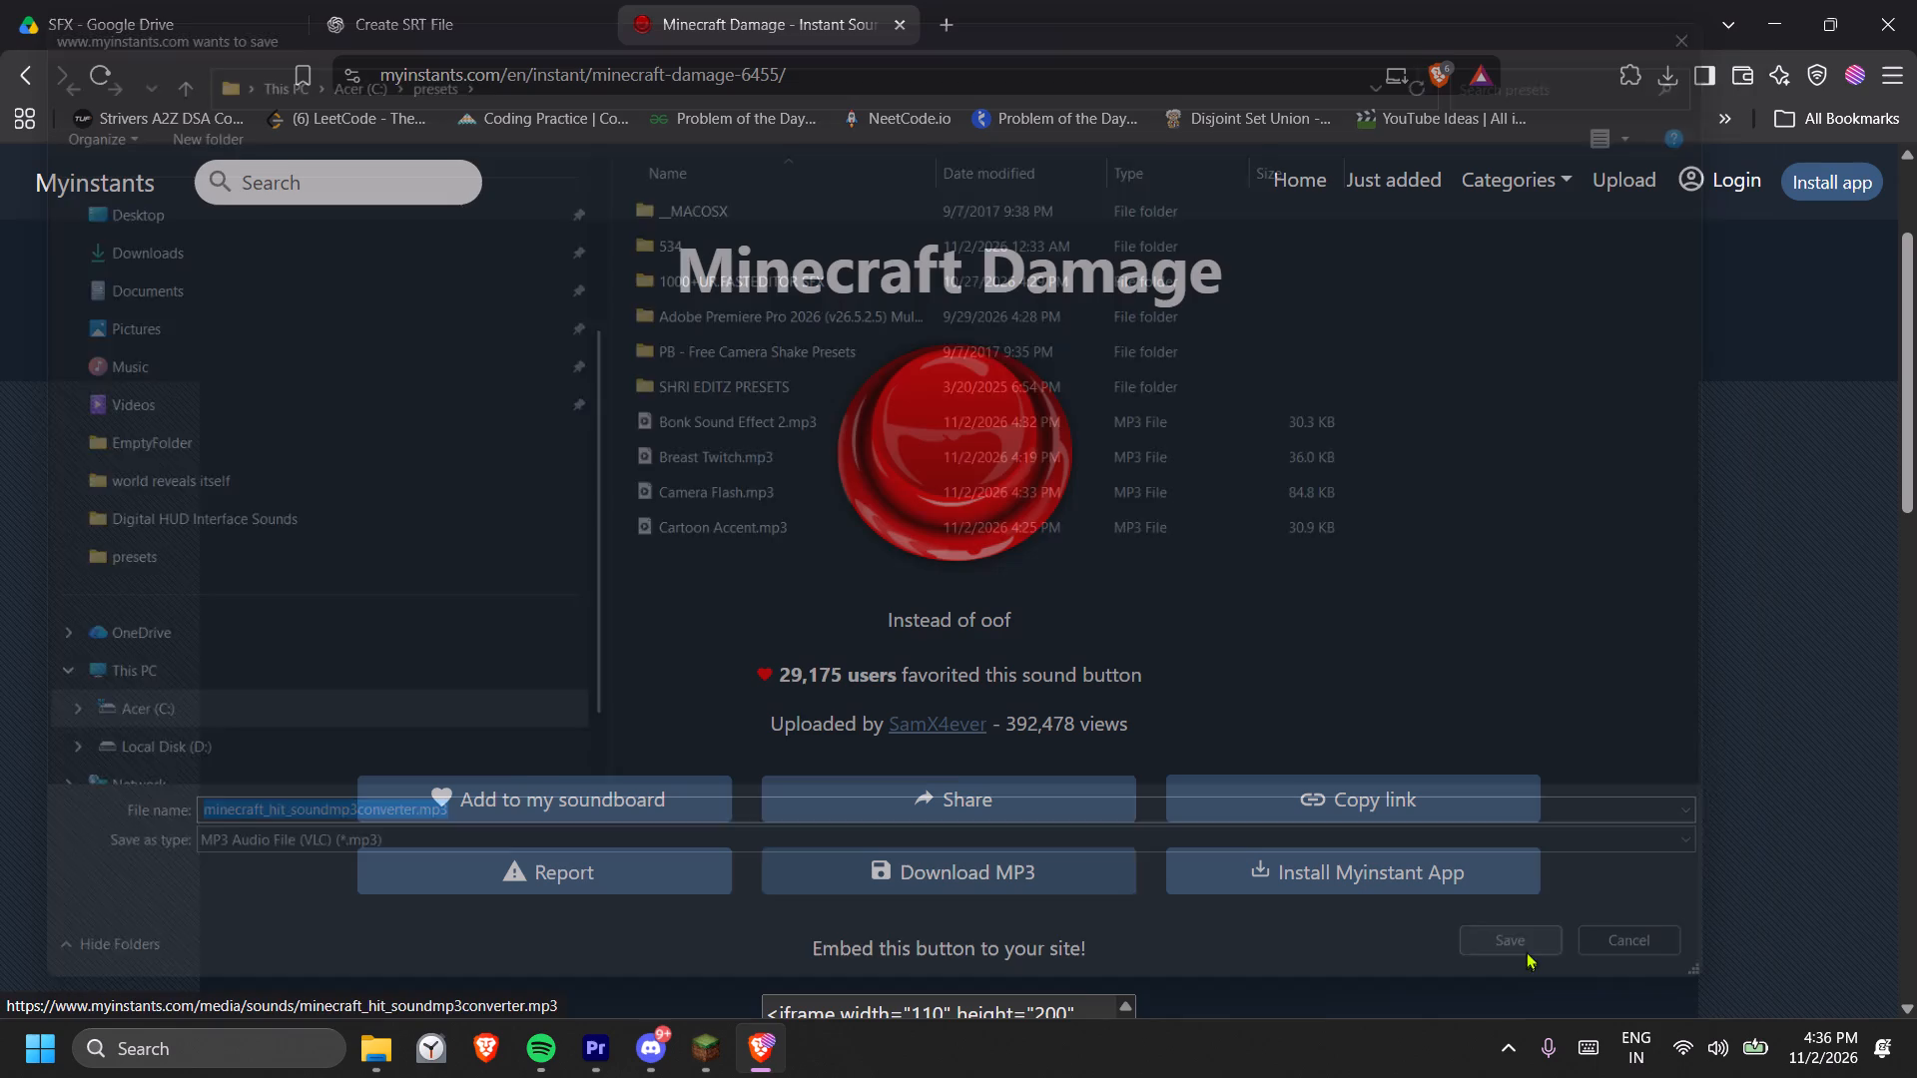
Bring the newly downloaded minecraft_hit_sound MP3 from the browser's recent downloads into Premiere Pro.
{"action": "left_click", "coordinate": [1668, 85]}
{"action": "left_click", "coordinate": [1656, 83]}
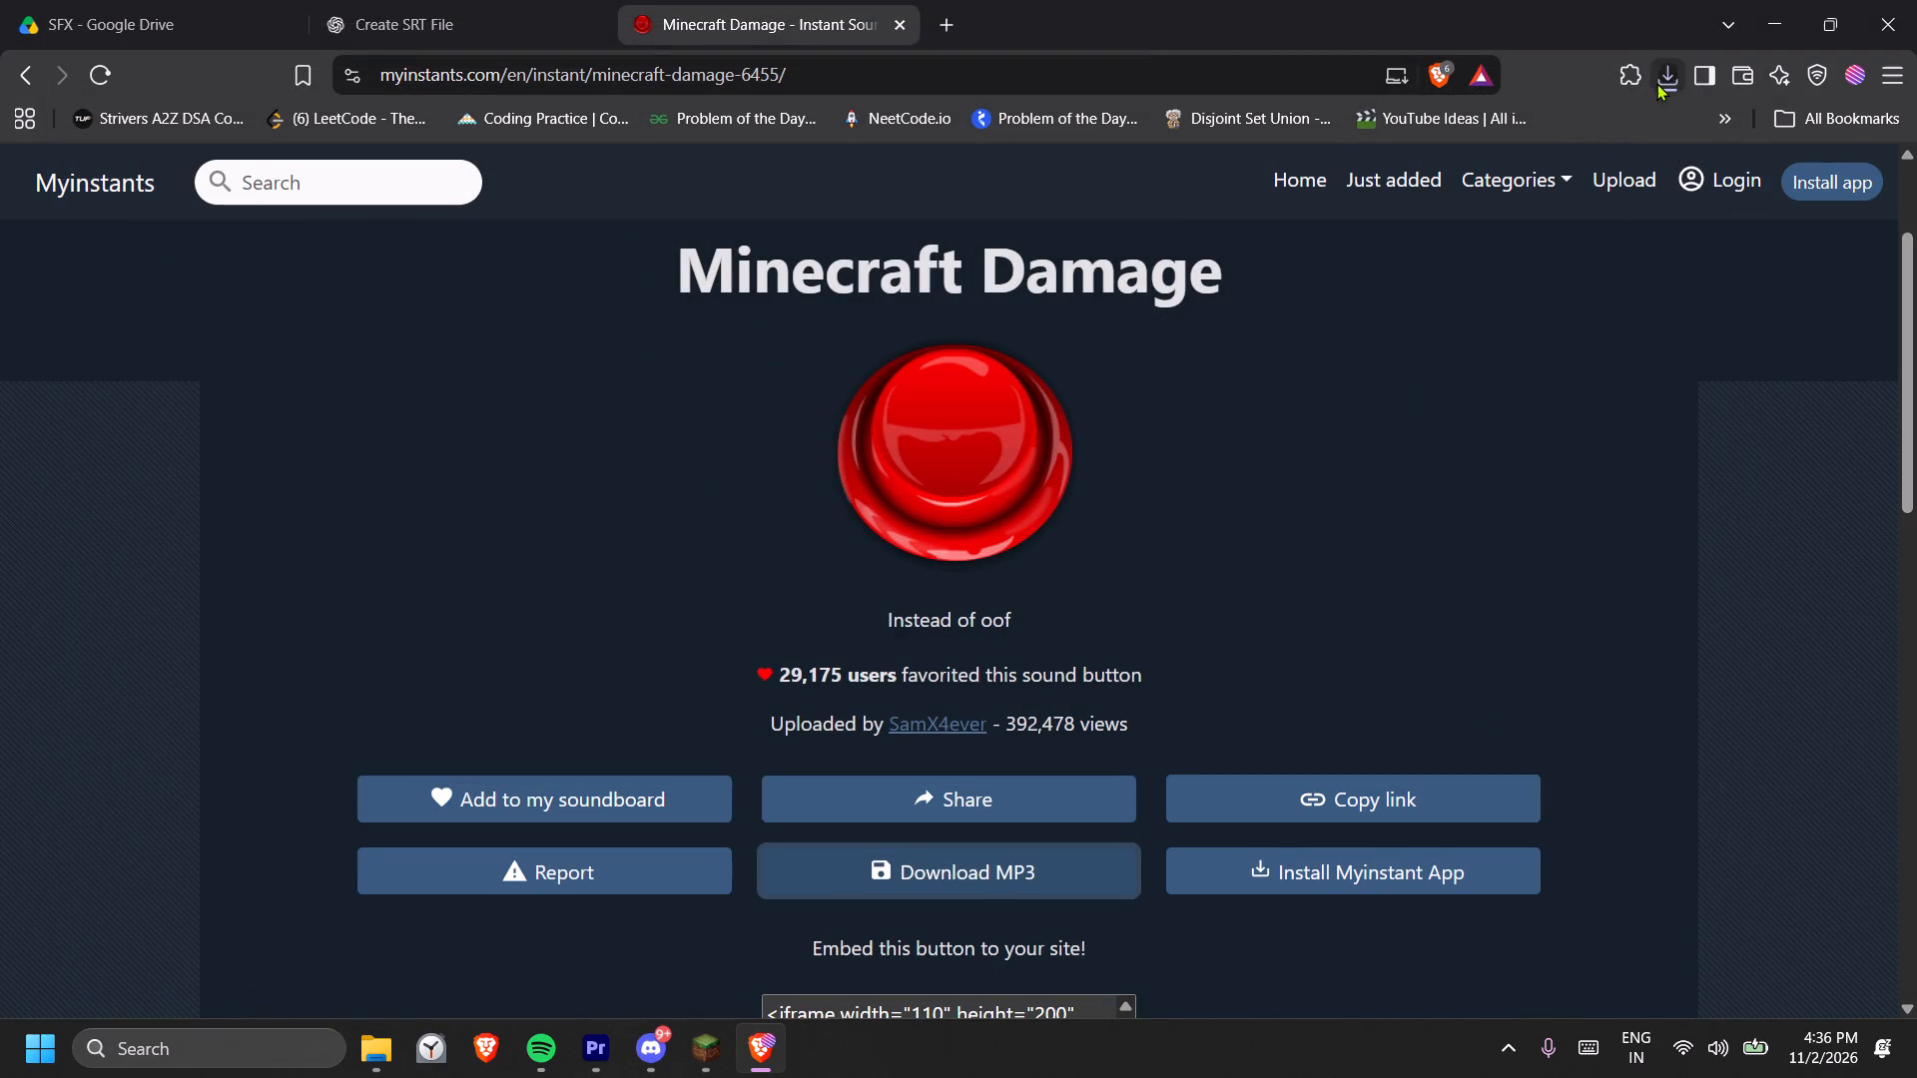
{"action": "left_click", "coordinate": [1398, 212]}
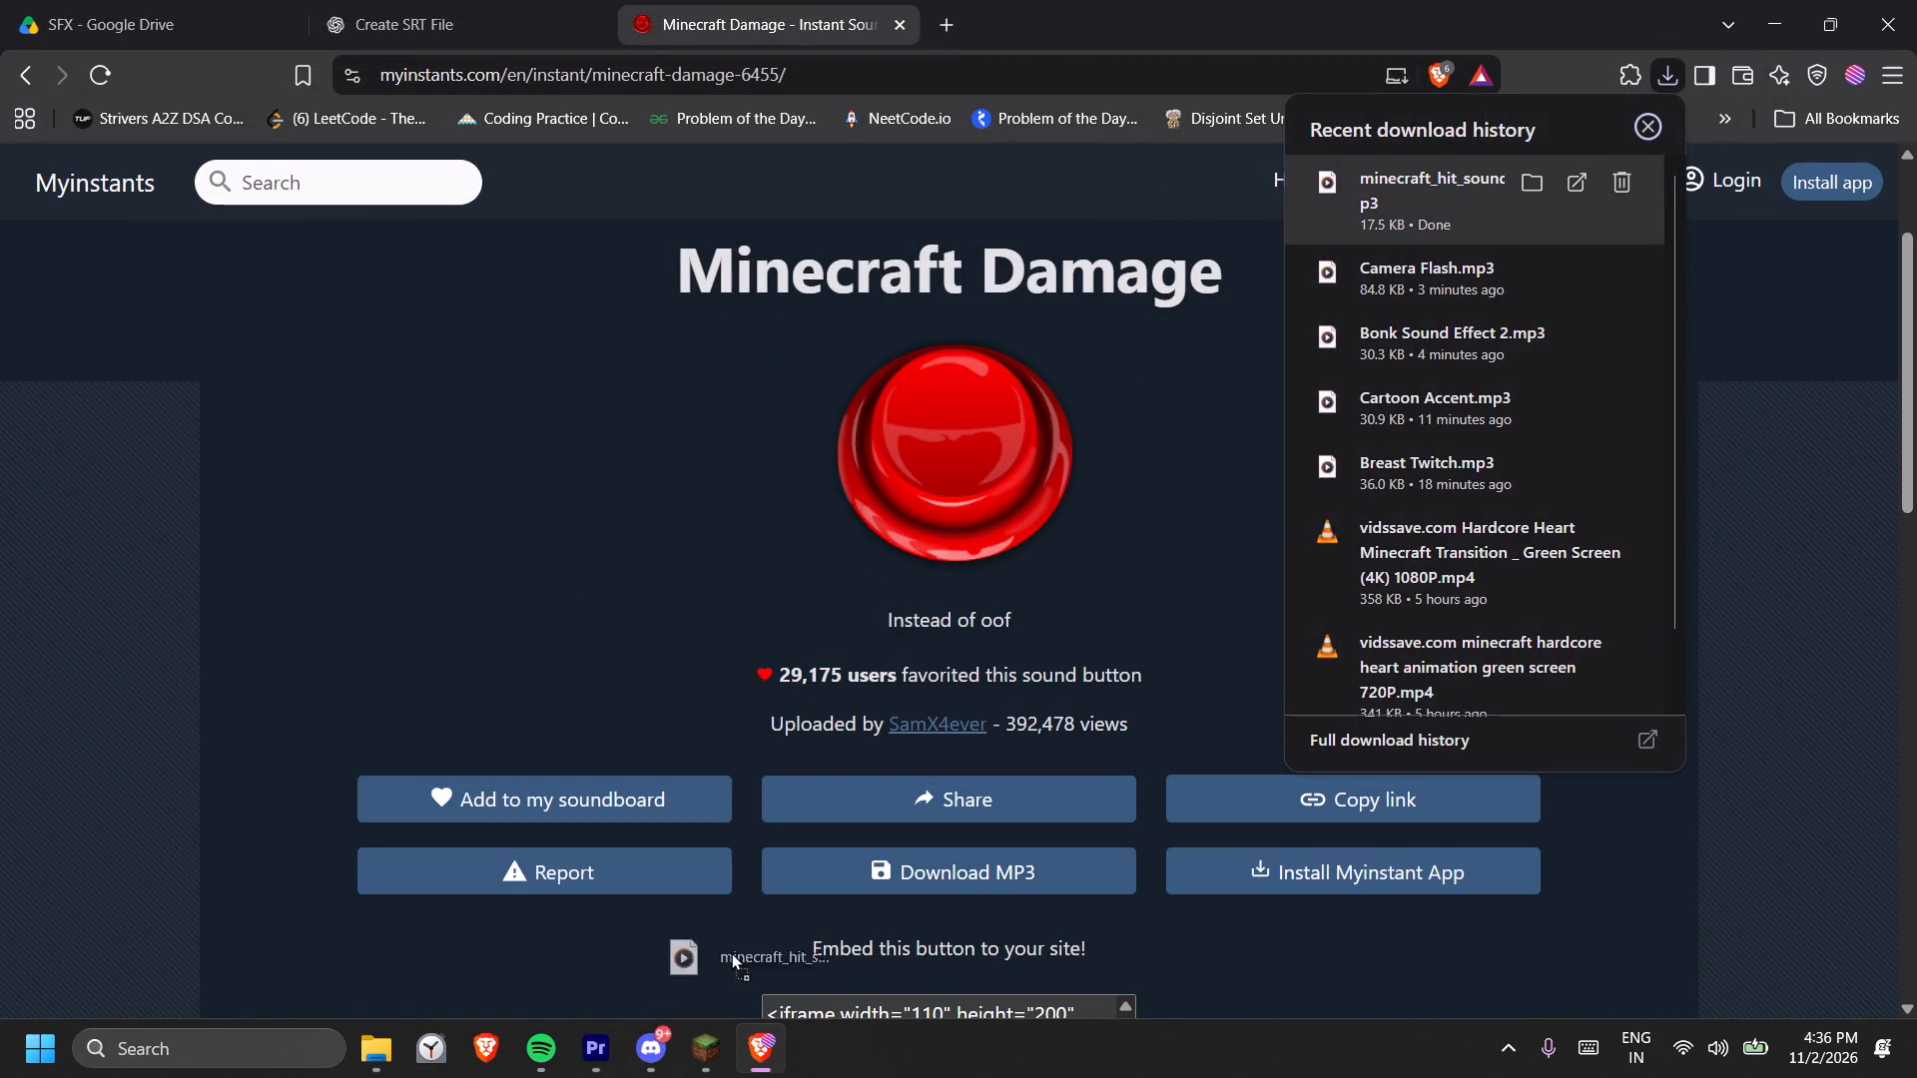
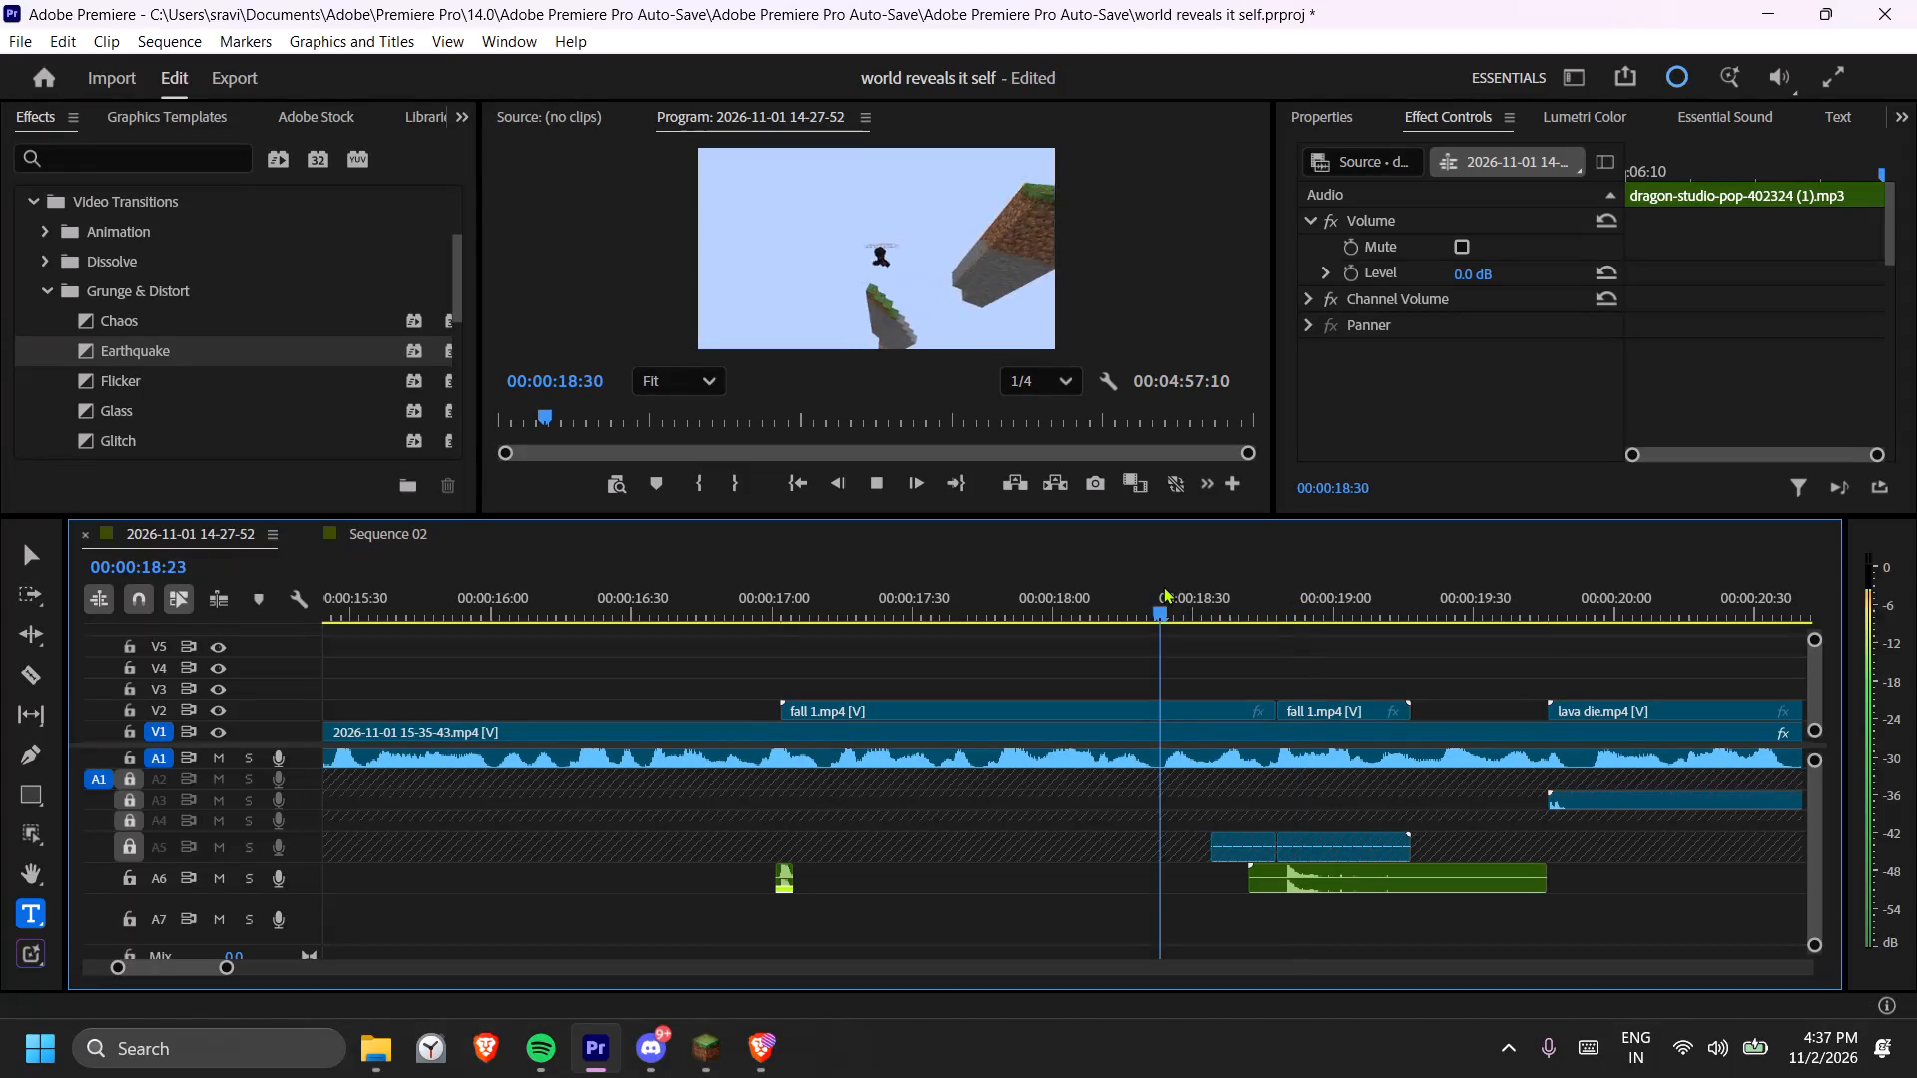
Split the Minecraft hit sound on A6 at 00:00:19:11 and delete the part after the cut.
{"action": "key", "text": "space"}
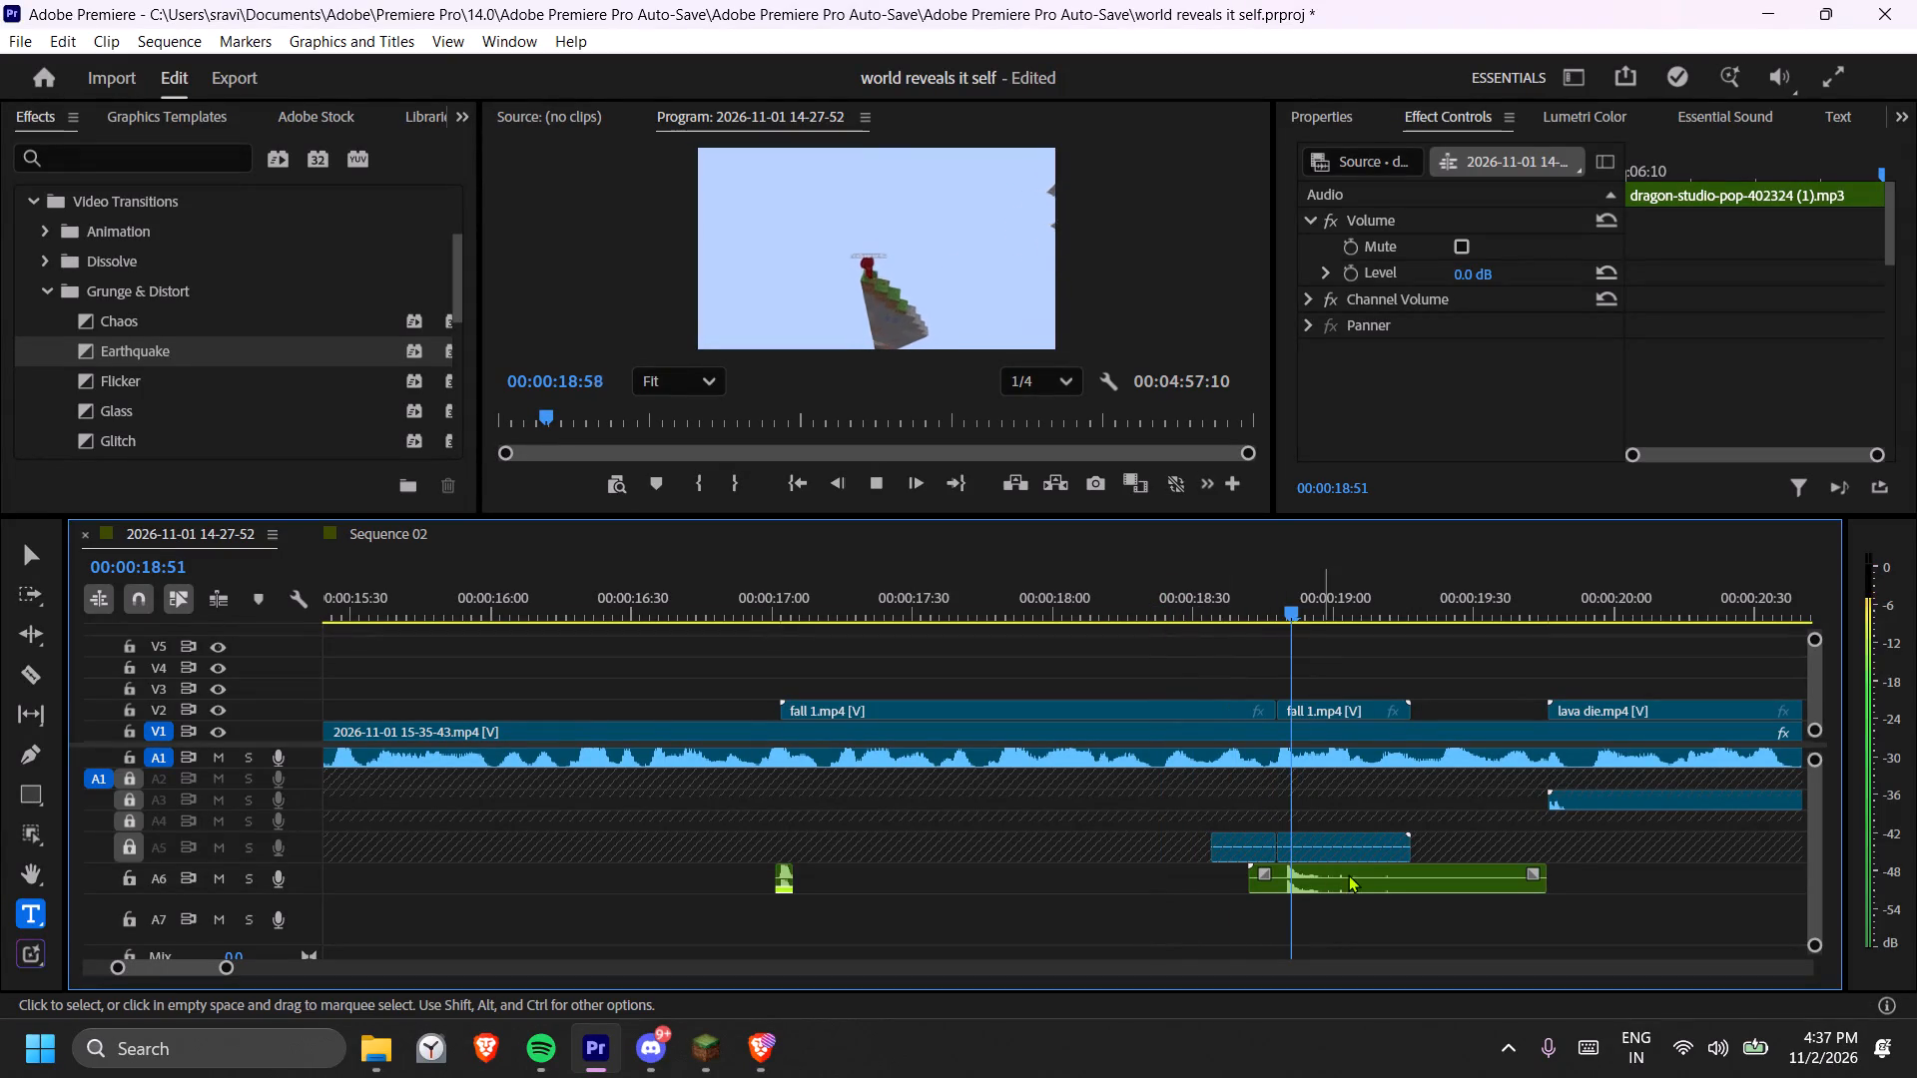
{"action": "key", "text": "space"}
{"action": "left_click", "coordinate": [1225, 609]}
{"action": "key", "text": "space"}
{"action": "key", "text": "space"}
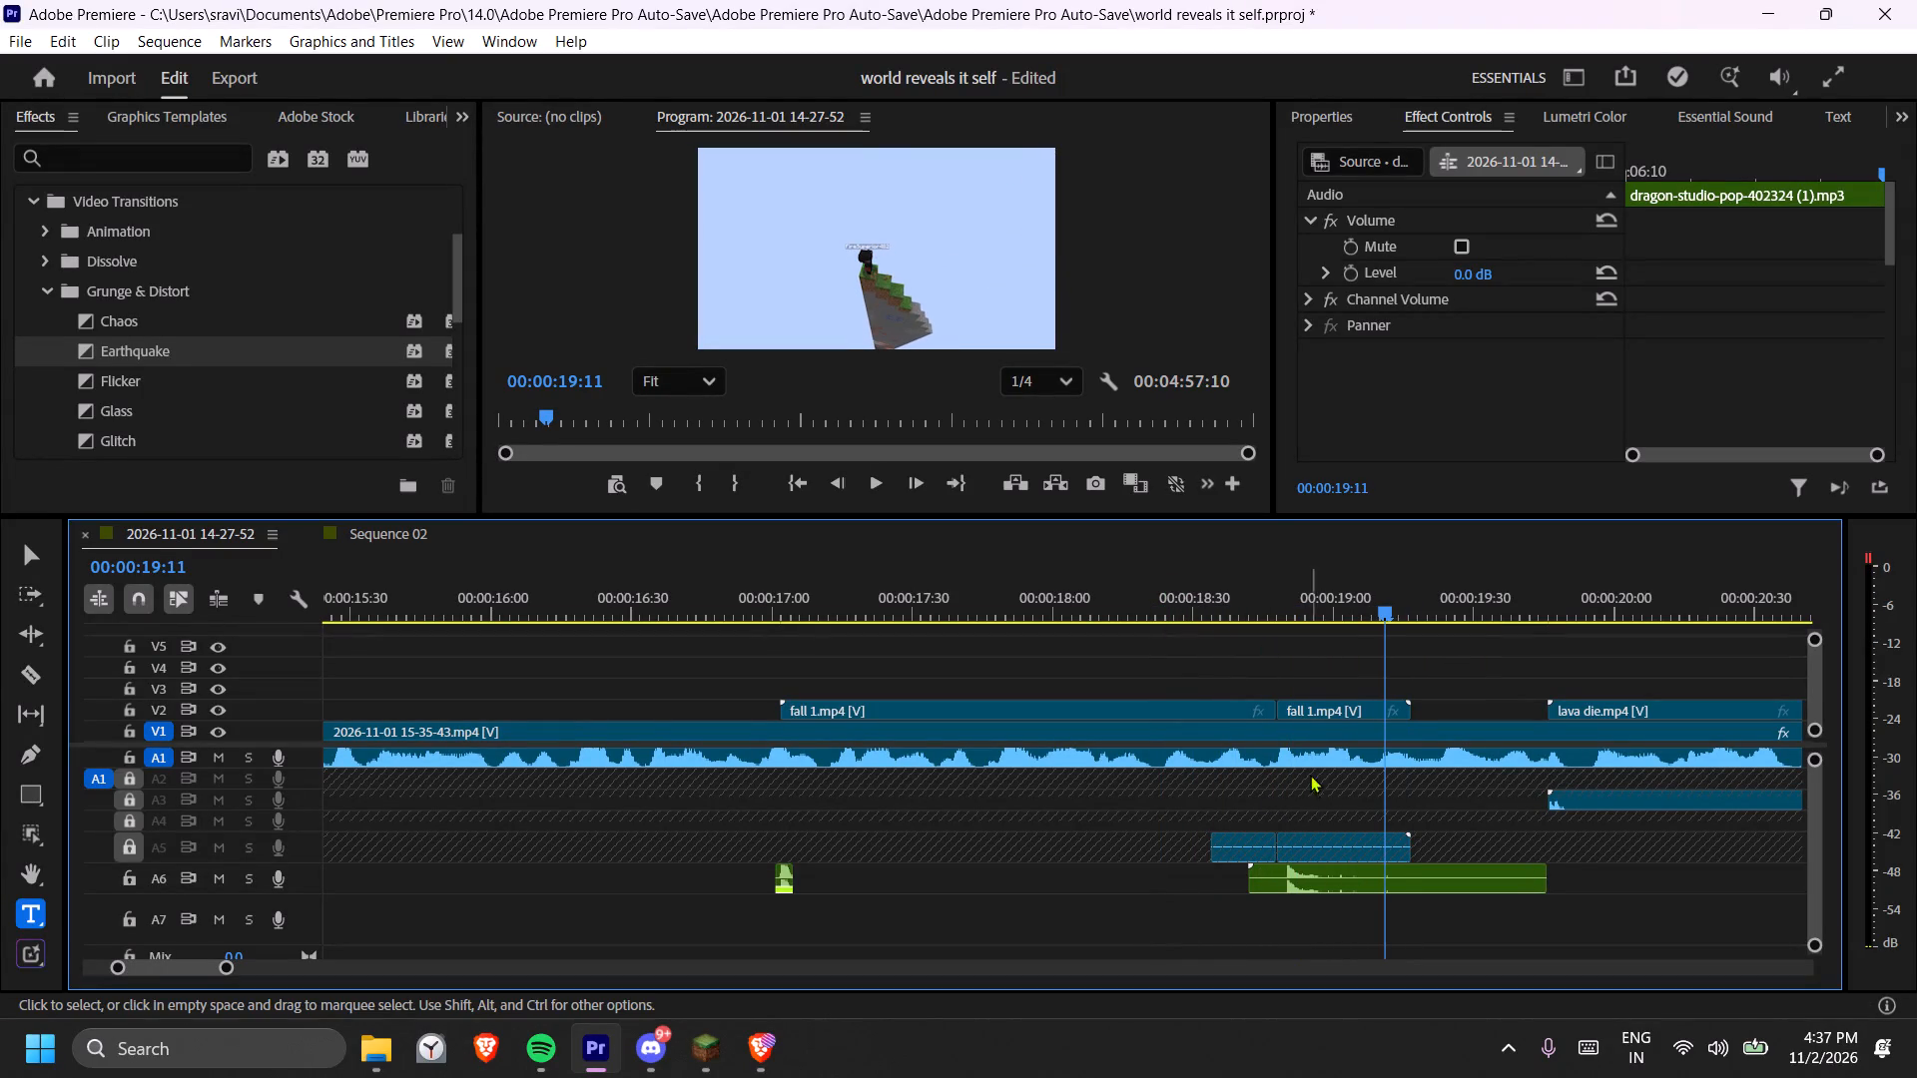
{"action": "key", "text": "c"}
{"action": "left_click", "coordinate": [1385, 885]}
{"action": "key", "text": "t"}
{"action": "left_click", "coordinate": [1445, 886]}
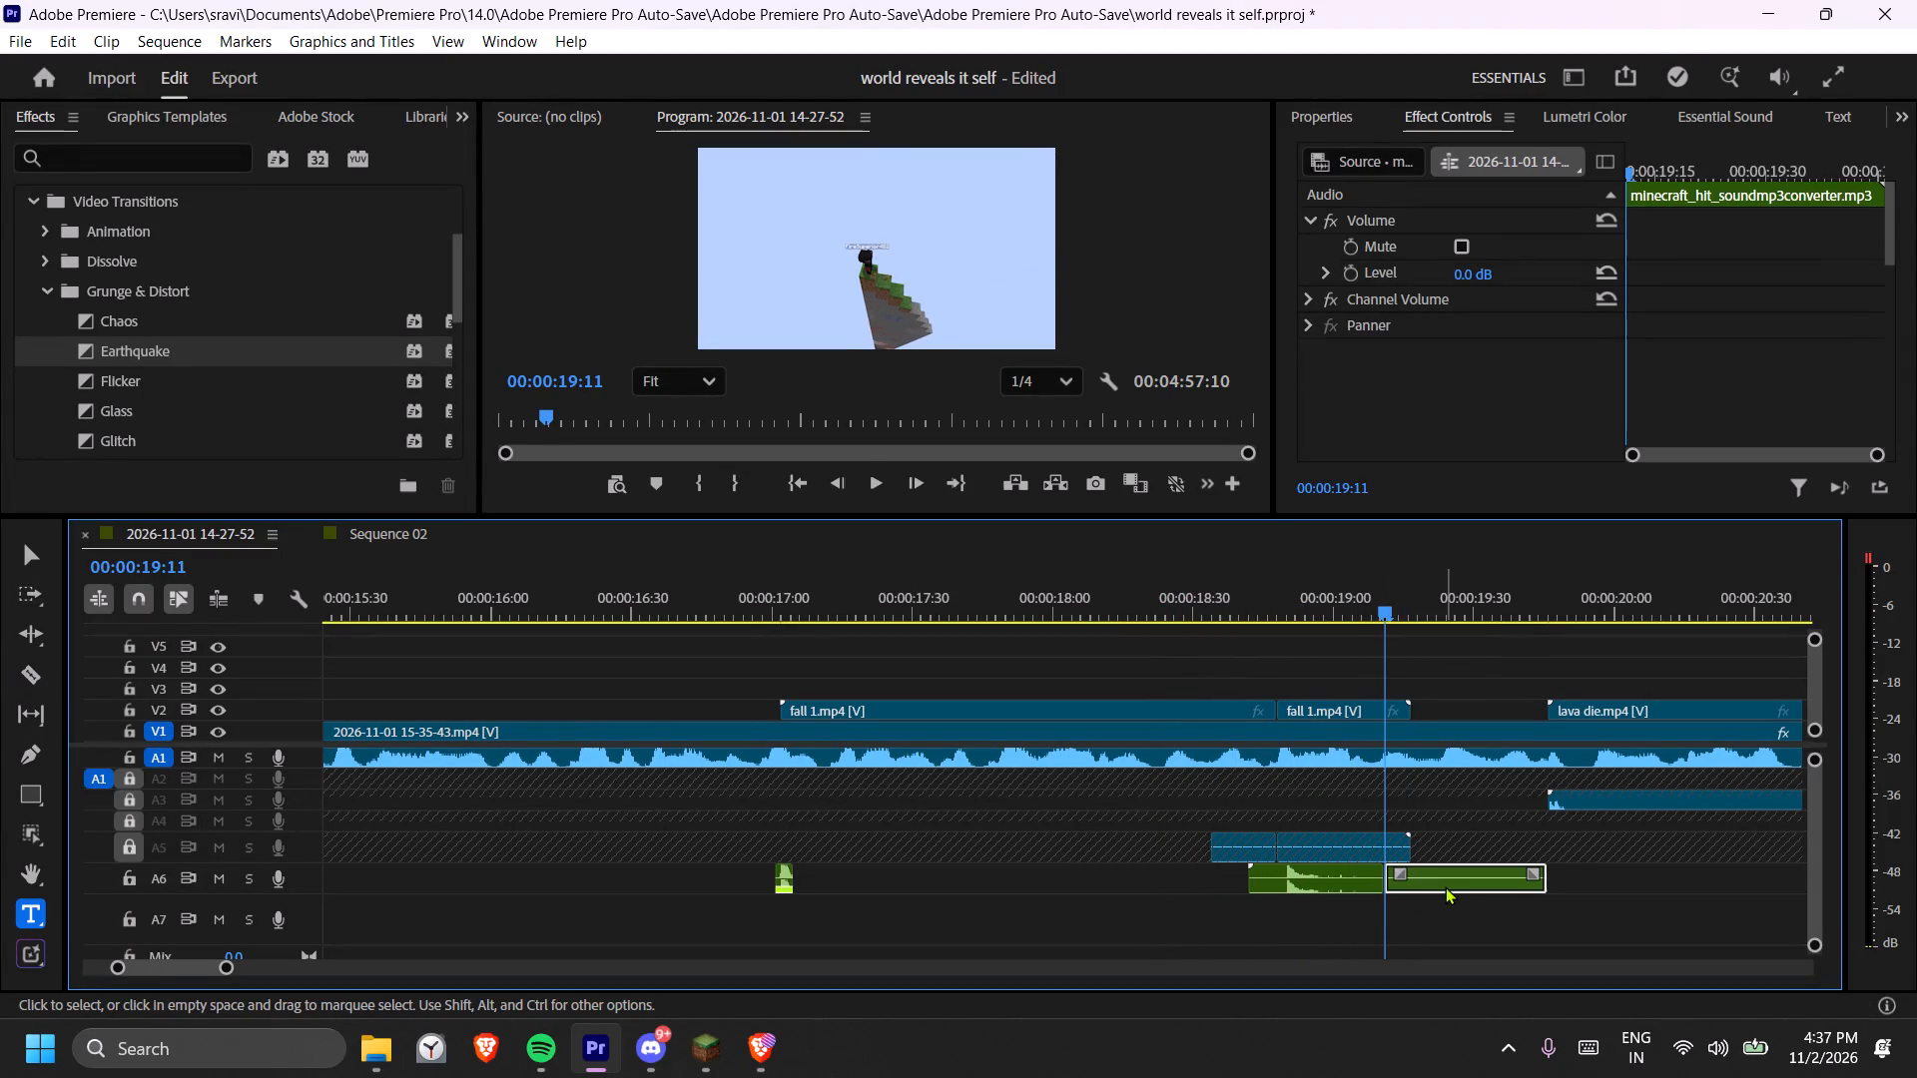
{"action": "key", "text": "Delete"}
Play back the trimmed hit sound with the fall 1.mp4 clips and save the project.
{"action": "left_click", "coordinate": [1180, 598]}
{"action": "key", "text": "space"}
{"action": "key", "text": "space"}
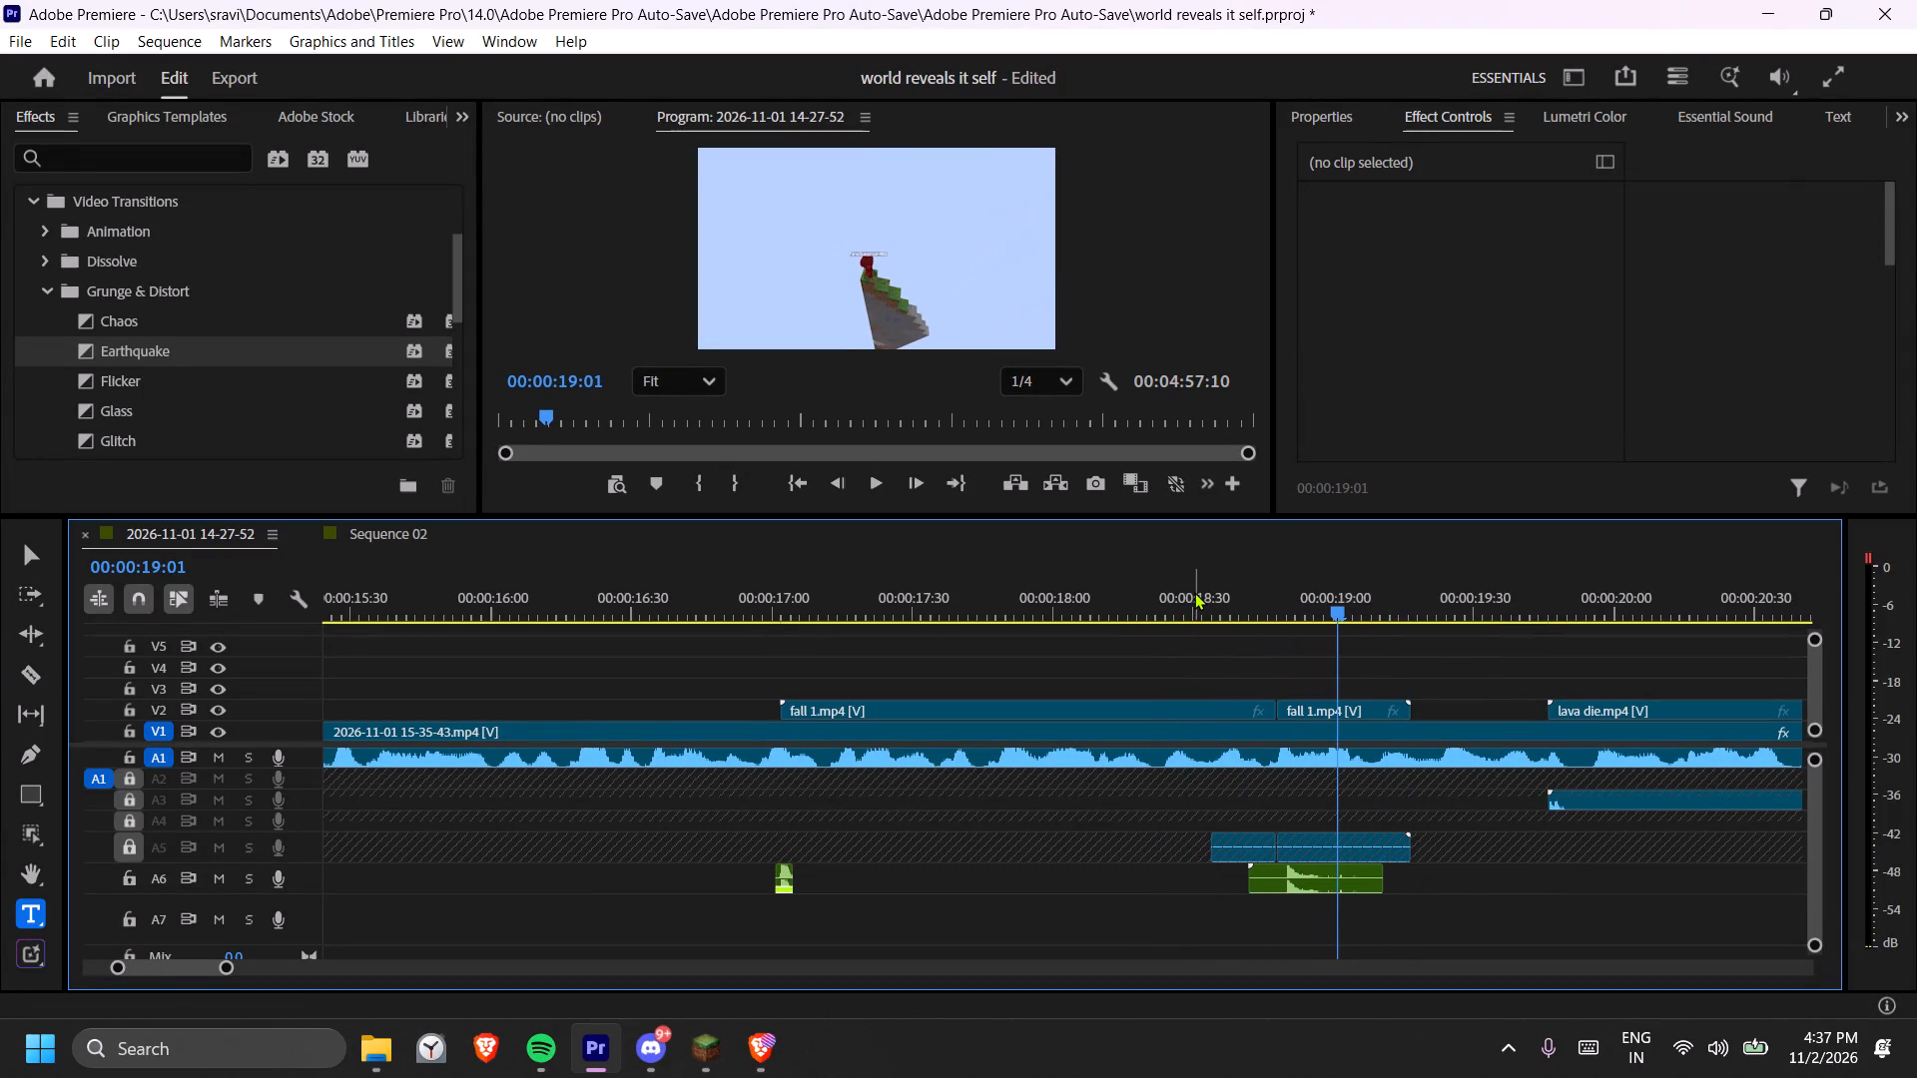
{"action": "key", "text": "space"}
{"action": "key", "text": "space"}
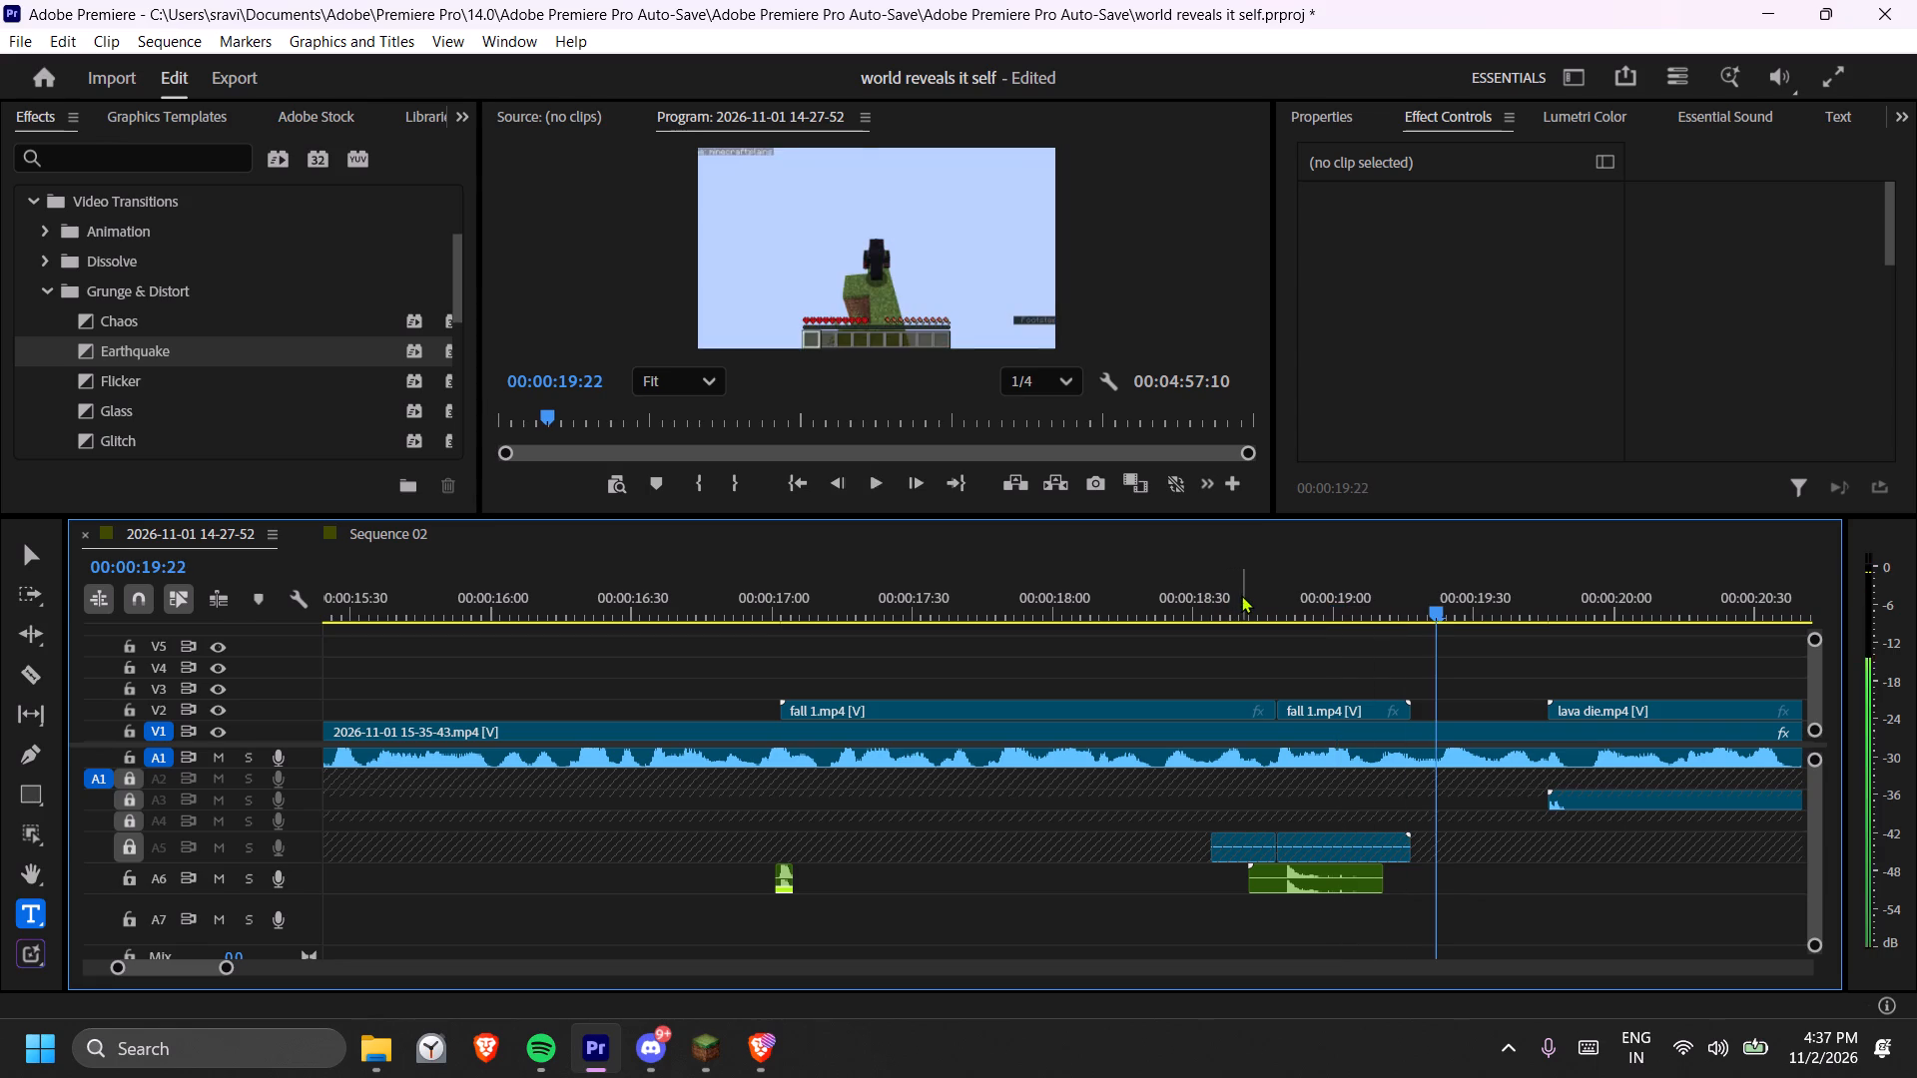
{"action": "key", "text": "space"}
{"action": "key", "text": "space"}
{"action": "key", "text": "space"}
{"action": "key", "text": "space"}
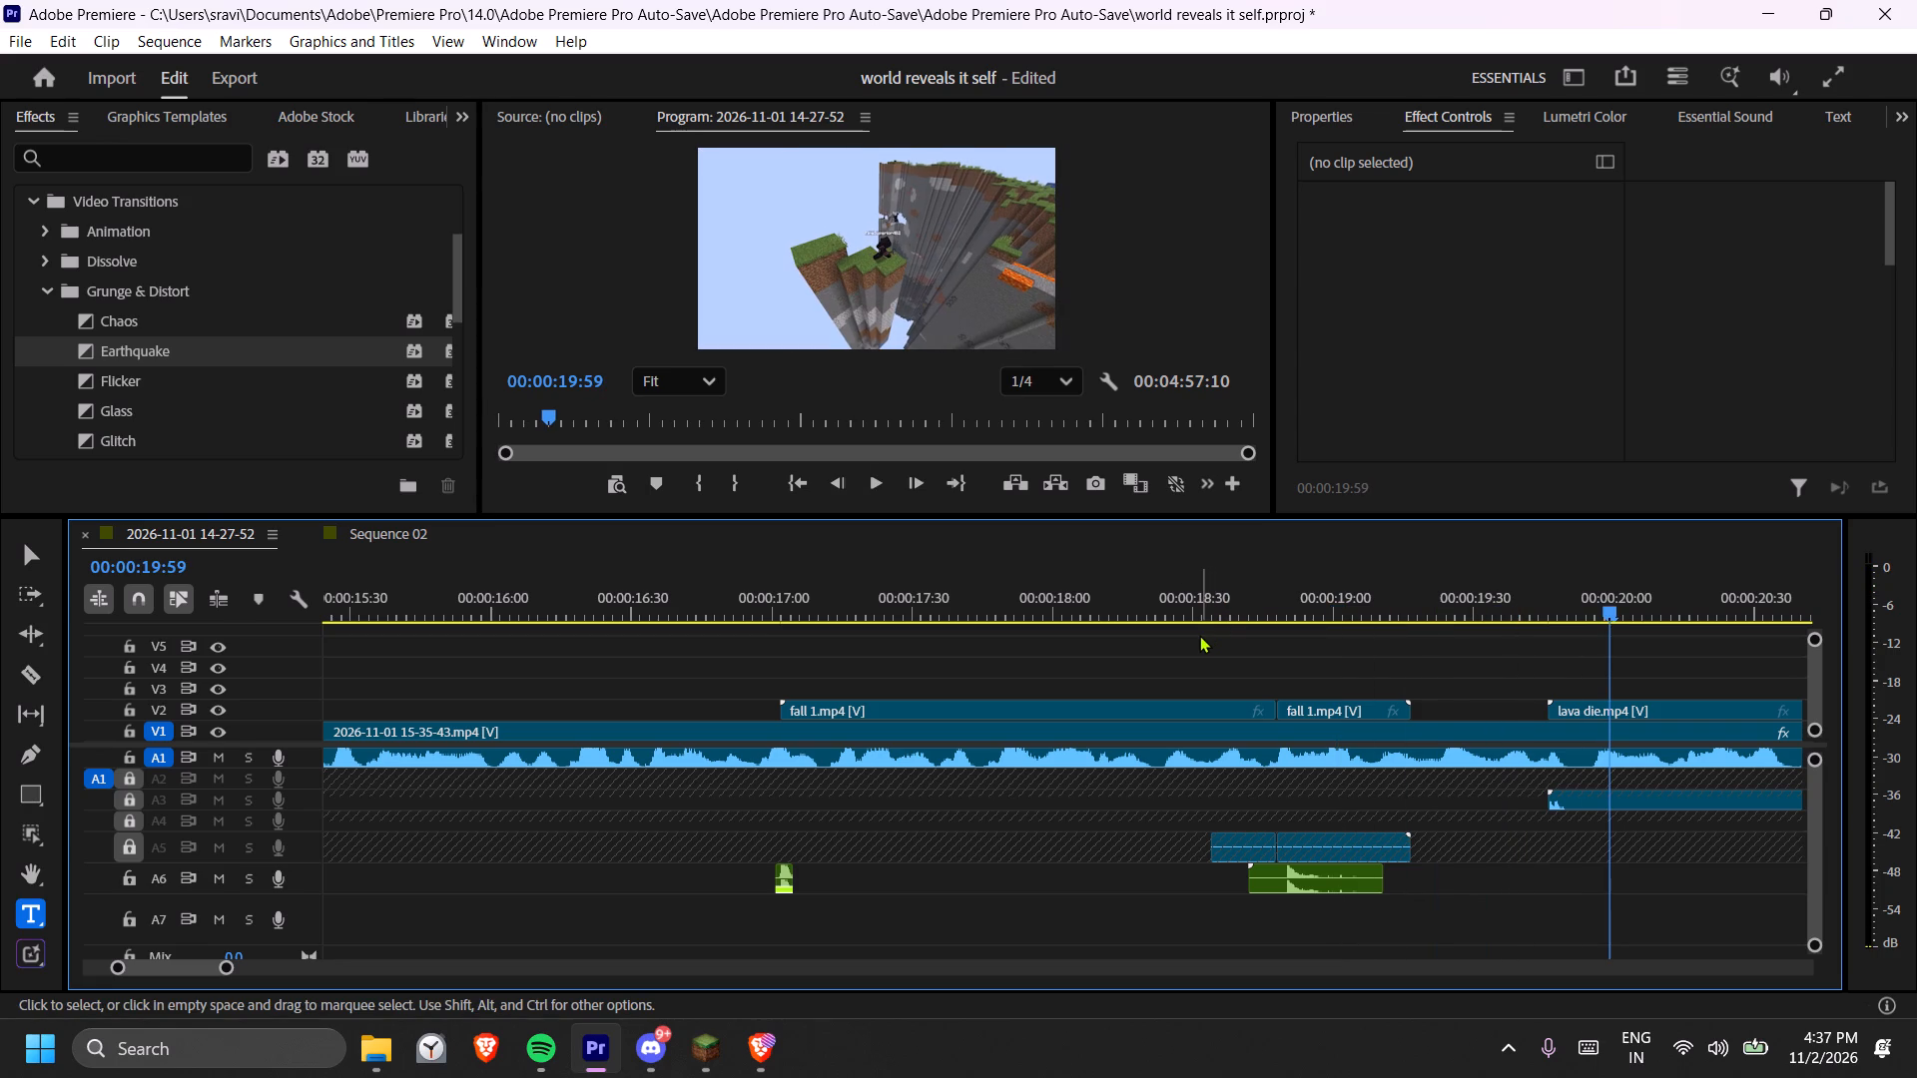
{"action": "key", "text": "ctrl+s"}
{"action": "left_click", "coordinate": [1116, 686]}
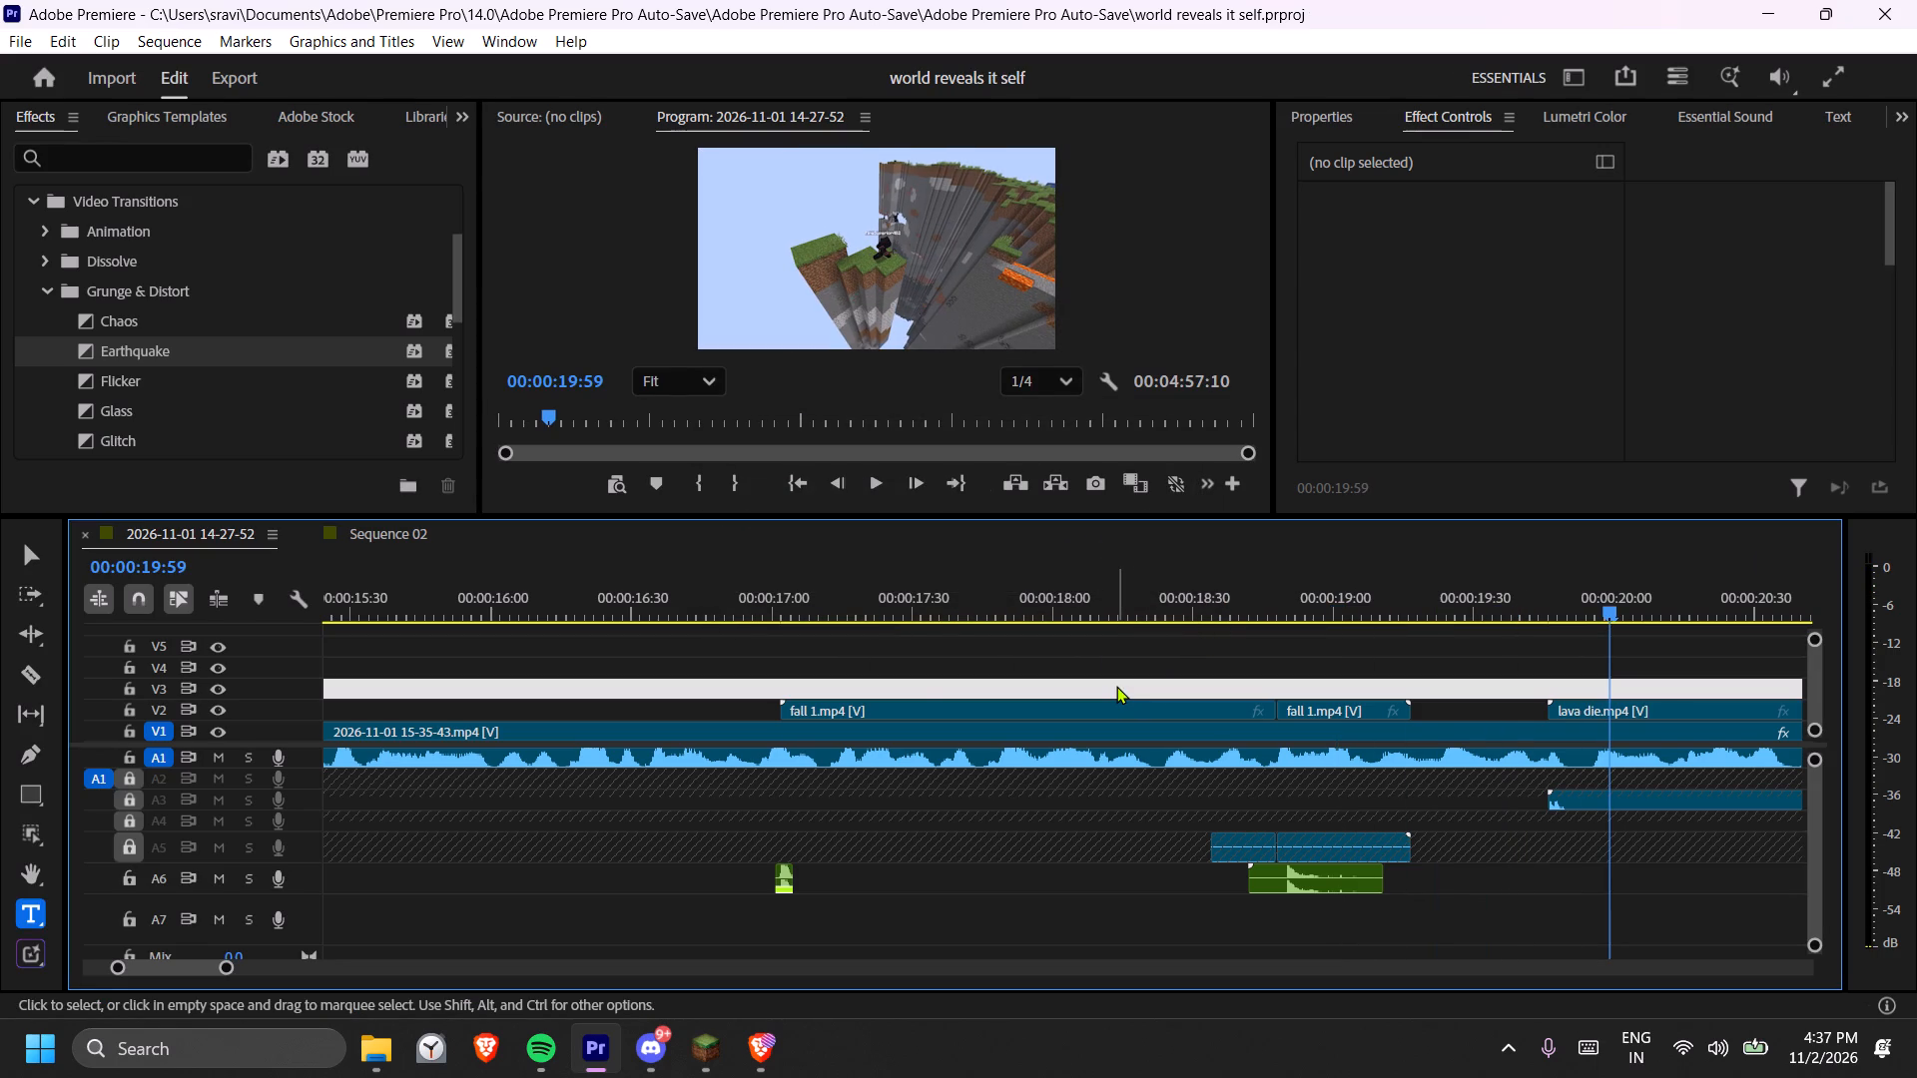
Review the opening from 00:00:00:00 through the orange graphic, watching the edits and listening to the sound effects.
{"action": "key", "text": "minus"}
{"action": "key", "text": "minus"}
{"action": "key", "text": "minus"}
{"action": "key", "text": "minus"}
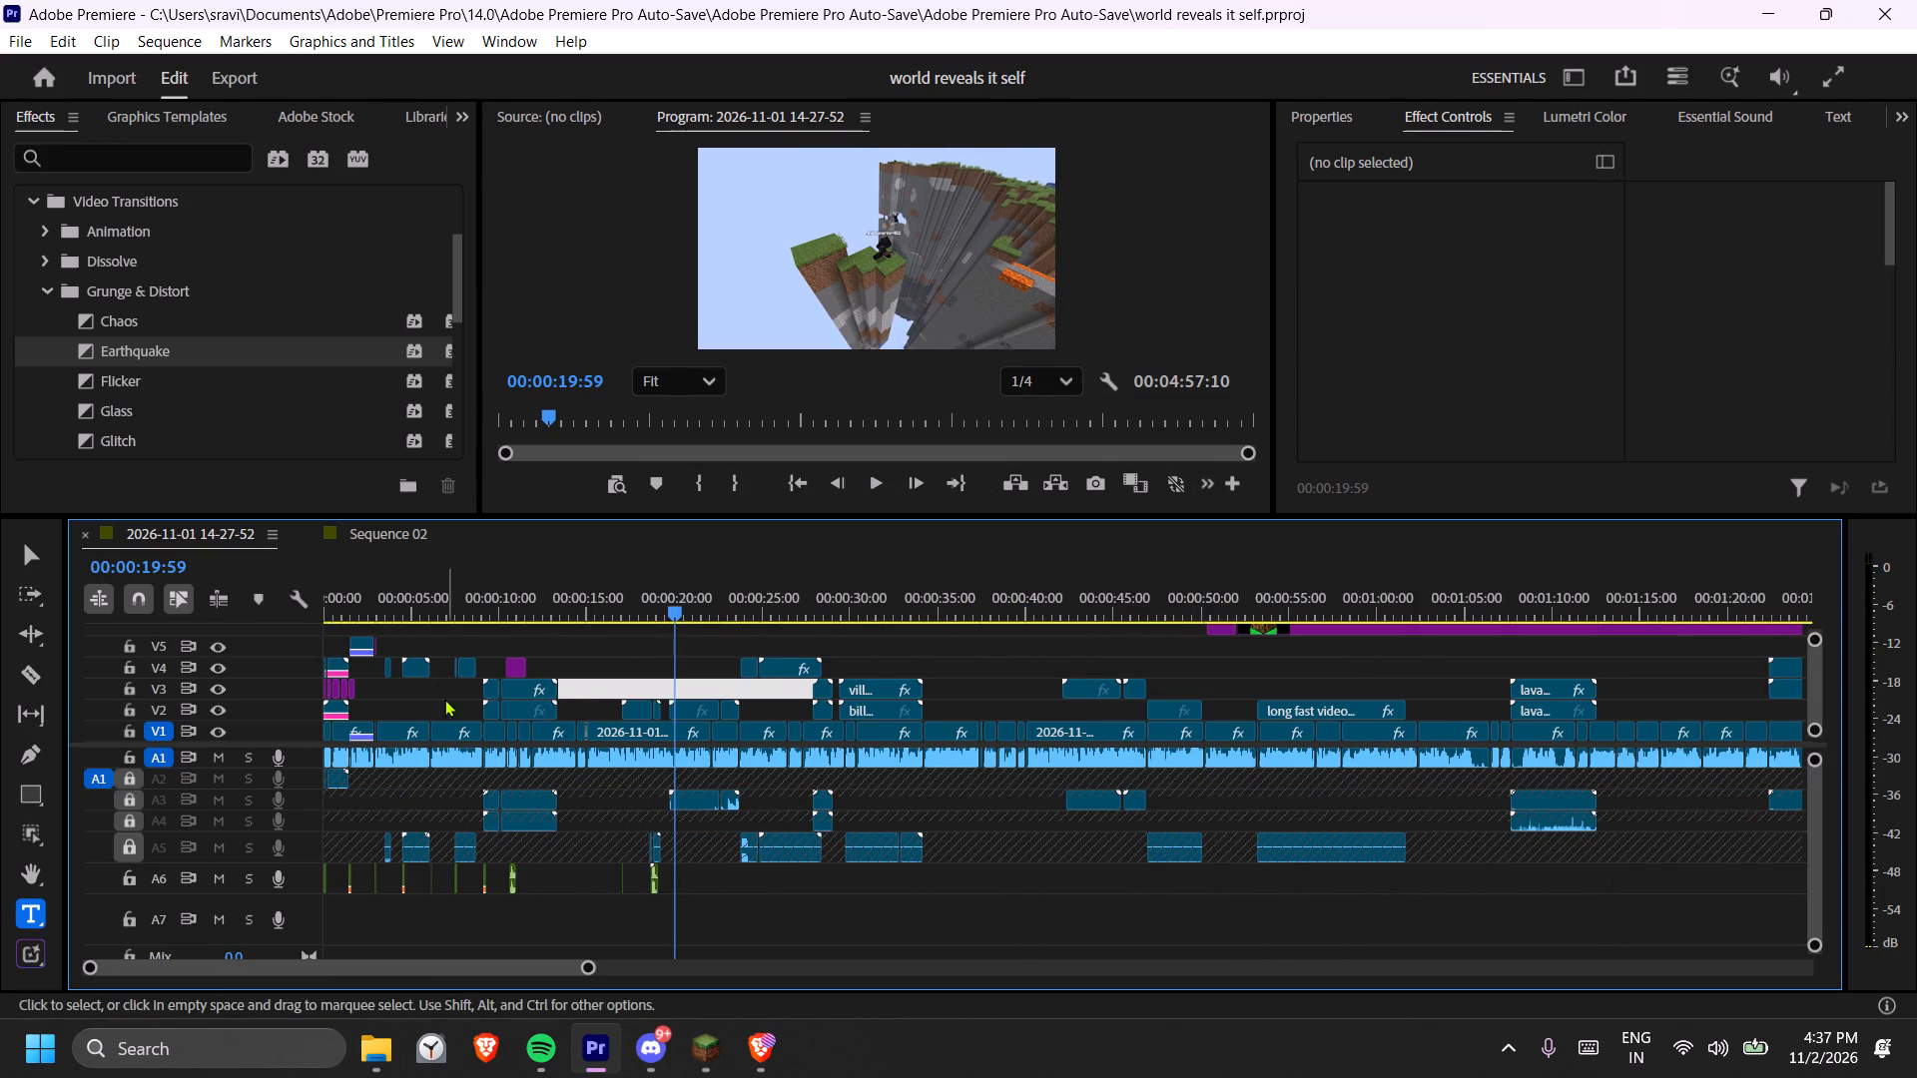
{"action": "left_click_drag", "start_coordinate": [347, 613], "coordinate": [228, 611]}
{"action": "type", "text": "="}
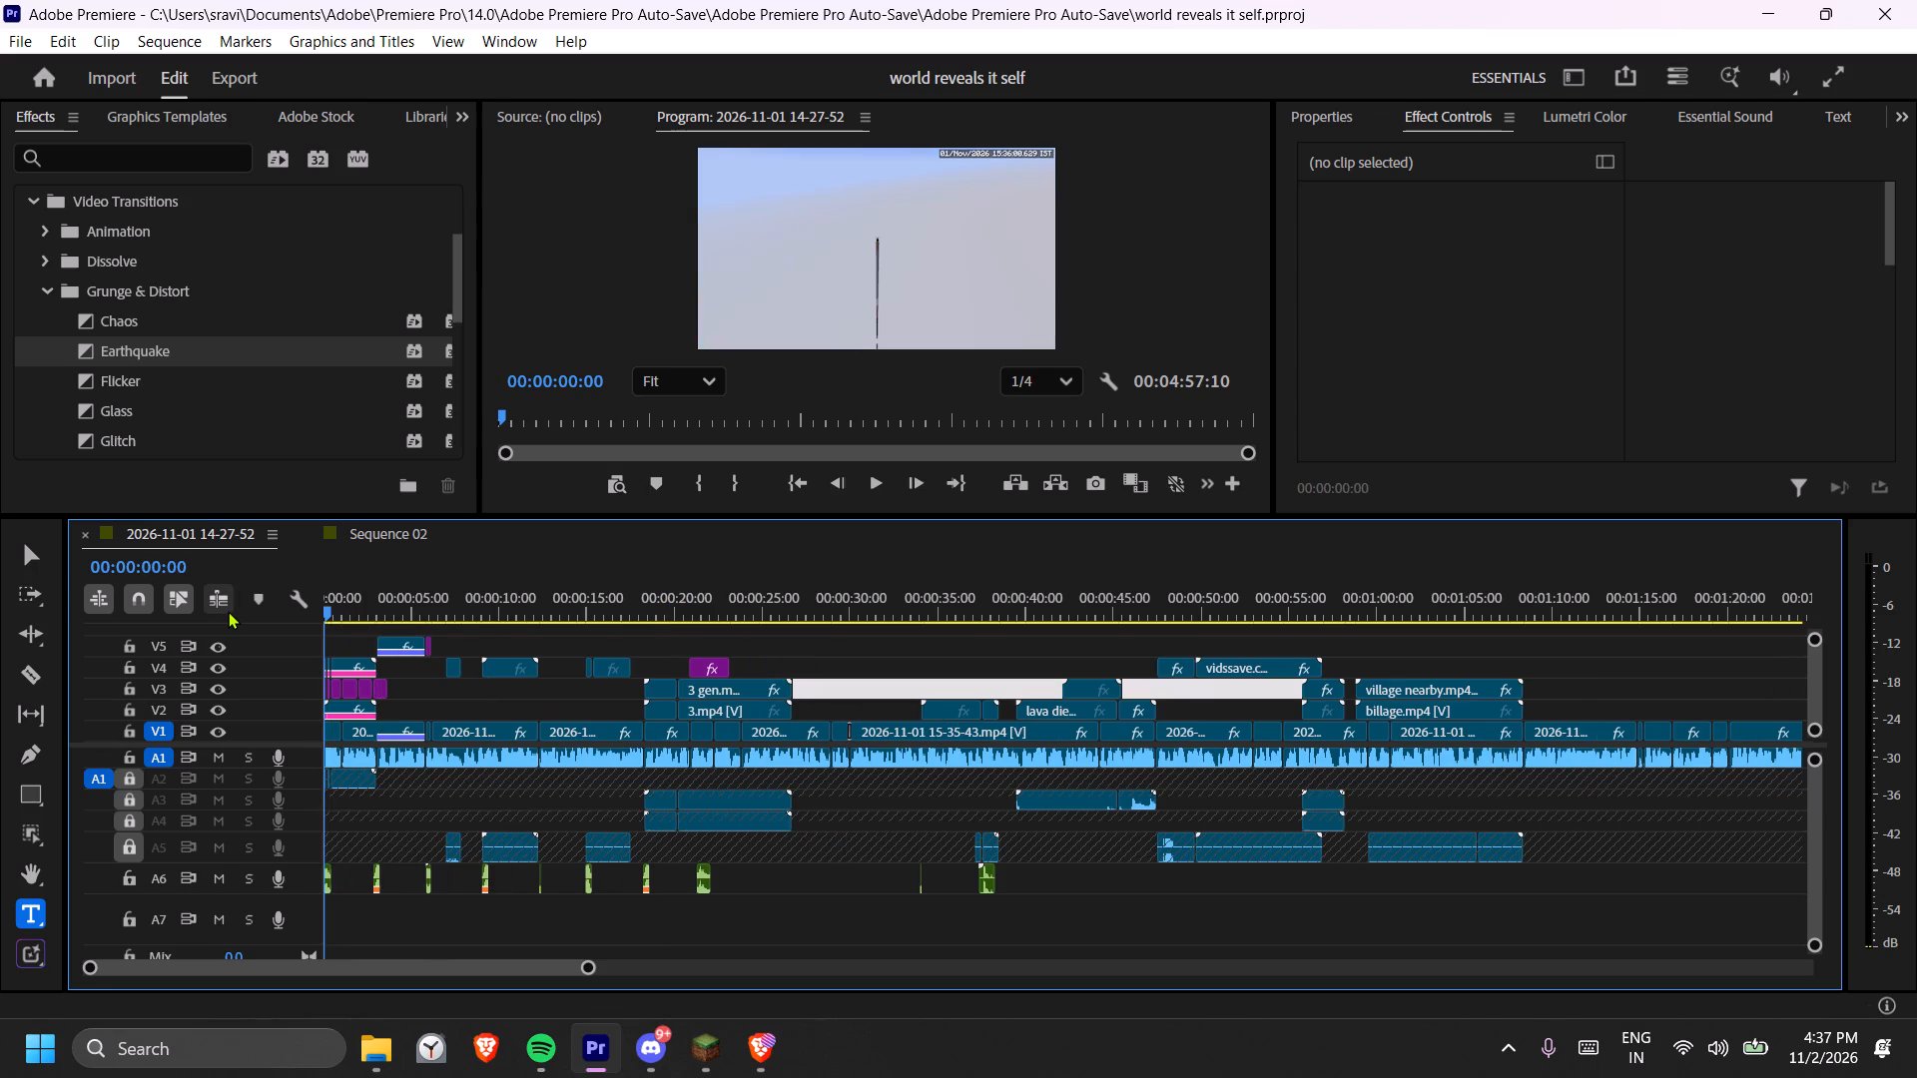
{"action": "key", "text": "space"}
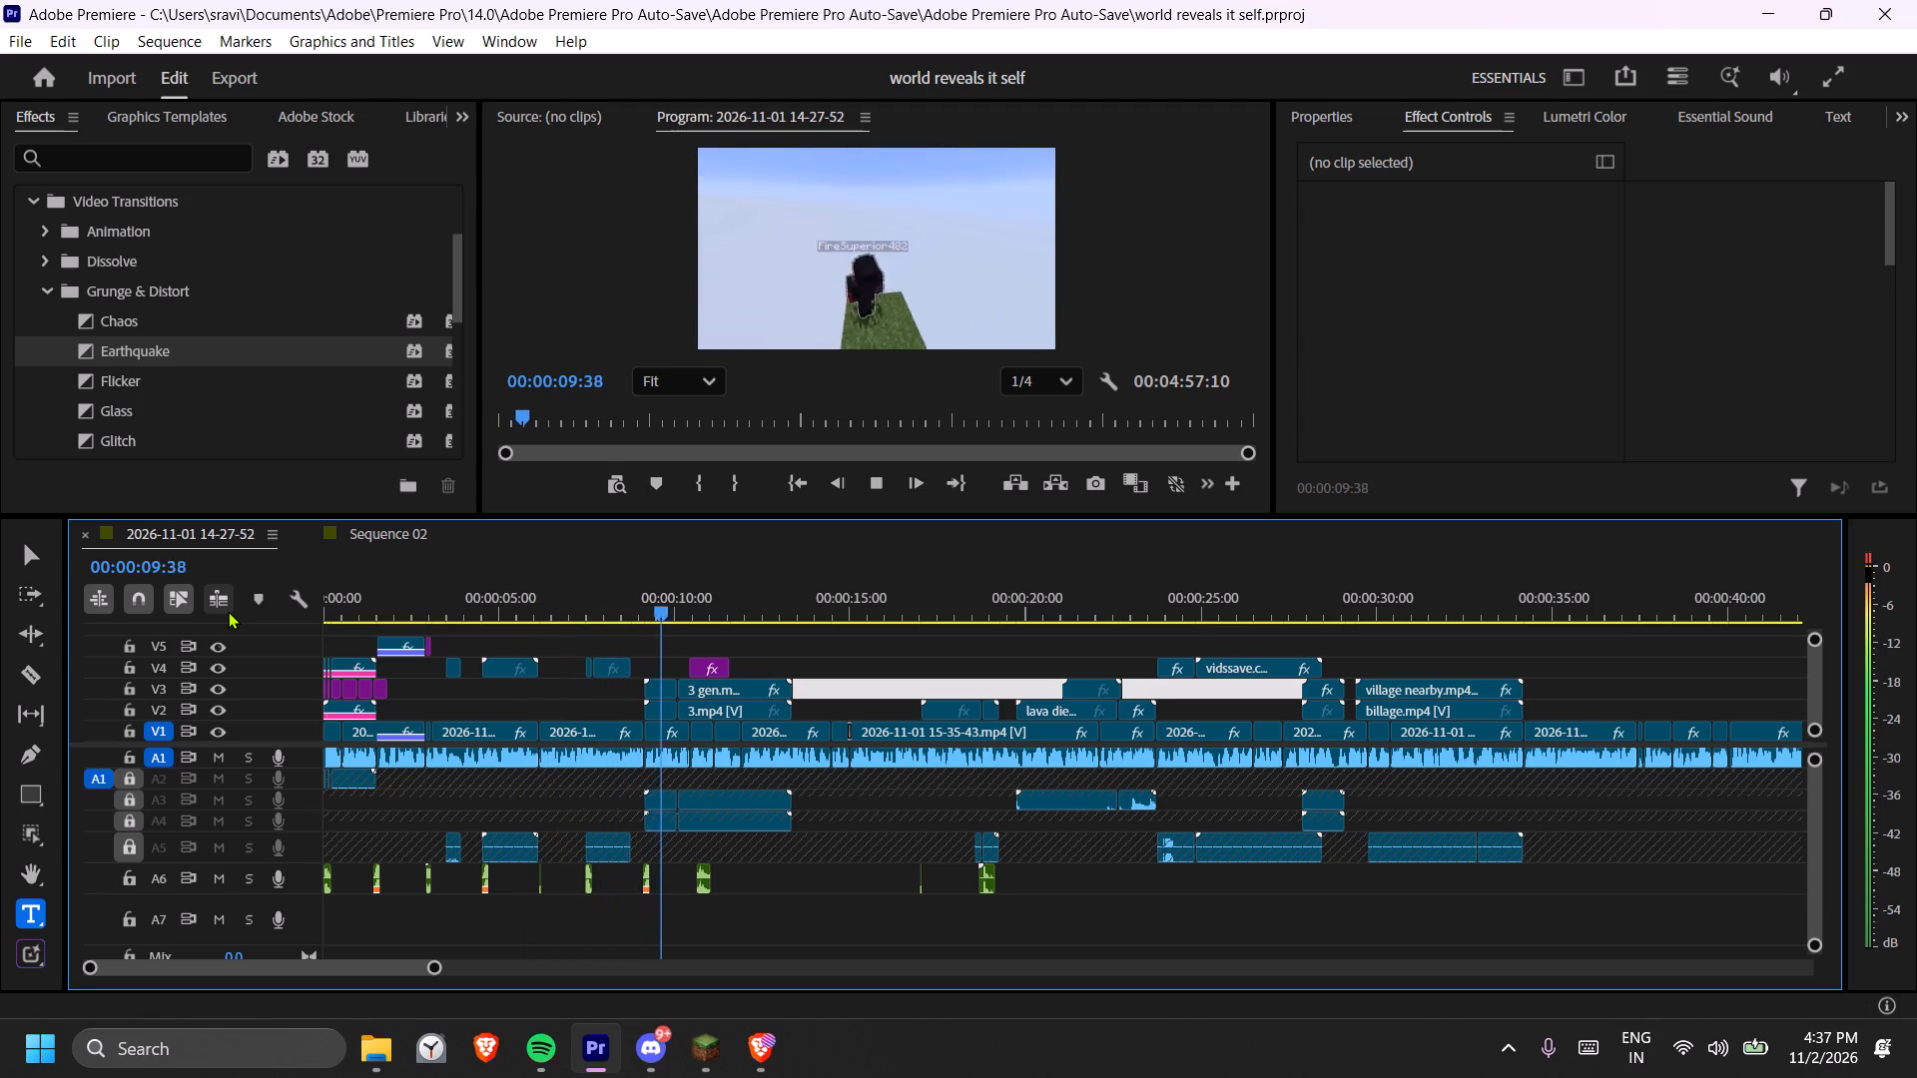
{"action": "key", "text": "space"}
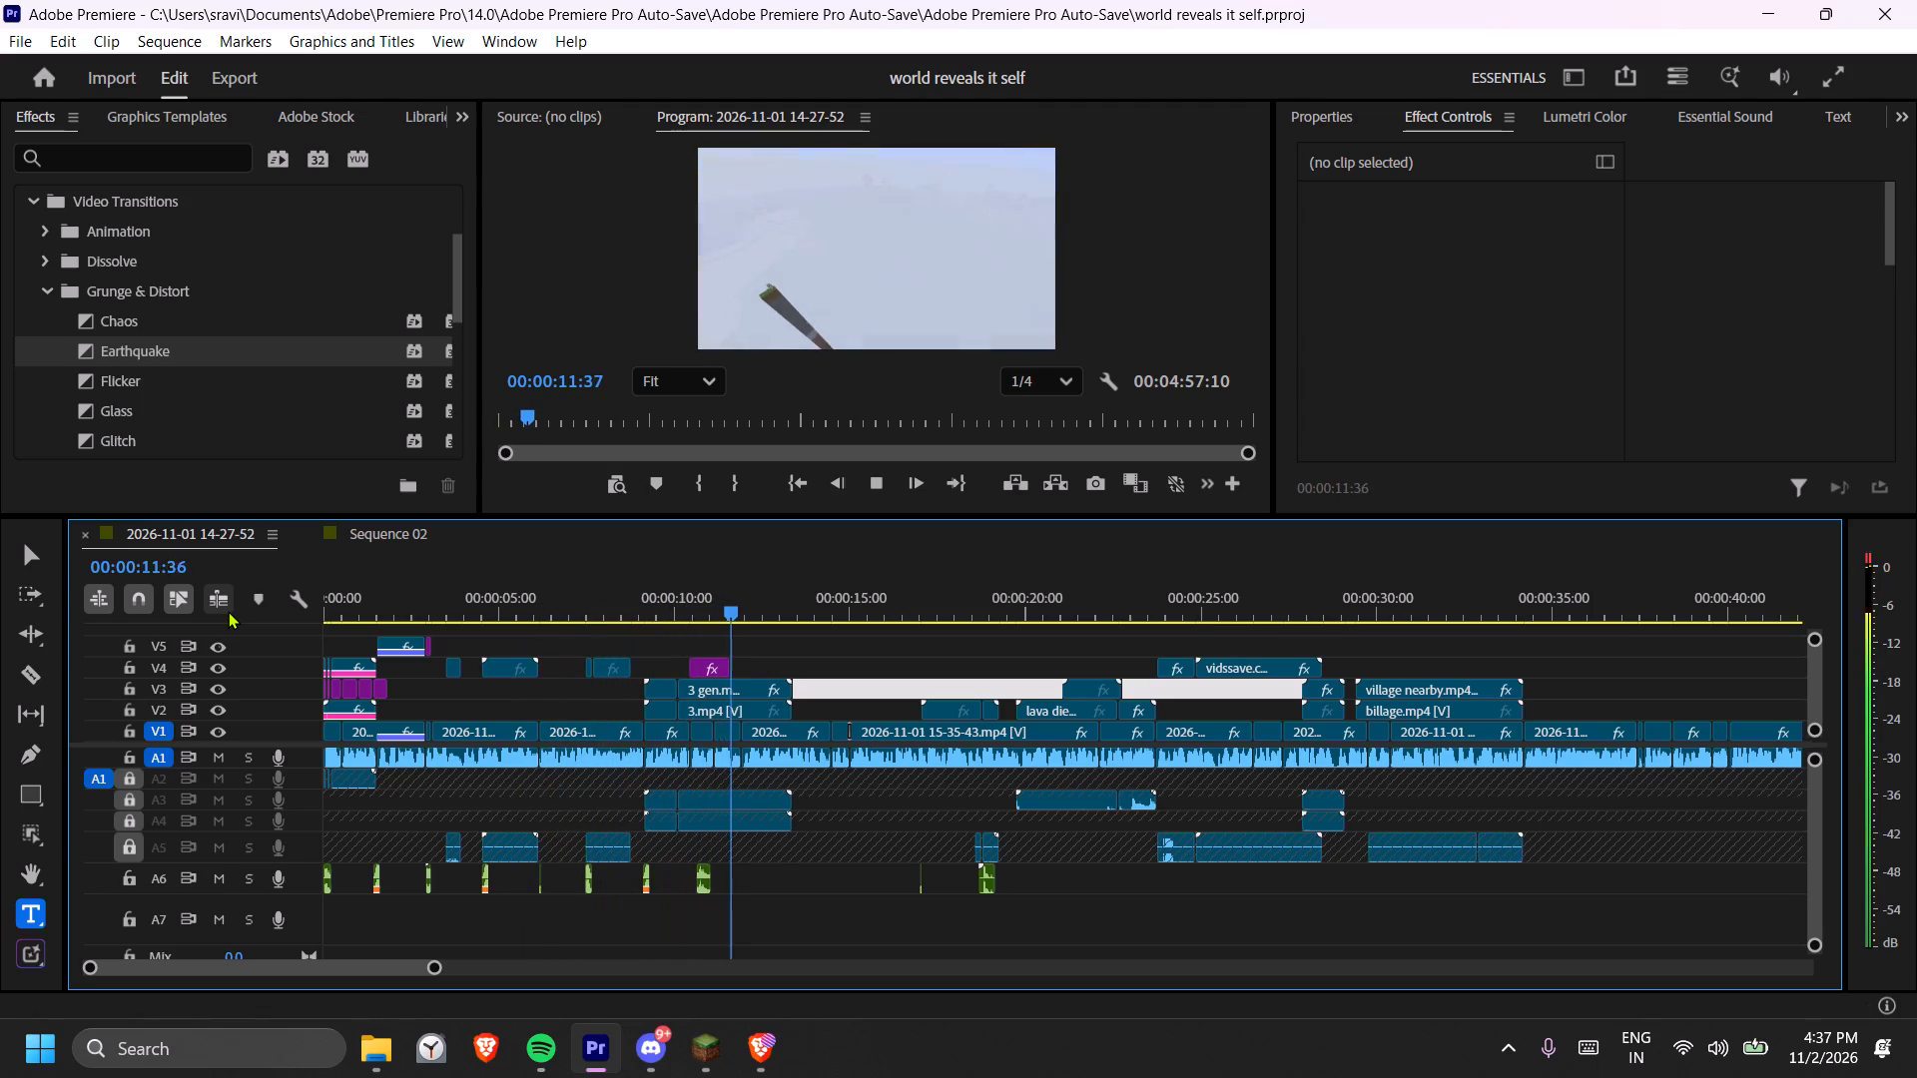
Move the Camera Flash.mp3 clip on A6 earlier so it starts with the orange graphic on V4, and play it back.
{"action": "type", "text": "=="}
{"action": "left_click", "coordinate": [918, 592]}
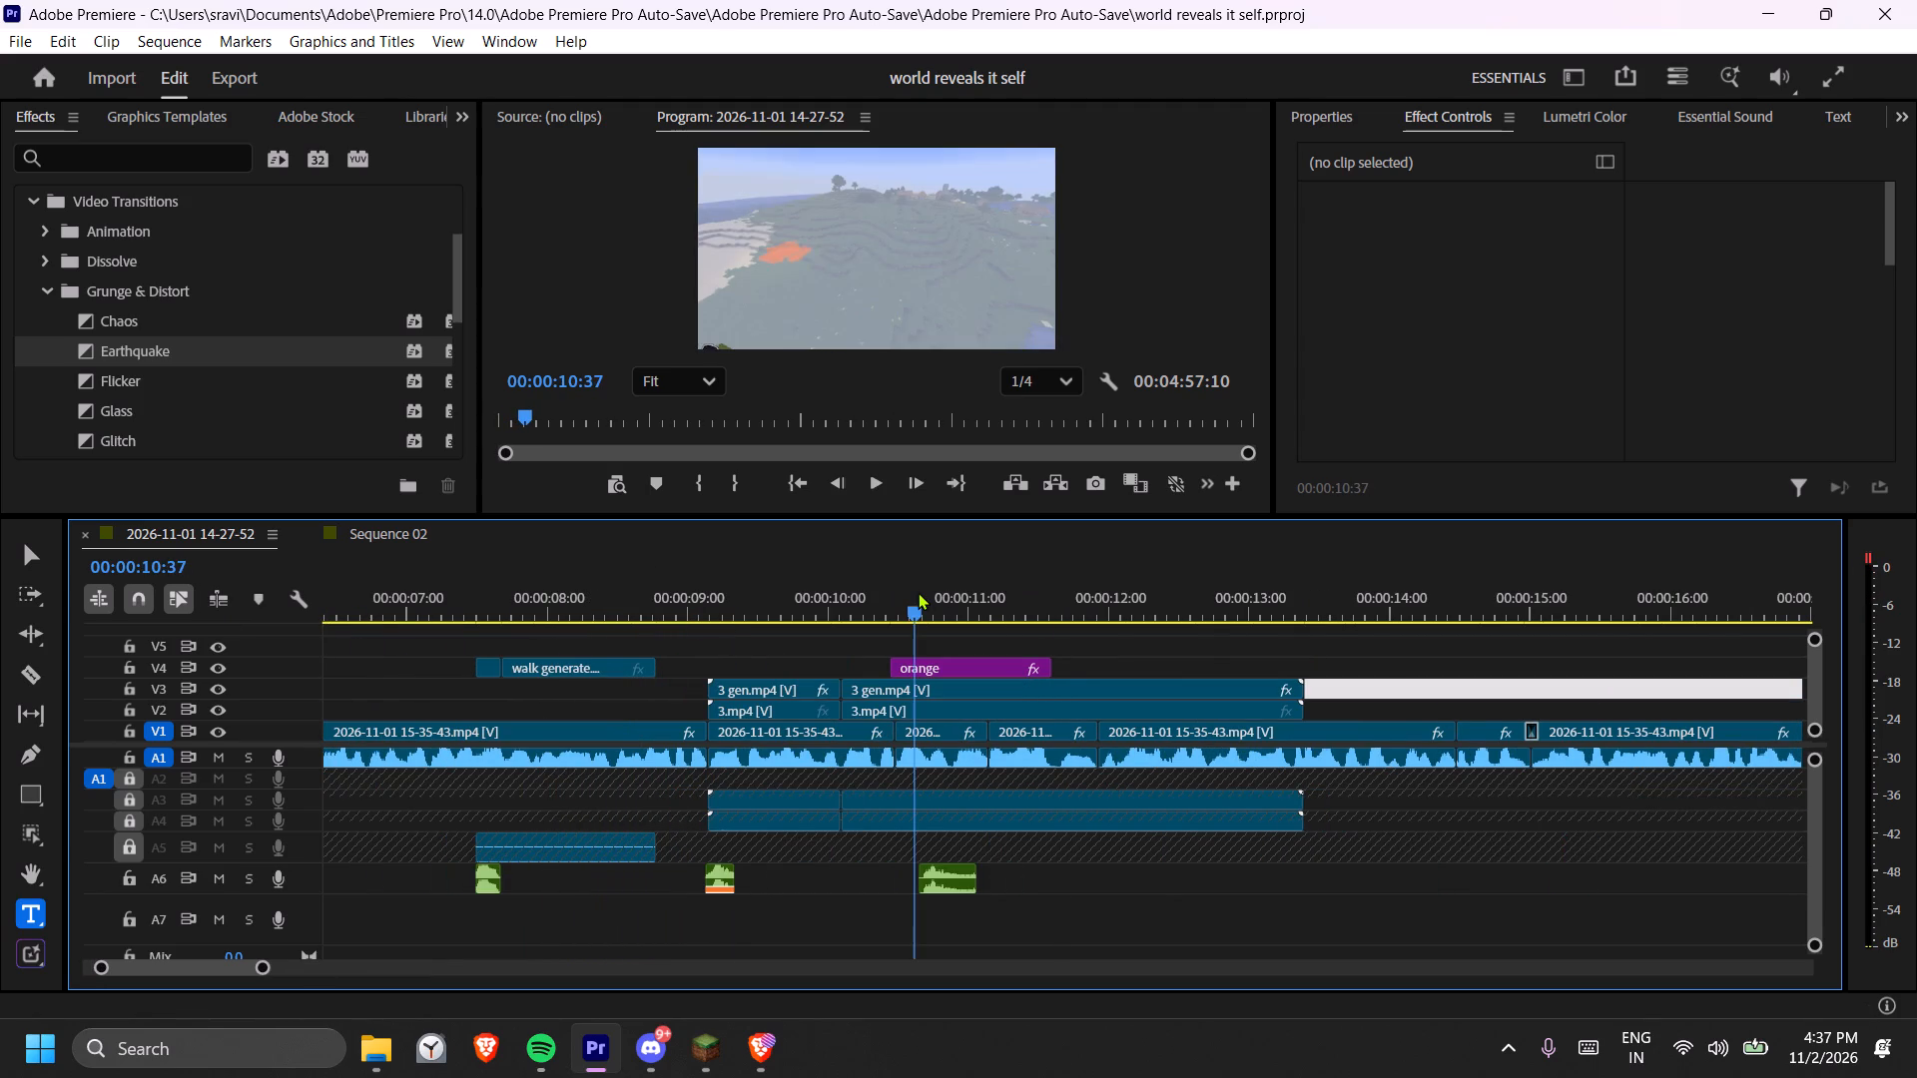
{"action": "key", "text": "space"}
{"action": "key", "text": "space"}
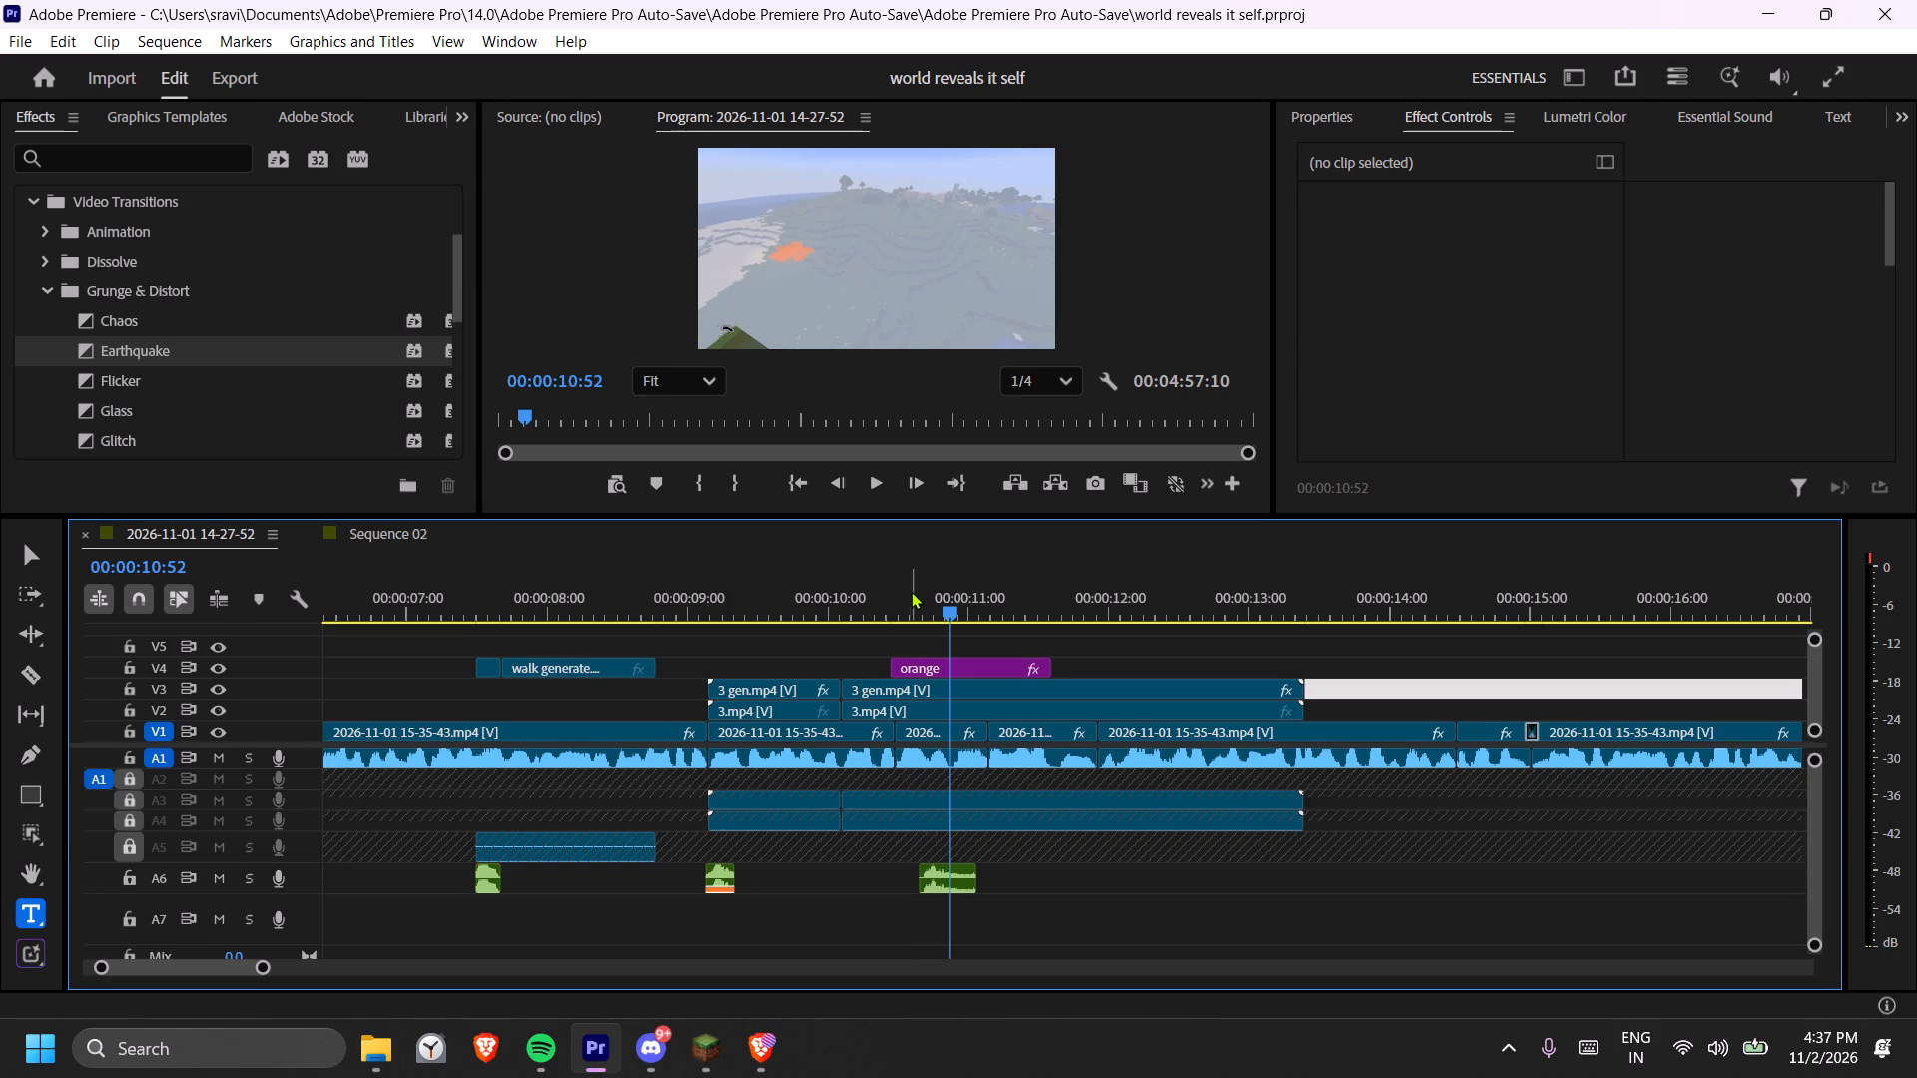
{"action": "key", "text": "space"}
{"action": "key", "text": "space"}
{"action": "left_click", "coordinate": [889, 591]}
{"action": "key", "text": "space"}
{"action": "key", "text": "space"}
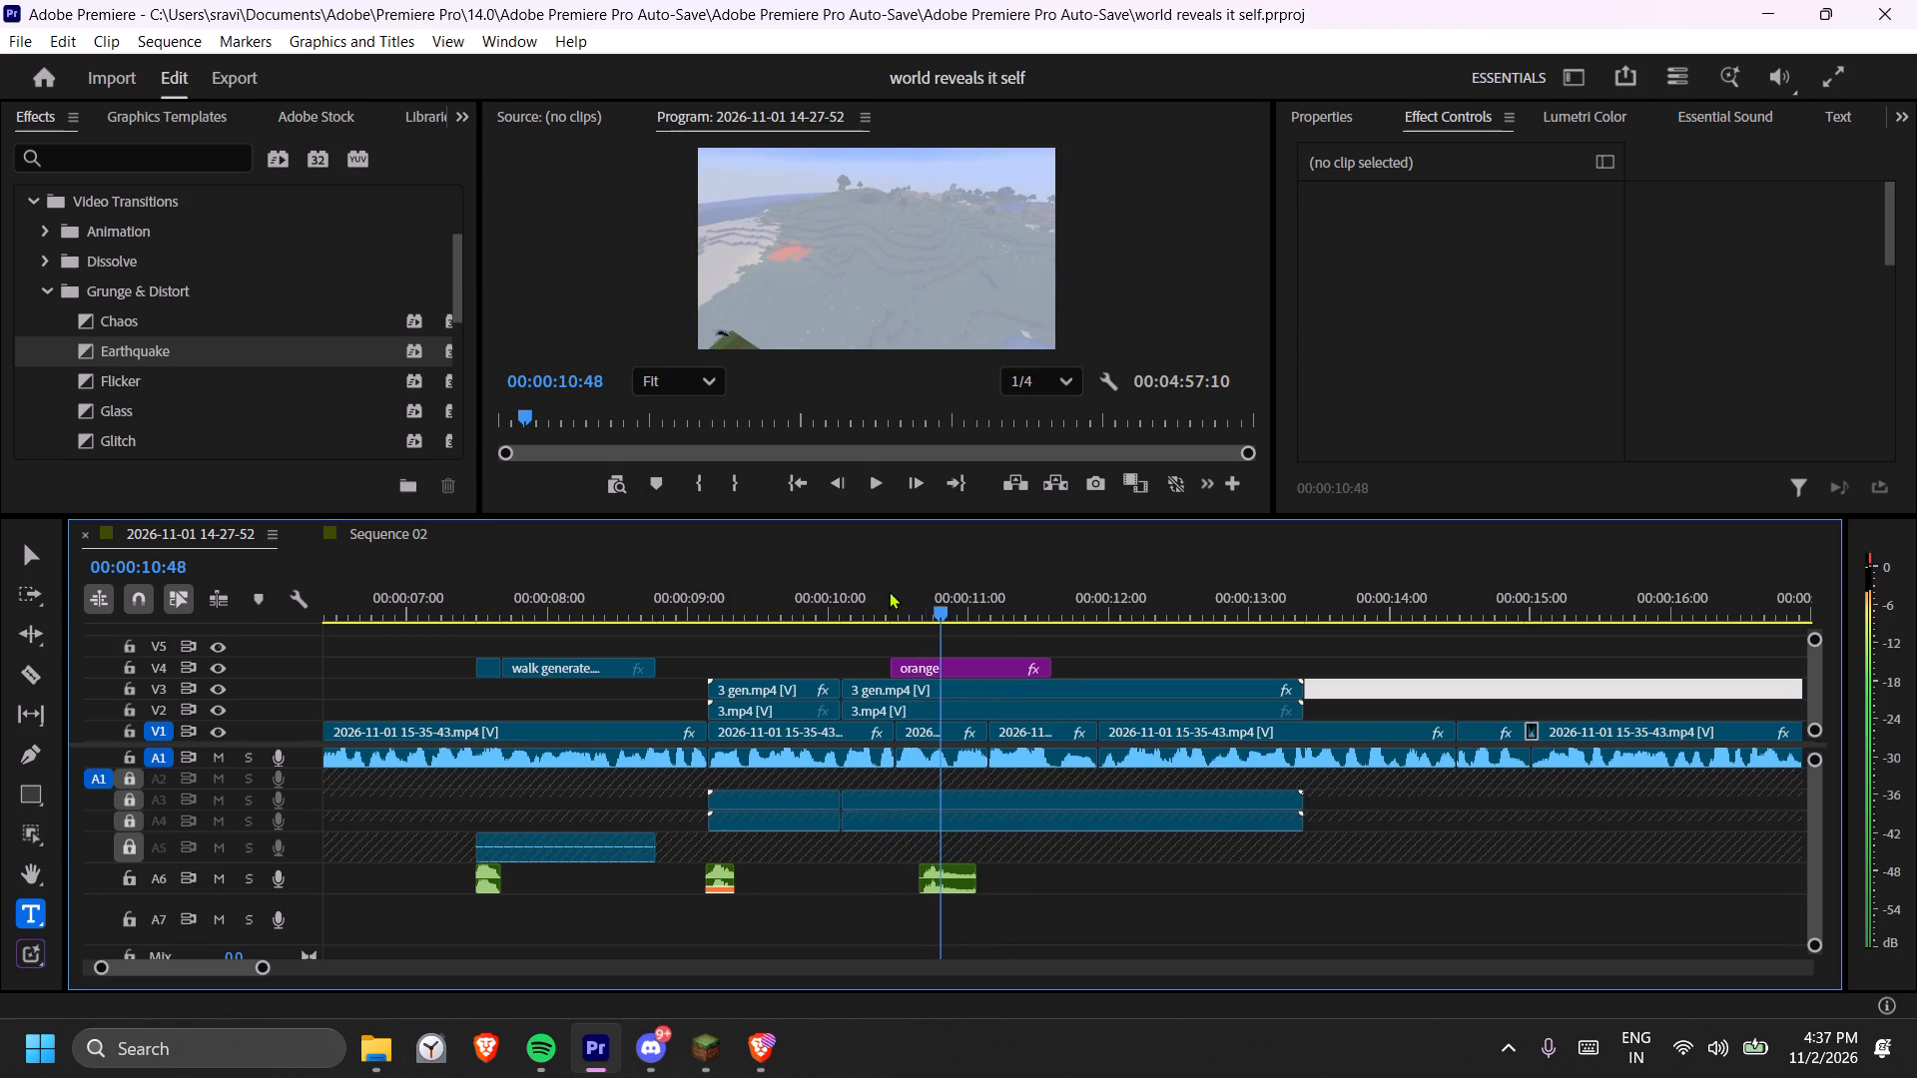
{"action": "type", "text": "=="}
{"action": "left_click_drag", "start_coordinate": [972, 591], "coordinate": [883, 605]}
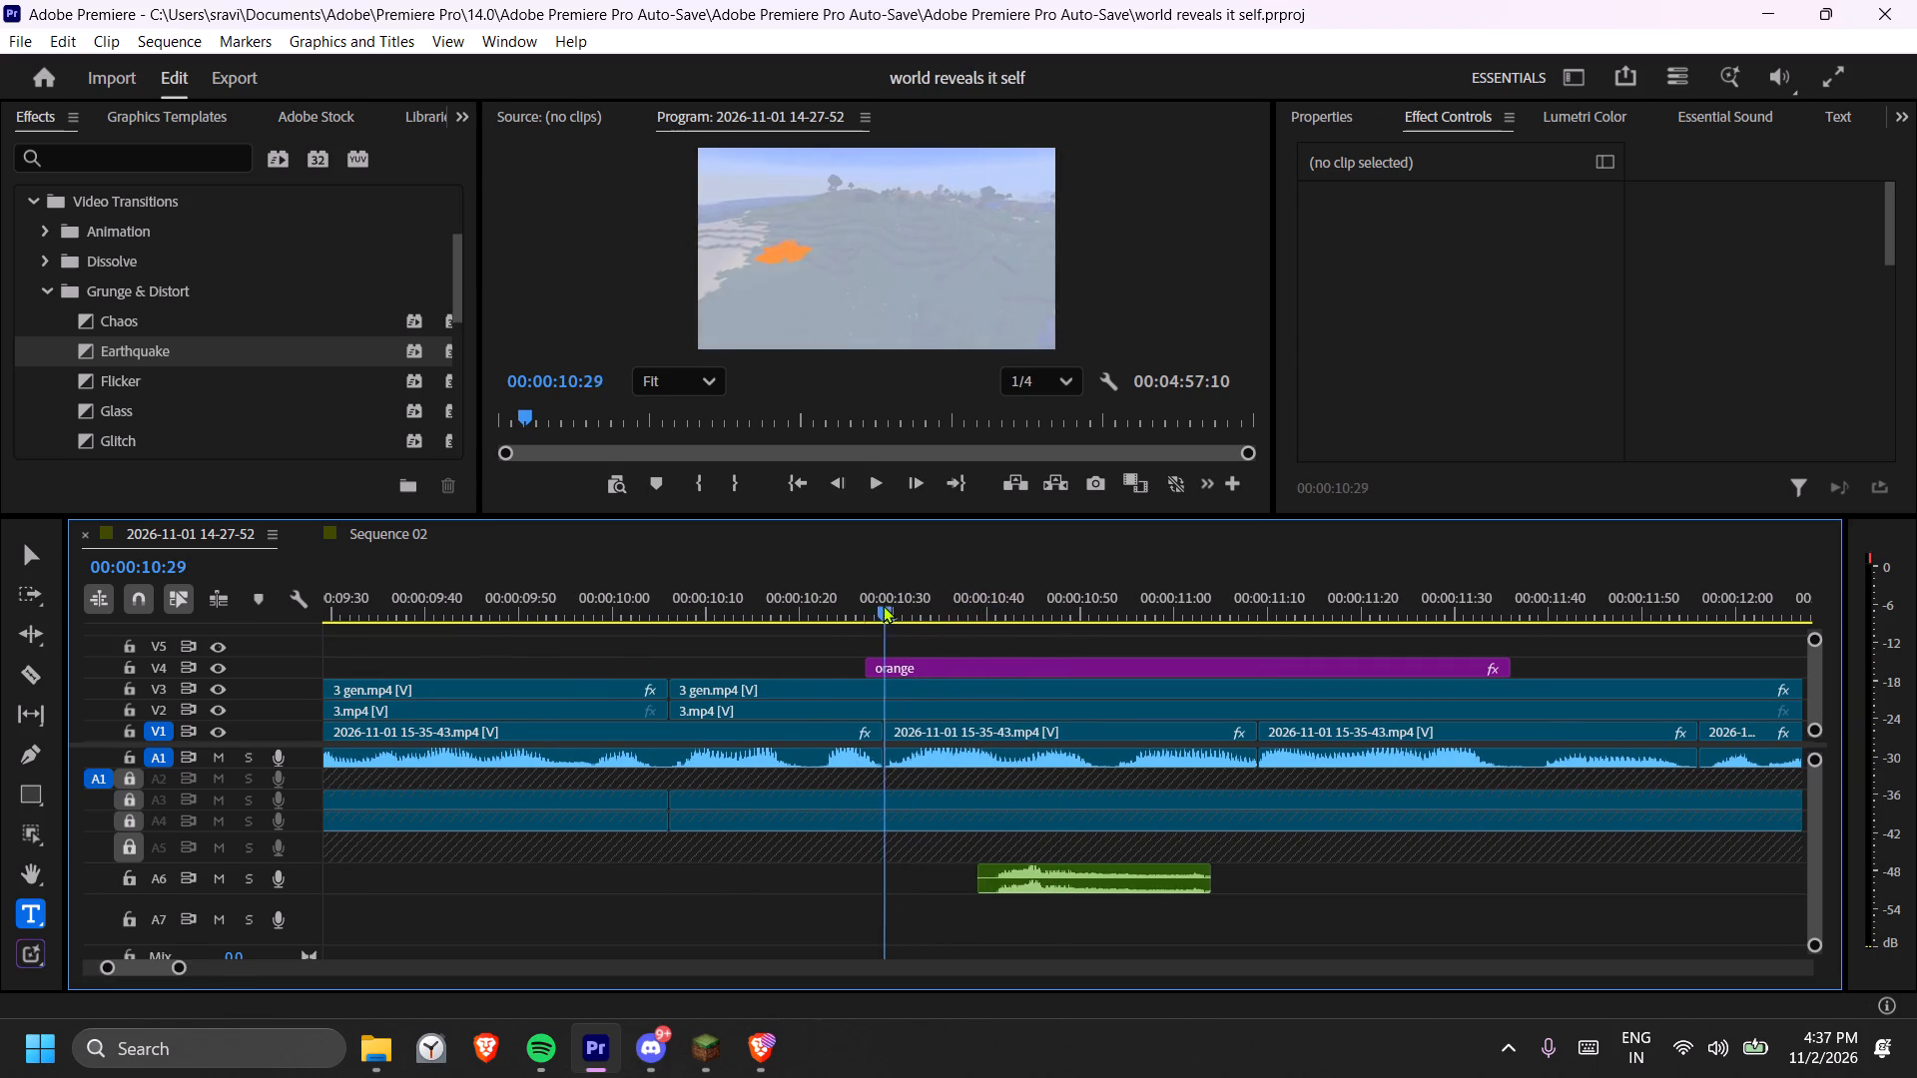
{"action": "left_click_drag", "start_coordinate": [883, 605], "coordinate": [880, 612]}
{"action": "left_click_drag", "start_coordinate": [1070, 893], "coordinate": [950, 890]}
{"action": "key", "text": "space"}
{"action": "key", "text": "space"}
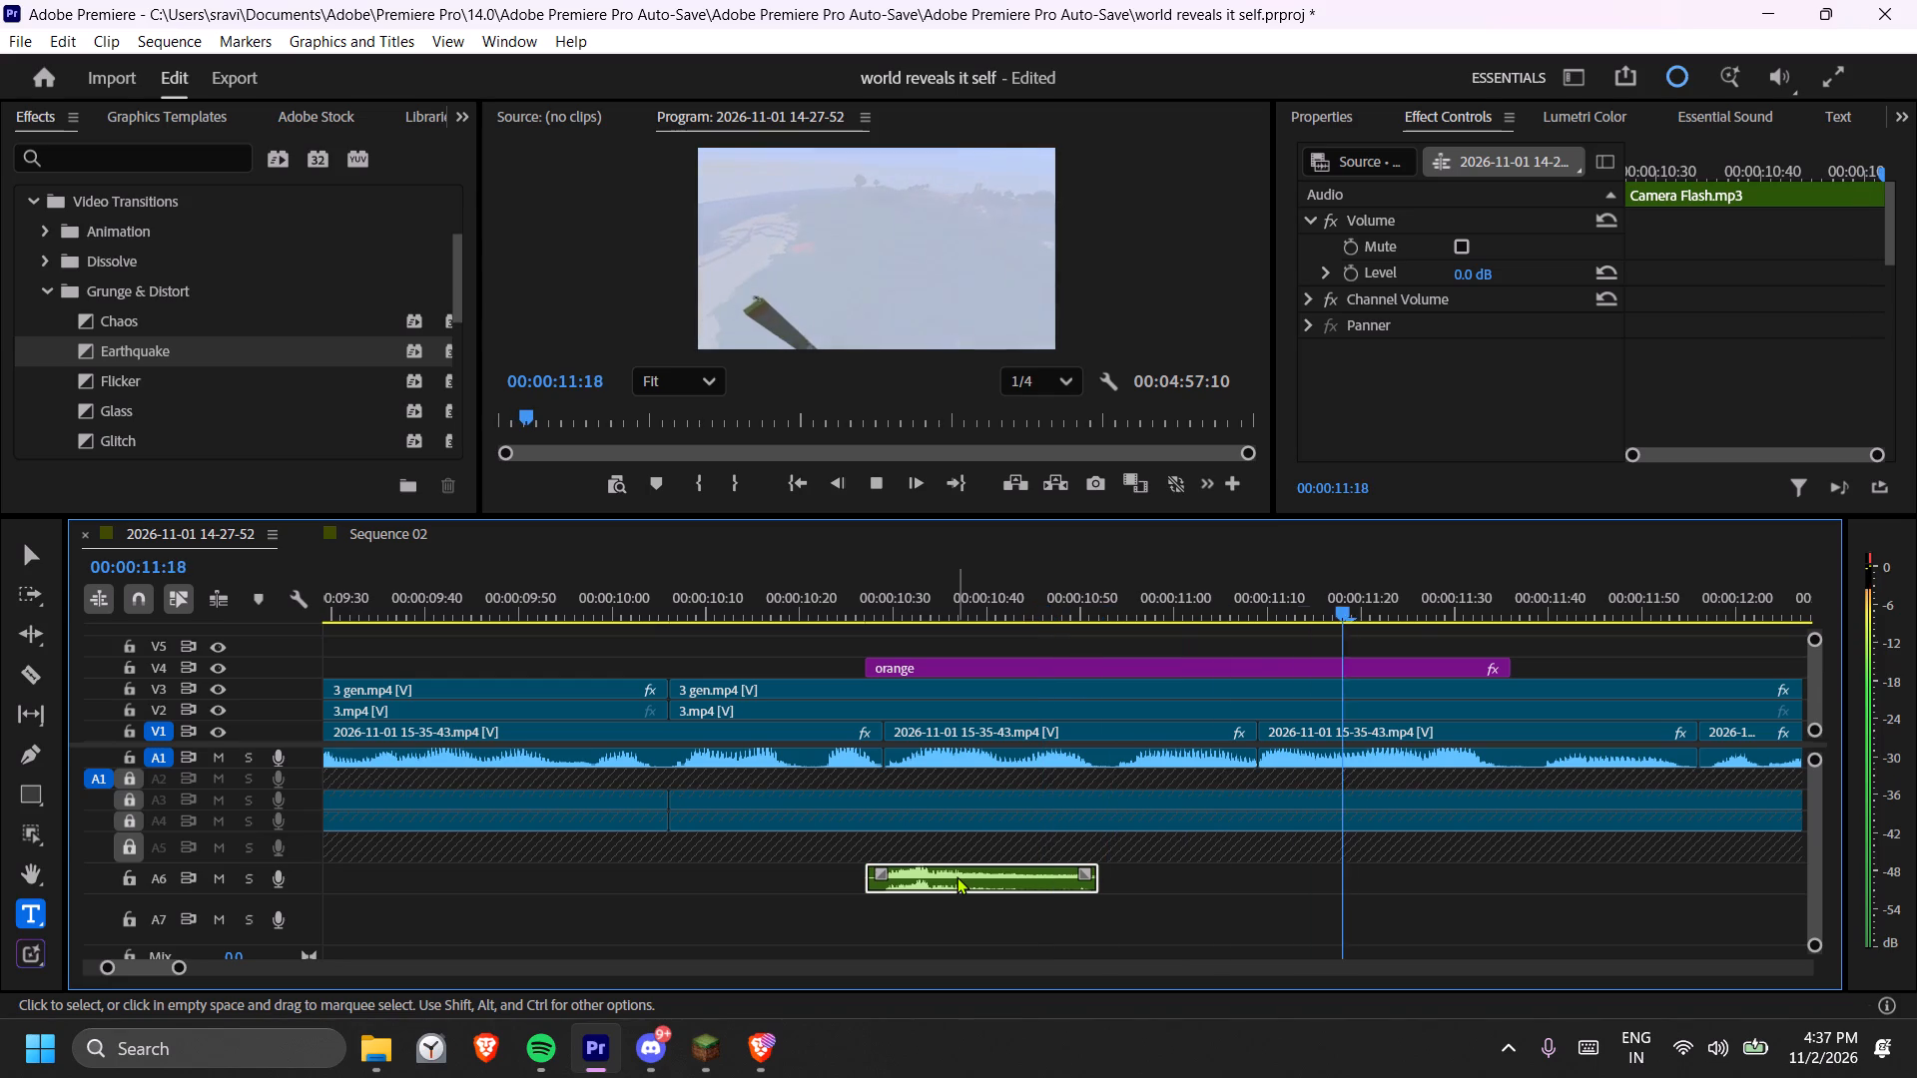
{"action": "key", "text": "space"}
{"action": "type", "text": "--"}
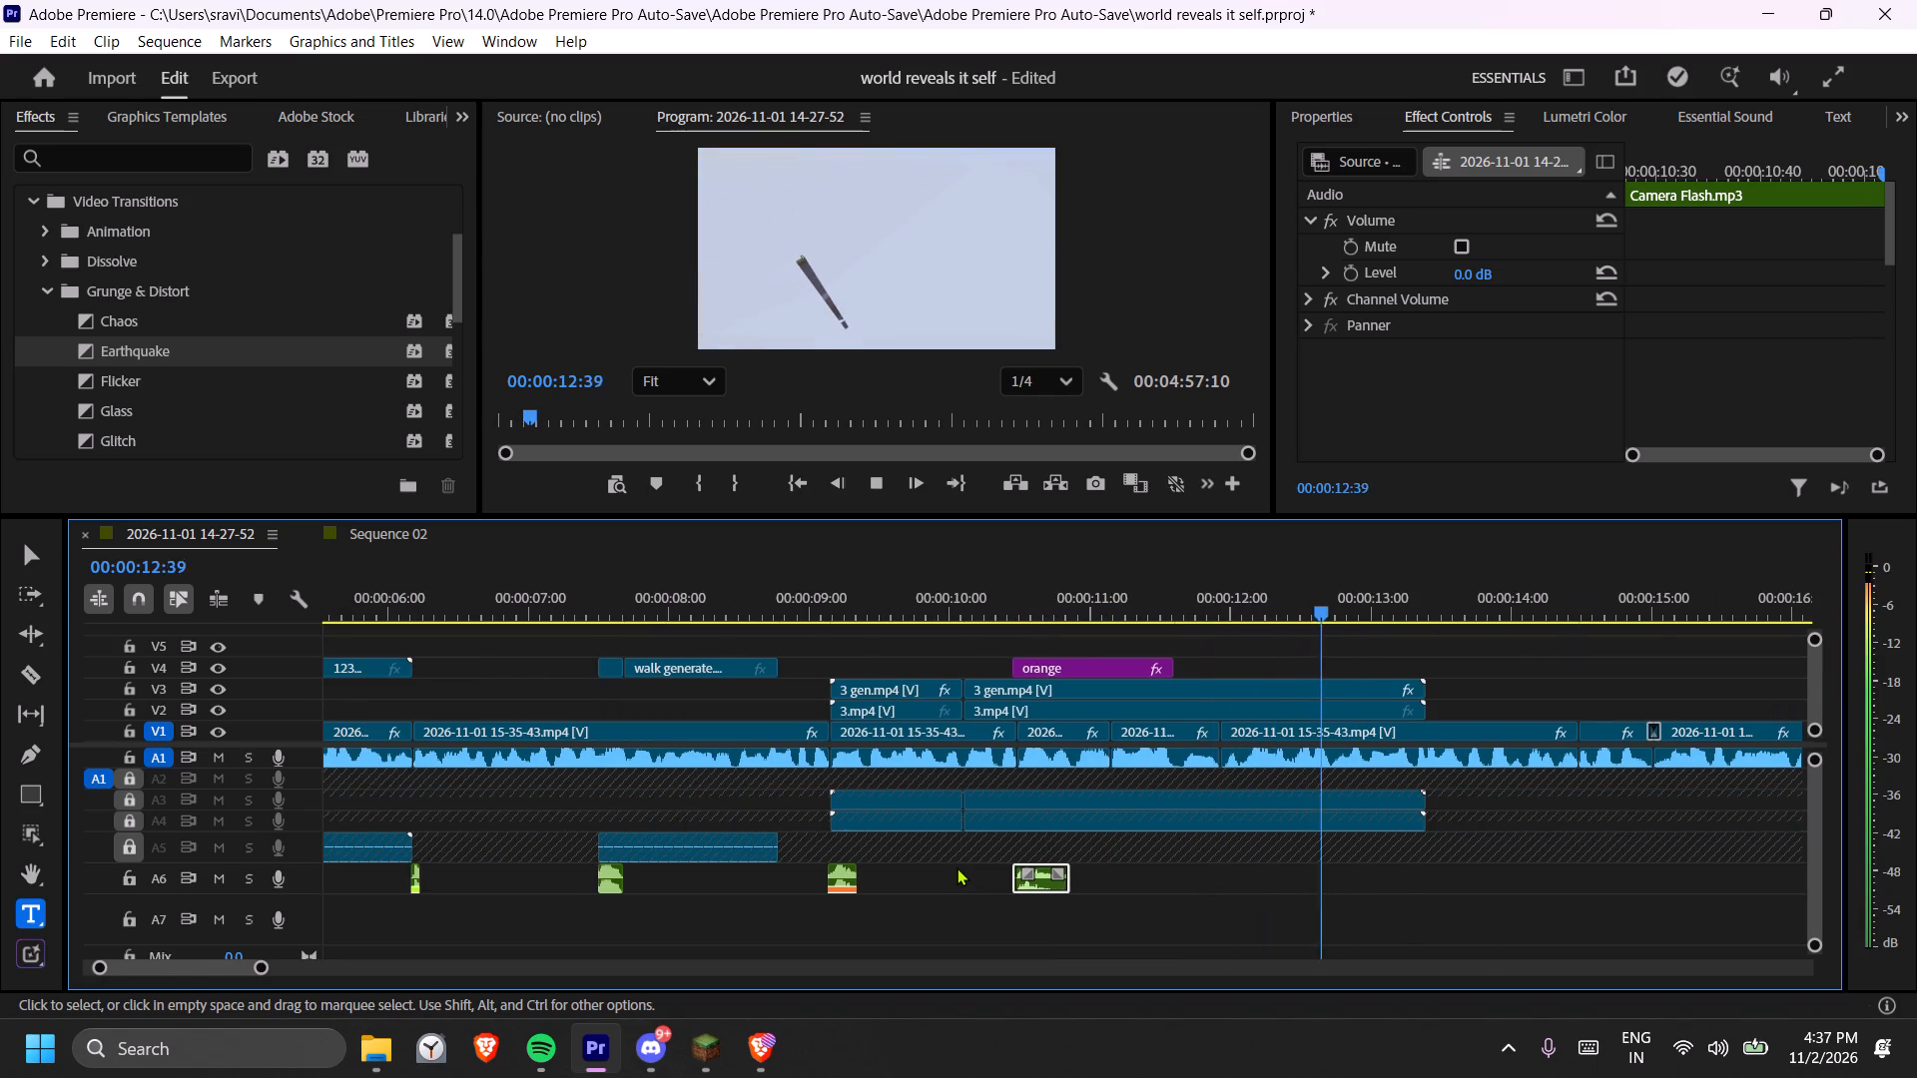
{"action": "key", "text": "space"}
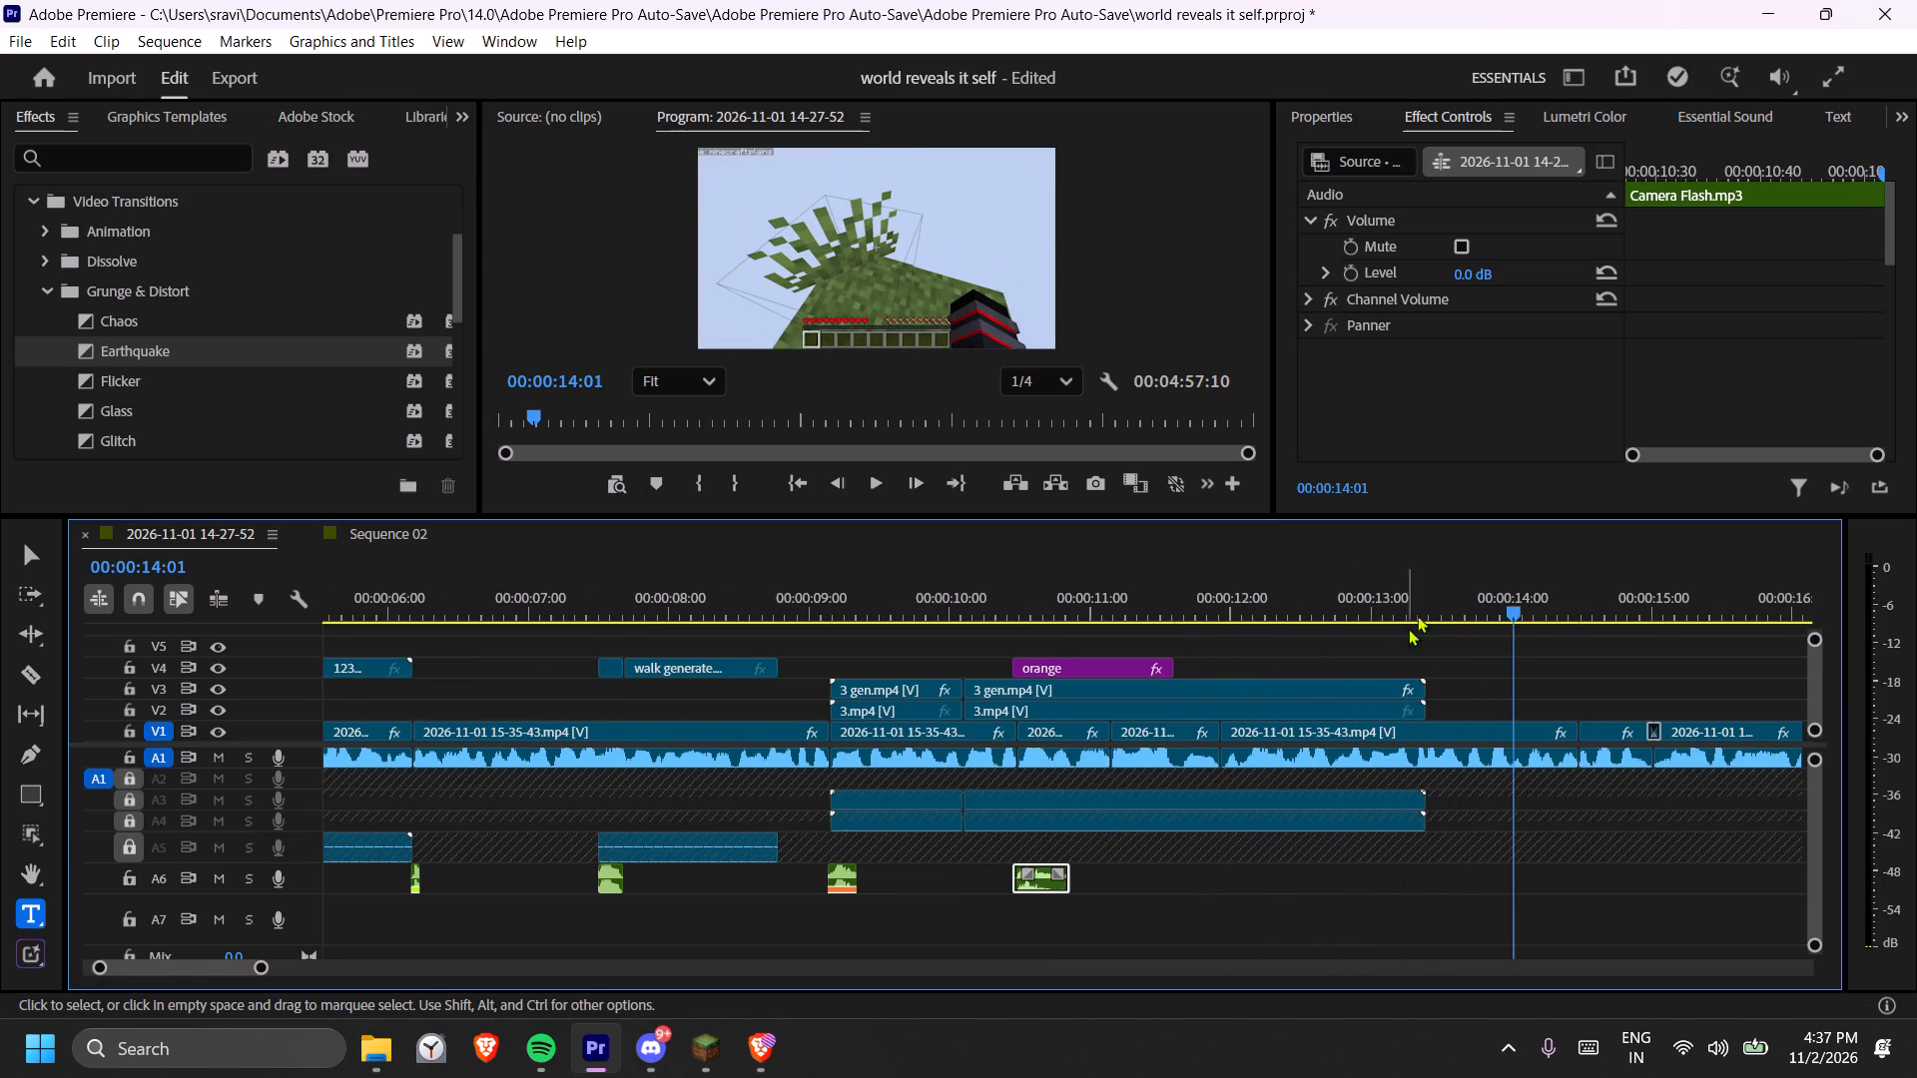
Apply the Glitch video transition to the end of the 3.mp4 clip on V2 and preview it.
{"action": "left_click", "coordinate": [1430, 606]}
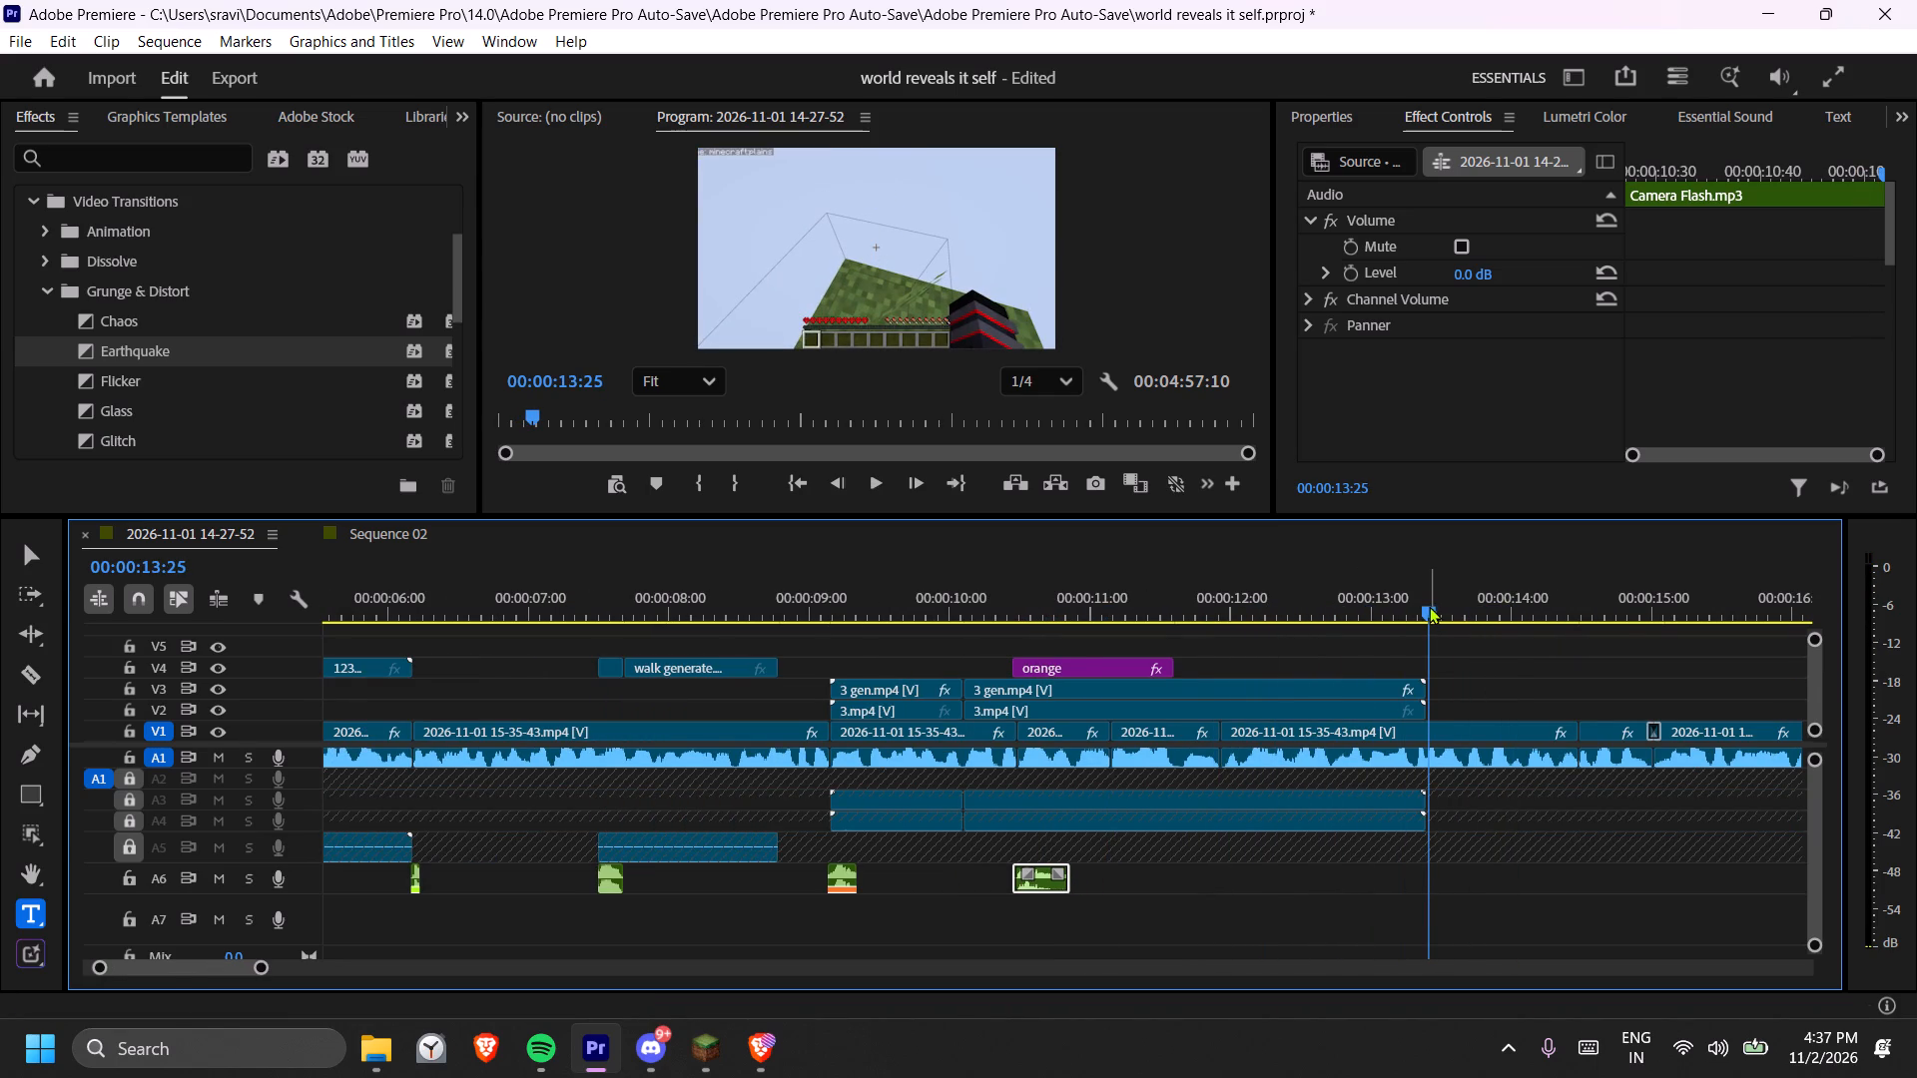
{"action": "scroll", "coordinate": [228, 392], "scroll_direction": "down", "scroll_amount": 4}
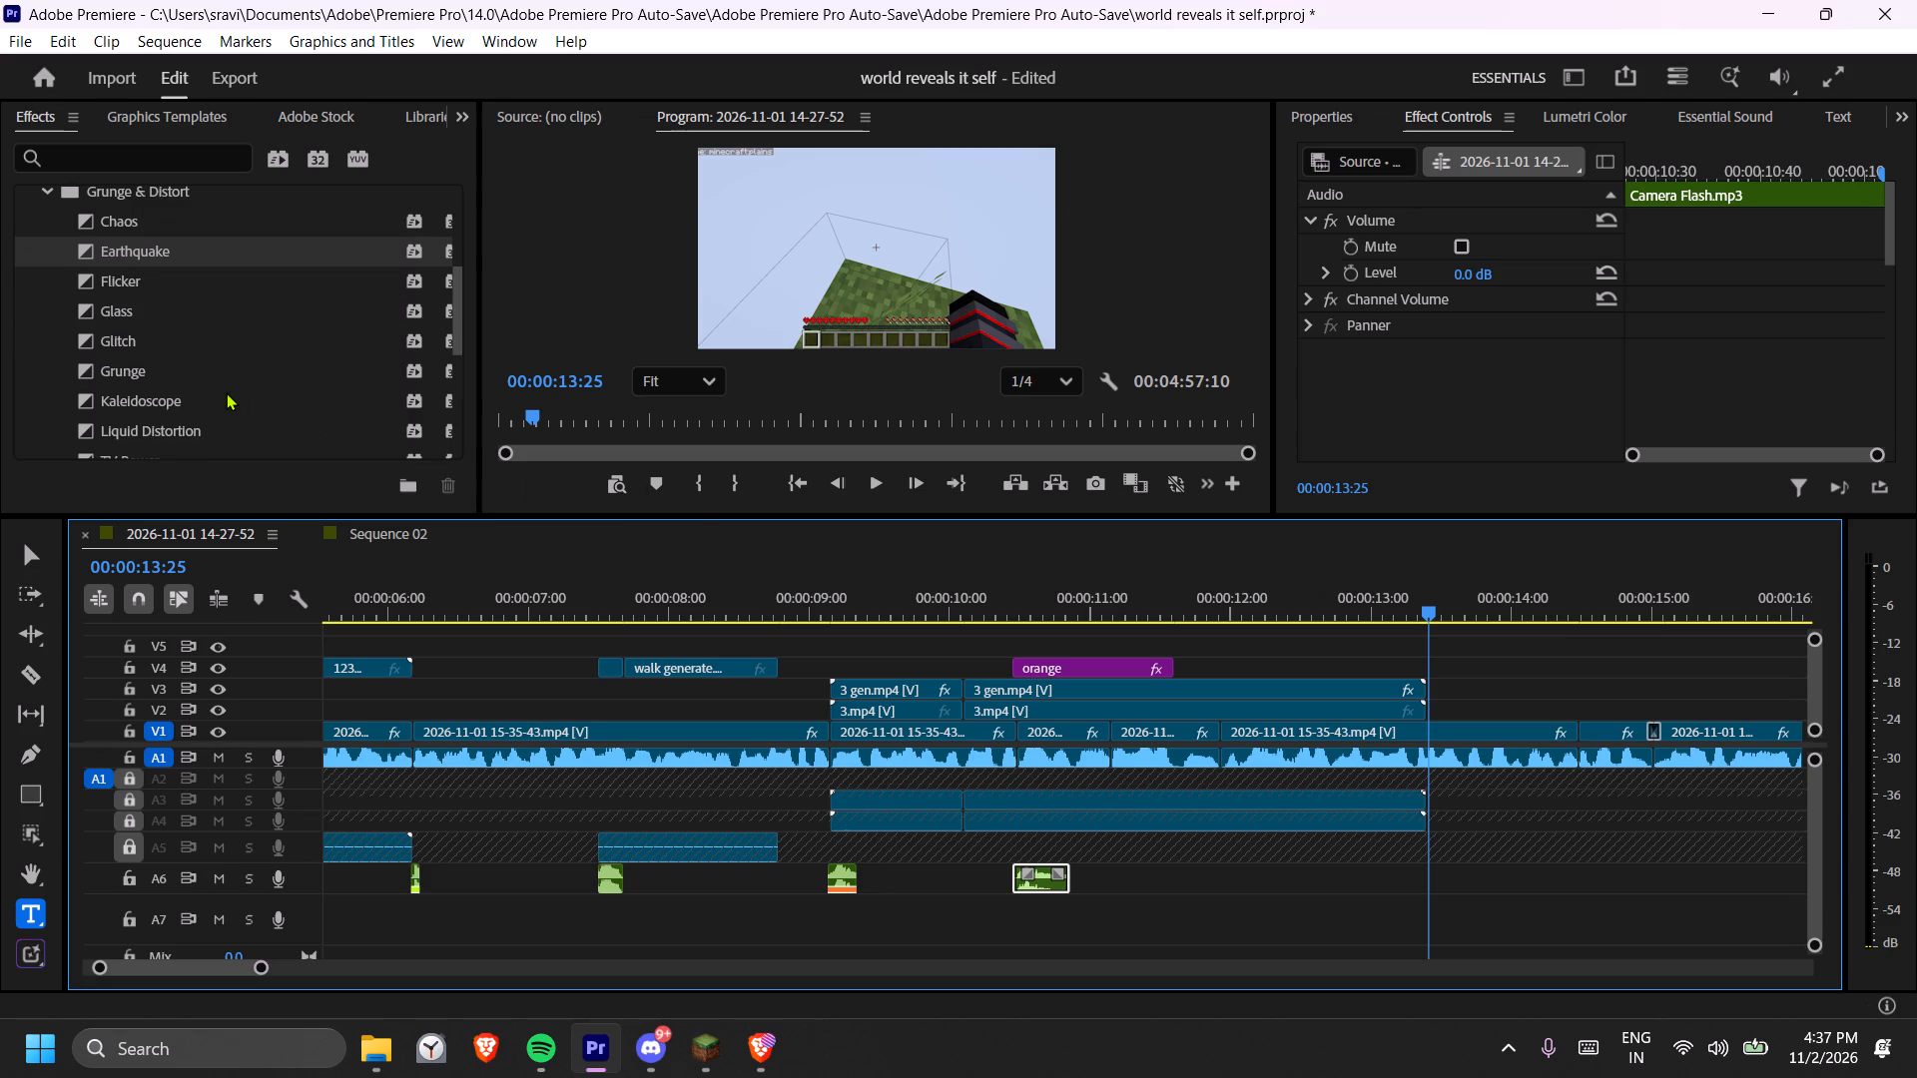
{"action": "left_click_drag", "start_coordinate": [125, 343], "coordinate": [901, 524]}
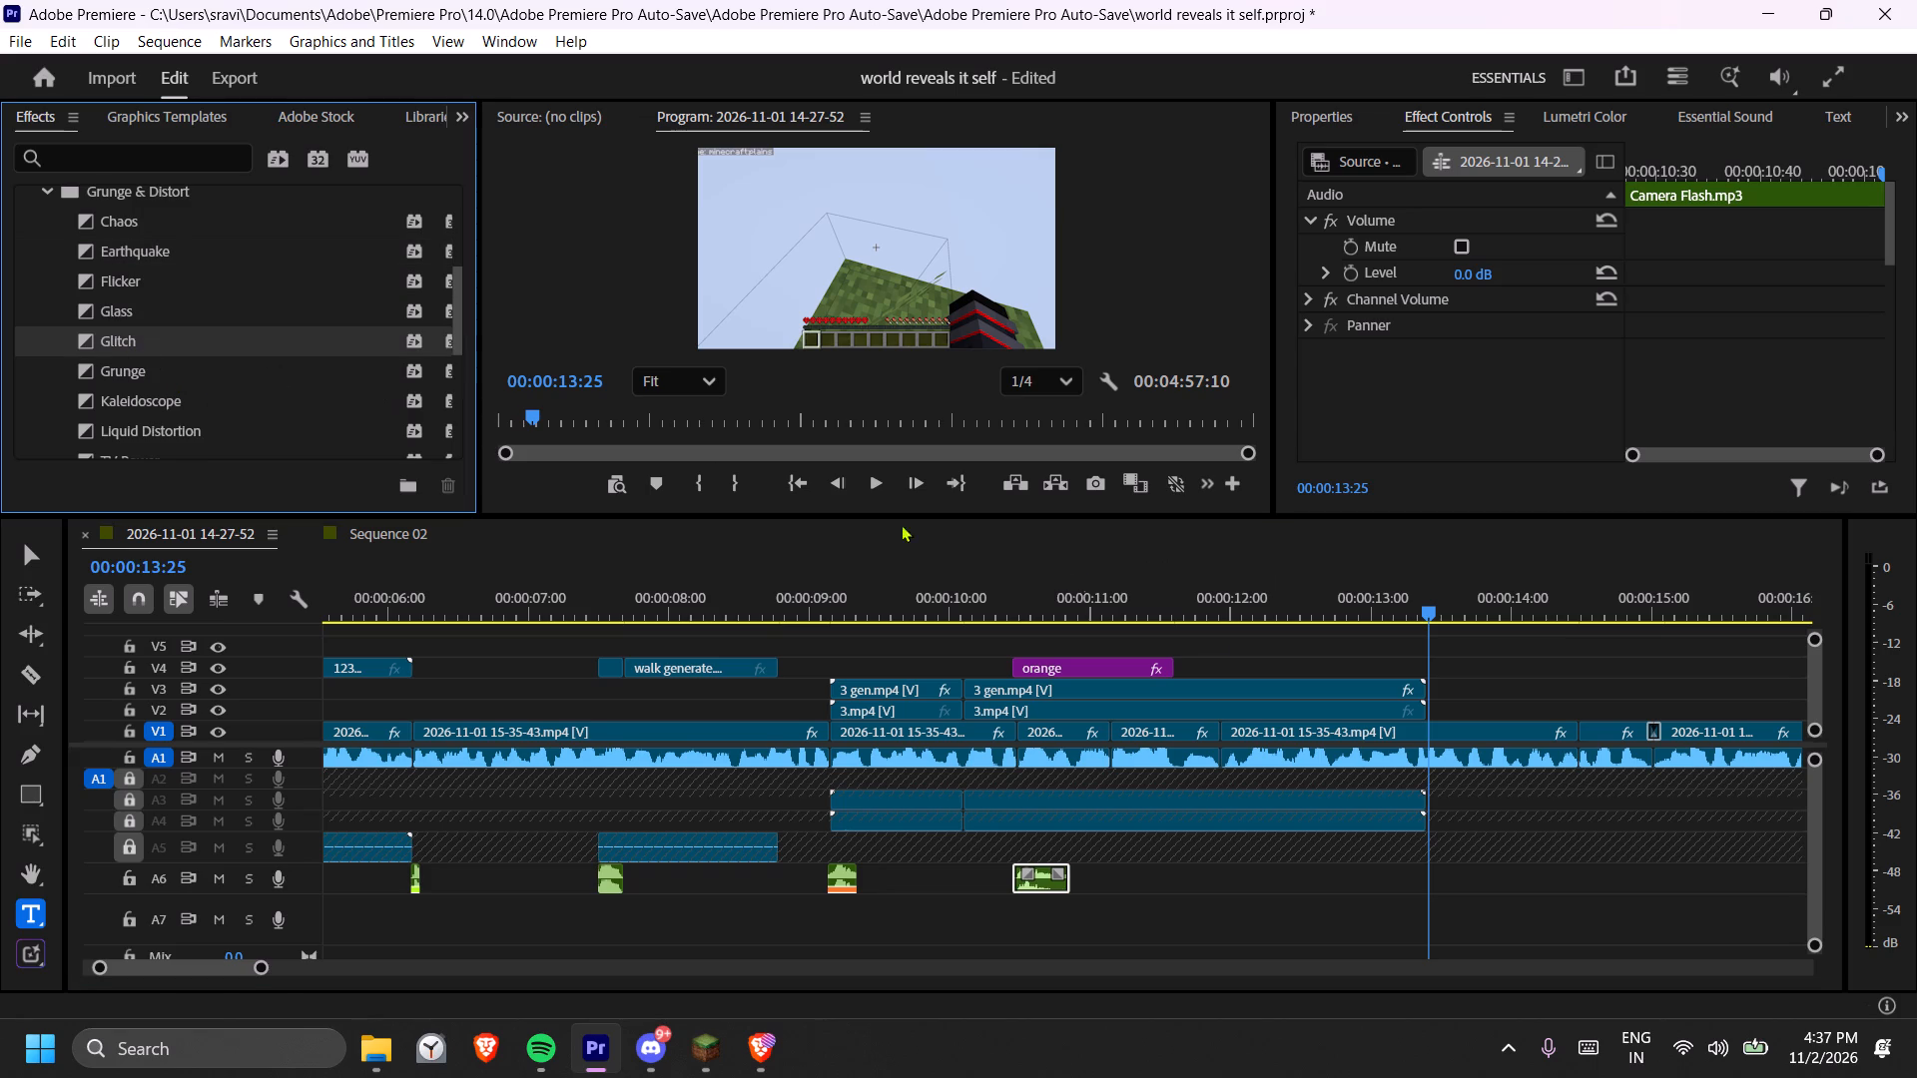
{"action": "left_click_drag", "start_coordinate": [901, 524], "coordinate": [1428, 716]}
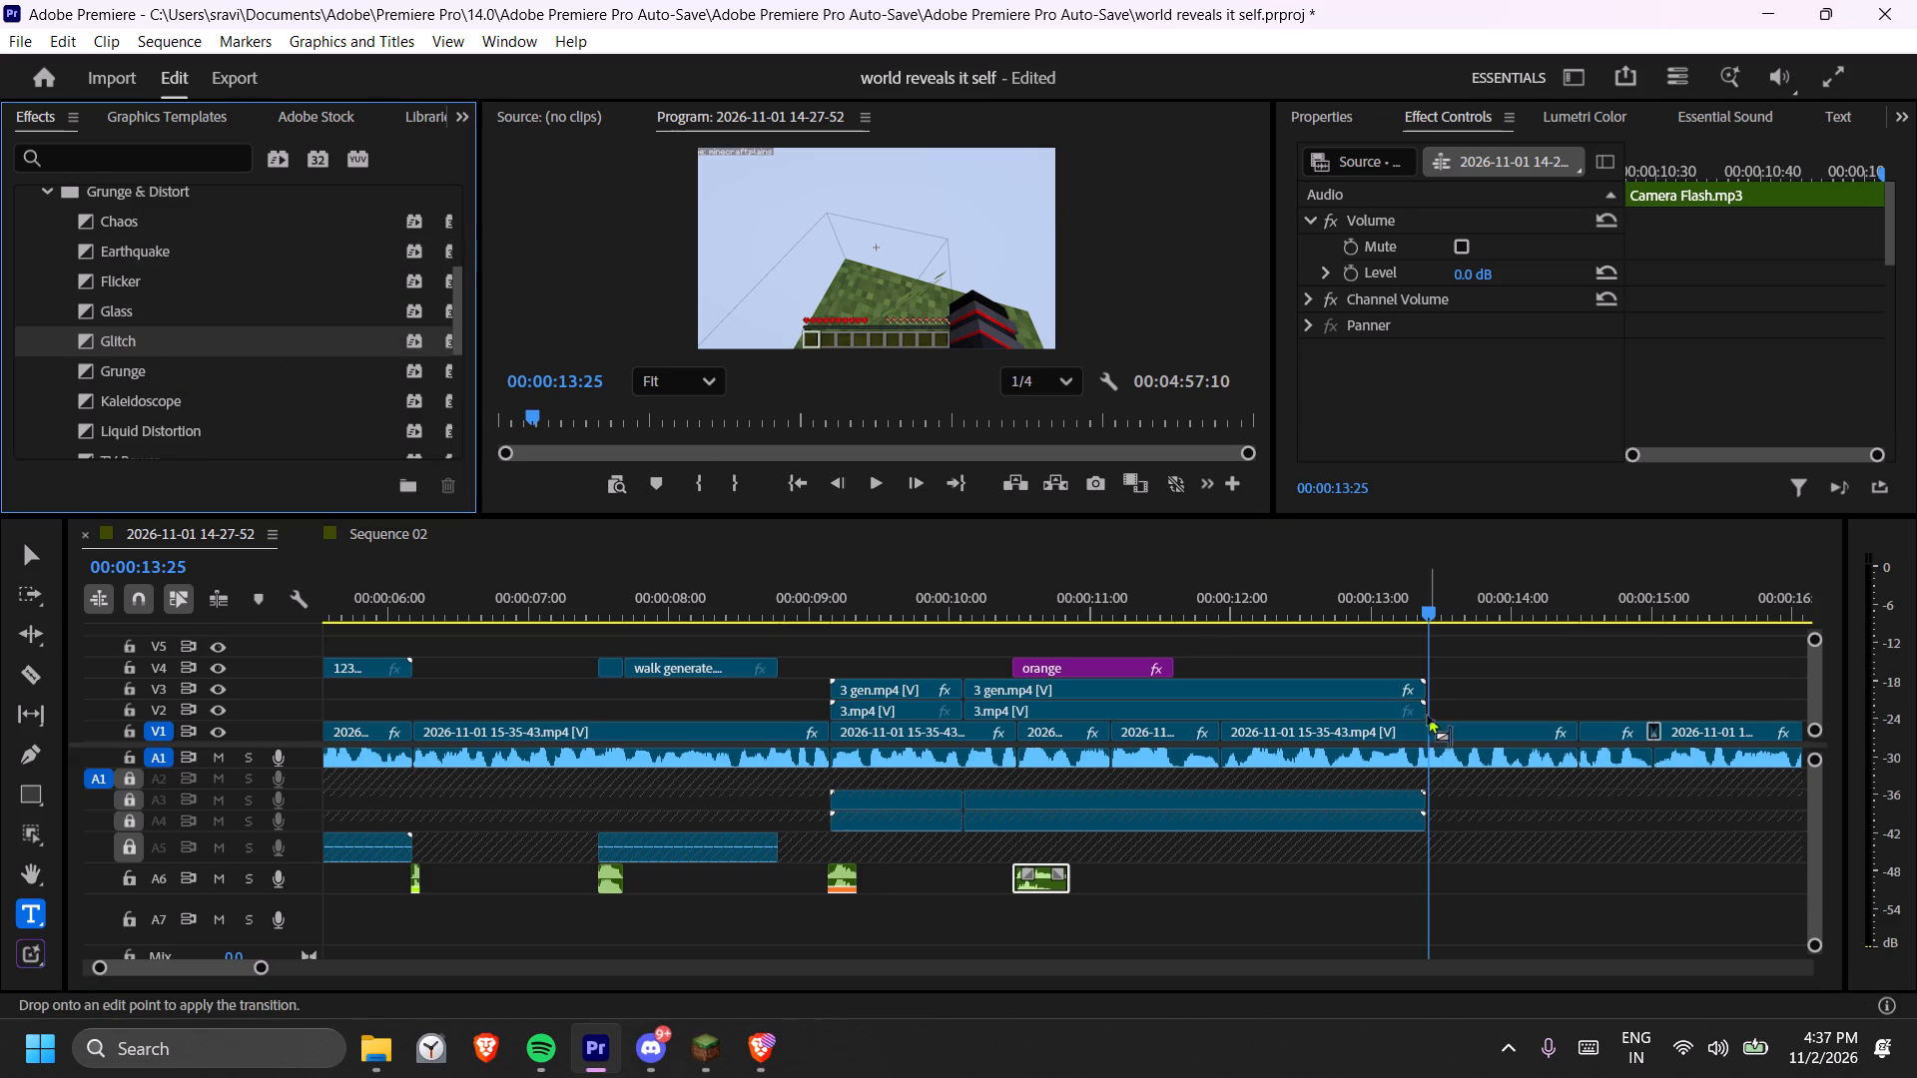
{"action": "left_click_drag", "start_coordinate": [1428, 716], "coordinate": [1420, 714]}
{"action": "left_click", "coordinate": [1364, 598]}
{"action": "key", "text": "space"}
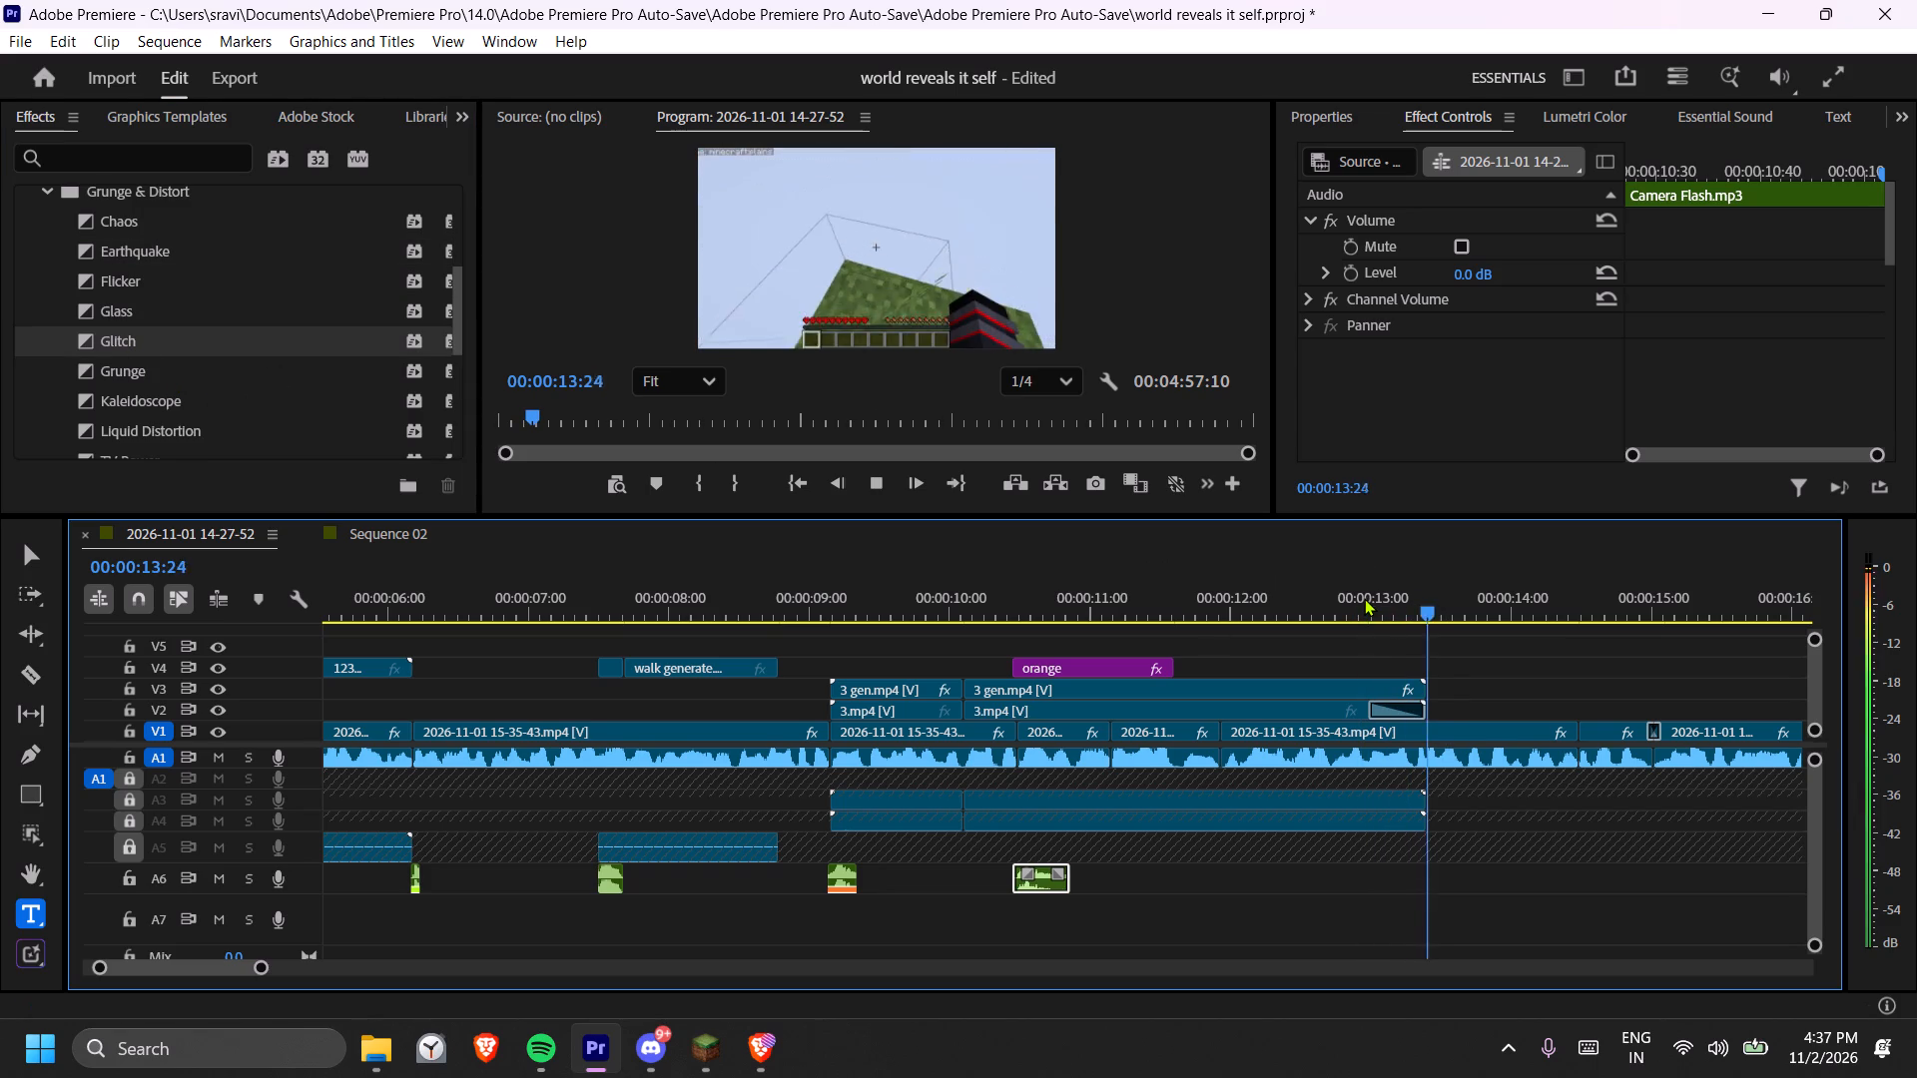
{"action": "key", "text": "space"}
Play through the following section up to the hardcore heart transition, rechecking the fall and lava death clips and their sounds.
{"action": "key", "text": "space"}
{"action": "scroll", "coordinate": [1212, 698], "scroll_direction": "down", "scroll_amount": 5}
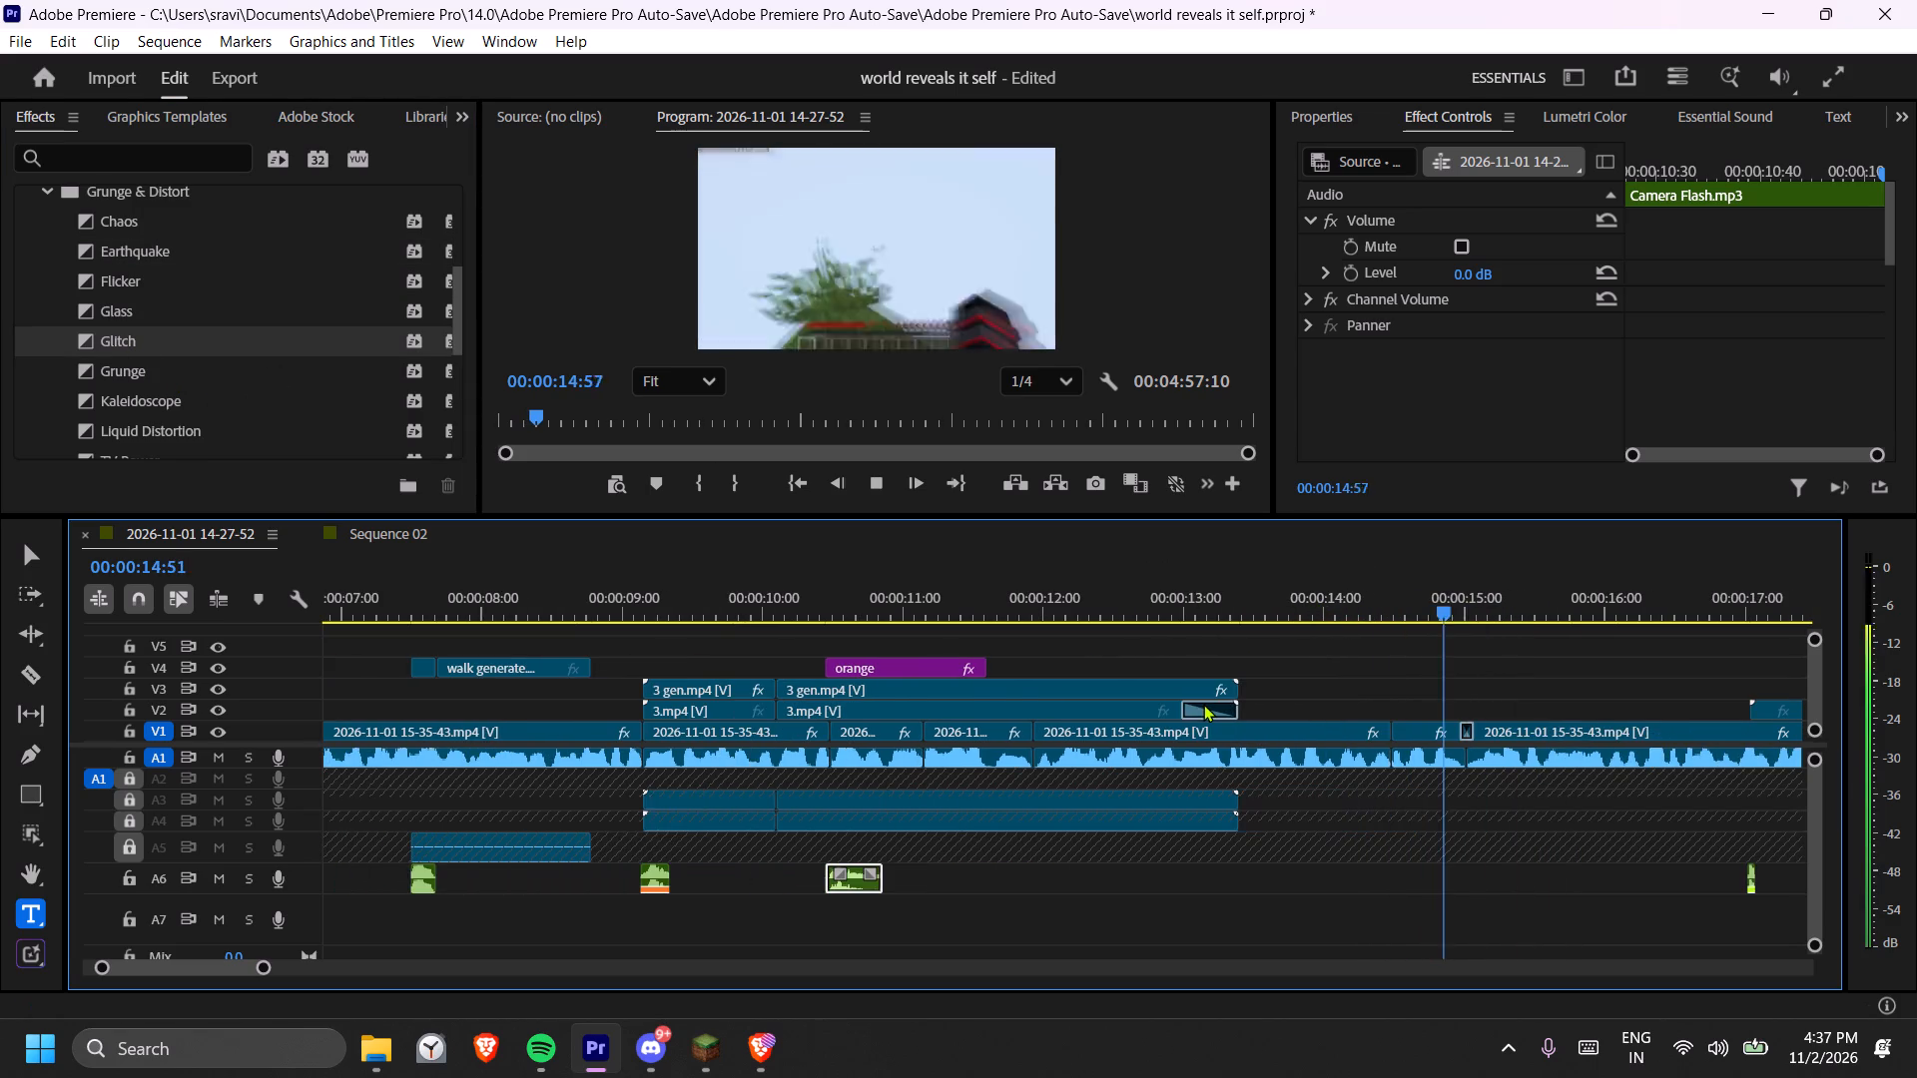
{"action": "scroll", "coordinate": [1184, 706], "scroll_direction": "down", "scroll_amount": 5}
{"action": "key", "text": "space"}
{"action": "left_click", "coordinate": [1235, 609]}
{"action": "key", "text": "space"}
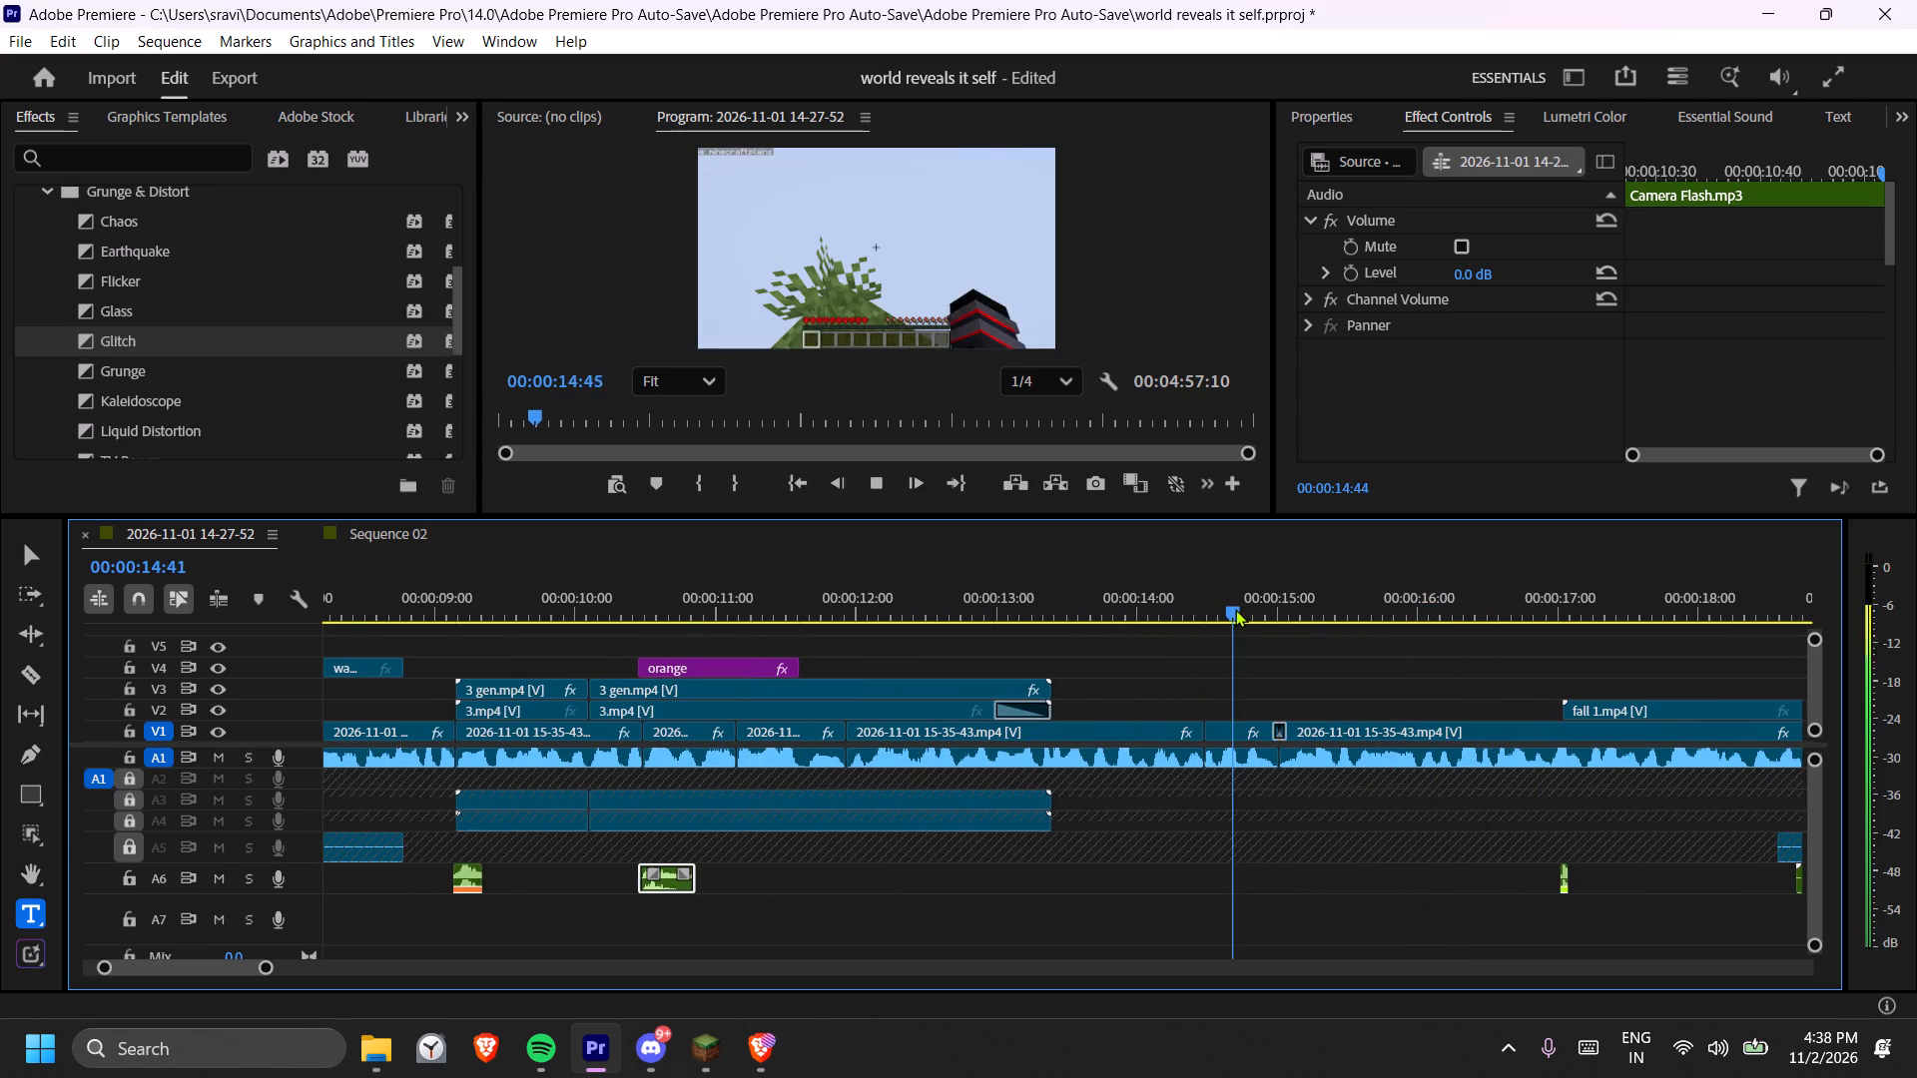
{"action": "scroll", "coordinate": [1189, 638], "scroll_direction": "down", "scroll_amount": 5}
{"action": "scroll", "coordinate": [1109, 678], "scroll_direction": "down", "scroll_amount": 4}
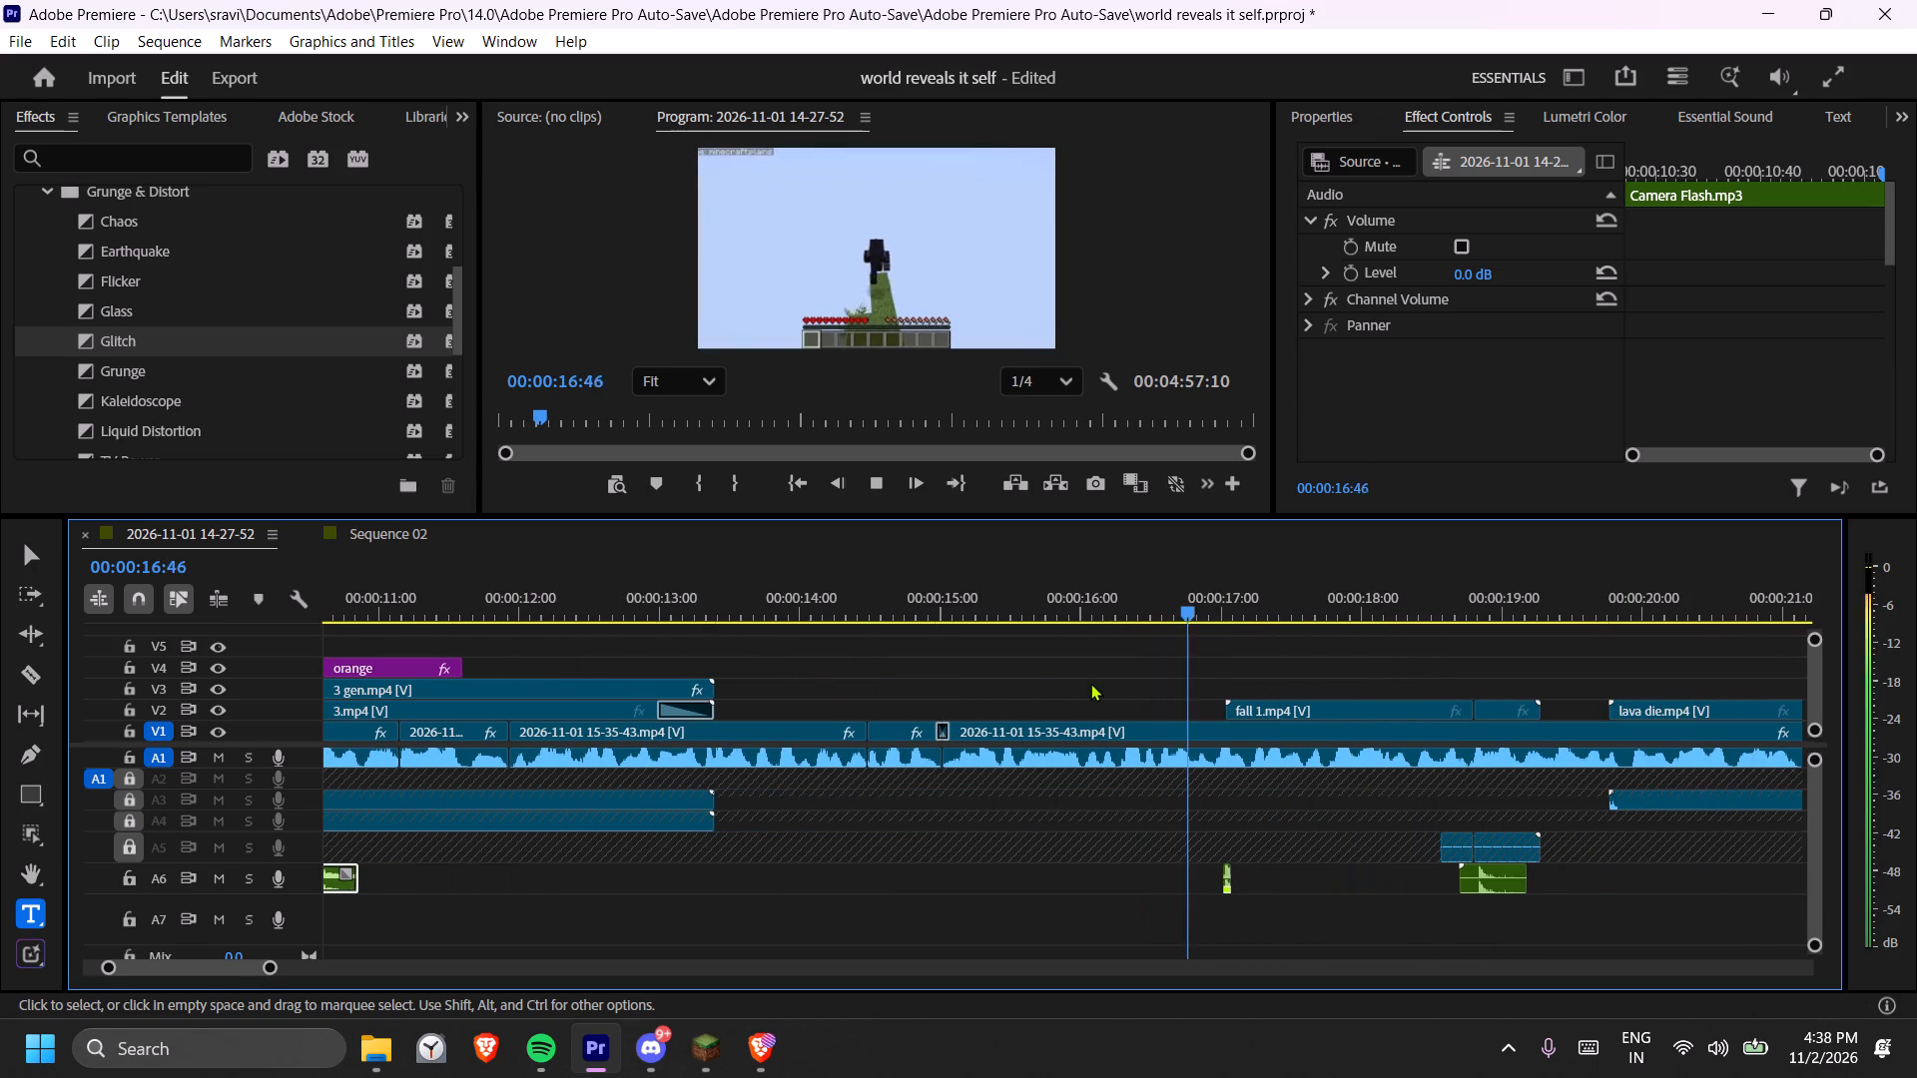
{"action": "scroll", "coordinate": [1088, 683], "scroll_direction": "down", "scroll_amount": 2}
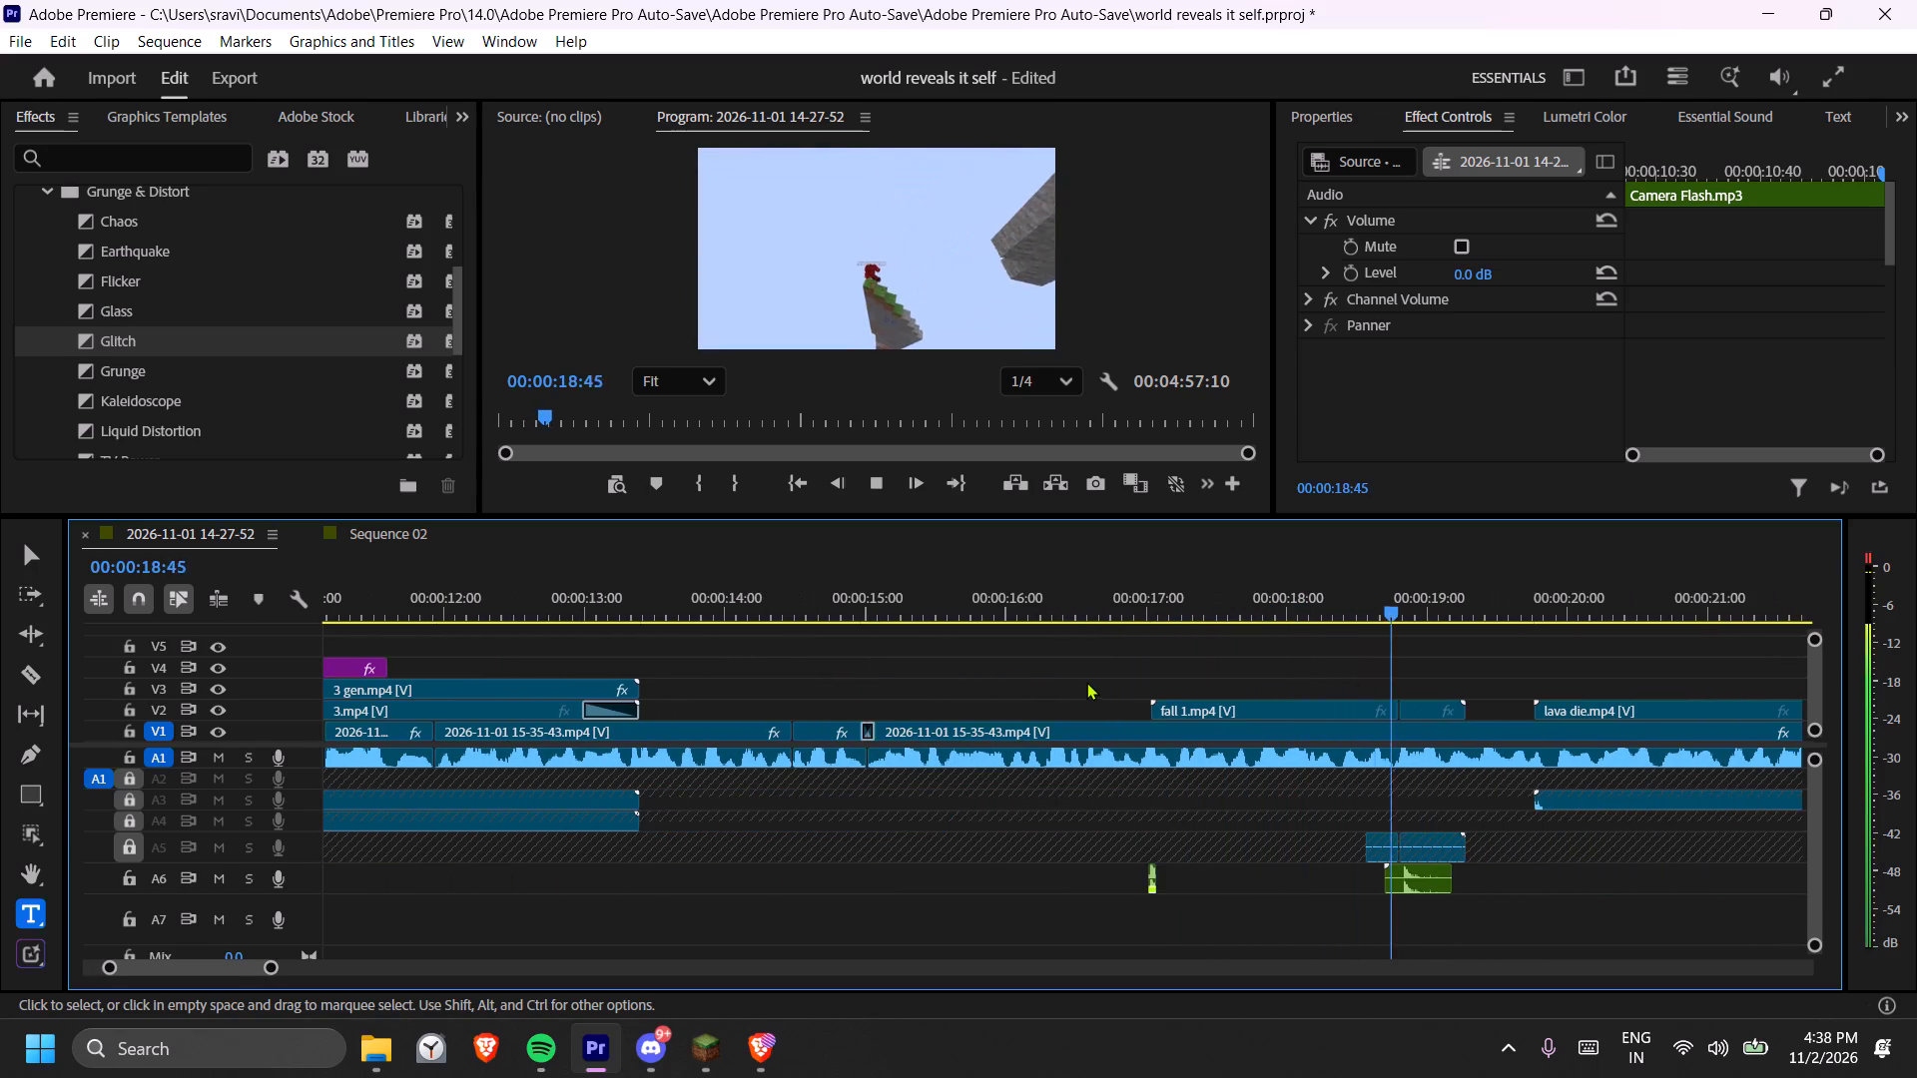
{"action": "key", "text": "space"}
{"action": "left_click", "coordinate": [1108, 591]}
{"action": "key", "text": "space"}
{"action": "key", "text": "space"}
{"action": "left_click", "coordinate": [1079, 591]}
{"action": "key", "text": "space"}
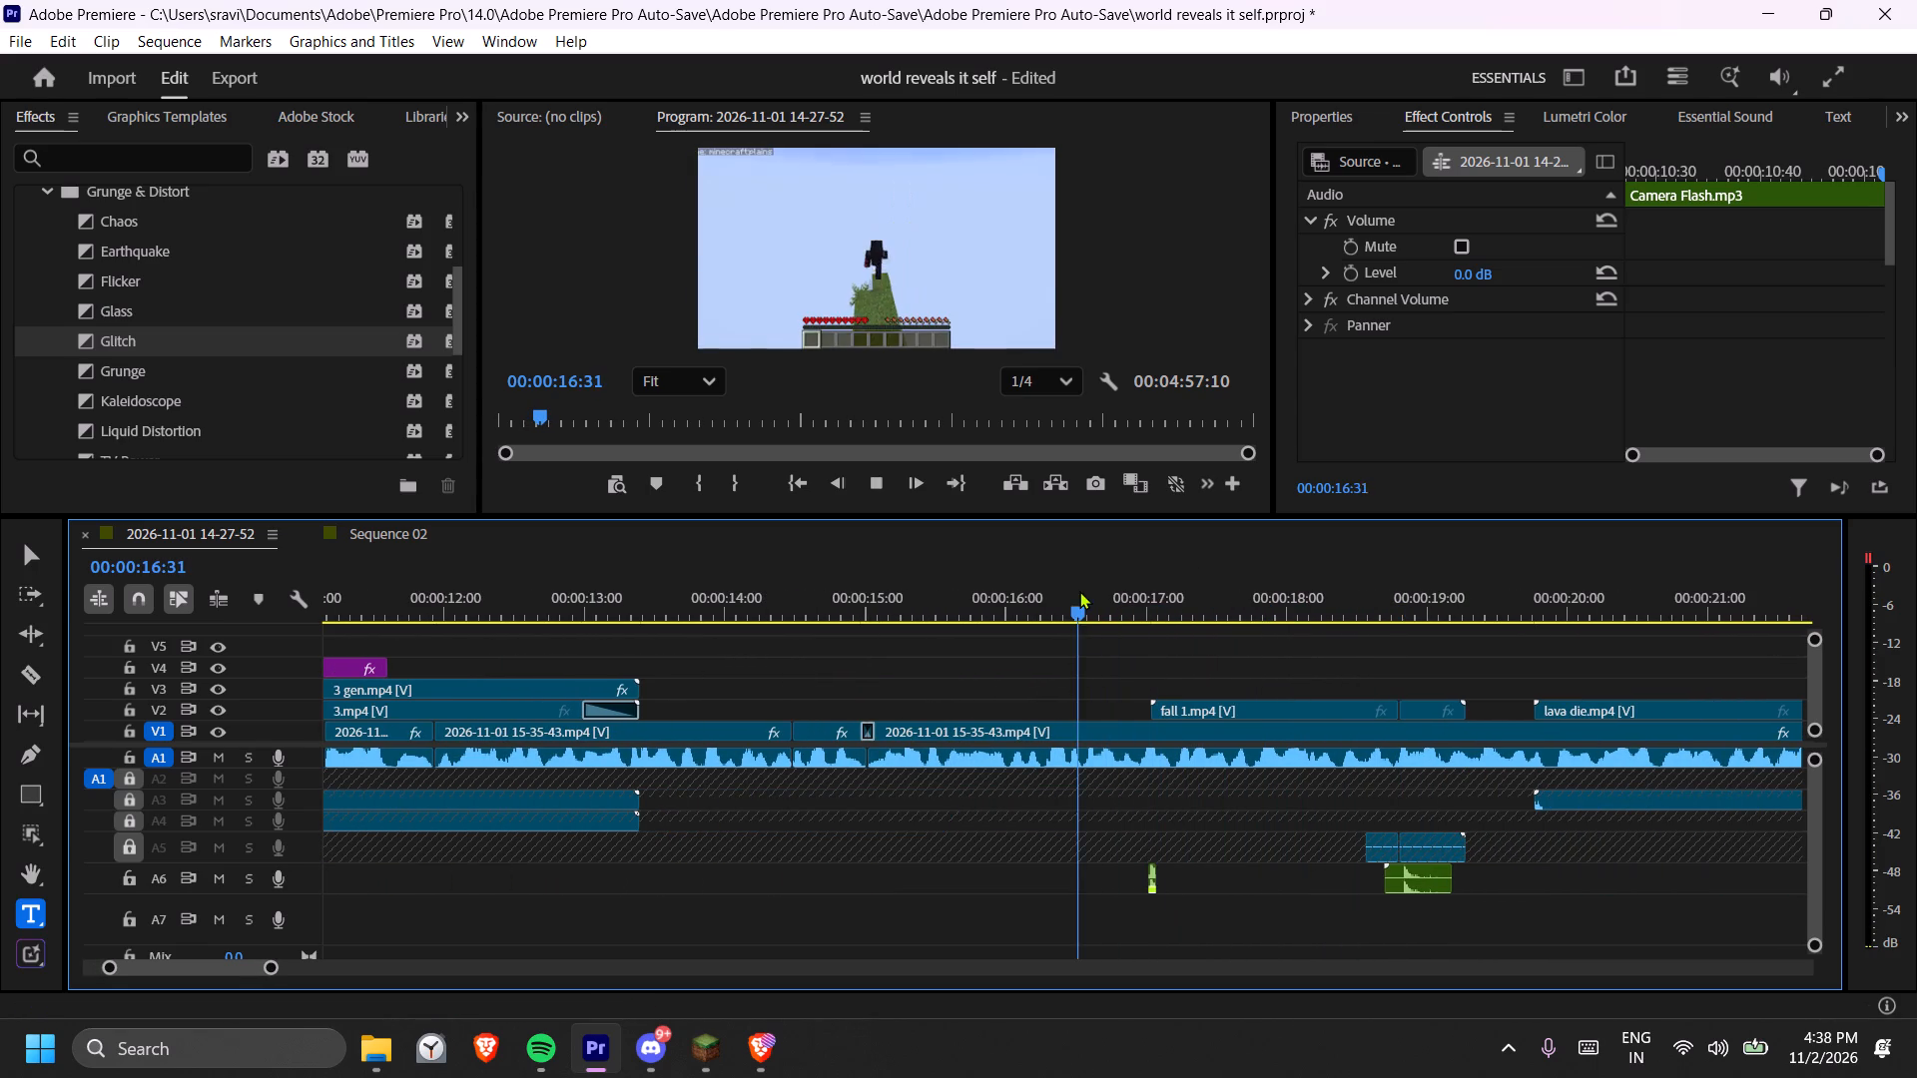
{"action": "key", "text": "space"}
{"action": "left_click", "coordinate": [981, 591]}
{"action": "key", "text": "space"}
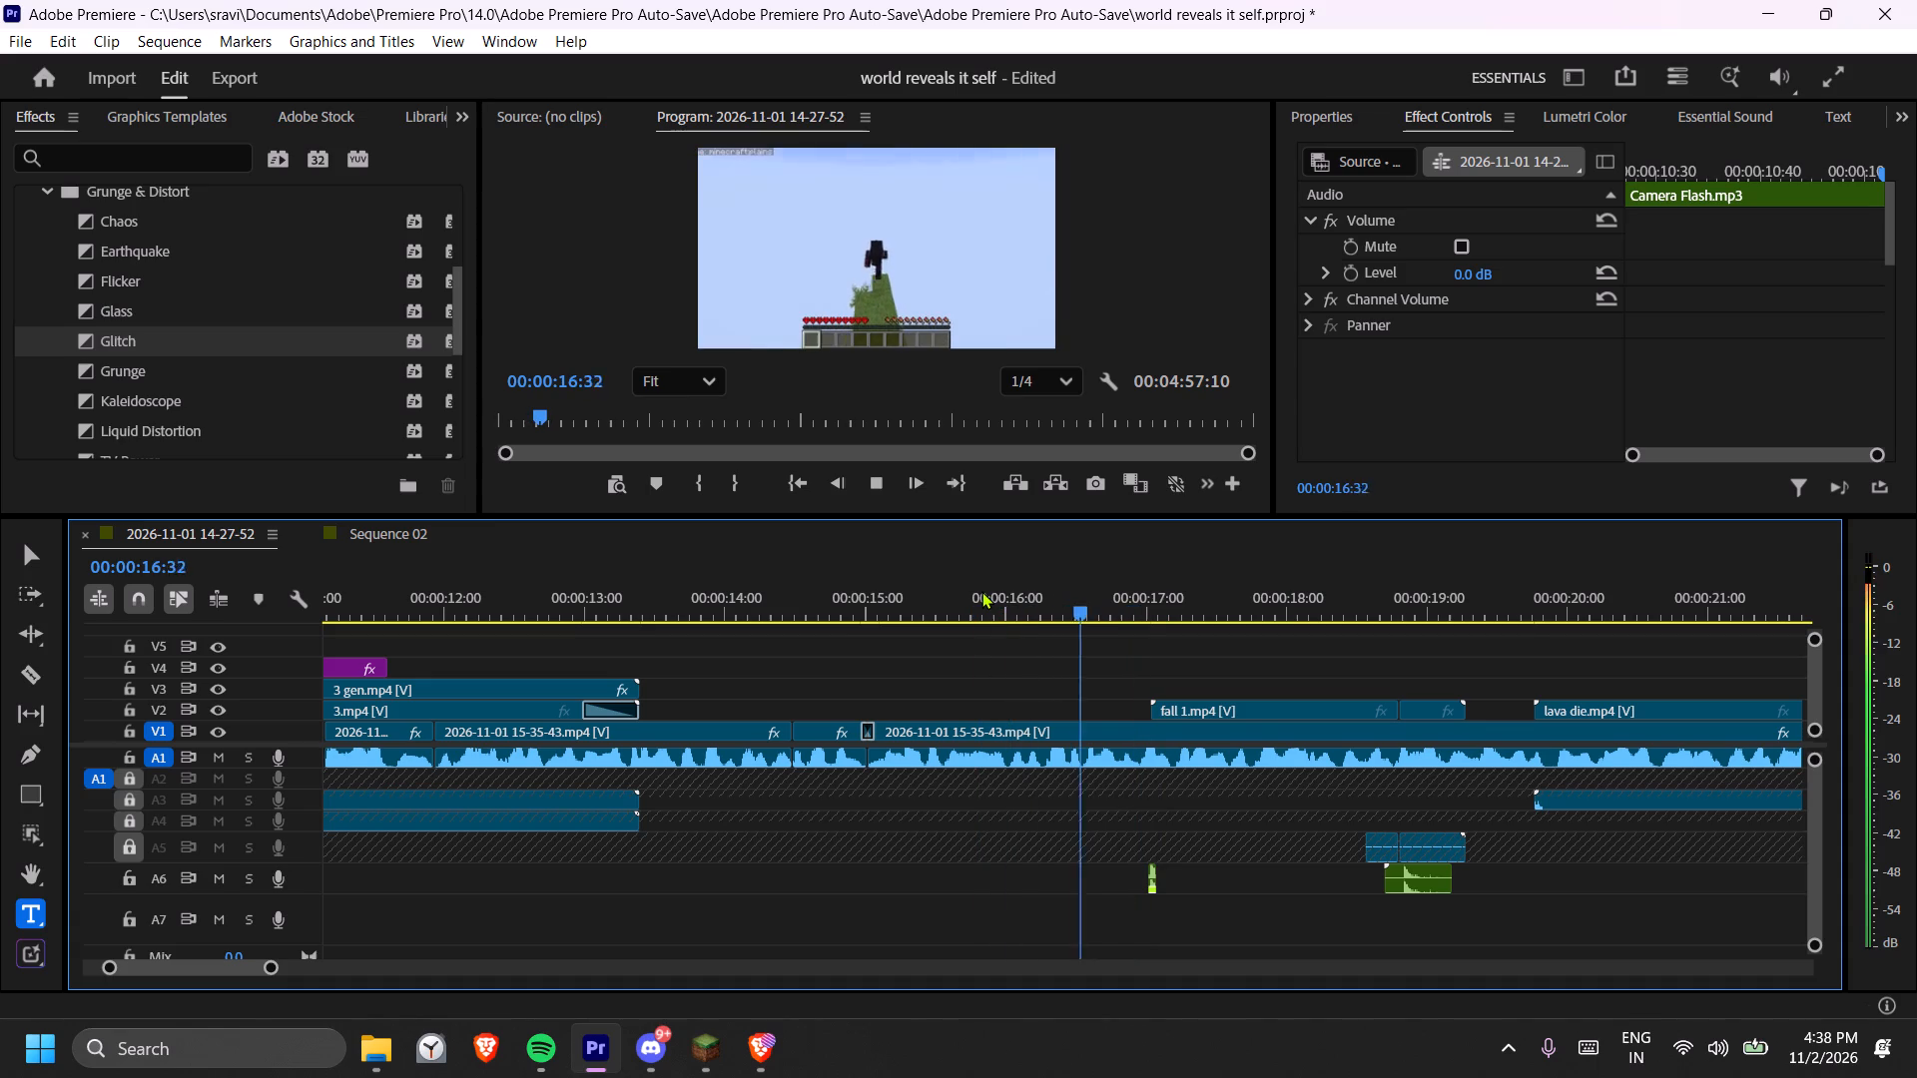
{"action": "key", "text": "space"}
{"action": "key", "text": "space"}
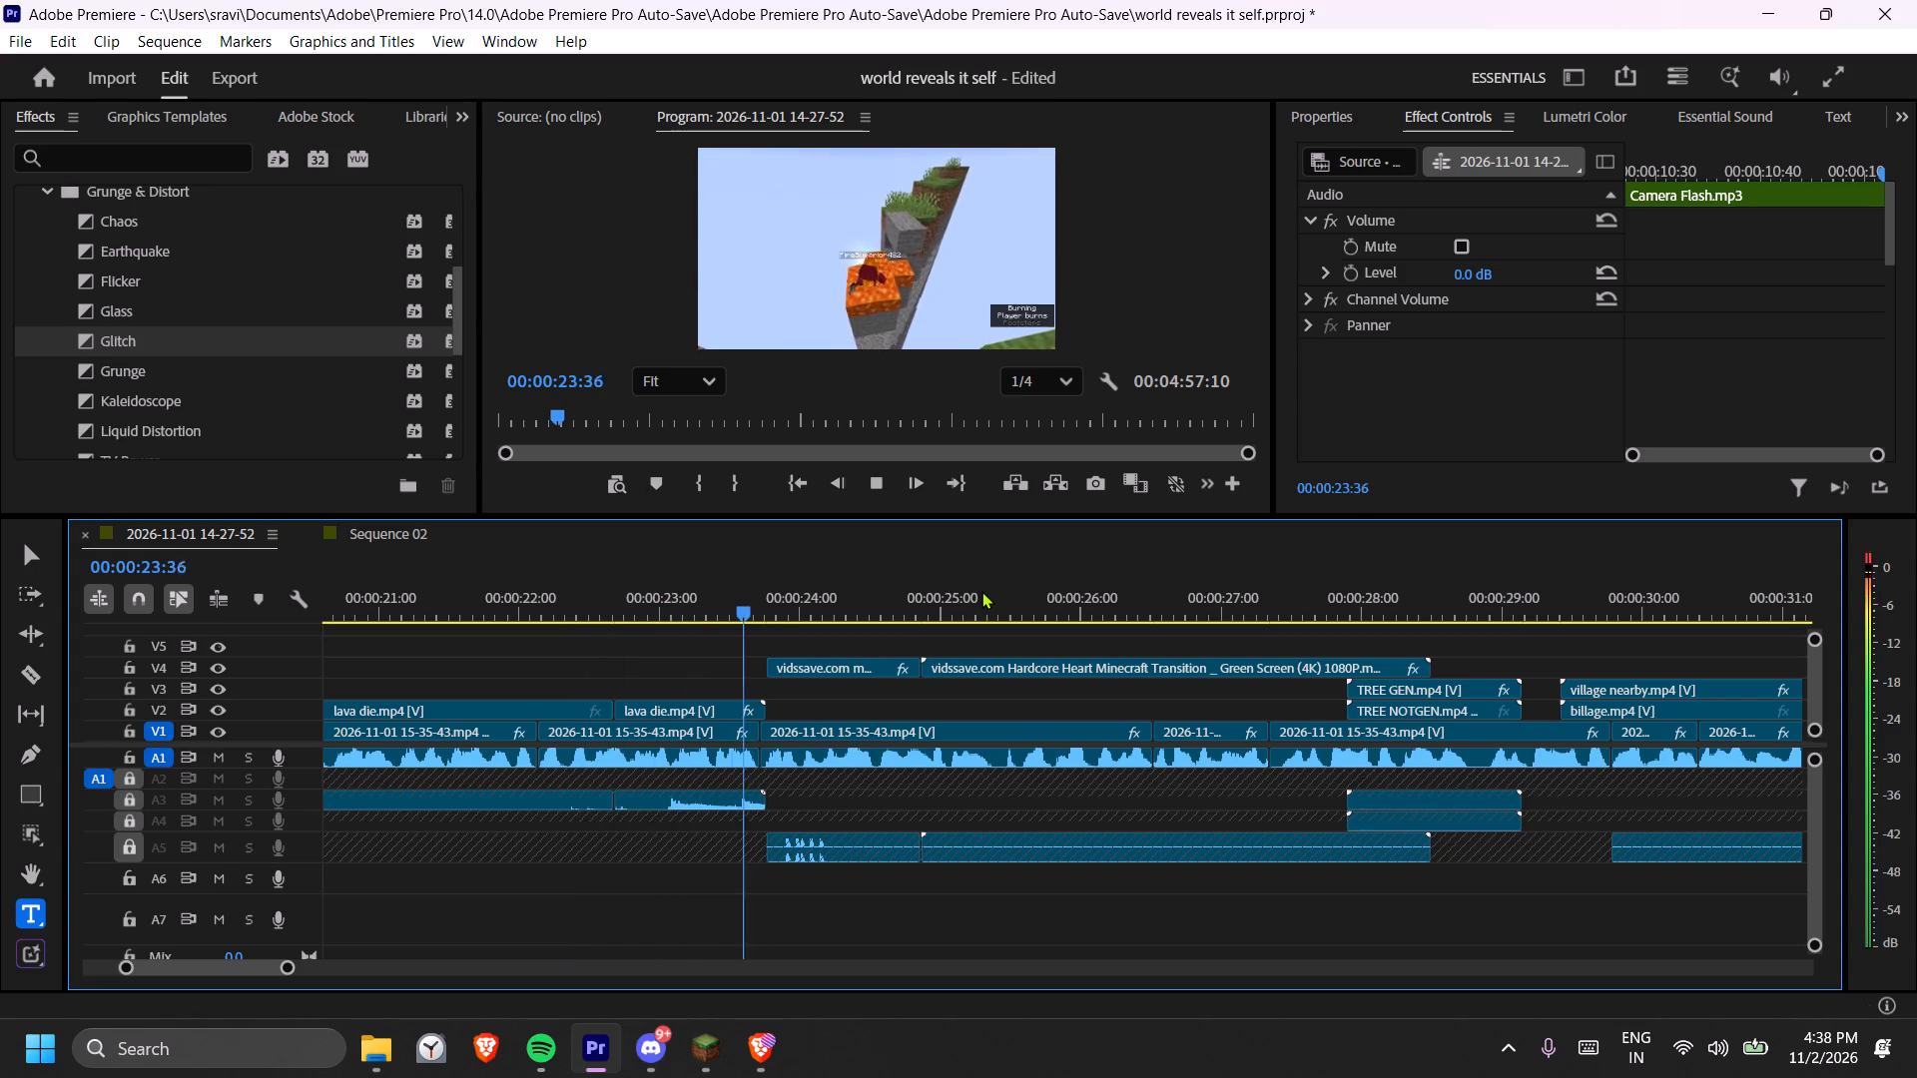
{"action": "key", "text": "space"}
{"action": "key", "text": "space"}
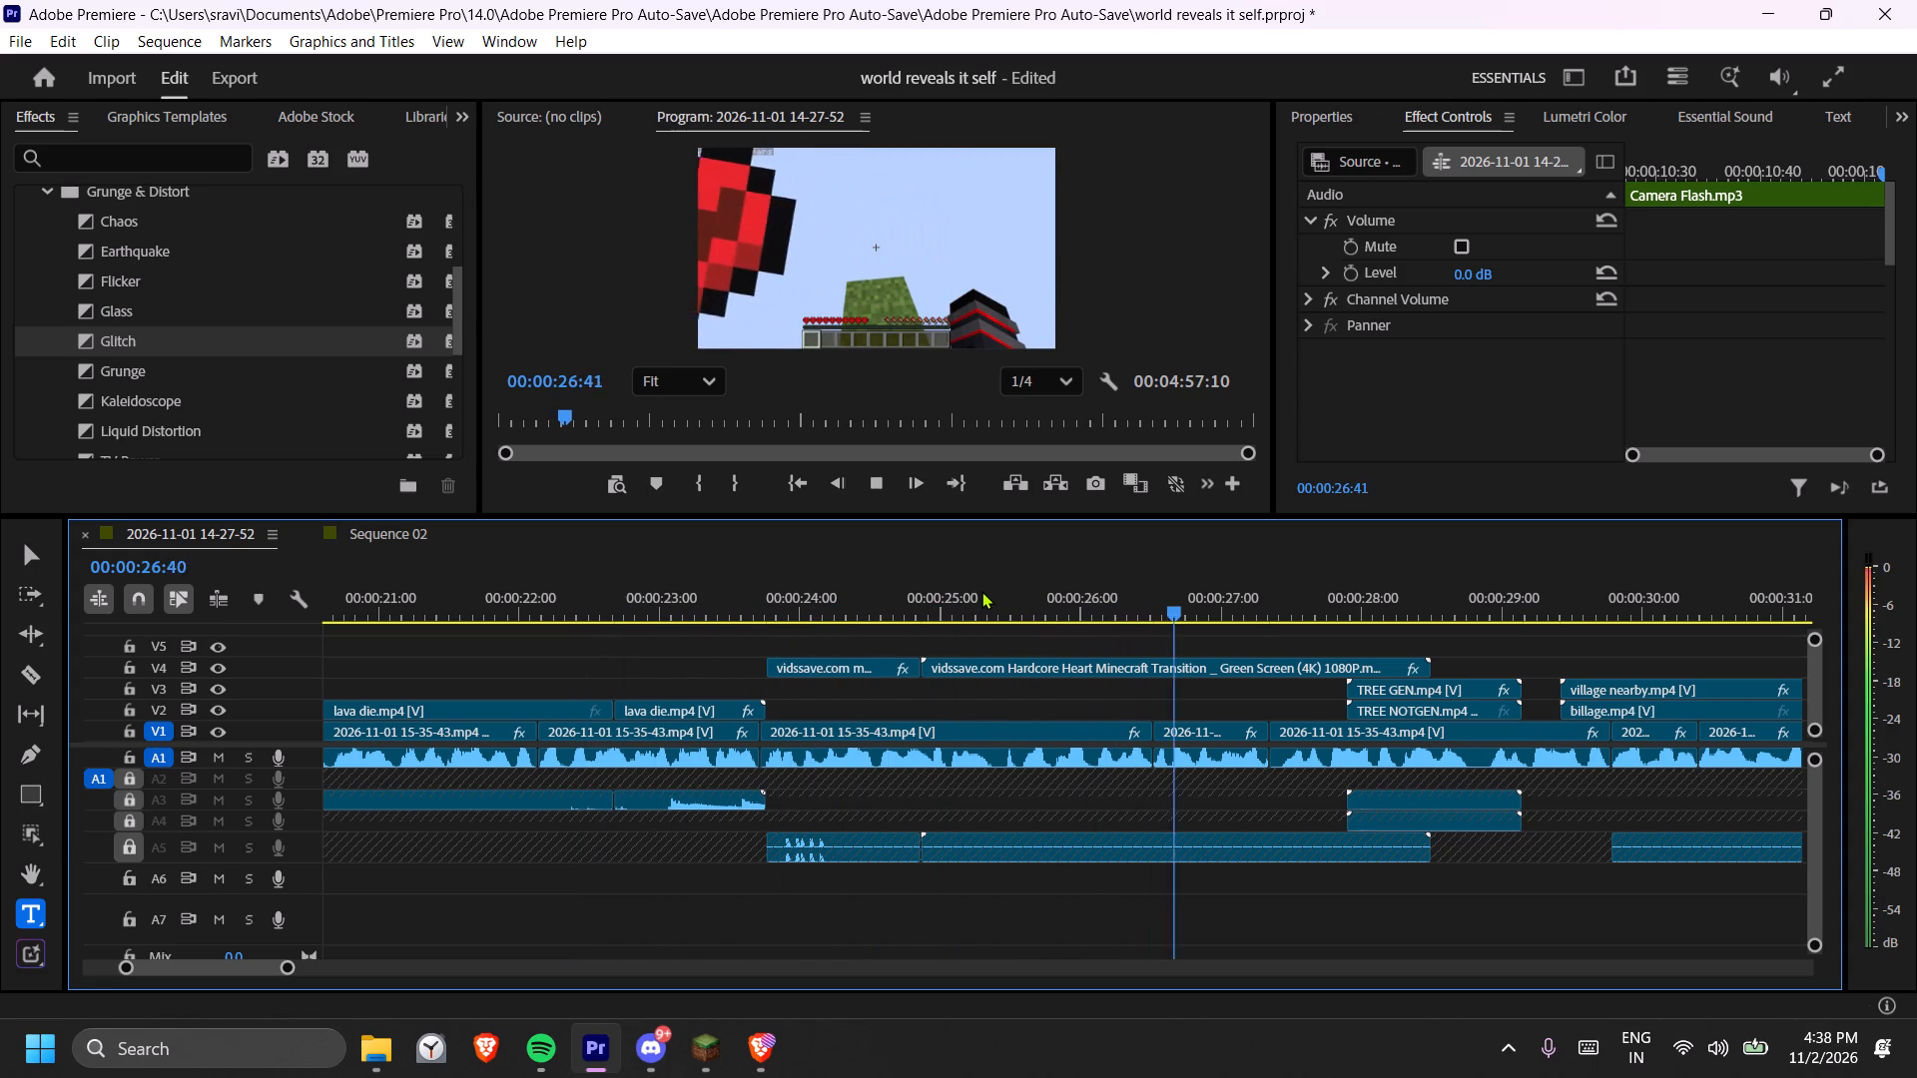
{"action": "key", "text": "space"}
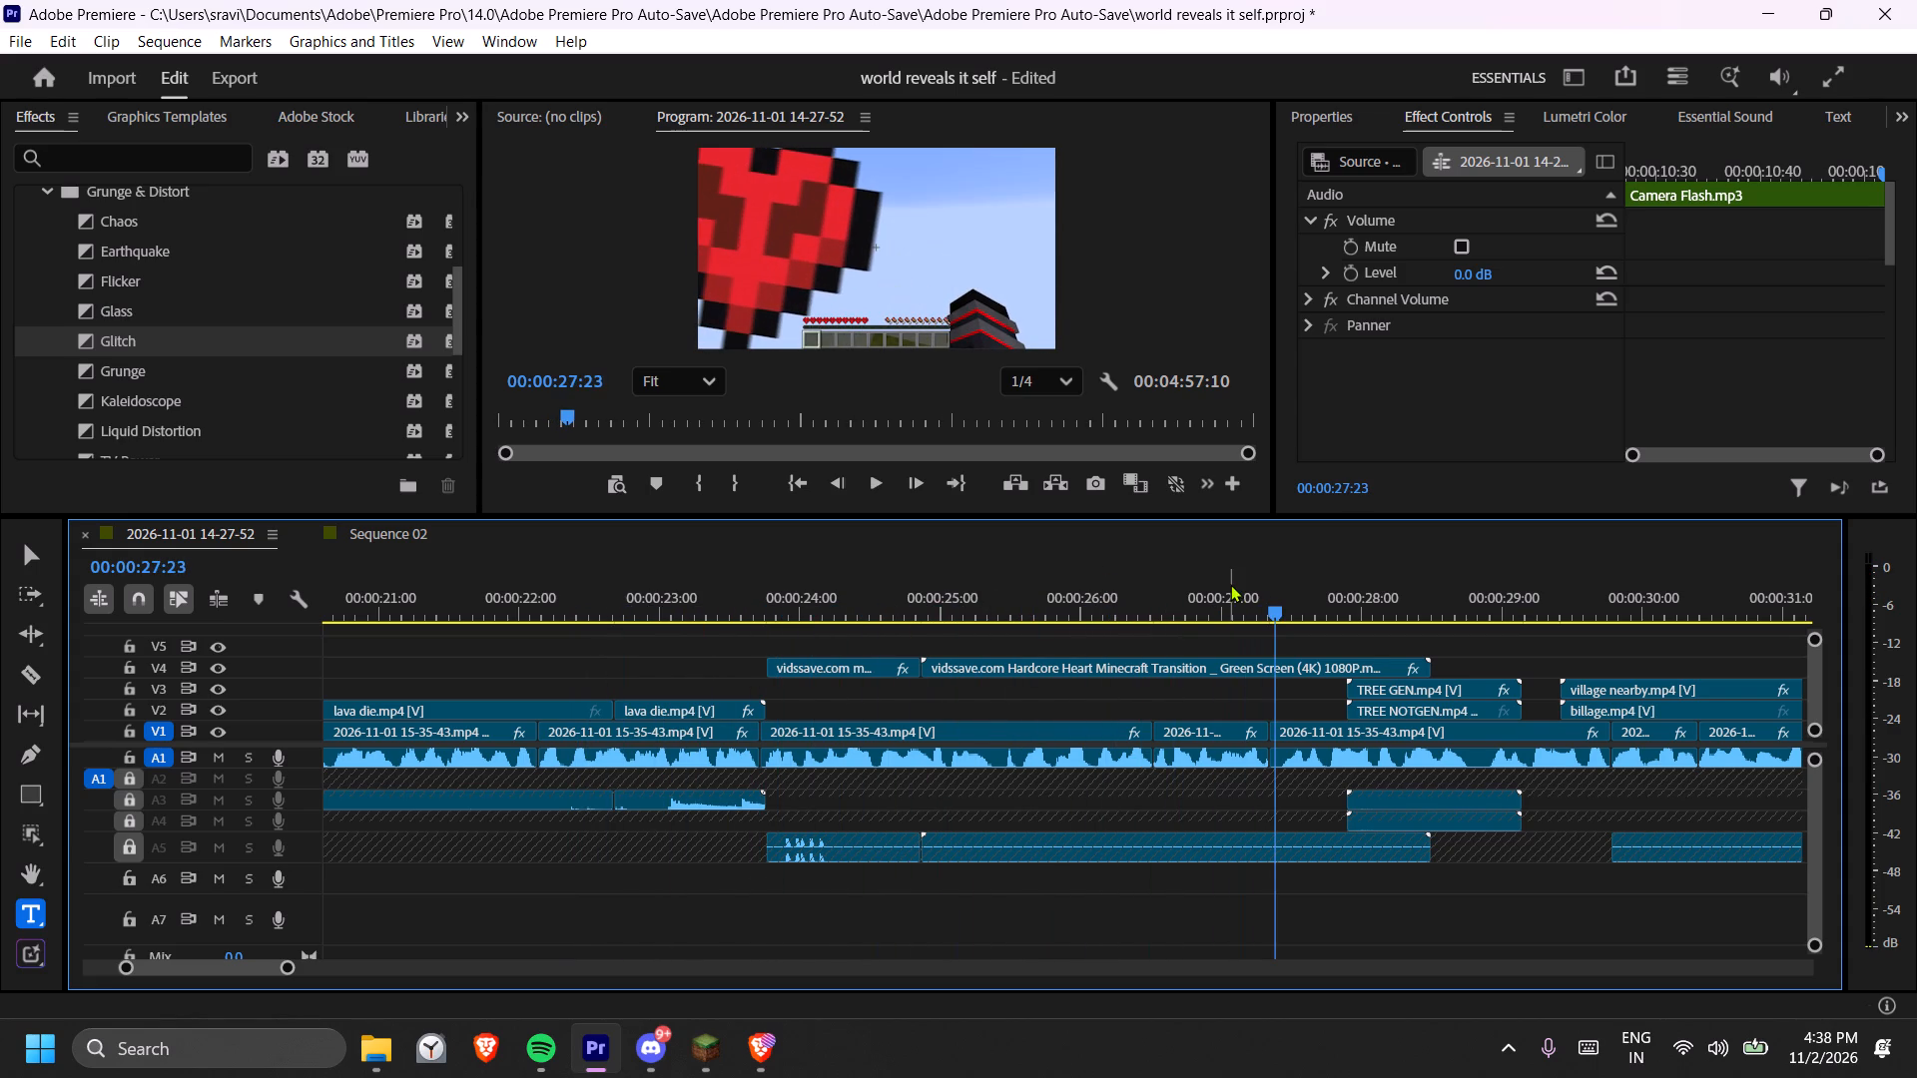
{"action": "key", "text": "space"}
{"action": "key", "text": "space"}
Look through the project's imported media for a sound effect and play from the hardcore heart transition into the TREE GEN.mp4 clip.
{"action": "left_click_drag", "start_coordinate": [1286, 619], "coordinate": [1274, 619]}
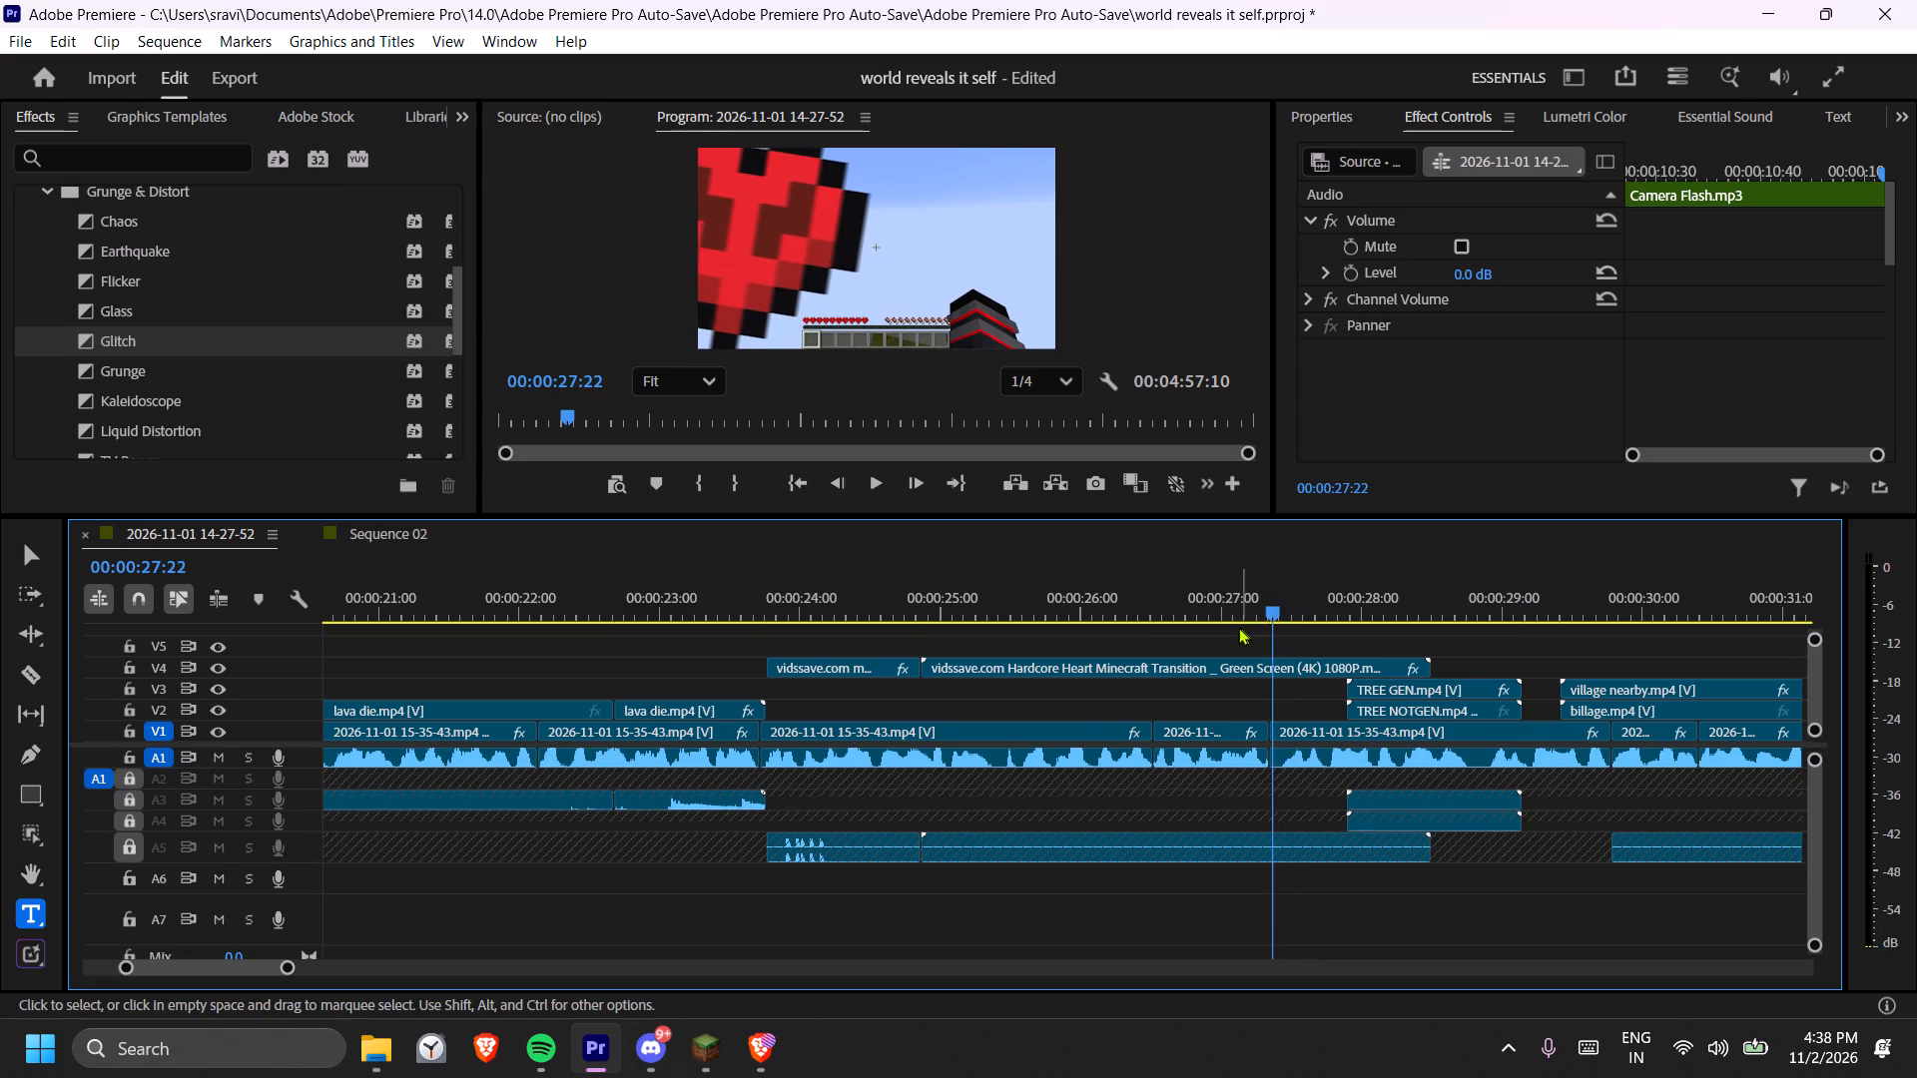
{"action": "key", "text": "minus"}
{"action": "scroll", "coordinate": [270, 418], "scroll_direction": "down", "scroll_amount": 7}
{"action": "left_click", "coordinate": [147, 110]}
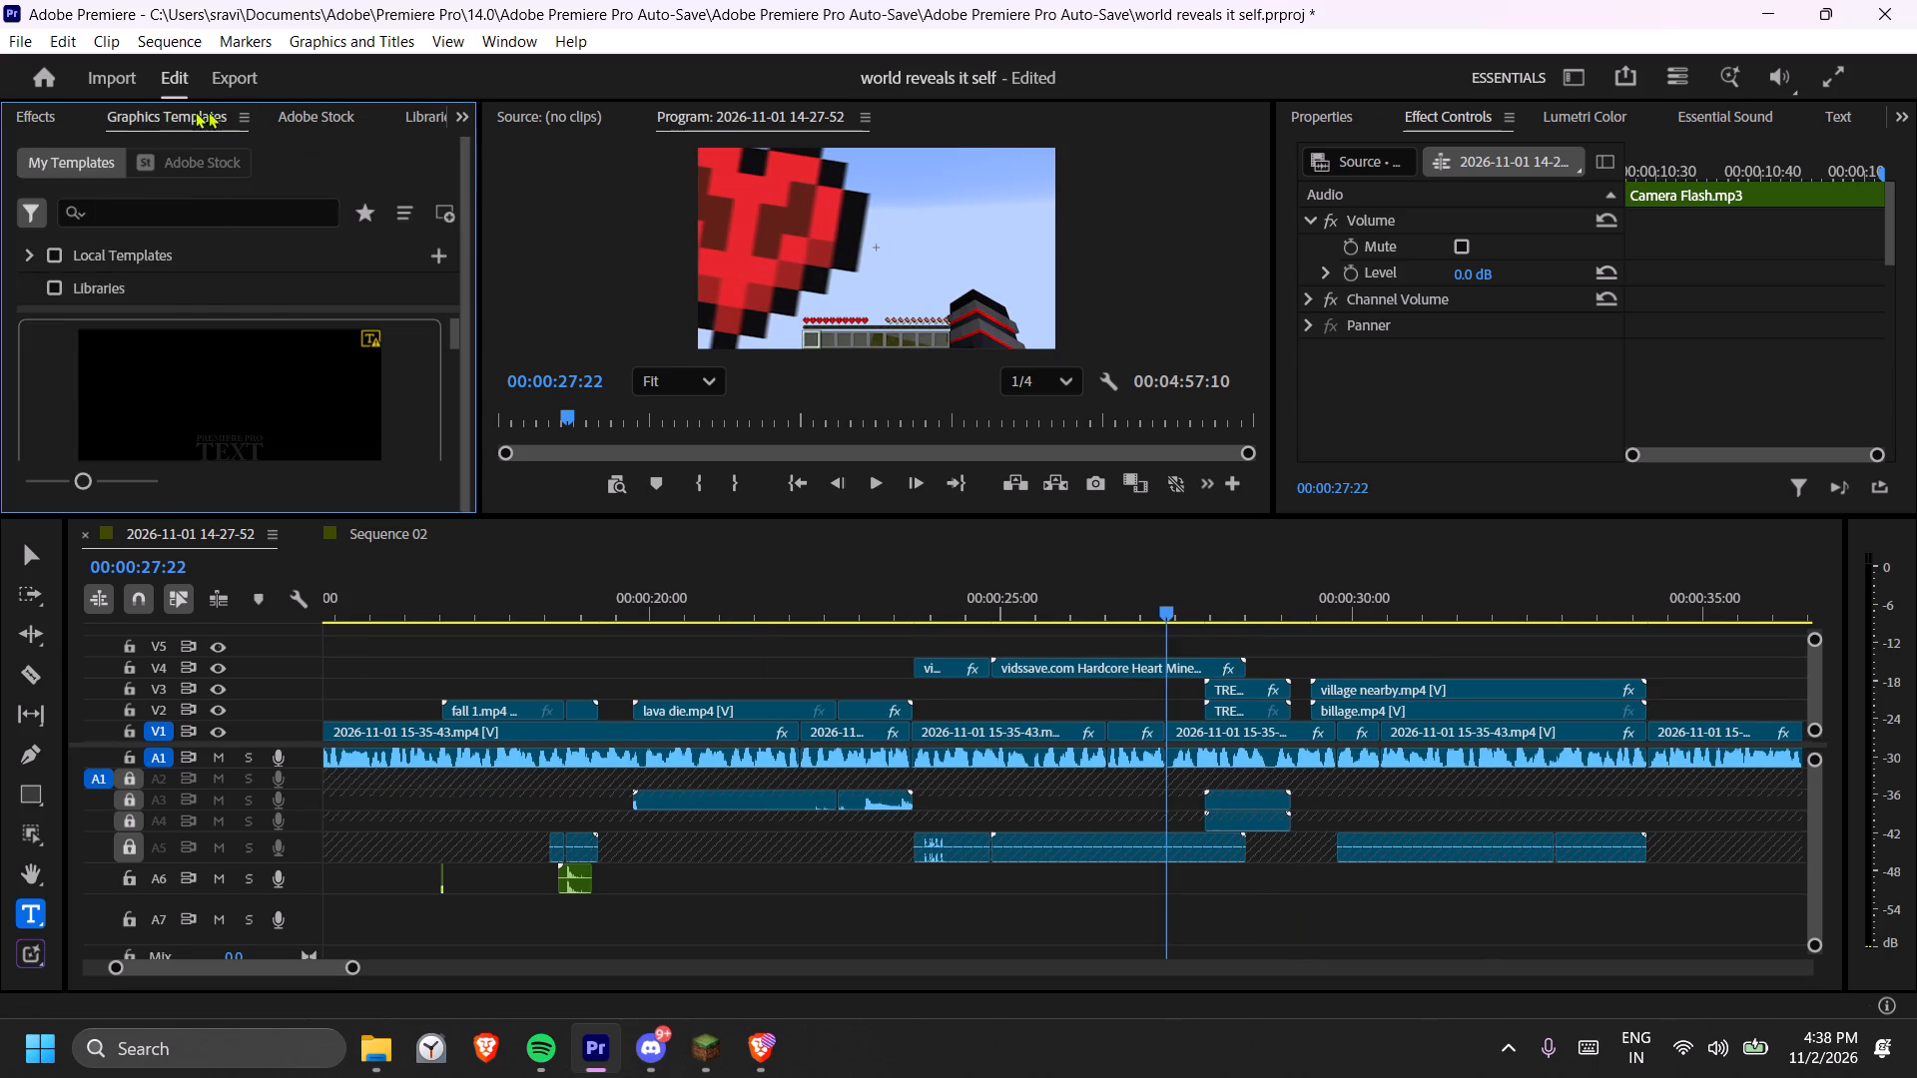
{"action": "left_click", "coordinate": [300, 111]}
{"action": "left_click_drag", "start_coordinate": [395, 115], "coordinate": [406, 113]}
{"action": "scroll", "coordinate": [237, 129], "scroll_direction": "down", "scroll_amount": 5}
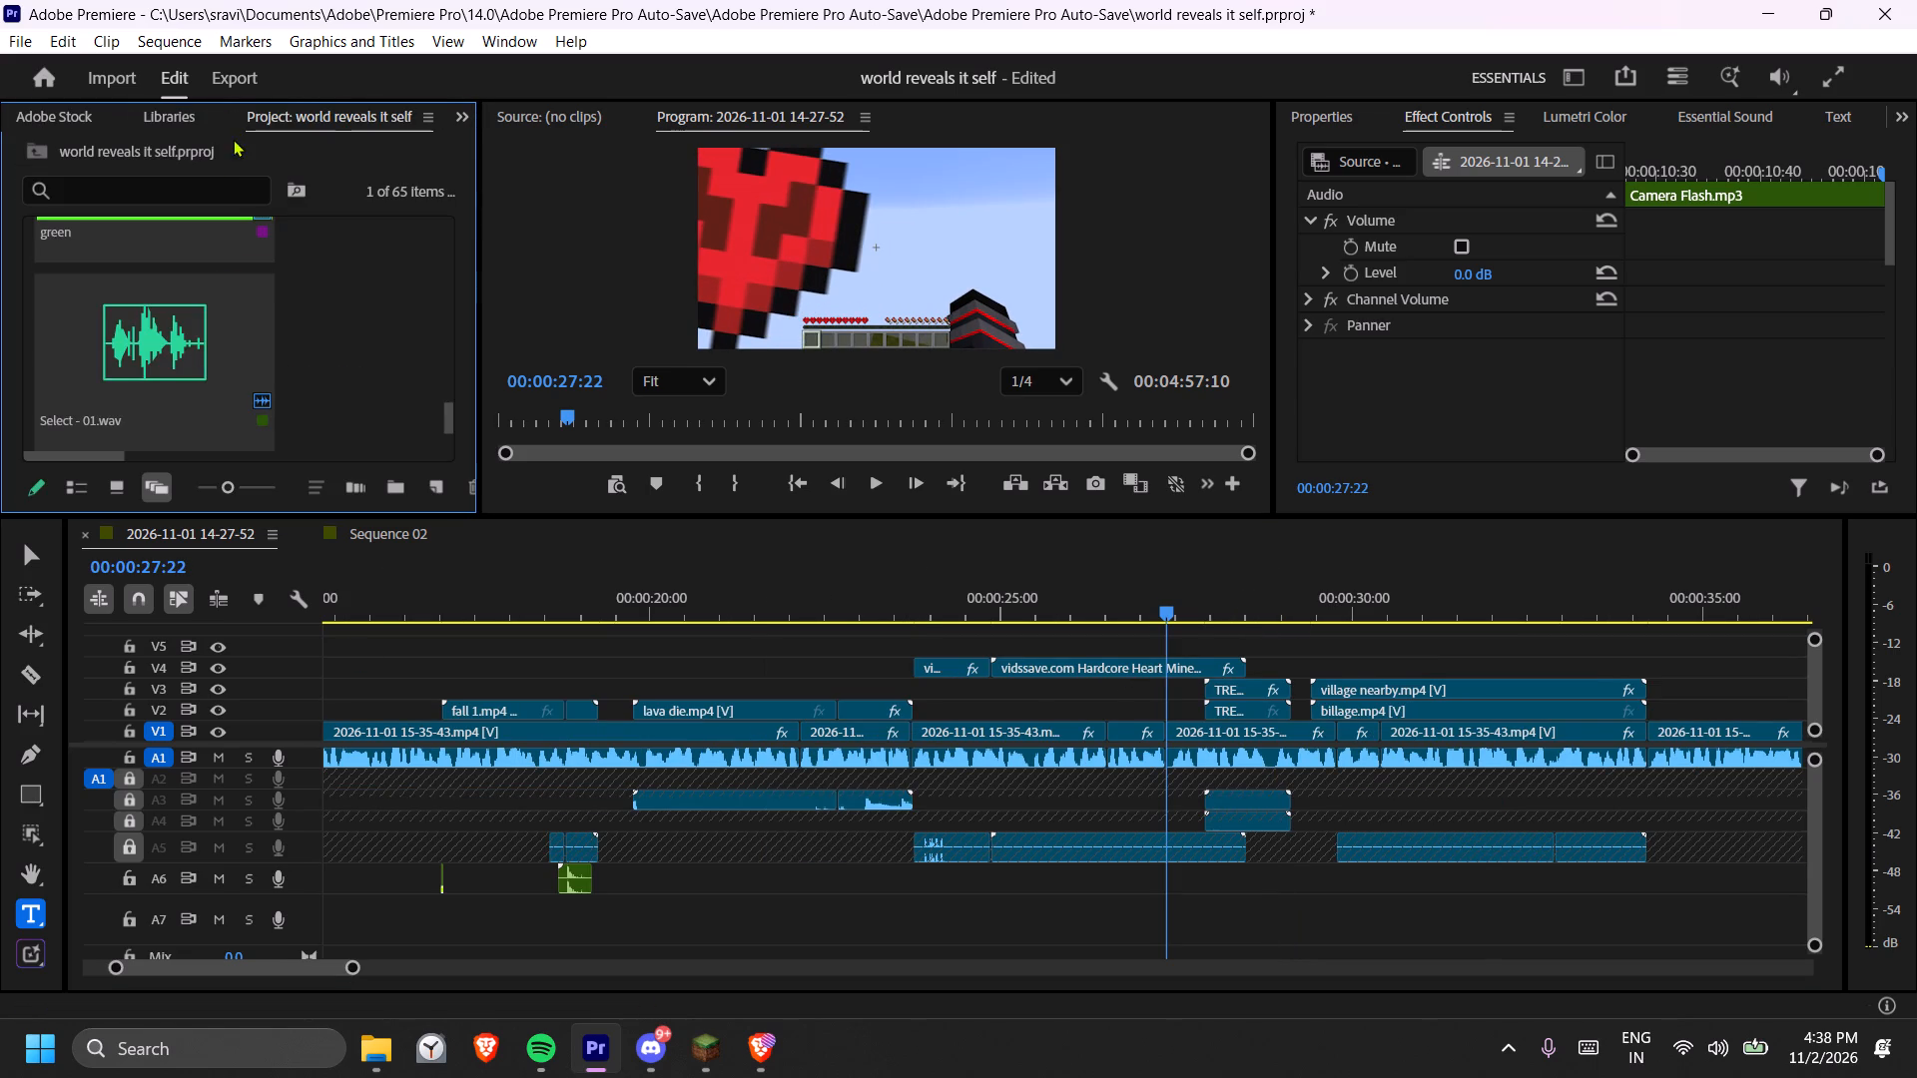
{"action": "scroll", "coordinate": [232, 303], "scroll_direction": "down", "scroll_amount": 13}
{"action": "scroll", "coordinate": [395, 337], "scroll_direction": "up", "scroll_amount": 5}
{"action": "left_click_drag", "start_coordinate": [440, 412], "coordinate": [440, 423]}
{"action": "left_click_drag", "start_coordinate": [445, 414], "coordinate": [447, 453]}
{"action": "scroll", "coordinate": [605, 817], "scroll_direction": "up", "scroll_amount": 10}
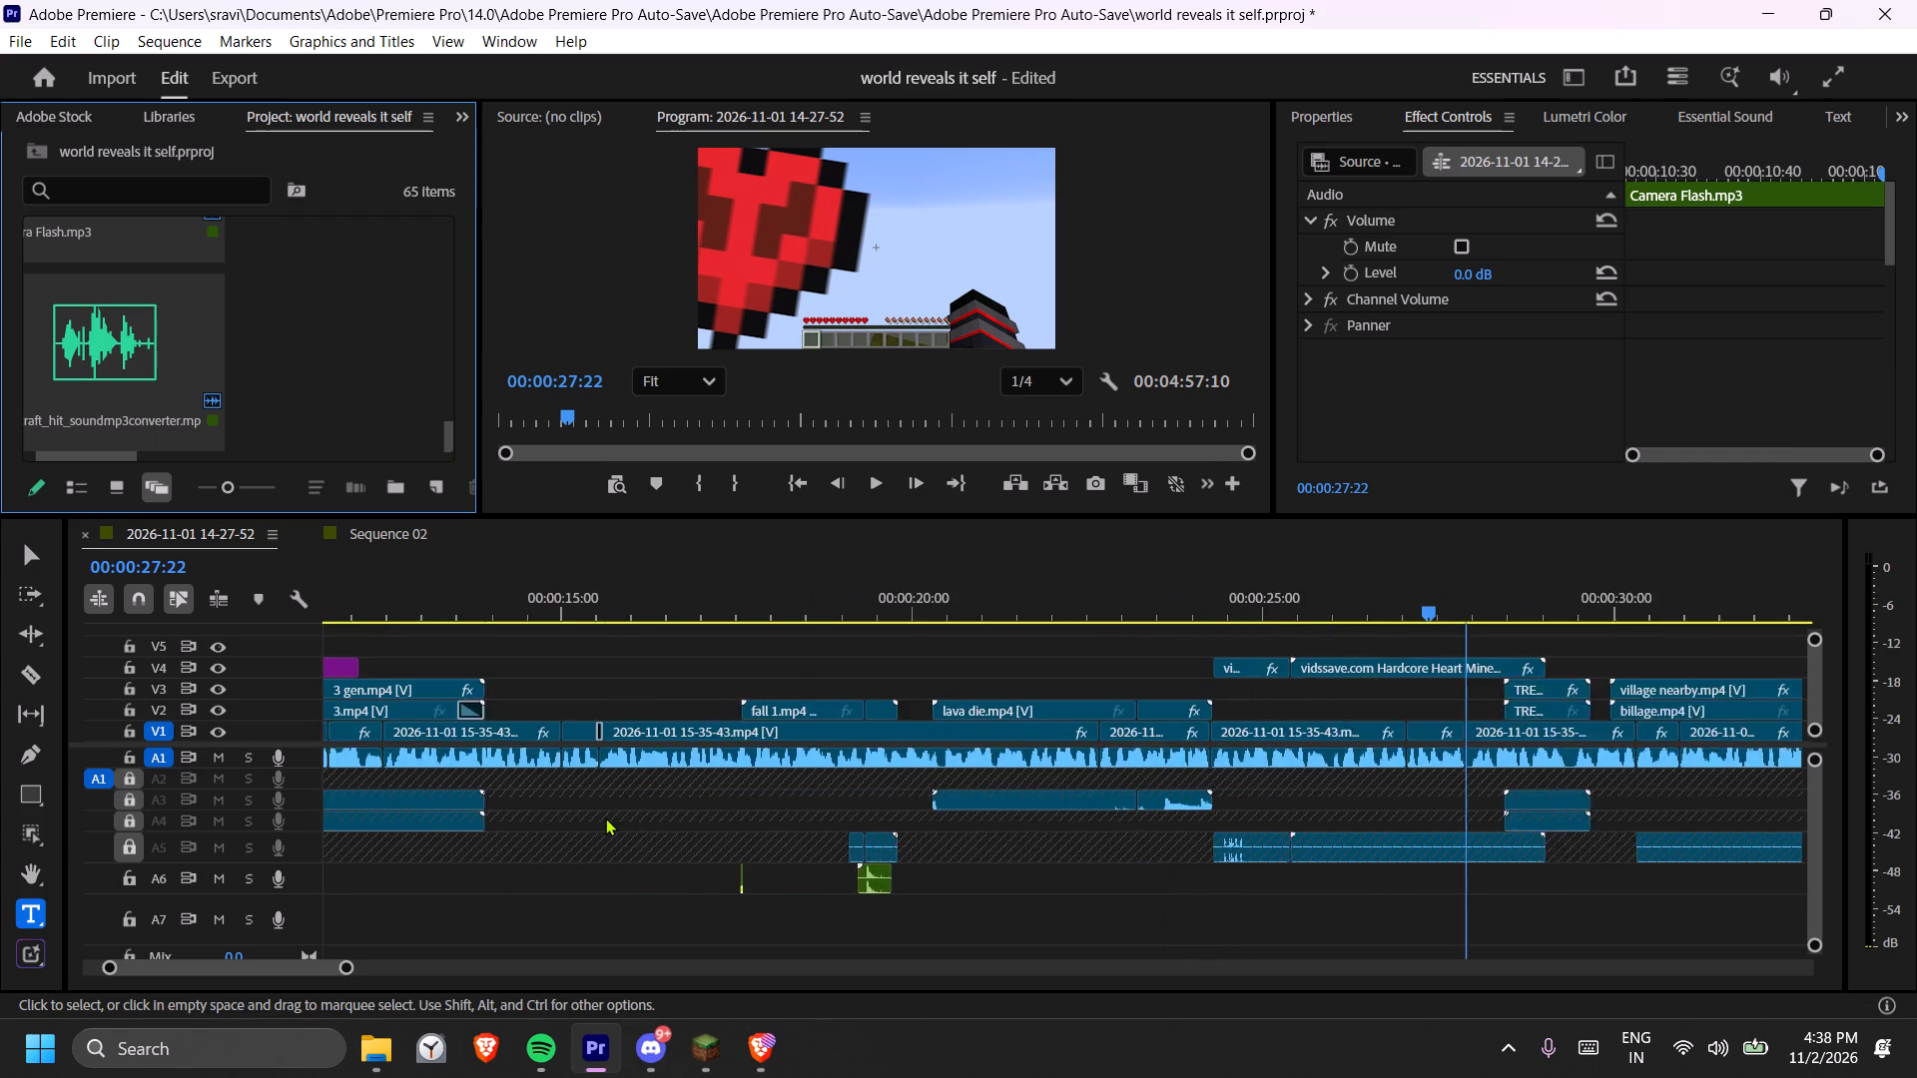
{"action": "scroll", "coordinate": [605, 817], "scroll_direction": "up", "scroll_amount": 5}
{"action": "key", "text": "space"}
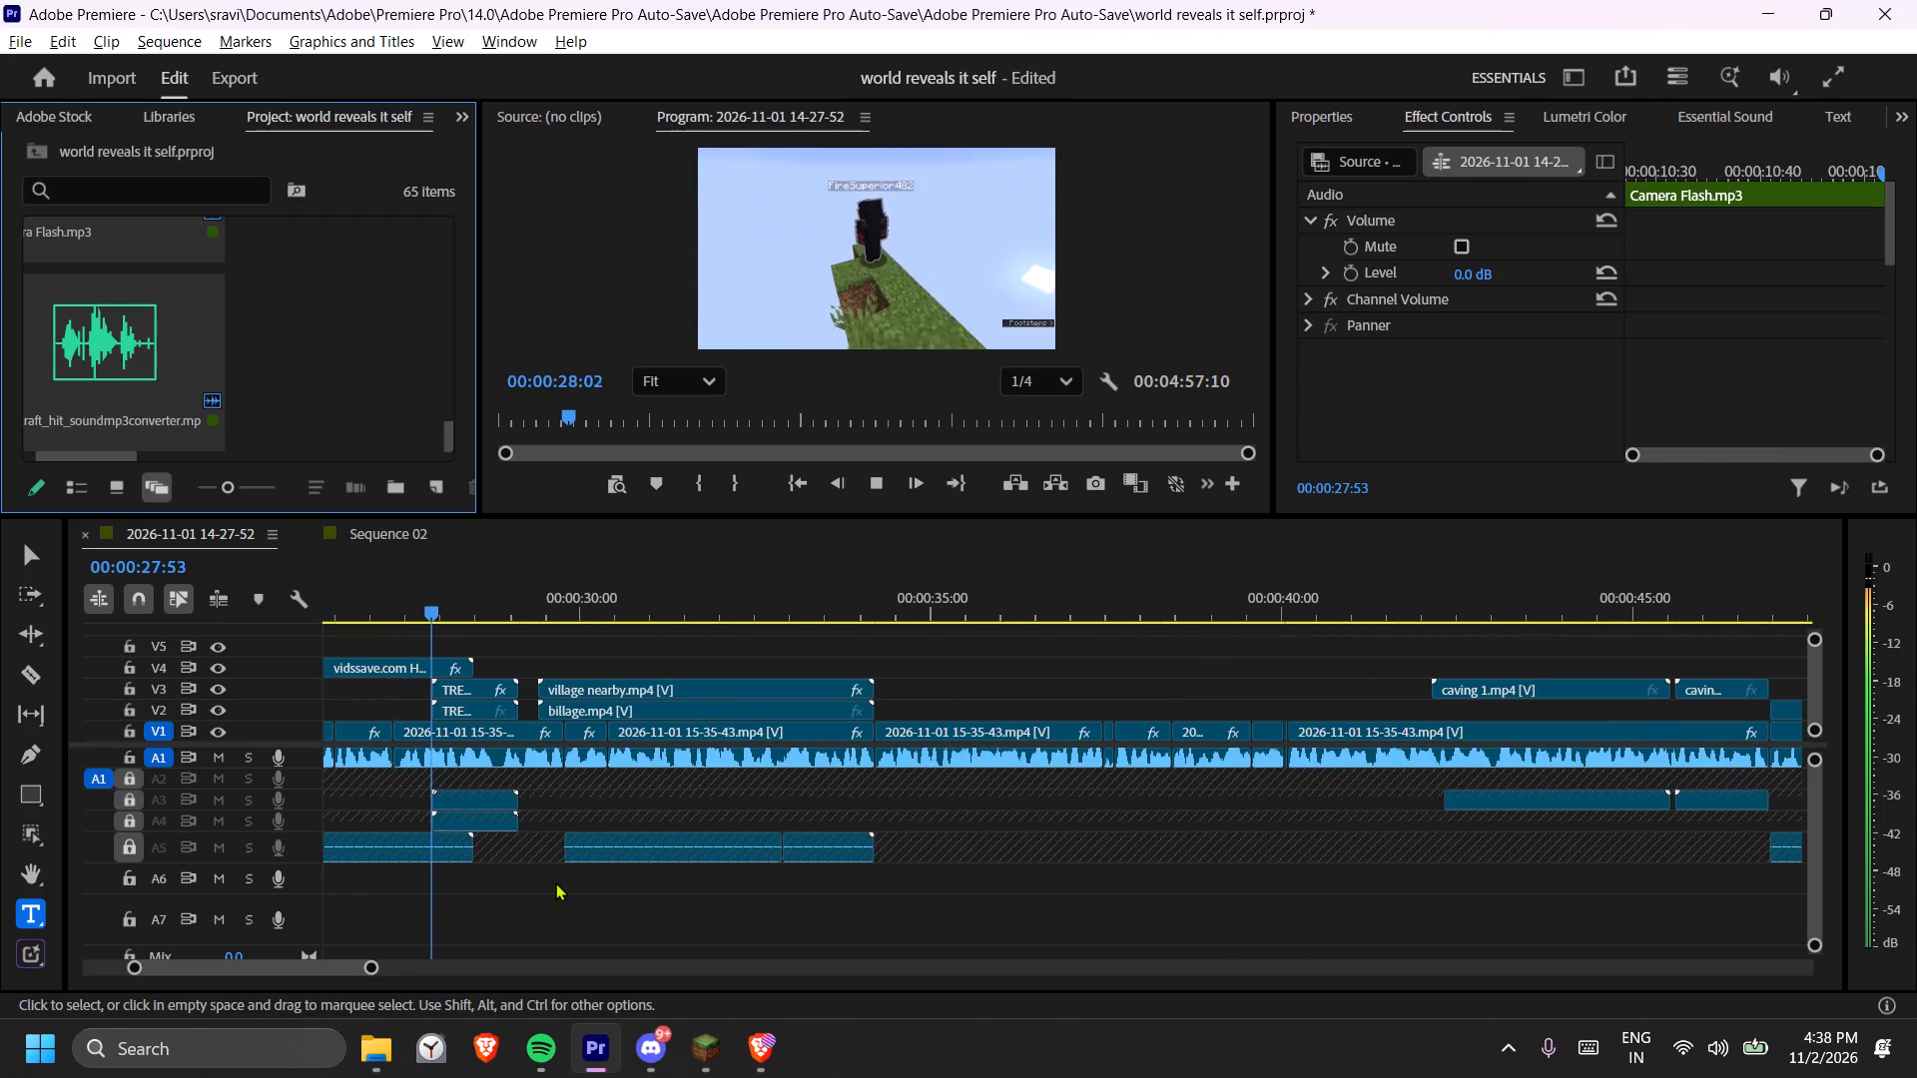
{"action": "scroll", "coordinate": [569, 882], "scroll_direction": "up", "scroll_amount": 8}
{"action": "left_click", "coordinate": [876, 486]}
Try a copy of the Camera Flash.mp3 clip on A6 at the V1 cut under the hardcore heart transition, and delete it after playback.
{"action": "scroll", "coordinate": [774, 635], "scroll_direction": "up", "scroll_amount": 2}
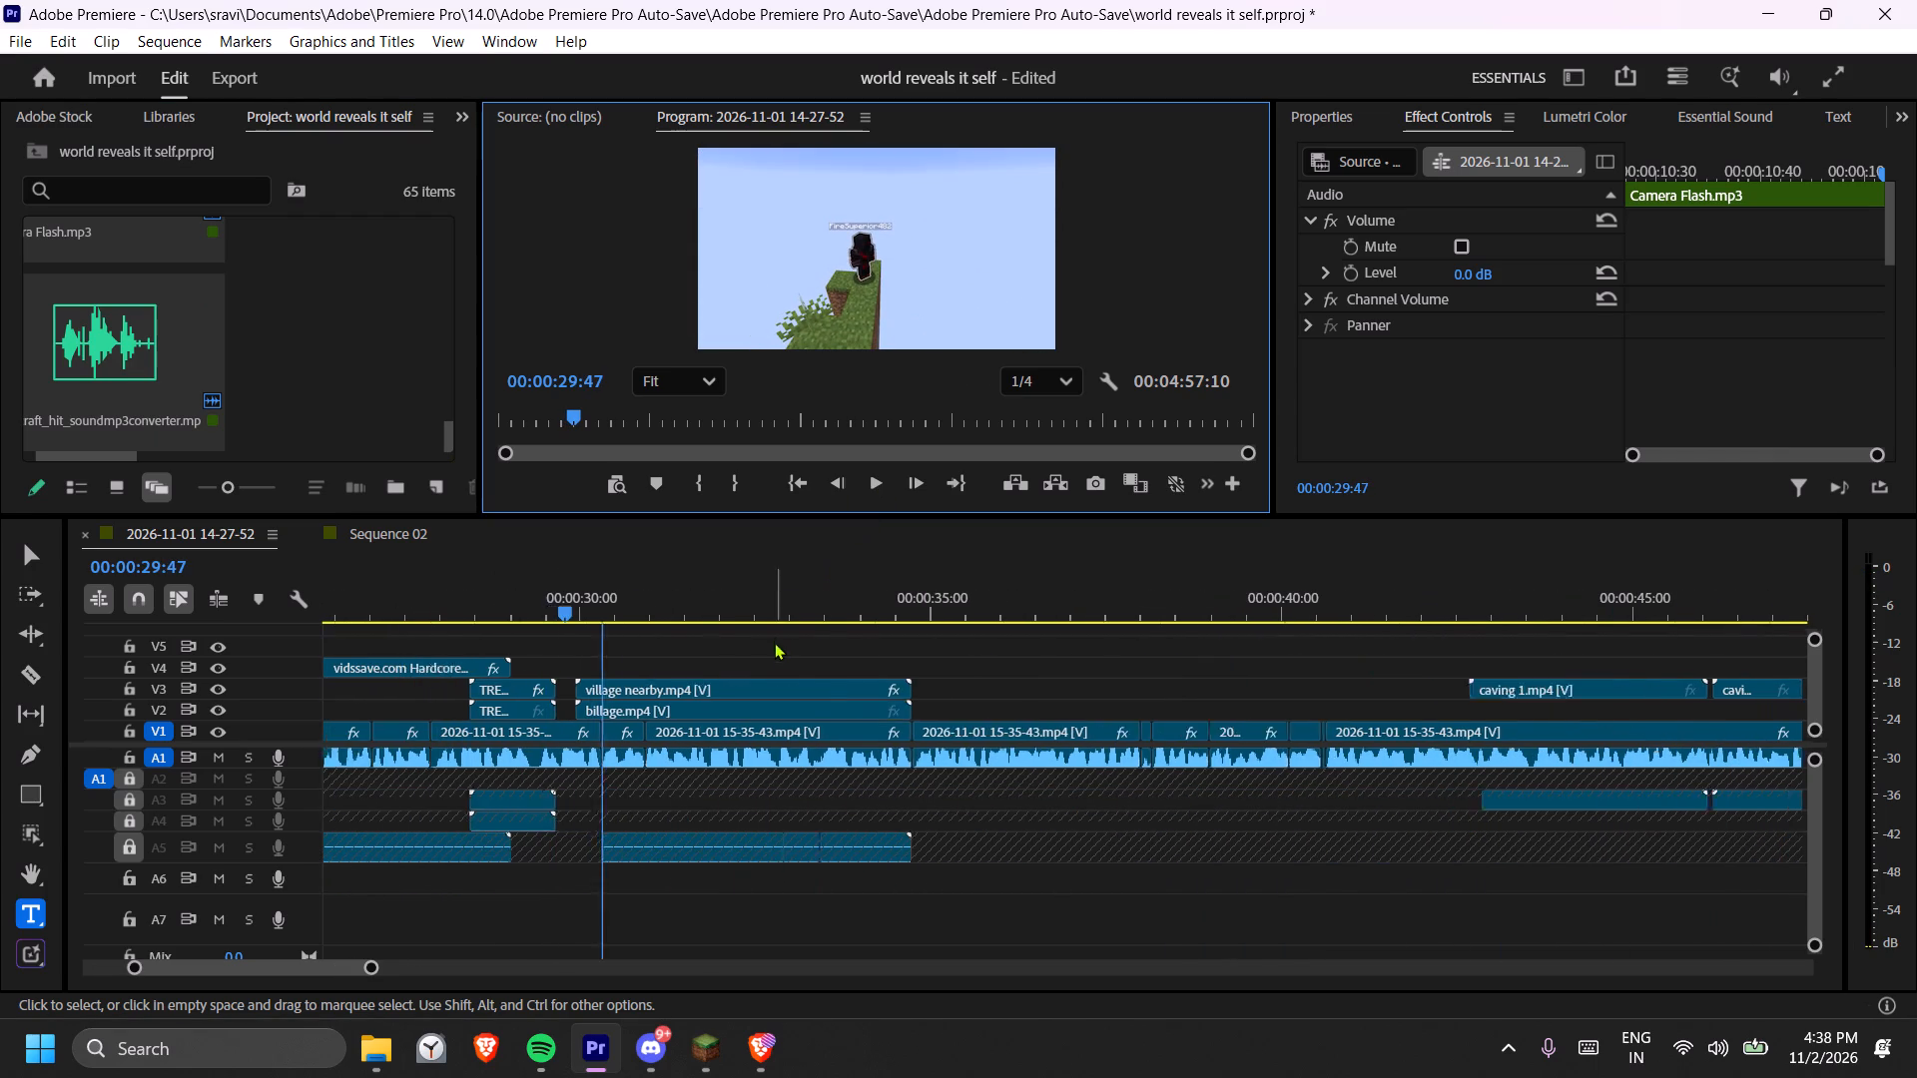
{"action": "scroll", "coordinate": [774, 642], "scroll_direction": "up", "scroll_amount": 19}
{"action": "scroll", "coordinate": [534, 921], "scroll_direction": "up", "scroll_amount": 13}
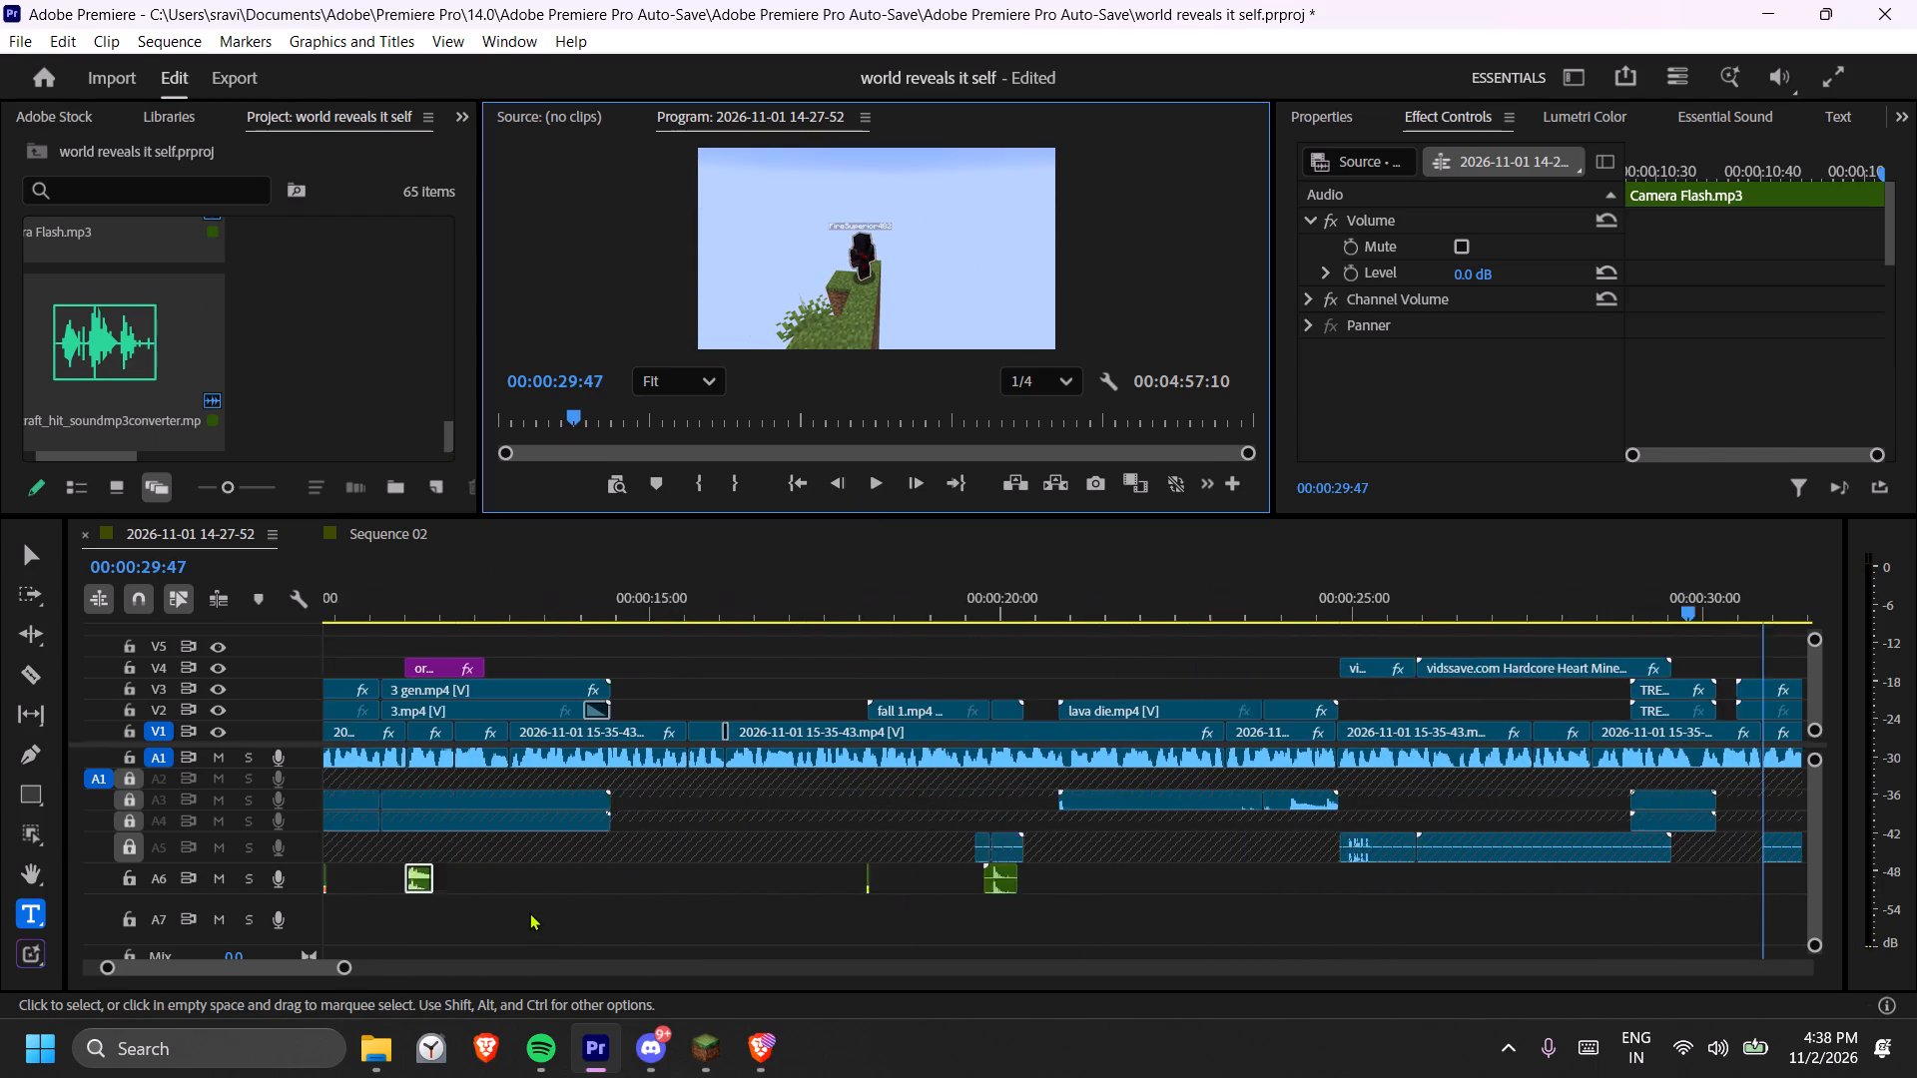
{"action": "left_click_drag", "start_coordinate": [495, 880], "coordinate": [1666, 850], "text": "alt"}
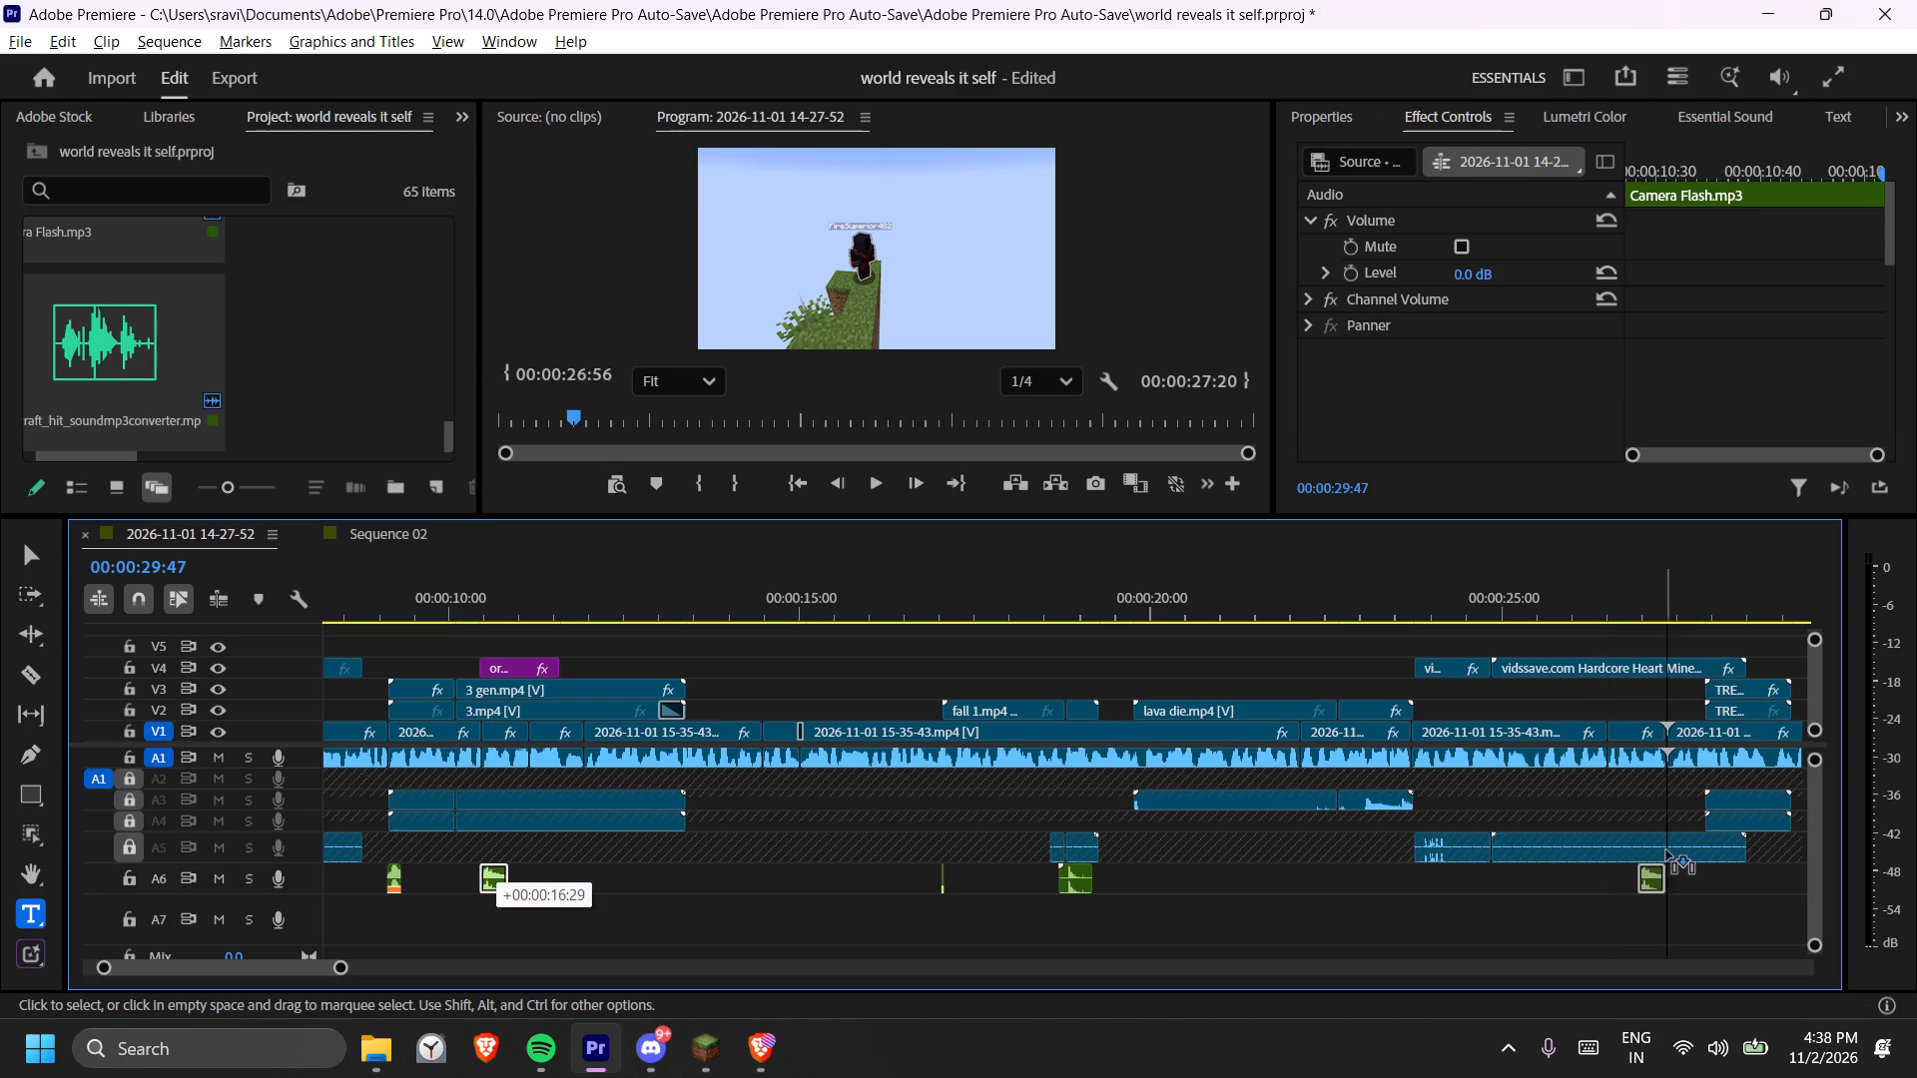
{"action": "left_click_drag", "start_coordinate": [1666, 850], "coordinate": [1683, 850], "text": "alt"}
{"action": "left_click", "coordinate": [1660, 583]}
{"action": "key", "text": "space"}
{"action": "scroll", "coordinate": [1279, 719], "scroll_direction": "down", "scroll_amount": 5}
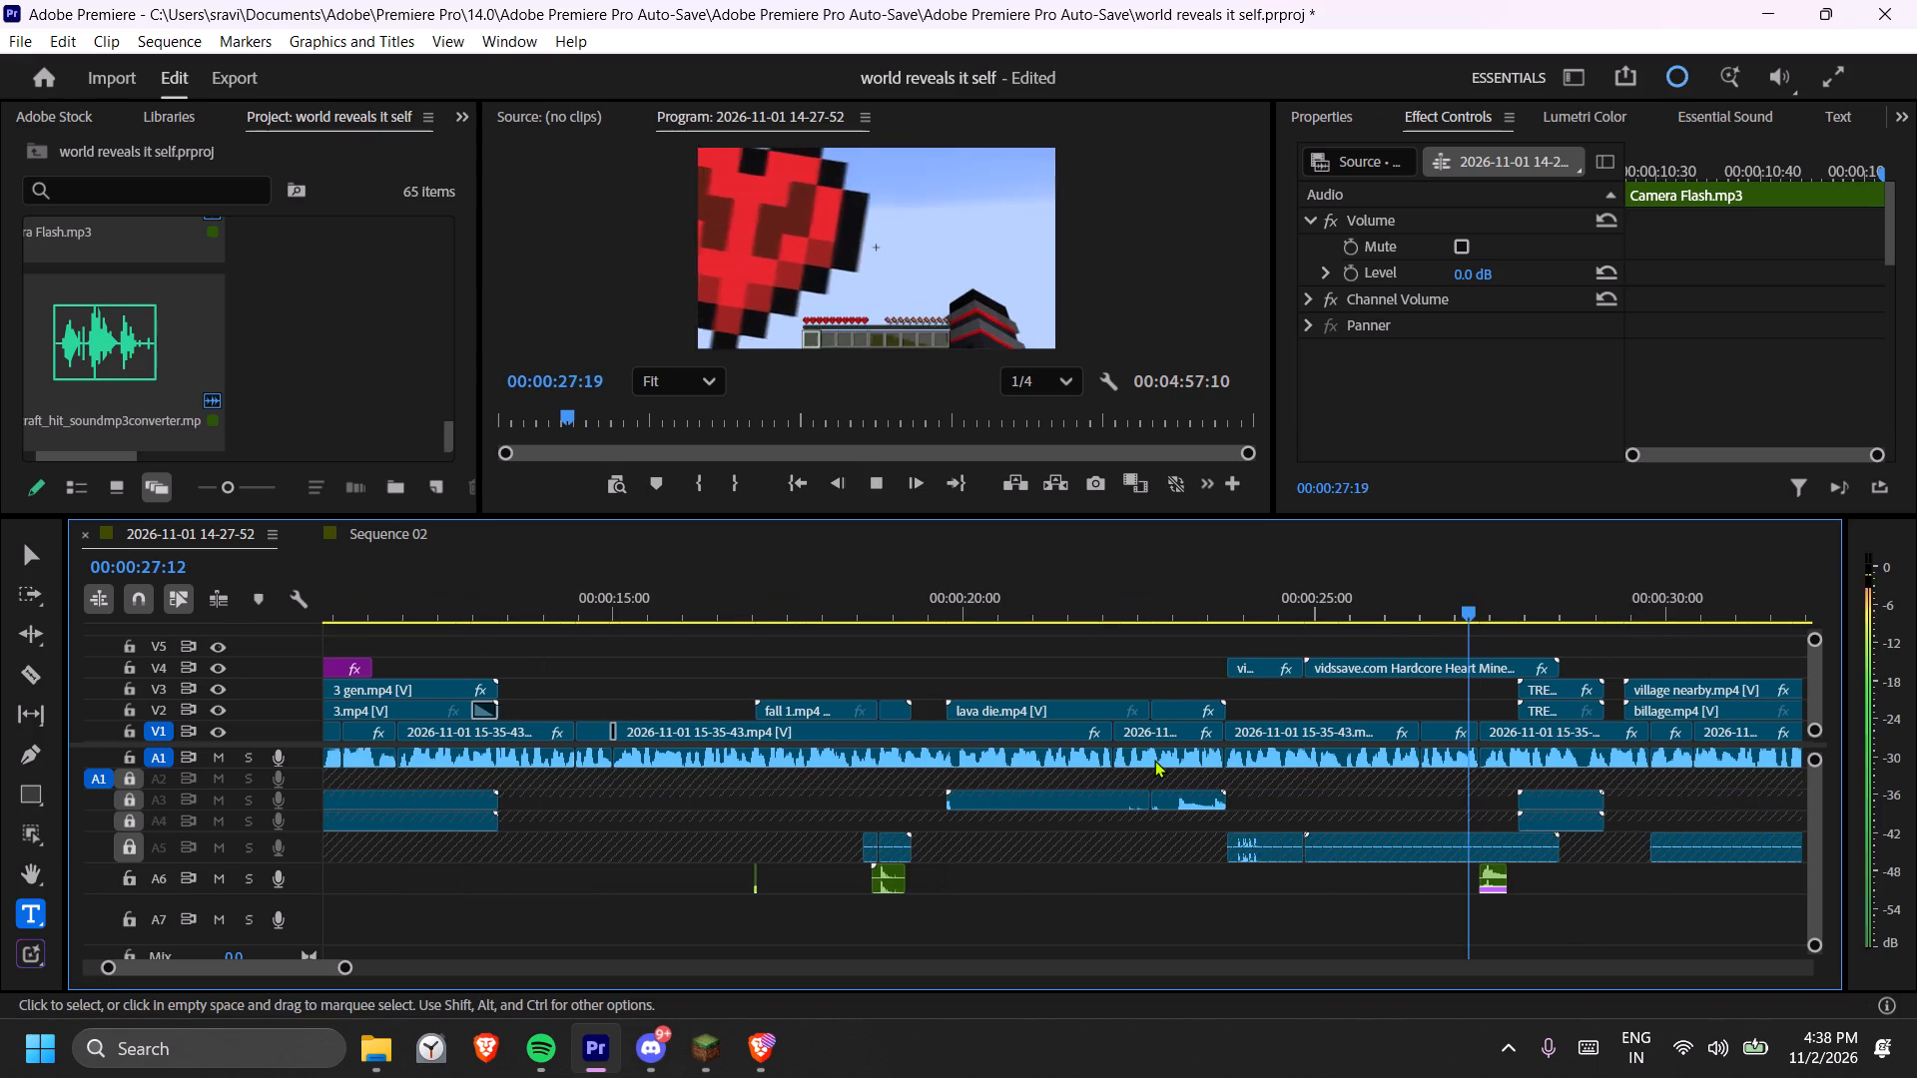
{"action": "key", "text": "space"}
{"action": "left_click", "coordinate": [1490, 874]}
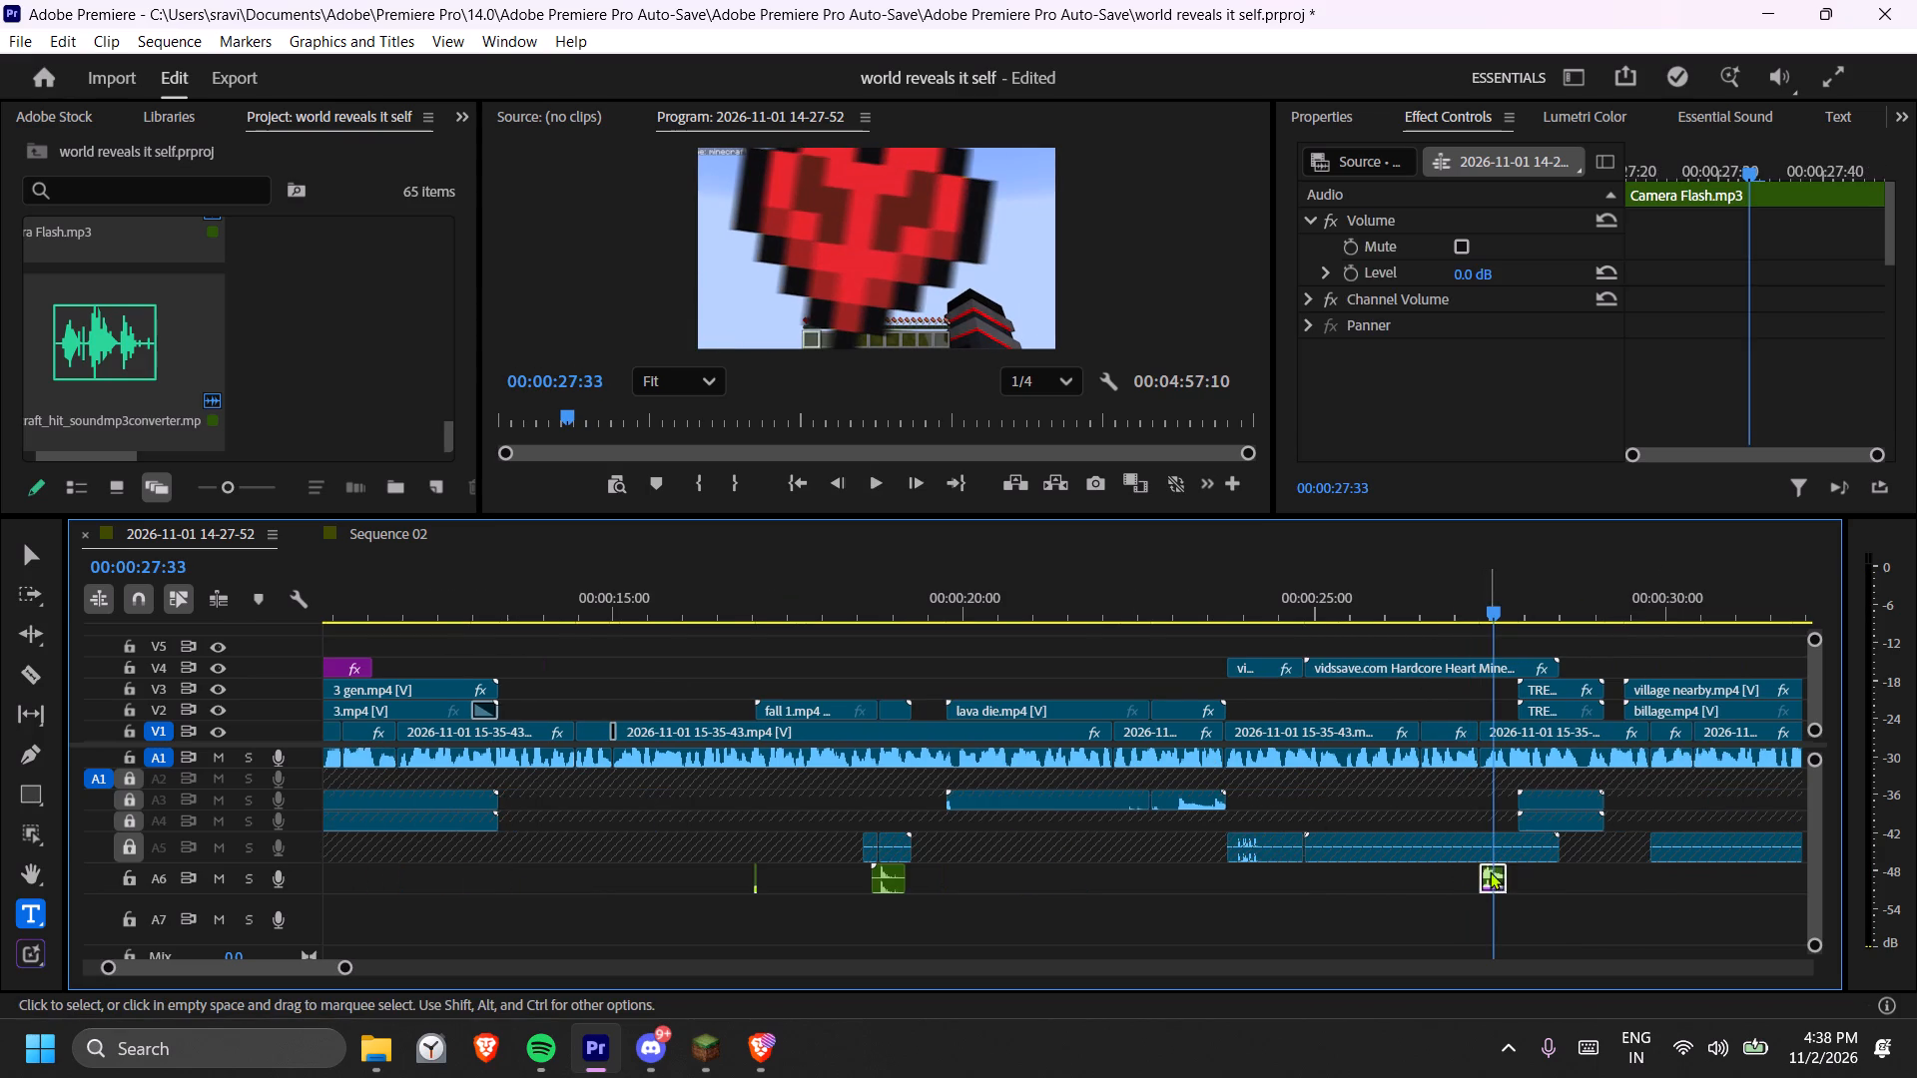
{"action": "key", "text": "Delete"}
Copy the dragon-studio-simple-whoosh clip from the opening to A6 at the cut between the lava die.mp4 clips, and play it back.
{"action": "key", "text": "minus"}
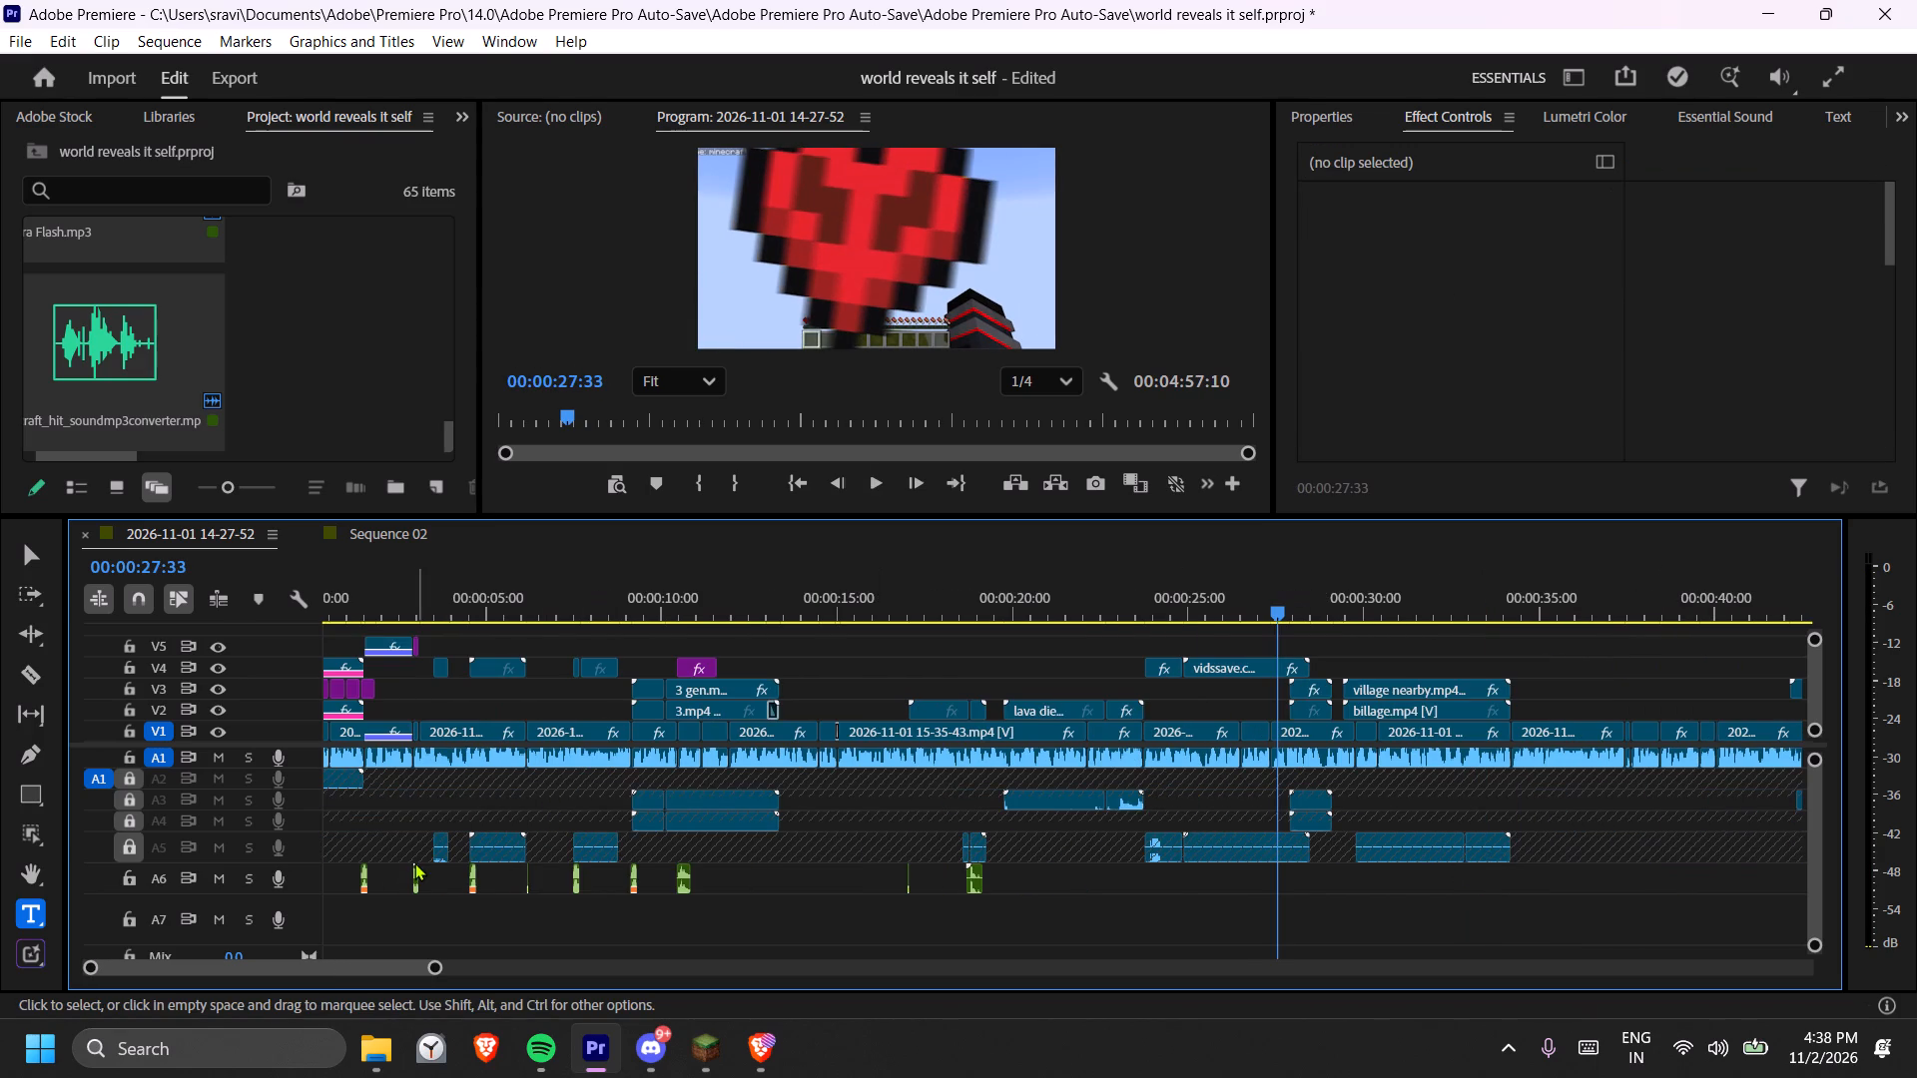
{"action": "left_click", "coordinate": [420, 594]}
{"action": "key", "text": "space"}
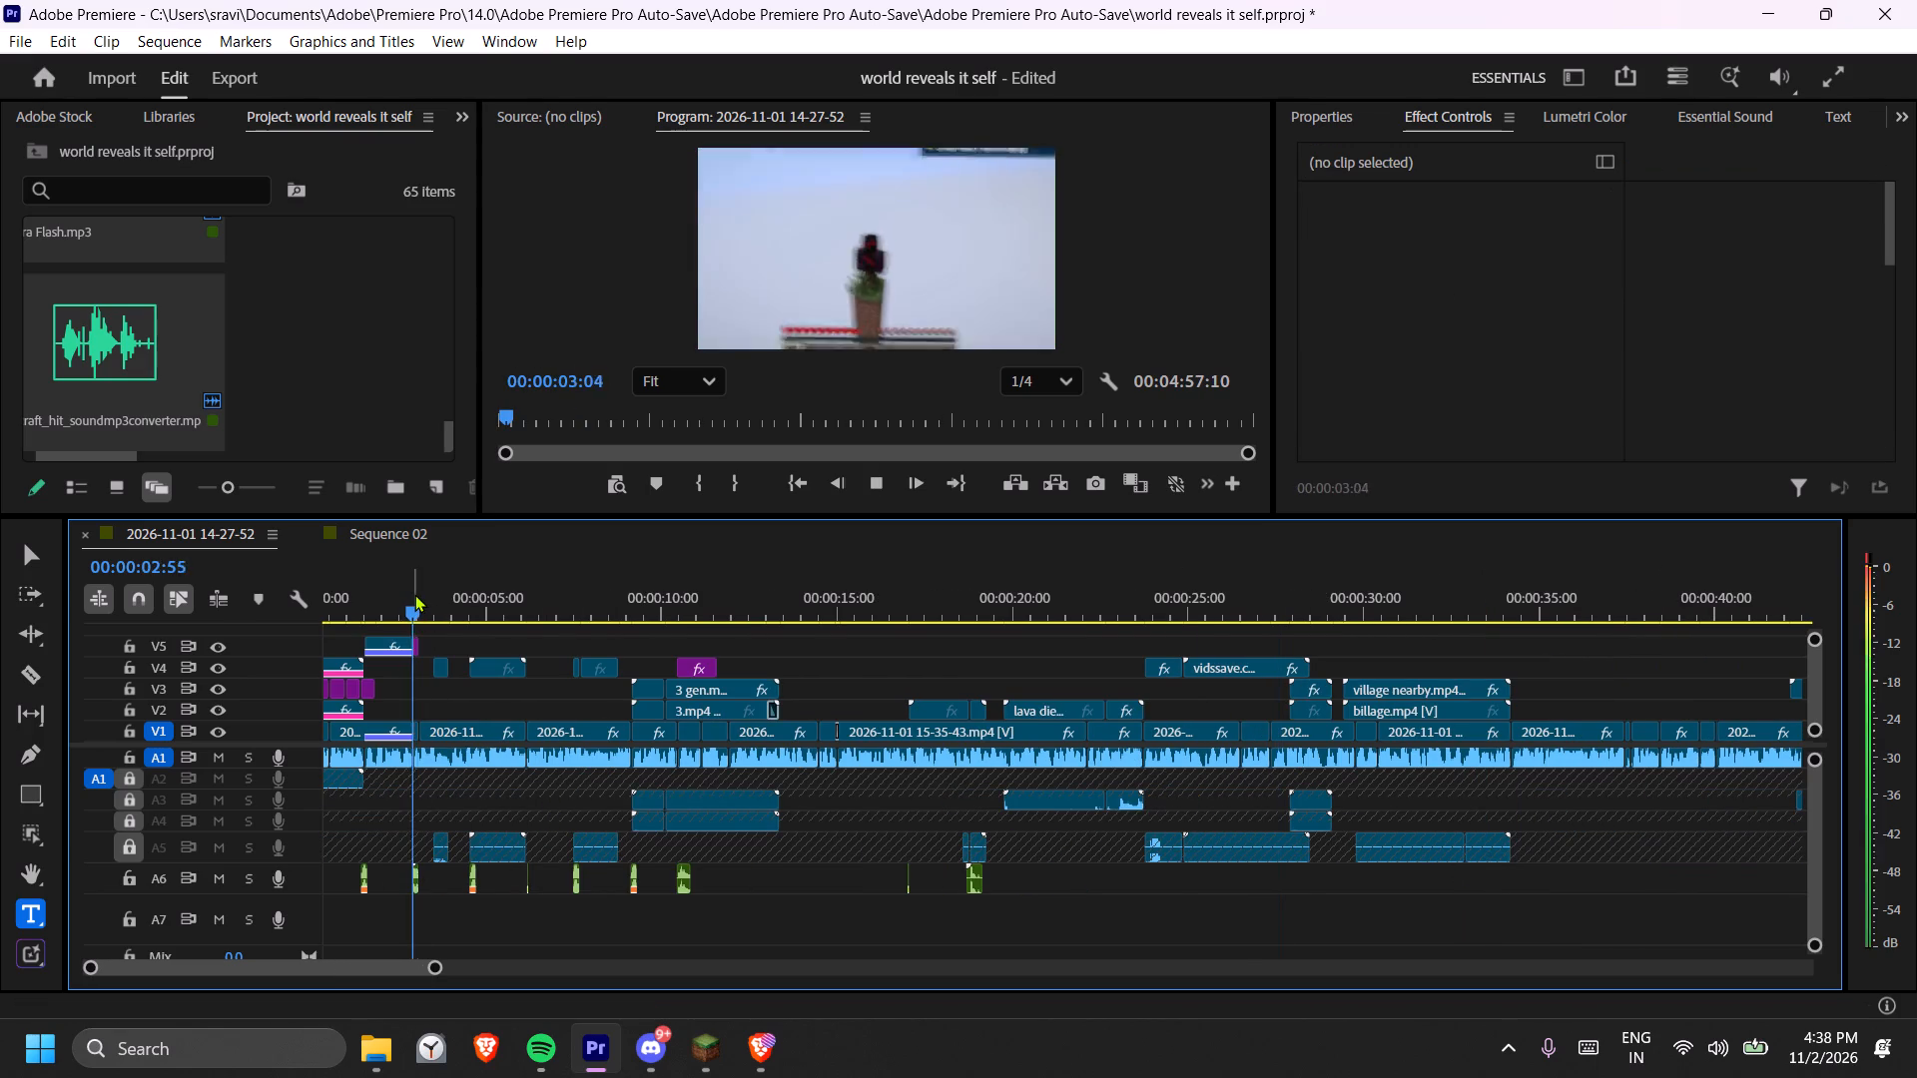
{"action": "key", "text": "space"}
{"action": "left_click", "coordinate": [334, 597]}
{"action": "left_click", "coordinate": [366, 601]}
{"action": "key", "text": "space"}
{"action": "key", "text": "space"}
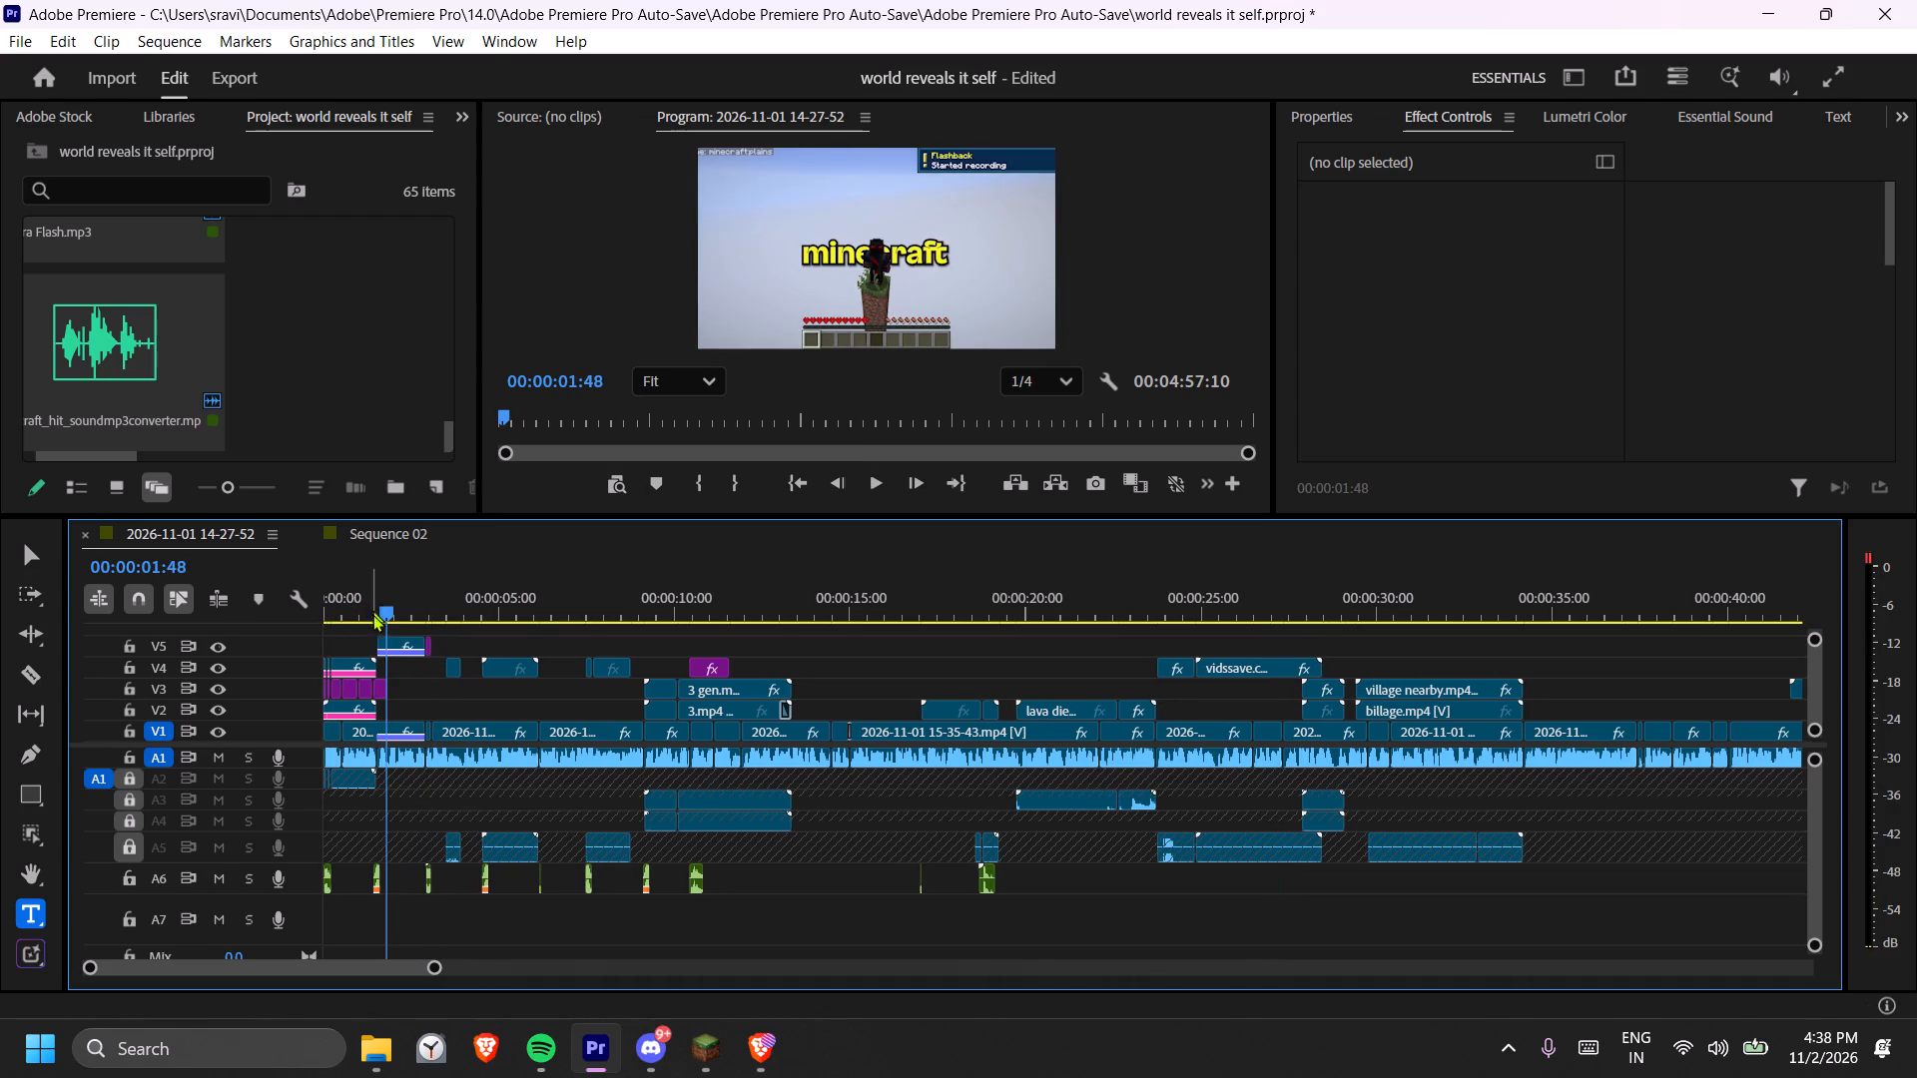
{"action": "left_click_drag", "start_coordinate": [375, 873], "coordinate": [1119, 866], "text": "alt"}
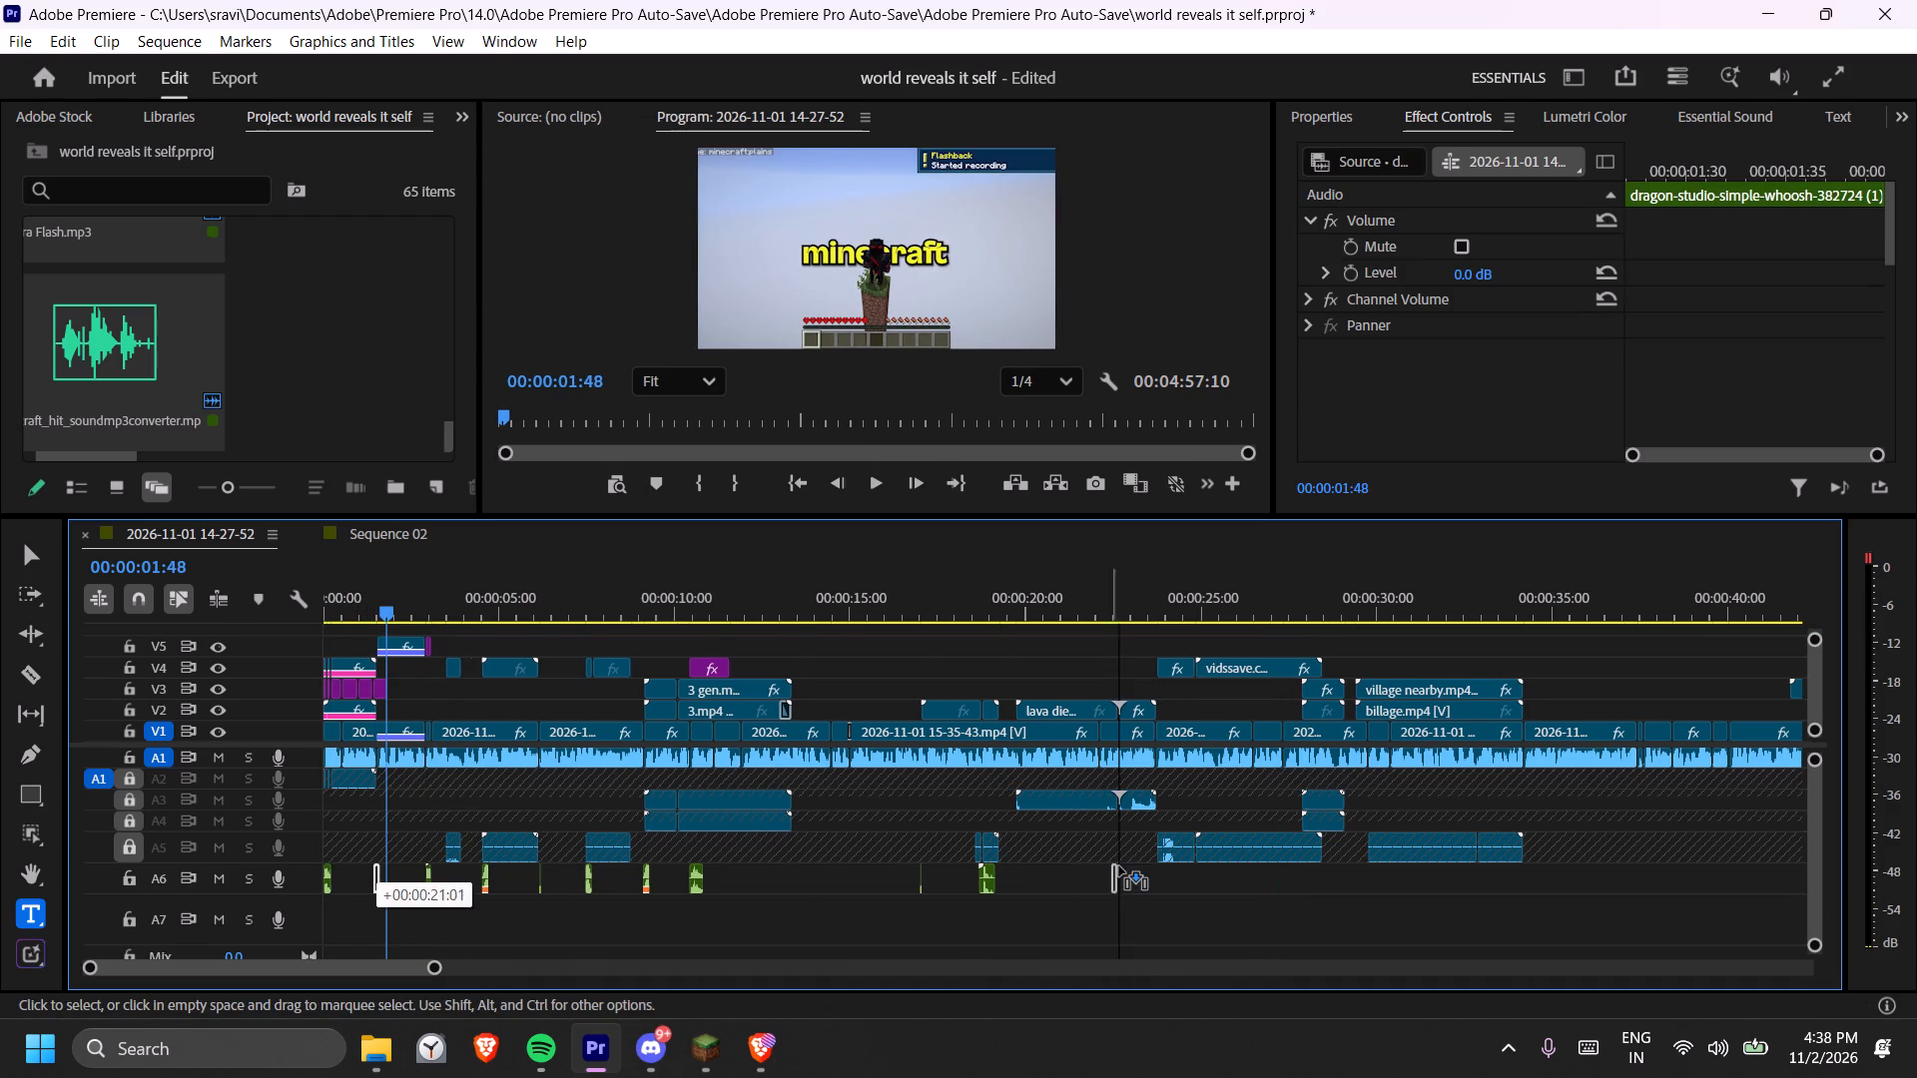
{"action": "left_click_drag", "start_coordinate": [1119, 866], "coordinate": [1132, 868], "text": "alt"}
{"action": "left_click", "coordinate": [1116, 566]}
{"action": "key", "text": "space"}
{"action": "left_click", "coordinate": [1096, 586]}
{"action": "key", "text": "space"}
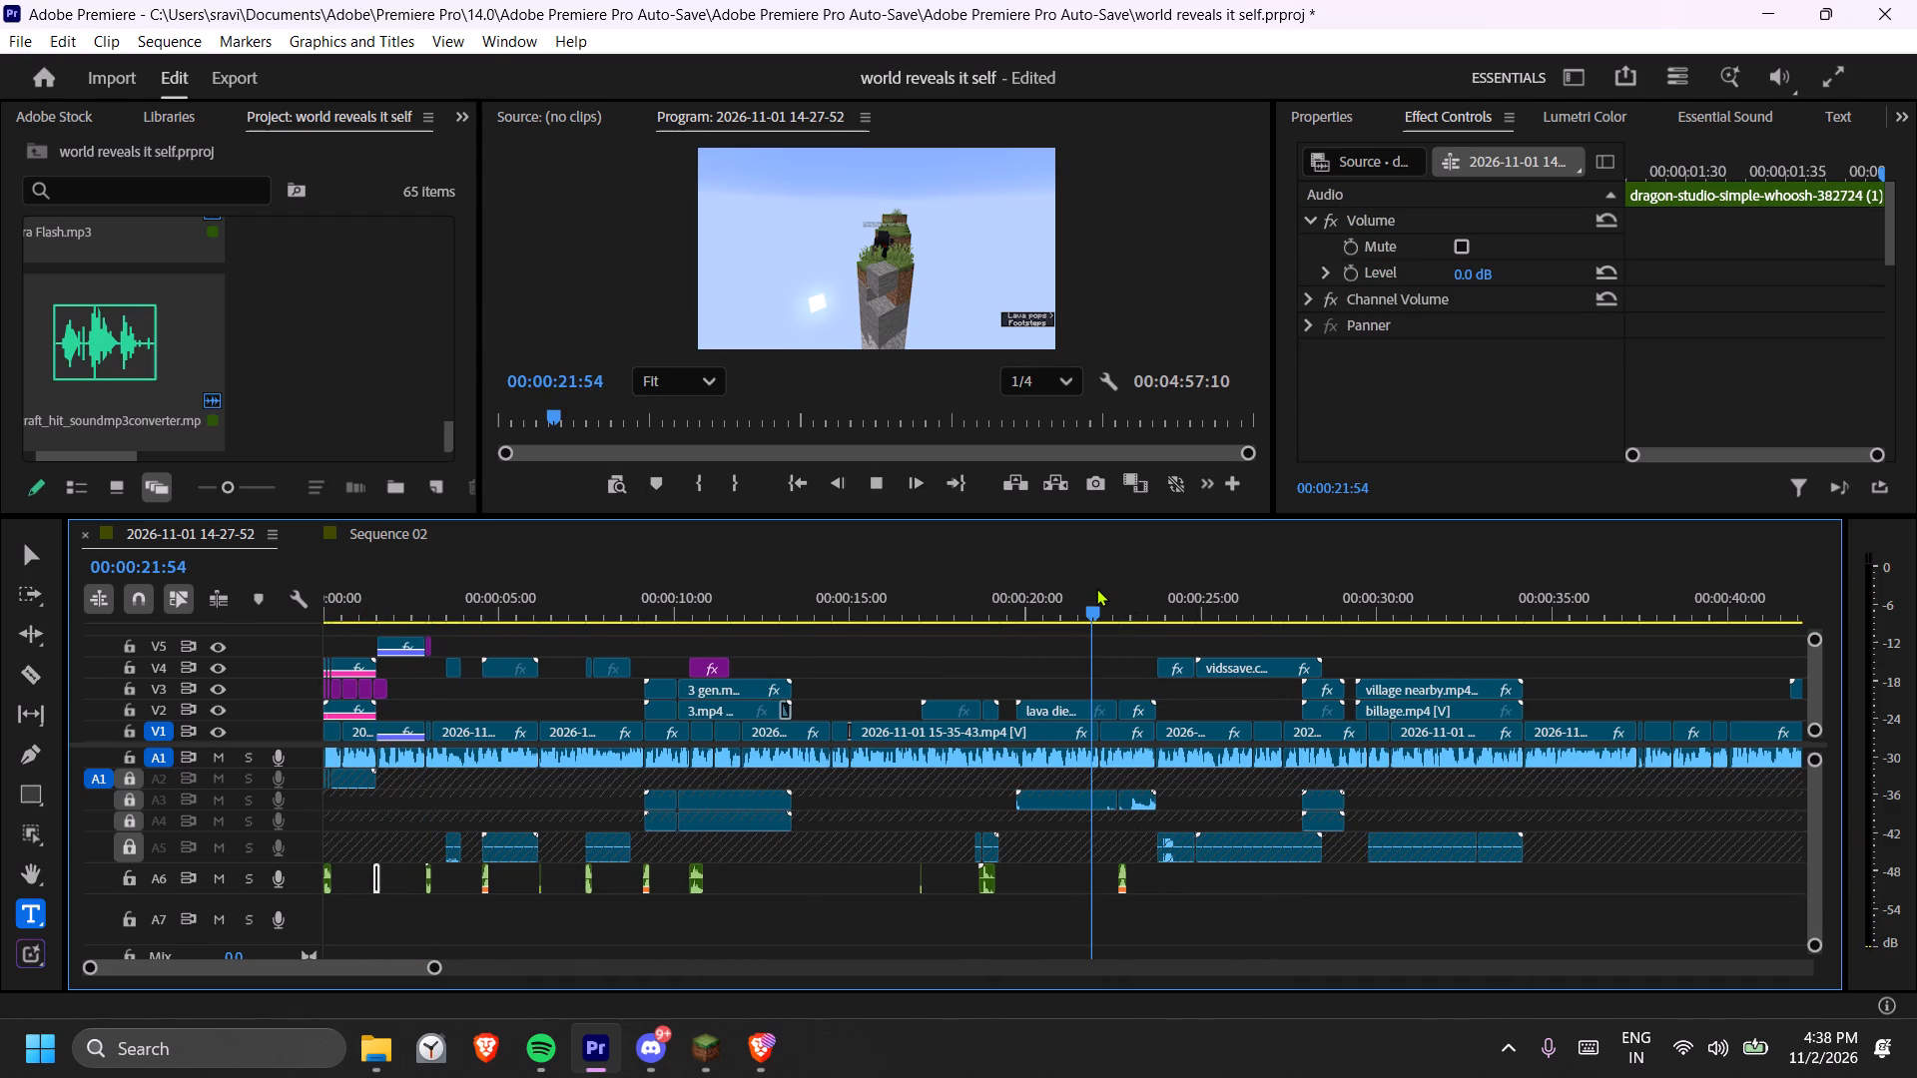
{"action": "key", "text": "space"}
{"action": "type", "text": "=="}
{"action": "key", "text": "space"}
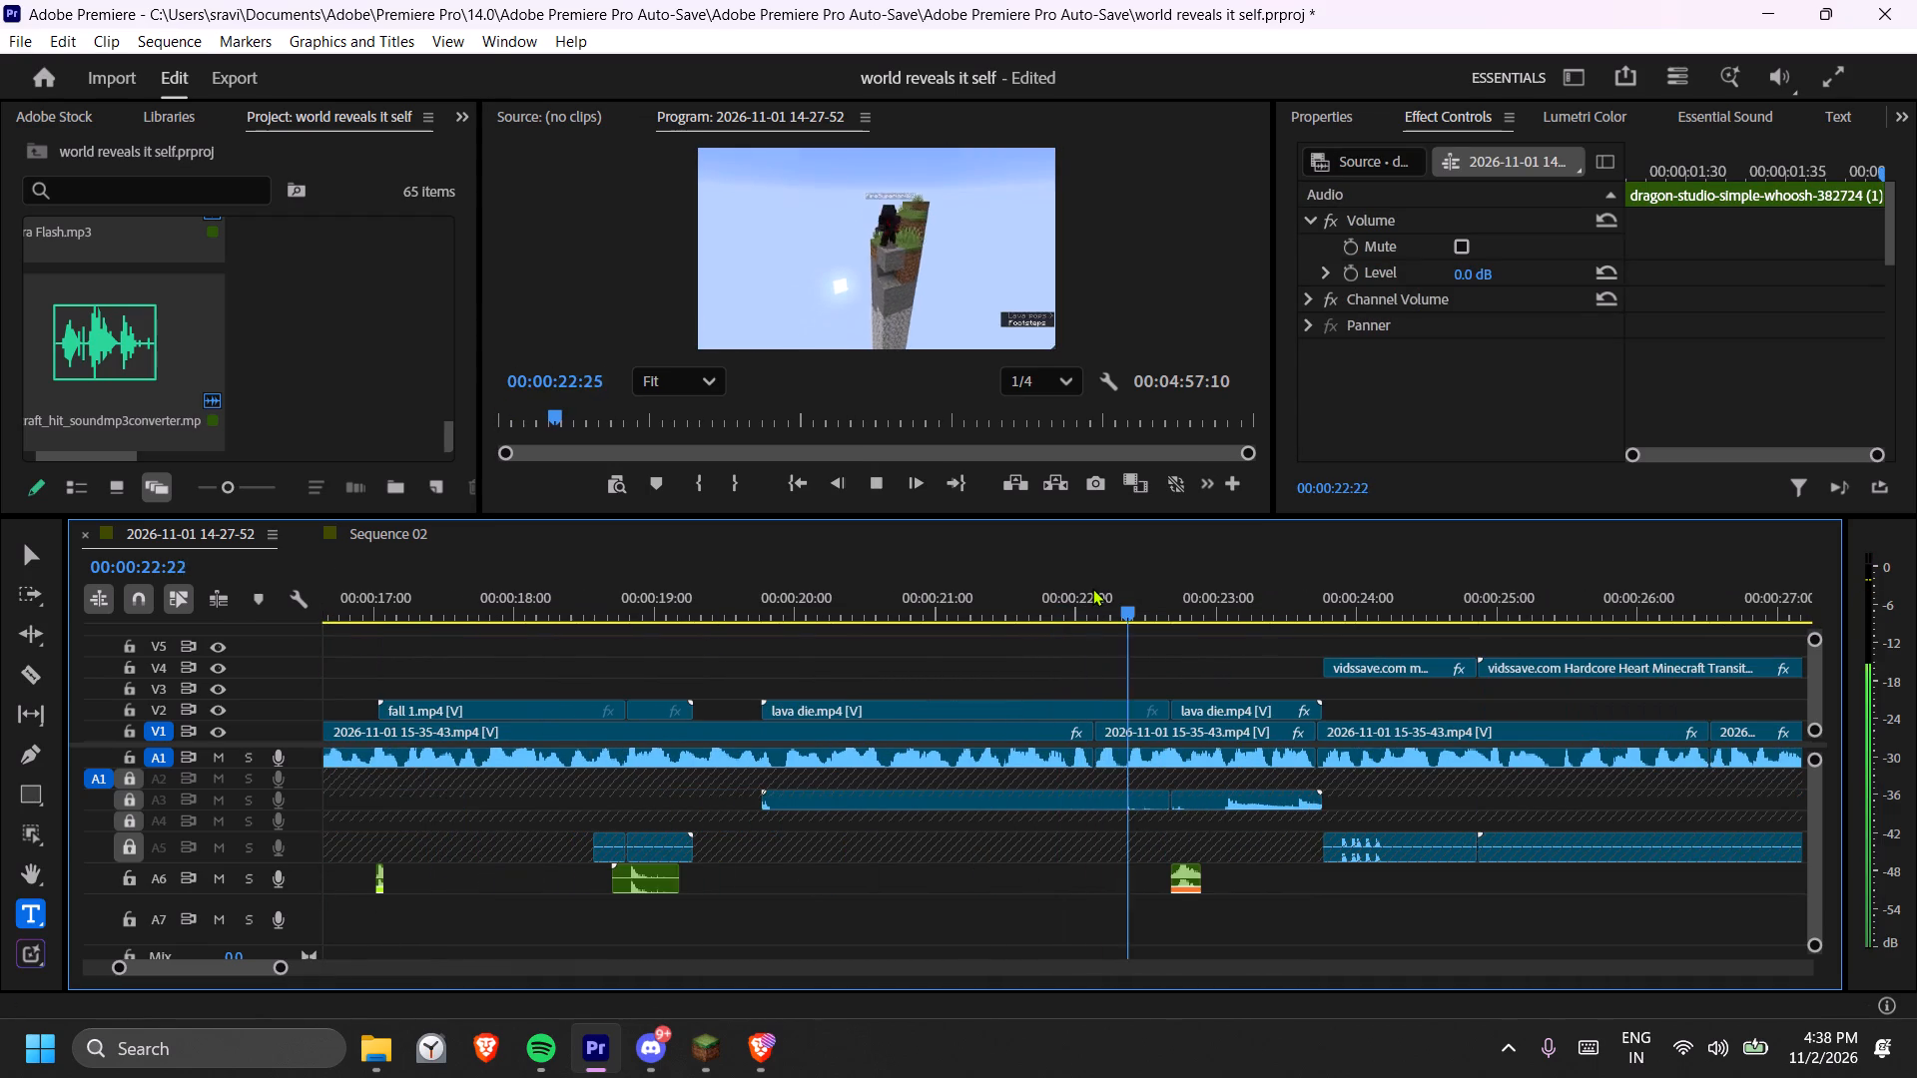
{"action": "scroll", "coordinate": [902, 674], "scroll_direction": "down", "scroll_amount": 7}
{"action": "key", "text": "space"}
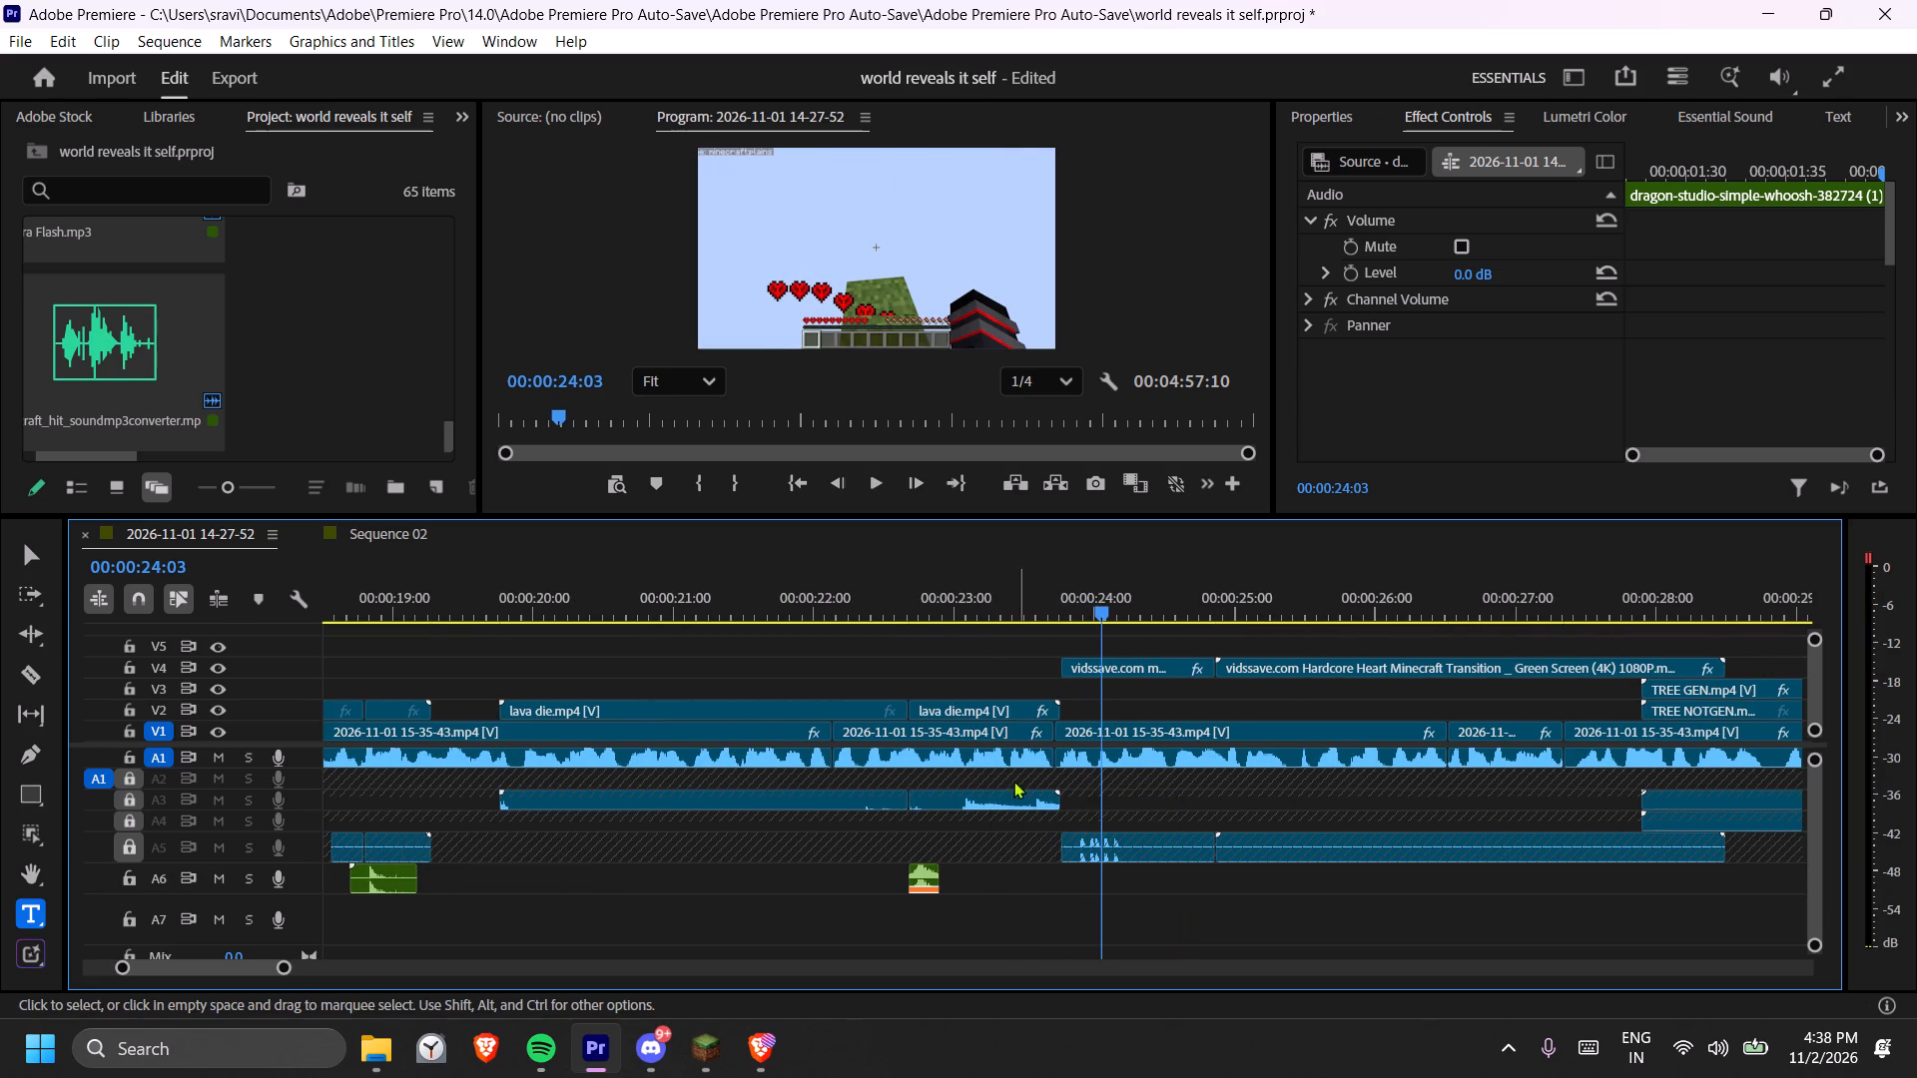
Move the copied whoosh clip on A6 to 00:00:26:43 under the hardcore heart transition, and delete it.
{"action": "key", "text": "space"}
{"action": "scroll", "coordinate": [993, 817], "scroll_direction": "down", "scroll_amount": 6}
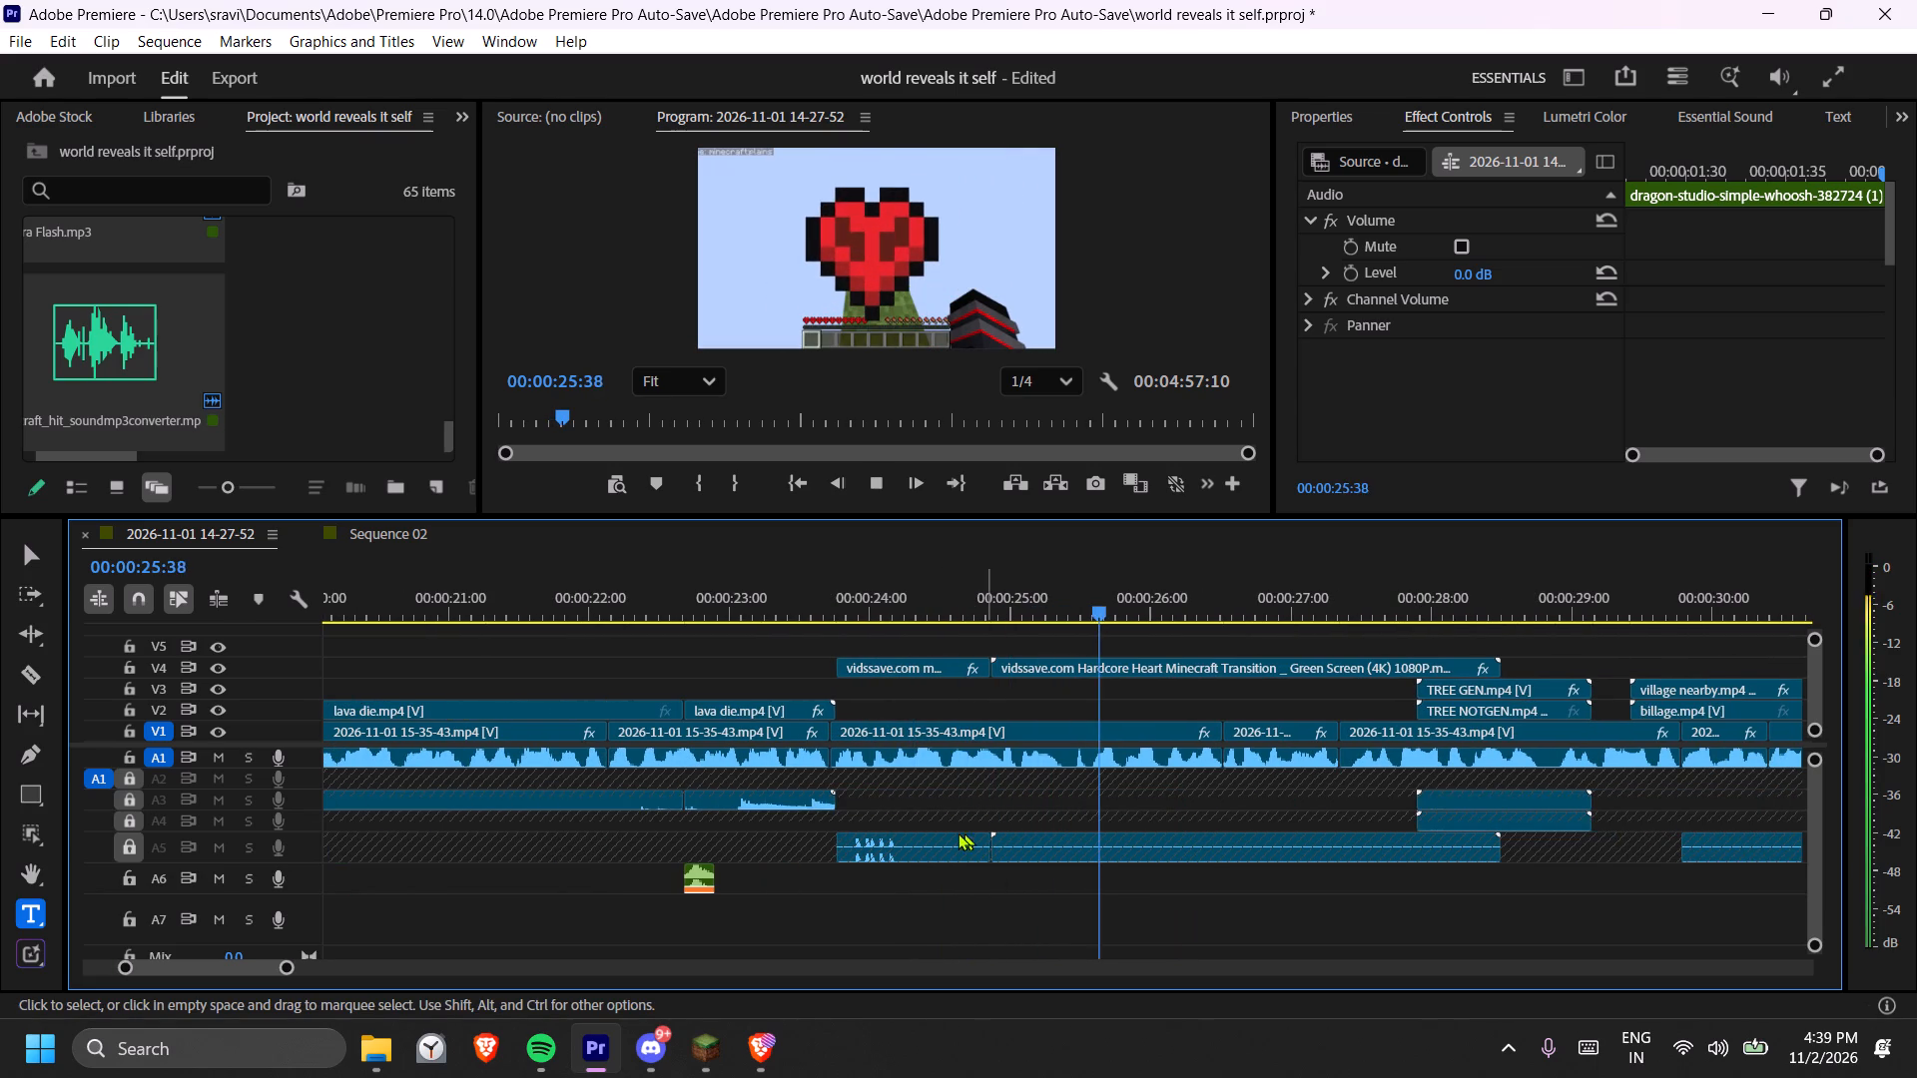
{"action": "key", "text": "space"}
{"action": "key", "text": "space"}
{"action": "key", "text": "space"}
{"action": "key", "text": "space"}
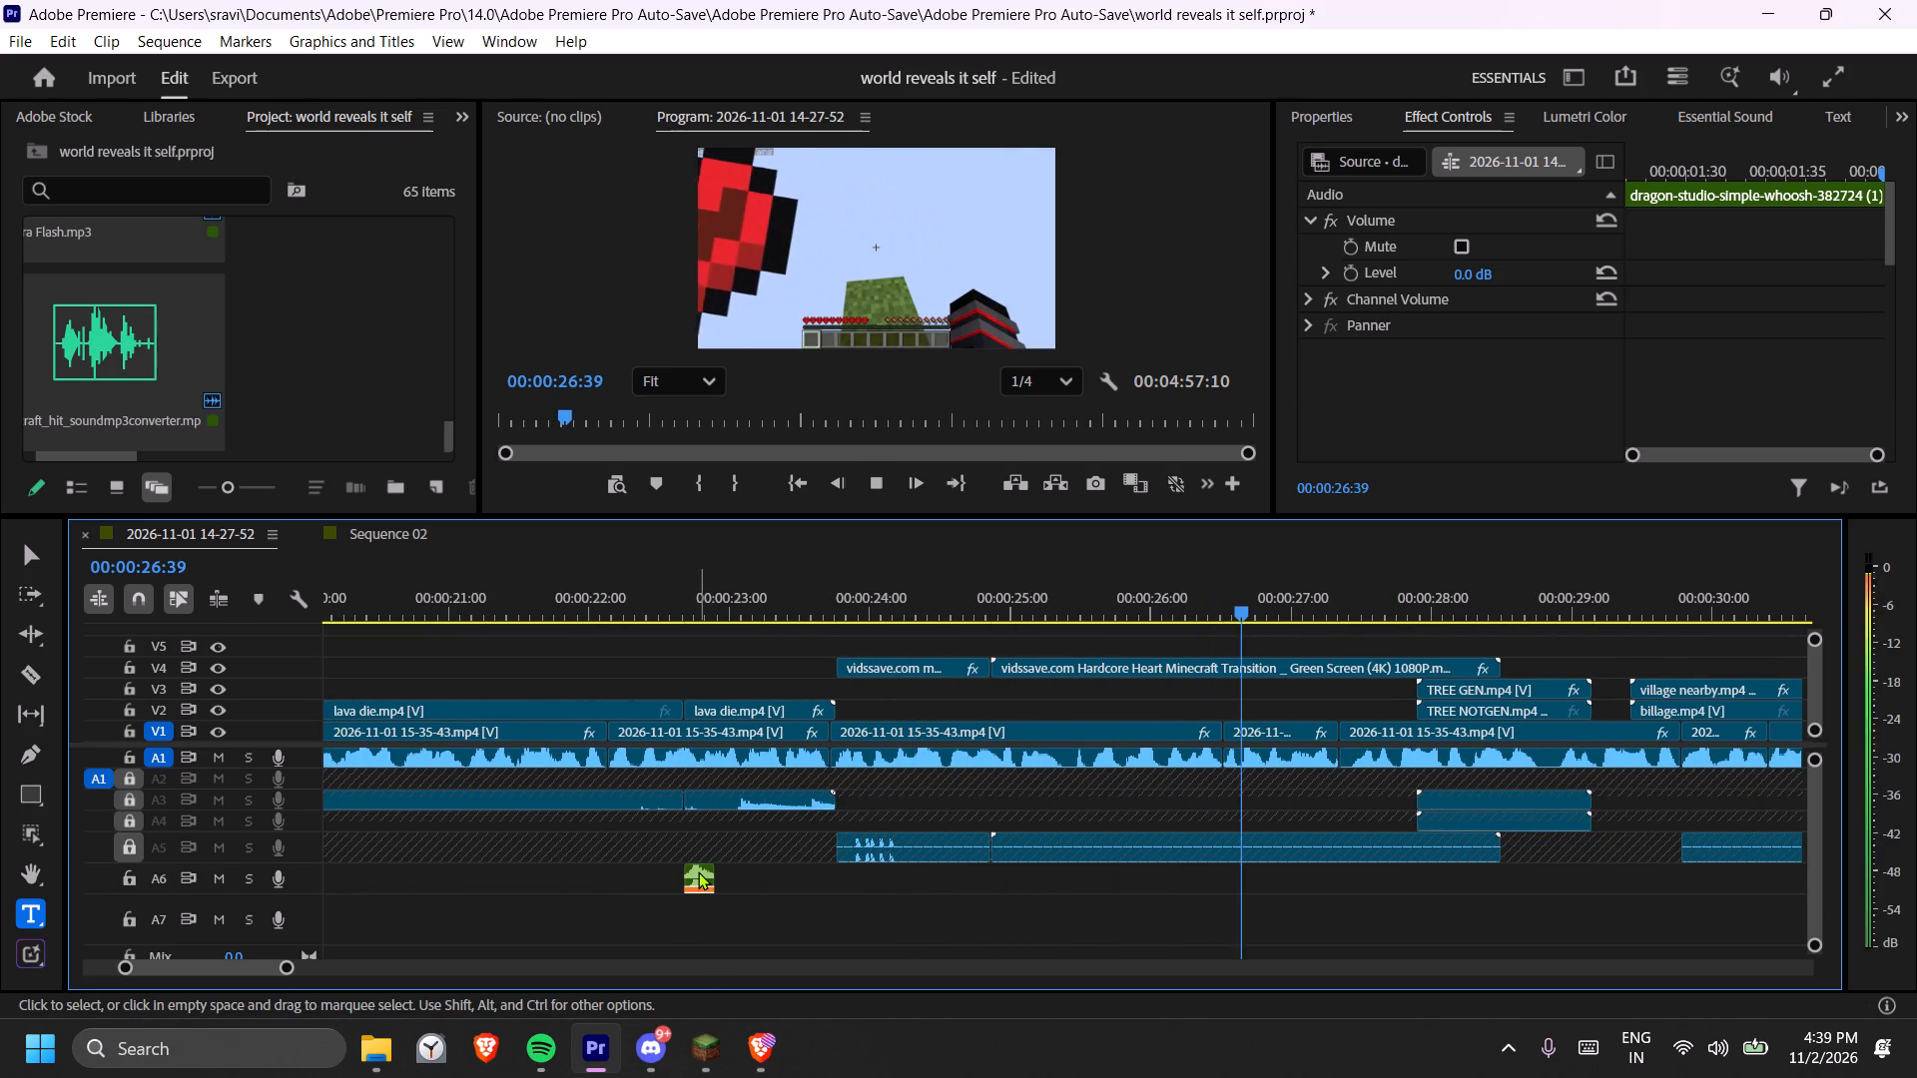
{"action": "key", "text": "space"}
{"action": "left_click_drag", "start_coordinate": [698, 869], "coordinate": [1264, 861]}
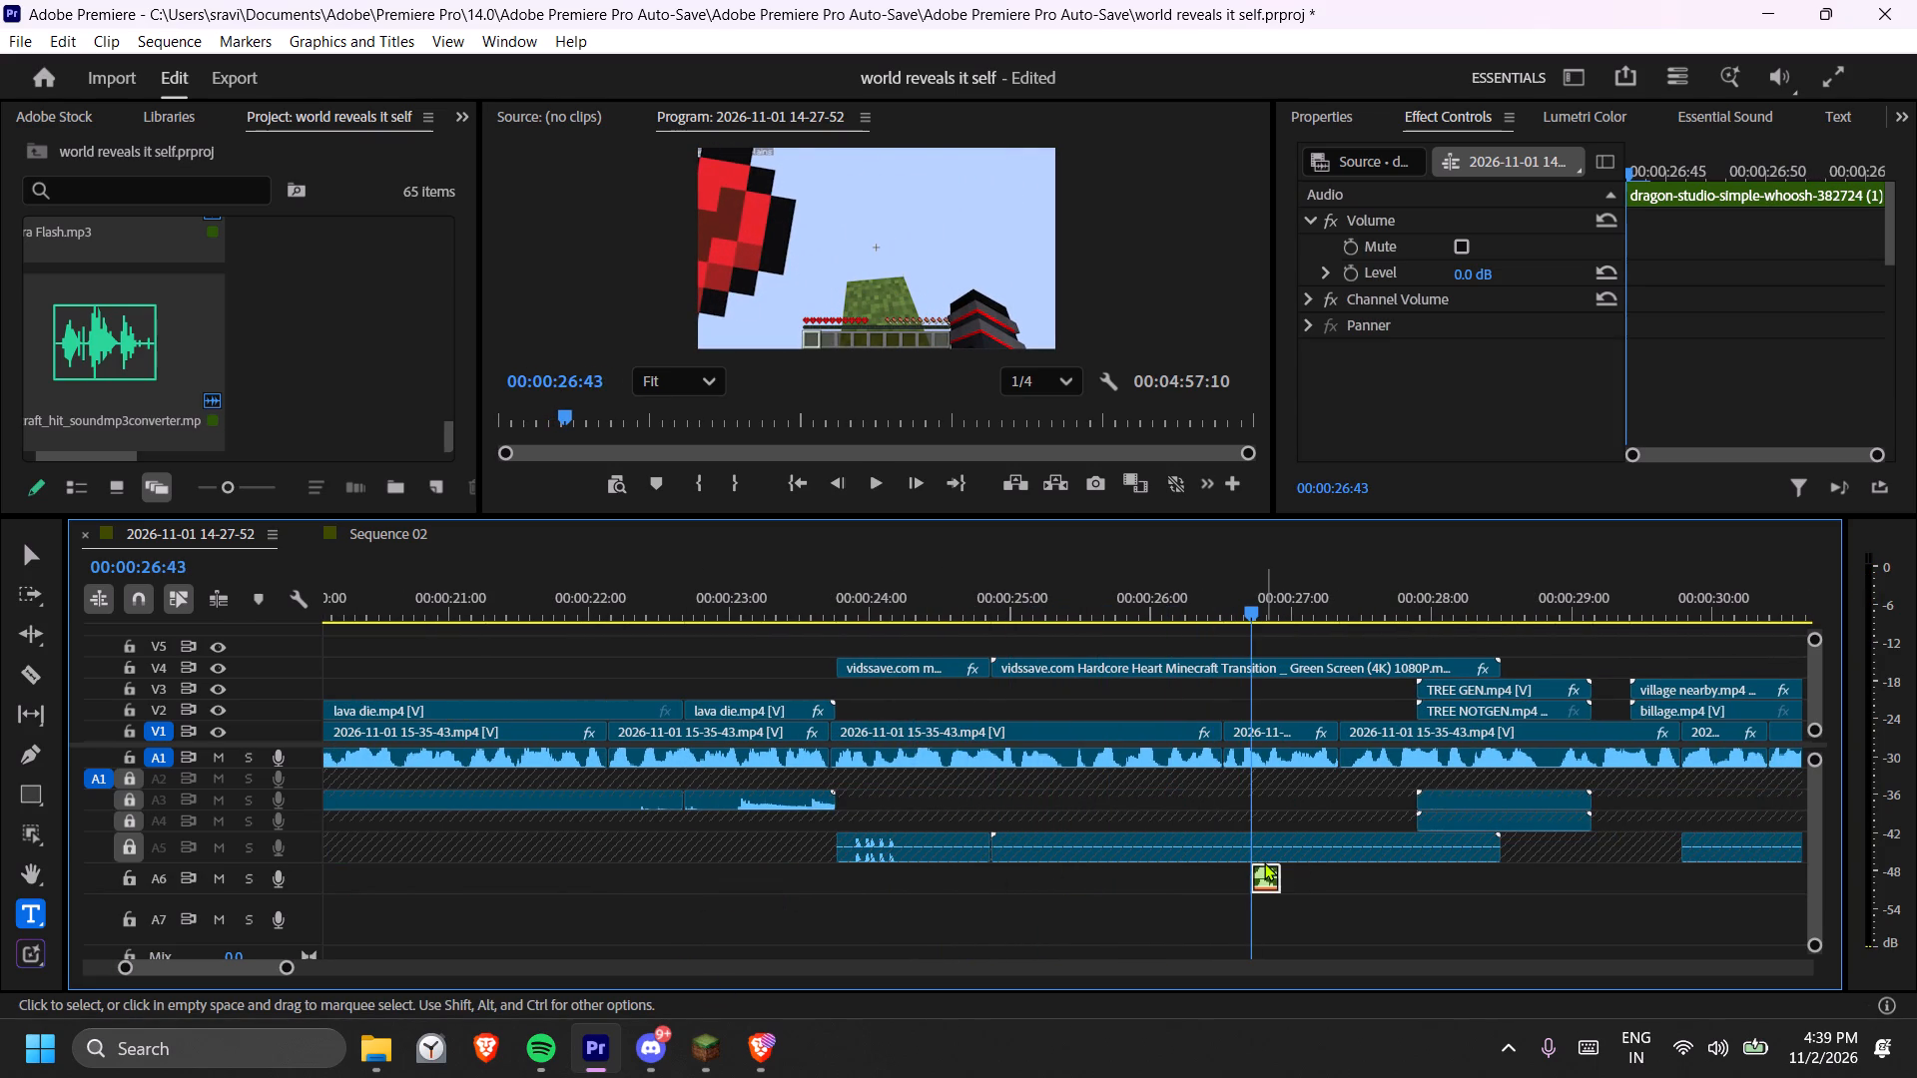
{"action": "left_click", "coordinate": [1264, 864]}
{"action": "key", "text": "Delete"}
In File Explorer, open the Whoosh Swoosh Sounds - pack 4 folder inside the 450 cinematic sound effects folder of the SFX presets.
{"action": "left_click", "coordinate": [379, 1048]}
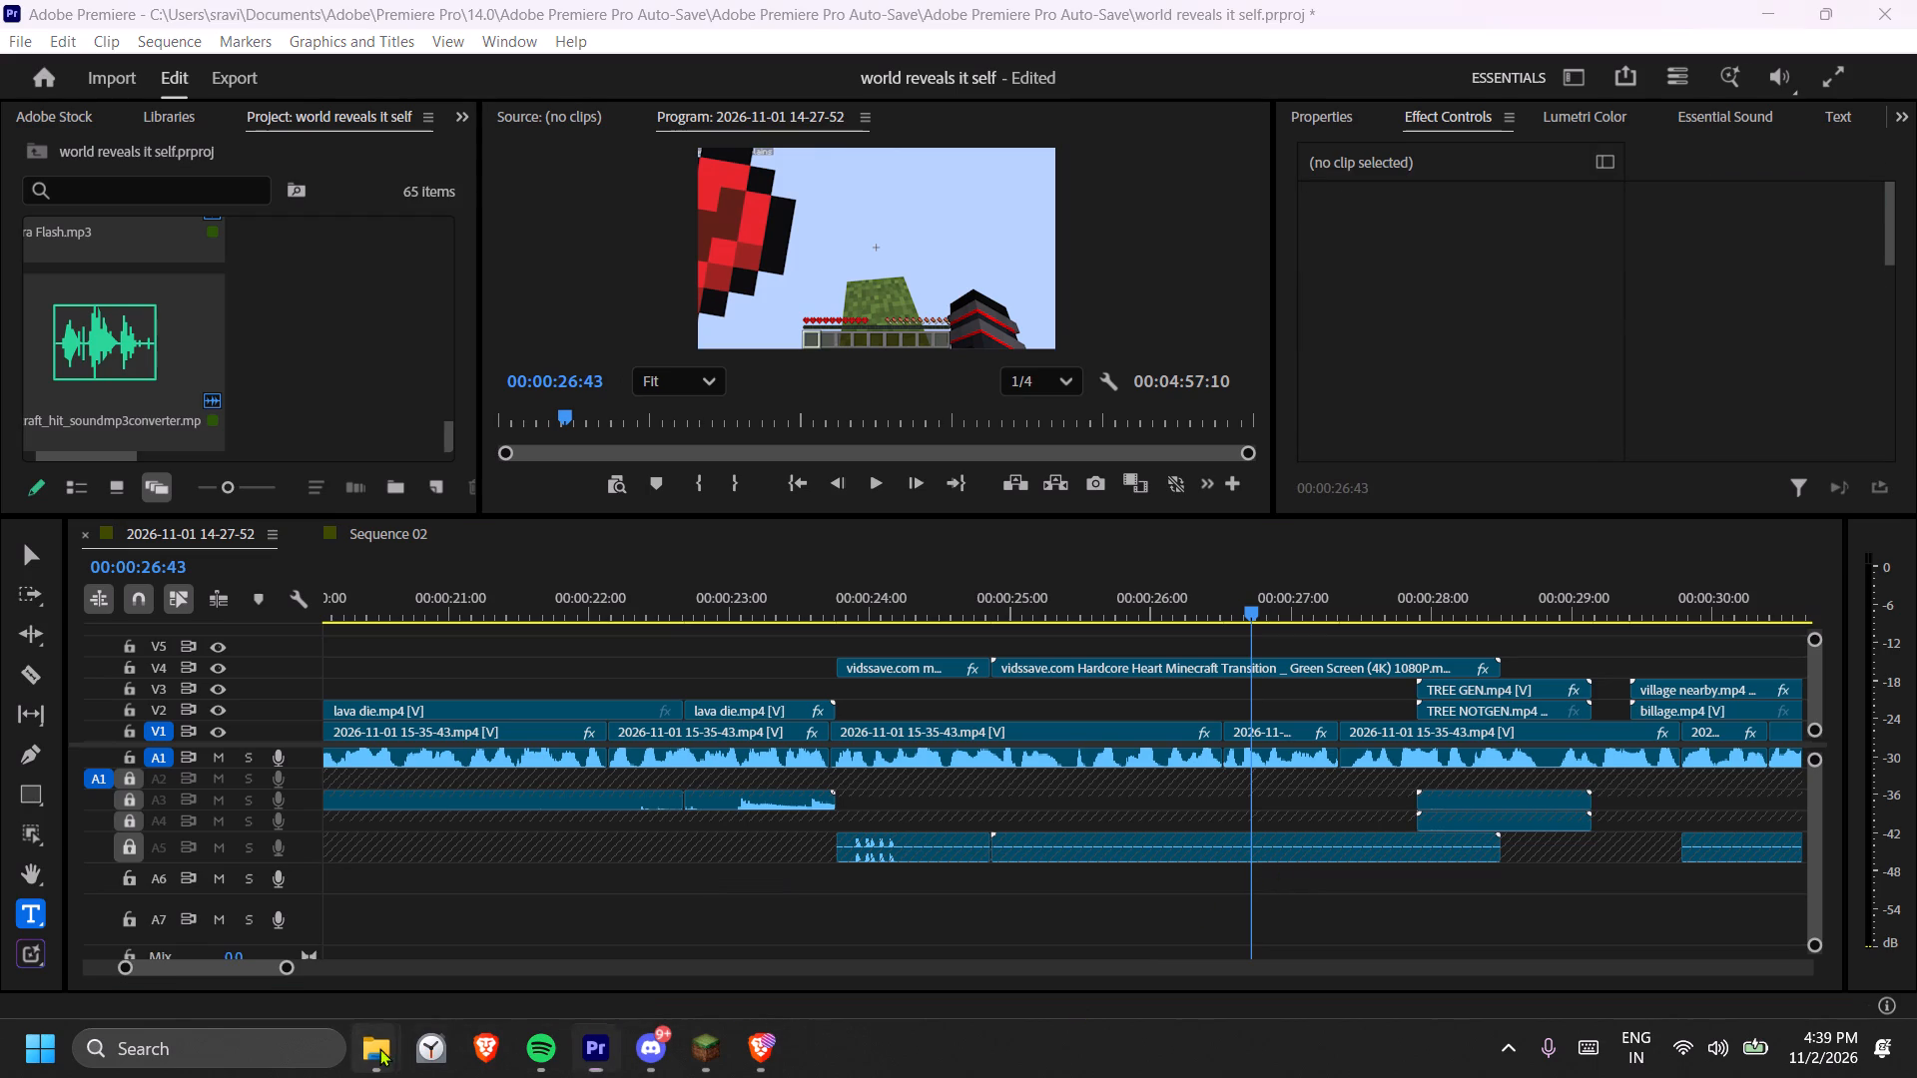
{"action": "left_click", "coordinate": [597, 906]}
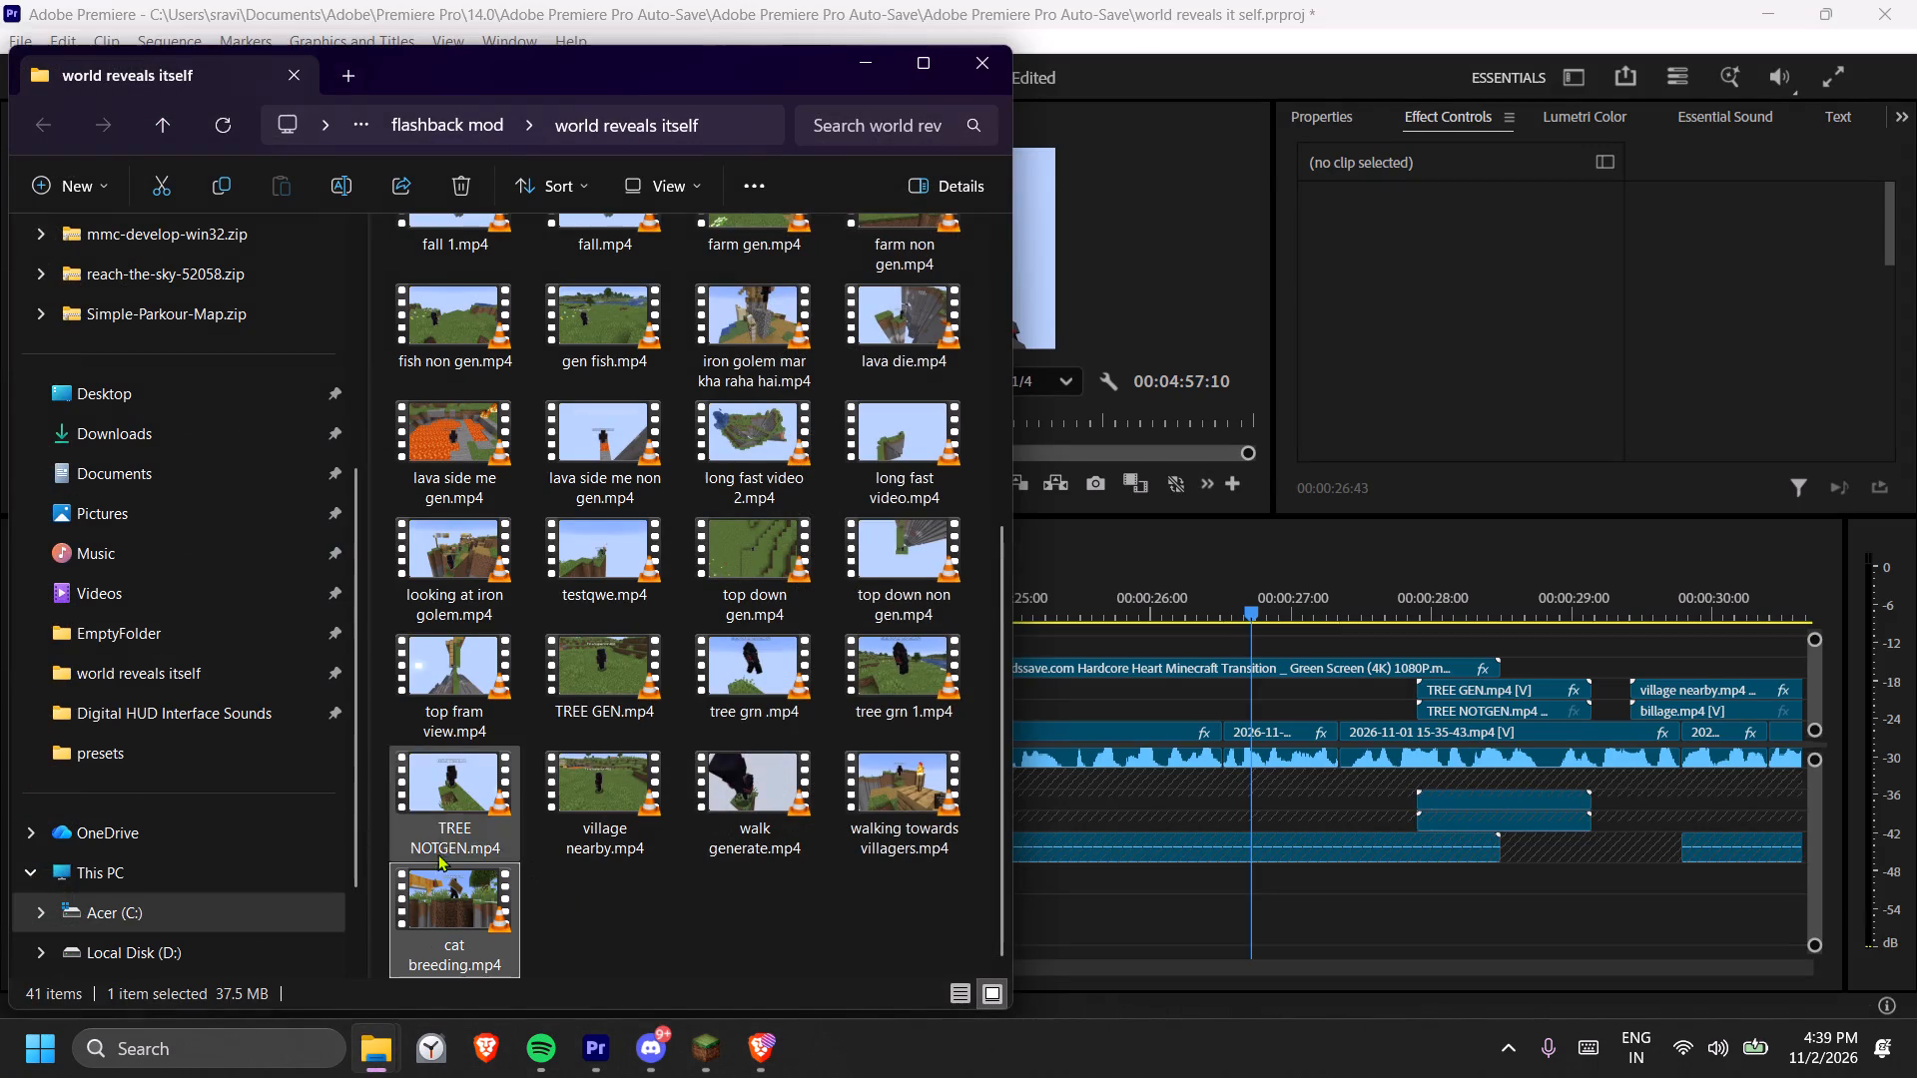
{"action": "left_click", "coordinate": [175, 922]}
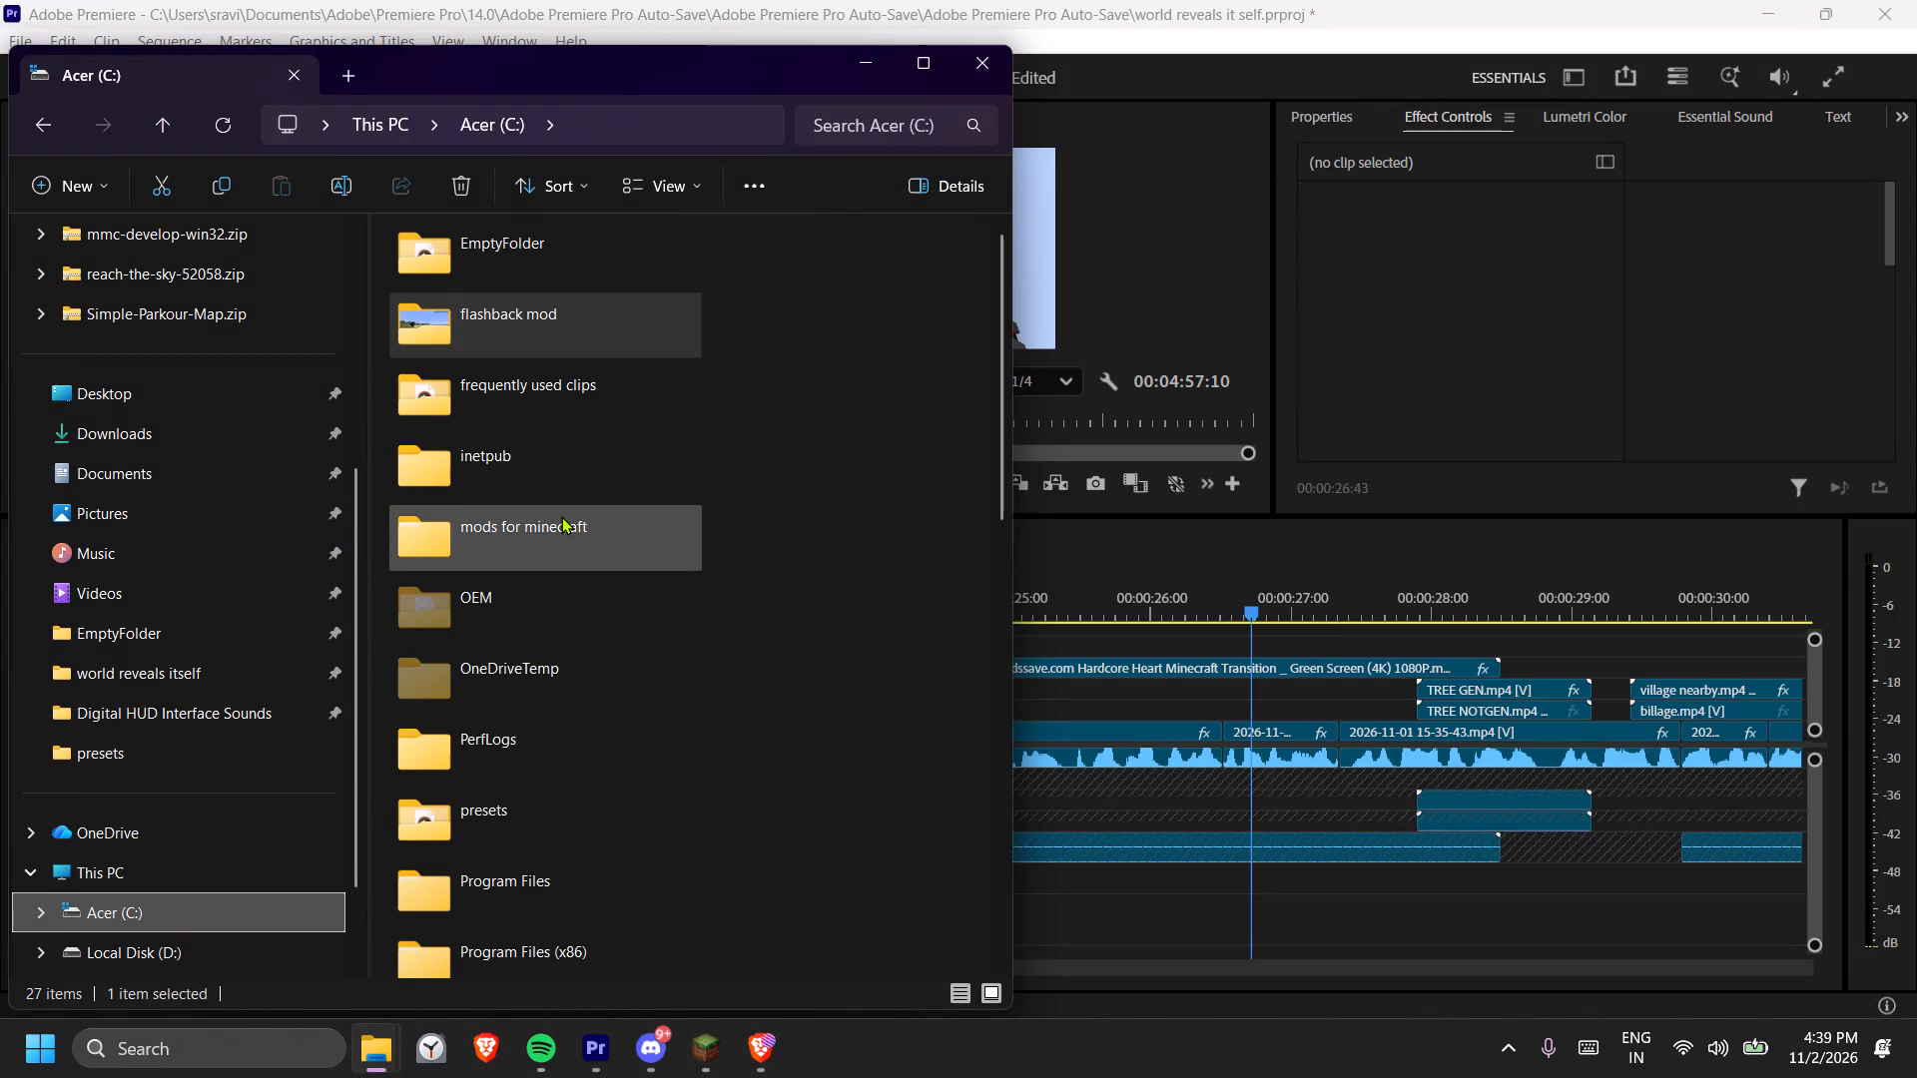
{"action": "double_click", "coordinate": [504, 834]}
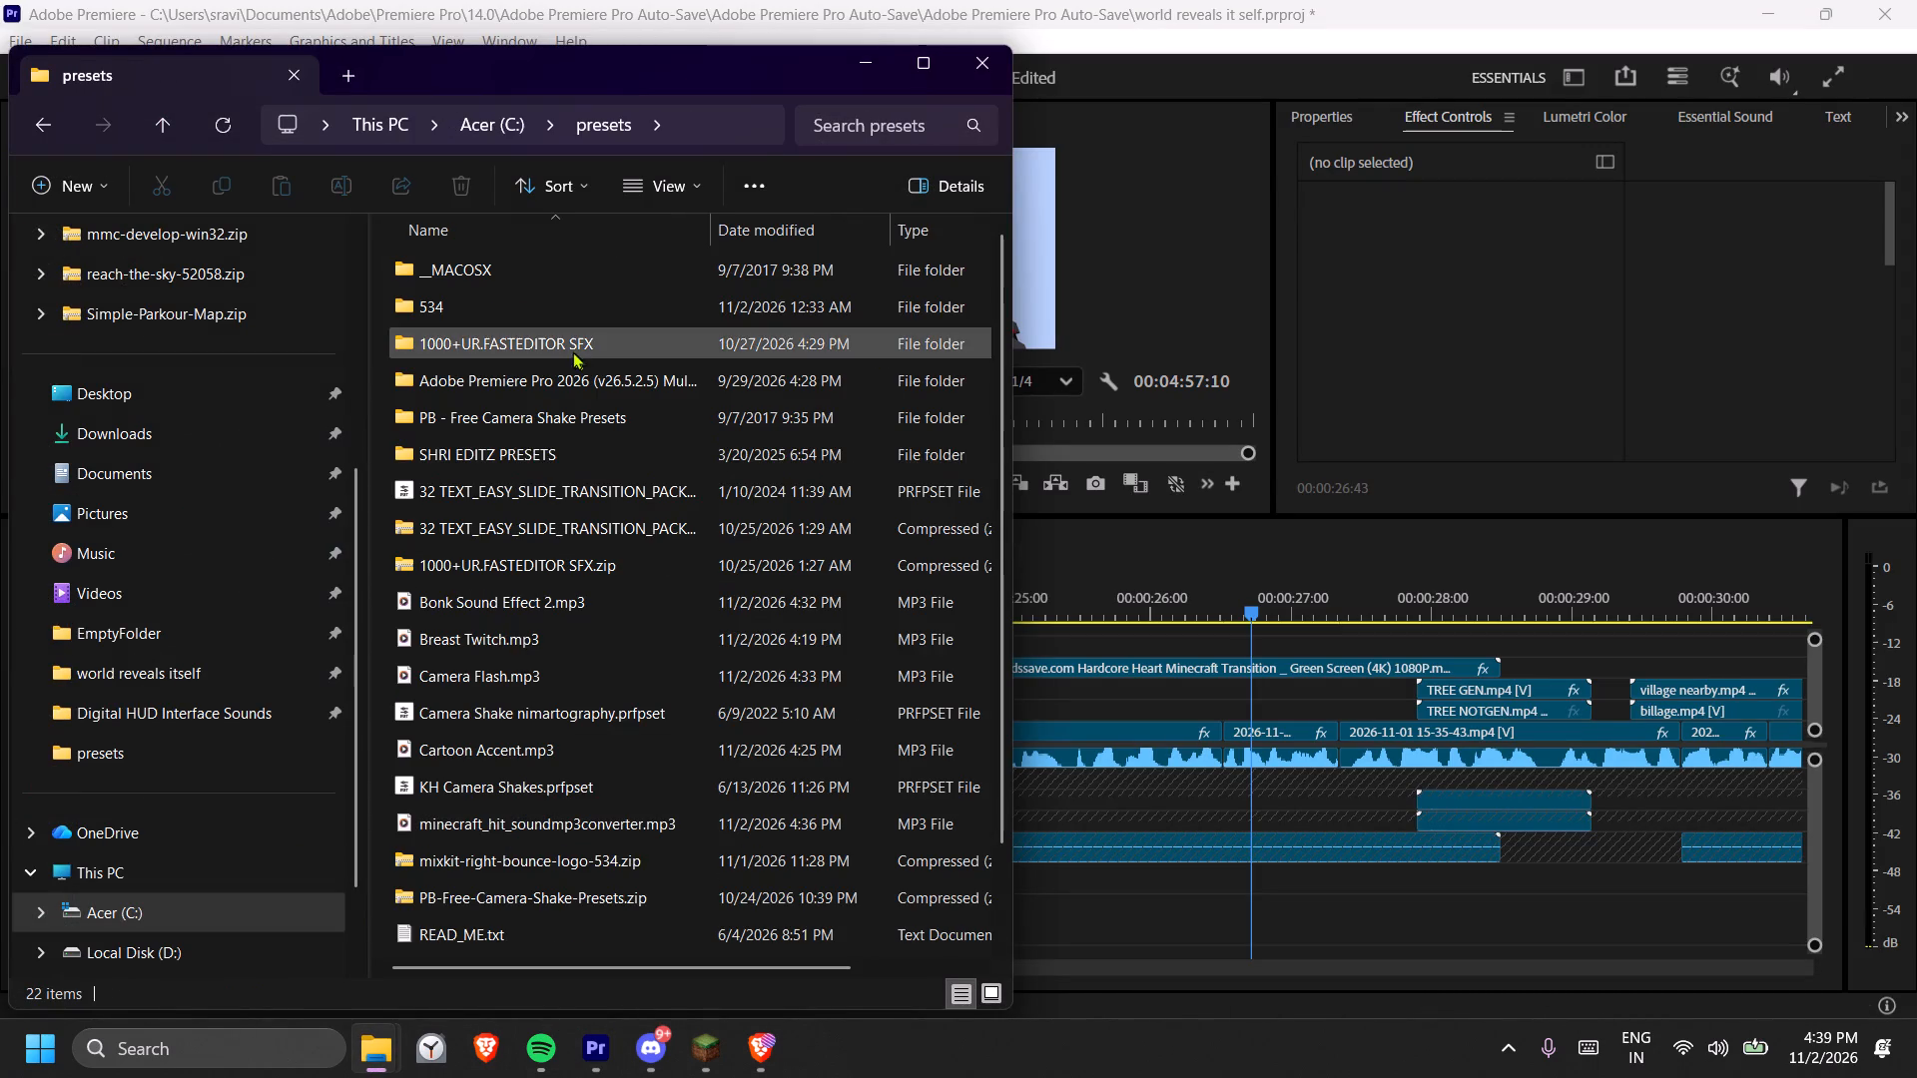
{"action": "double_click", "coordinate": [570, 345]}
{"action": "double_click", "coordinate": [573, 334]}
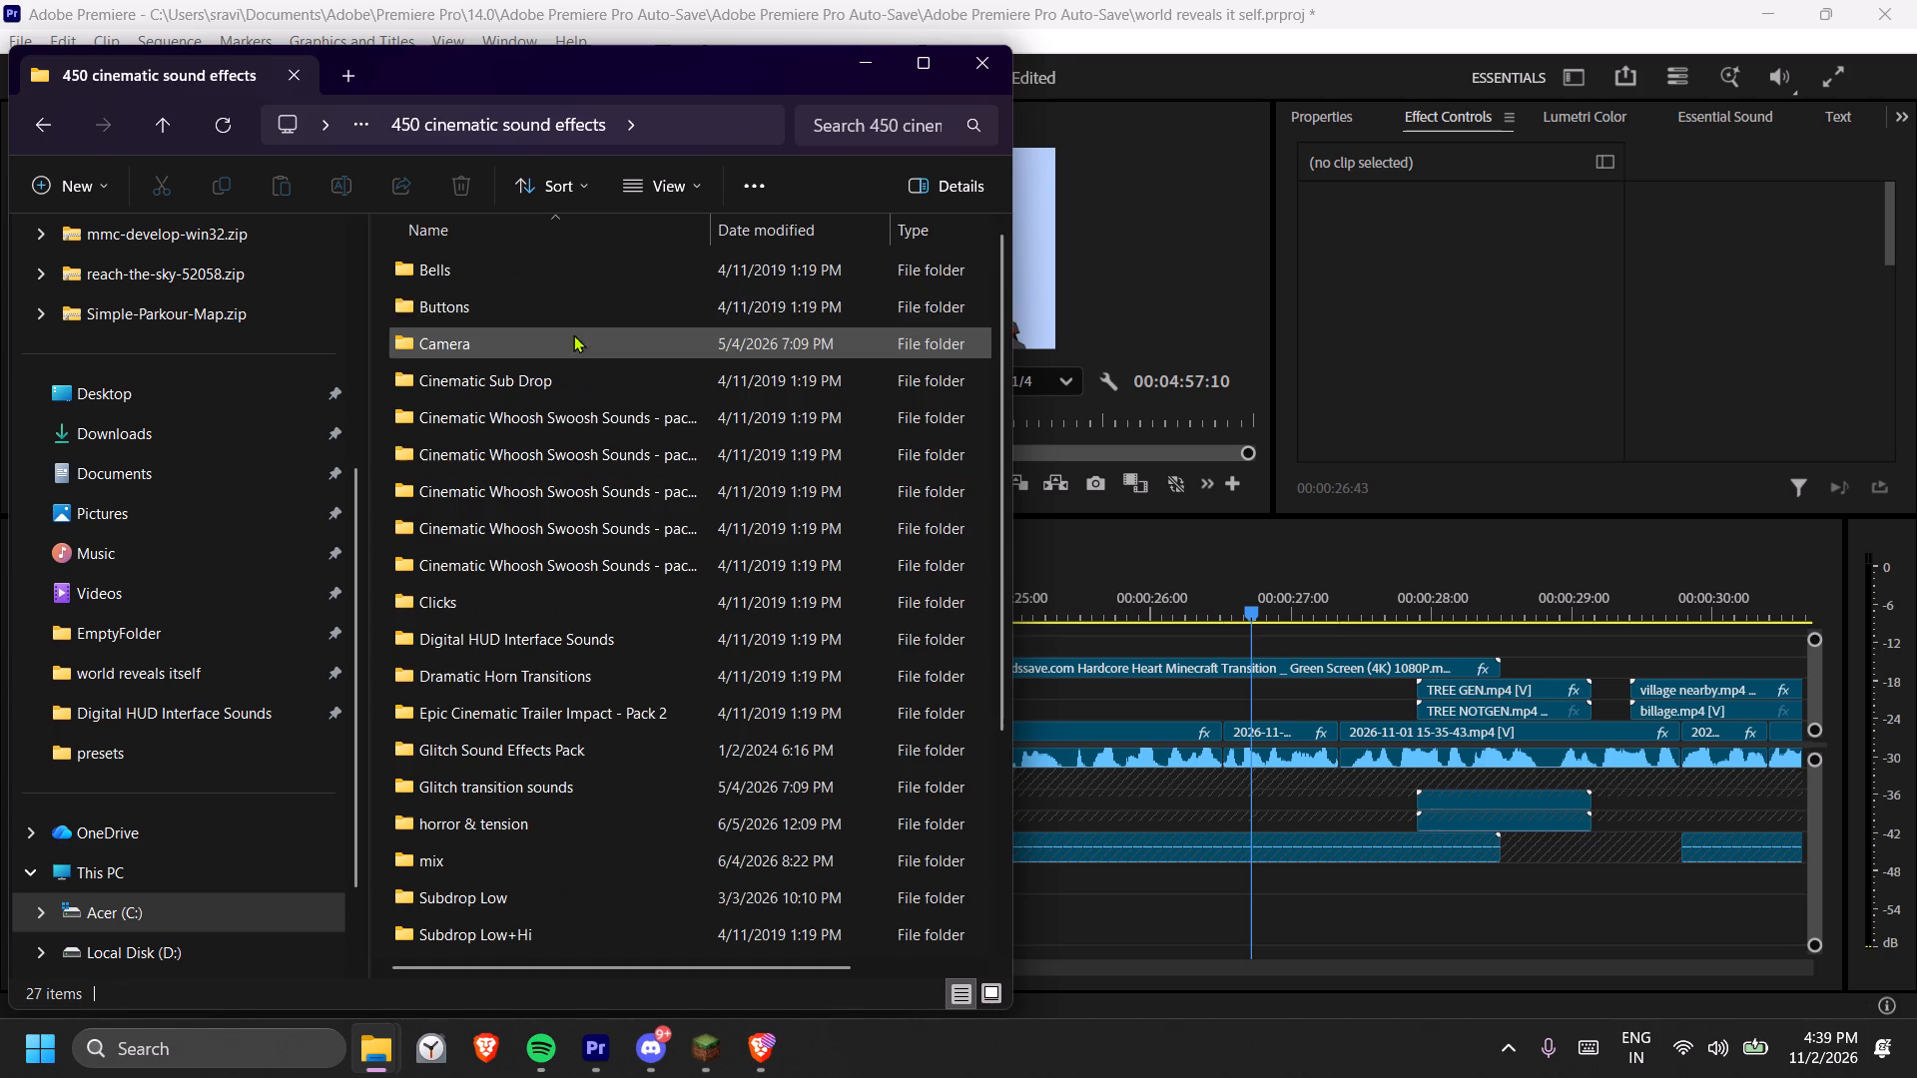
{"action": "scroll", "coordinate": [613, 593], "scroll_direction": "down", "scroll_amount": 4}
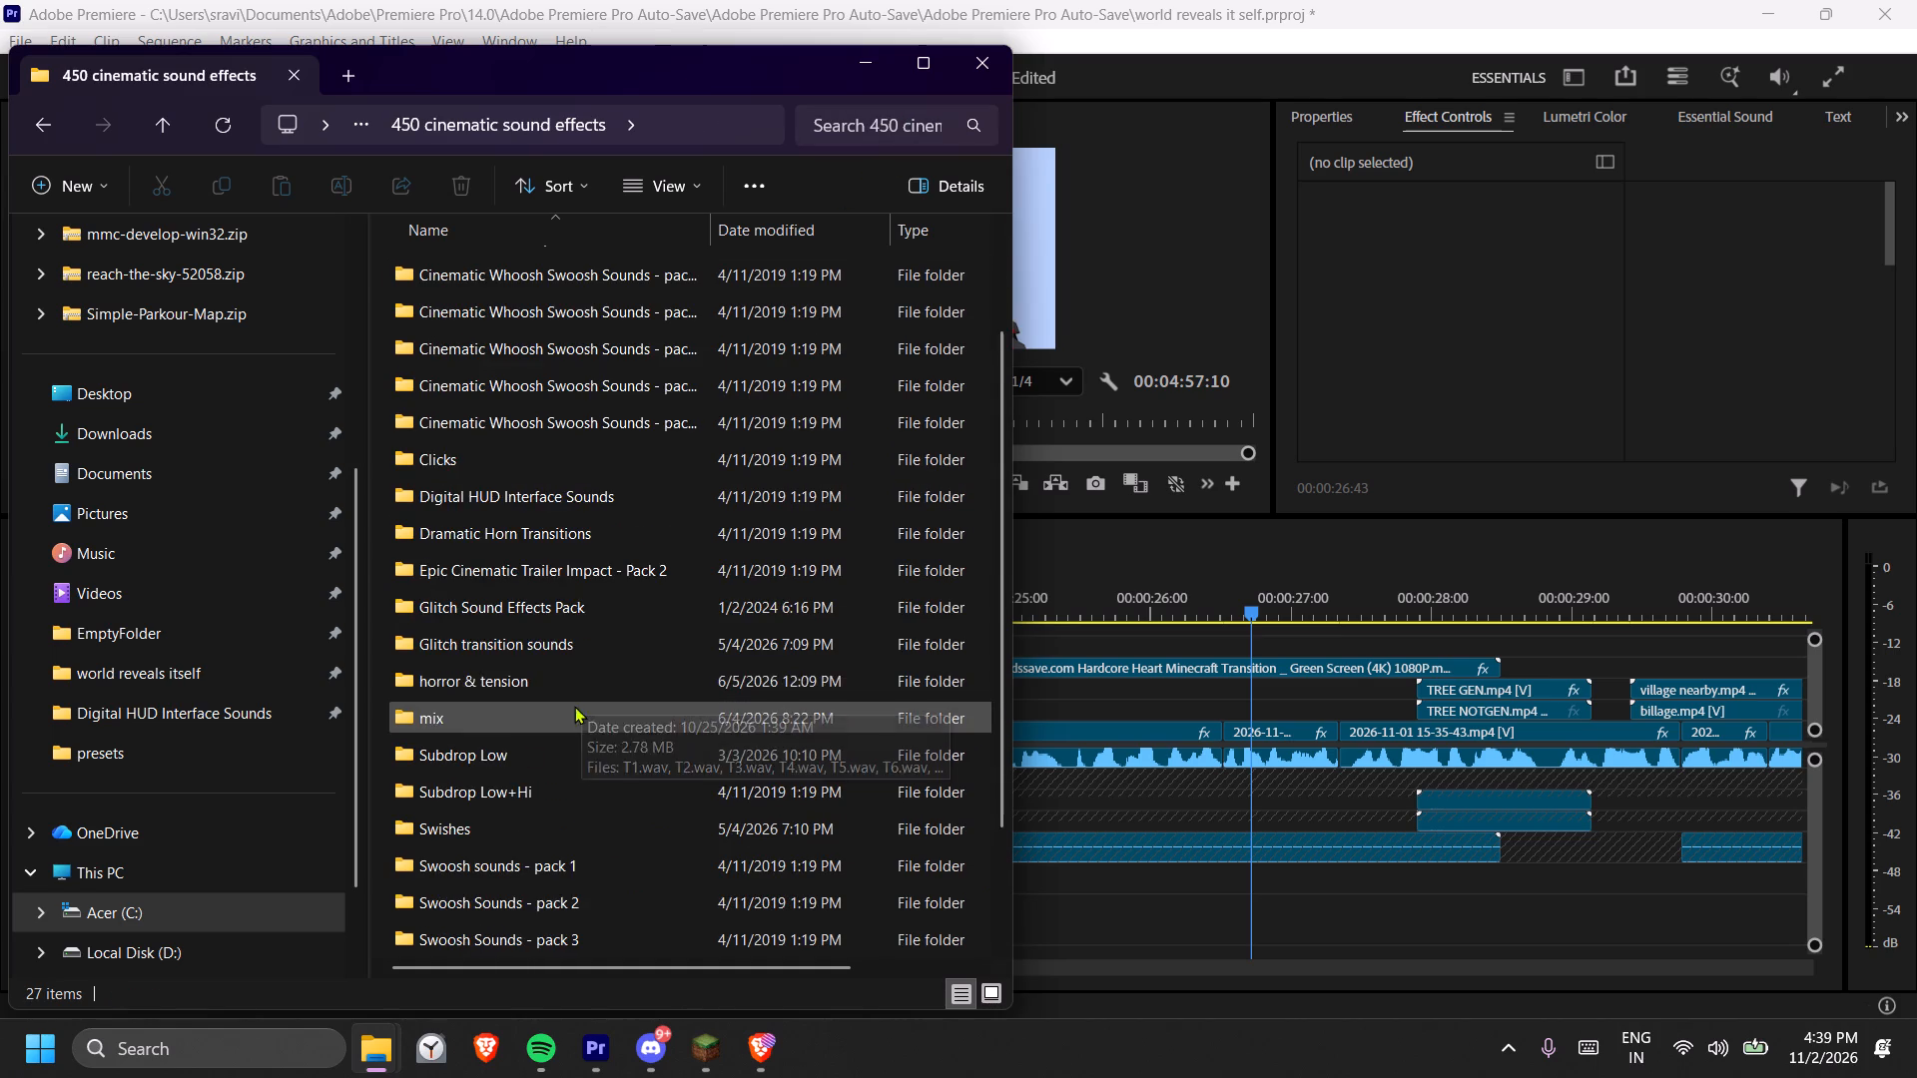
{"action": "scroll", "coordinate": [570, 732], "scroll_direction": "down", "scroll_amount": 8}
{"action": "double_click", "coordinate": [536, 875]}
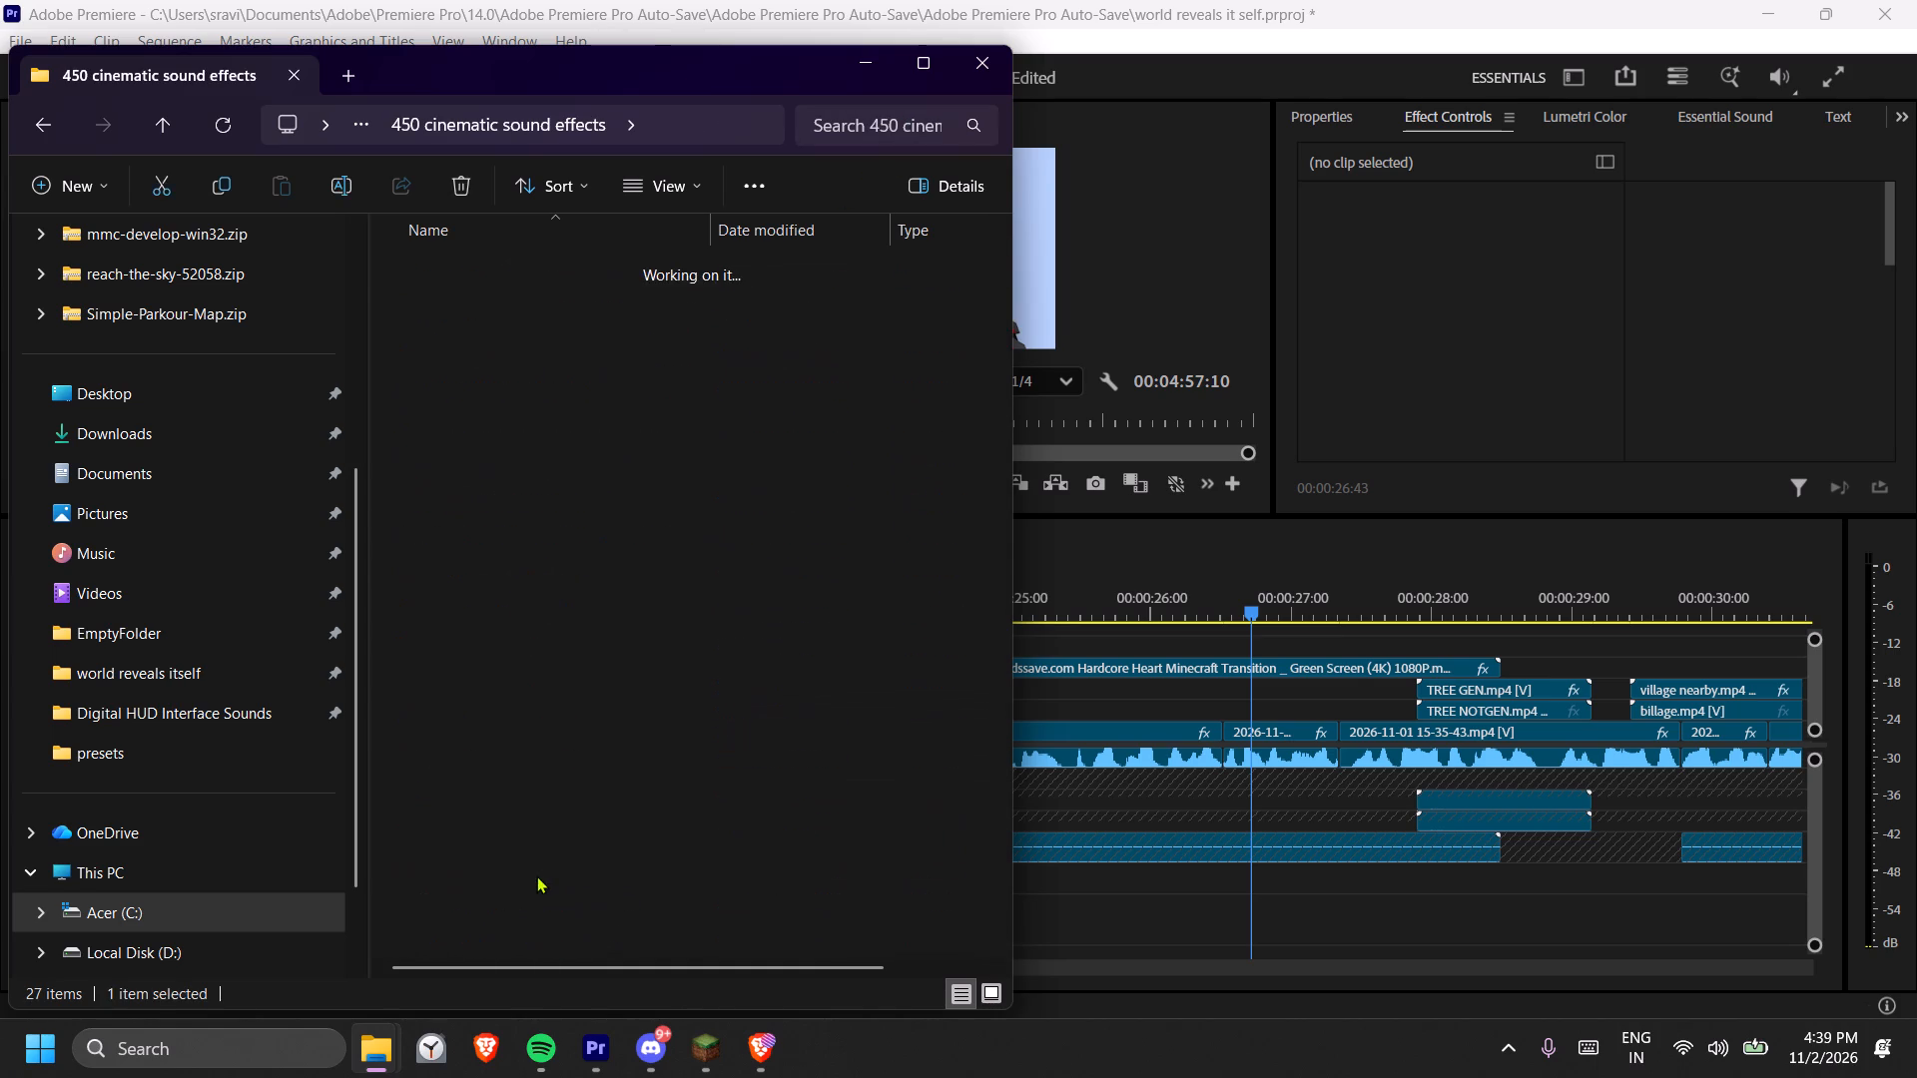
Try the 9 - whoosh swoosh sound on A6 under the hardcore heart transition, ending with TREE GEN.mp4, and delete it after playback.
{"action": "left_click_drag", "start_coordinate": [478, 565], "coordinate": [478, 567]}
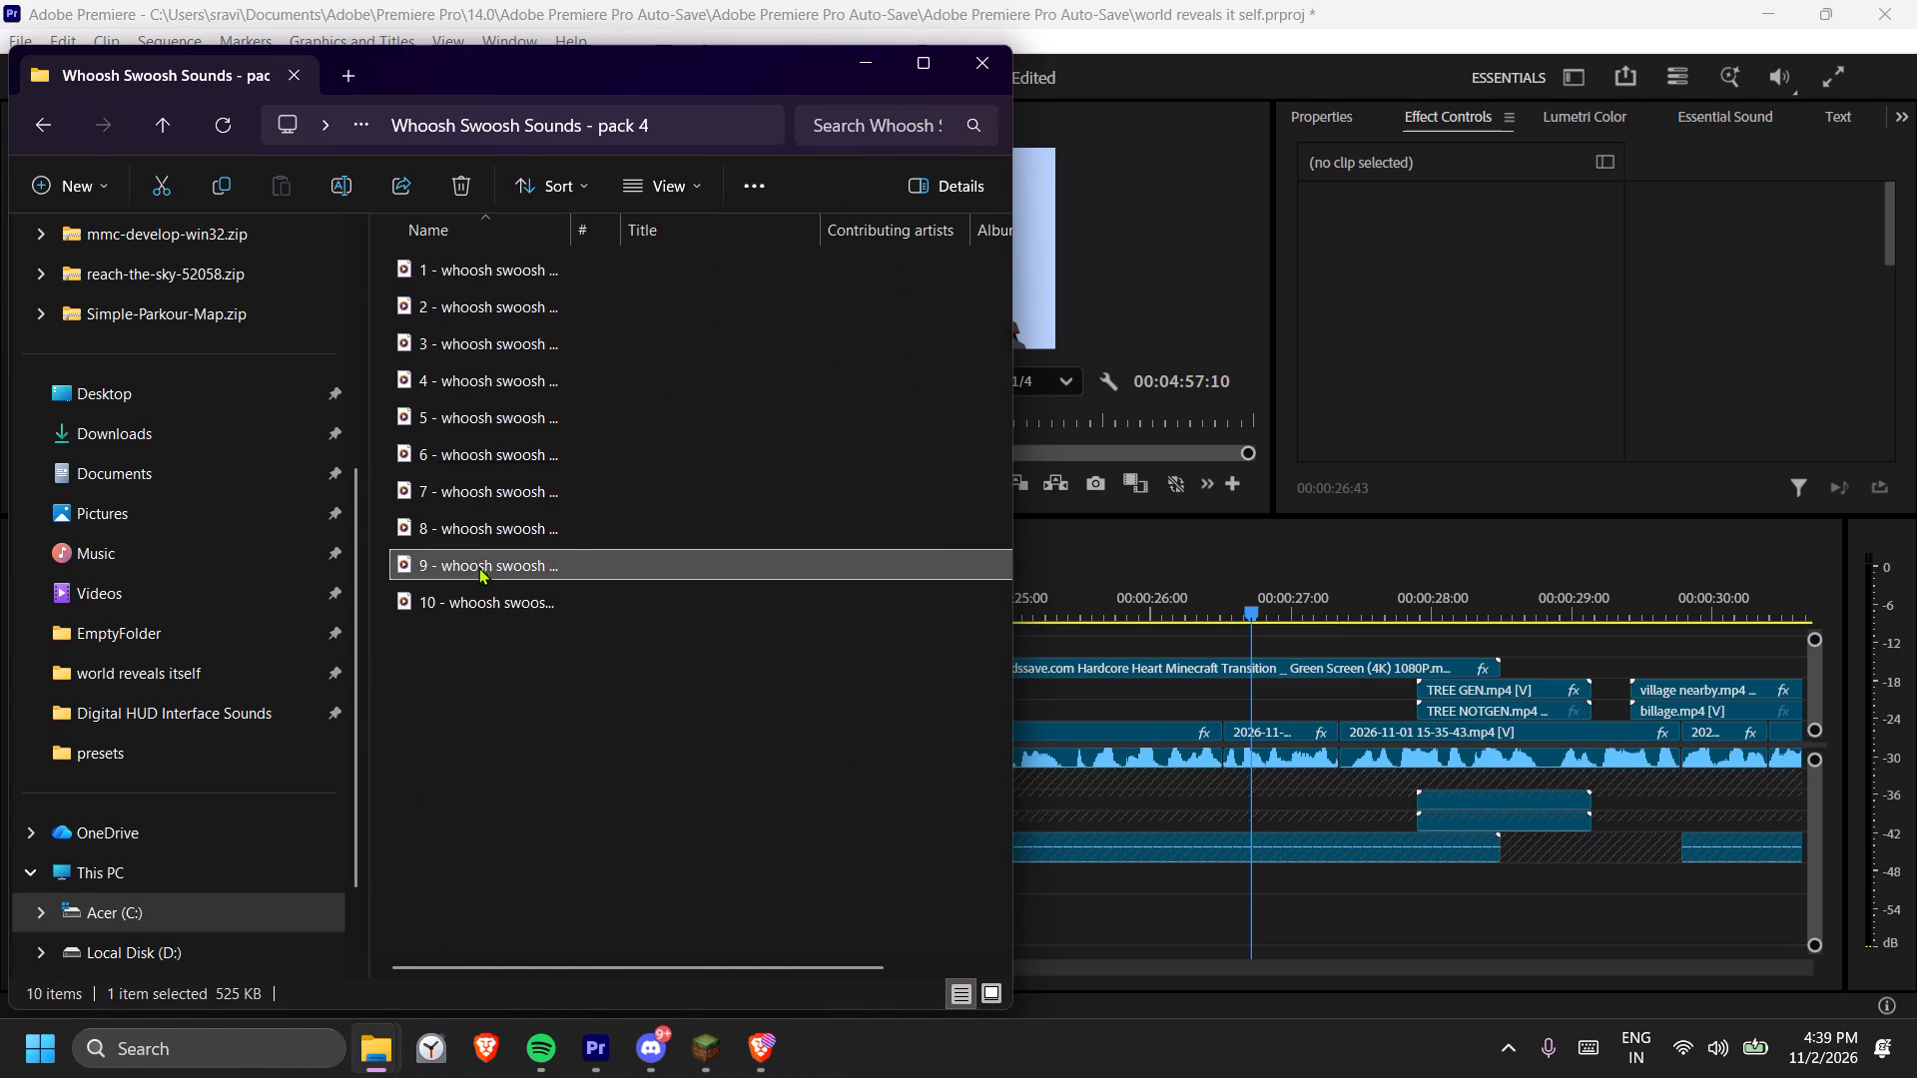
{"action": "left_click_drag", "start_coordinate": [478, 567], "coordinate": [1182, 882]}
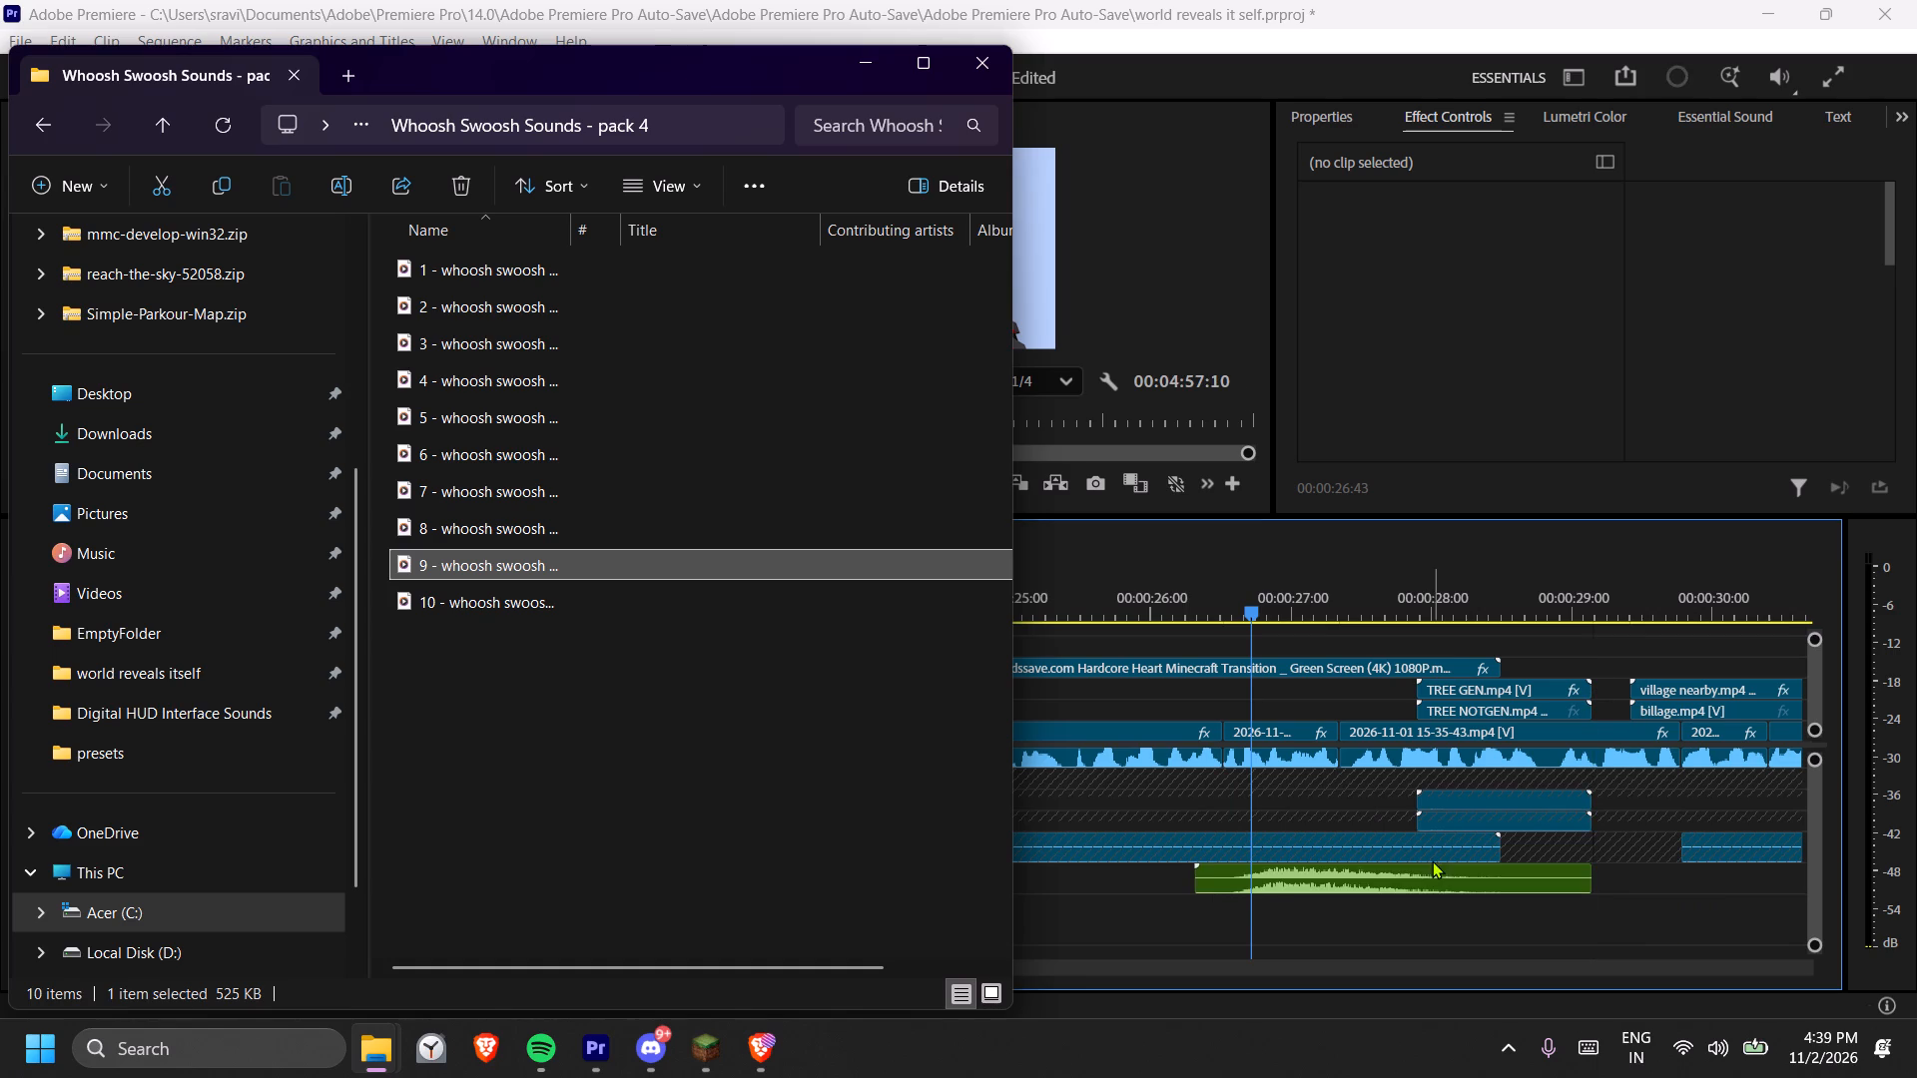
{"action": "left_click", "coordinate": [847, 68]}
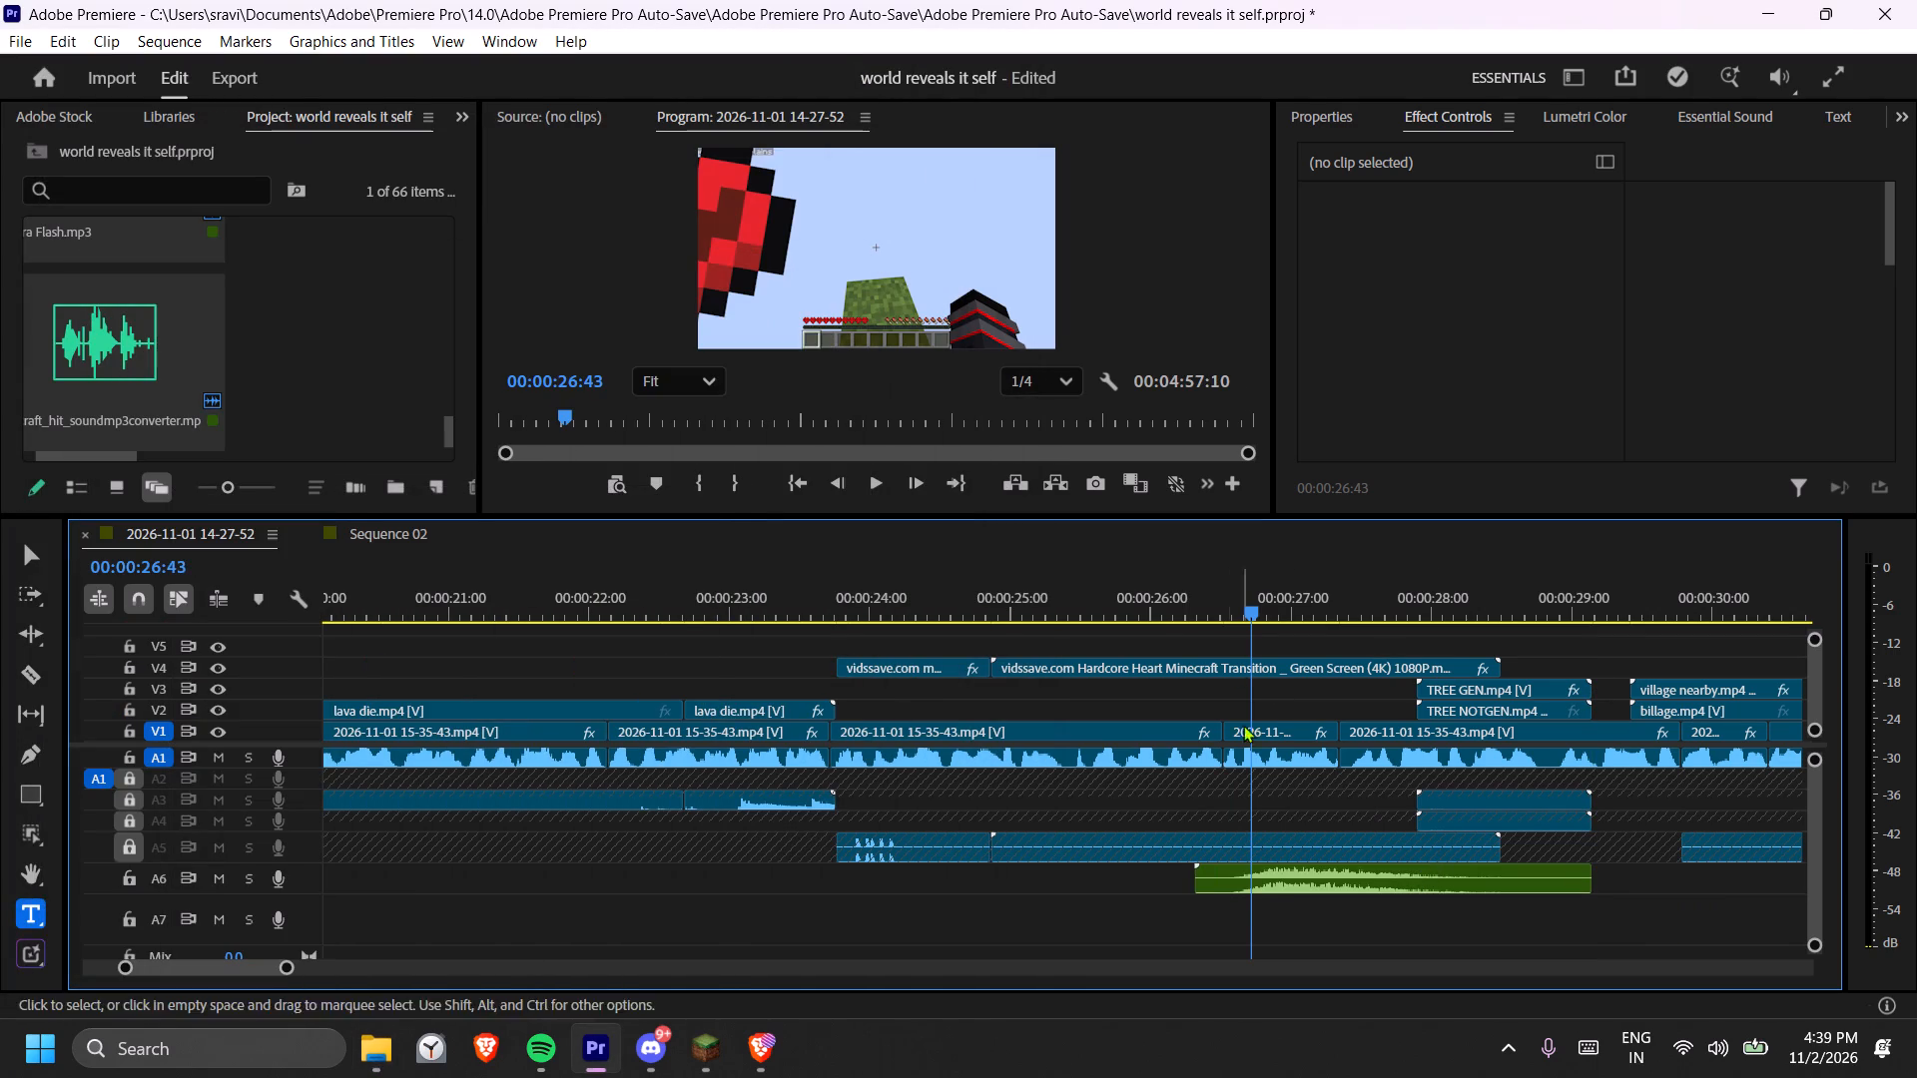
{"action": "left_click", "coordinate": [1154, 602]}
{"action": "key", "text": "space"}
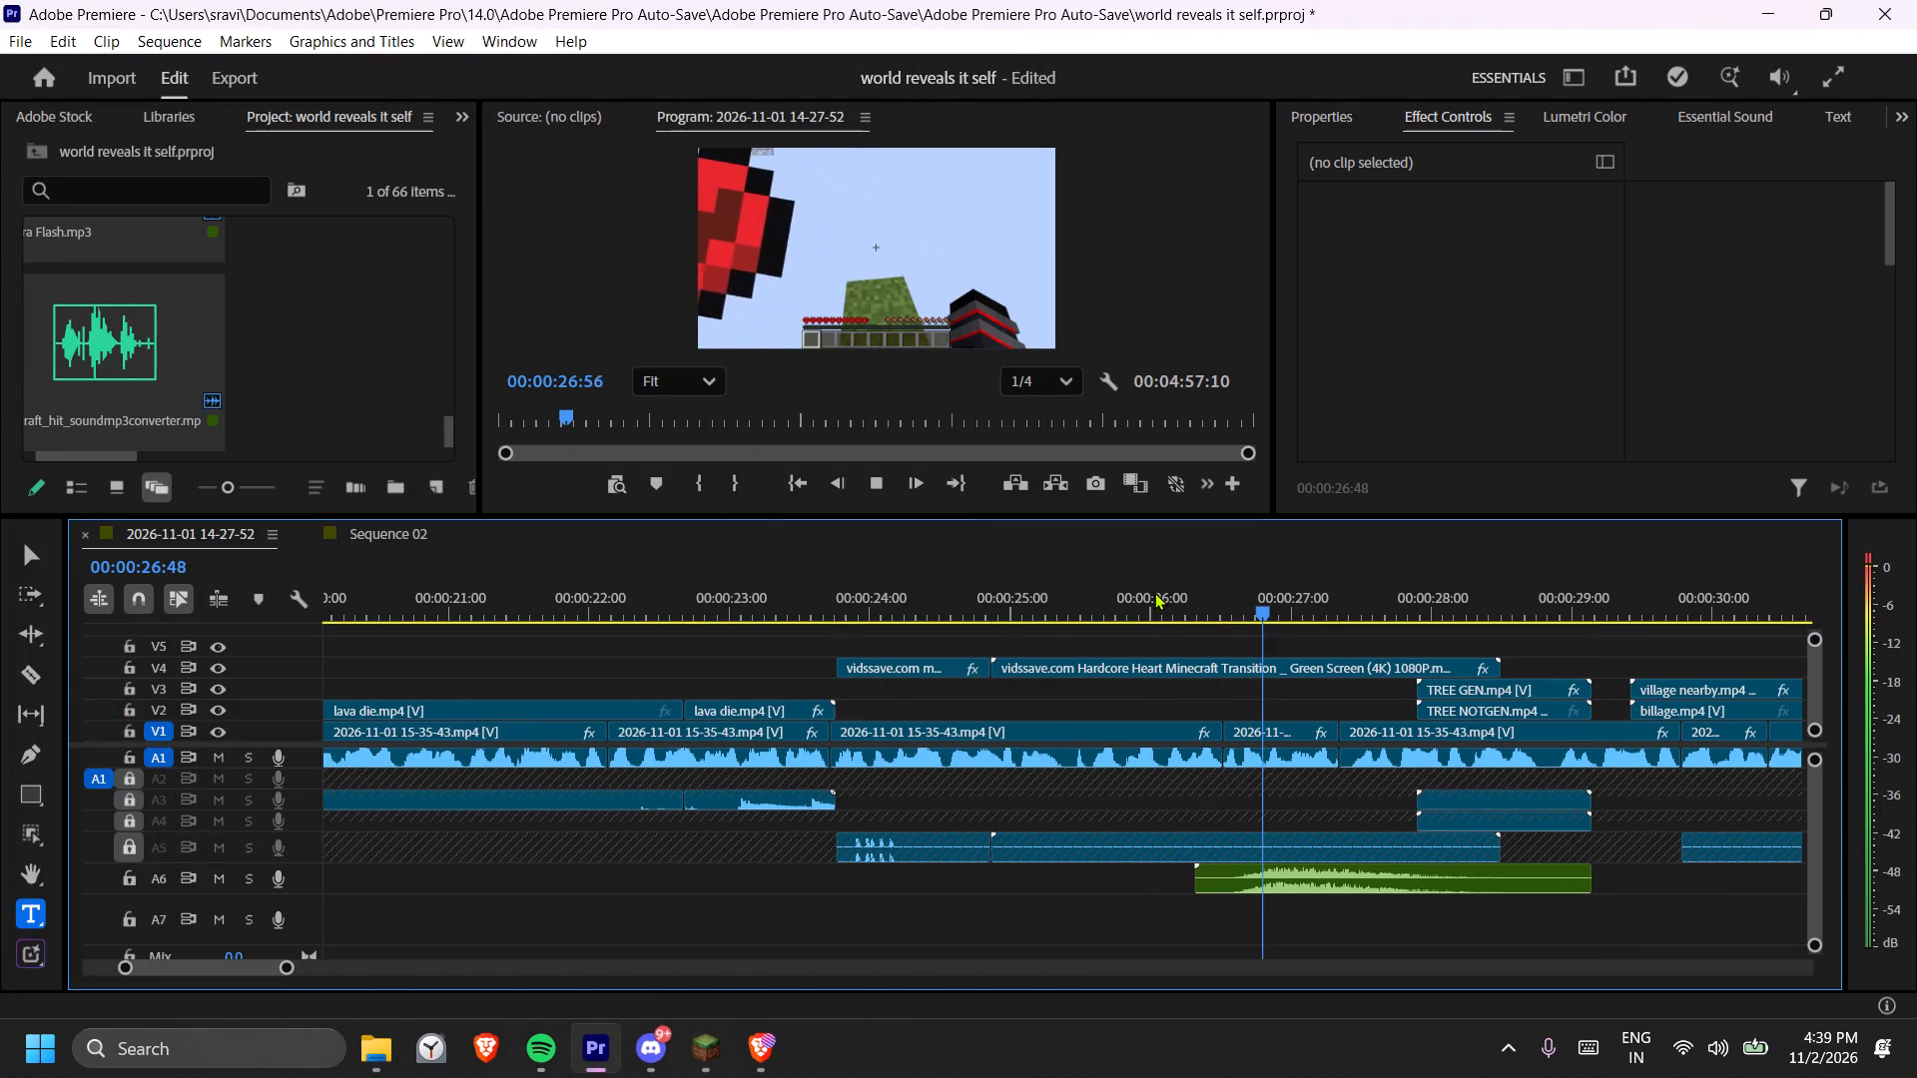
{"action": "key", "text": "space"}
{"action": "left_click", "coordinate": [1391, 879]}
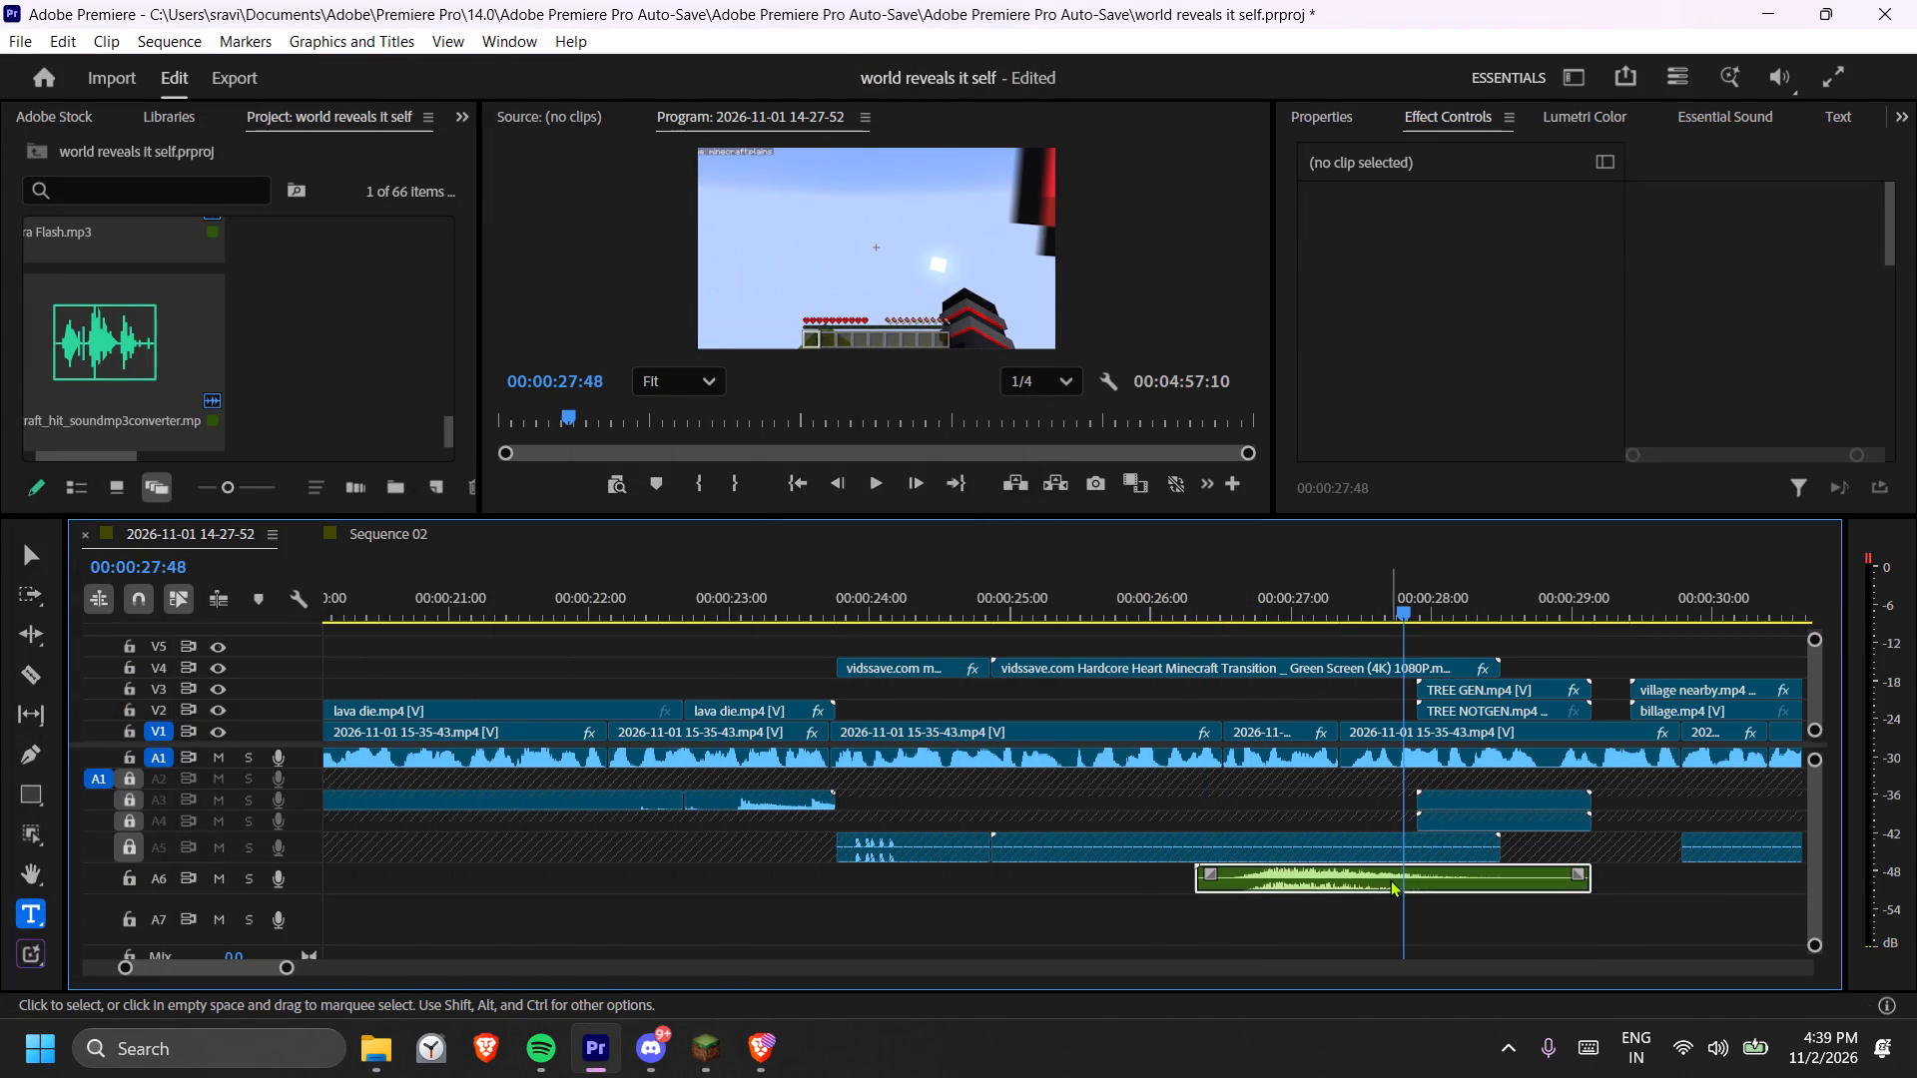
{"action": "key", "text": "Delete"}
Add the 1 - whoosh swoosh sound to A6 near the V1 cut at about 00:00:27:25, ending with TREE GEN.mp4, and play it back.
{"action": "key", "text": "alt+Tab"}
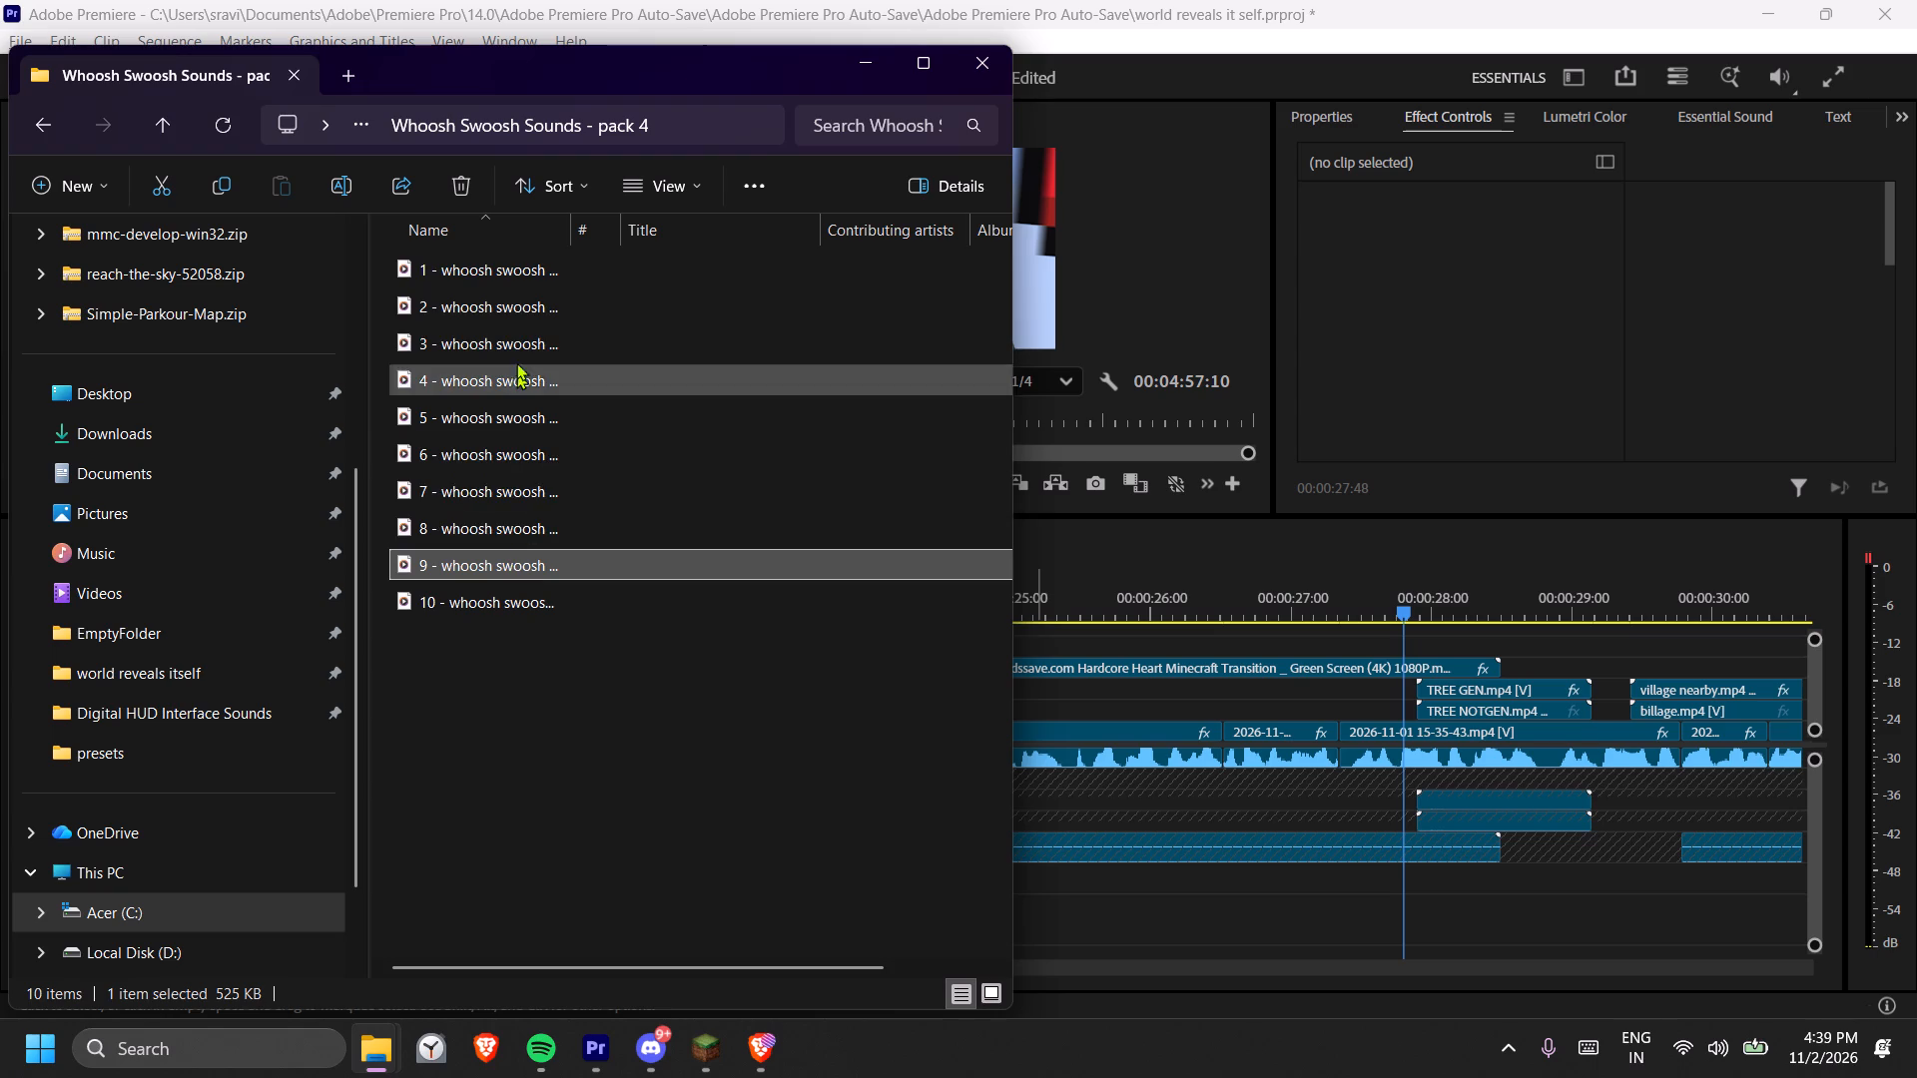
{"action": "left_click_drag", "start_coordinate": [506, 277], "coordinate": [1360, 863]}
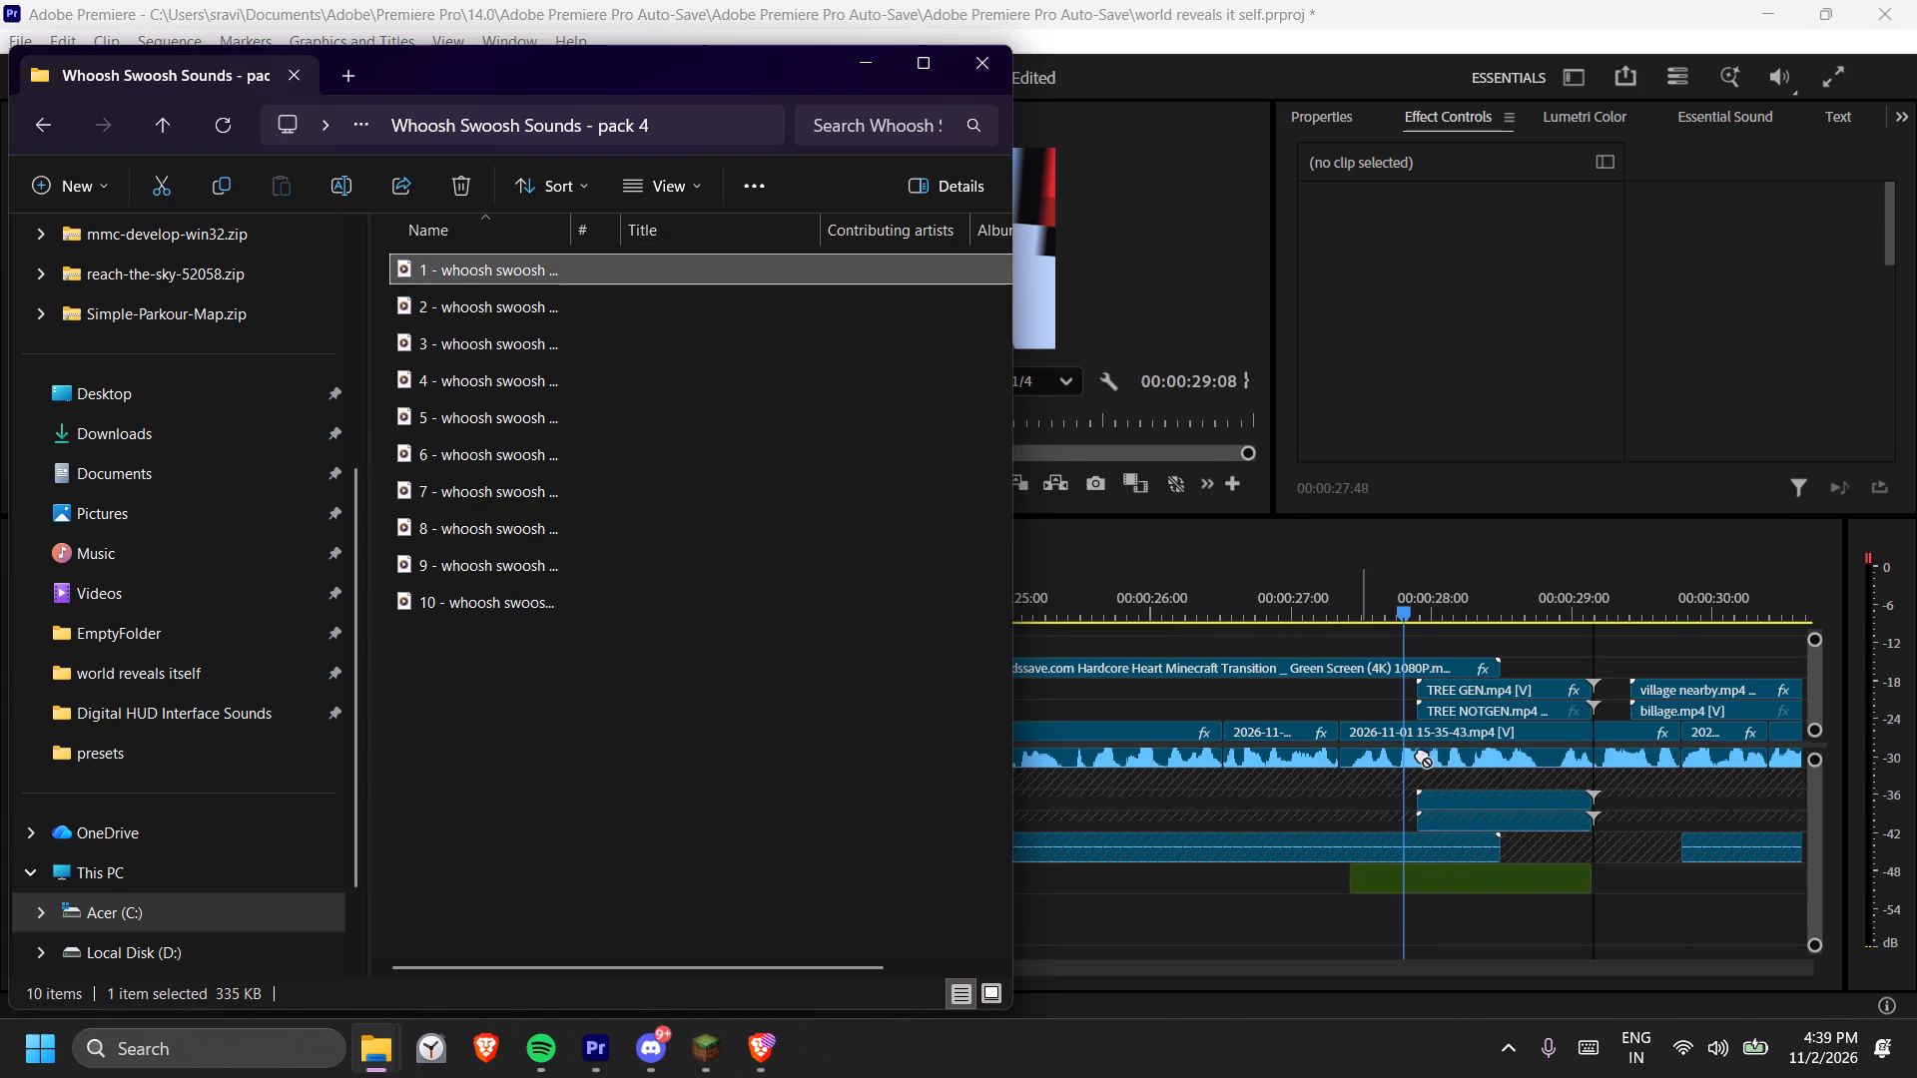
{"action": "left_click", "coordinate": [1362, 612]}
{"action": "key", "text": "space"}
{"action": "key", "text": "space"}
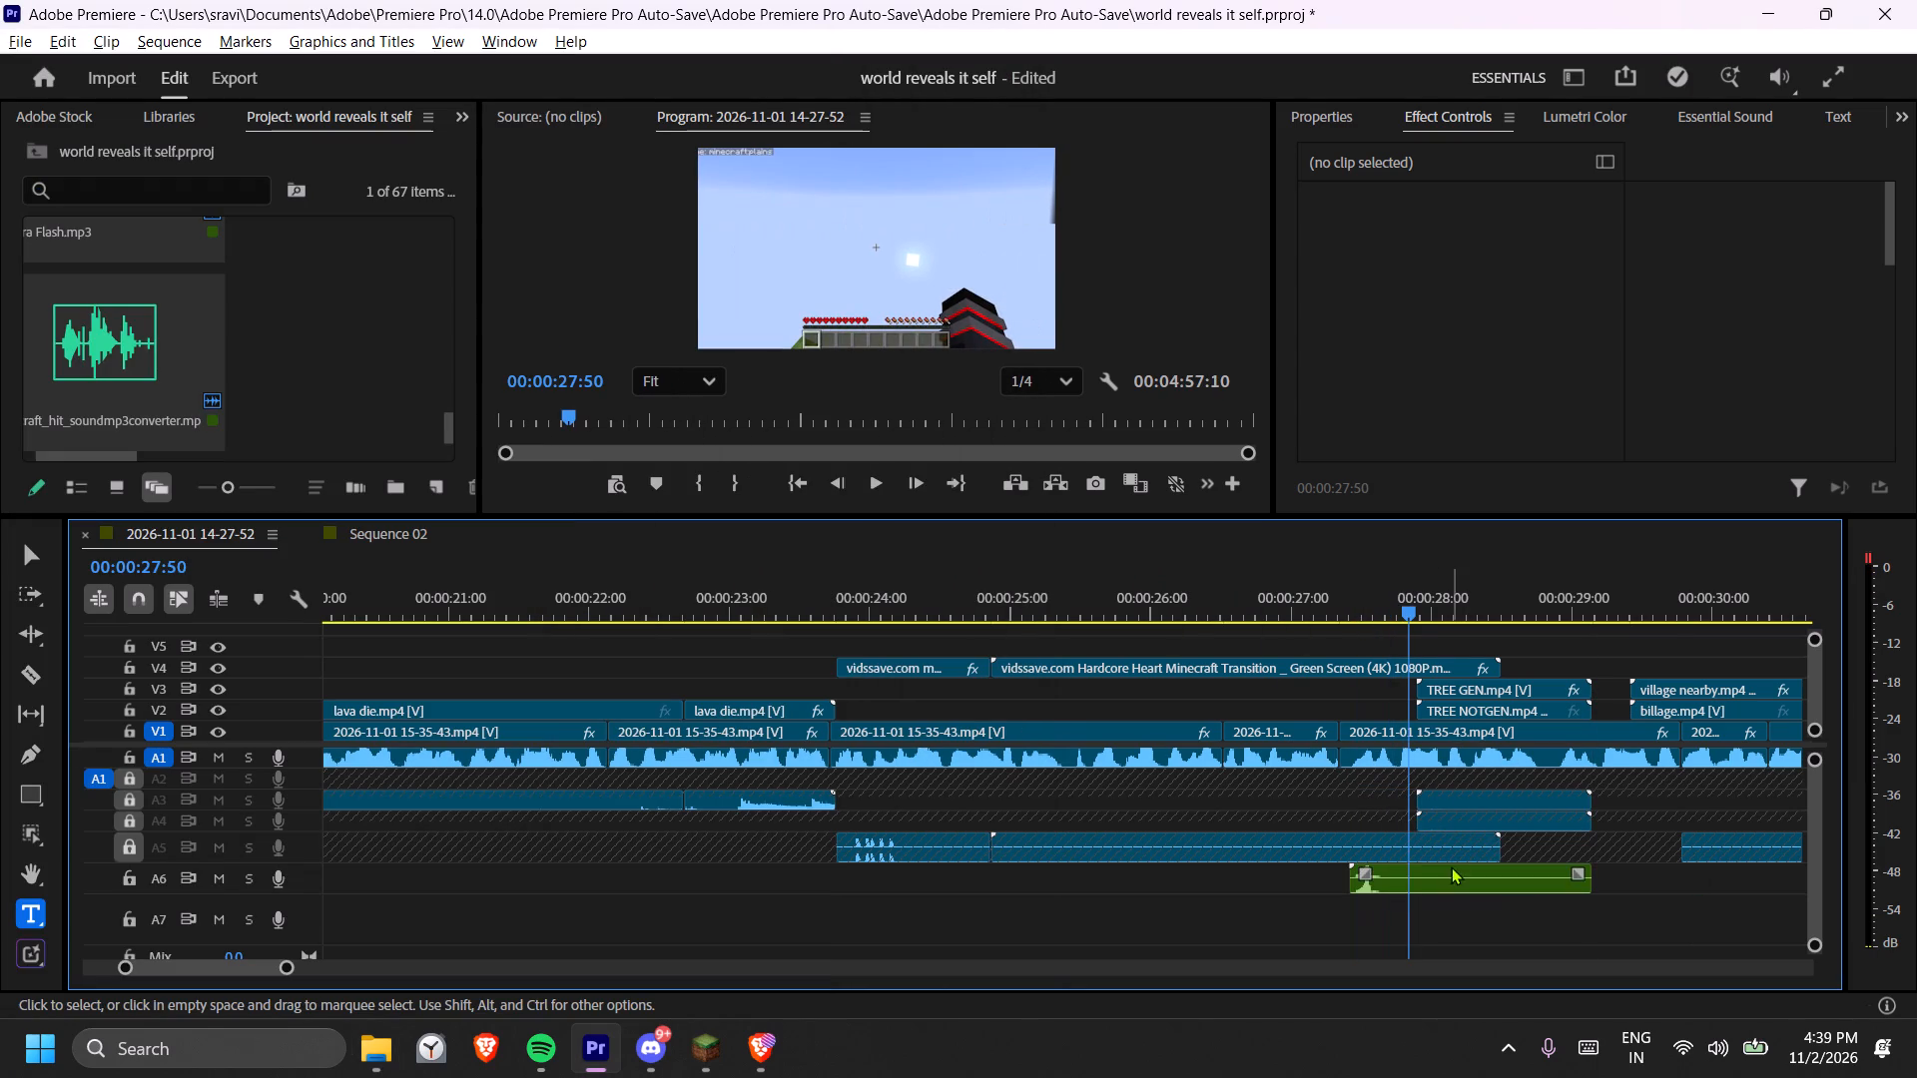
Delete the 1 - whoosh swoosh clip from A6 under the hardcore heart transition.
{"action": "left_click", "coordinate": [1451, 866]}
{"action": "key", "text": "Delete"}
In File Explorer, search the 450 cinematic sound effects folder for "long".
{"action": "key", "text": "alt+Tab"}
{"action": "left_click", "coordinate": [422, 472]}
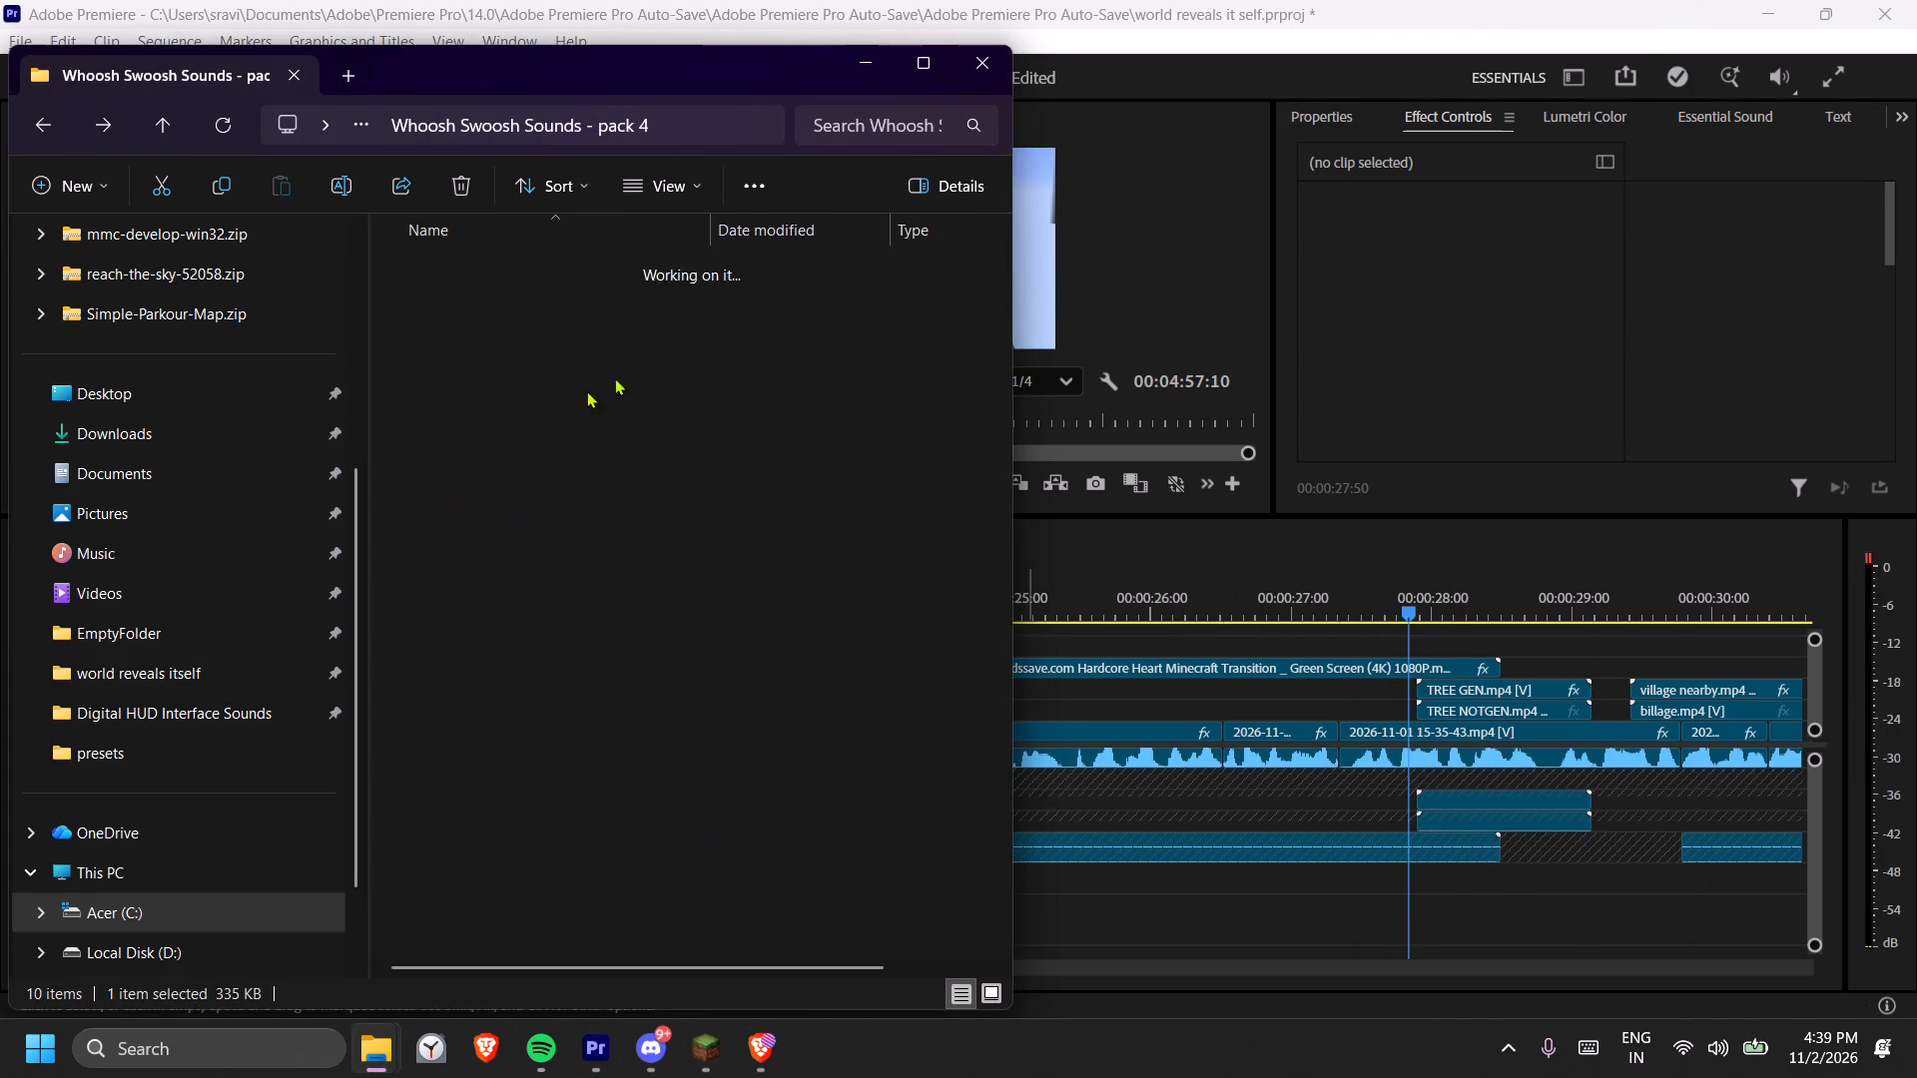
{"action": "left_click", "coordinate": [835, 128]}
{"action": "type", "text": "long"}
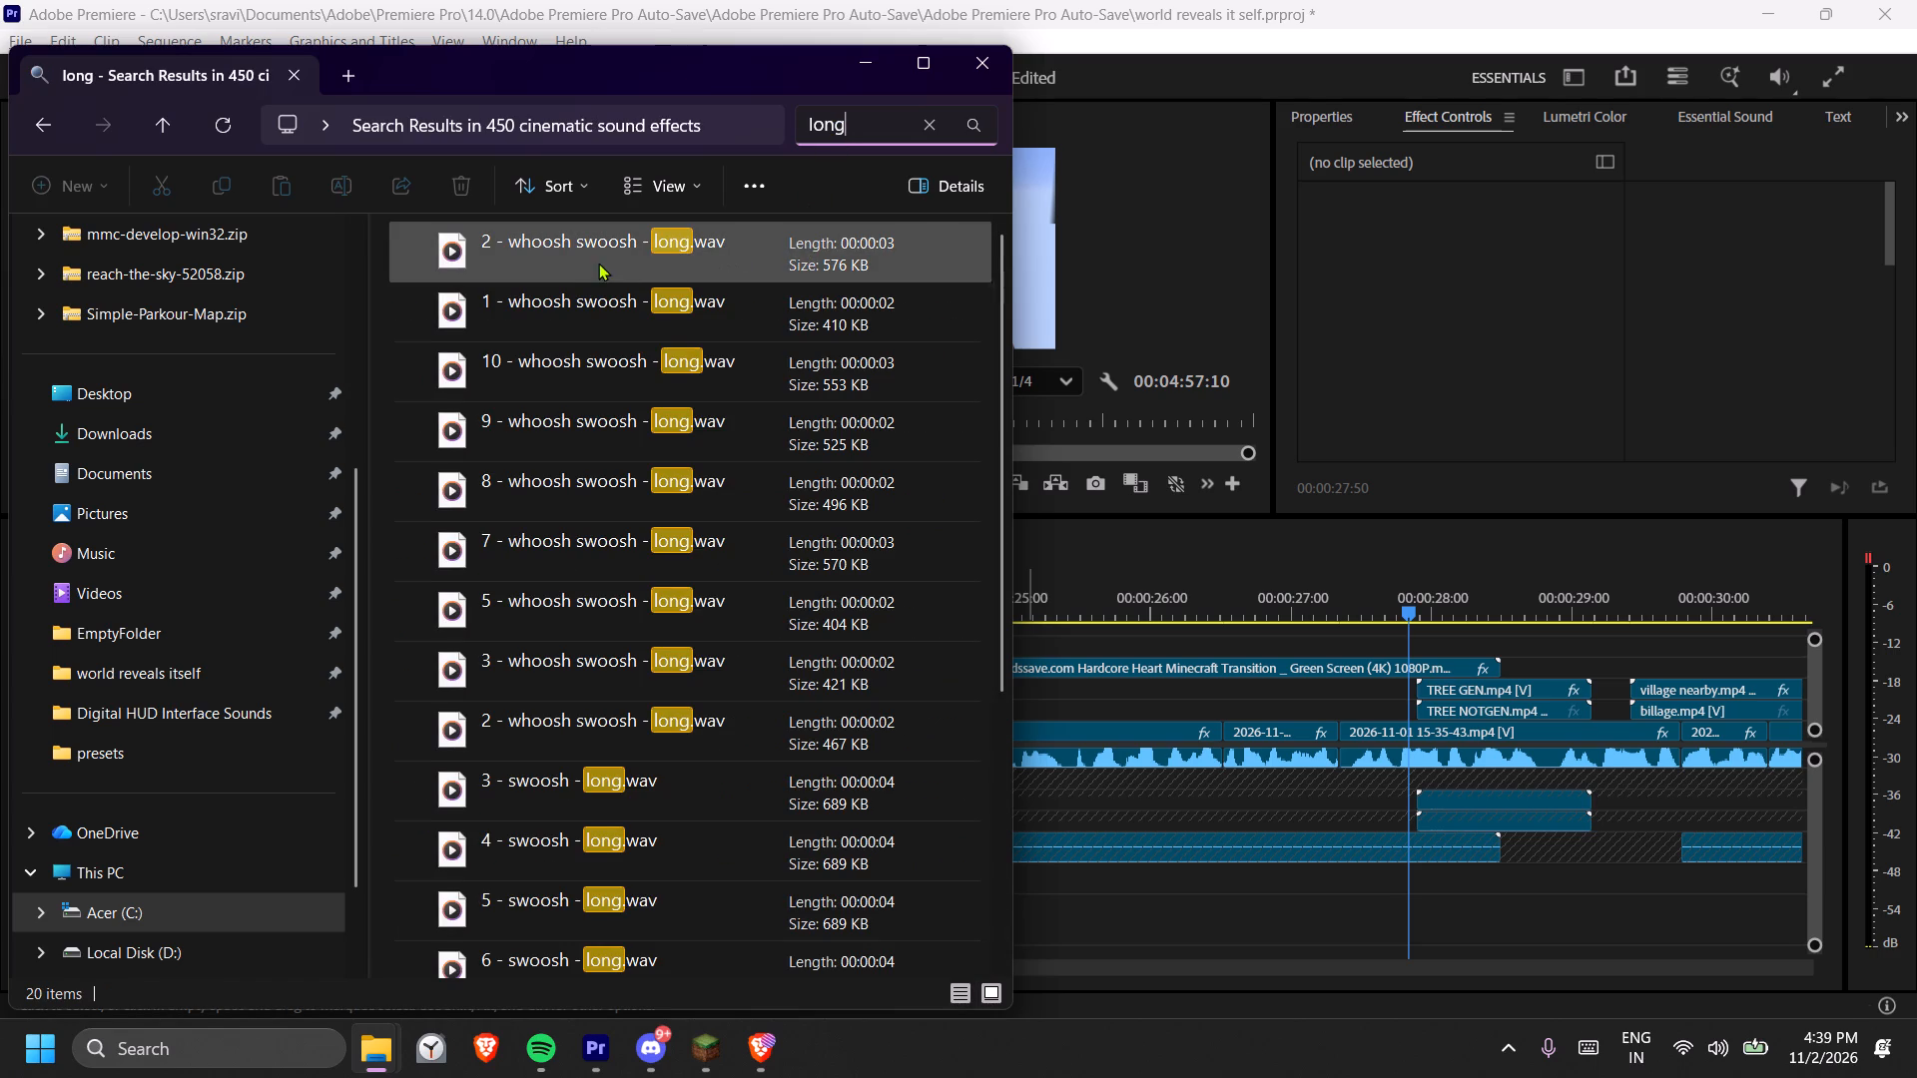
Add 2 - whoosh swoosh - long.wav to A6, starting at about 00:00:27:15 under the hardcore heart transition, and play it back.
{"action": "left_click_drag", "start_coordinate": [570, 263], "coordinate": [842, 245]}
{"action": "left_click_drag", "start_coordinate": [675, 251], "coordinate": [1050, 397]}
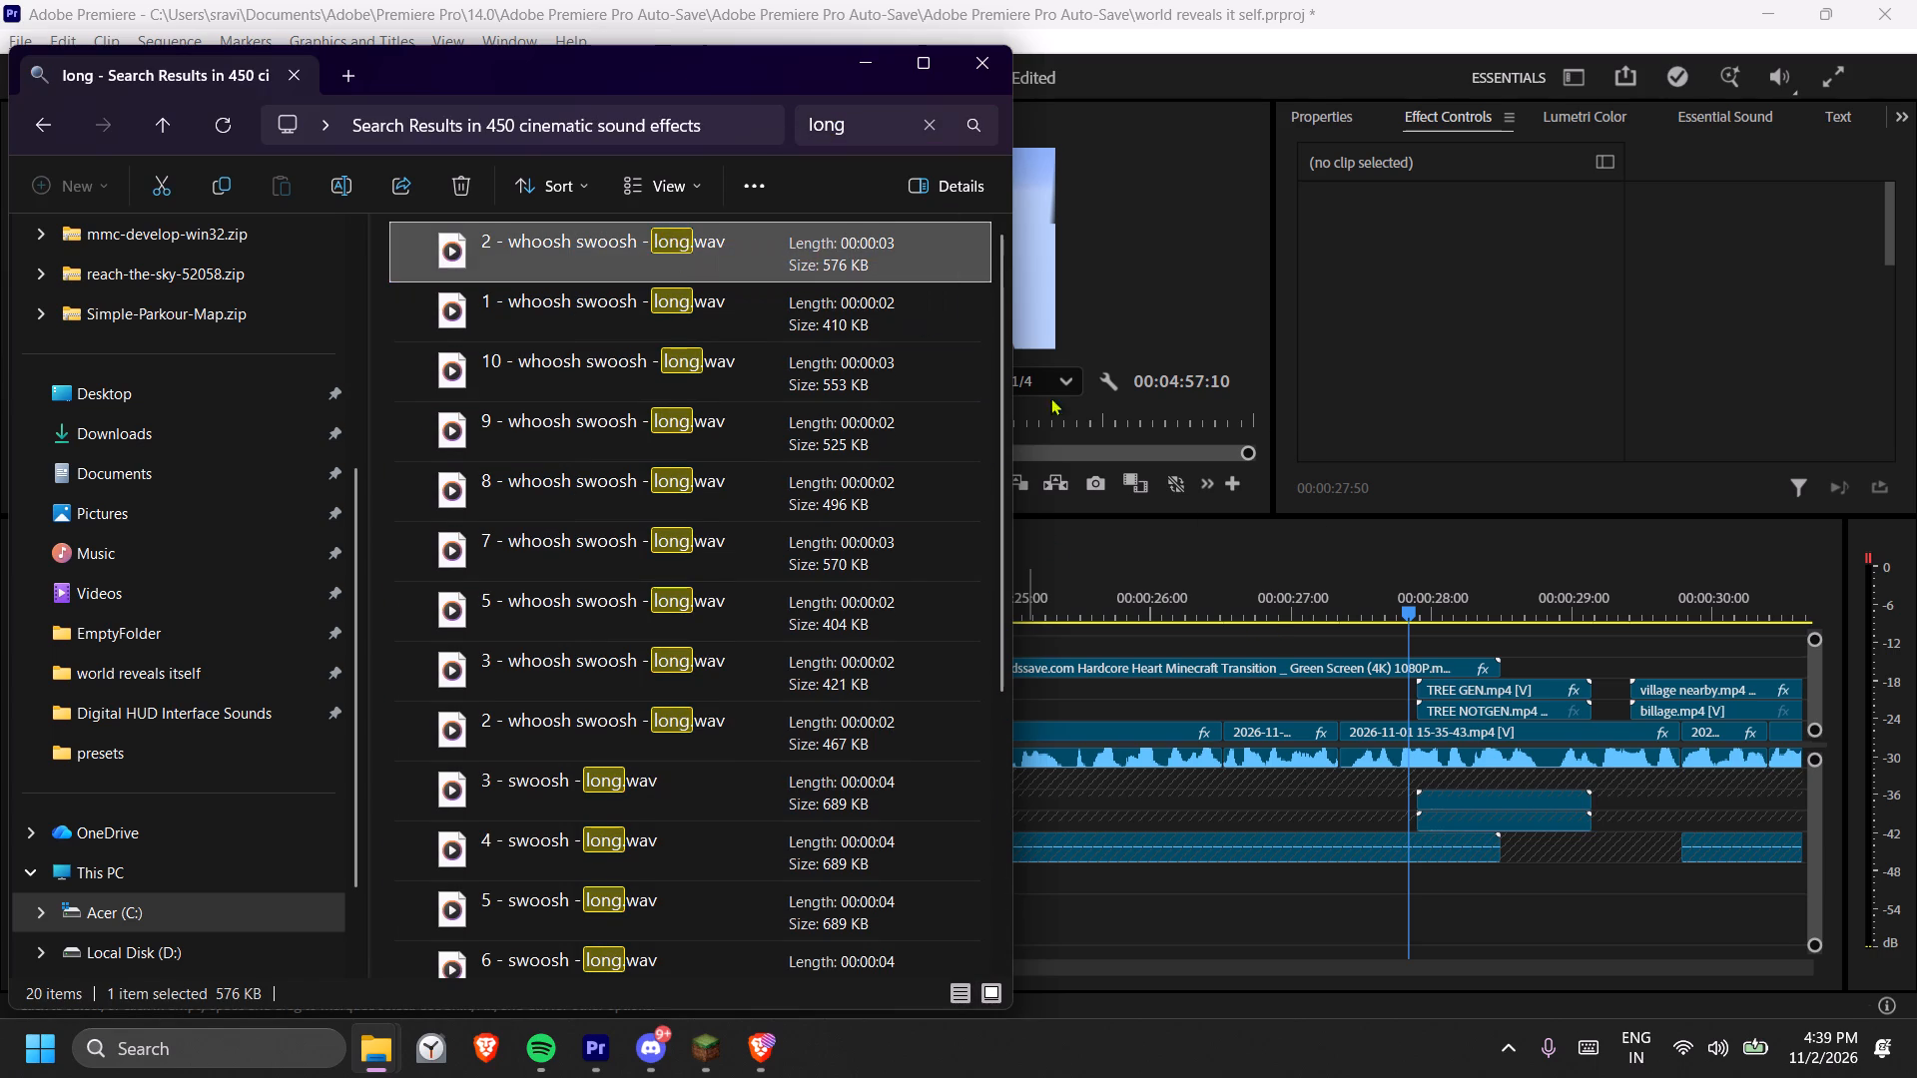
{"action": "left_click_drag", "start_coordinate": [1050, 397], "coordinate": [1403, 883]}
{"action": "left_click_drag", "start_coordinate": [1535, 883], "coordinate": [1454, 885]}
{"action": "left_click", "coordinate": [1319, 592]}
{"action": "key", "text": "space"}
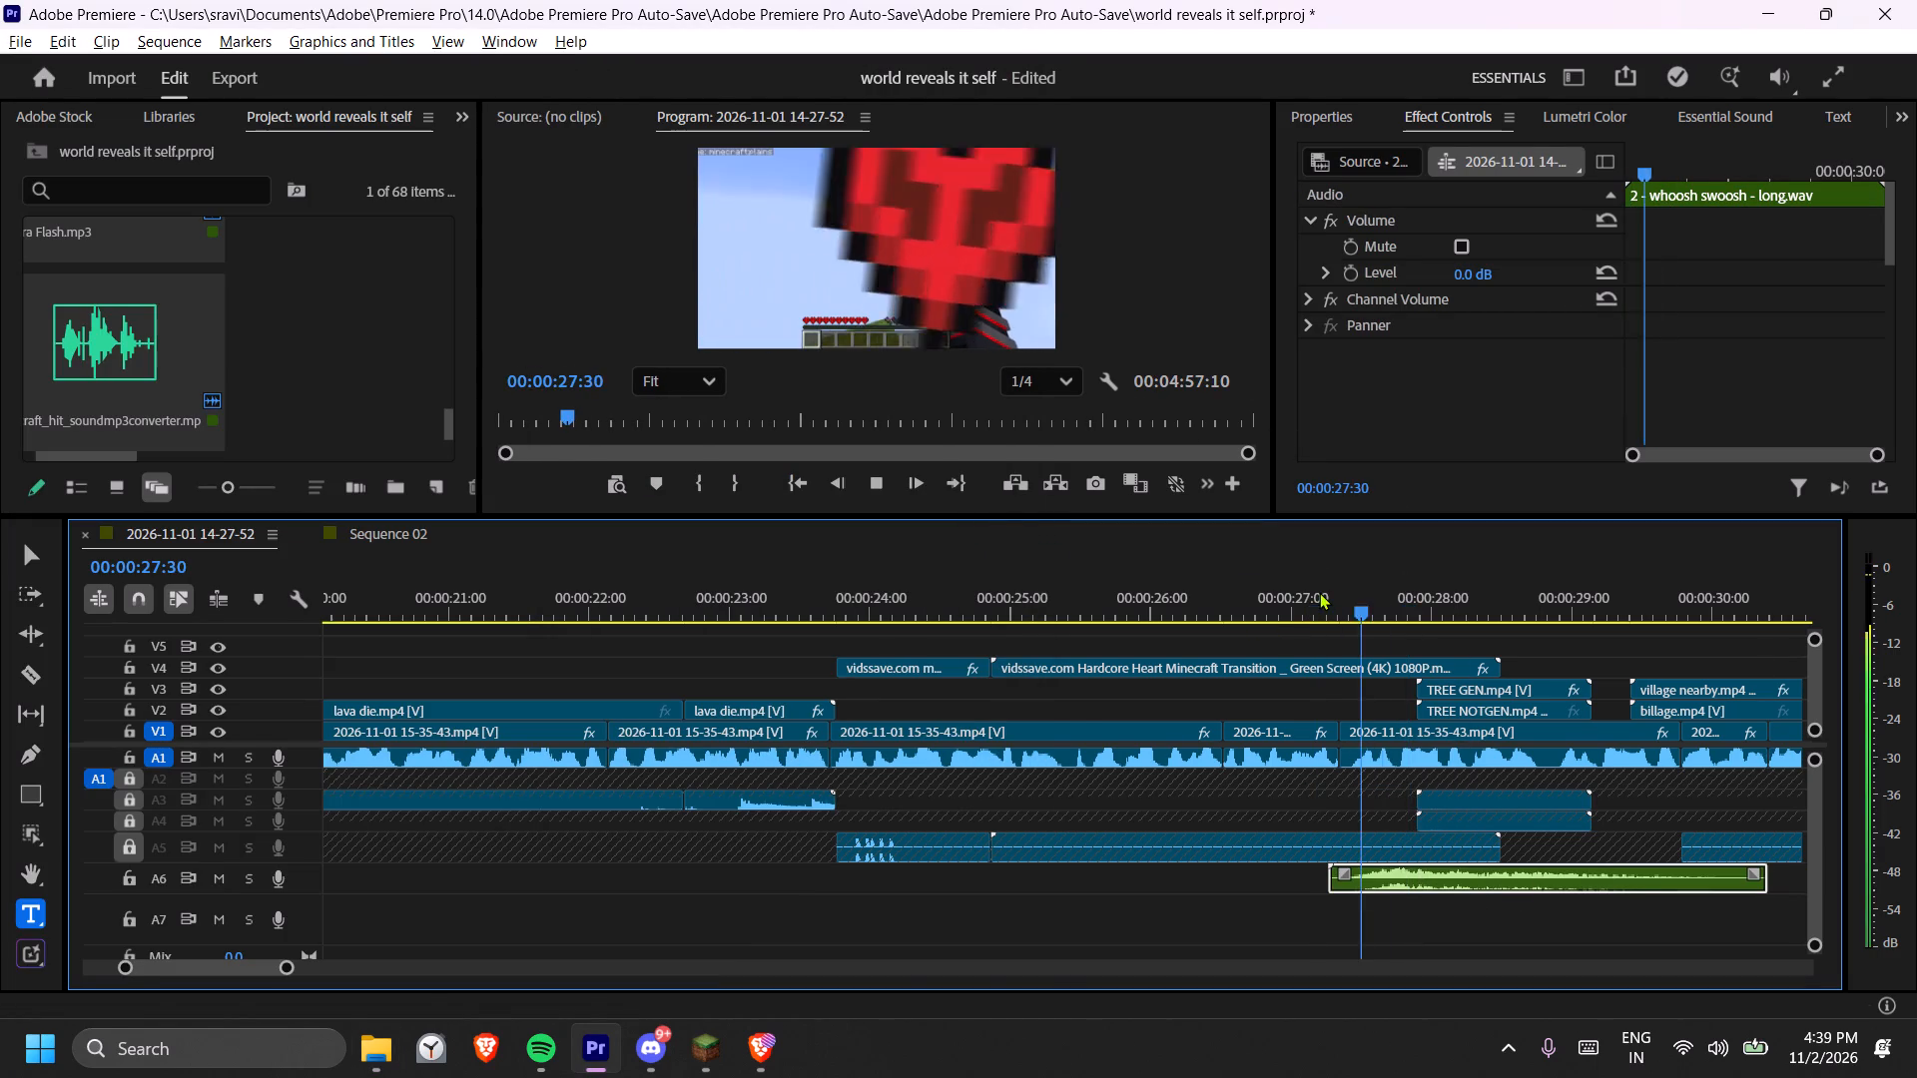
{"action": "key", "text": "space"}
Shift the long whoosh clip on A6 to start at about 00:00:26:52, testing its timing against the heart transition by playback.
{"action": "left_click_drag", "start_coordinate": [1461, 872], "coordinate": [1426, 879]}
{"action": "left_click", "coordinate": [1275, 591]}
{"action": "key", "text": "space"}
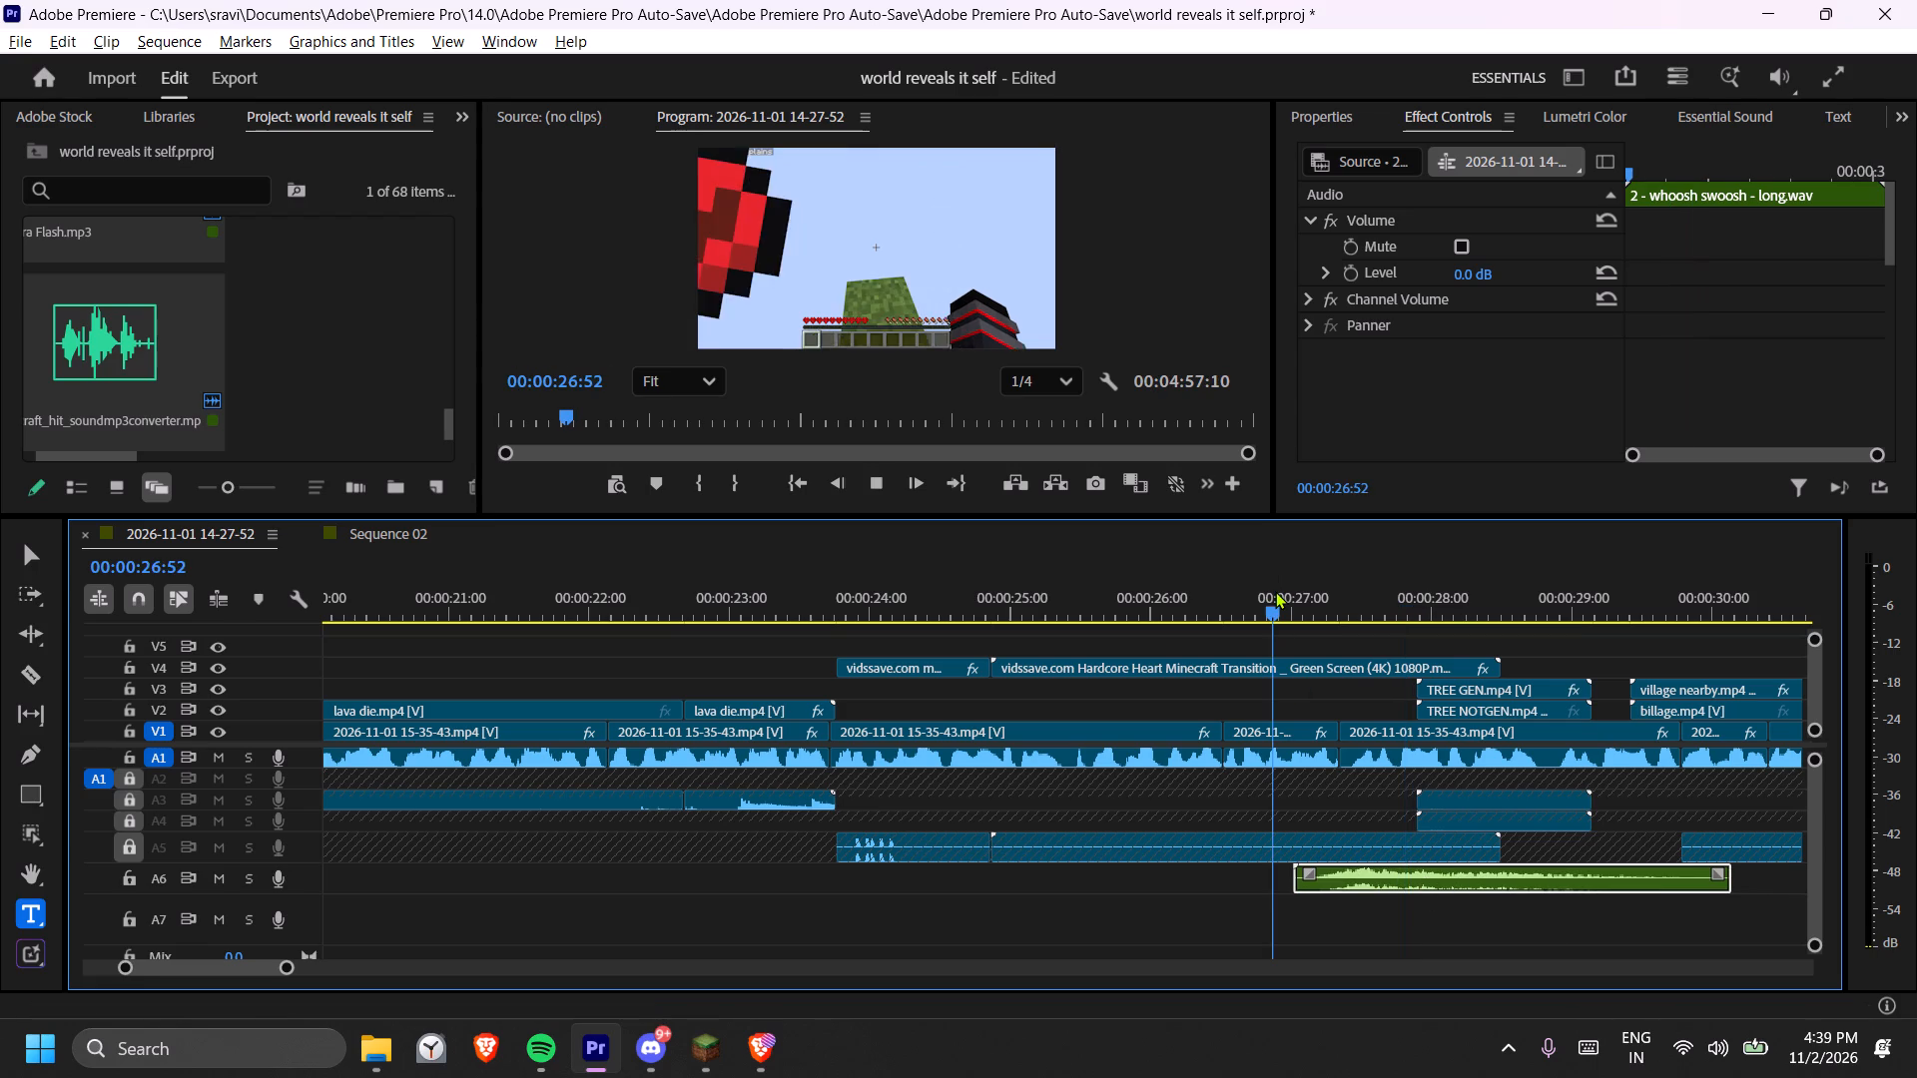
{"action": "key", "text": "space"}
{"action": "left_click_drag", "start_coordinate": [1430, 879], "coordinate": [1383, 881]}
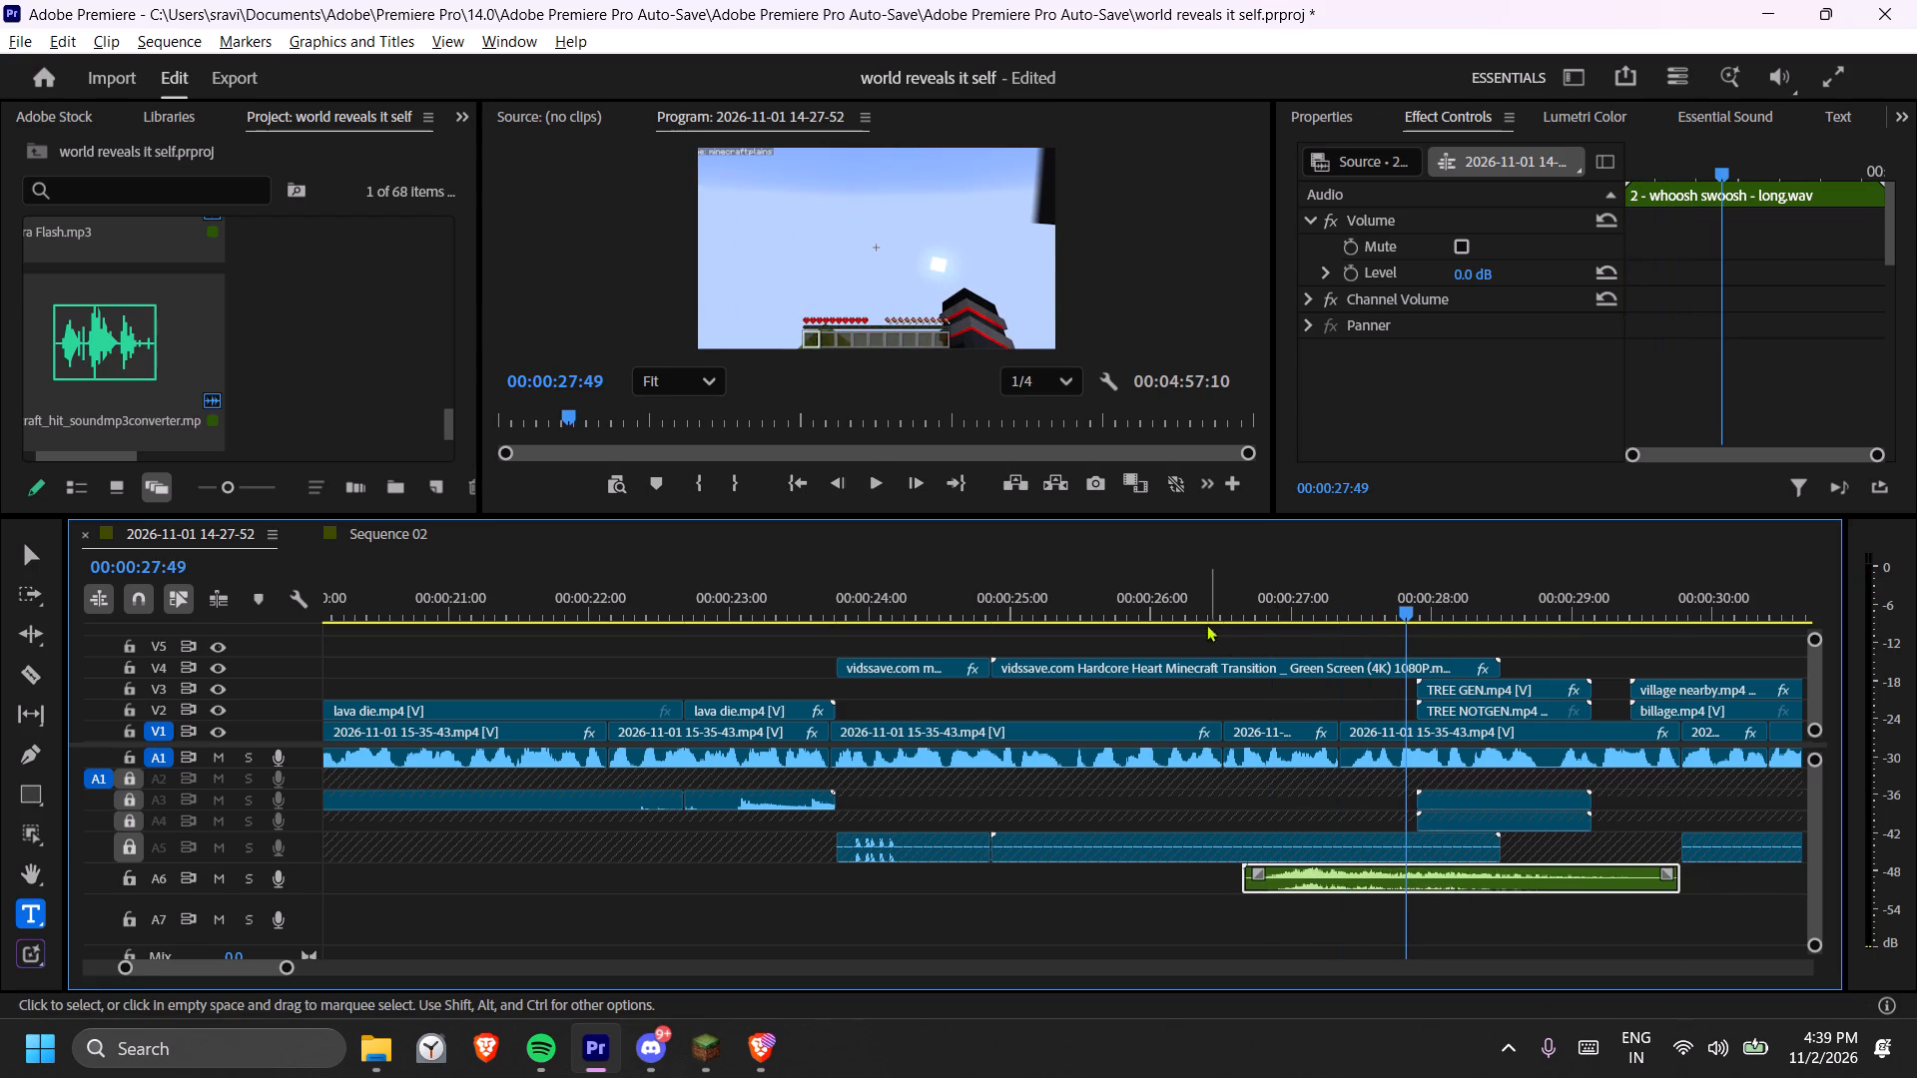
{"action": "left_click", "coordinate": [1204, 589]}
{"action": "key", "text": "space"}
{"action": "key", "text": "space"}
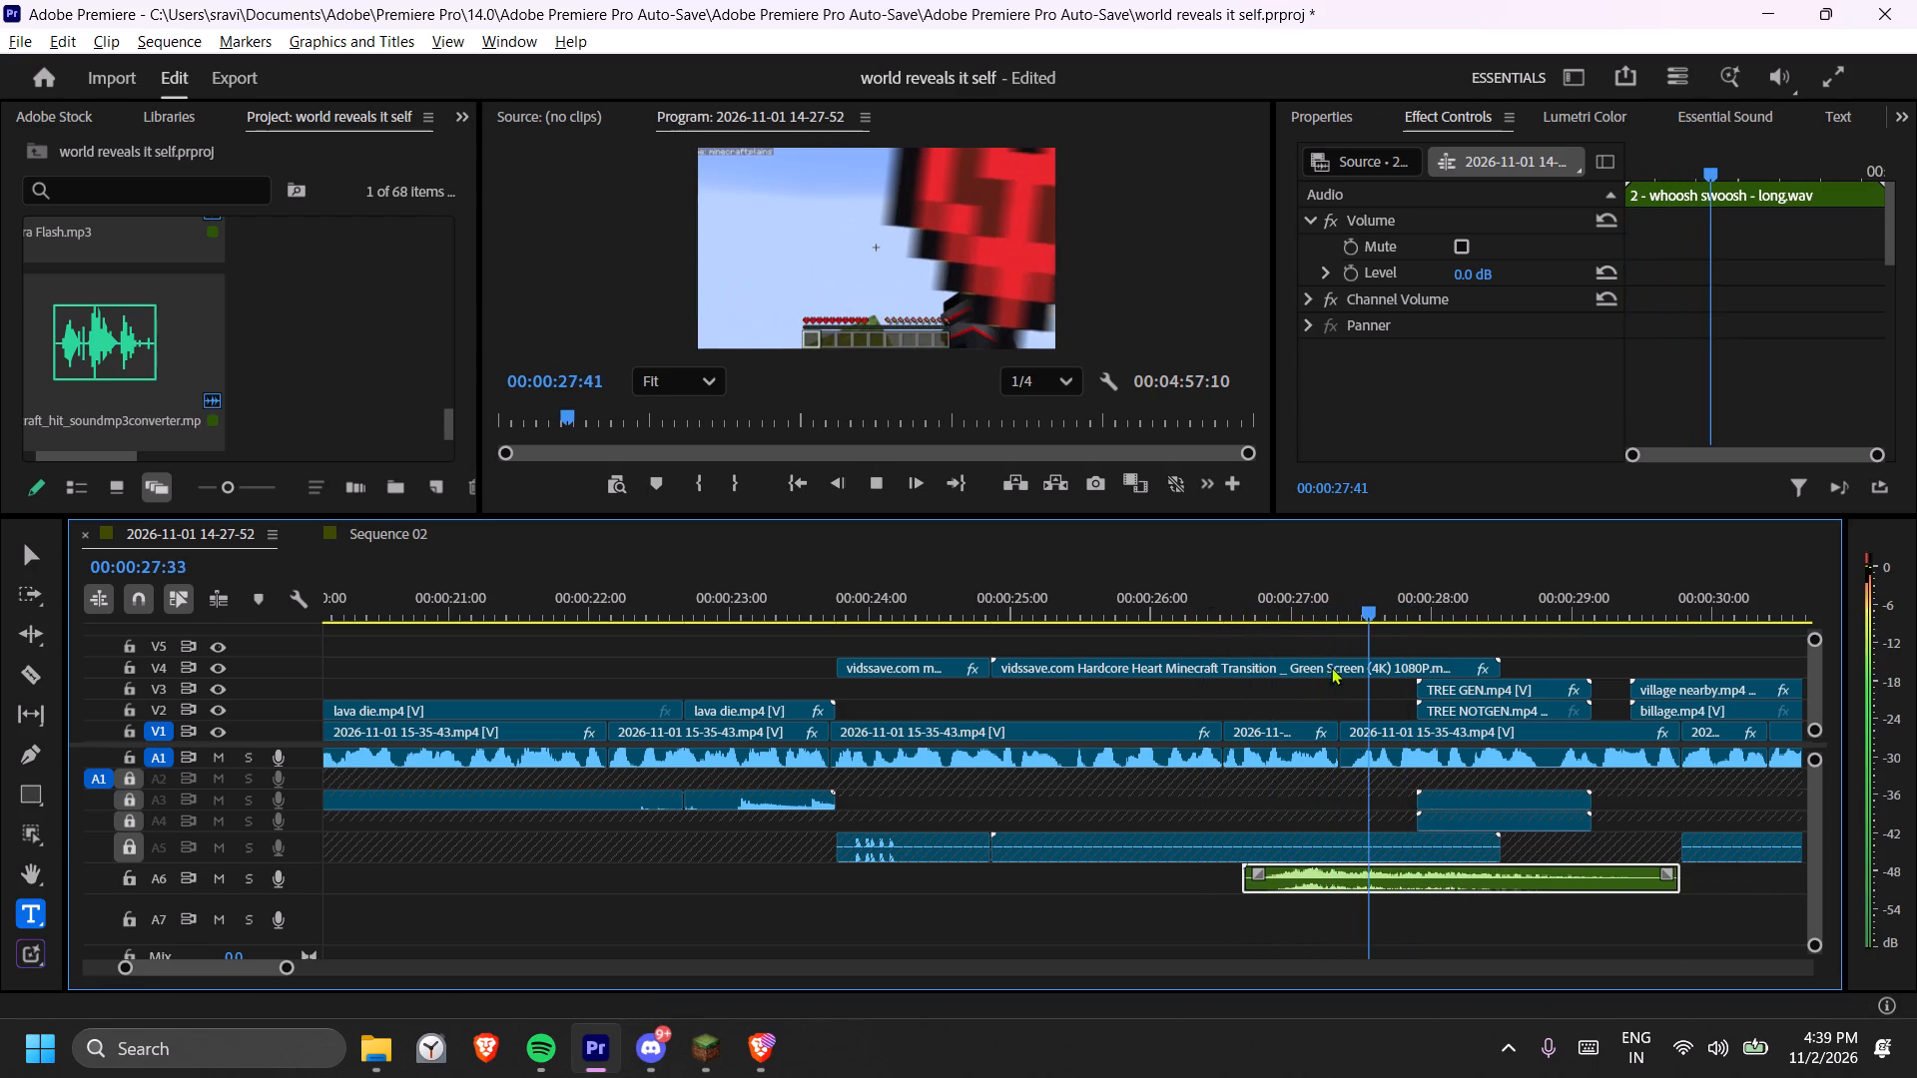
{"action": "left_click_drag", "start_coordinate": [1309, 879], "coordinate": [1339, 881]}
{"action": "left_click", "coordinate": [1264, 592]}
{"action": "key", "text": "space"}
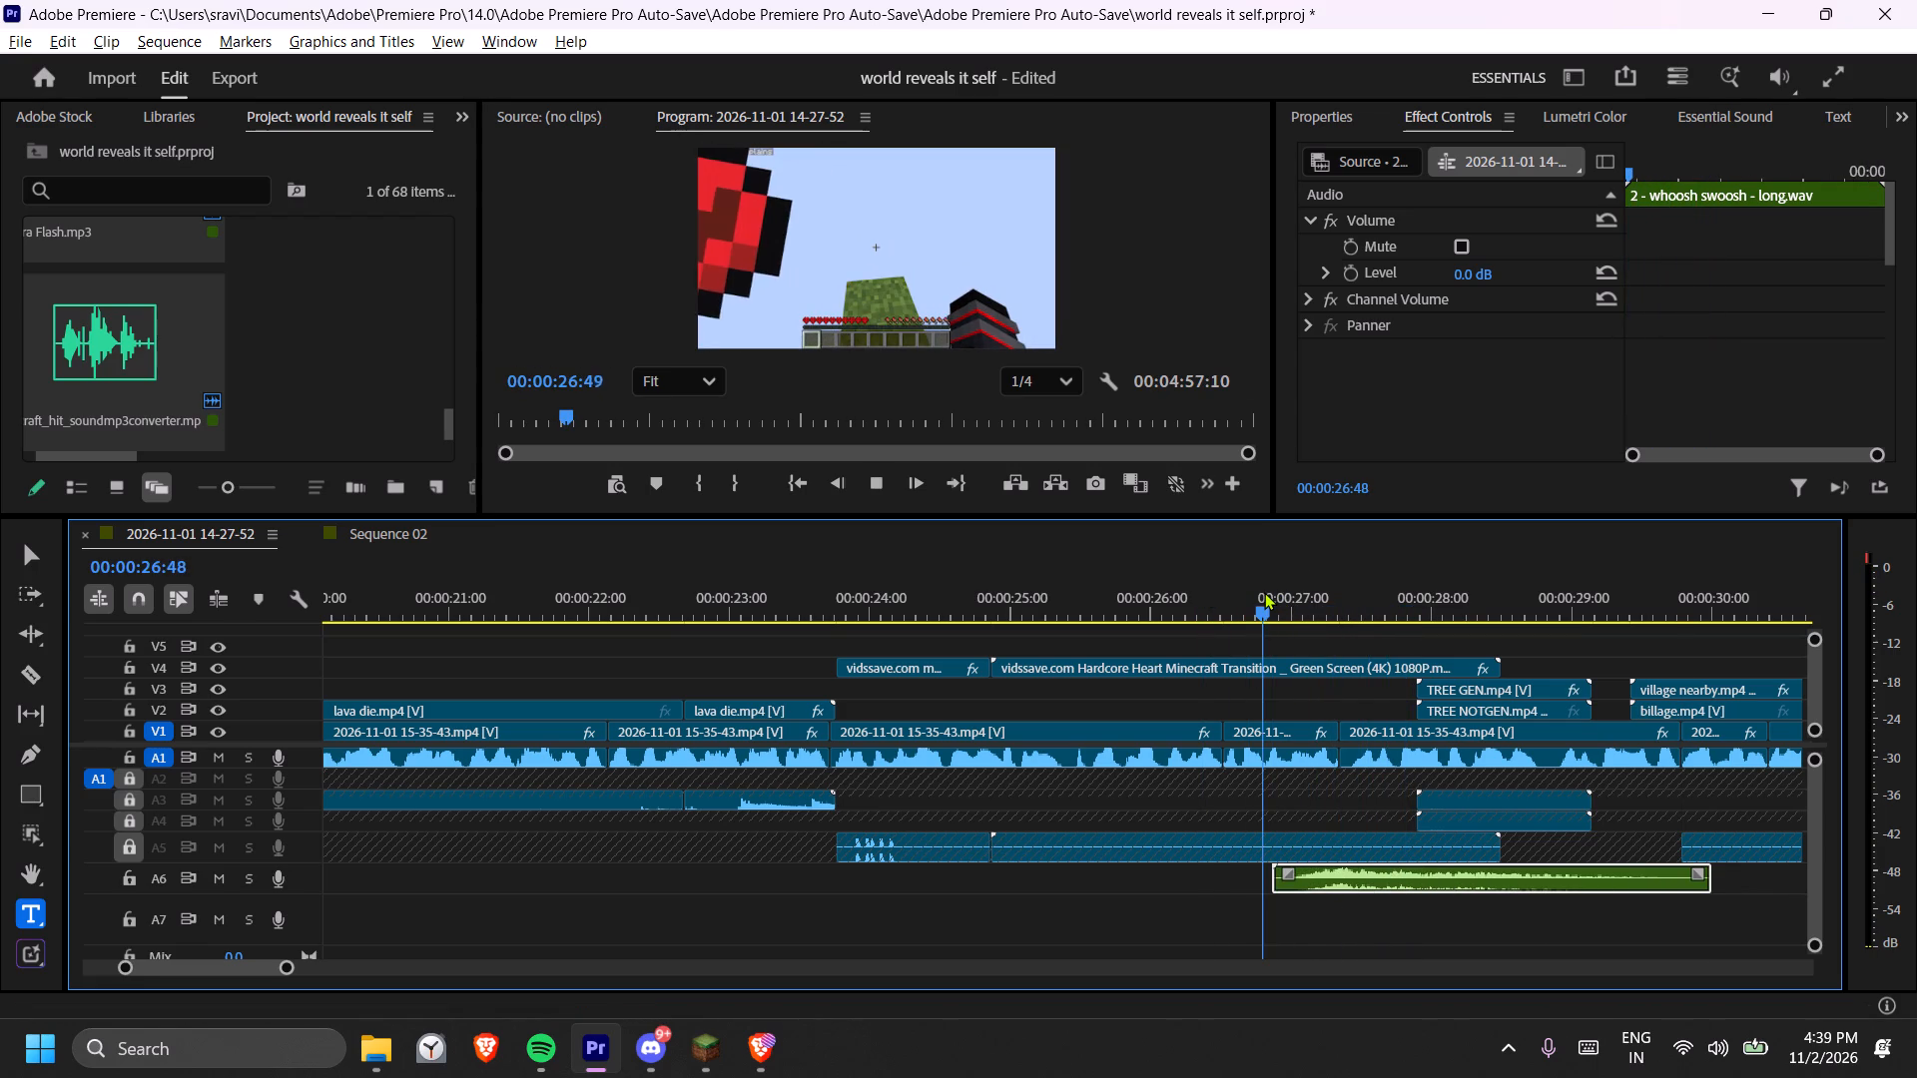
{"action": "key", "text": "space"}
{"action": "key", "text": "space"}
{"action": "key", "text": "space"}
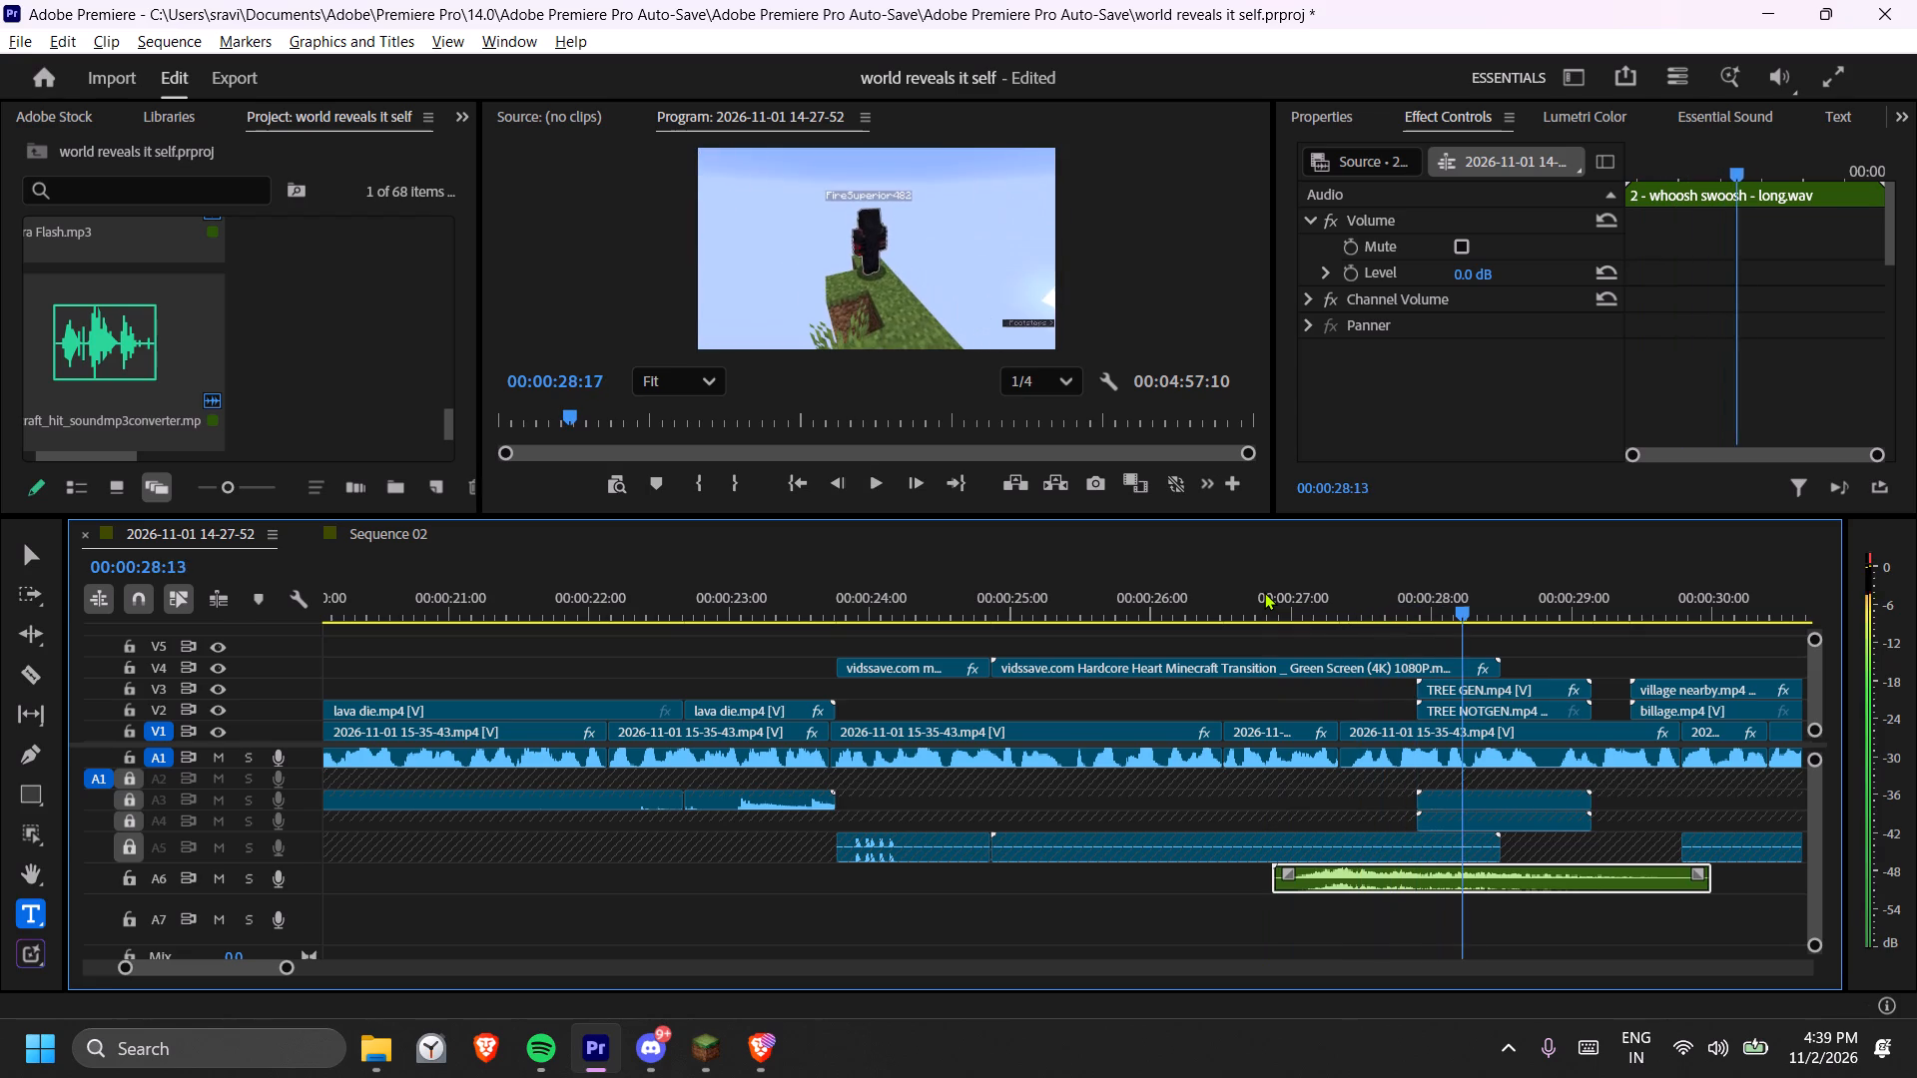
Cut the long whoosh clip on A6 at 00:00:28:17, delete the part after the cut, and play back the transition.
{"action": "key", "text": "c"}
{"action": "left_click", "coordinate": [1475, 883]}
{"action": "key", "text": "t"}
{"action": "left_click", "coordinate": [1586, 882]}
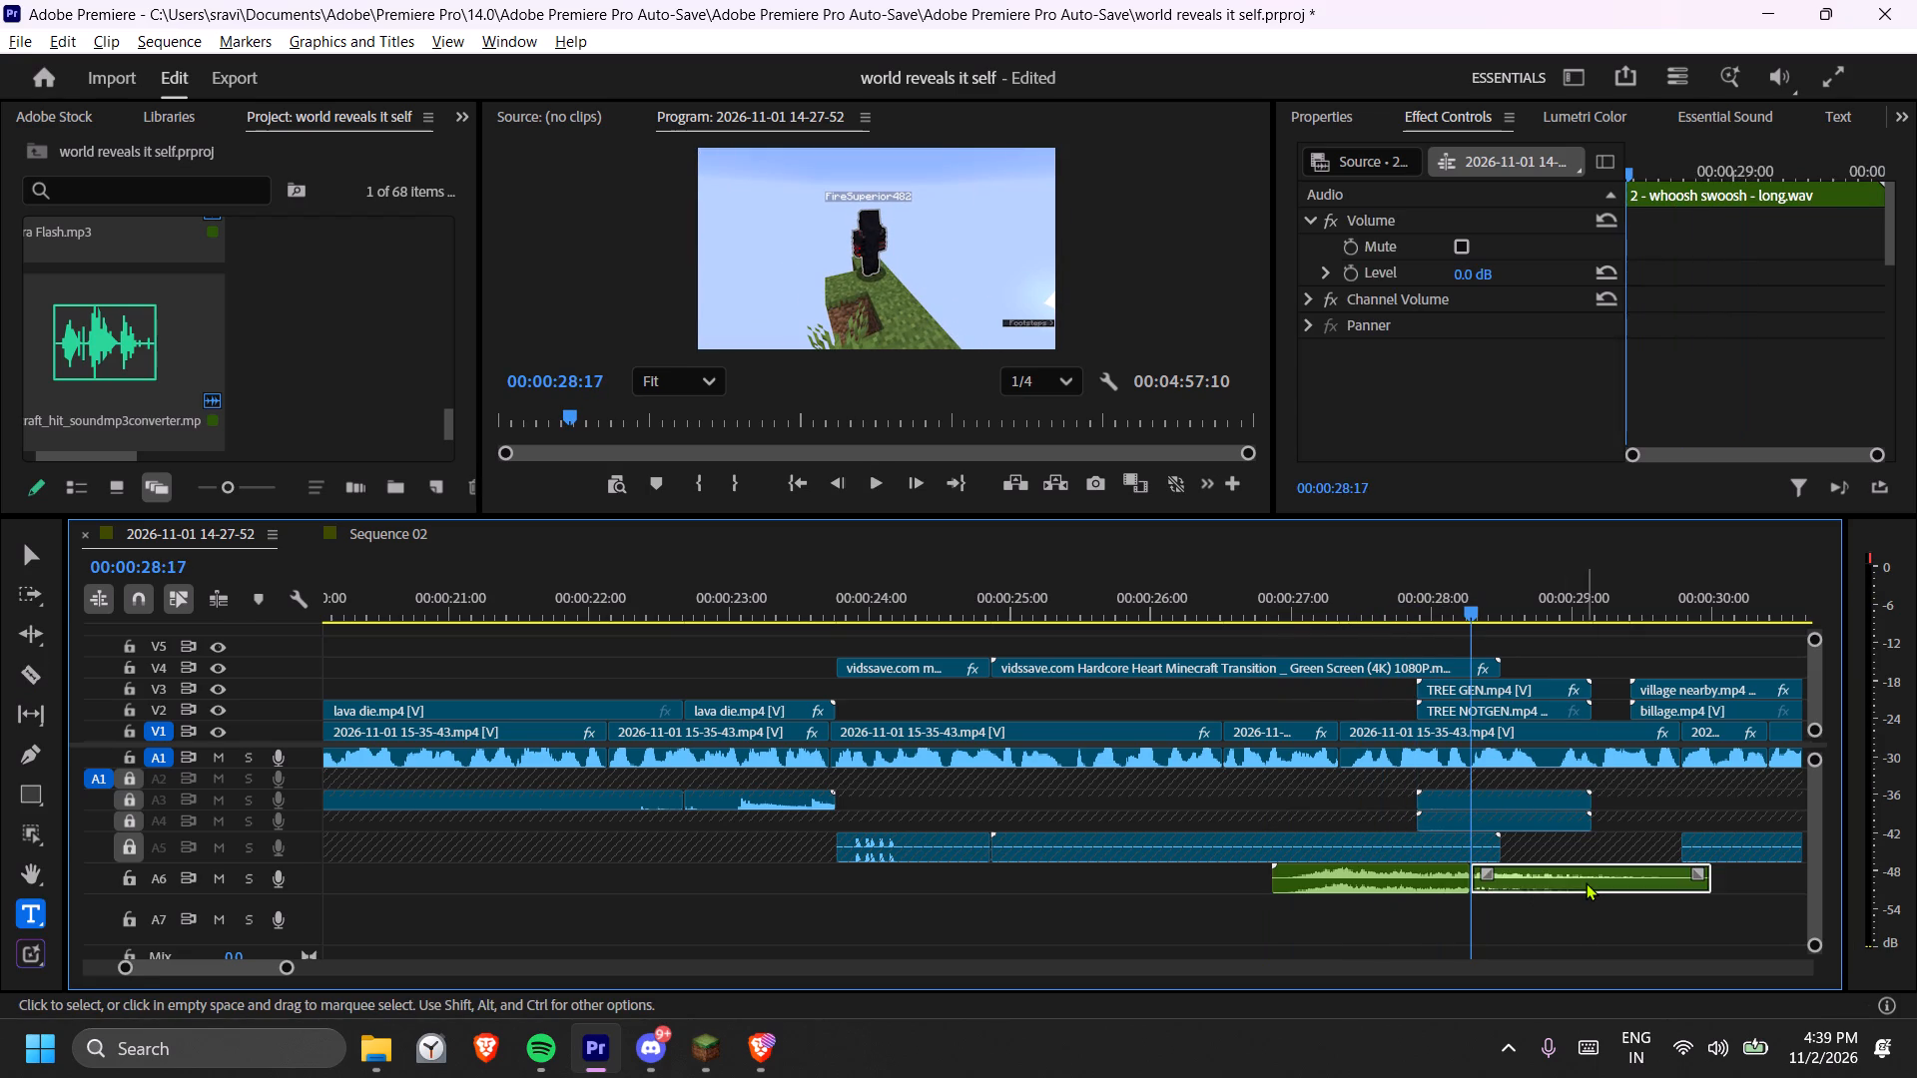
{"action": "key", "text": "Delete"}
{"action": "left_click", "coordinate": [1234, 607]}
{"action": "key", "text": "space"}
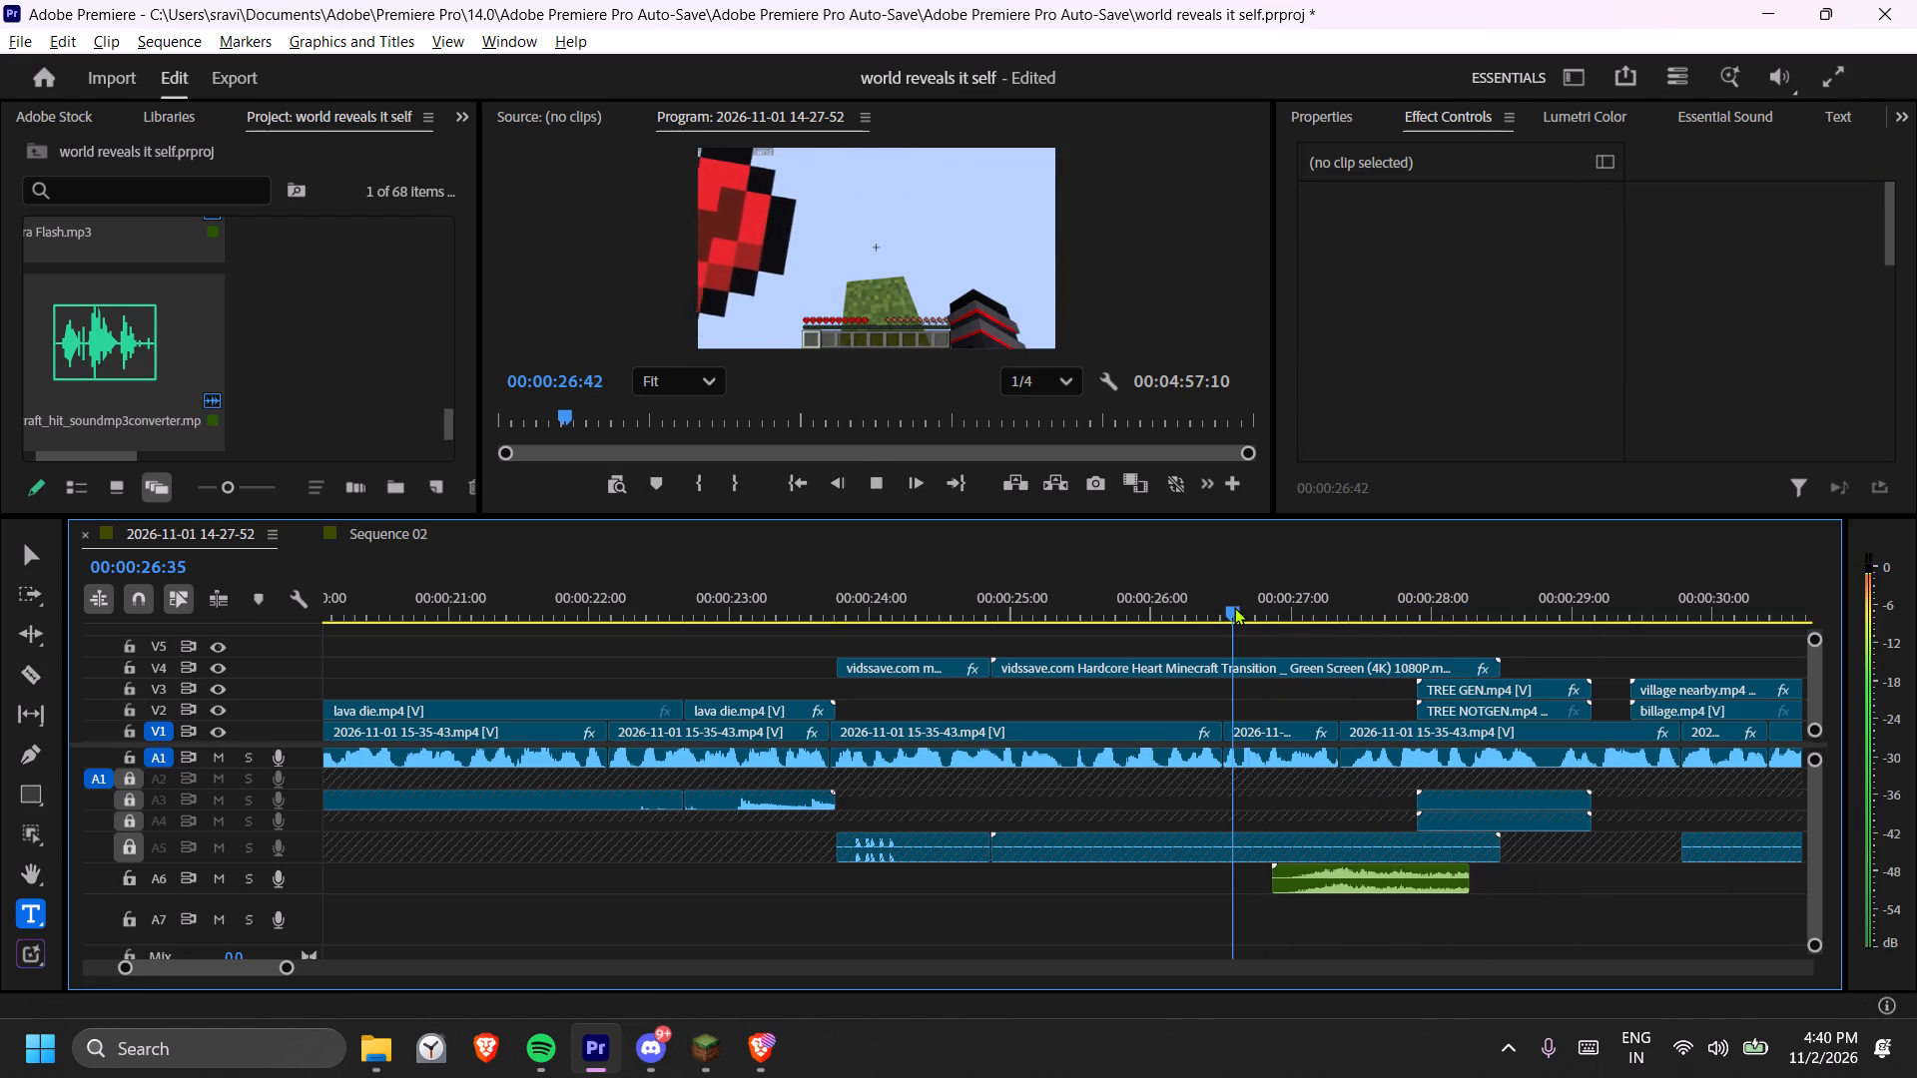
{"action": "key", "text": "space"}
{"action": "left_click", "coordinate": [1189, 604]}
{"action": "key", "text": "space"}
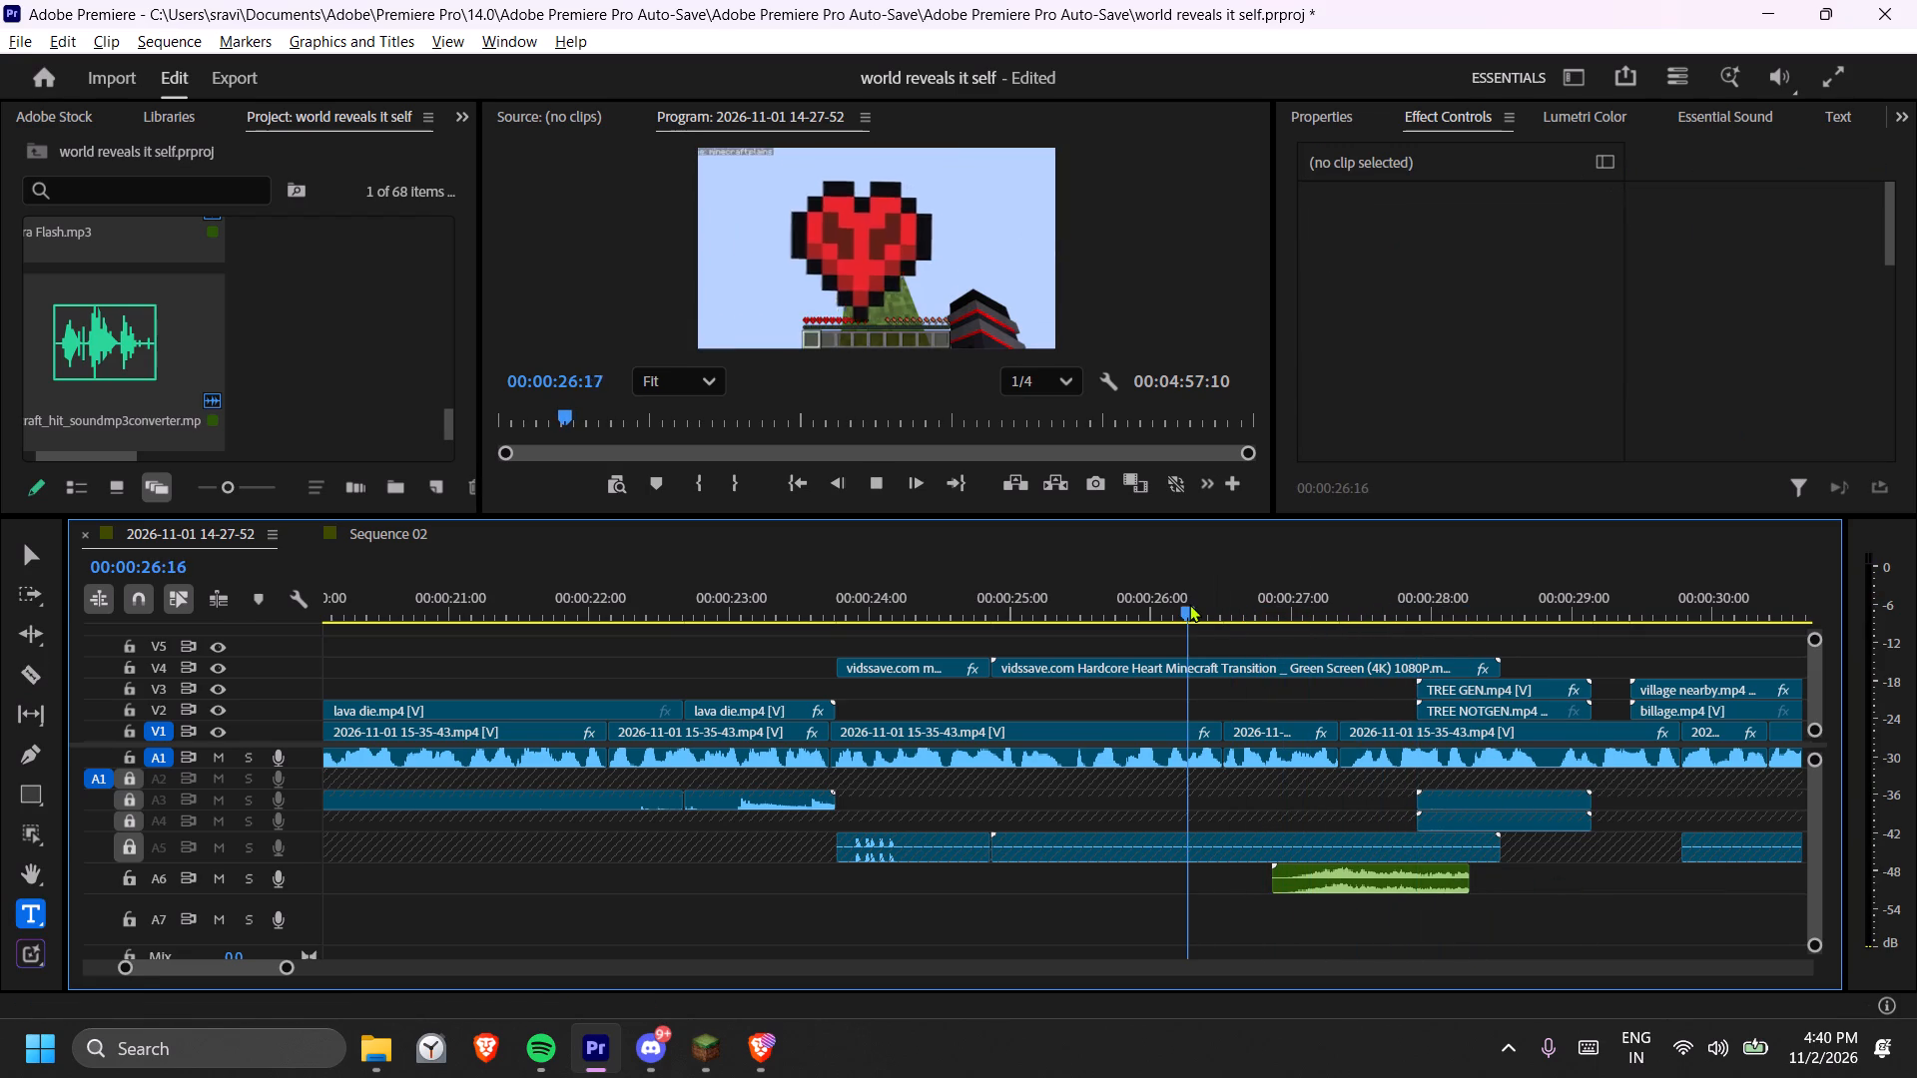
{"action": "key", "text": "space"}
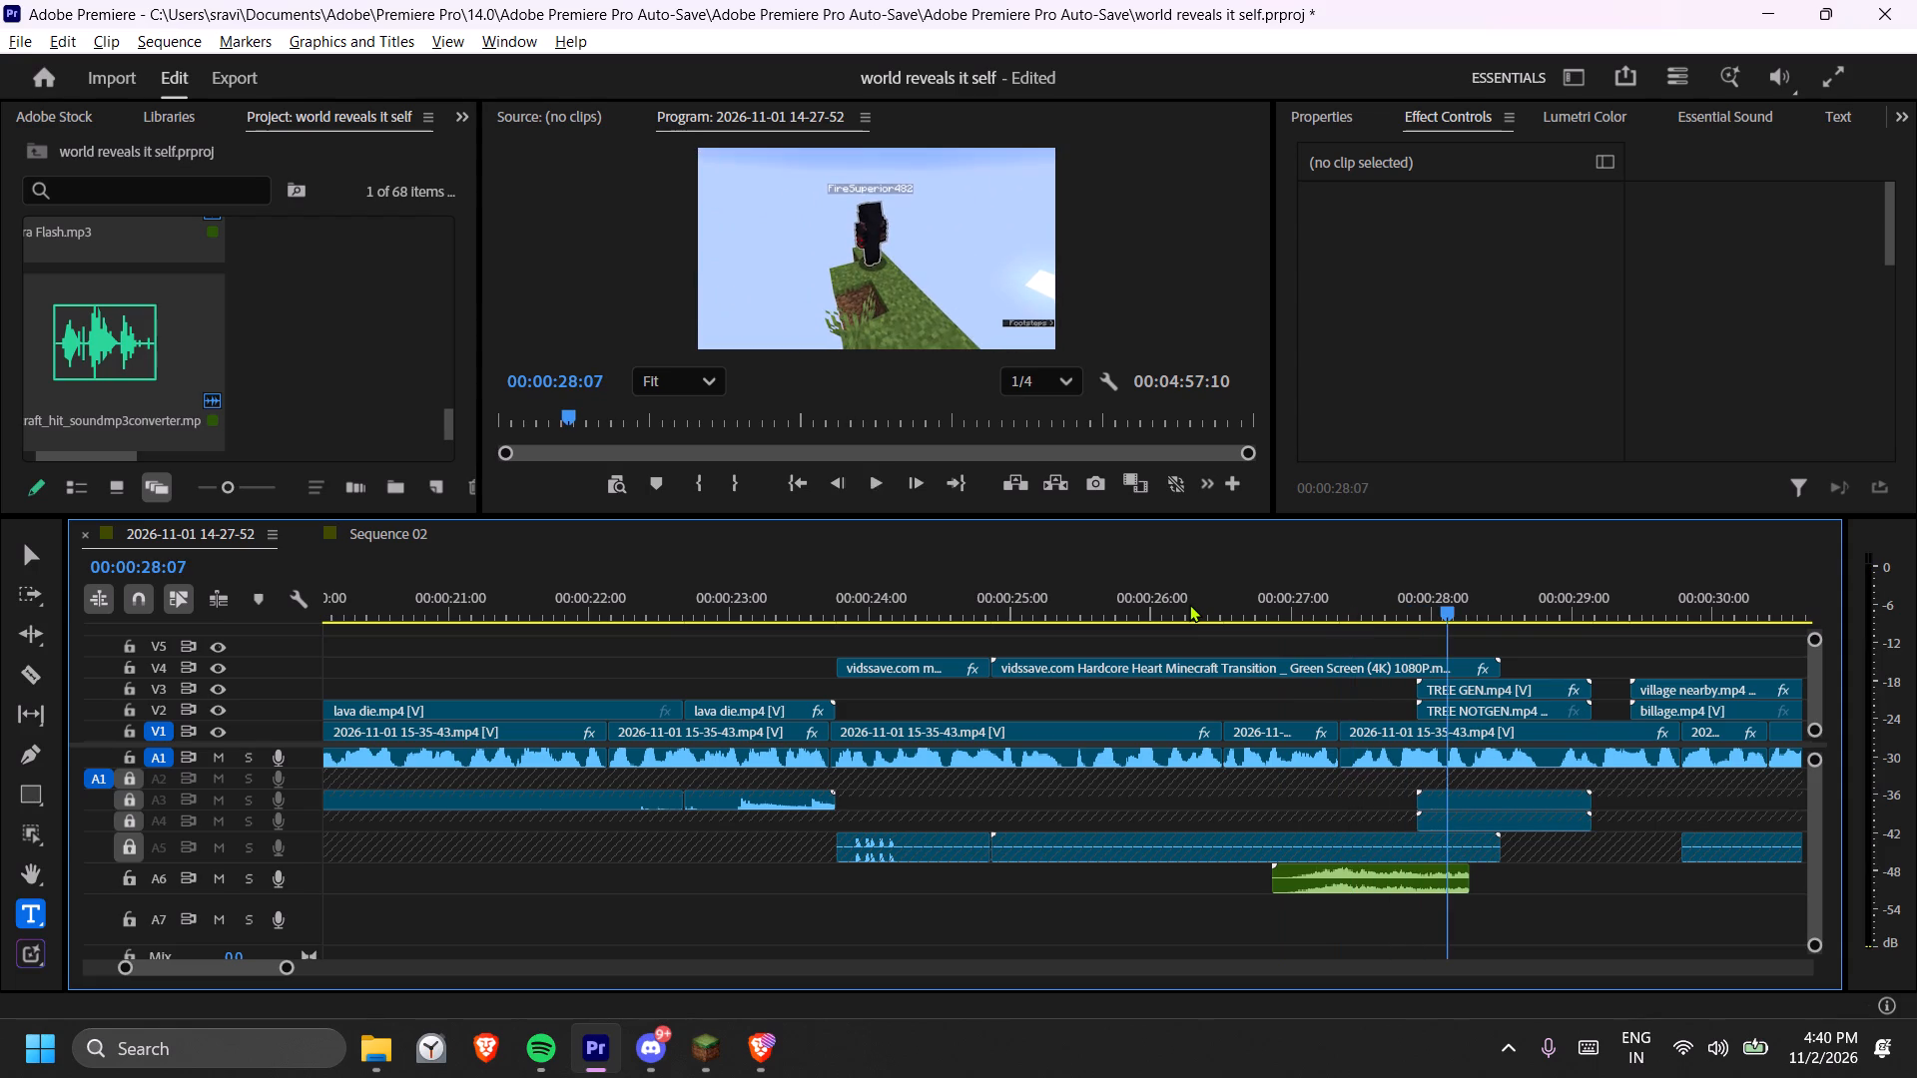
Play on from 00:00:28:07 to about 00:00:41 to review the footage after the heart transition.
{"action": "key", "text": "space"}
{"action": "scroll", "coordinate": [1126, 725], "scroll_direction": "down", "scroll_amount": 5}
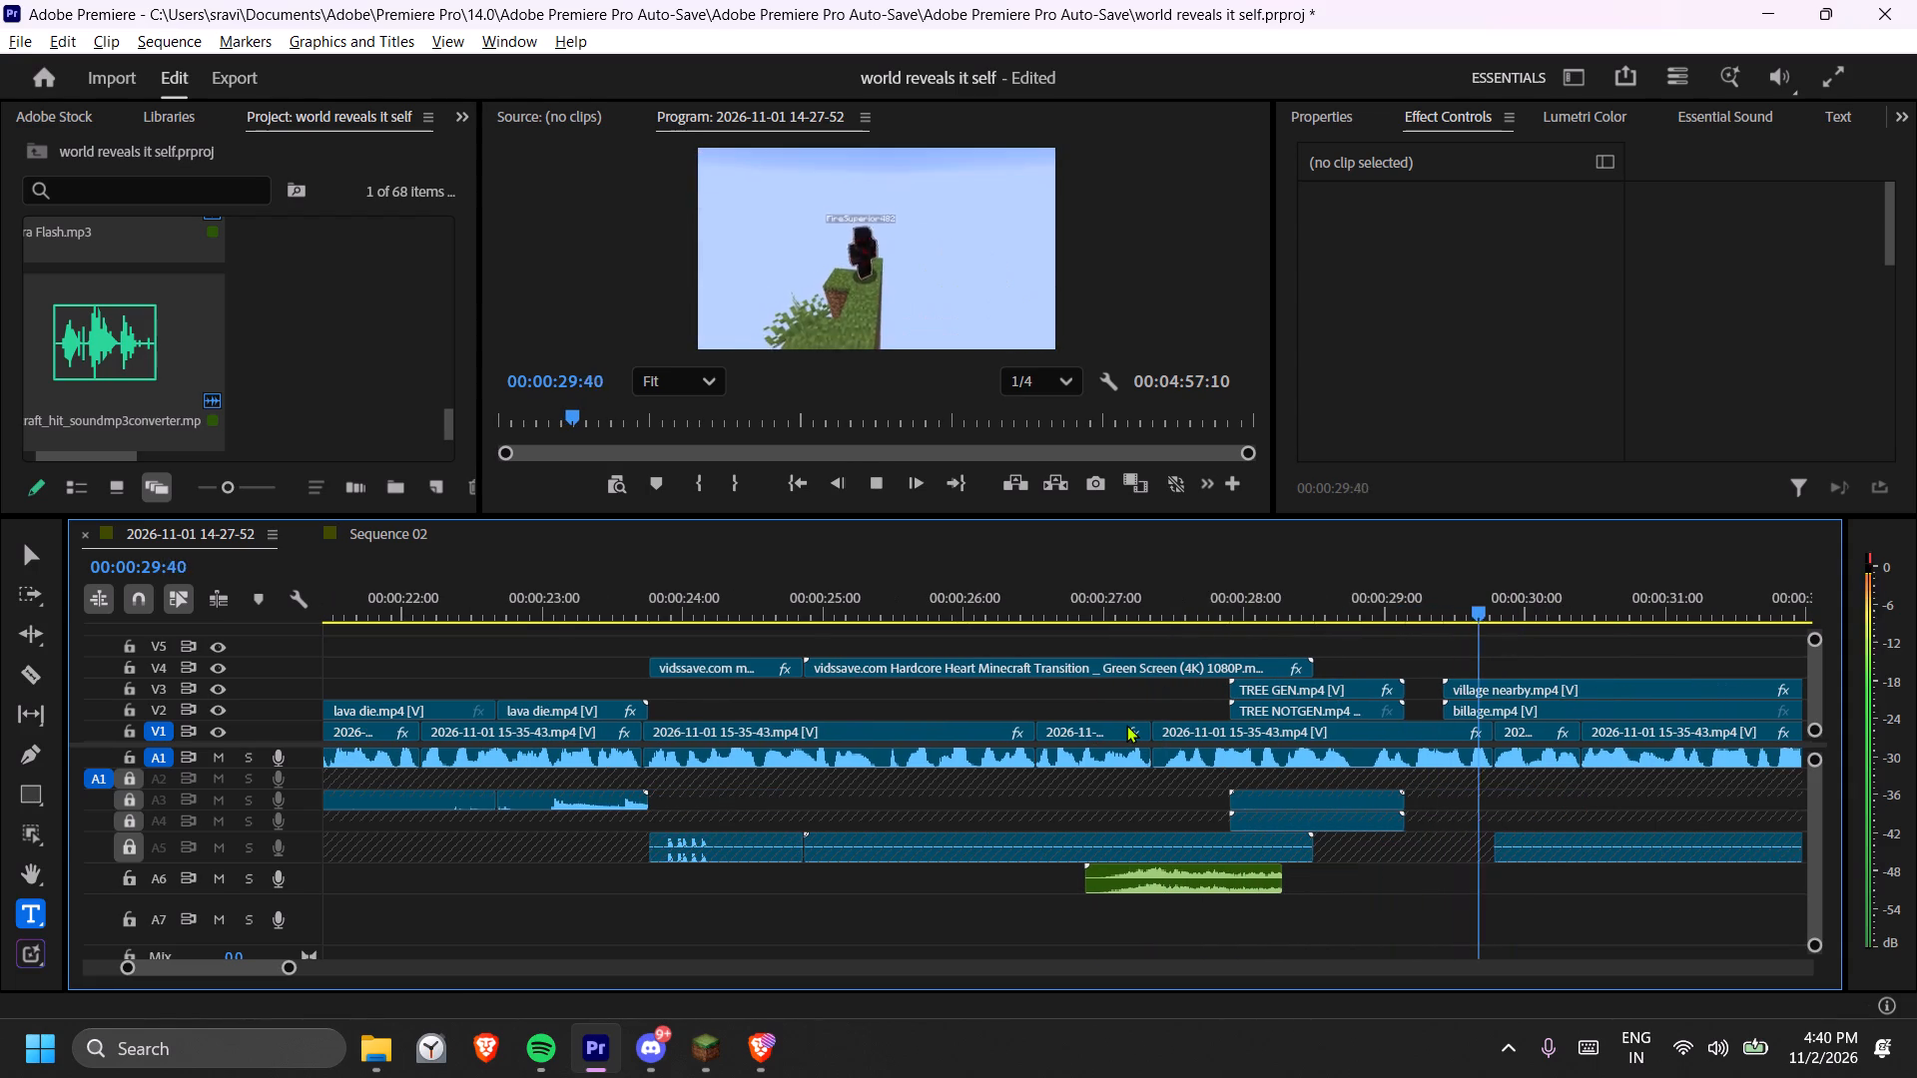
{"action": "key", "text": "space"}
{"action": "key", "text": "space"}
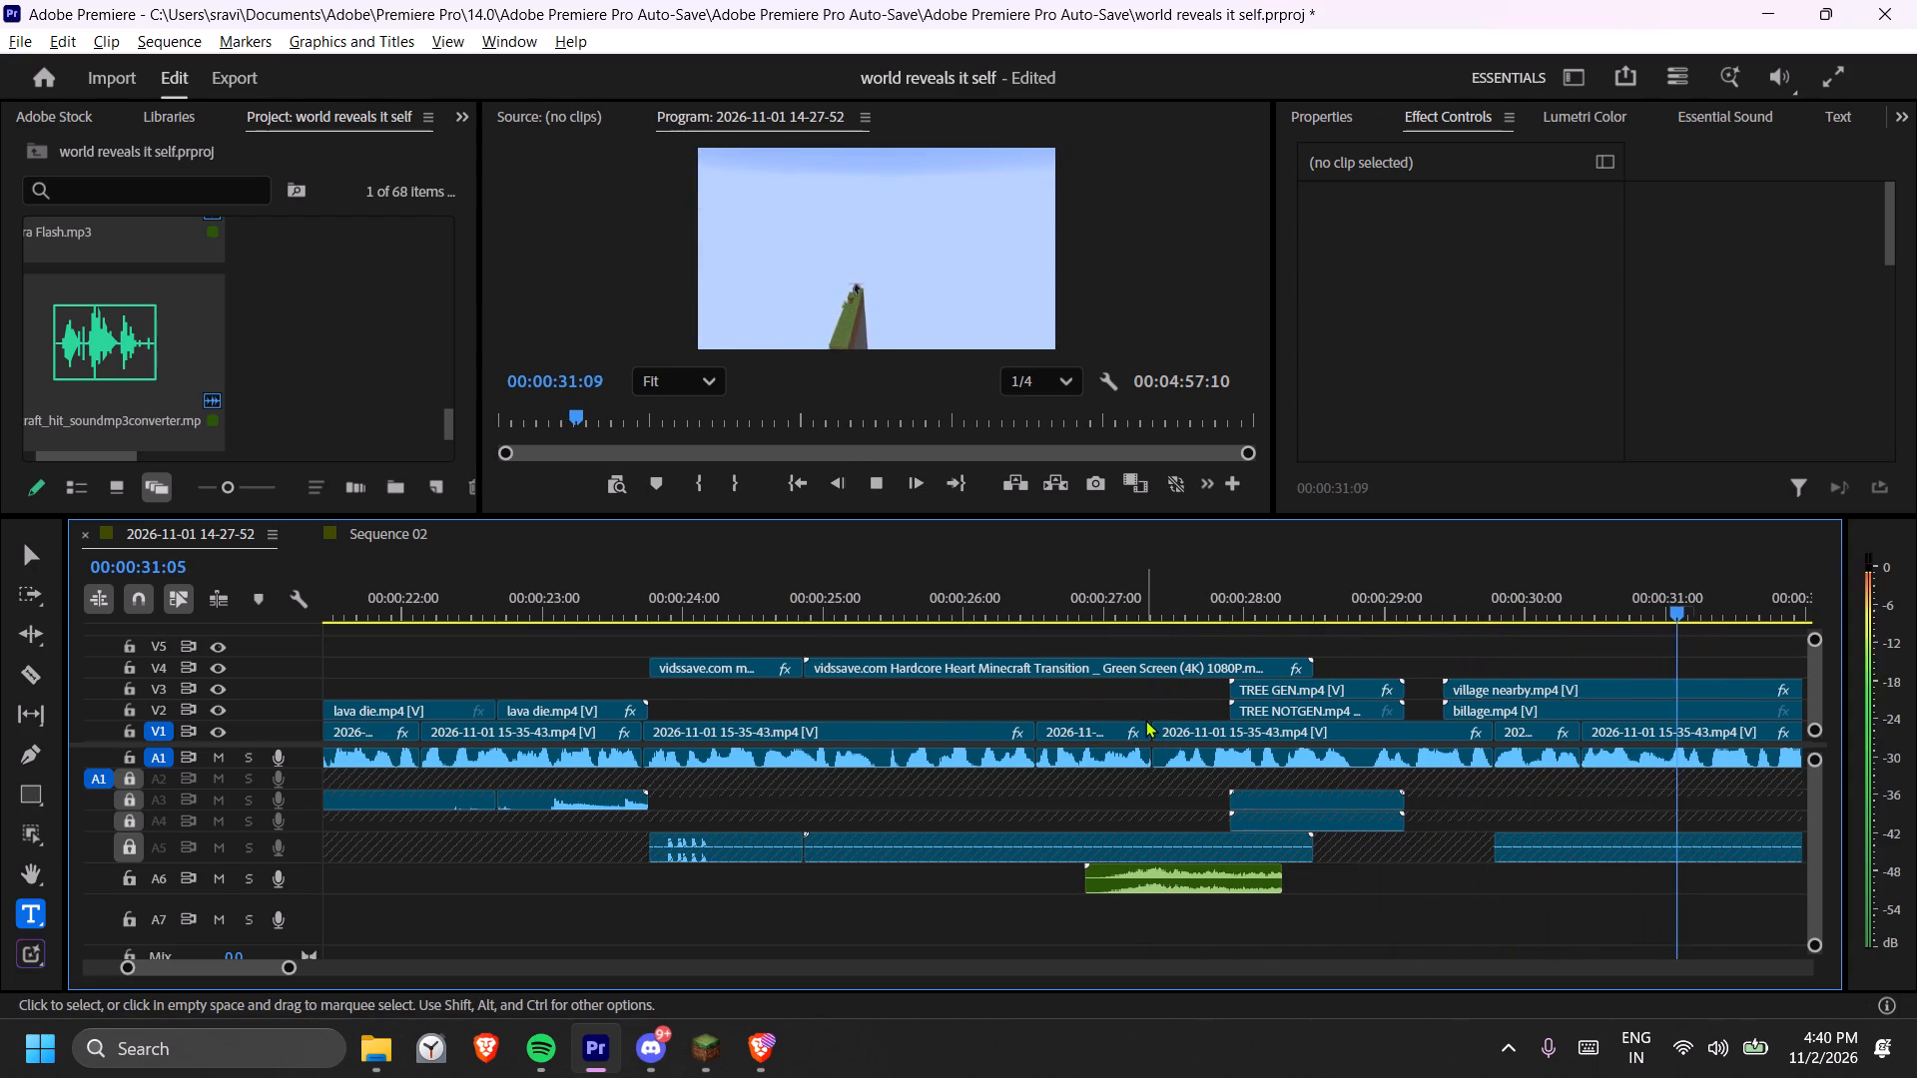
{"action": "scroll", "coordinate": [1145, 720], "scroll_direction": "down", "scroll_amount": 3}
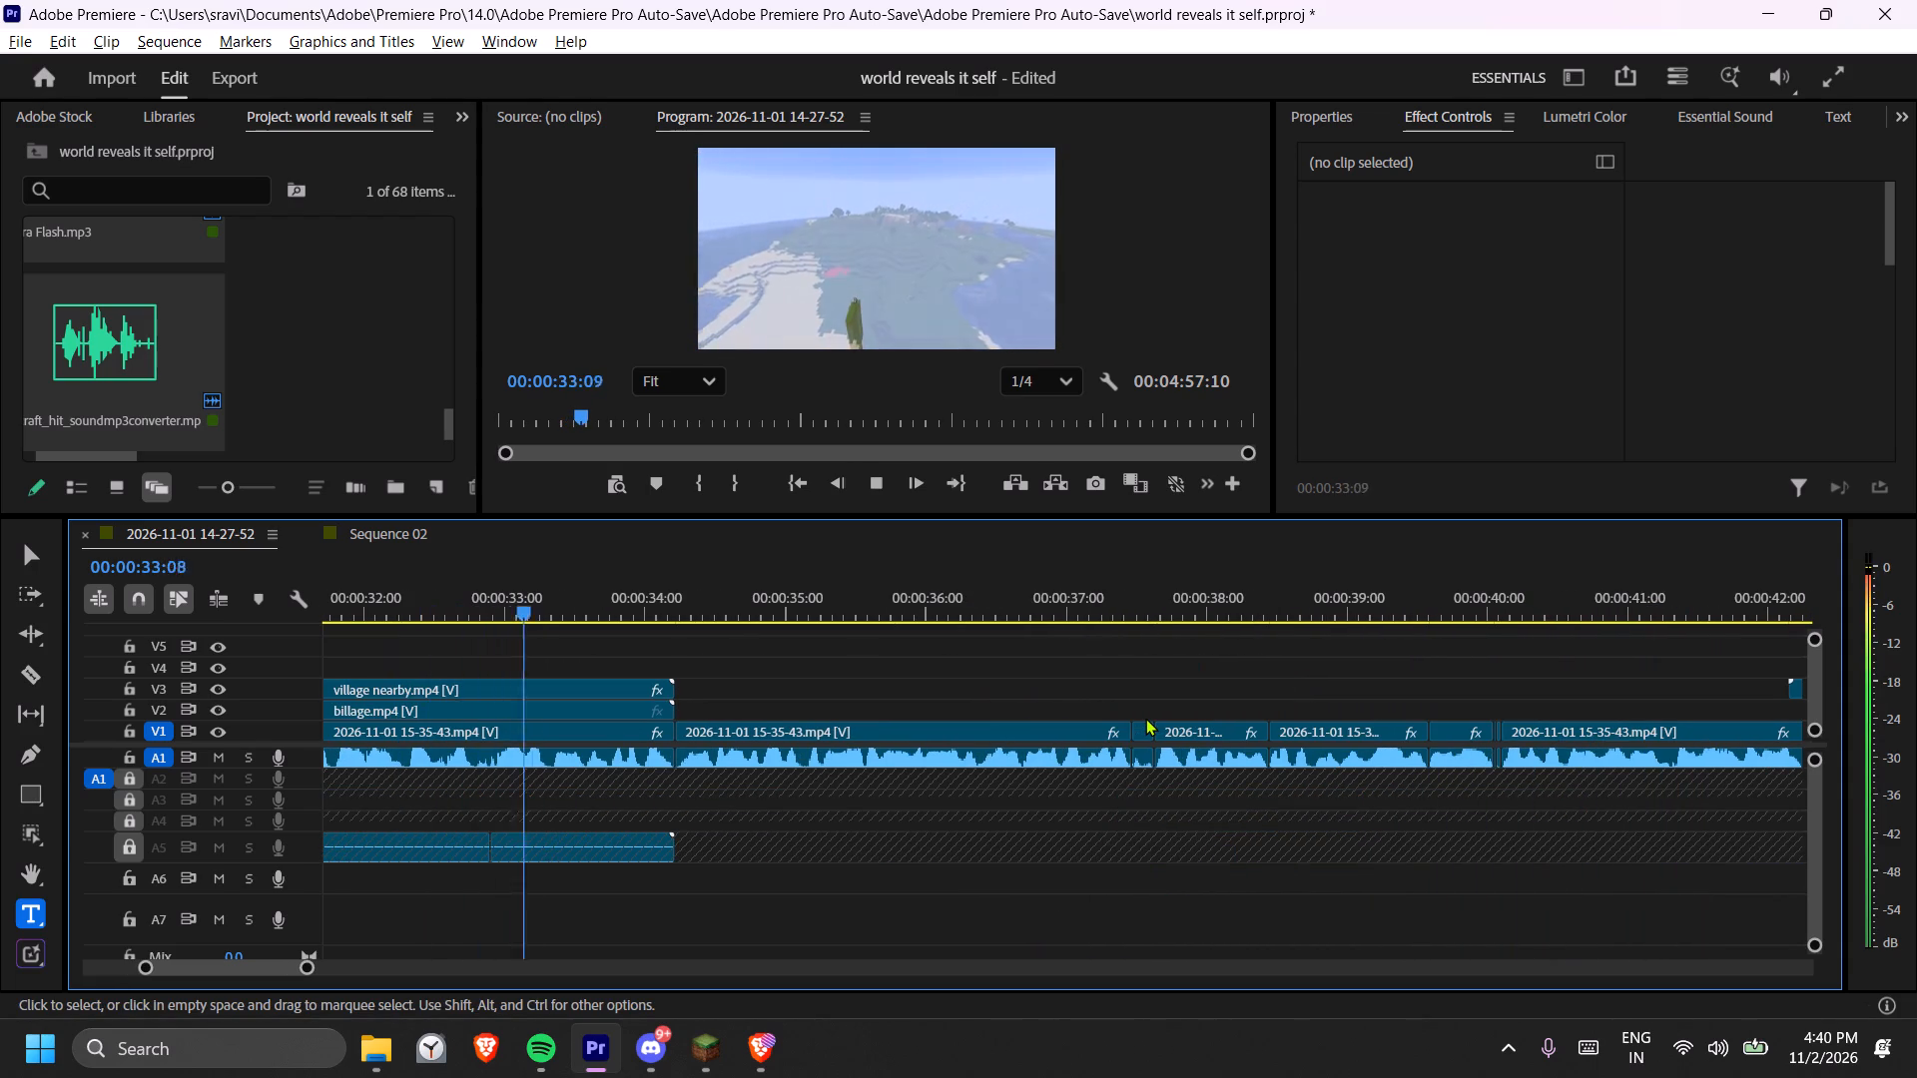
{"action": "scroll", "coordinate": [1391, 721], "scroll_direction": "up", "scroll_amount": 6}
{"action": "key", "text": "space"}
{"action": "type", "text": "-"}
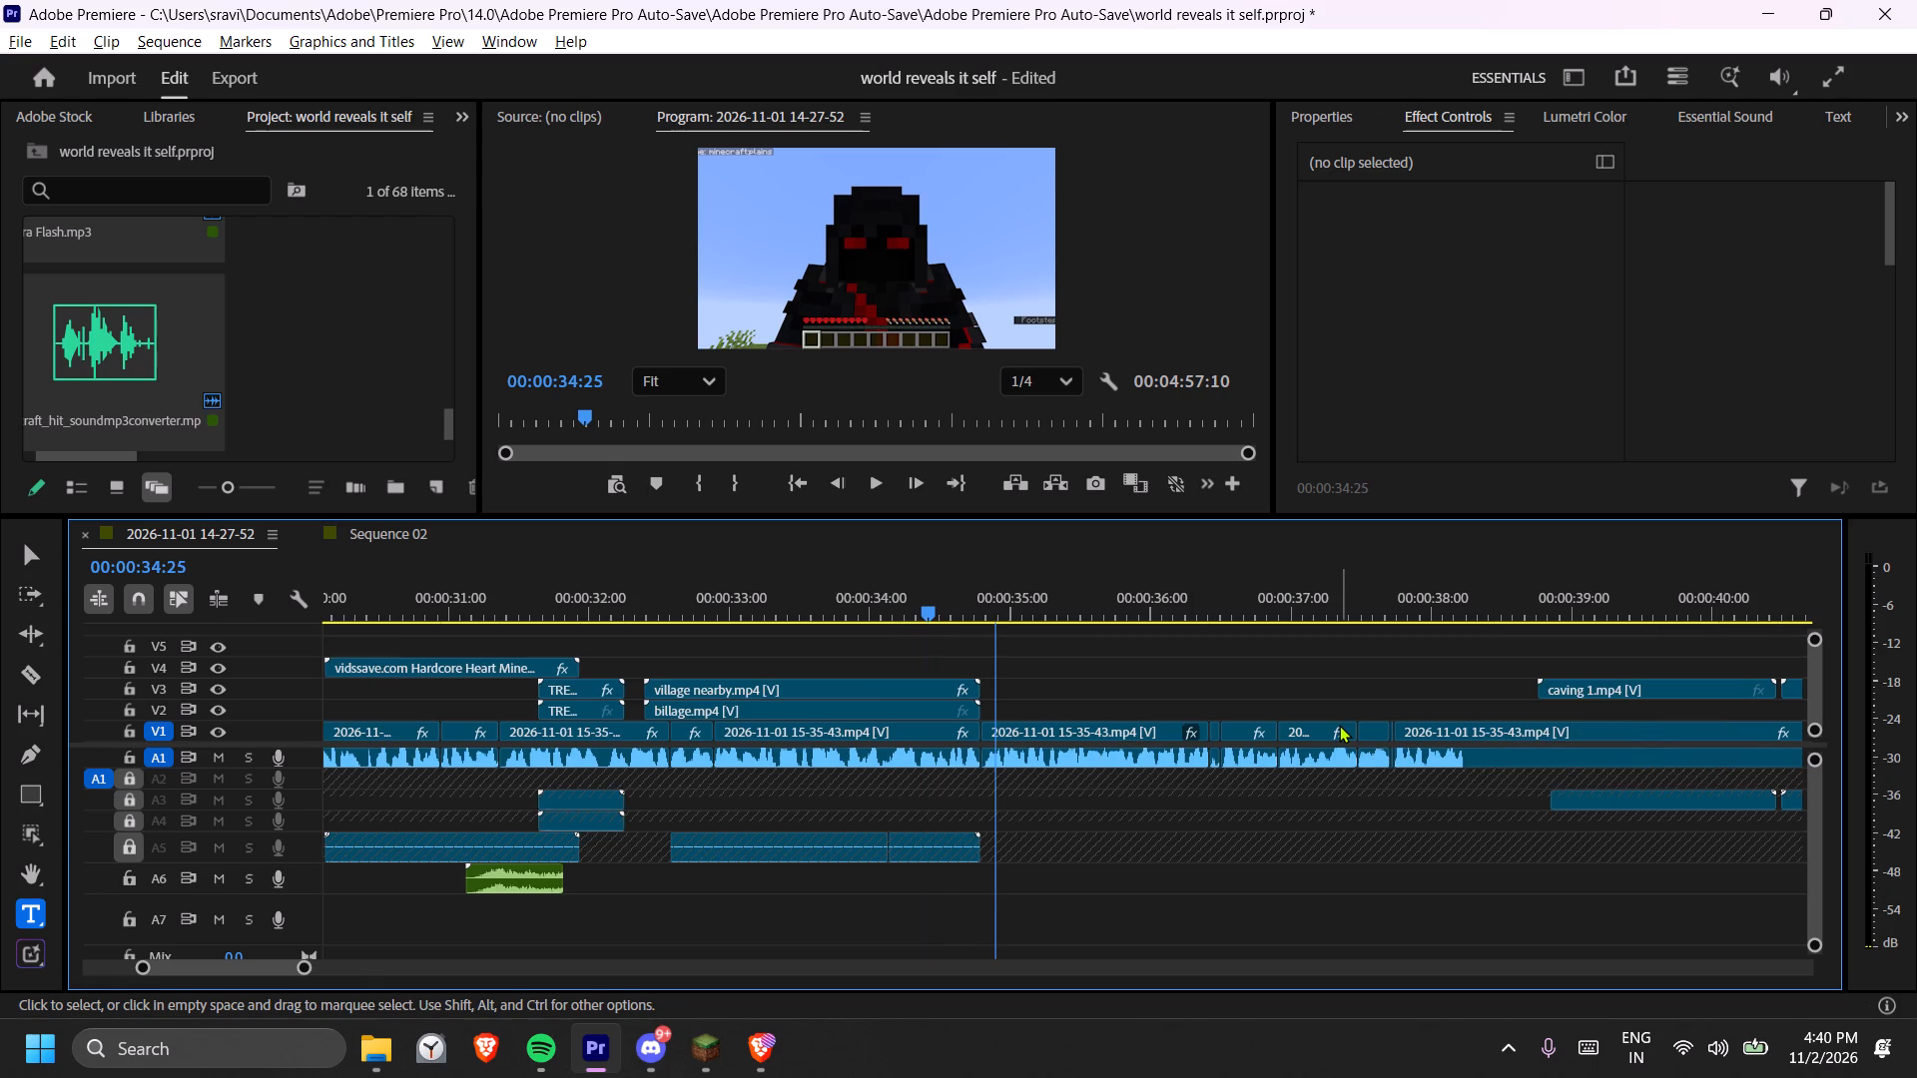
{"action": "key", "text": "space"}
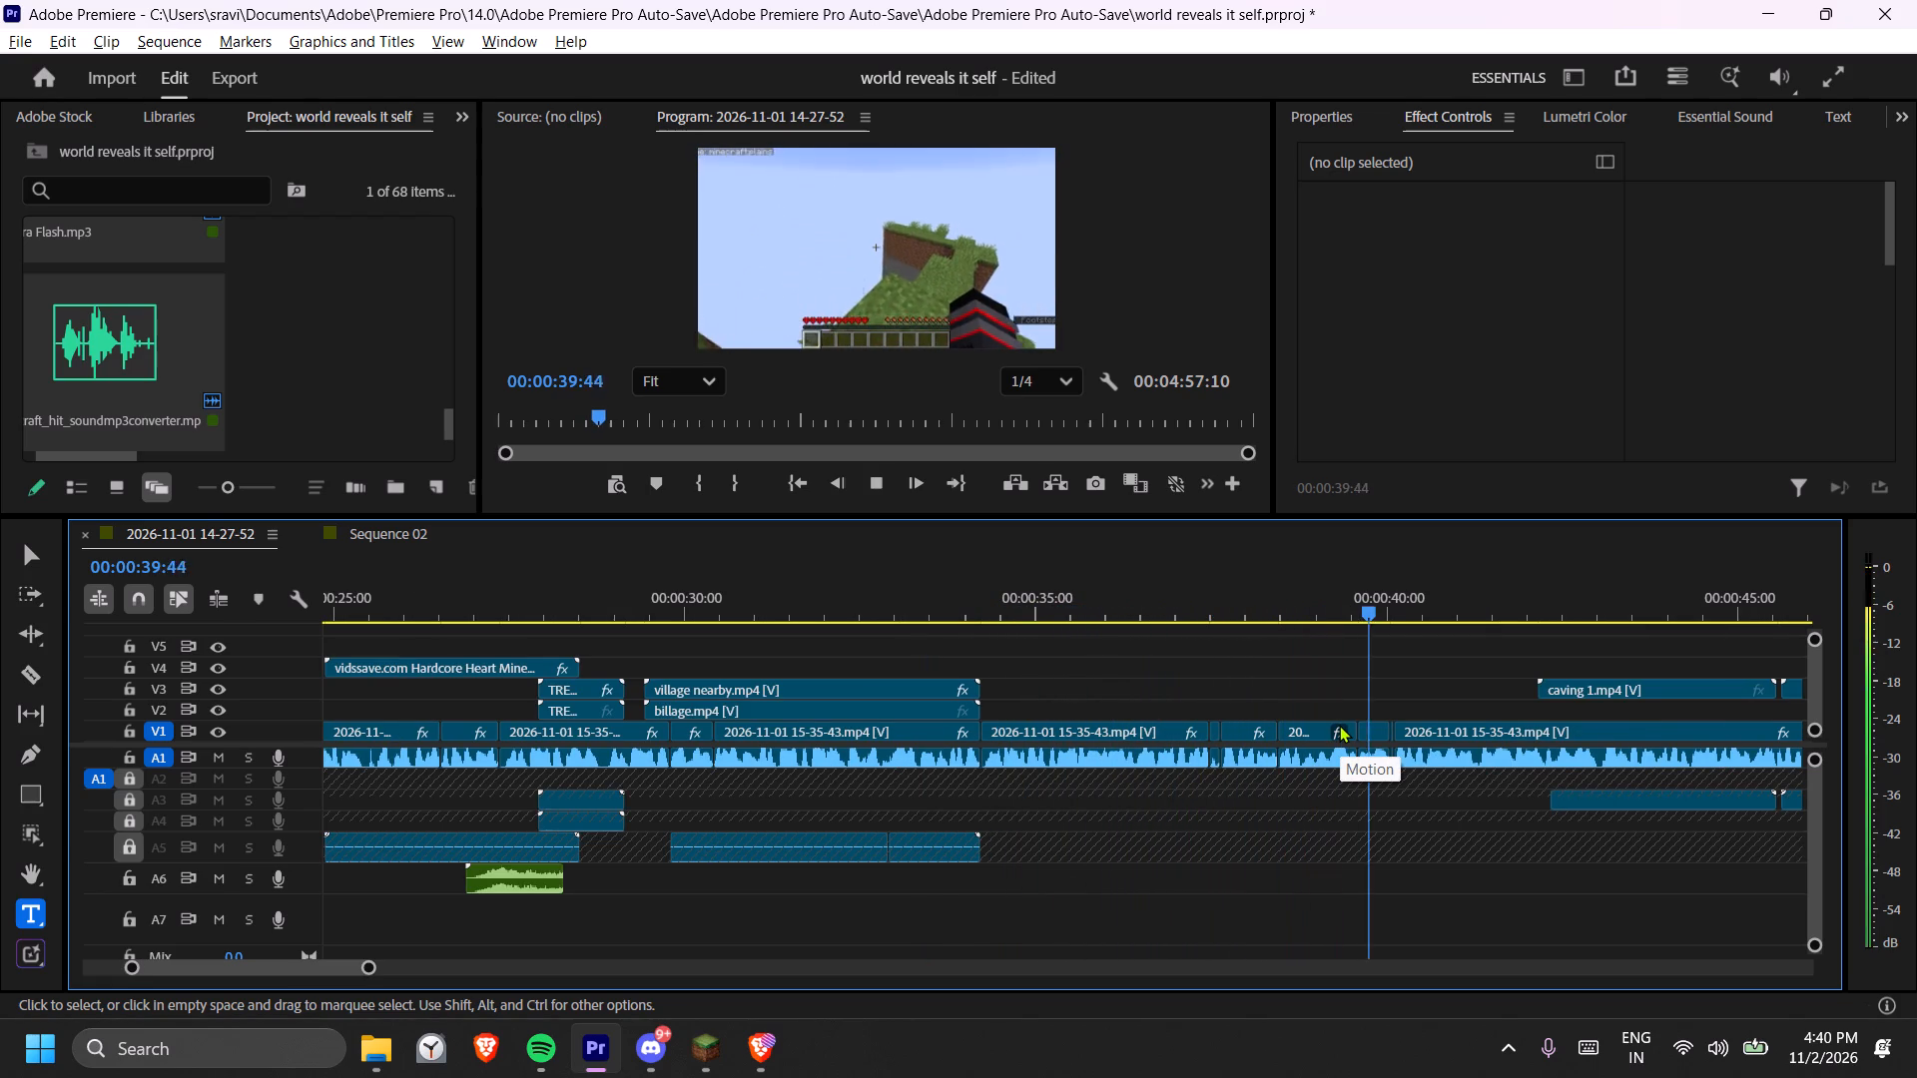
{"action": "key", "text": "space"}
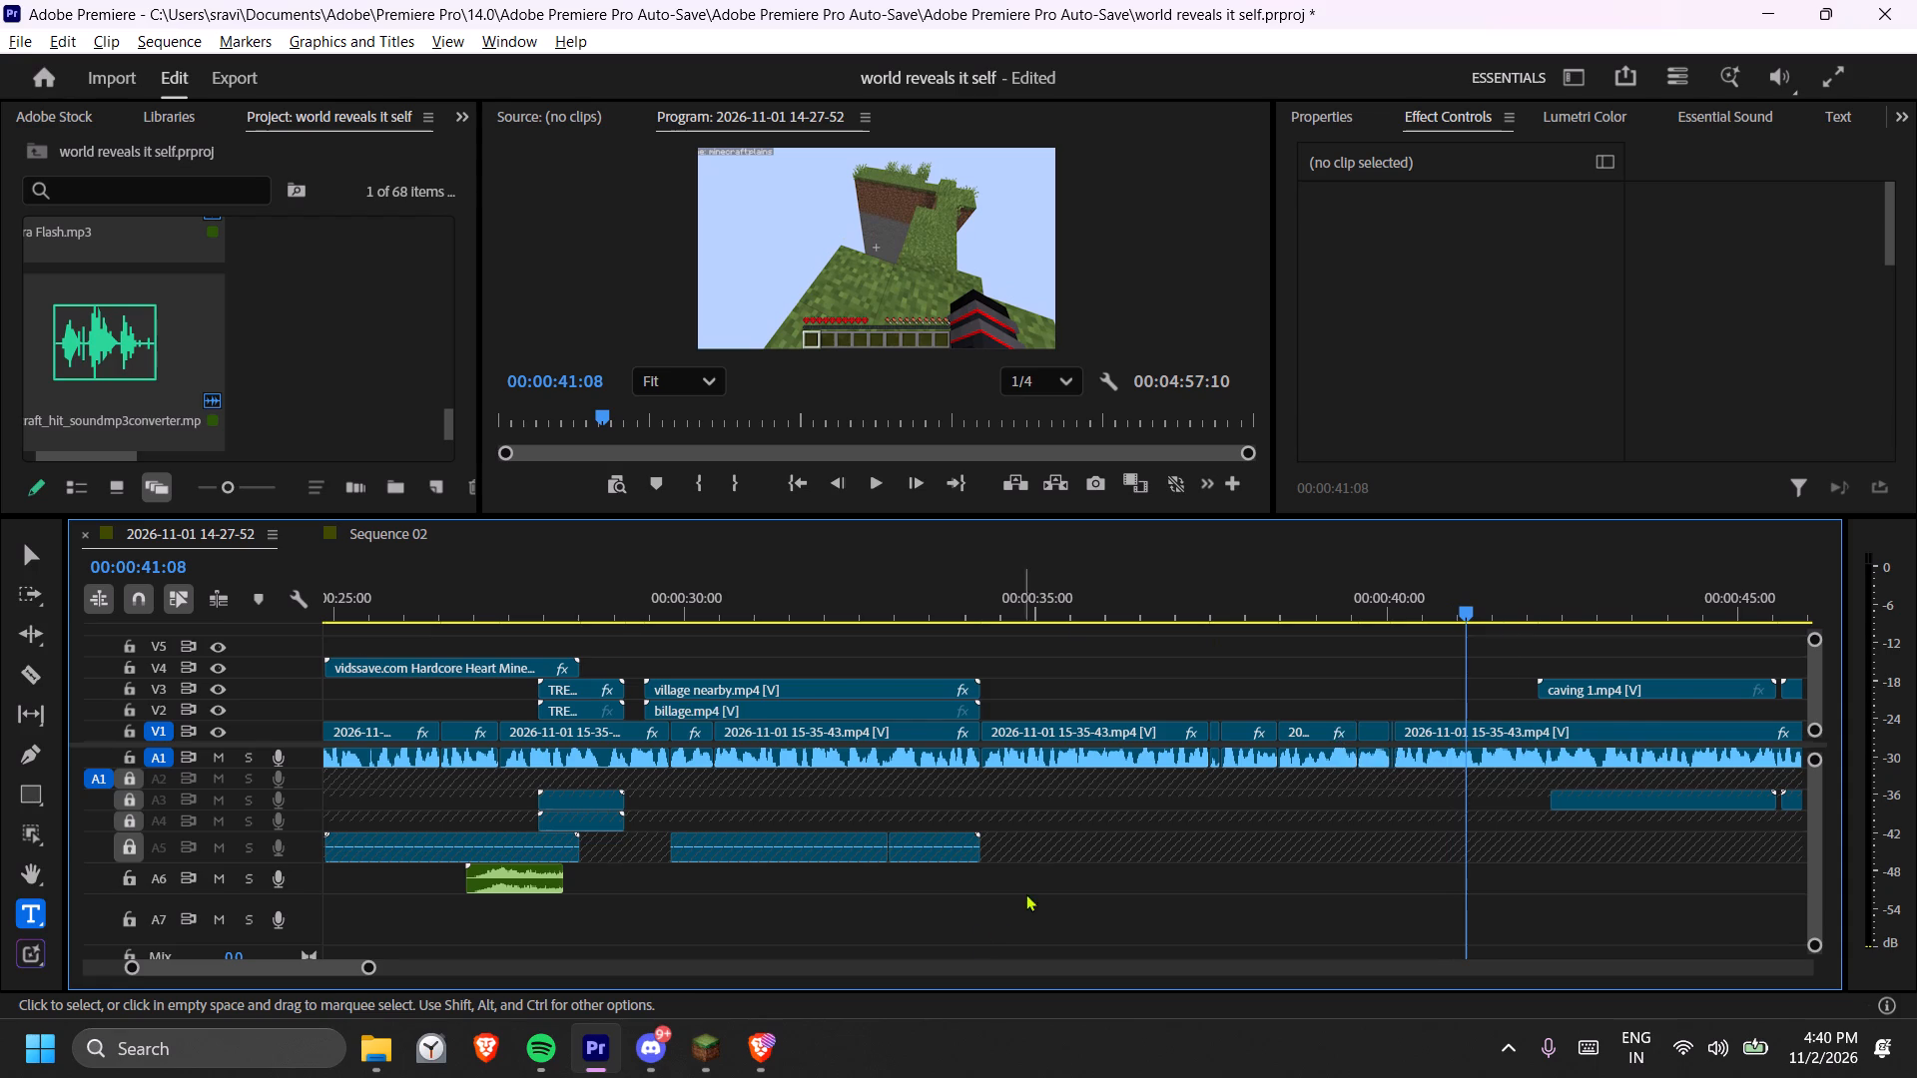
Play the sequence from its beginning to about 00:00:34 to review the edited opening.
{"action": "scroll", "coordinate": [1035, 839], "scroll_direction": "up", "scroll_amount": 20}
{"action": "scroll", "coordinate": [1035, 839], "scroll_direction": "up", "scroll_amount": 20}
{"action": "scroll", "coordinate": [1035, 839], "scroll_direction": "up", "scroll_amount": 4}
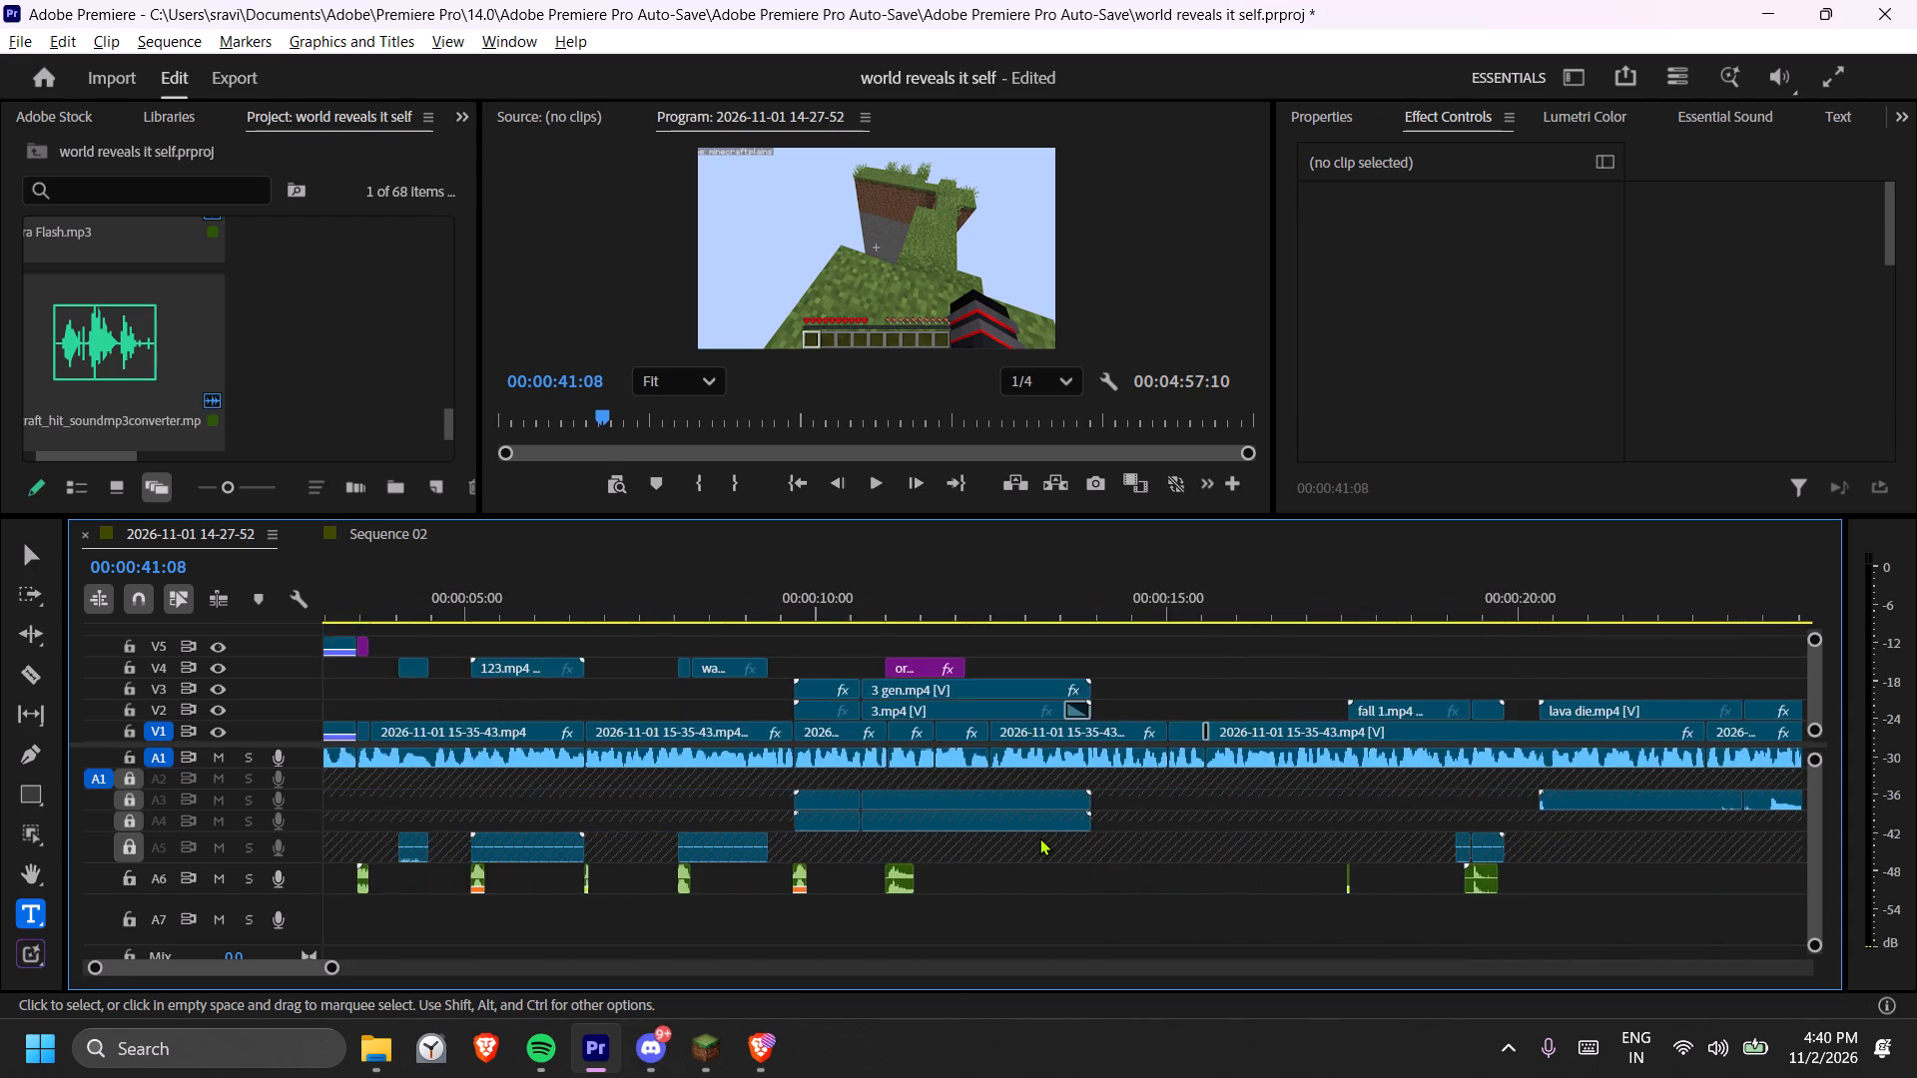
{"action": "scroll", "coordinate": [1039, 837], "scroll_direction": "up", "scroll_amount": 12}
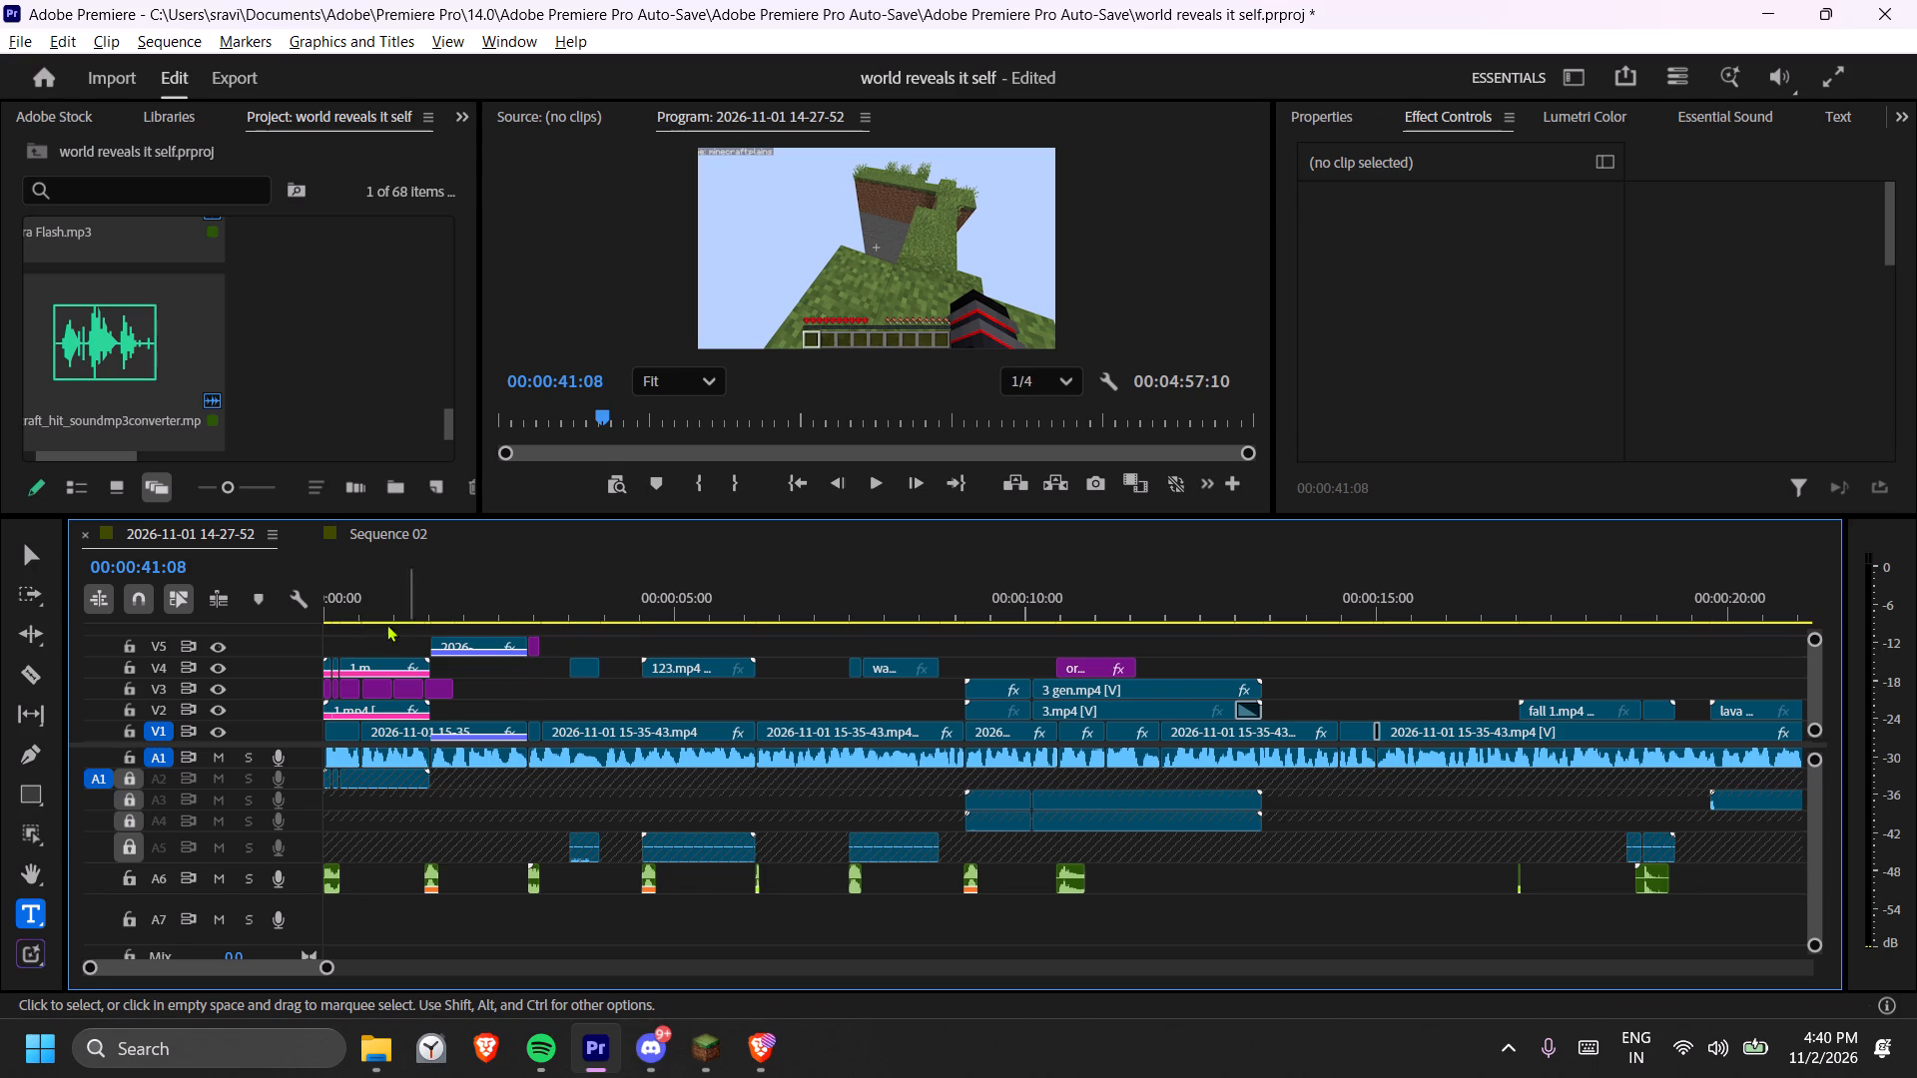
{"action": "left_click_drag", "start_coordinate": [365, 624], "coordinate": [290, 624]}
{"action": "left_click_drag", "start_coordinate": [327, 619], "coordinate": [282, 618]}
{"action": "left_click_drag", "start_coordinate": [323, 604], "coordinate": [275, 604]}
{"action": "left_click", "coordinate": [875, 482]}
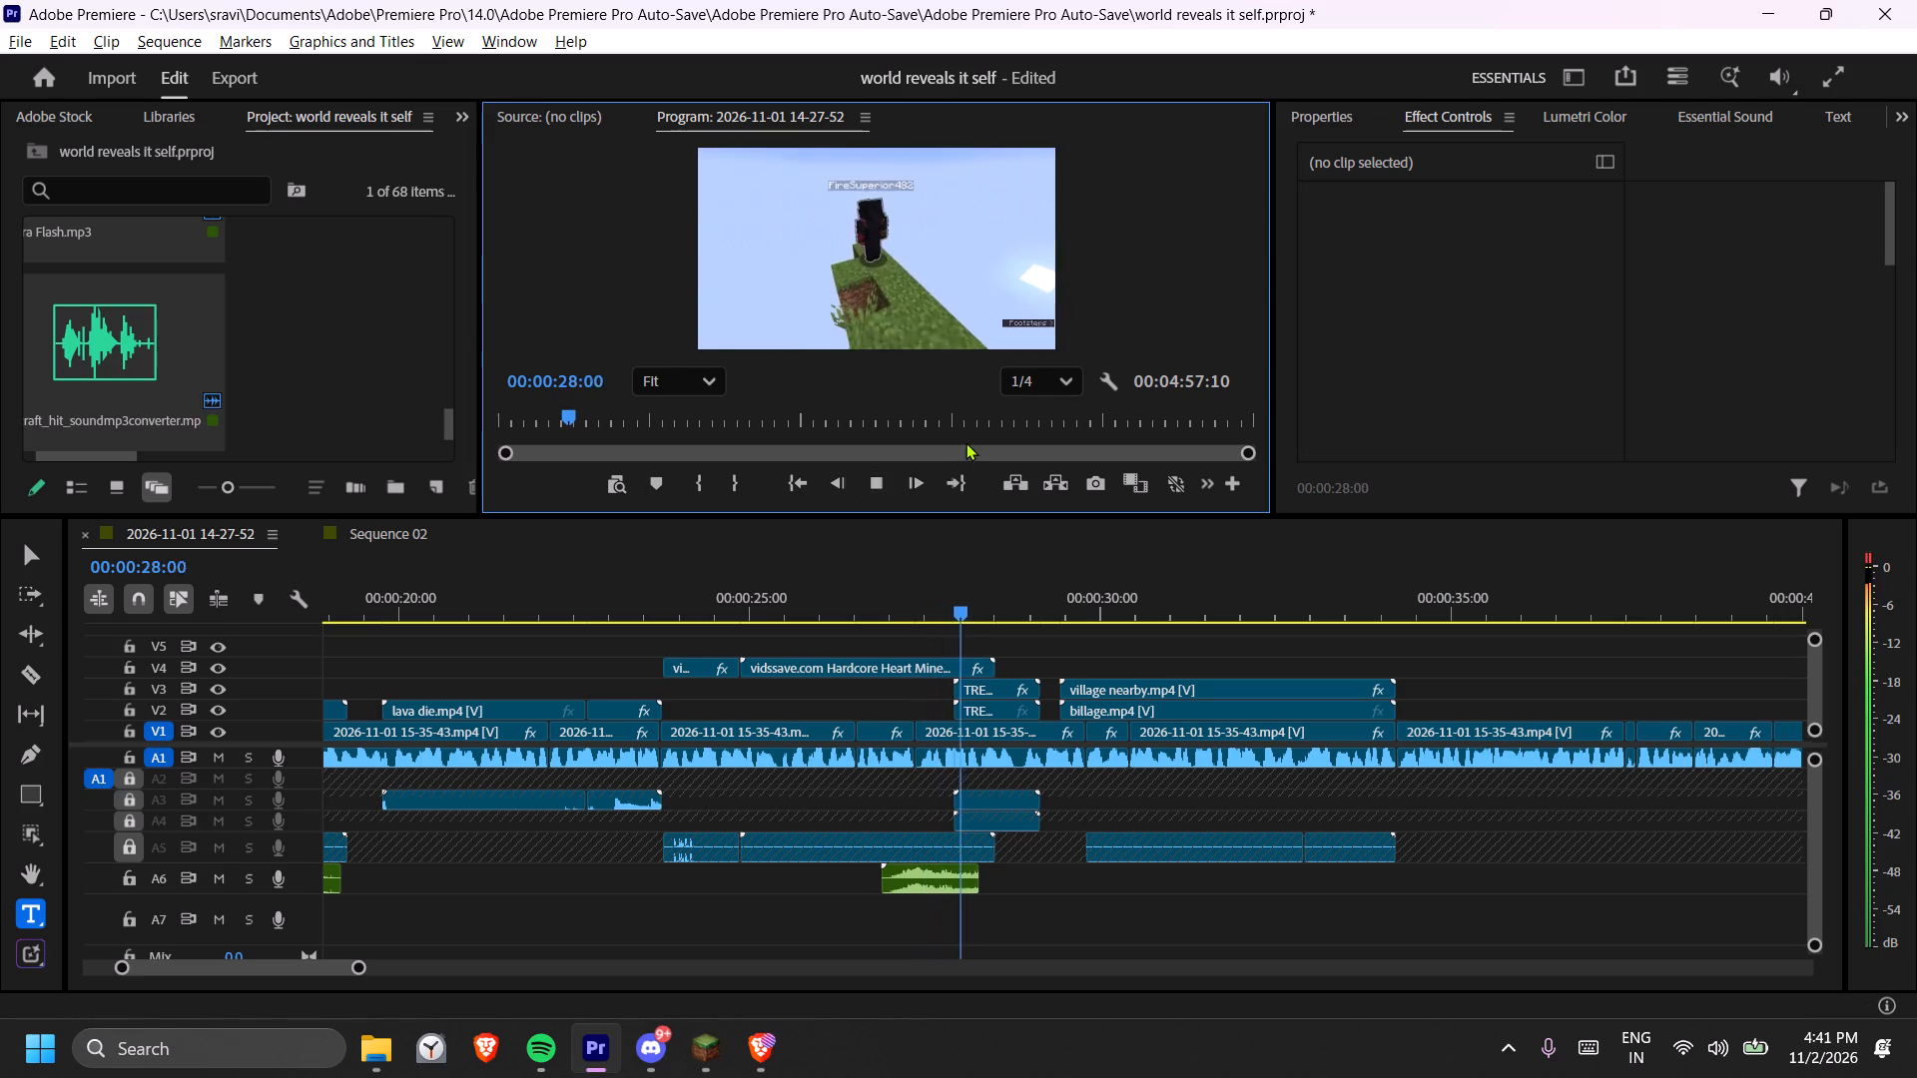
{"action": "left_click", "coordinate": [872, 477]}
Review the village nearby.mp4 section and the footage just after it, between about 00:00:30 and 00:00:35:37.
{"action": "scroll", "coordinate": [1095, 685], "scroll_direction": "down", "scroll_amount": 8}
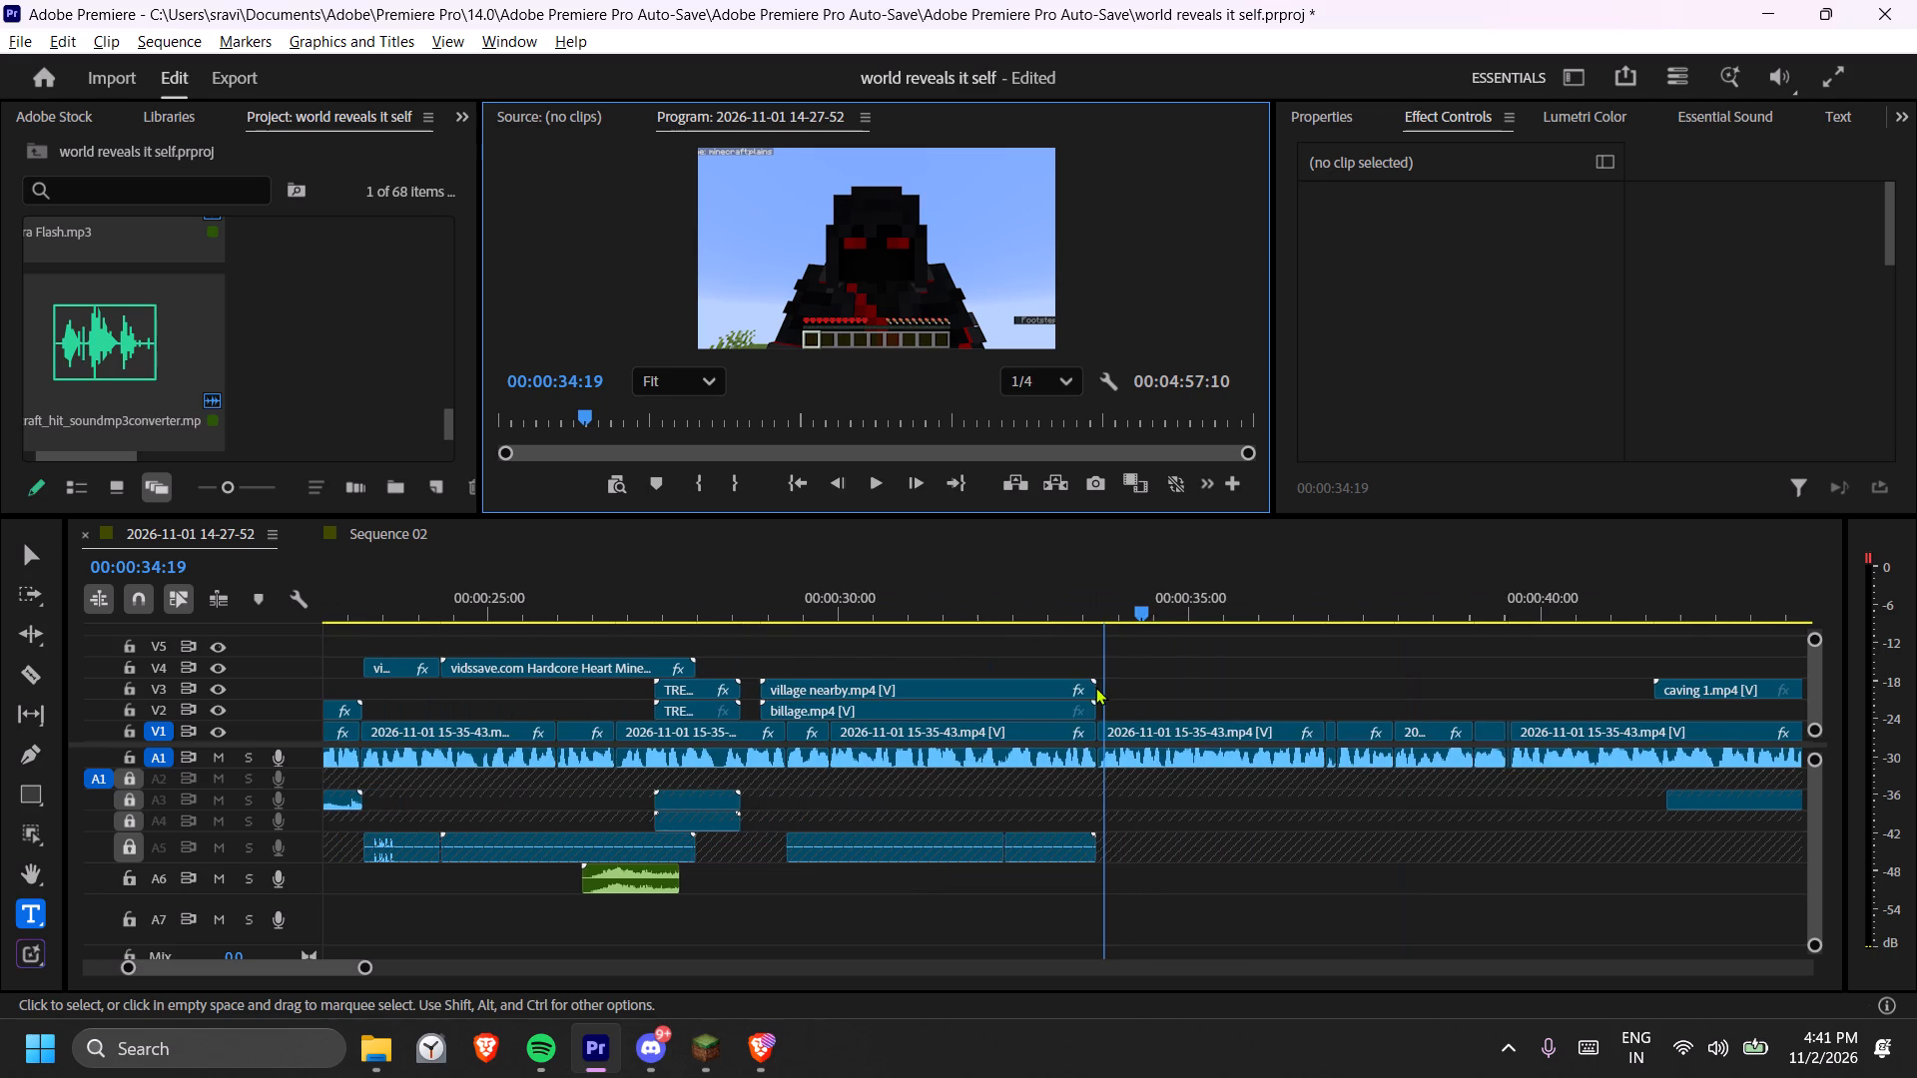
{"action": "key", "text": "space"}
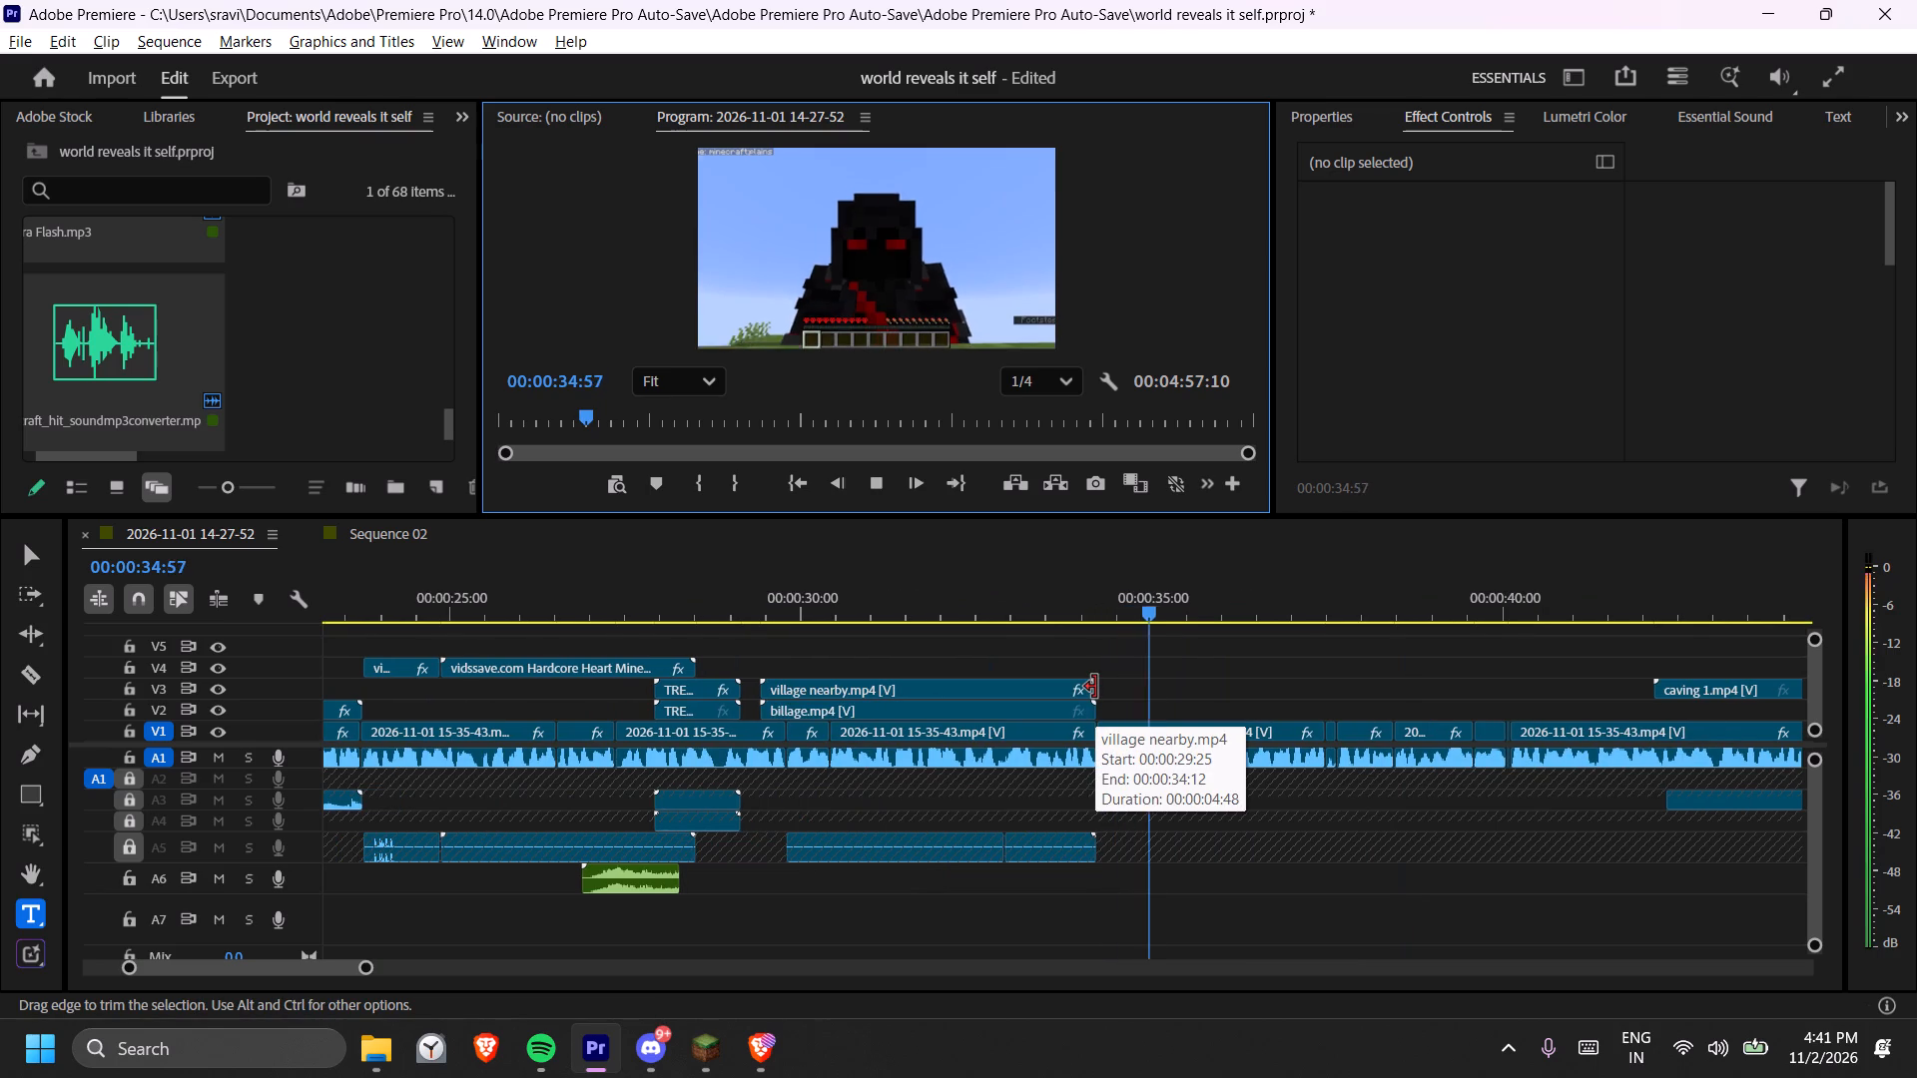
{"action": "key", "text": "space"}
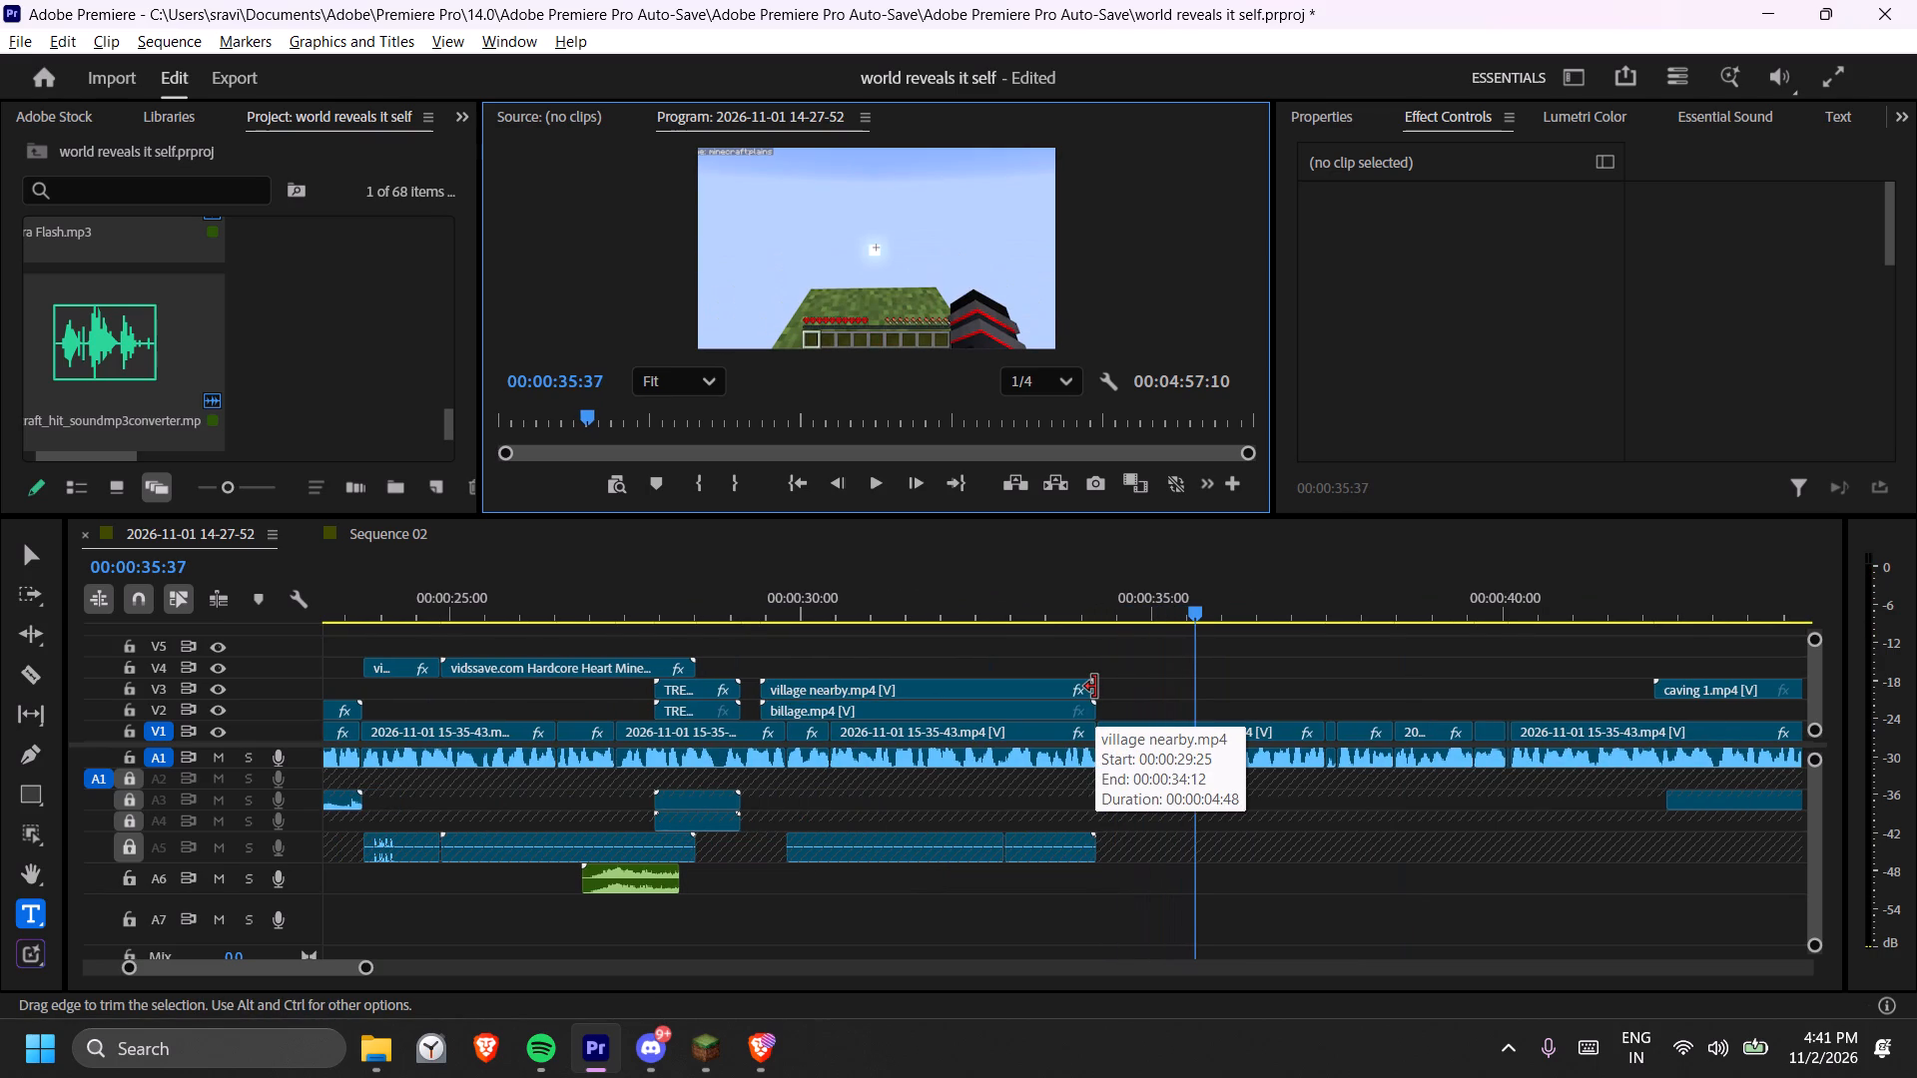
{"action": "left_click", "coordinate": [817, 594]}
{"action": "key", "text": "space"}
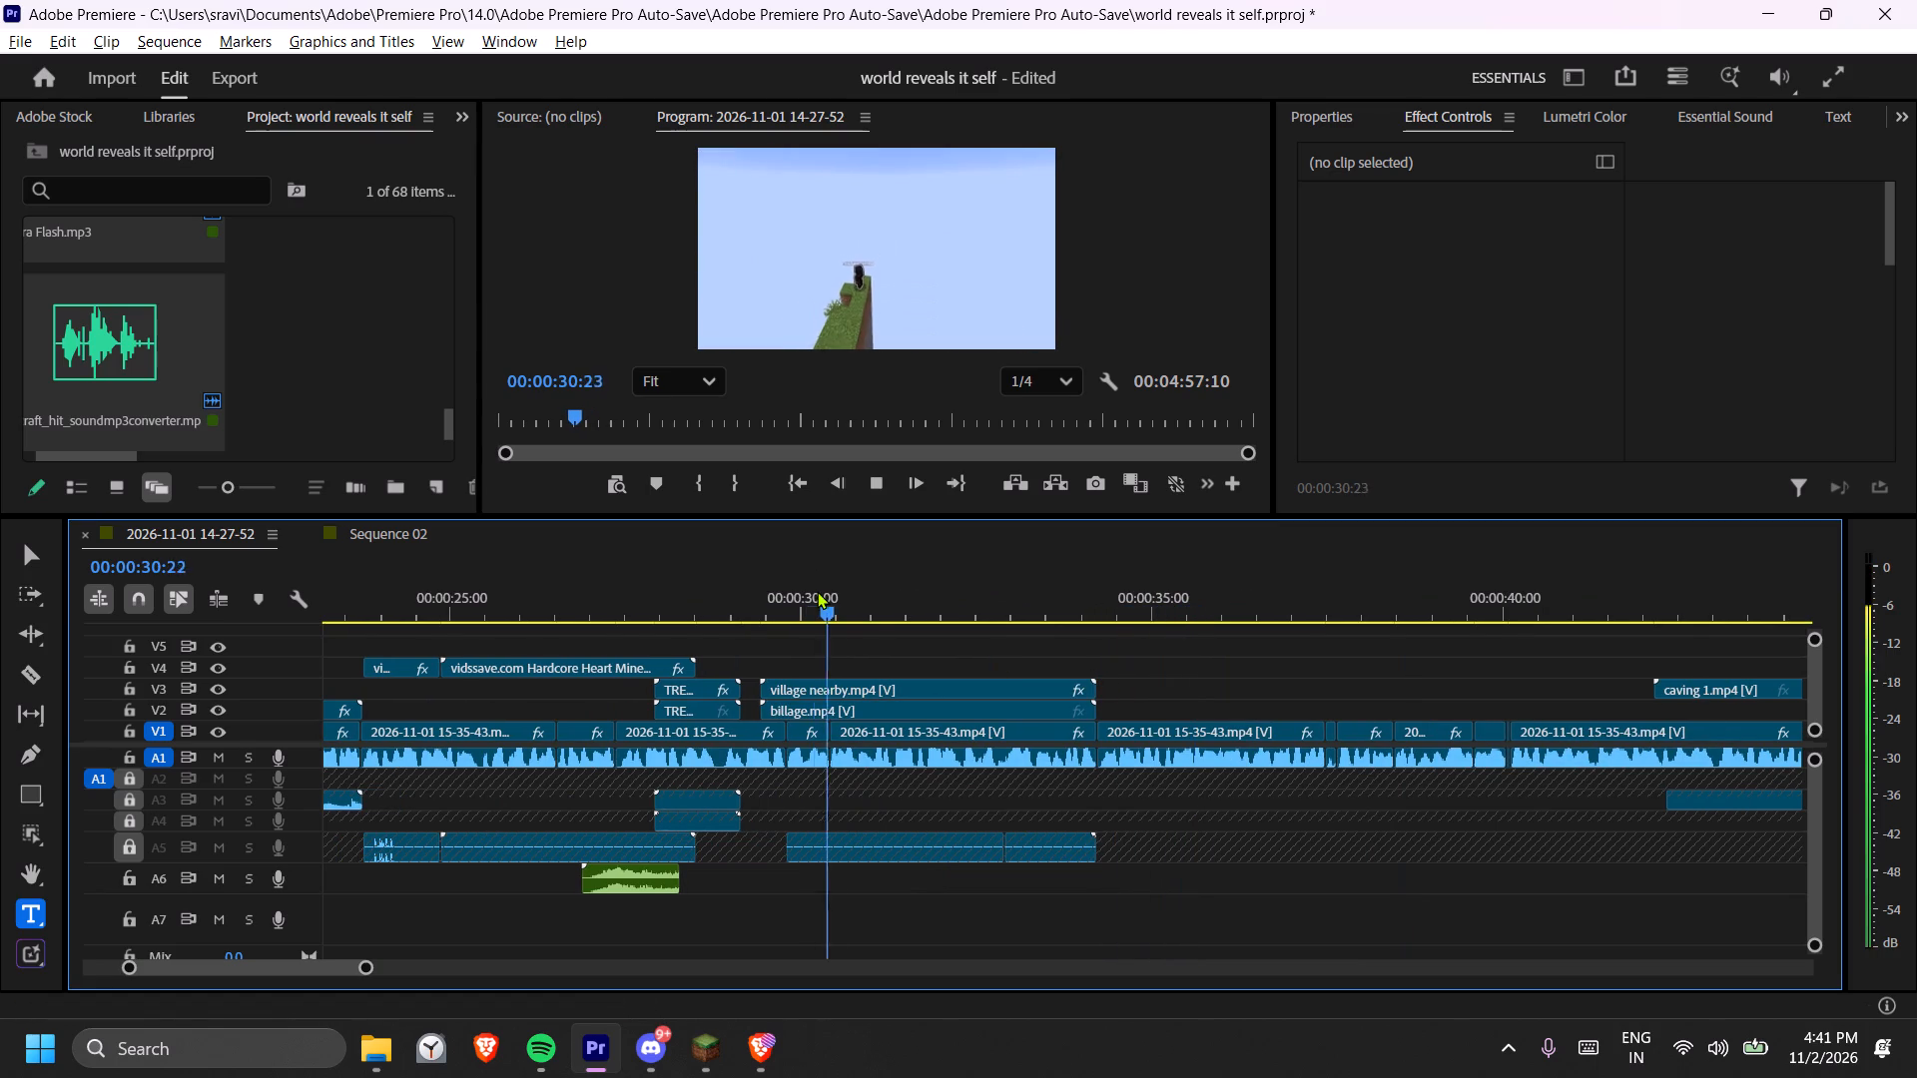
{"action": "key", "text": "space"}
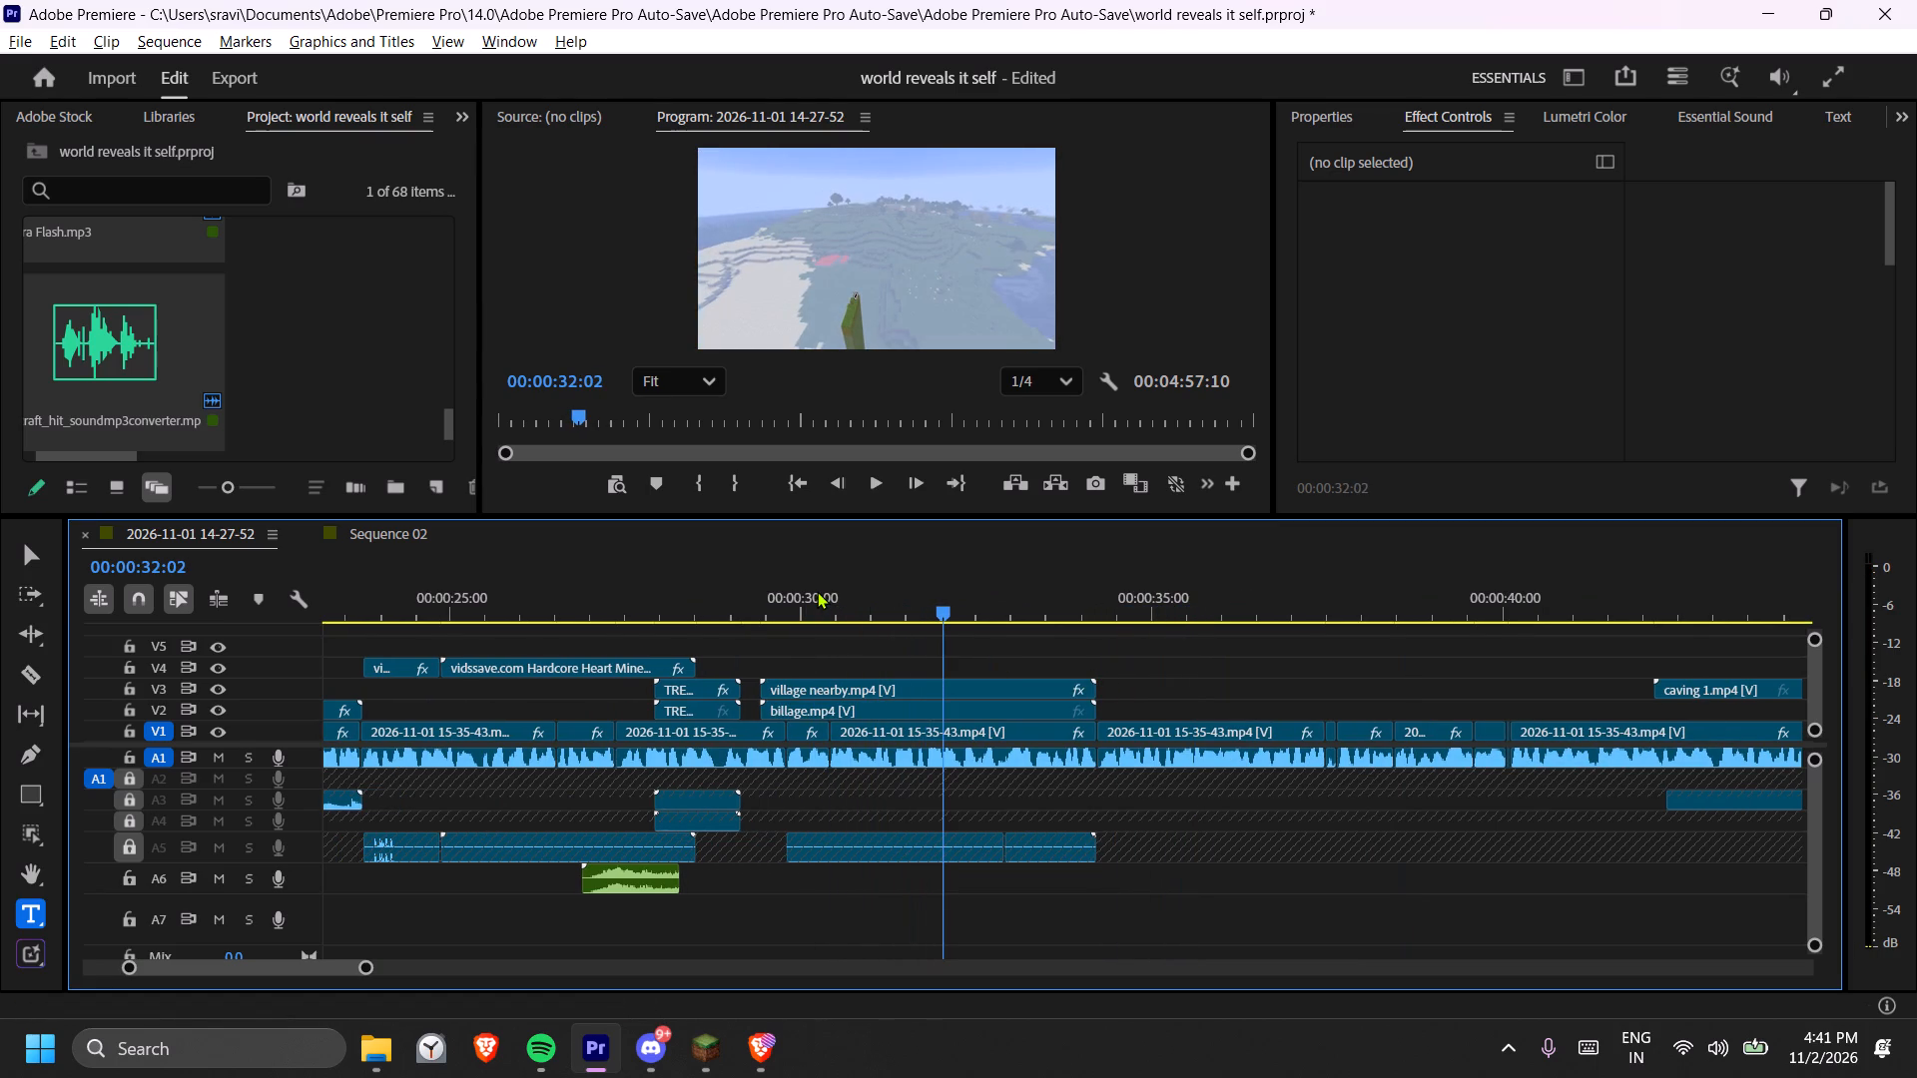
{"action": "key", "text": "space"}
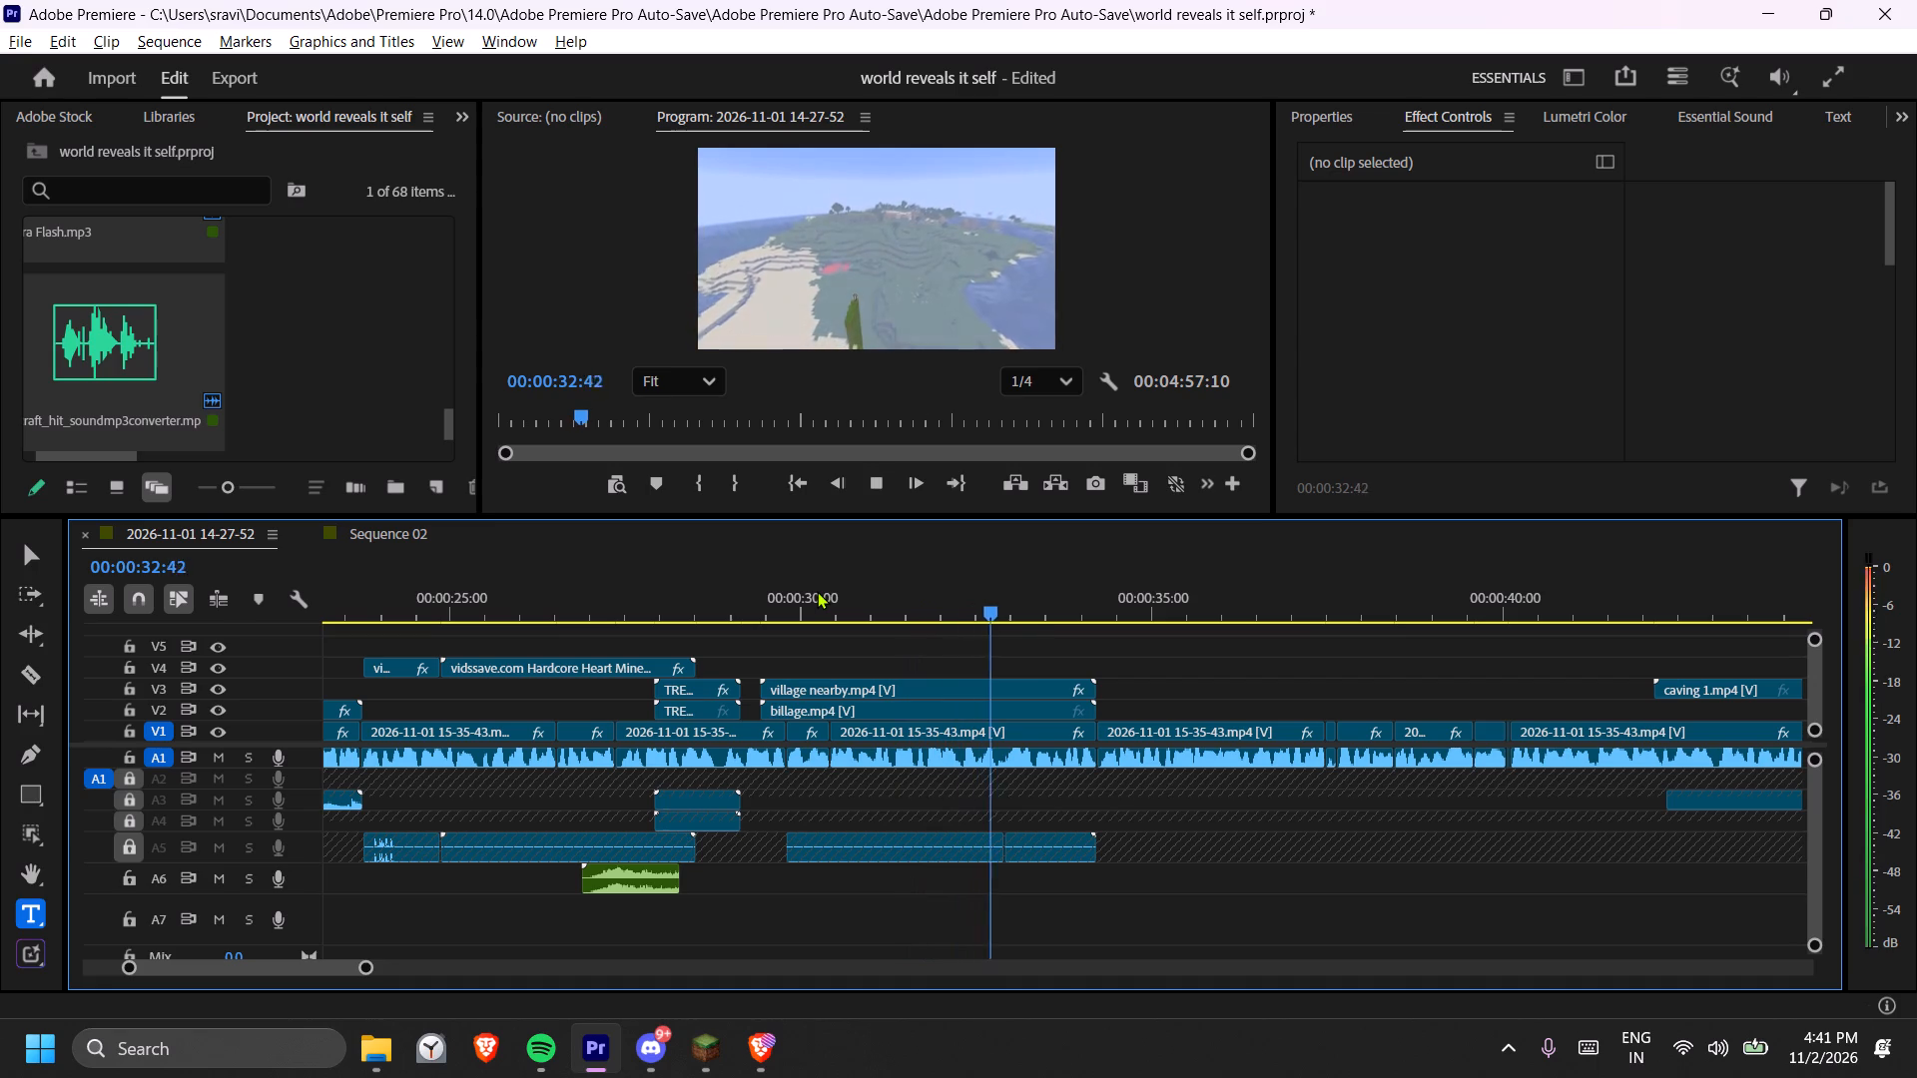
{"action": "key", "text": "space"}
{"action": "key", "text": "space"}
{"action": "key", "text": "space"}
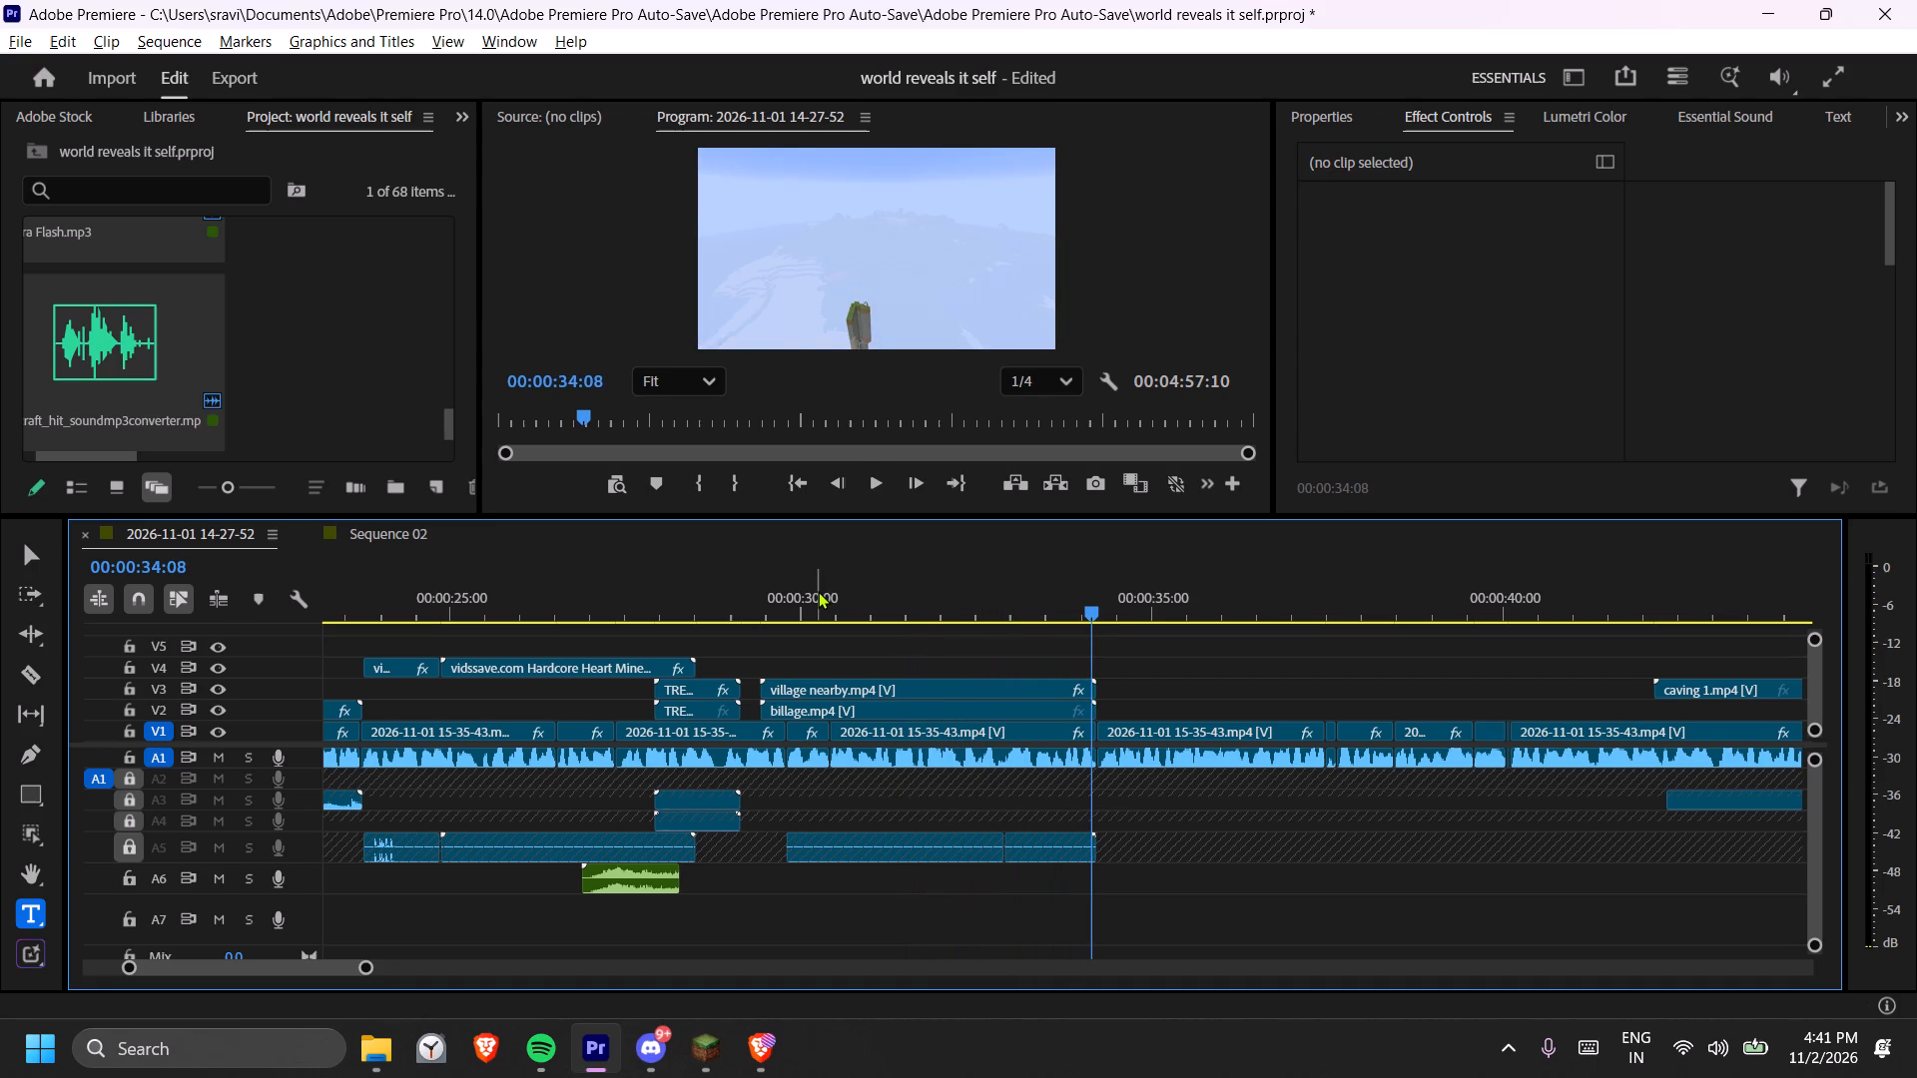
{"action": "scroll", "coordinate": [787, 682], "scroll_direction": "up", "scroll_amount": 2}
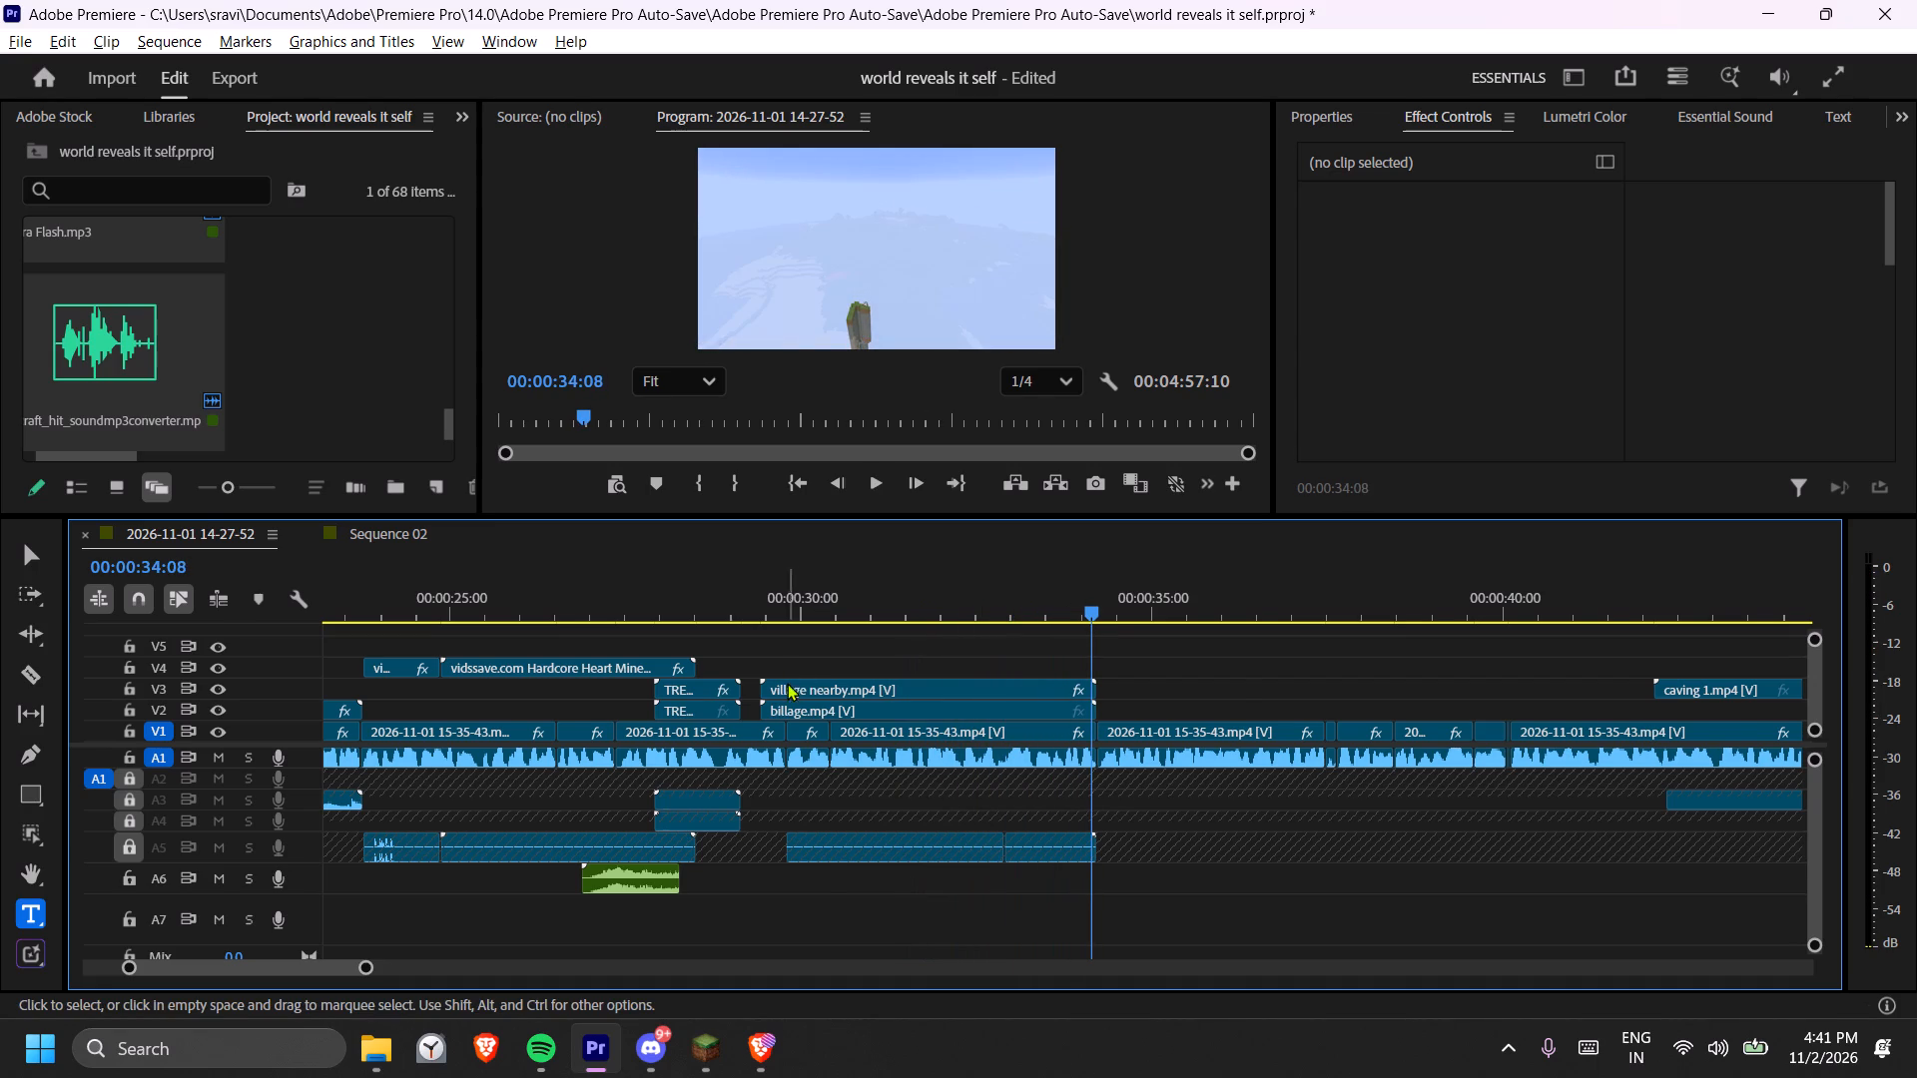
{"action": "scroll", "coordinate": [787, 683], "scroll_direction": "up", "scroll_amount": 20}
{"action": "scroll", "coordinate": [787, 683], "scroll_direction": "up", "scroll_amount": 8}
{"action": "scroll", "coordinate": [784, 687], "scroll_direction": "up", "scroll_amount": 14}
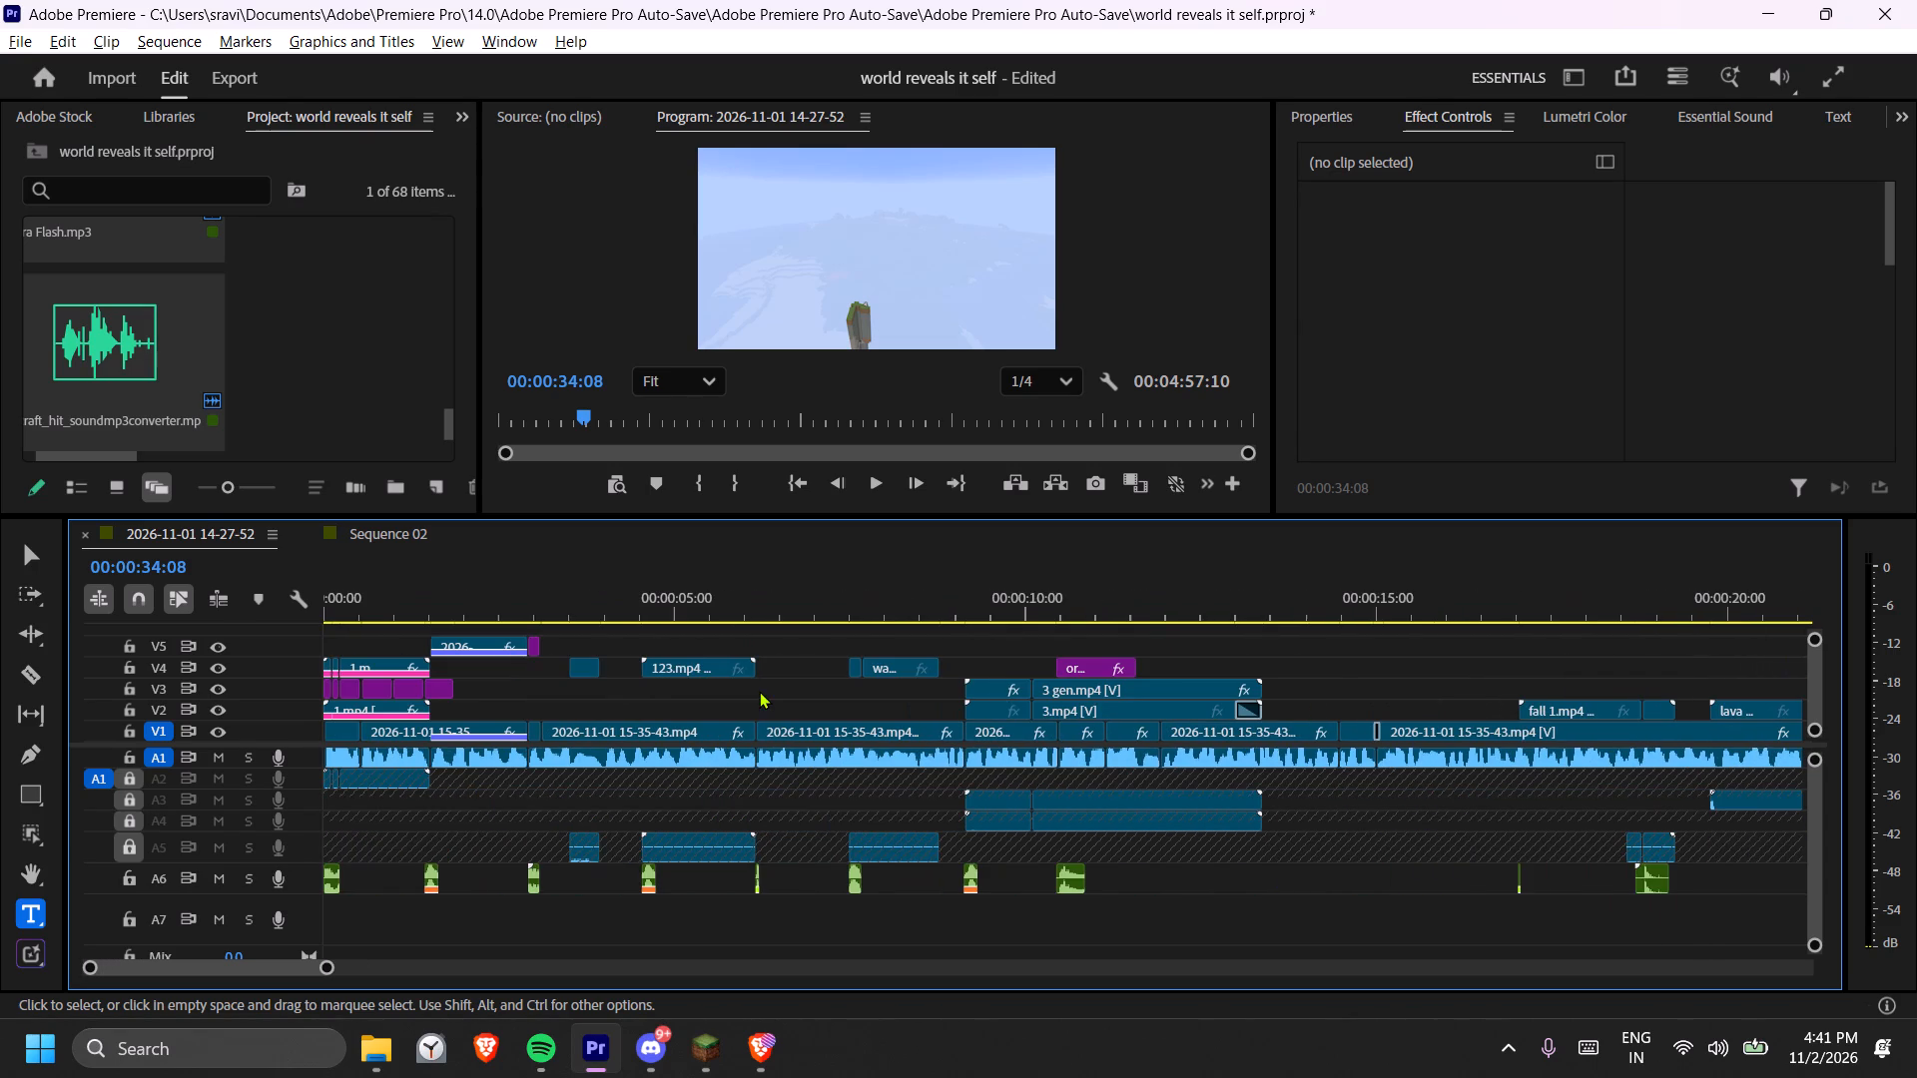
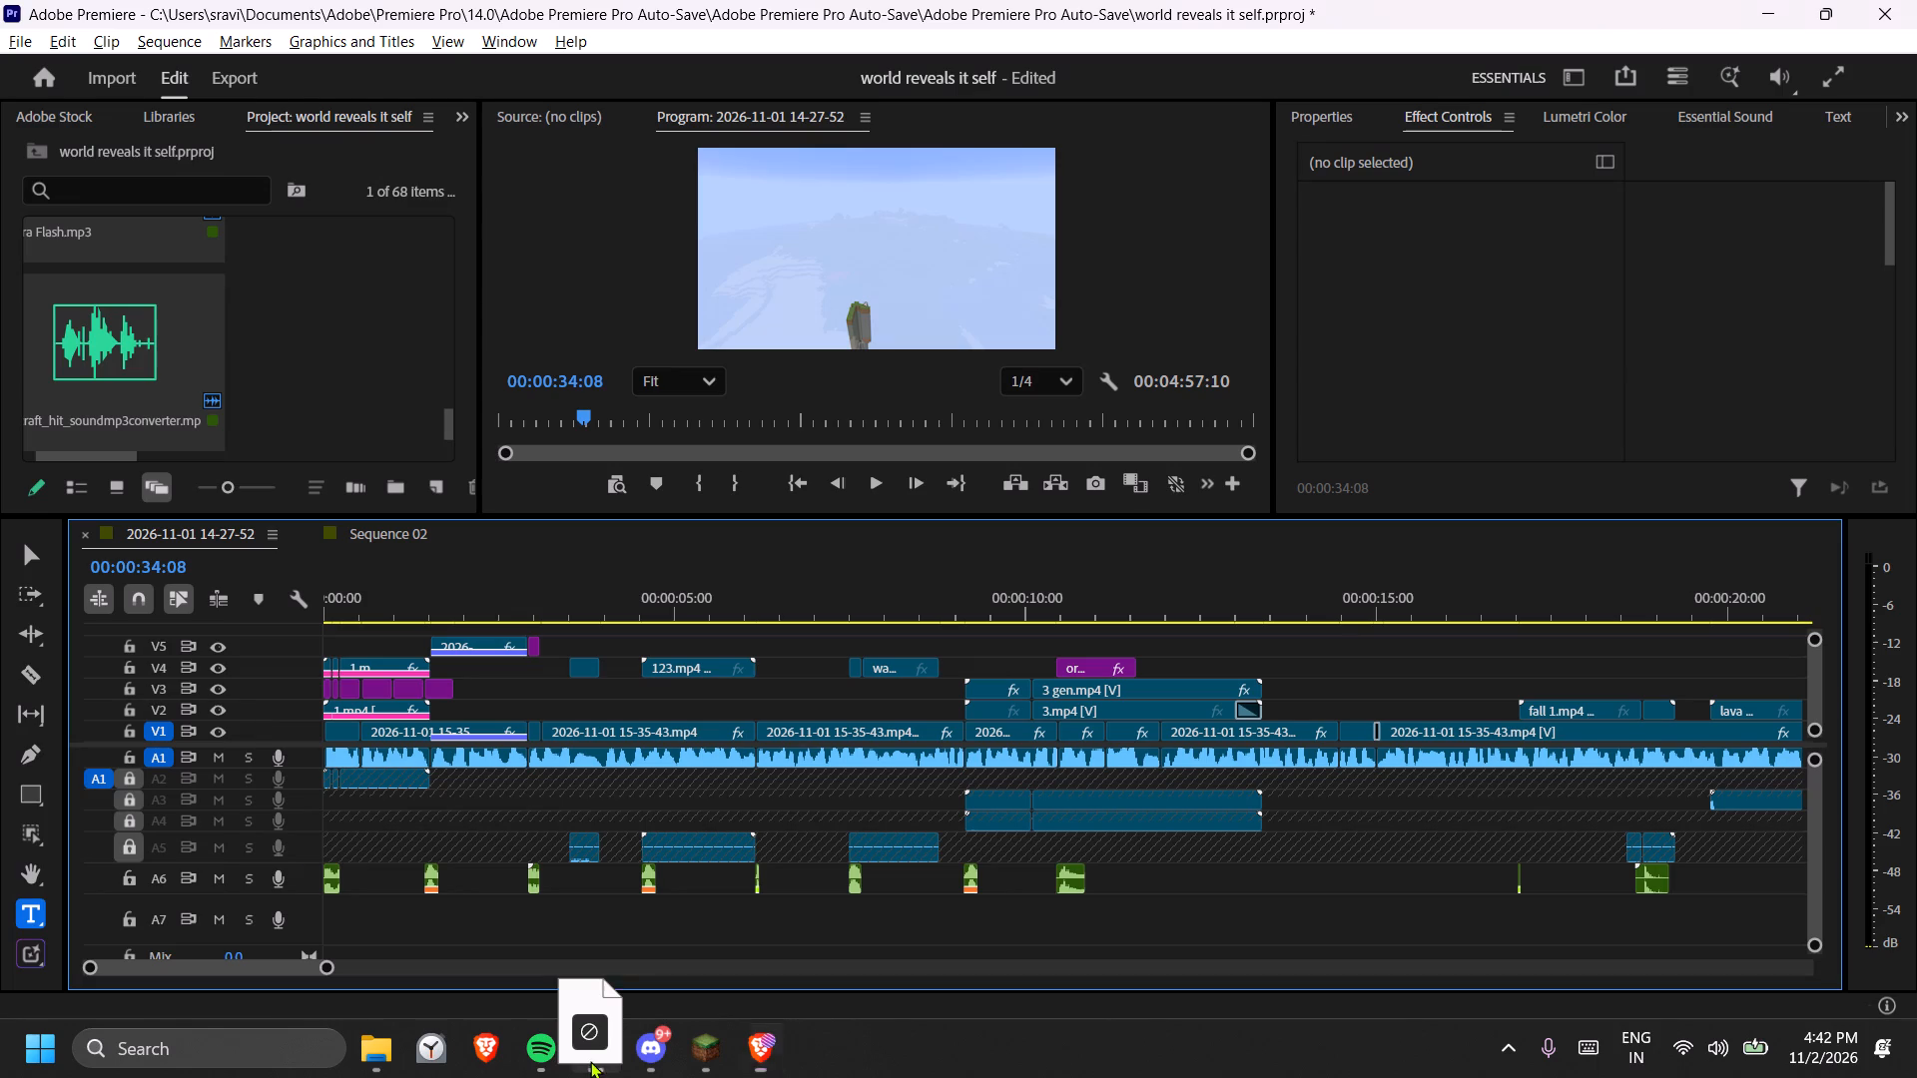
{"action": "left_click_drag", "start_coordinate": [590, 1061], "coordinate": [388, 354]}
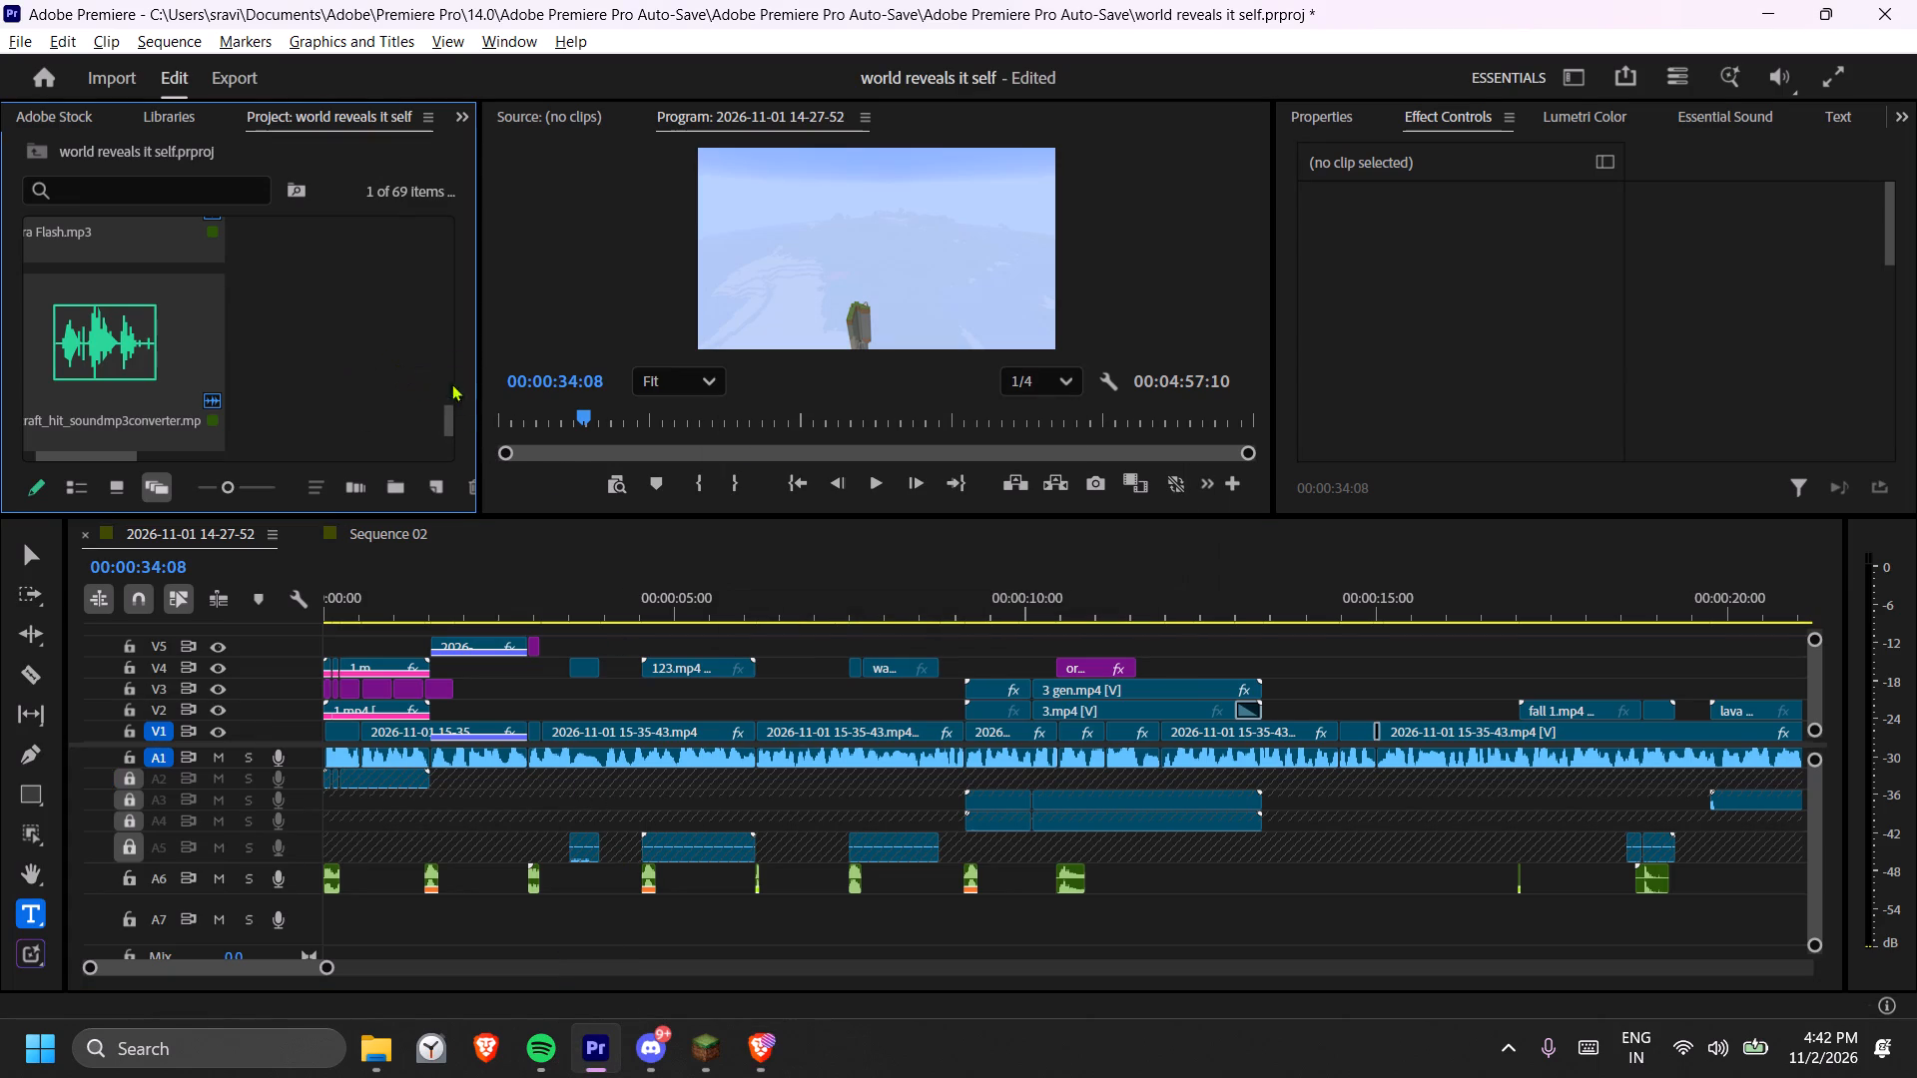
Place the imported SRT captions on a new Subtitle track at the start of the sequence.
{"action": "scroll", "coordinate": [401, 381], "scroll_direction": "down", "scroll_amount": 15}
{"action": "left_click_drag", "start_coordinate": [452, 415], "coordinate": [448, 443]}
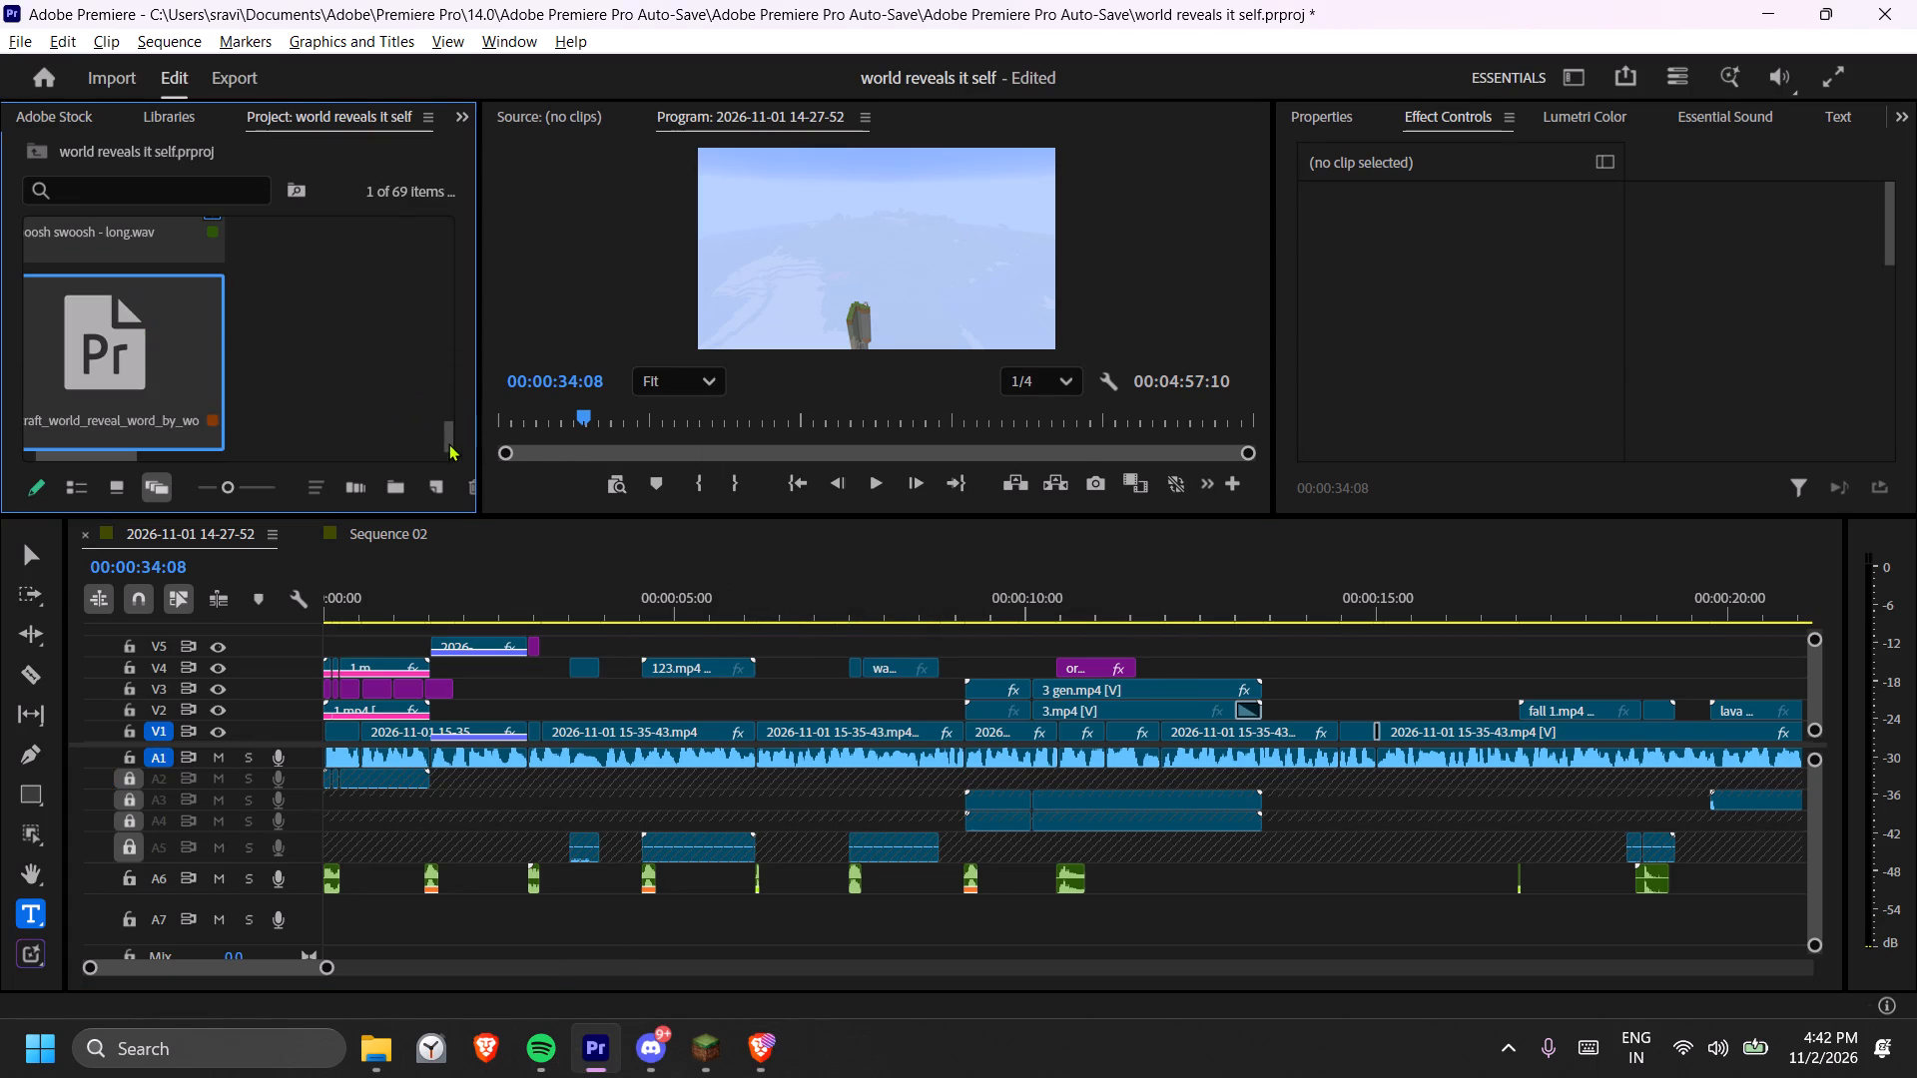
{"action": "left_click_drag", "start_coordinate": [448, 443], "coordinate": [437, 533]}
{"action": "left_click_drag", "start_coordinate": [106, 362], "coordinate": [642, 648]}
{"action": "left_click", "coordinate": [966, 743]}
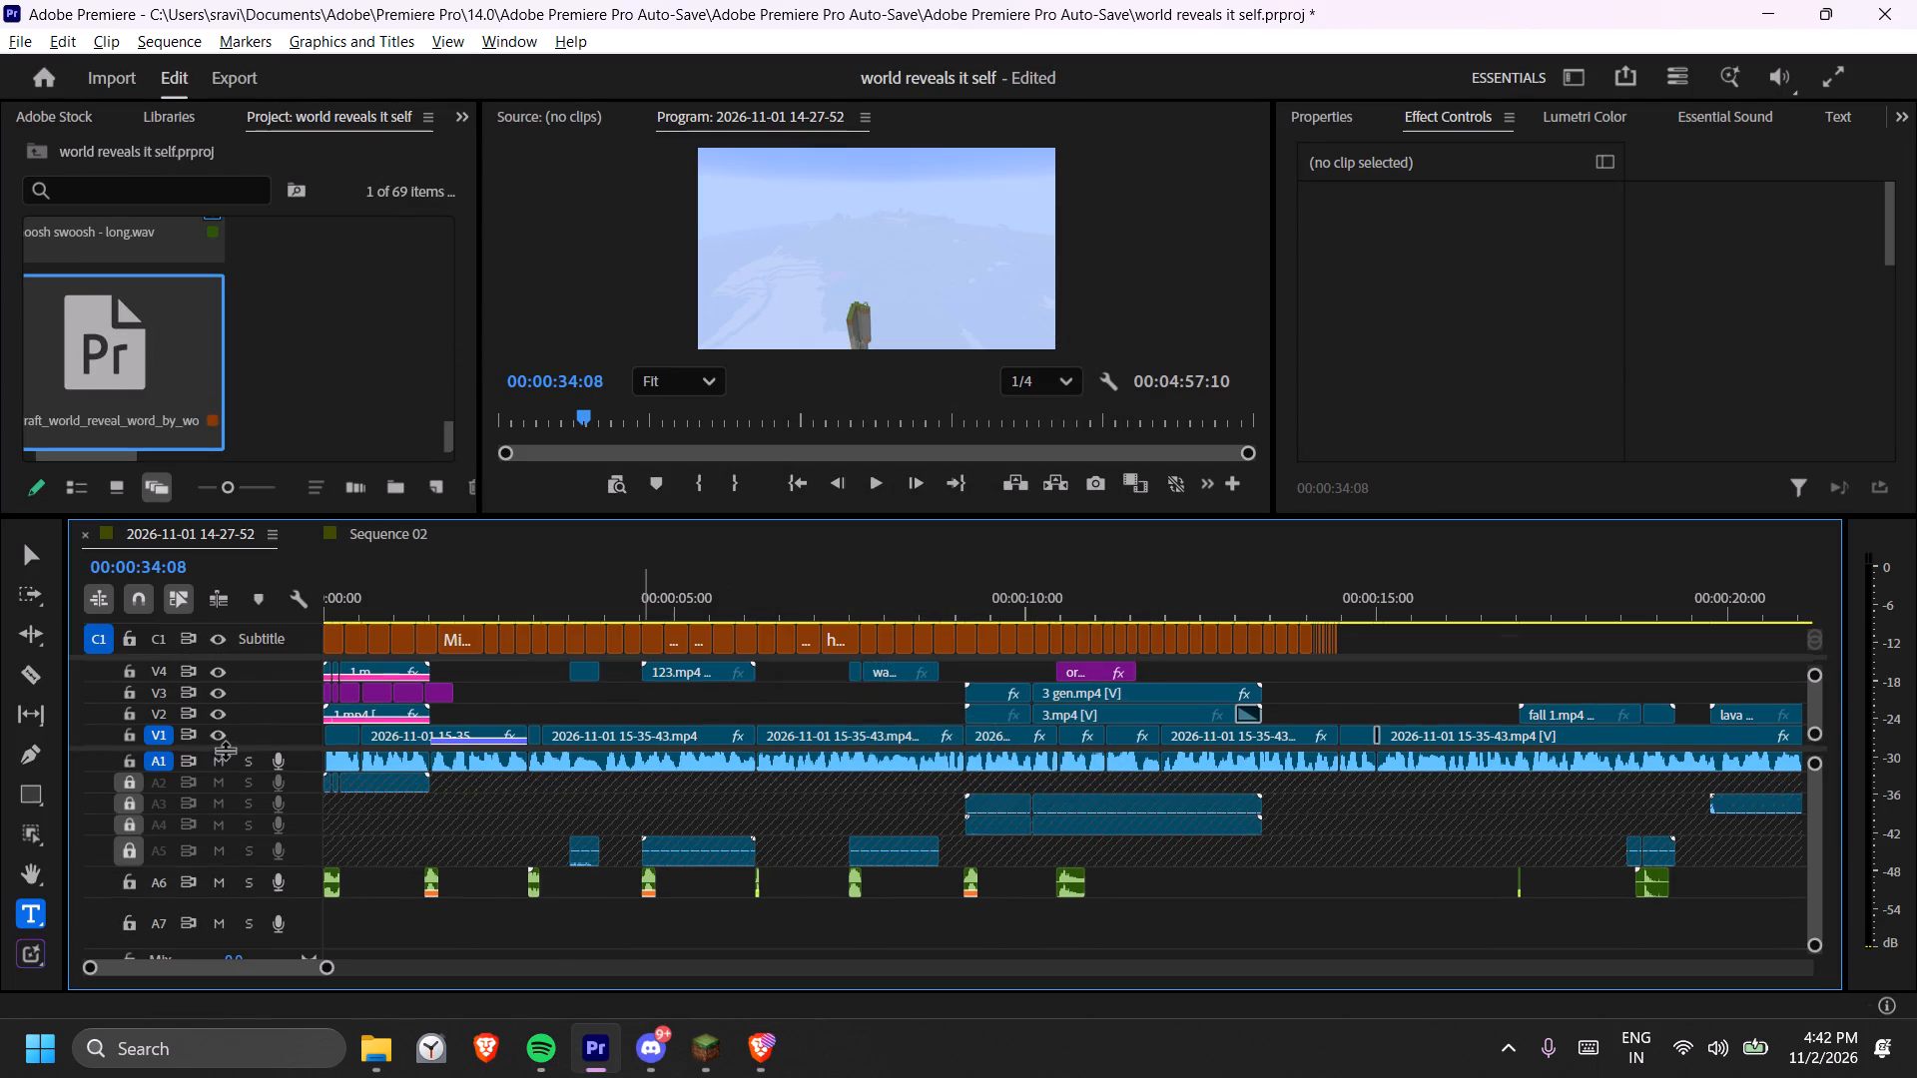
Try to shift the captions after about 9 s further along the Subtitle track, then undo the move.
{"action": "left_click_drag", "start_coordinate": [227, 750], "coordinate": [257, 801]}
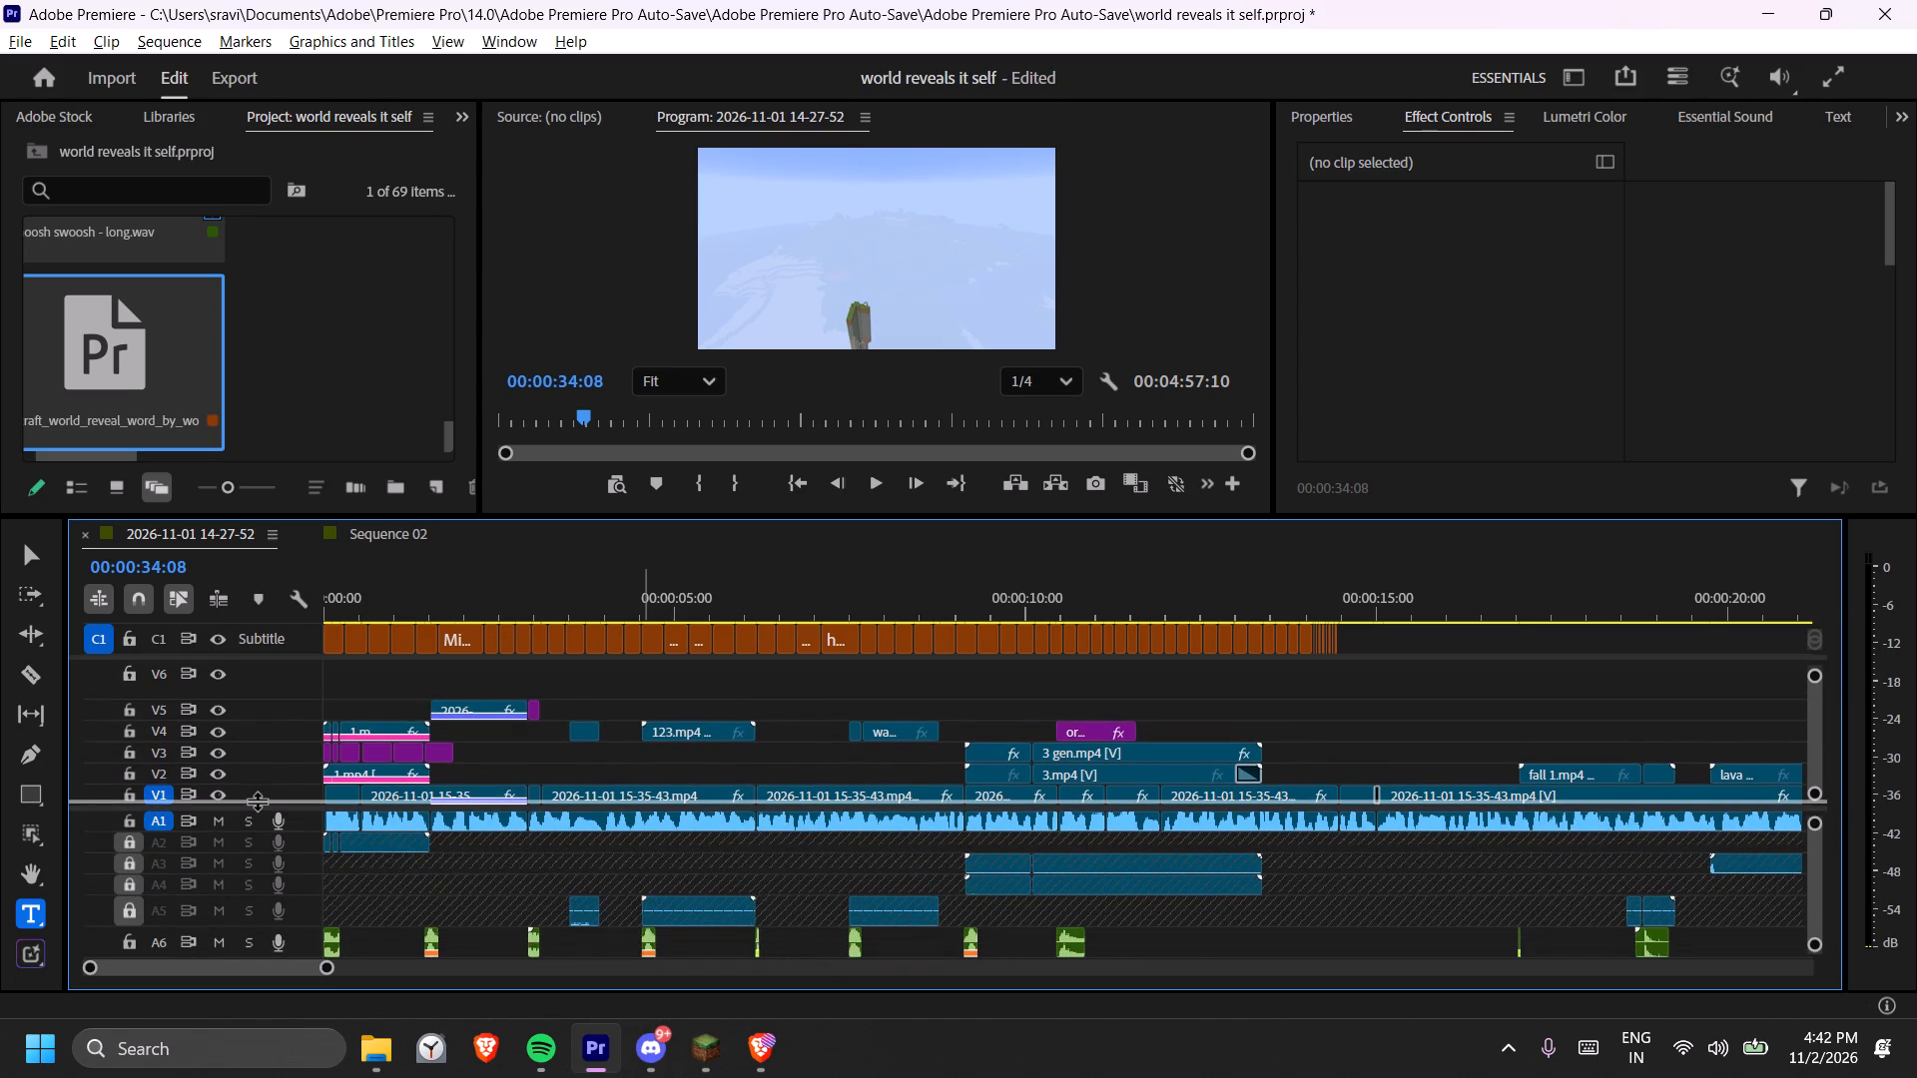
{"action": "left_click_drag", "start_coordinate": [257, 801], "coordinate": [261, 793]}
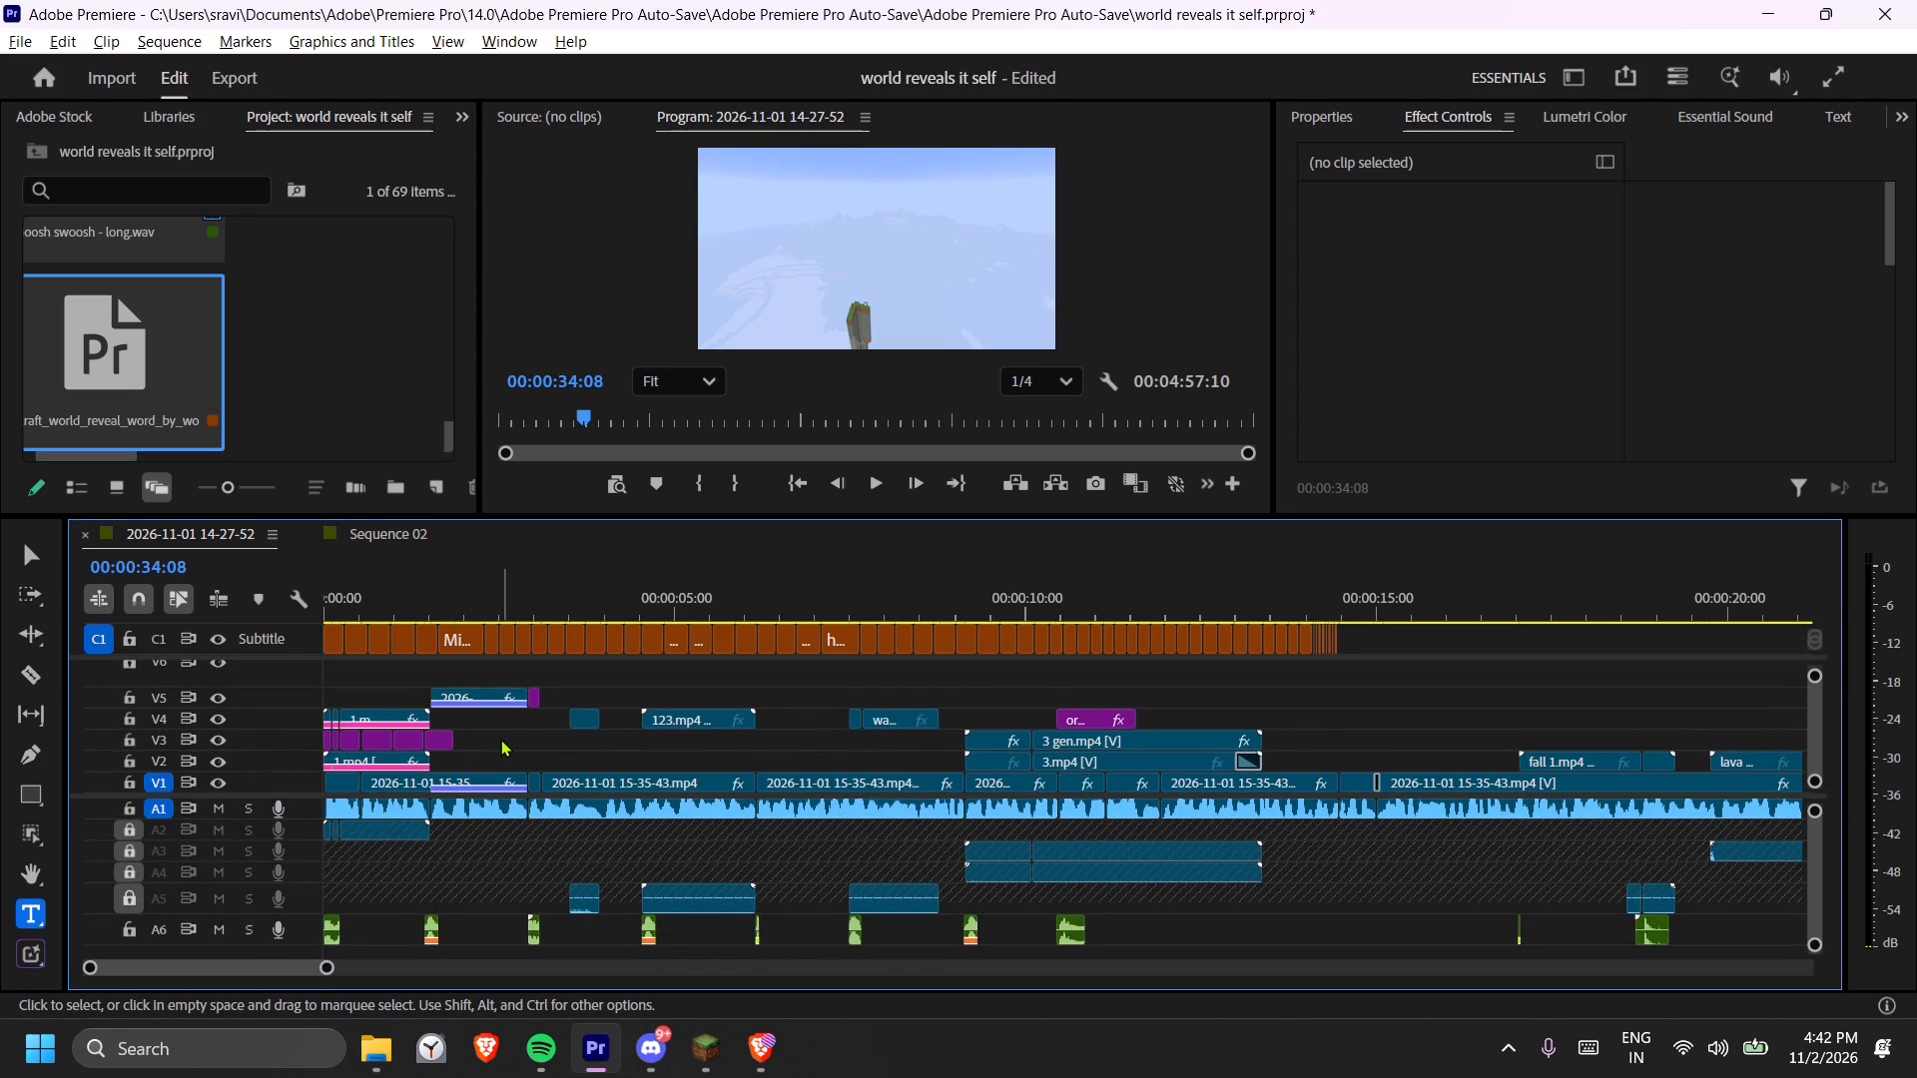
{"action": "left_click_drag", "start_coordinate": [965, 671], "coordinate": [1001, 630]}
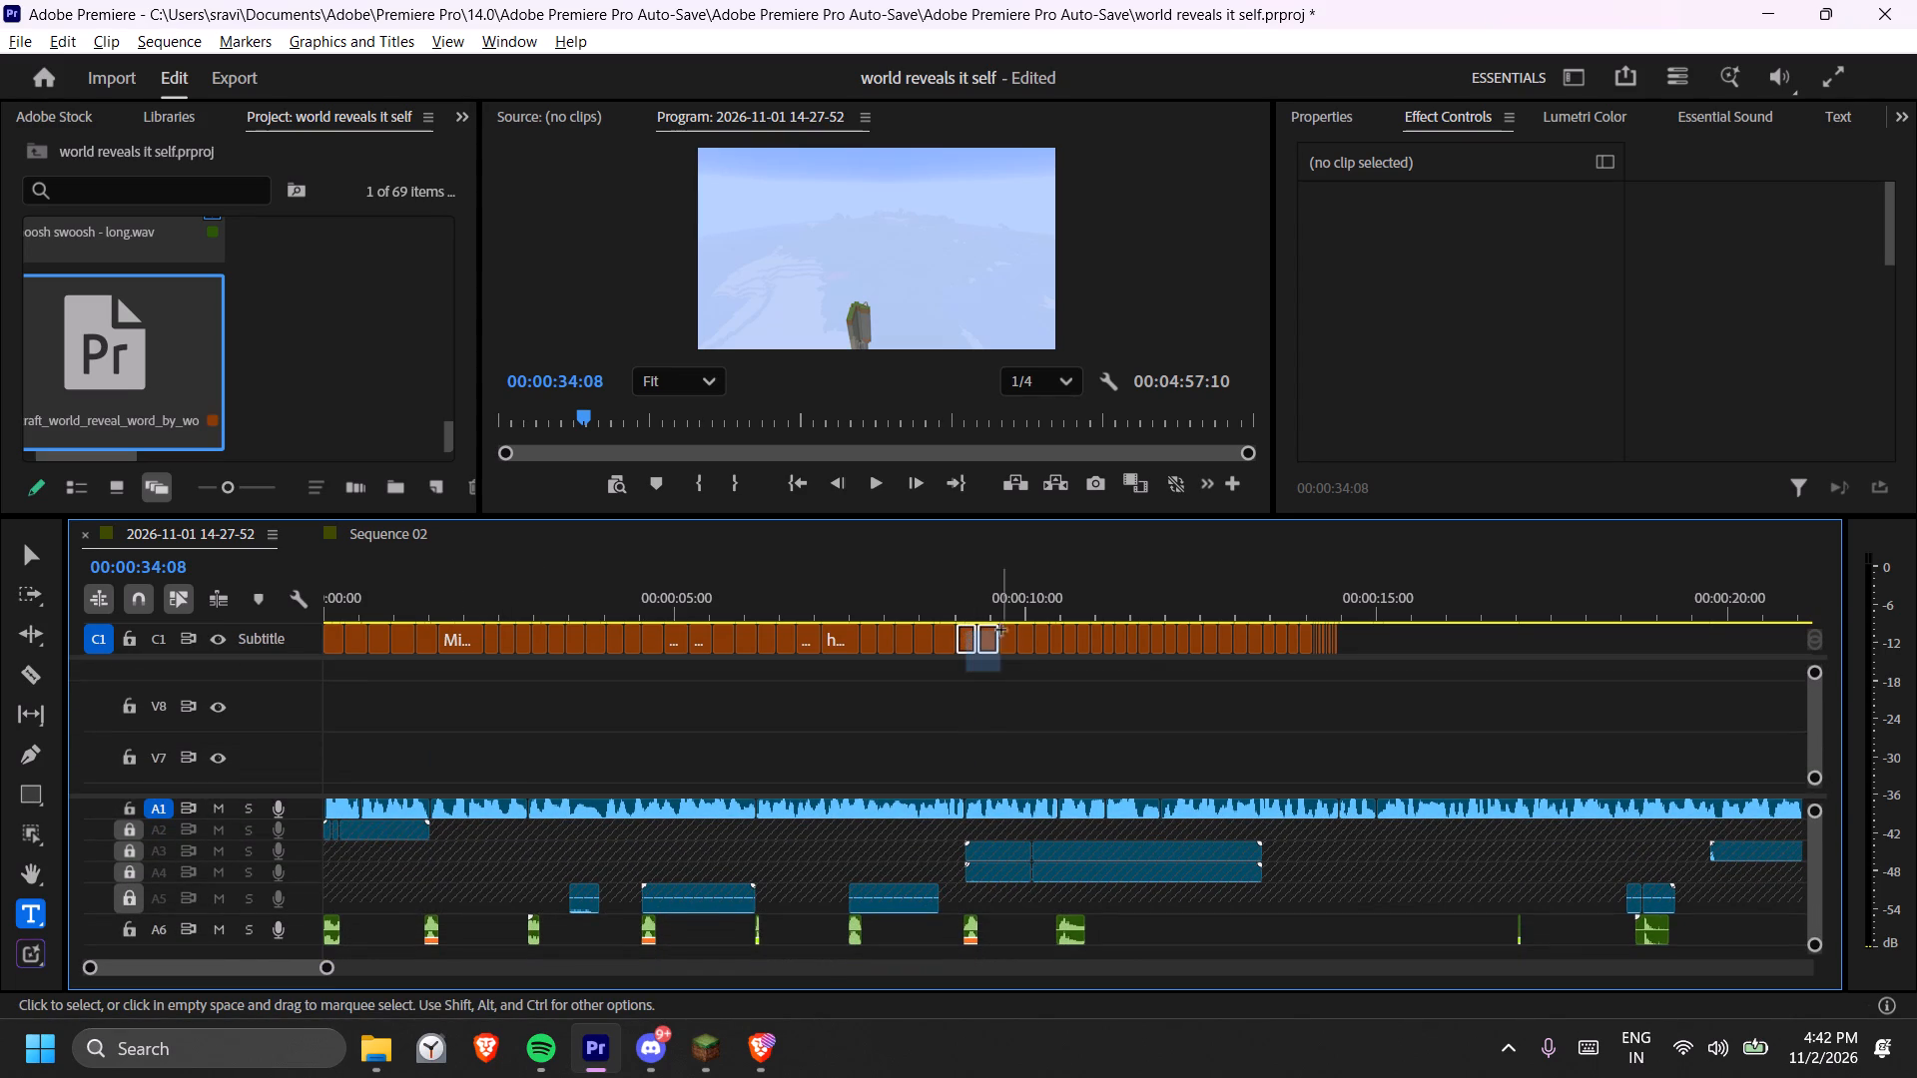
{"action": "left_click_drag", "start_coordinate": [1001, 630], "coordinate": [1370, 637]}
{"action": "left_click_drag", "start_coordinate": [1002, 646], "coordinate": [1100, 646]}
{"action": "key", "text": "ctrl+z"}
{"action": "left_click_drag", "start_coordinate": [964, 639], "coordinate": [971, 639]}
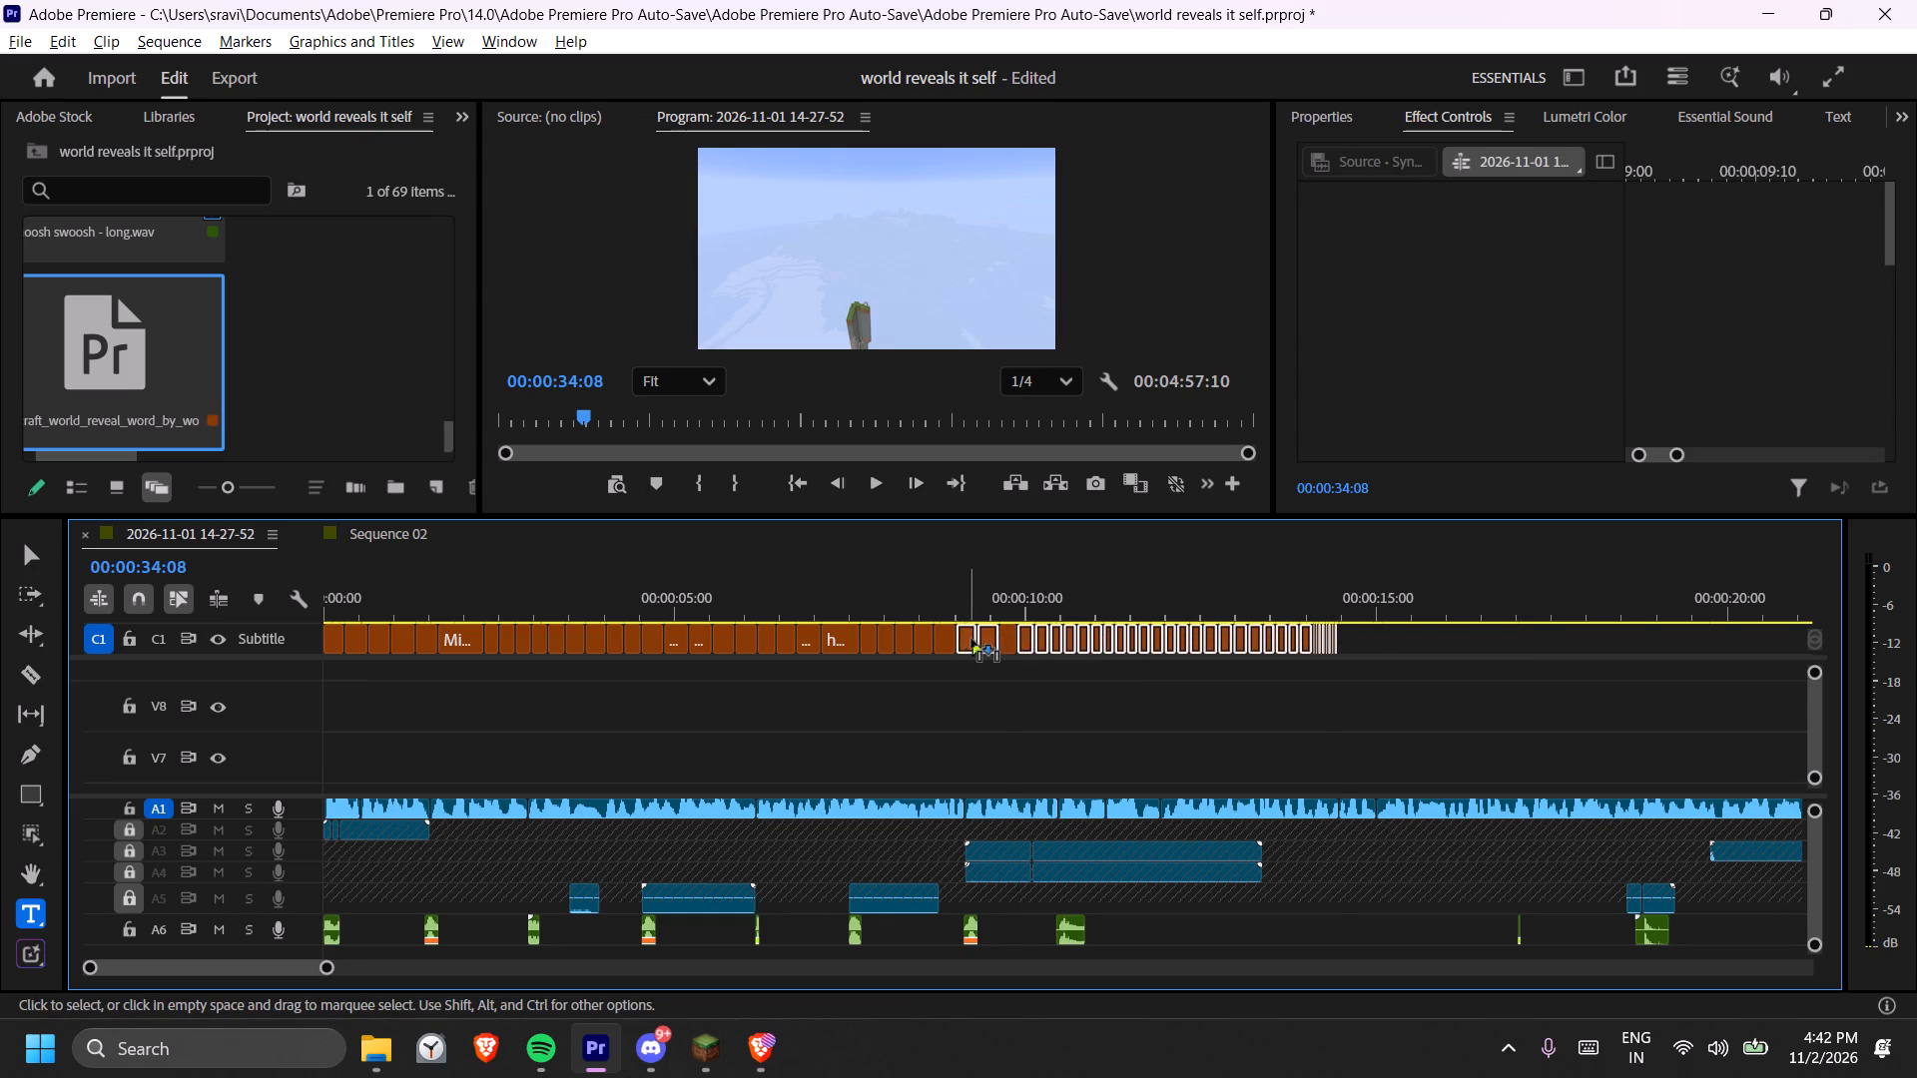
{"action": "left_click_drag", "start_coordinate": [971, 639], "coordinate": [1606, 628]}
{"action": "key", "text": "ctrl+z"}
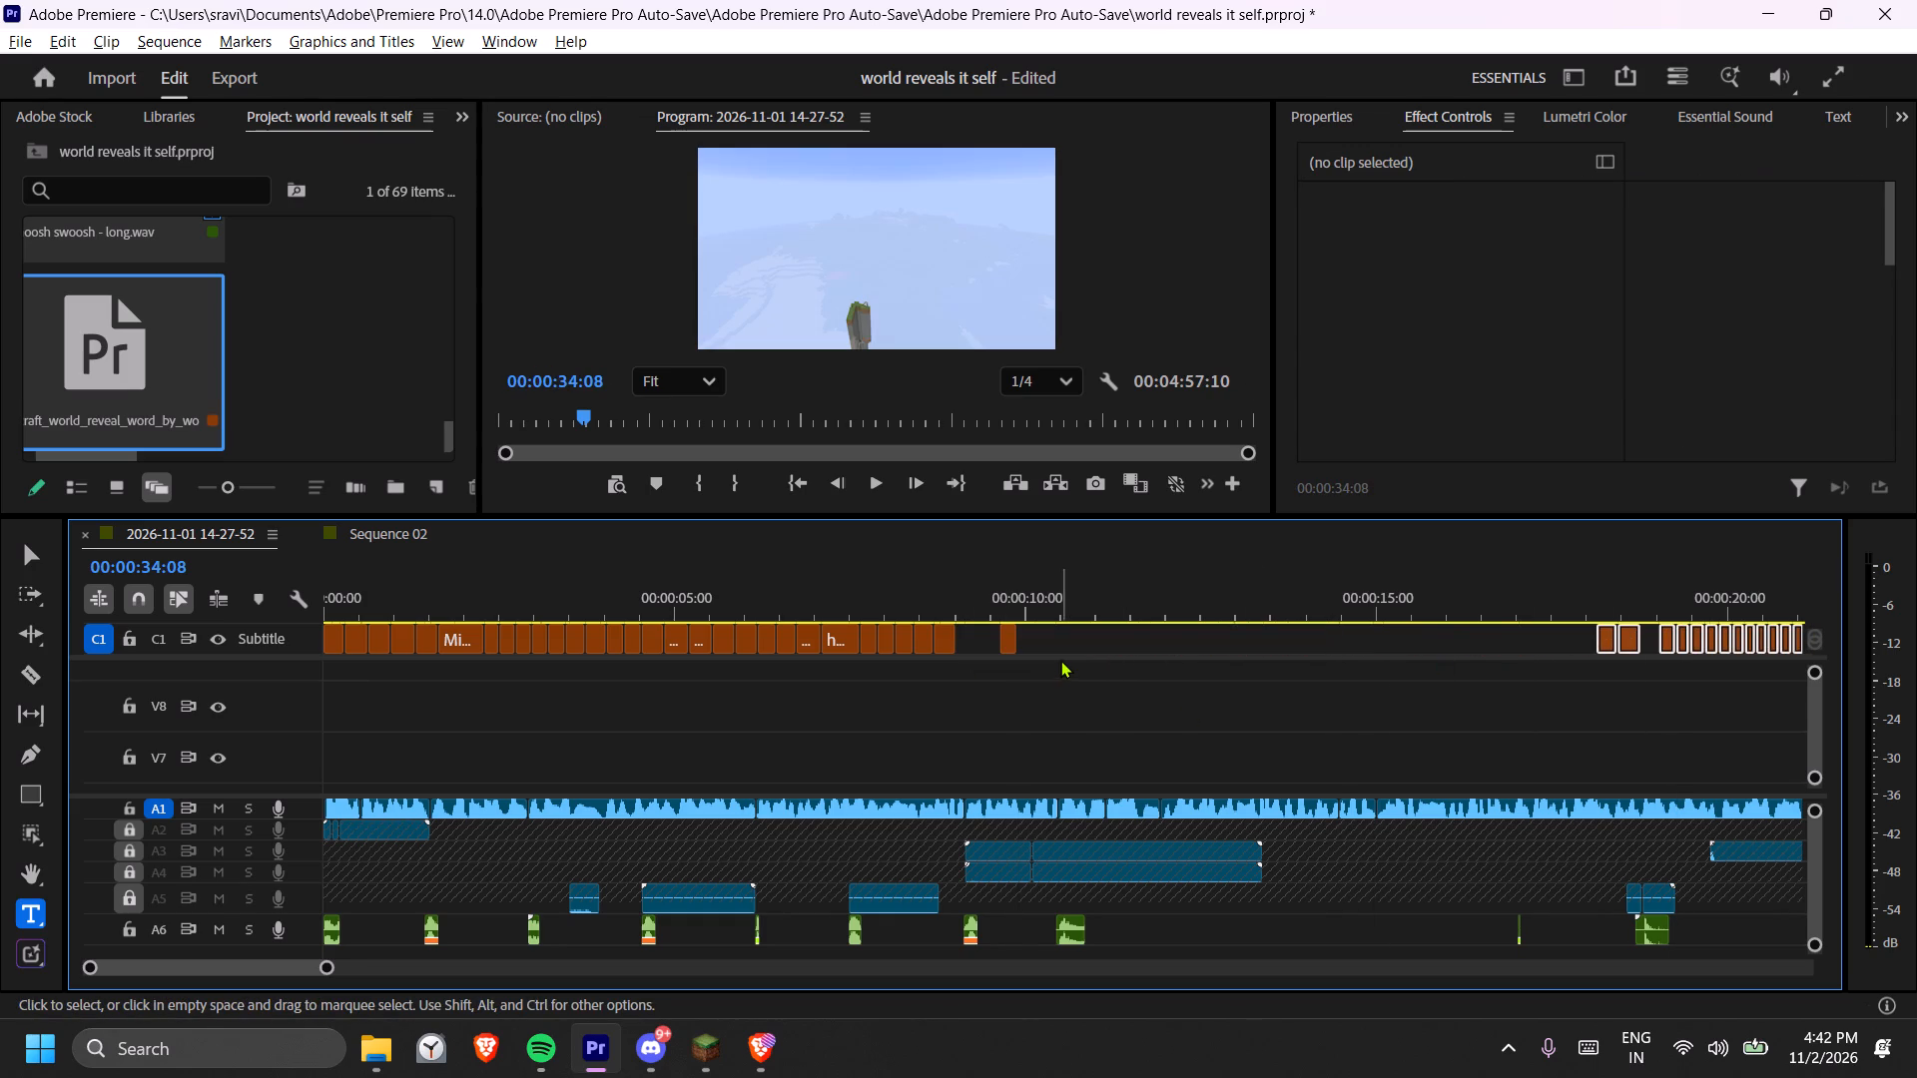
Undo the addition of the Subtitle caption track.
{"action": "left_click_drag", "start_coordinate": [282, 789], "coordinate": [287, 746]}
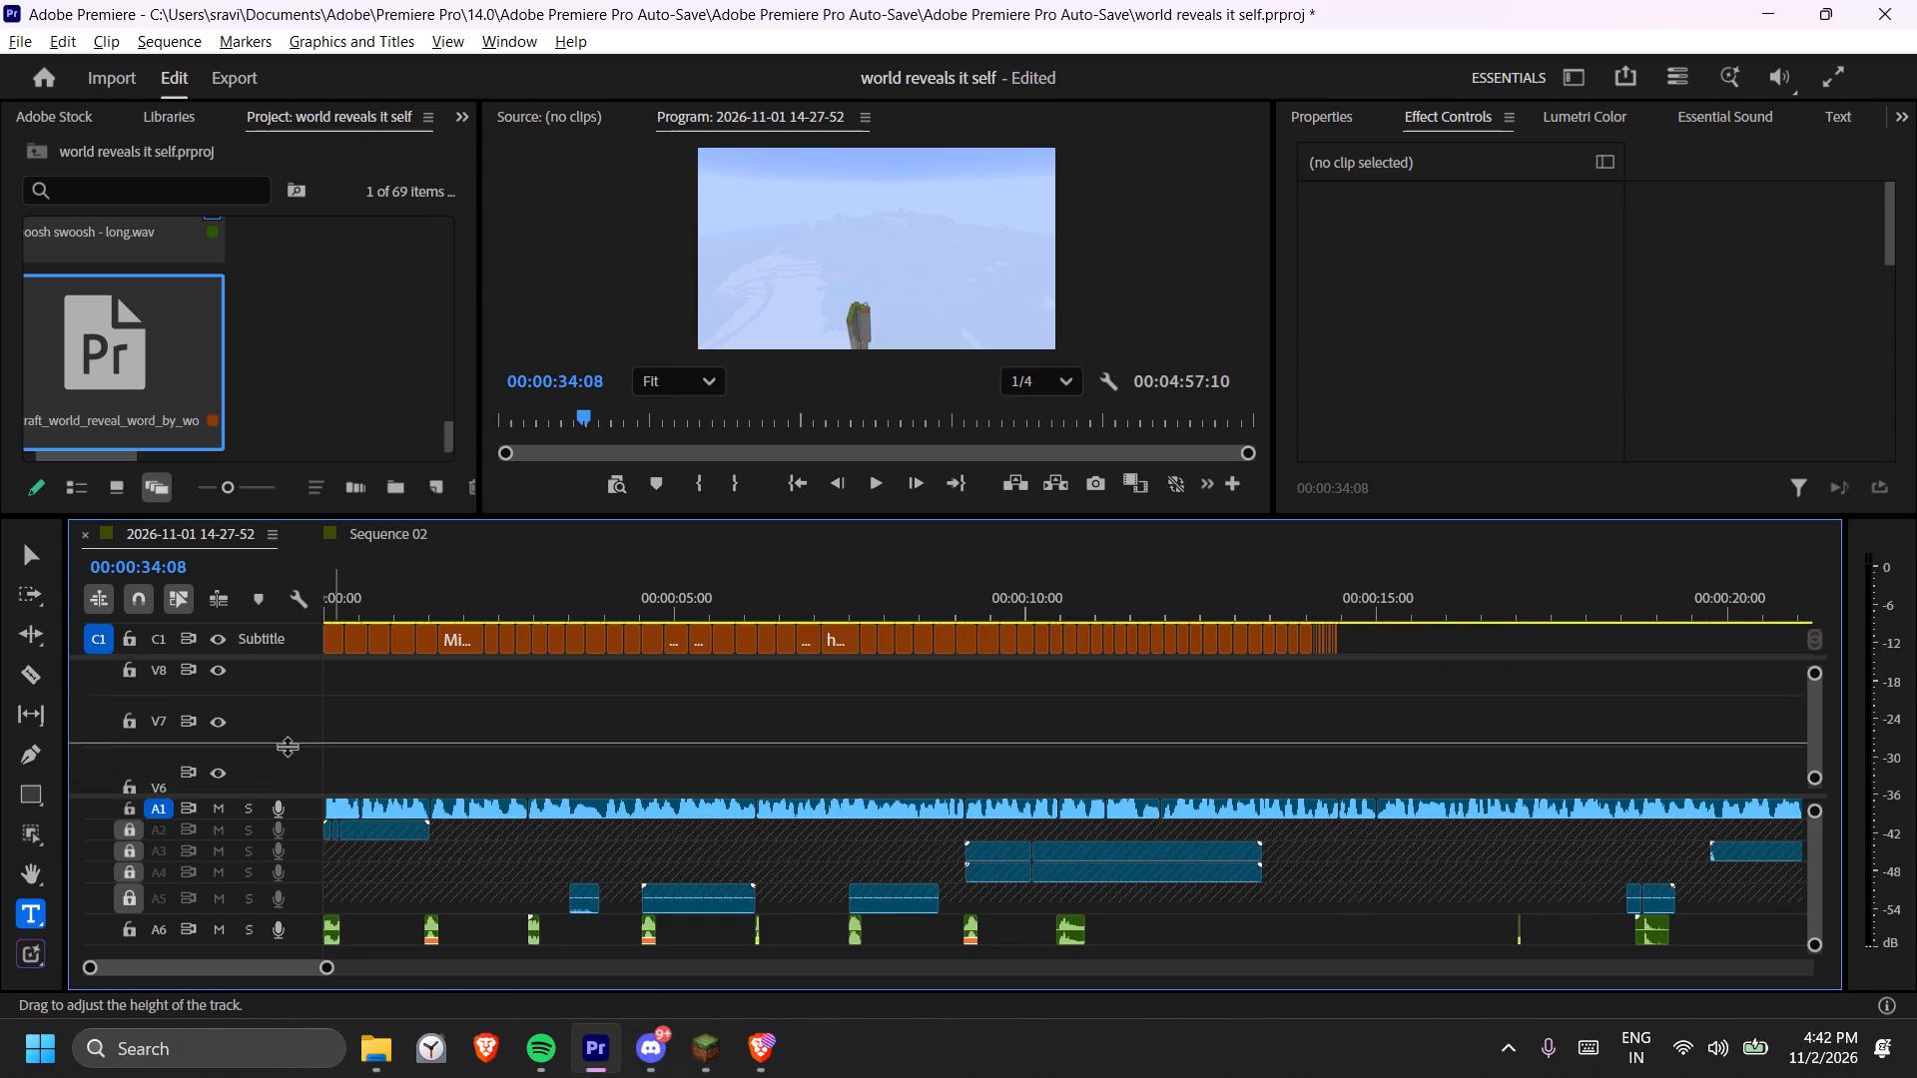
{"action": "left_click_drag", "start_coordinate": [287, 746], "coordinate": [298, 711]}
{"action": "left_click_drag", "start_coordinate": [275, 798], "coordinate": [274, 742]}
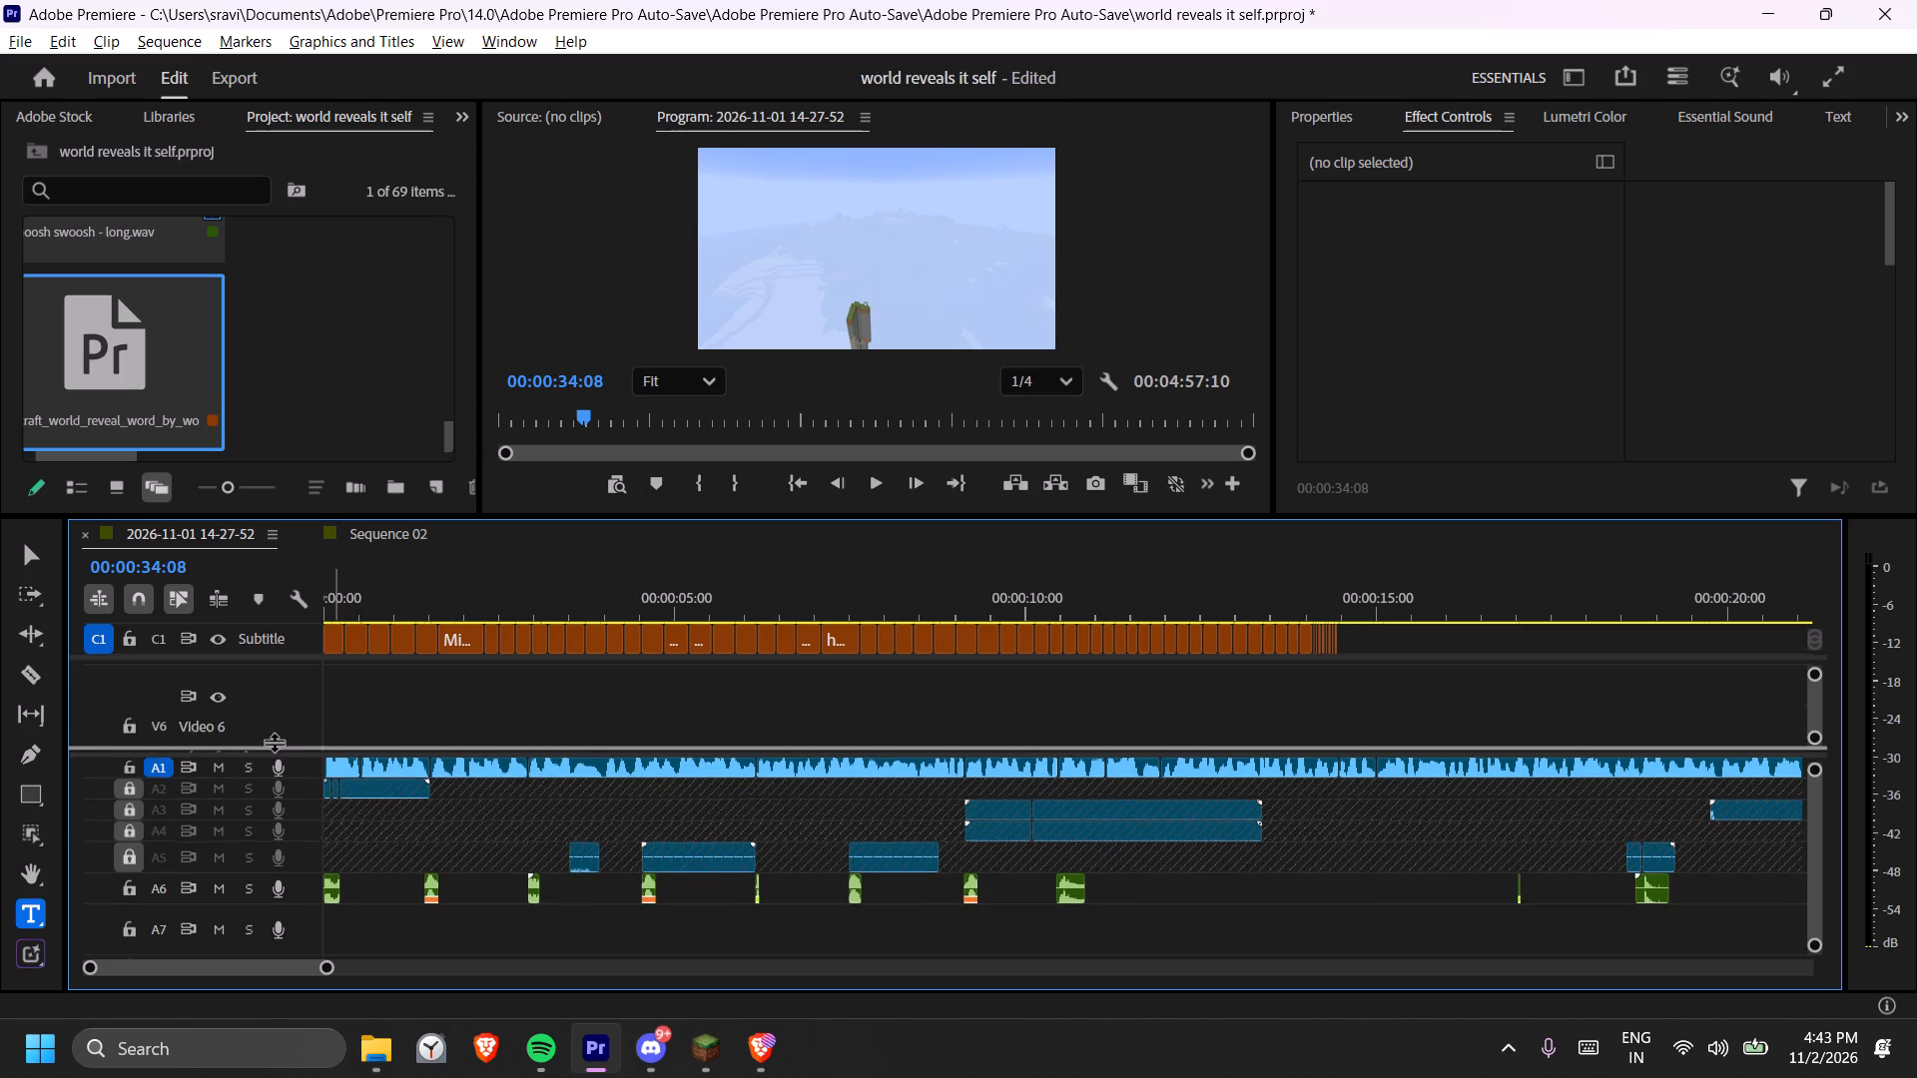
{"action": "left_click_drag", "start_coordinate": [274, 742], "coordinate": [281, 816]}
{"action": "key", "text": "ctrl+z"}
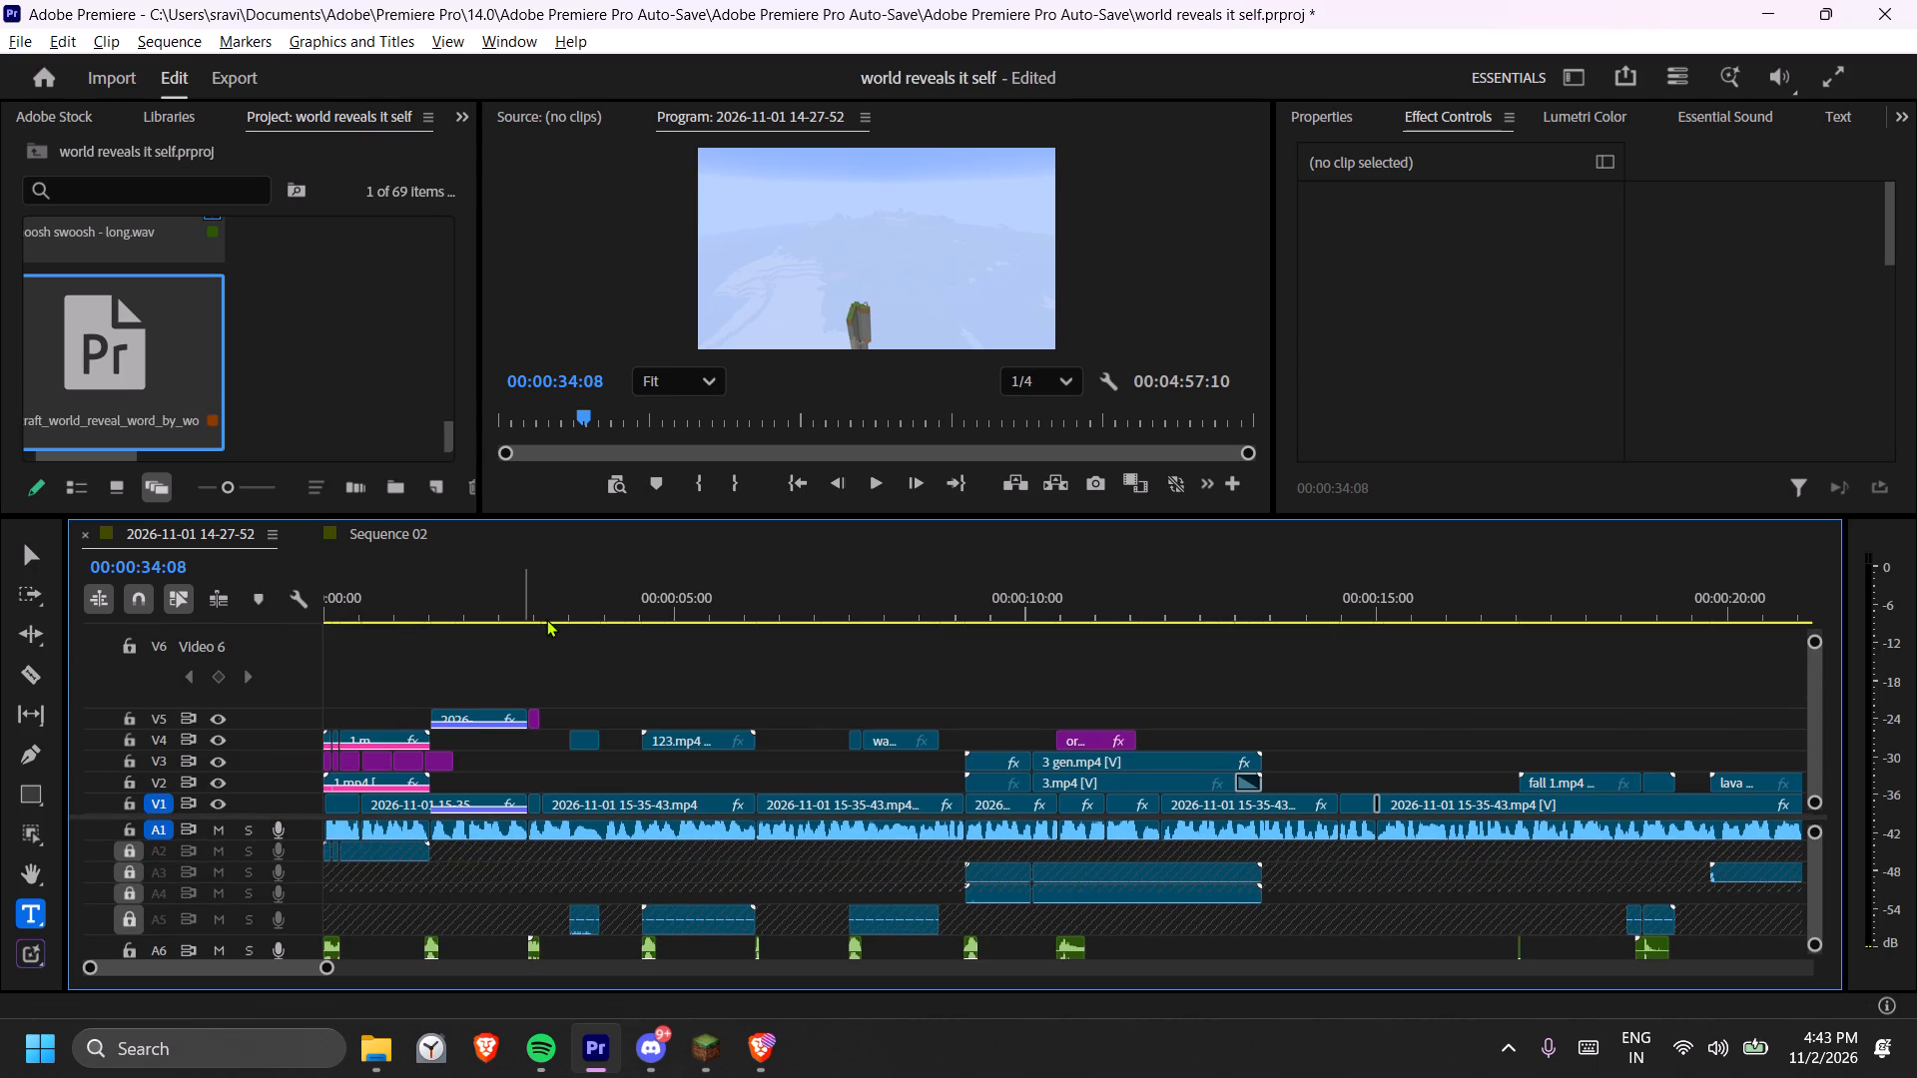
Enlarge the timeline's video track area and place the SRT captions on a Subtitle track at the sequence start.
{"action": "scroll", "coordinate": [560, 617], "scroll_direction": "up", "scroll_amount": 2}
{"action": "left_click_drag", "start_coordinate": [289, 816], "coordinate": [309, 933]}
{"action": "scroll", "coordinate": [492, 744], "scroll_direction": "up", "scroll_amount": 3}
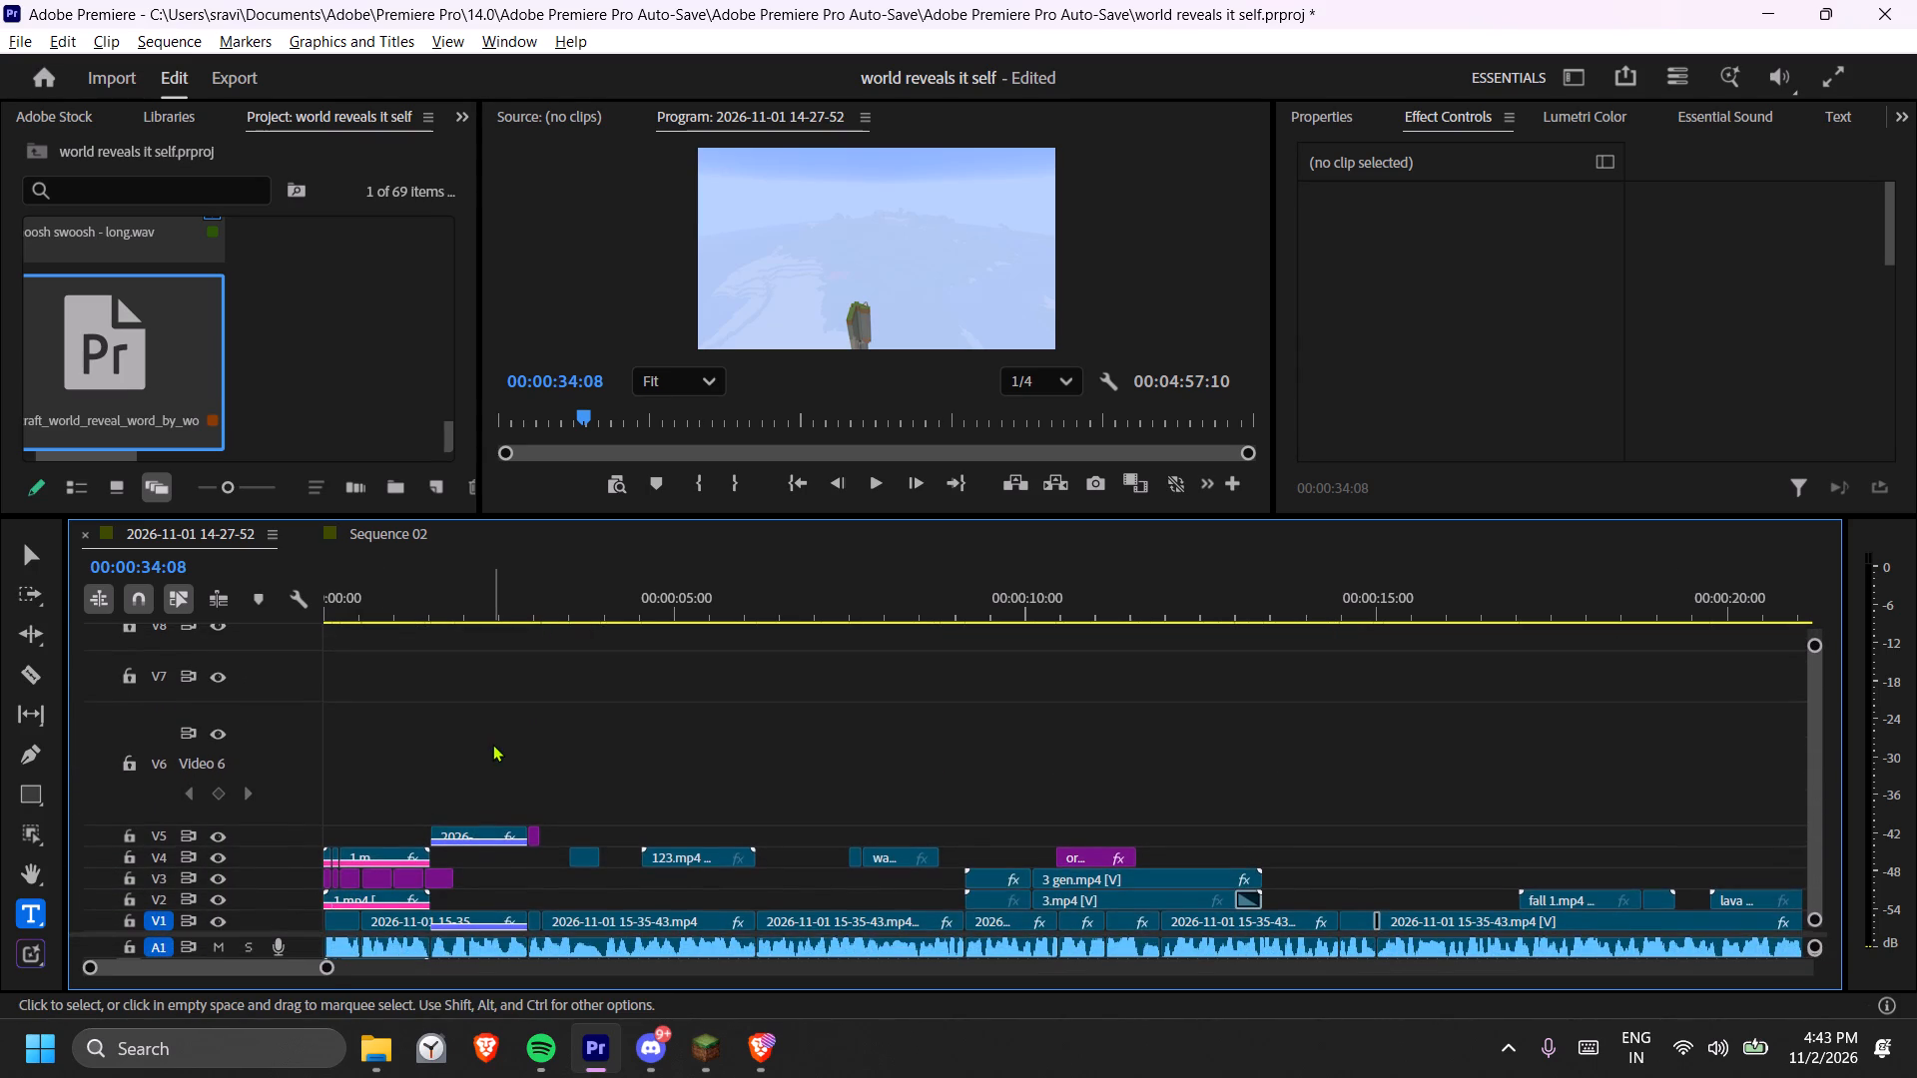
{"action": "scroll", "coordinate": [492, 744], "scroll_direction": "up", "scroll_amount": 2}
{"action": "scroll", "coordinate": [492, 744], "scroll_direction": "down", "scroll_amount": 6}
{"action": "scroll", "coordinate": [480, 737], "scroll_direction": "up", "scroll_amount": 6}
{"action": "left_click_drag", "start_coordinate": [171, 354], "coordinate": [542, 680]}
{"action": "left_click", "coordinate": [950, 738]}
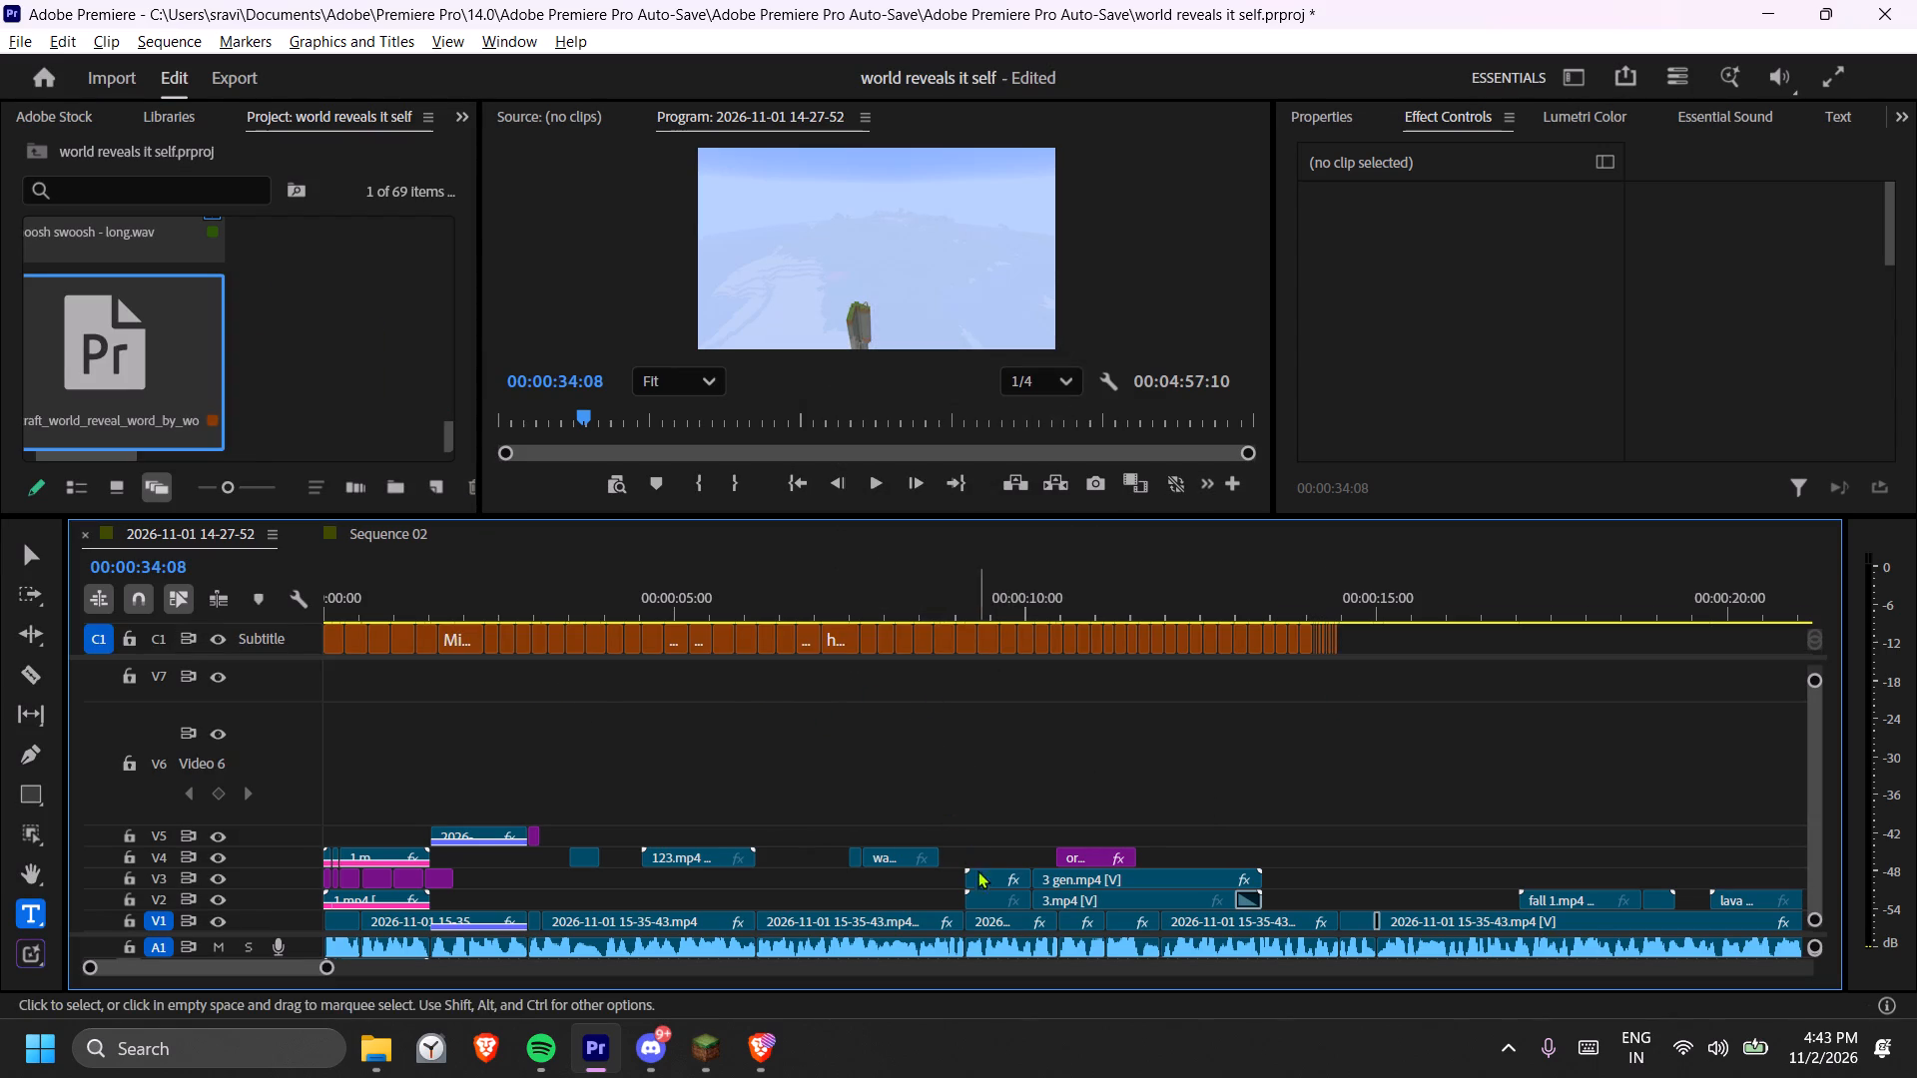
Move all captions after about 9 s along the Subtitle track so they start at about 16 s.
{"action": "left_click", "coordinate": [964, 641]}
{"action": "left_click_drag", "start_coordinate": [1390, 643], "coordinate": [979, 635]}
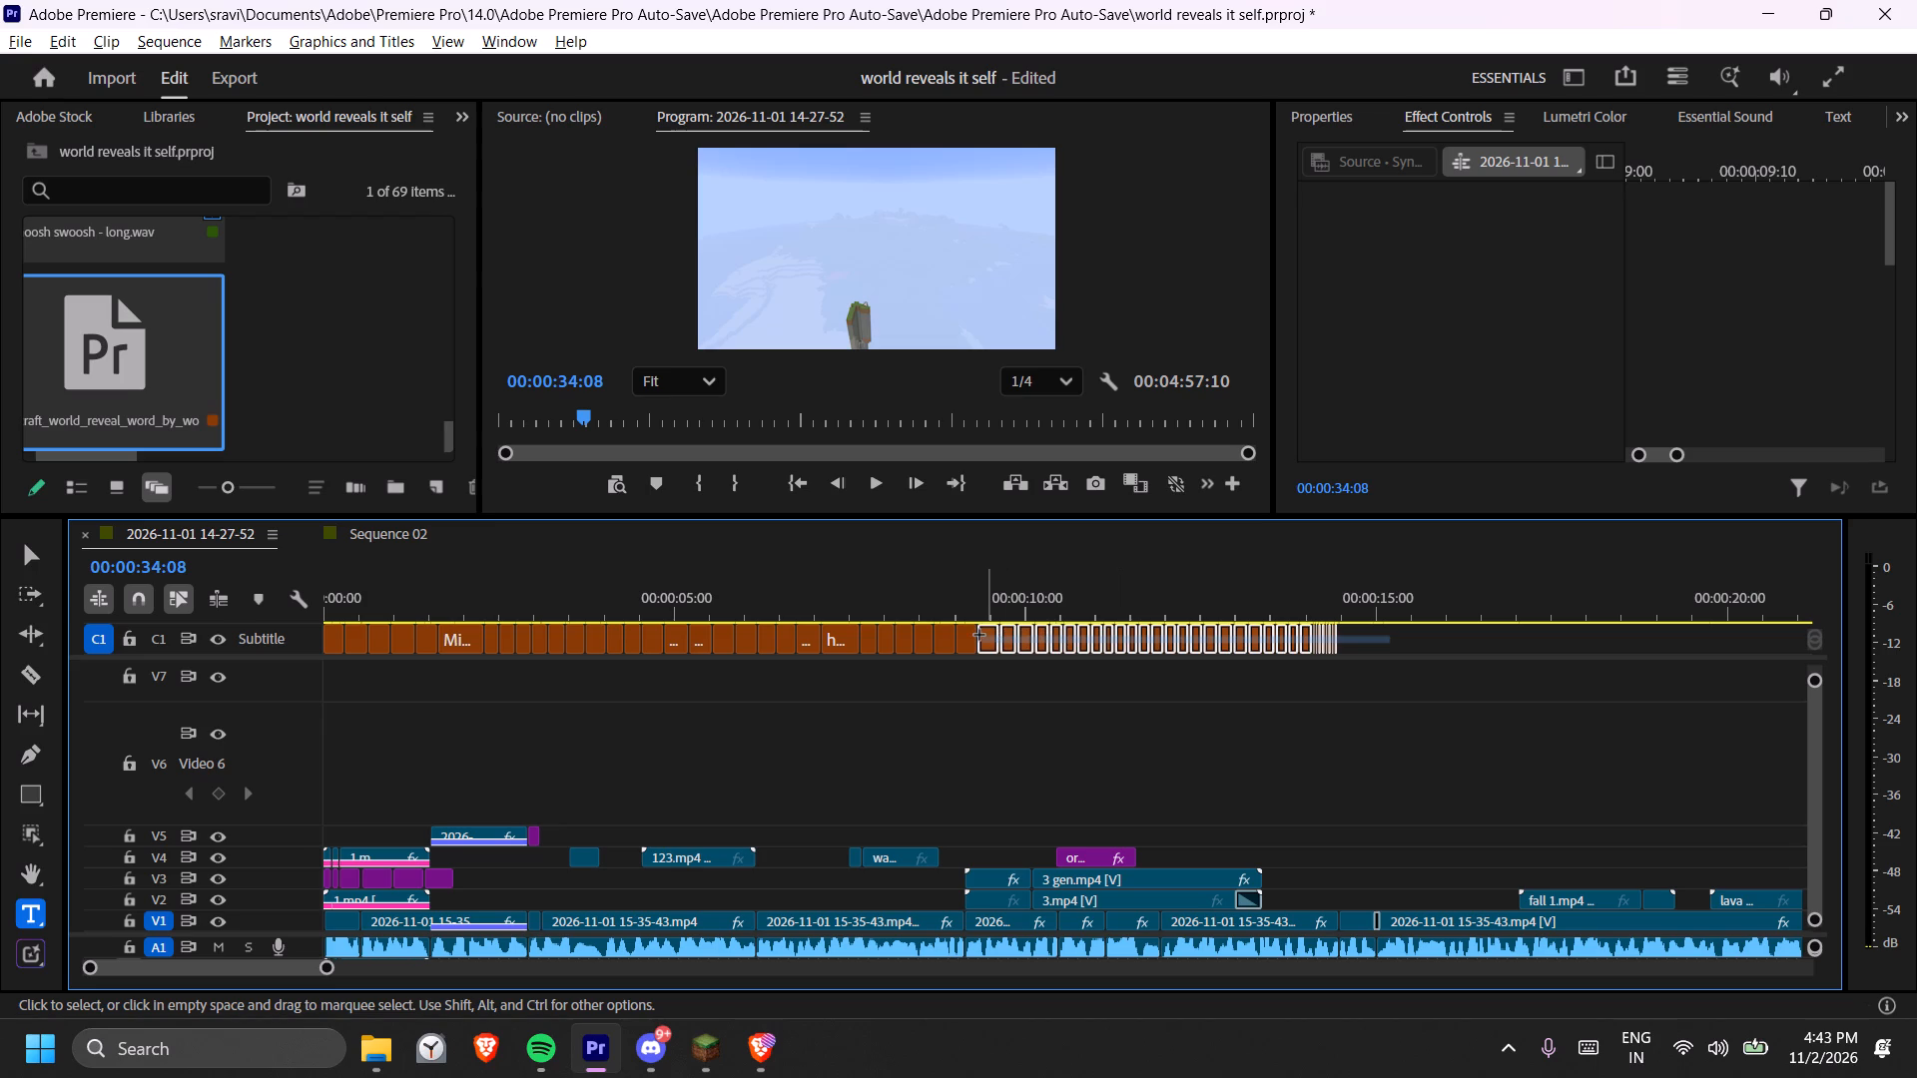
{"action": "left_click_drag", "start_coordinate": [979, 635], "coordinate": [972, 635]}
{"action": "left_click_drag", "start_coordinate": [964, 638], "coordinate": [1466, 643]}
Play the opening from the start to about 9 s, pausing often to compare the caption words with the voice-over.
{"action": "left_click_drag", "start_coordinate": [1022, 630], "coordinate": [330, 637]}
{"action": "left_click_drag", "start_coordinate": [336, 606], "coordinate": [324, 604]}
{"action": "key", "text": "space"}
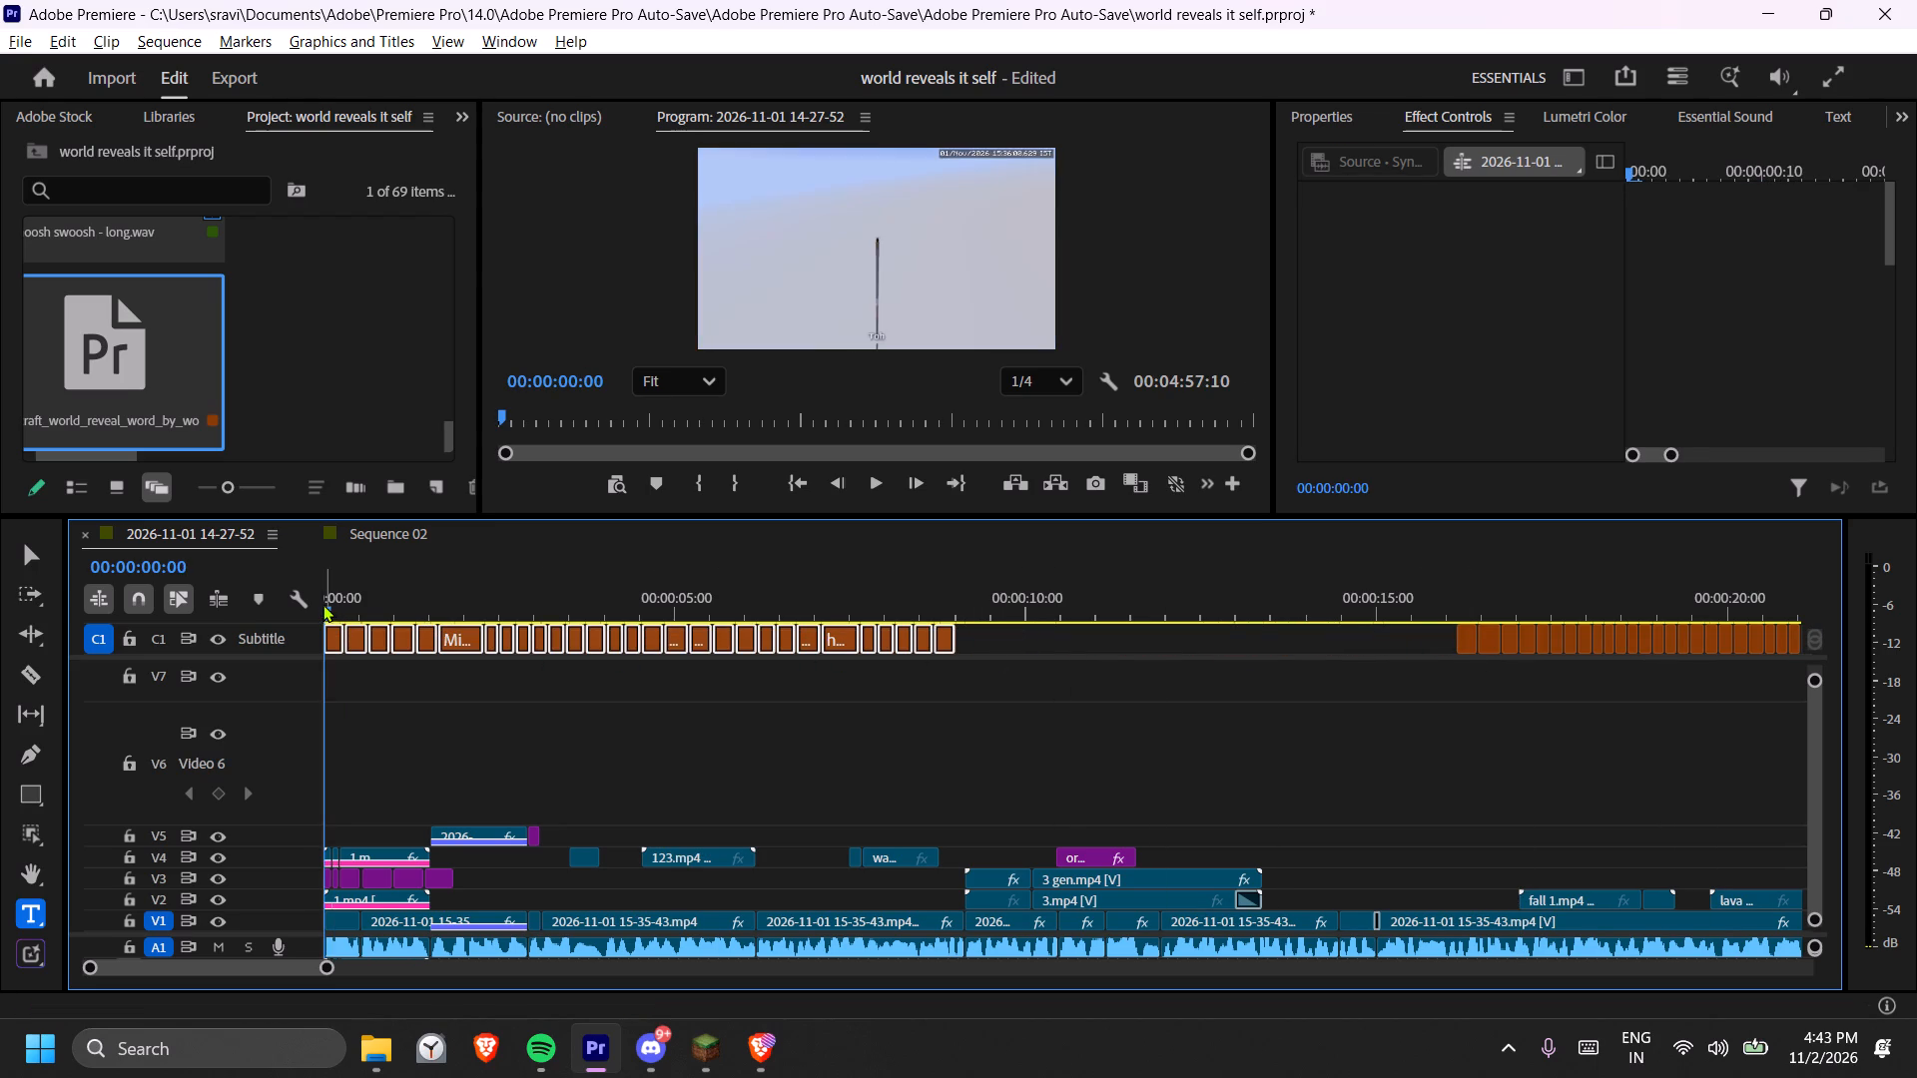
{"action": "key", "text": "space"}
{"action": "key", "text": "space"}
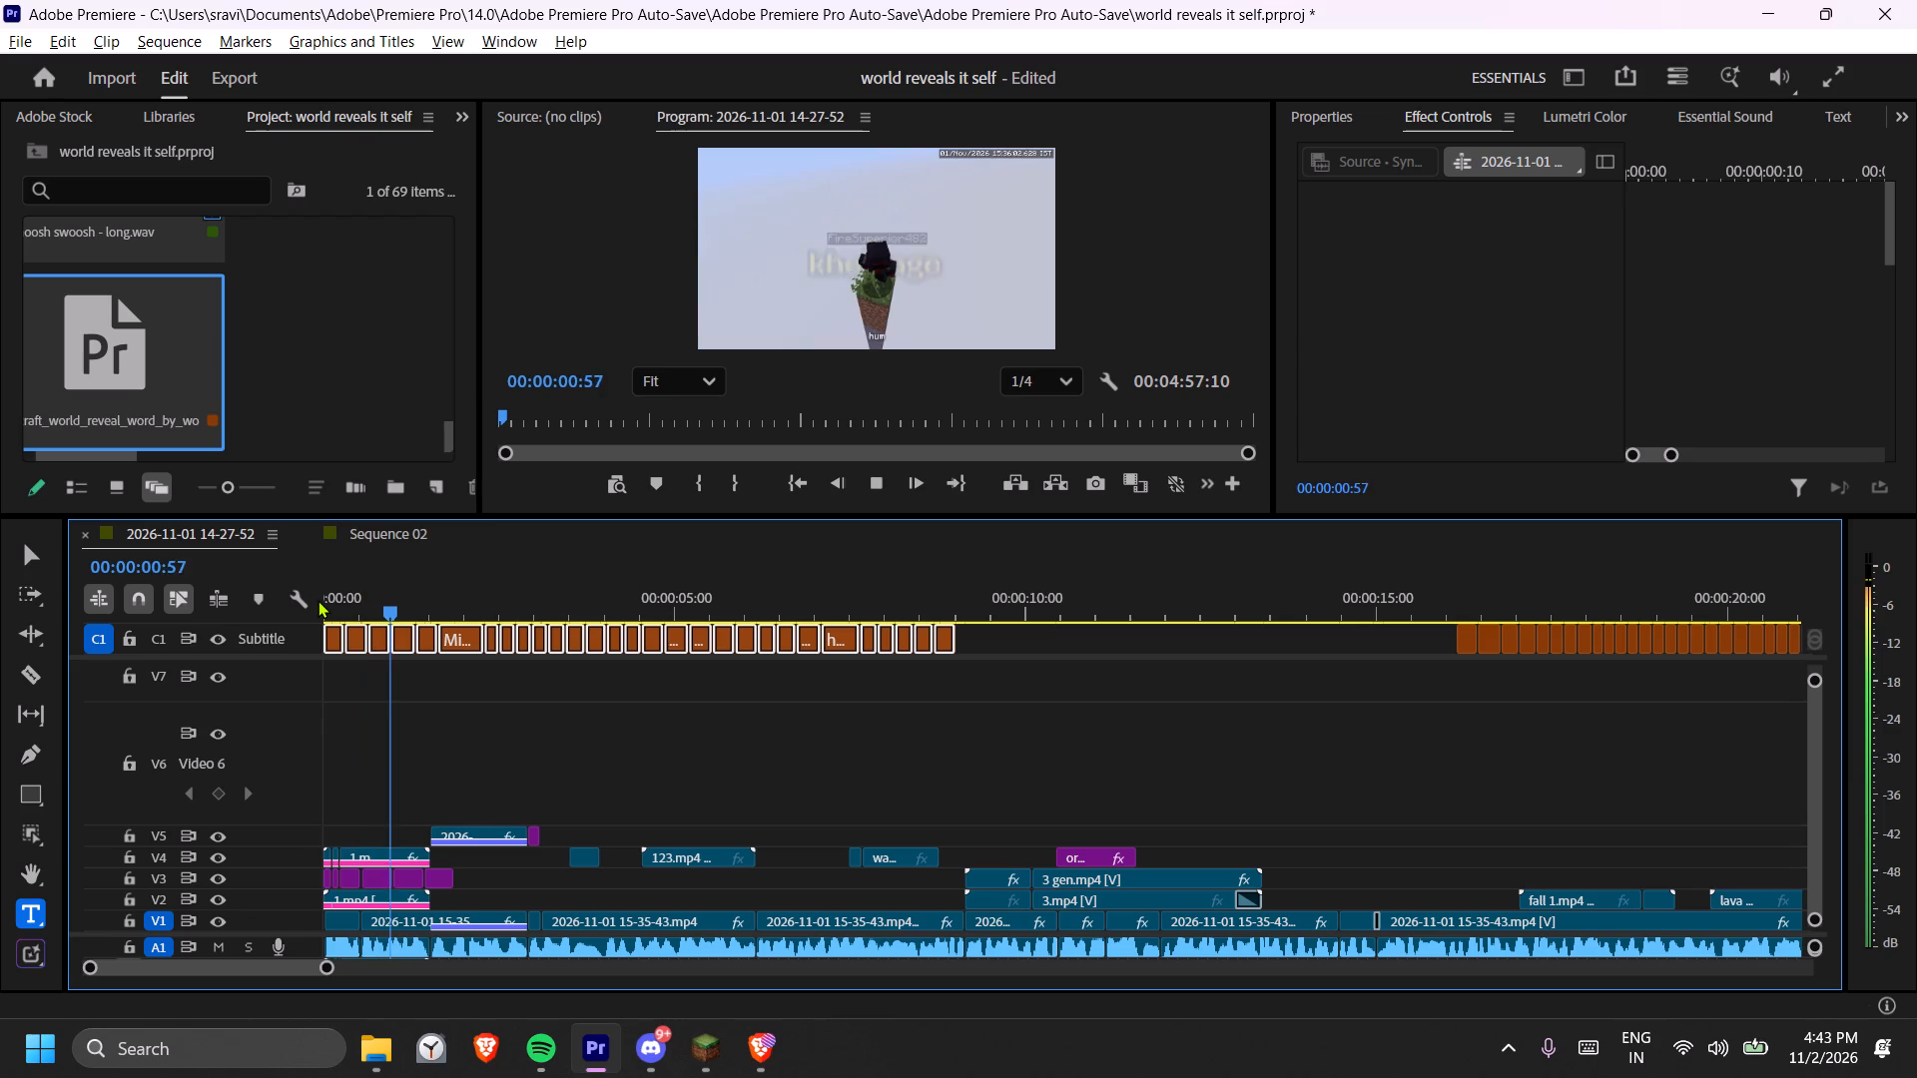
{"action": "key", "text": "space"}
{"action": "key", "text": "space"}
{"action": "key", "text": "space"}
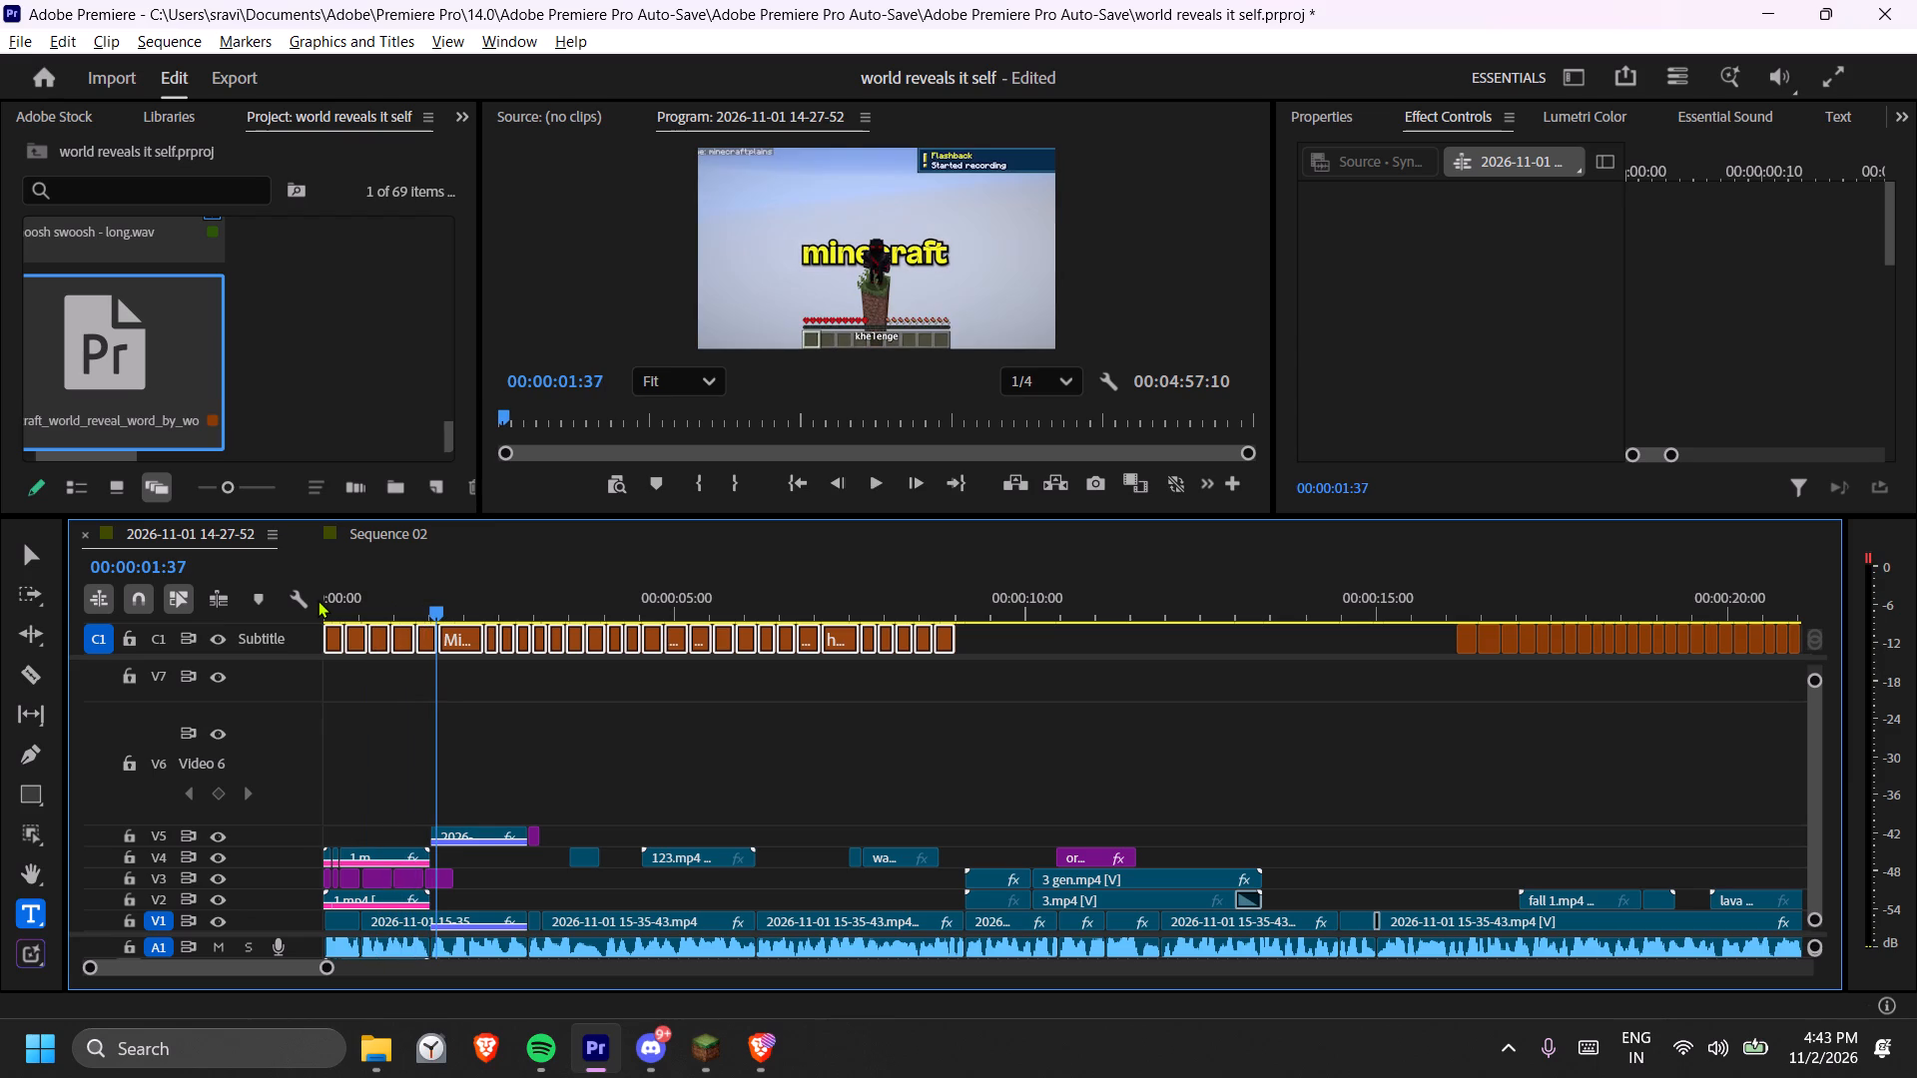
{"action": "key", "text": "space"}
{"action": "key", "text": "space"}
{"action": "key", "text": "space"}
{"action": "key", "text": "space"}
{"action": "key", "text": "space"}
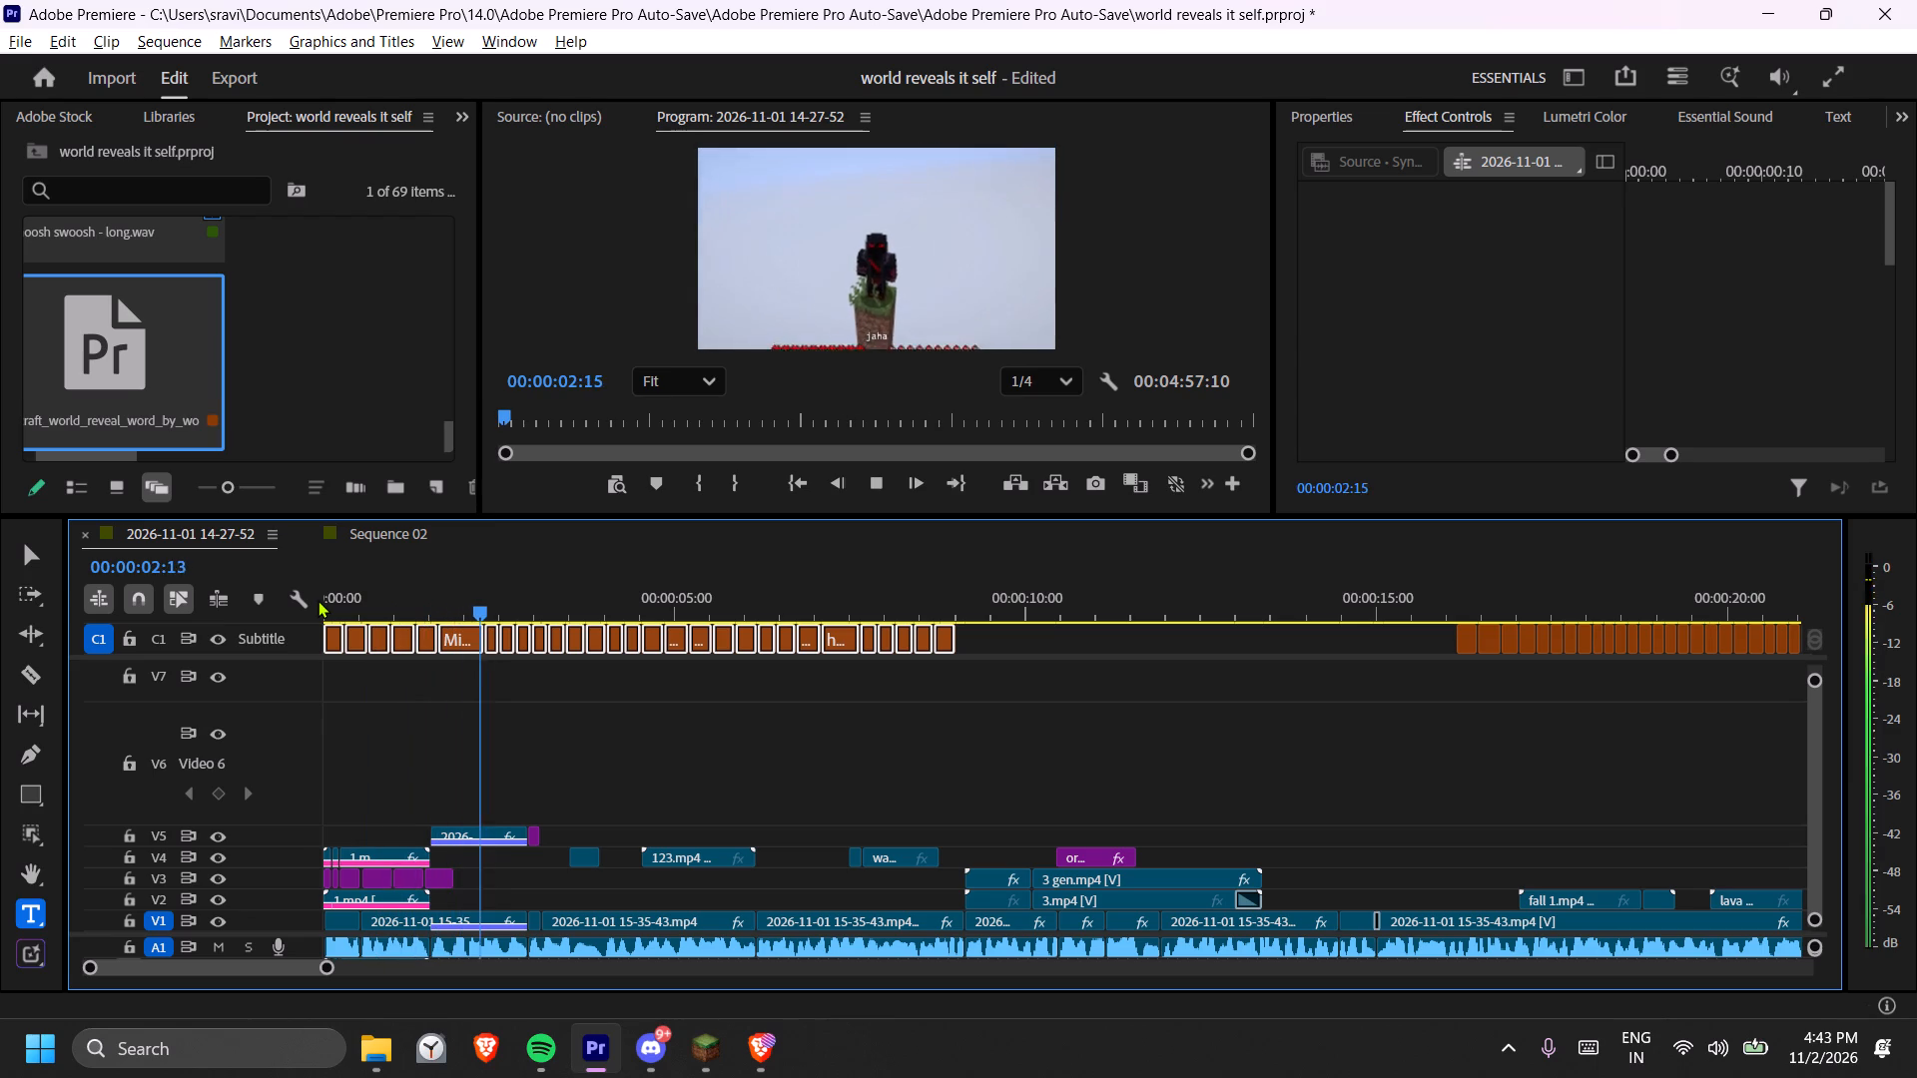
{"action": "key", "text": "space"}
{"action": "key", "text": "space"}
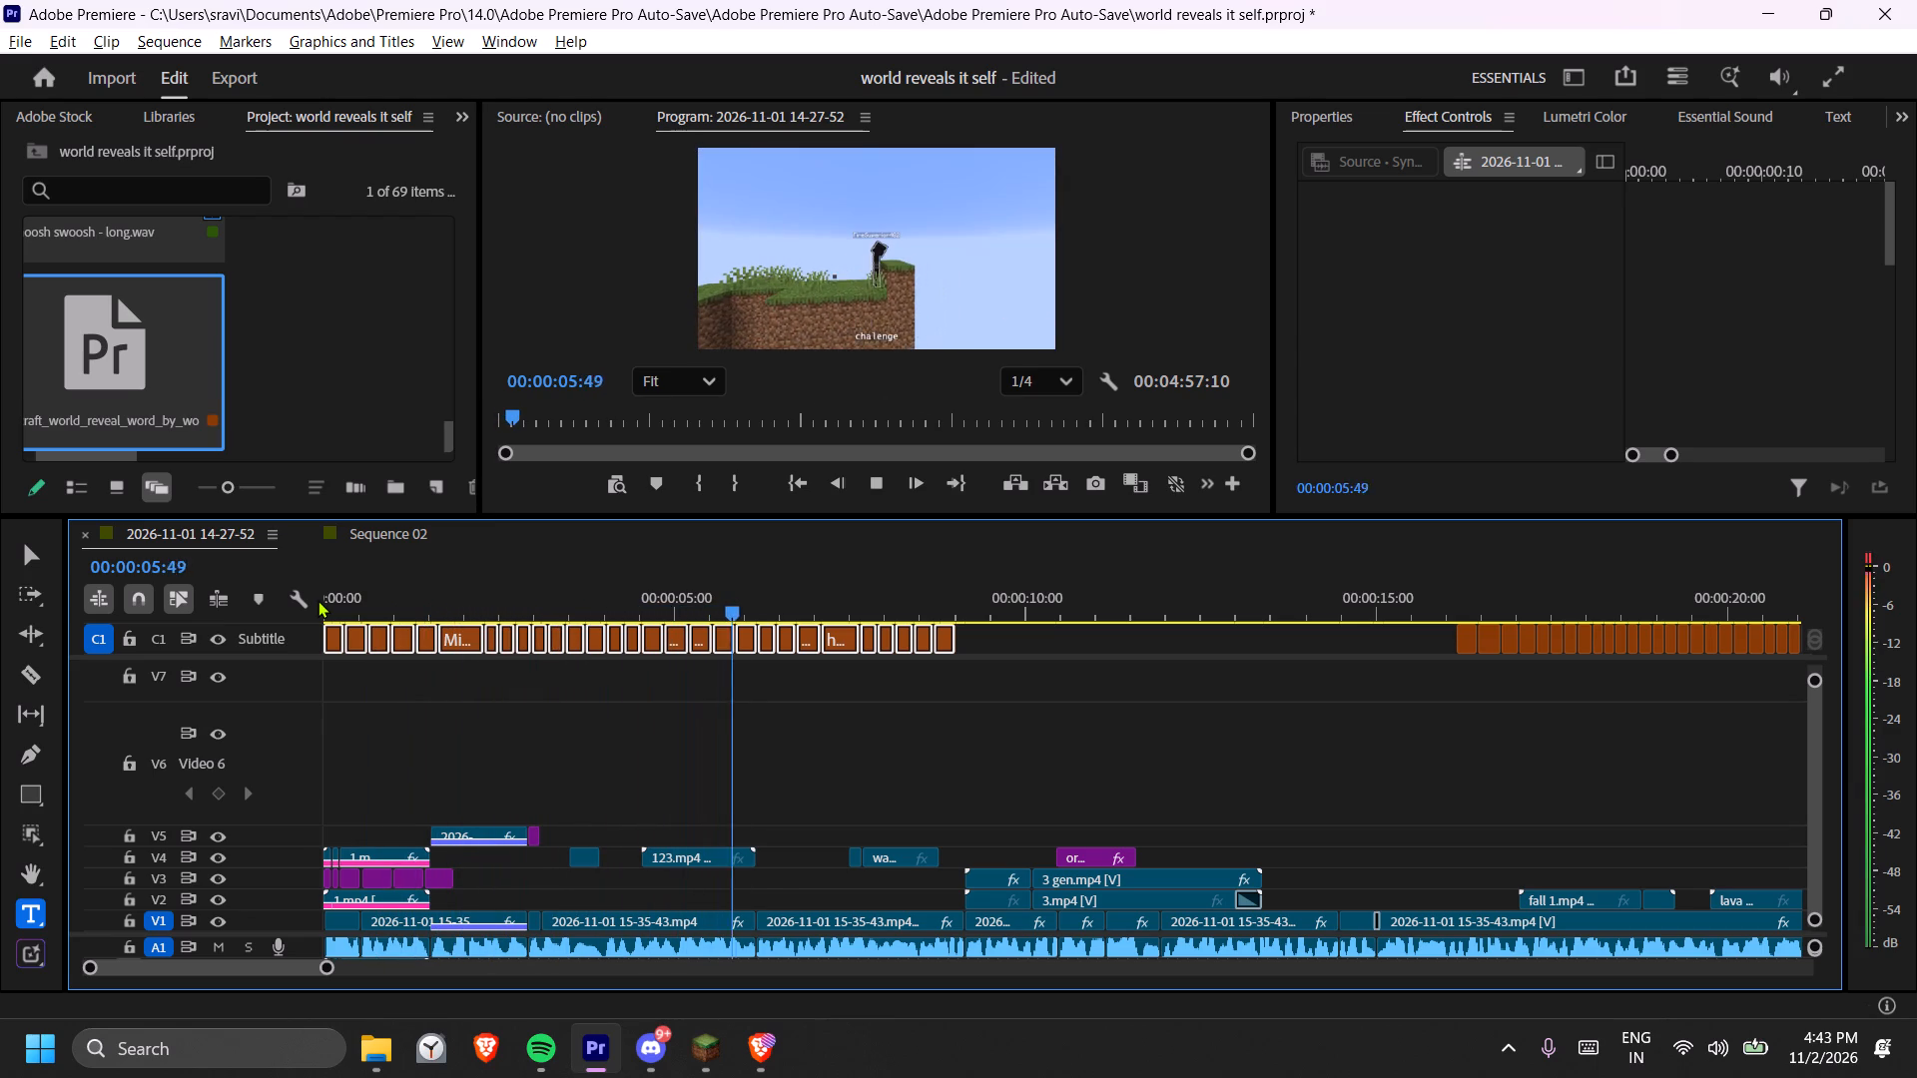
{"action": "key", "text": "space"}
{"action": "key", "text": "space"}
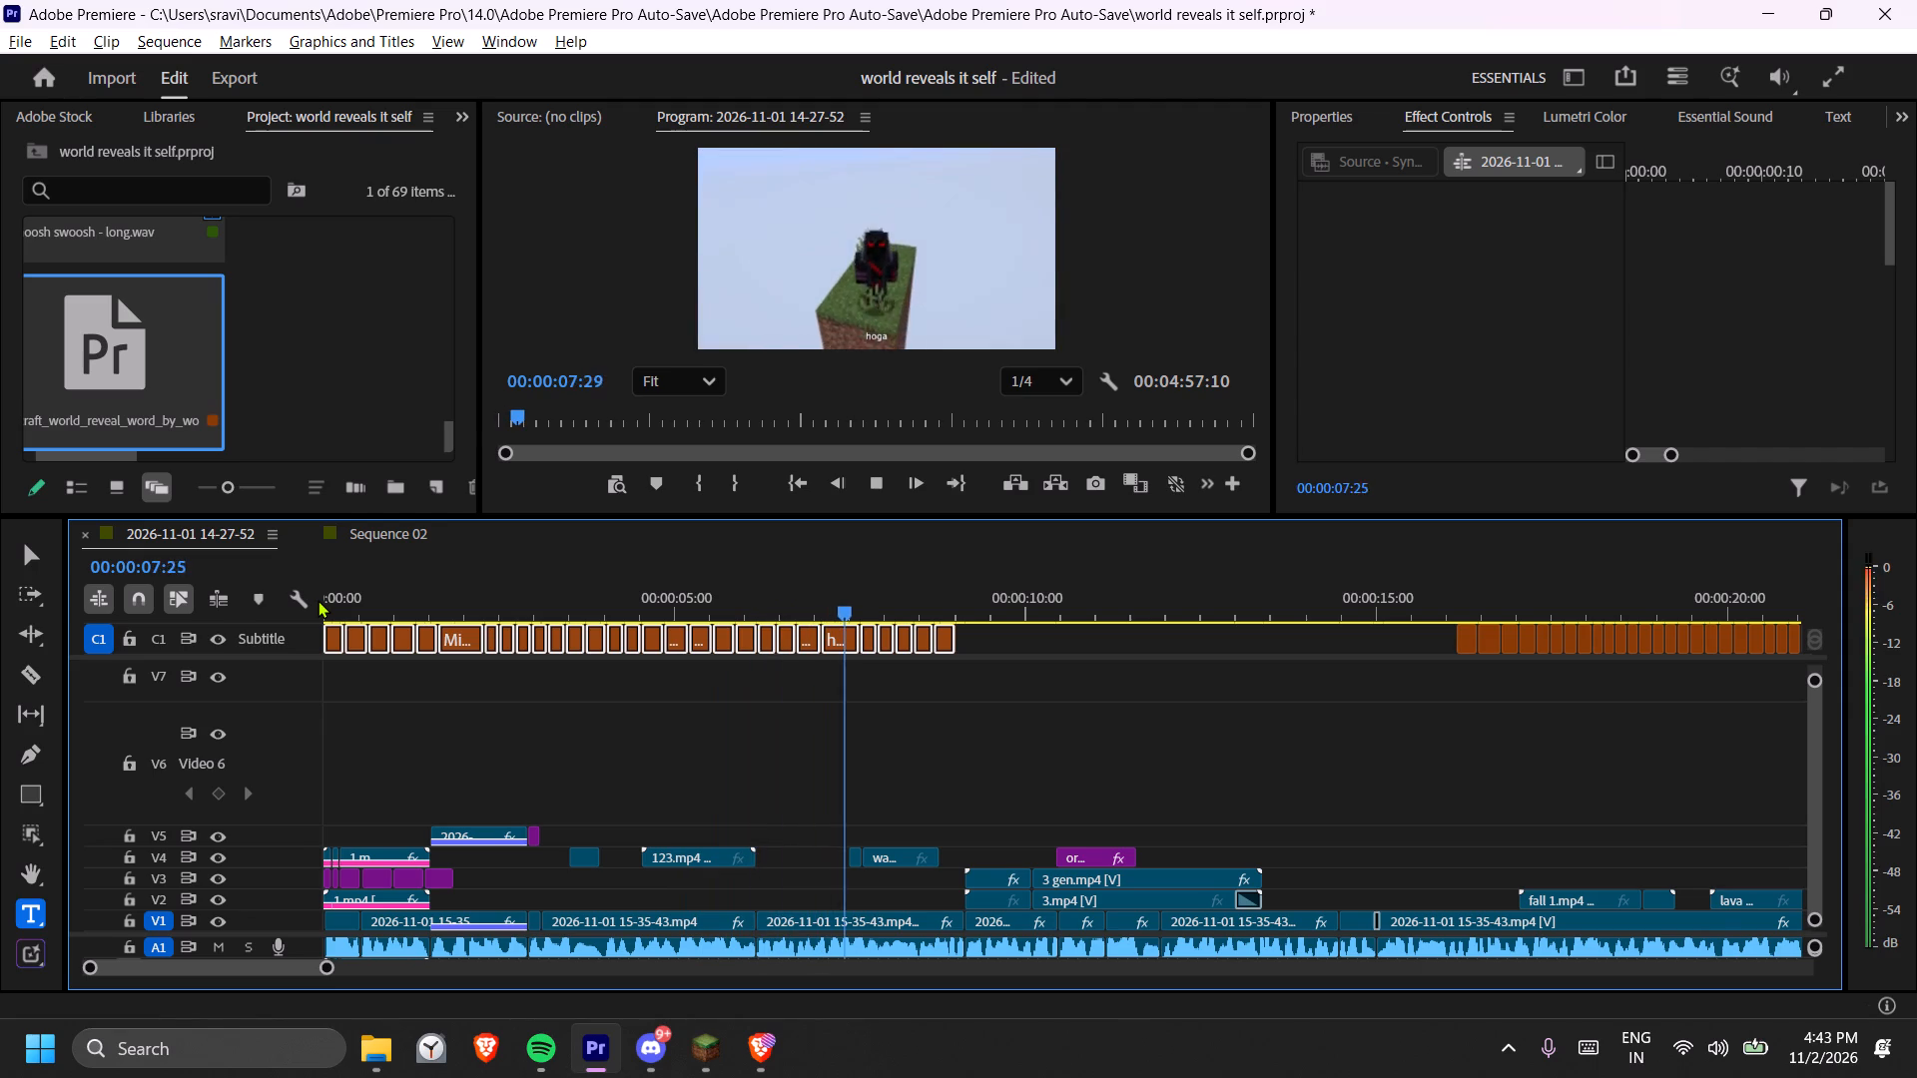
{"action": "key", "text": "space"}
{"action": "key", "text": "space"}
{"action": "key", "text": "space"}
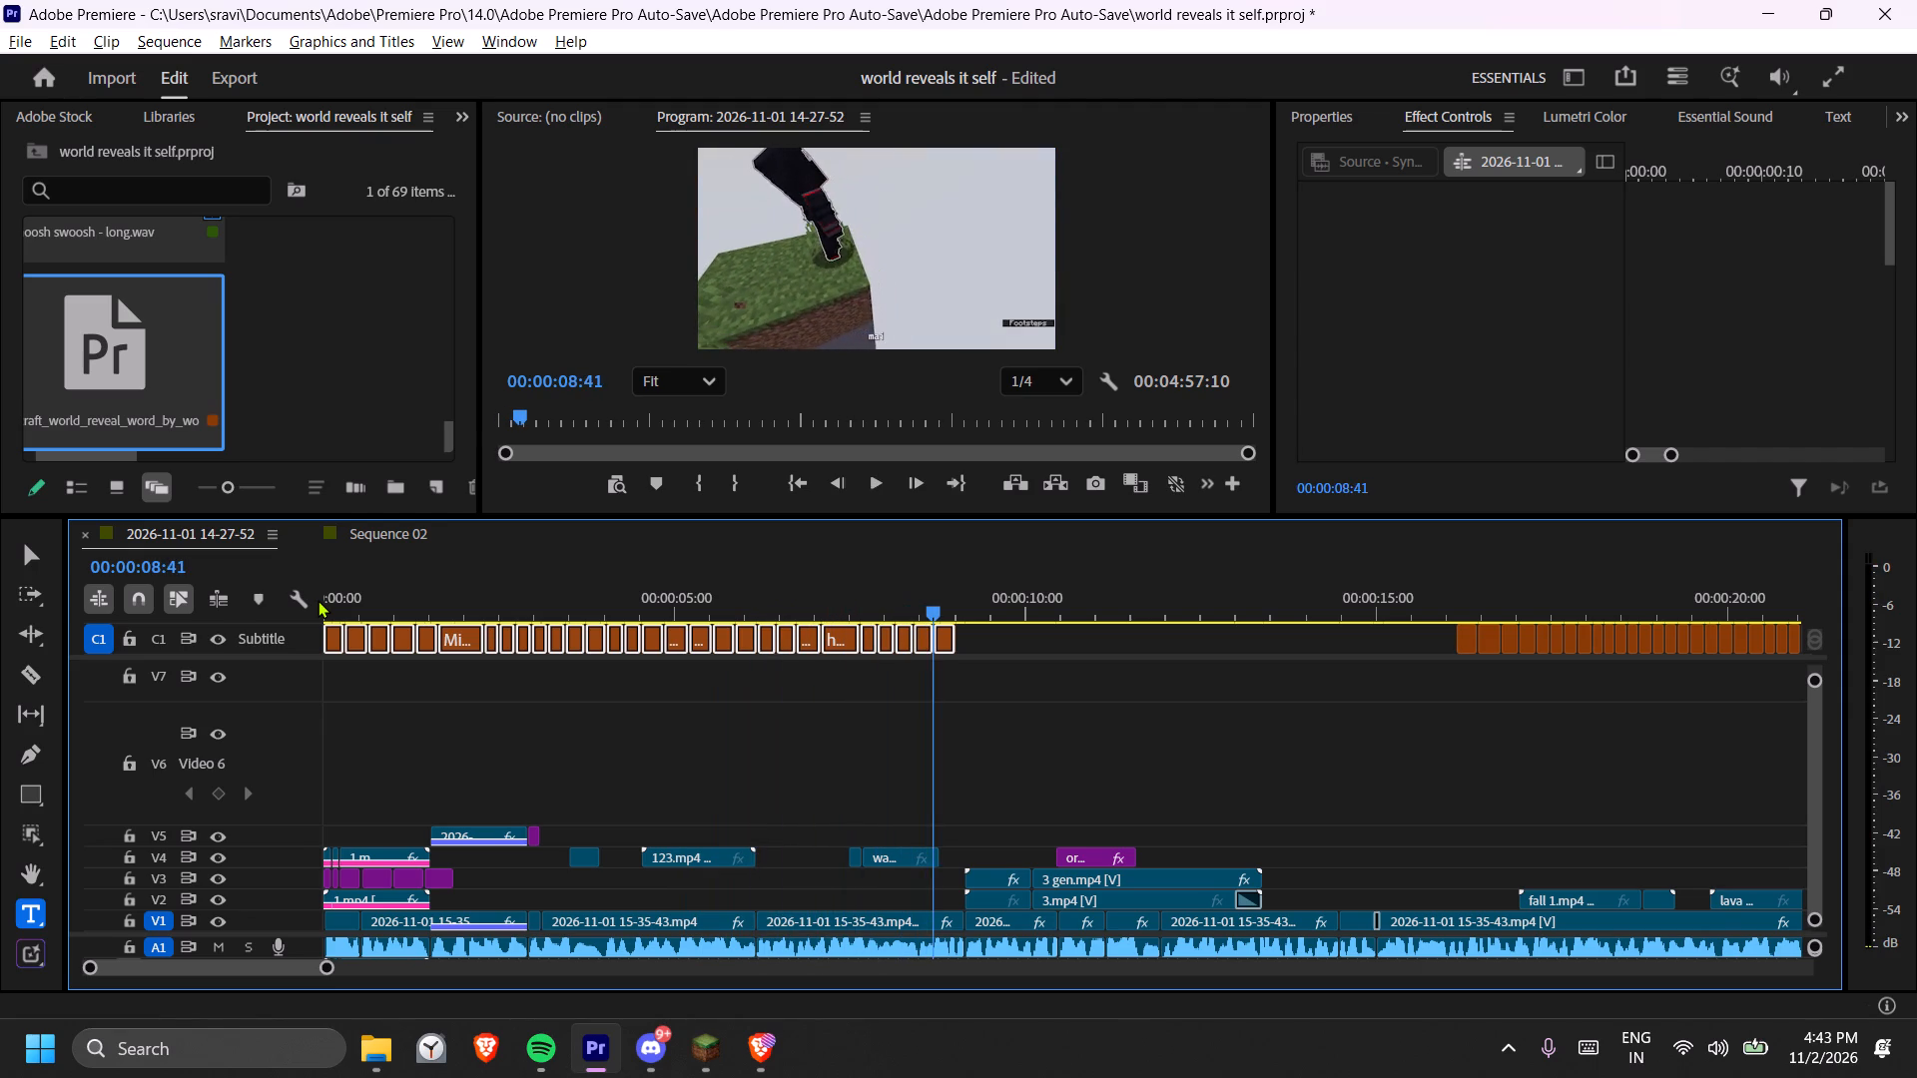
{"action": "key", "text": "space"}
{"action": "key", "text": "space"}
{"action": "key", "text": "space"}
{"action": "key", "text": "space"}
{"action": "key", "text": "space"}
{"action": "key", "text": "space"}
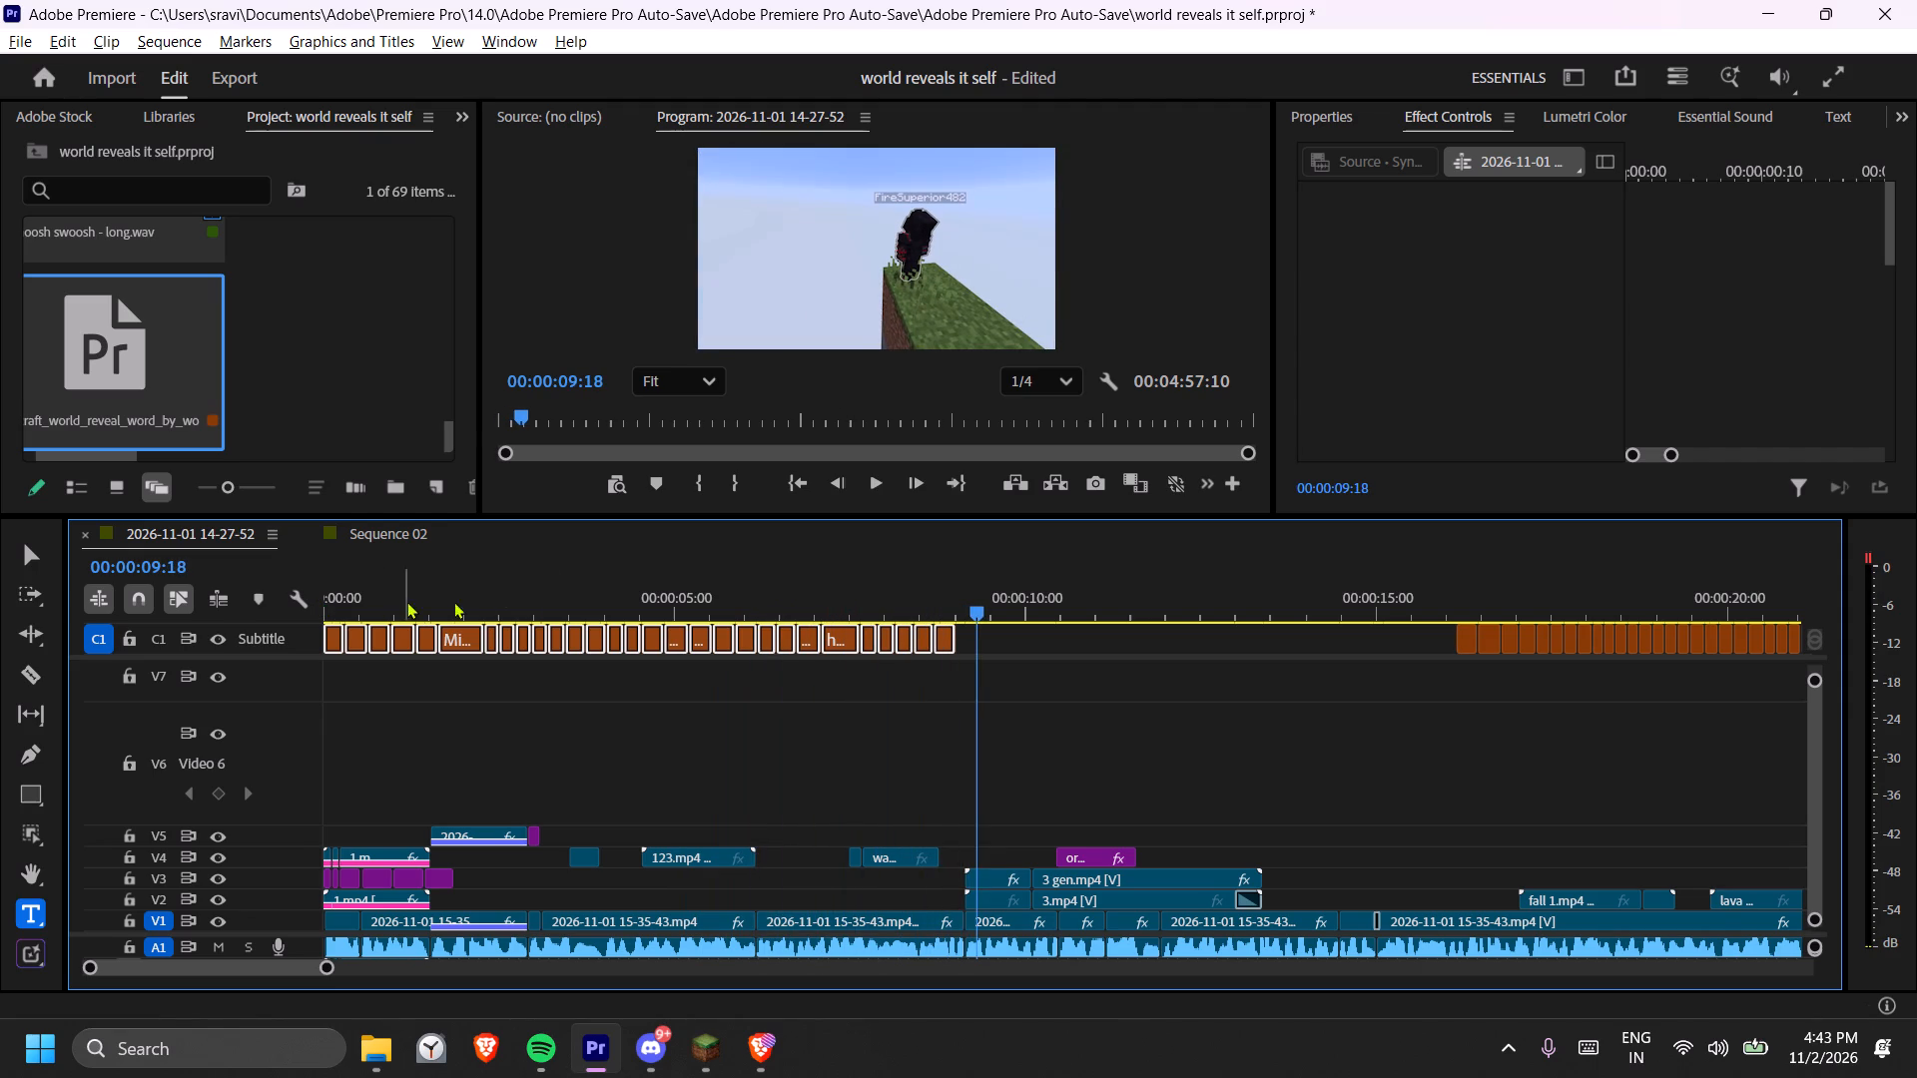
Select the opening title clips on V3 and replay about 1 s to 2.5 s, comparing them with the captions.
{"action": "left_click_drag", "start_coordinate": [500, 872], "coordinate": [330, 876]}
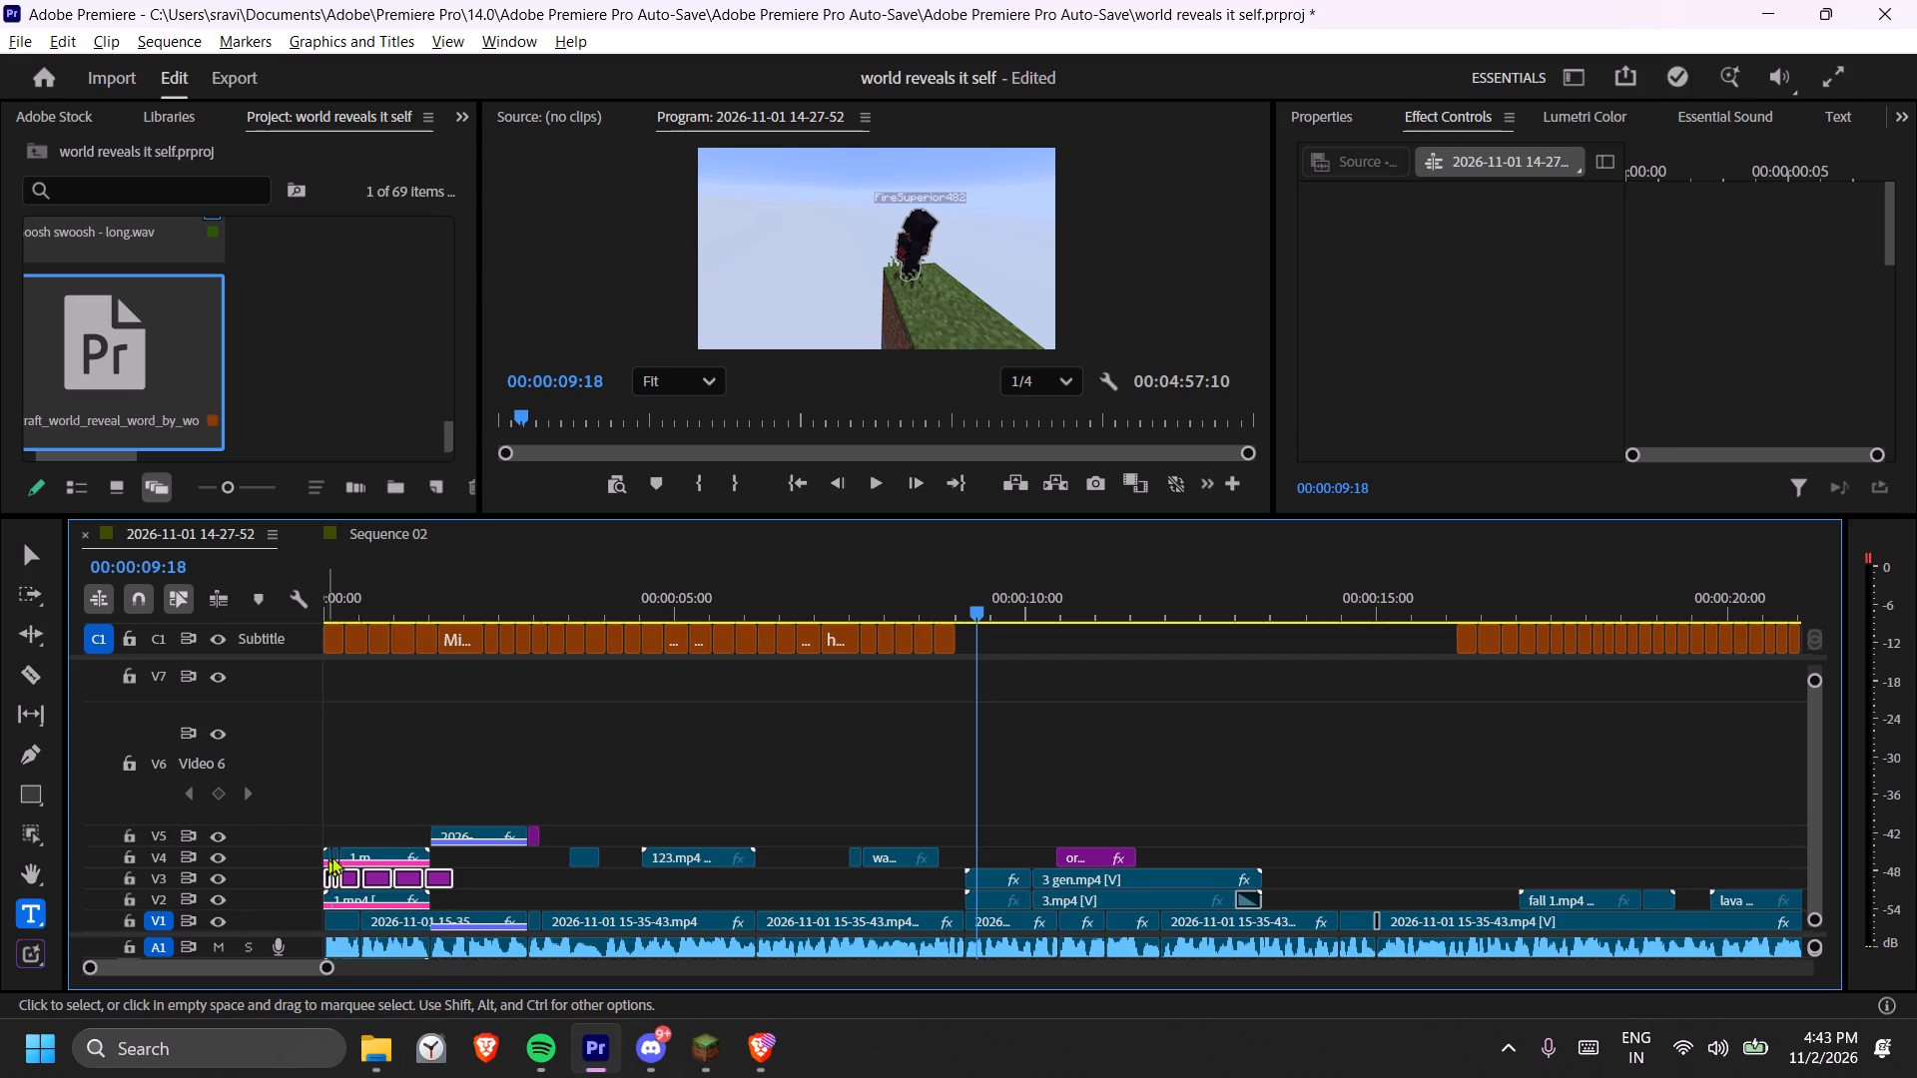
{"action": "left_click", "coordinate": [380, 617]}
{"action": "key", "text": "space"}
{"action": "key", "text": "space"}
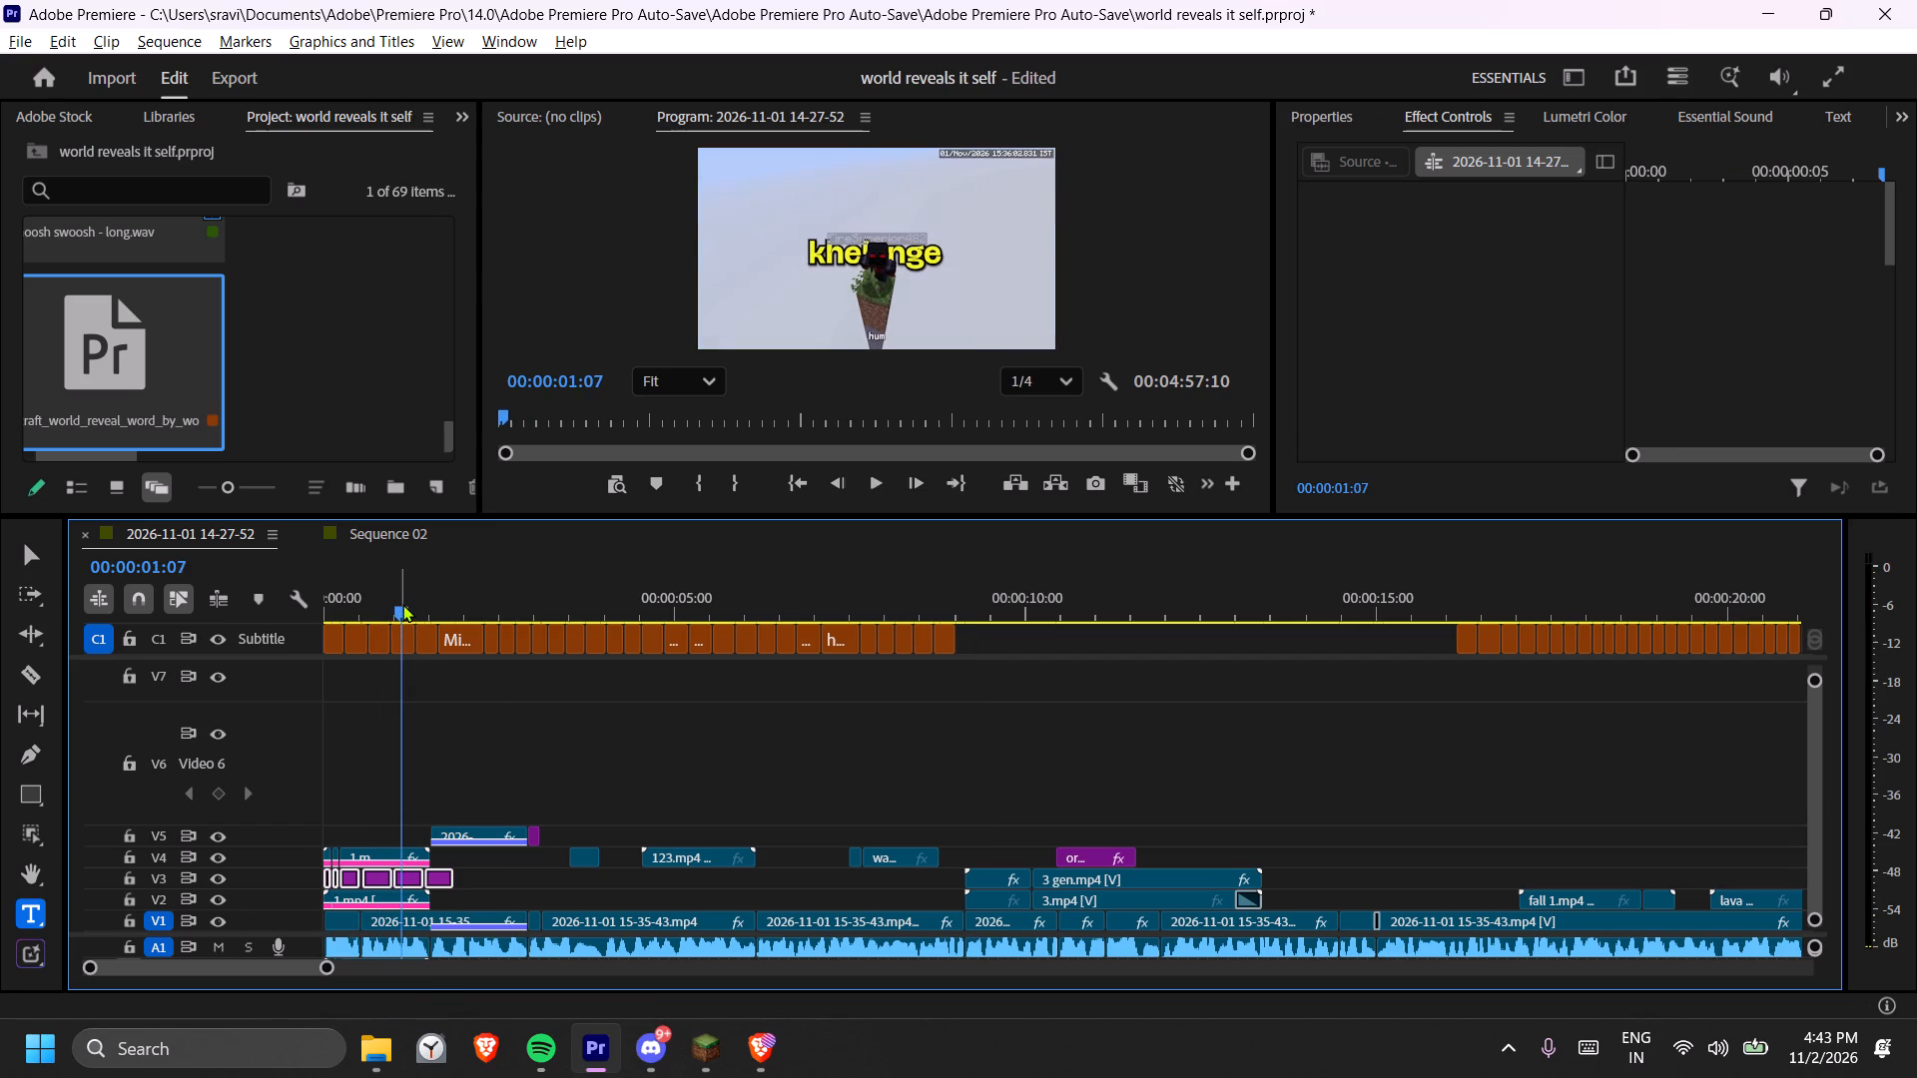
{"action": "key", "text": "space"}
{"action": "key", "text": "space"}
{"action": "key", "text": "space"}
{"action": "key", "text": "space"}
{"action": "key", "text": "space"}
{"action": "key", "text": "space"}
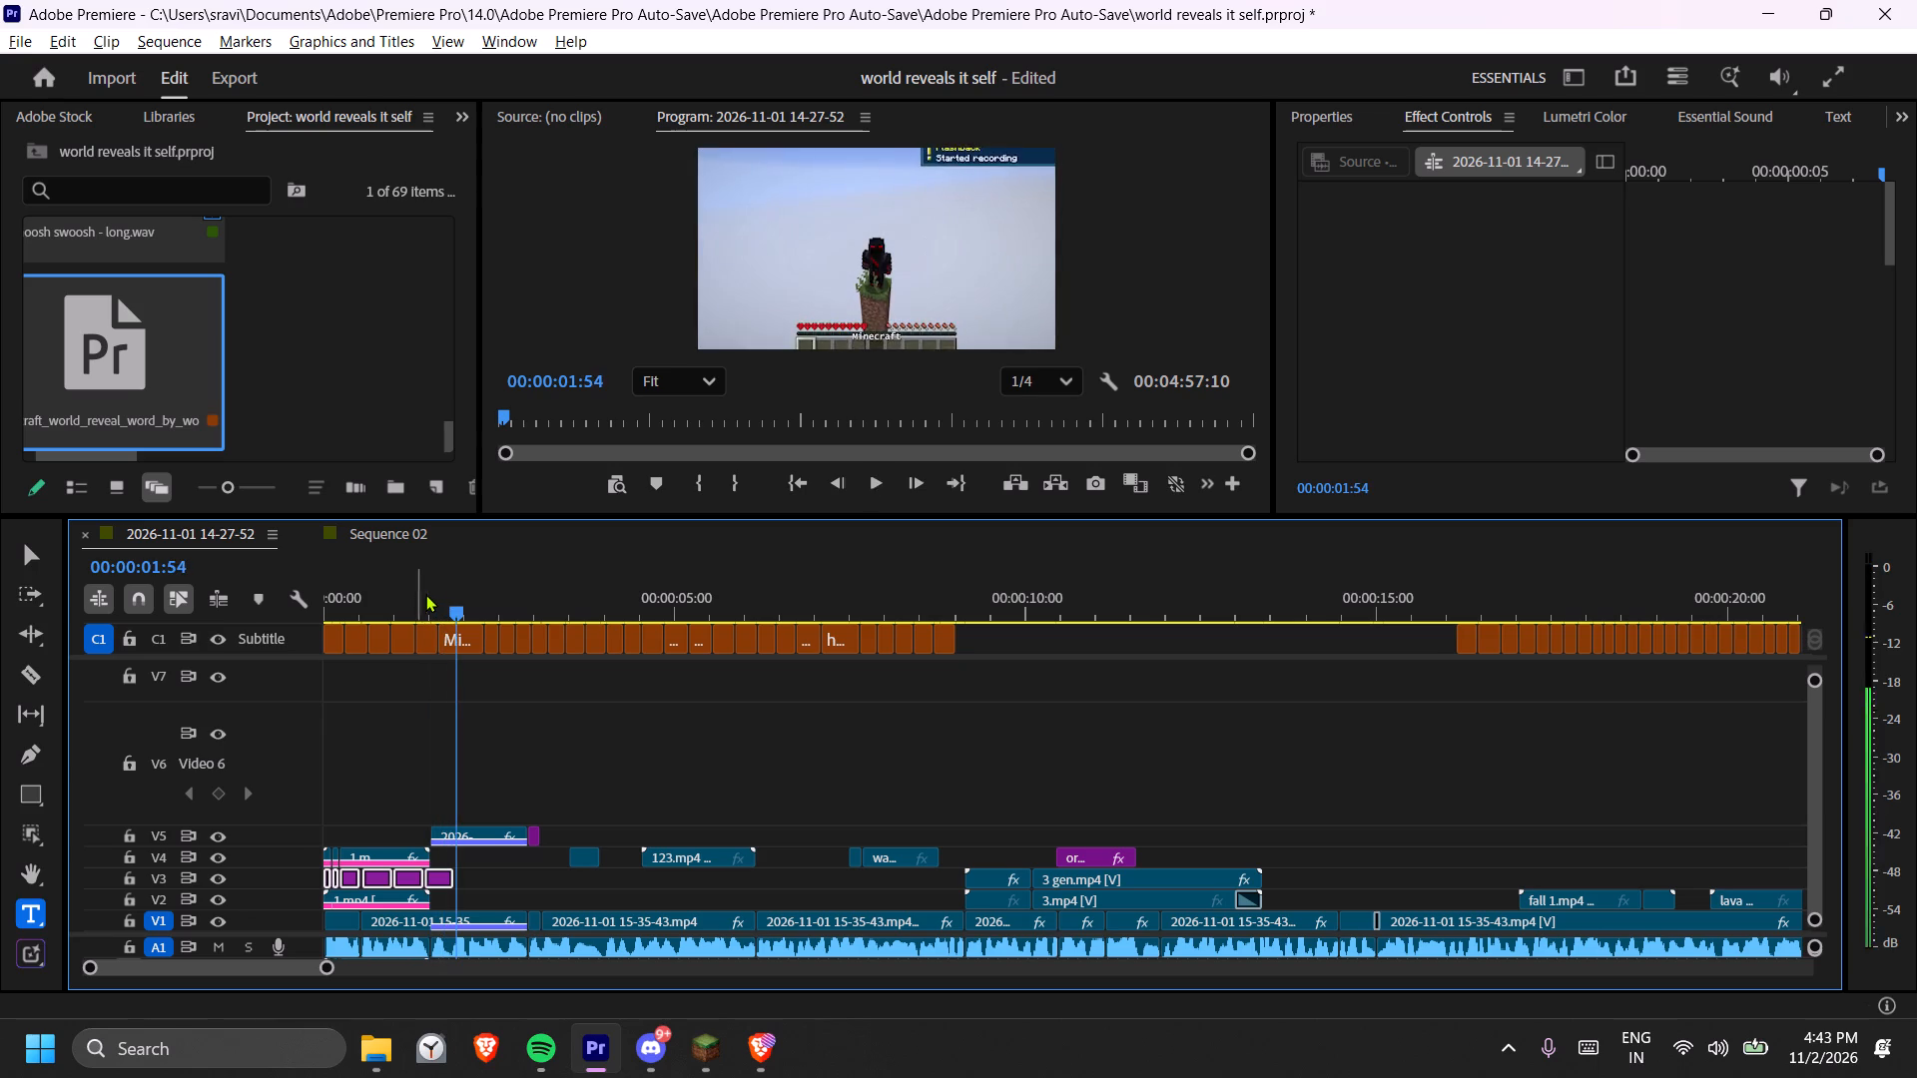
{"action": "key", "text": "space"}
{"action": "key", "text": "space"}
{"action": "key", "text": "space"}
{"action": "key", "text": "space"}
Delete the "Minecraft" caption at about 2 s on the Subtitle track.
{"action": "left_click", "coordinate": [459, 642]}
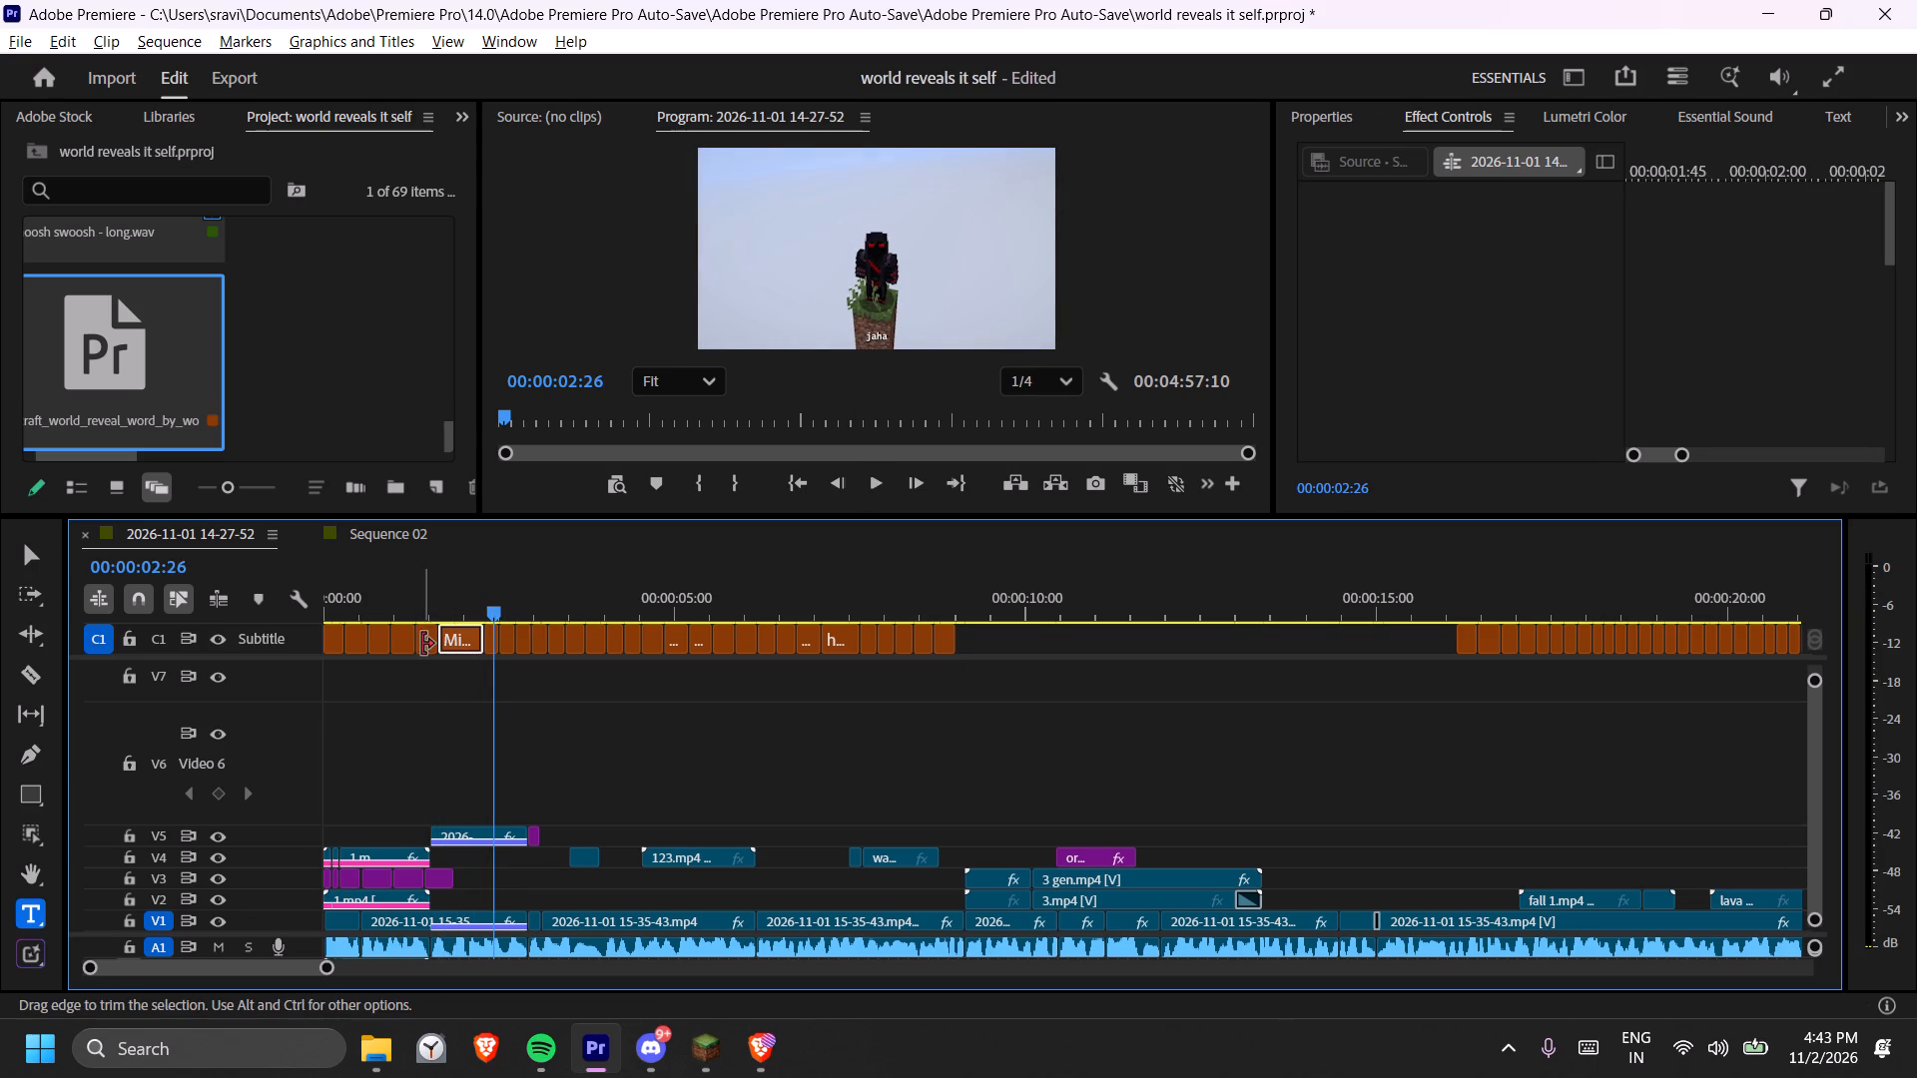
{"action": "left_click", "coordinate": [335, 643], "text": "ctrl"}
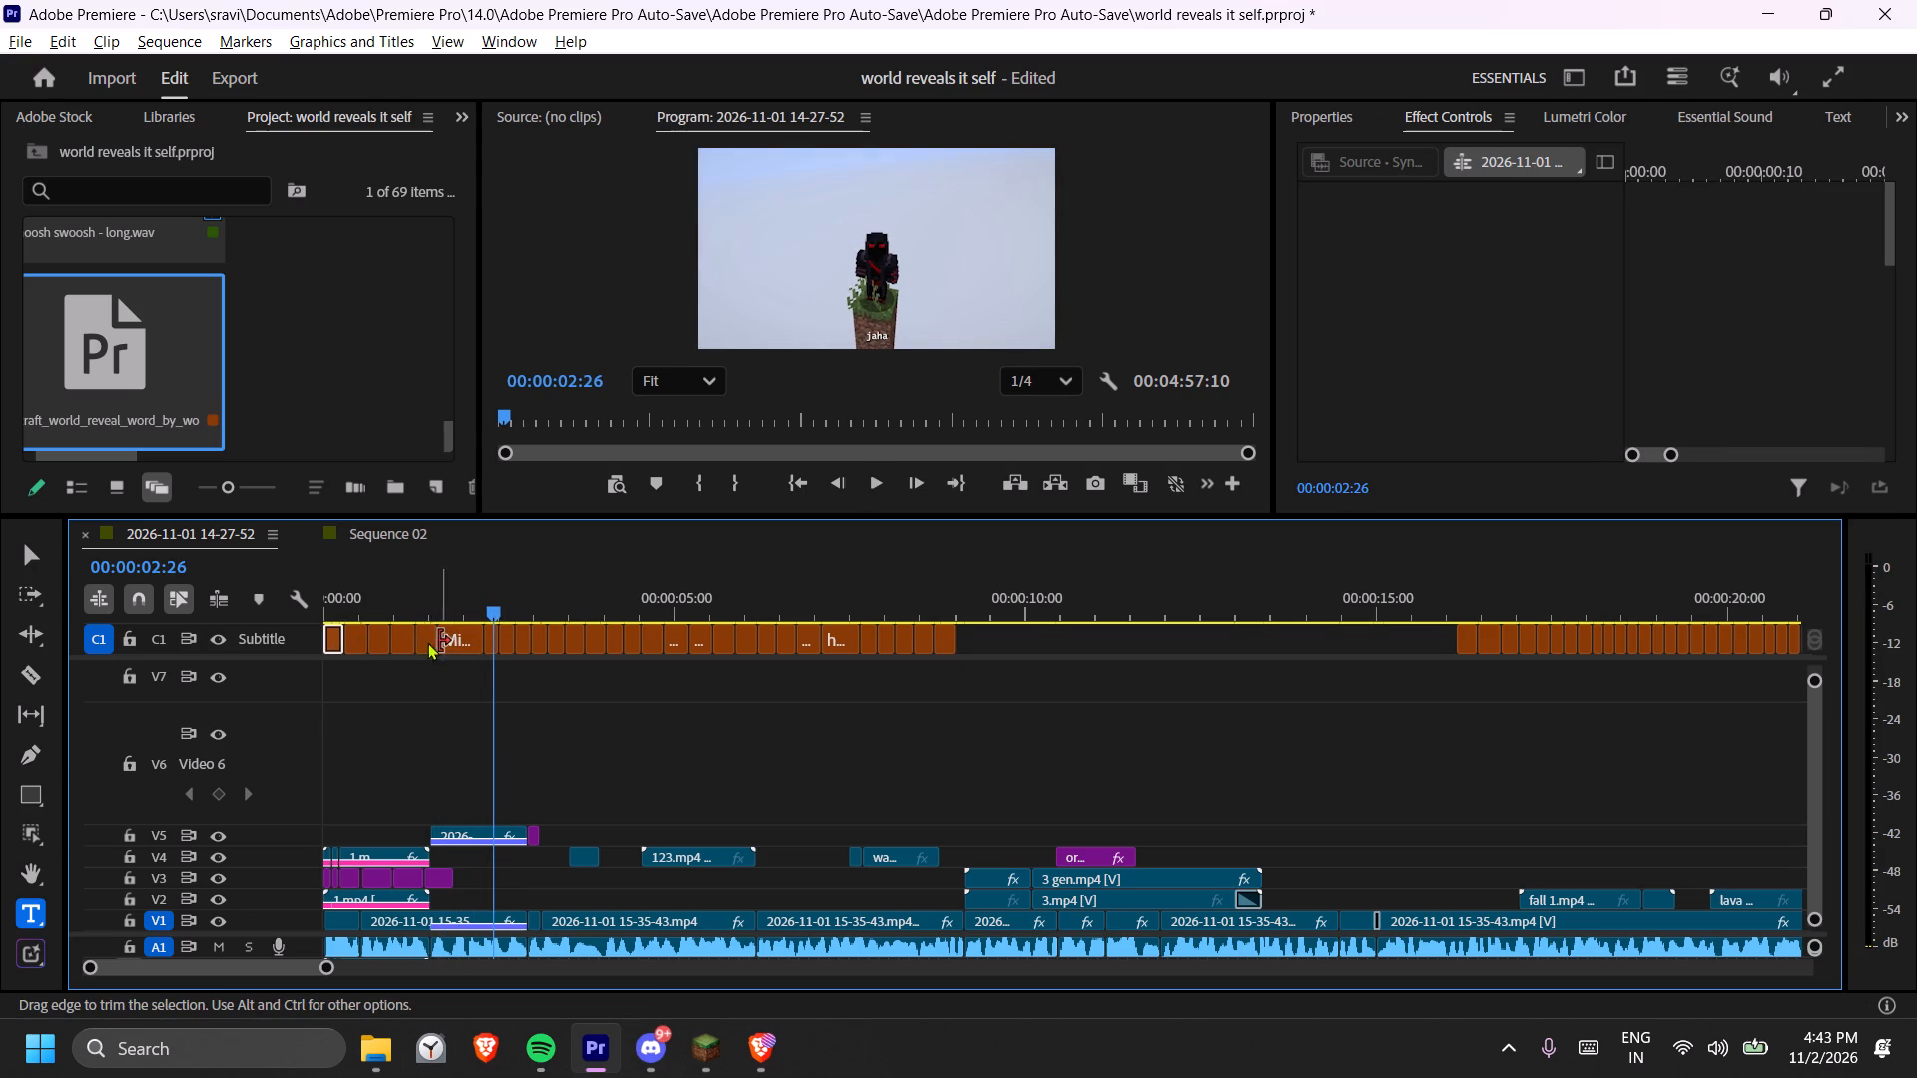
{"action": "left_click", "coordinate": [351, 644], "text": "ctrl"}
{"action": "left_click", "coordinate": [368, 643], "text": "ctrl"}
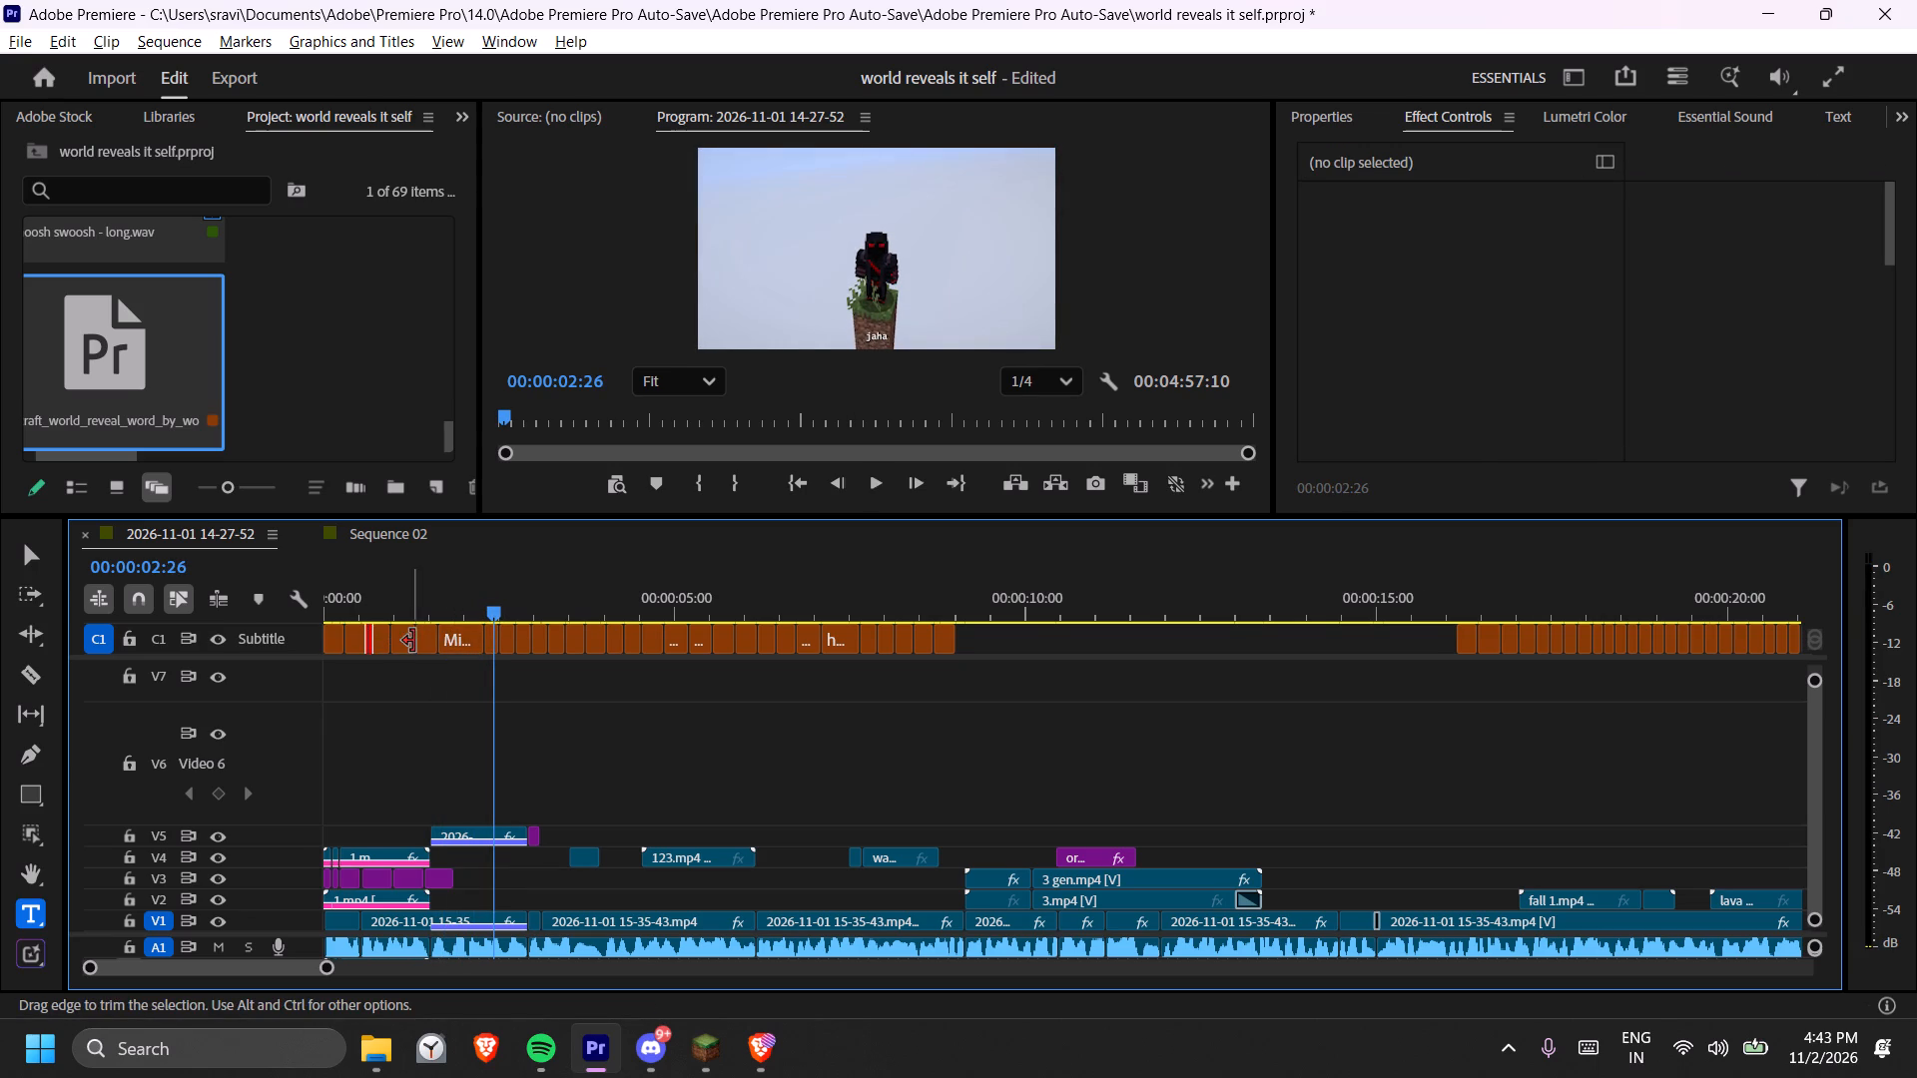
{"action": "left_click", "coordinate": [413, 641]}
{"action": "left_click", "coordinate": [449, 637]}
{"action": "left_click", "coordinate": [462, 637]}
{"action": "key", "text": "Delete"}
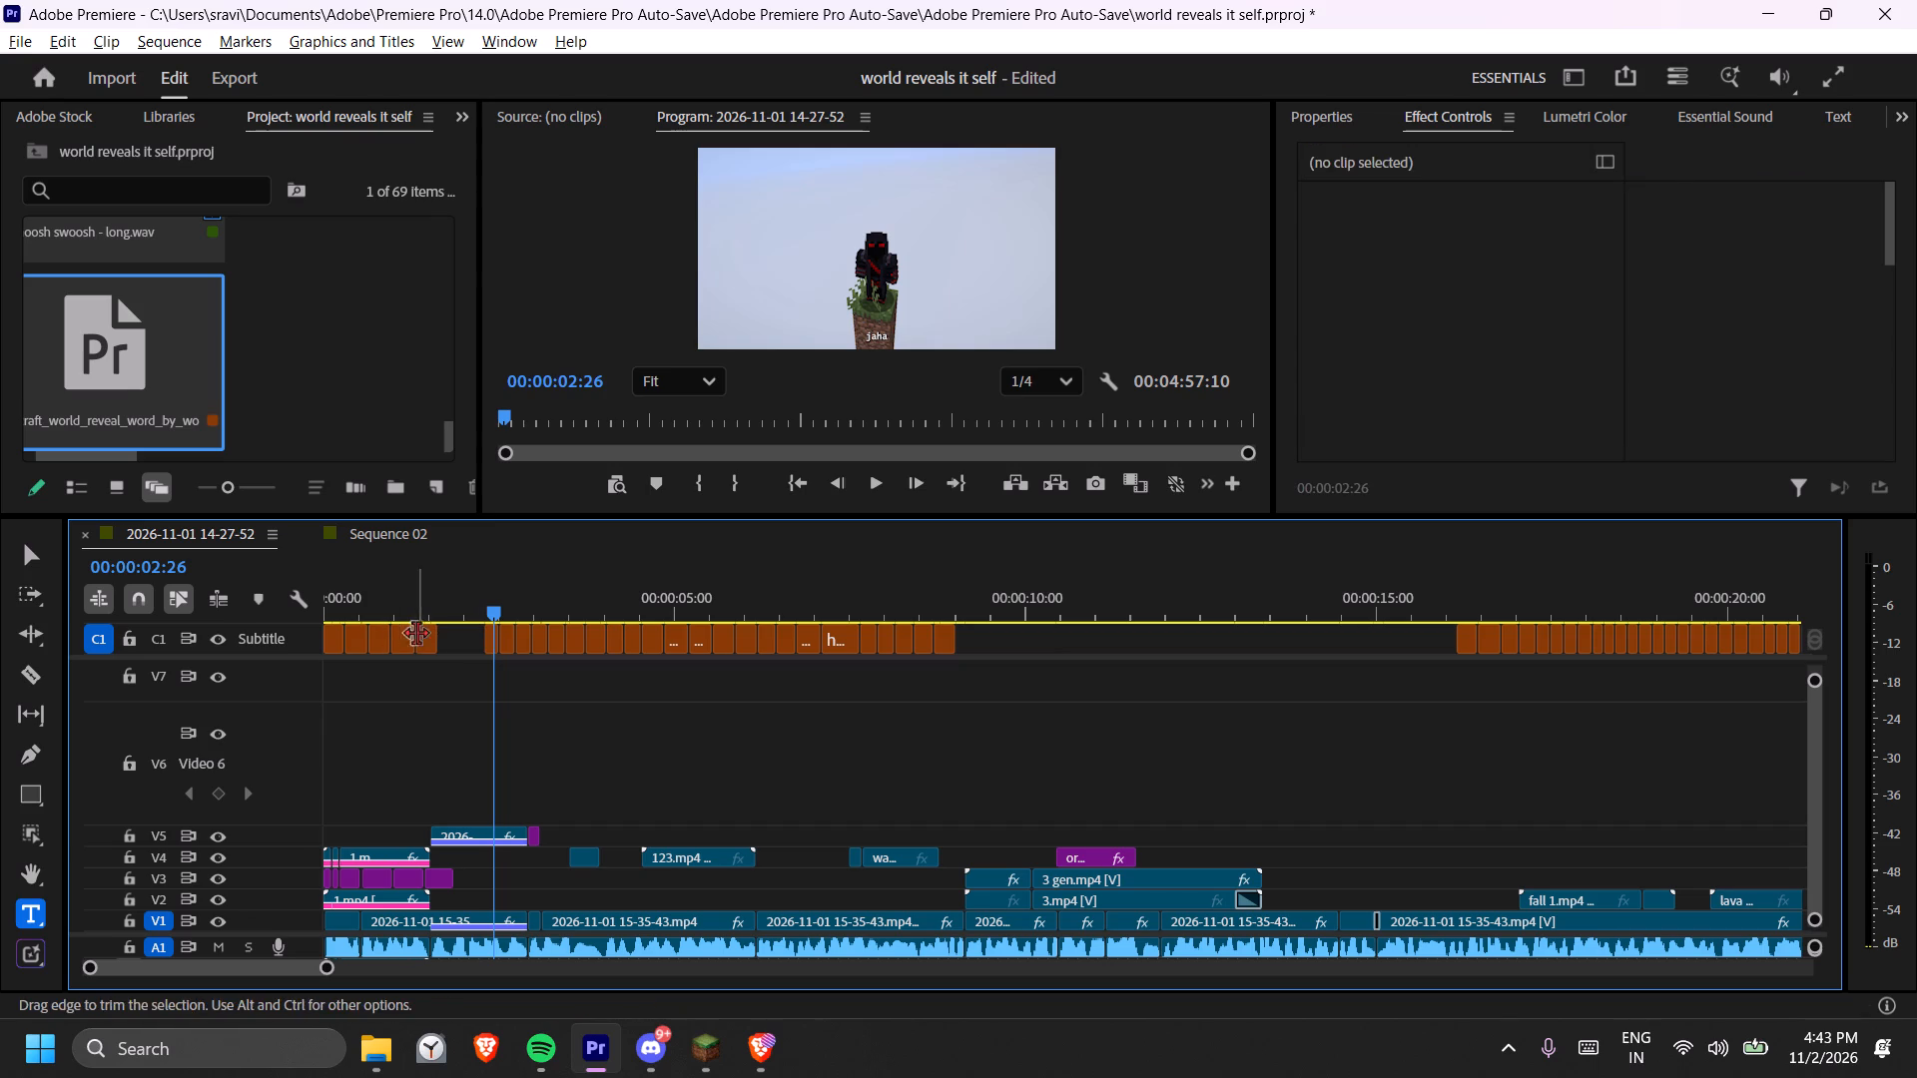
Delete the remaining captions on the Subtitle track from the sequence start up to the gap at about 1.6 s.
{"action": "left_click", "coordinate": [426, 635]}
{"action": "key", "text": "Delete"}
{"action": "left_click", "coordinate": [405, 638]}
{"action": "key", "text": "Delete"}
{"action": "left_click", "coordinate": [386, 638]}
{"action": "key", "text": "Delete"}
{"action": "left_click", "coordinate": [356, 640]}
{"action": "key", "text": "Delete"}
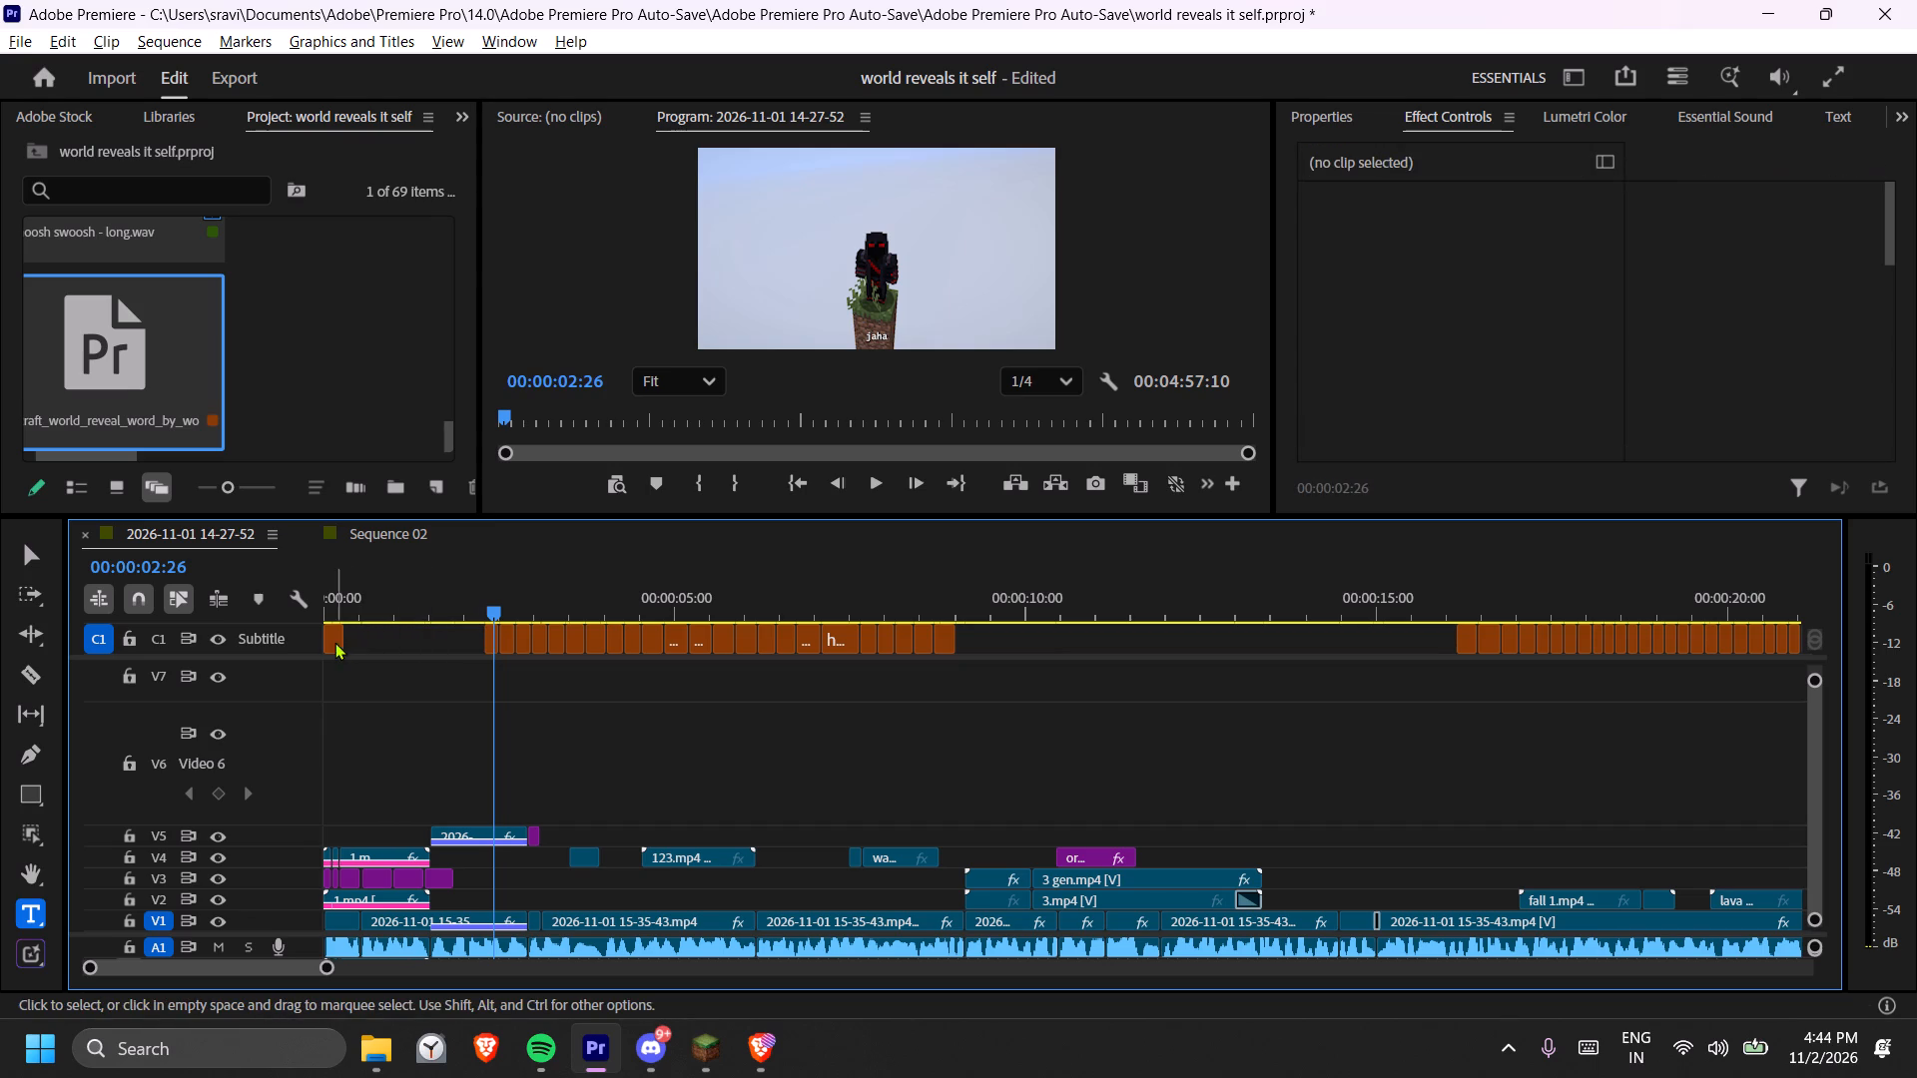
{"action": "left_click", "coordinate": [334, 642]}
{"action": "key", "text": "Delete"}
Upgrade all captions between about 2.3 s and 9 s on the Subtitle track to graphics.
{"action": "left_click_drag", "start_coordinate": [1030, 657], "coordinate": [489, 612]}
{"action": "left_click_drag", "start_coordinate": [997, 638], "coordinate": [431, 646]}
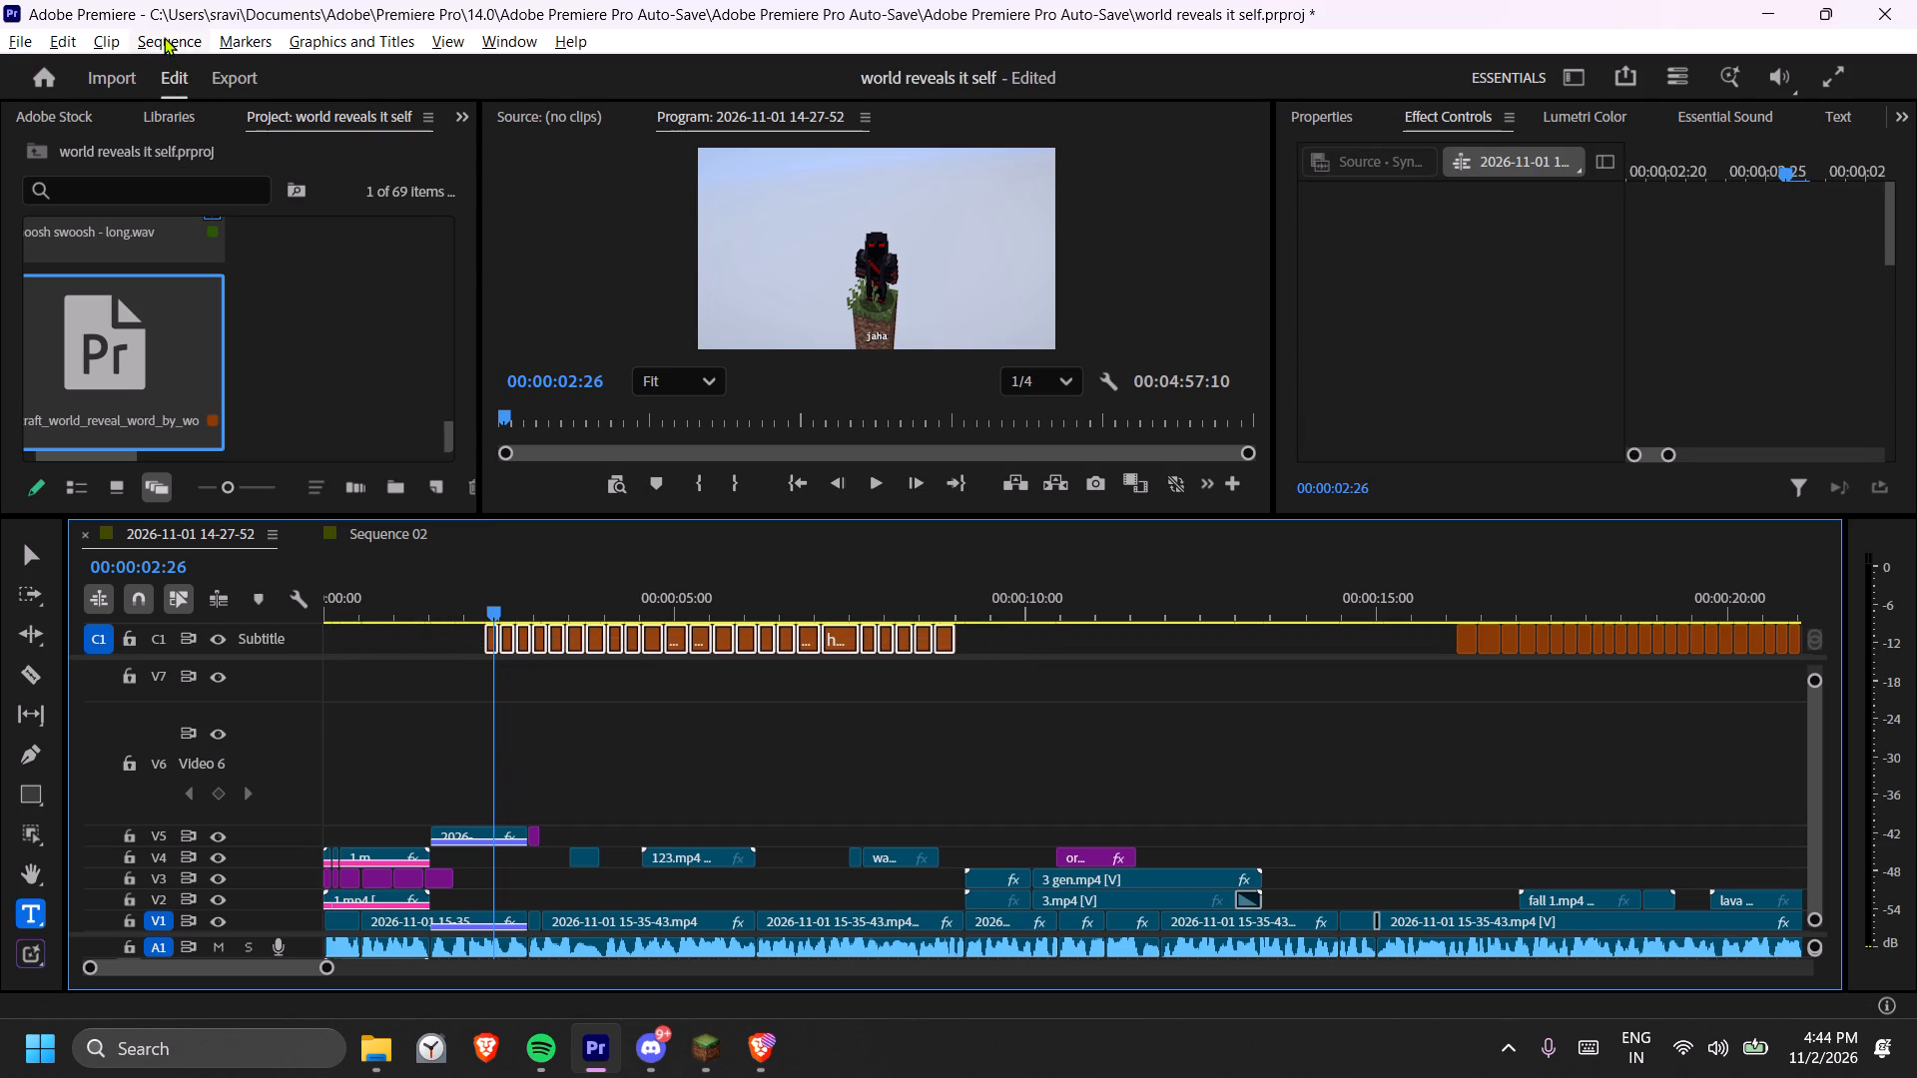
{"action": "left_click", "coordinate": [246, 38]}
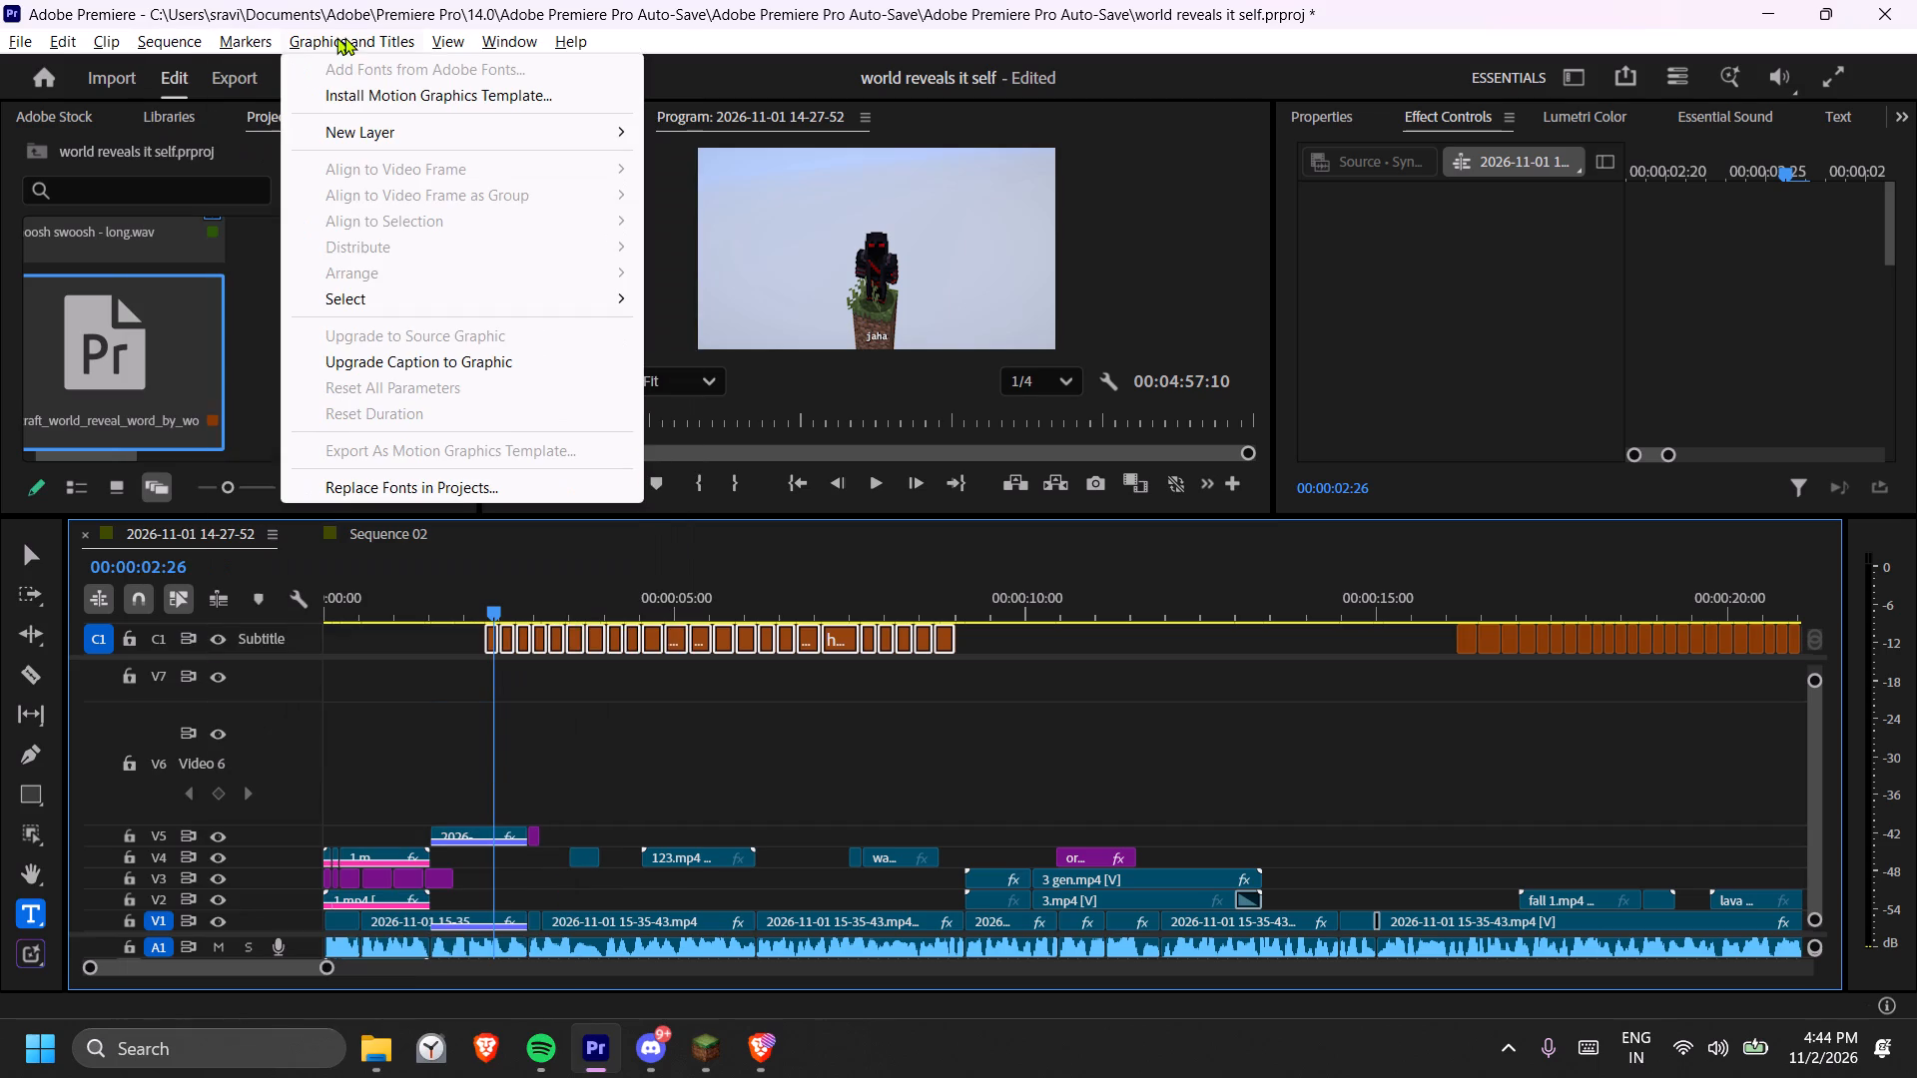
{"action": "left_click", "coordinate": [387, 365]}
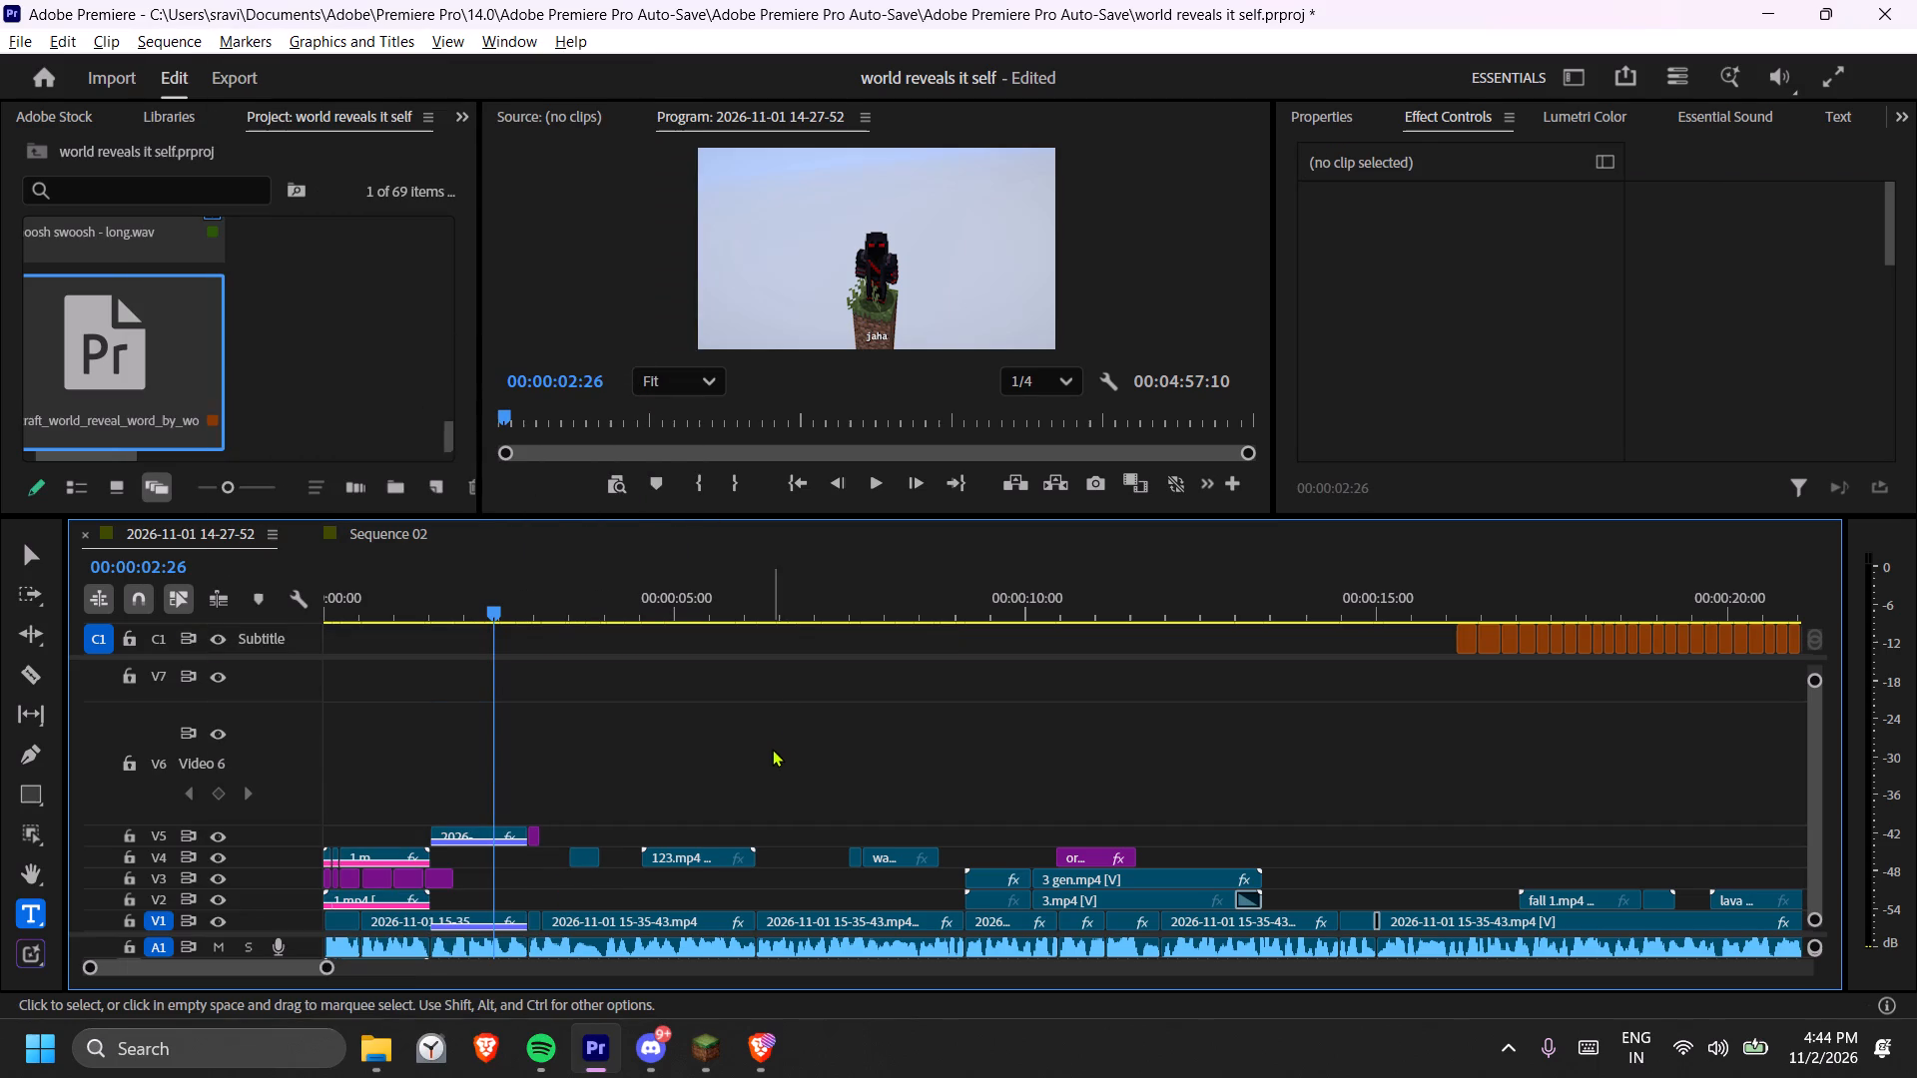
Move all the upgraded caption graphics from V8 down to V3, starting directly after the "minecraft" title clip.
{"action": "left_click_drag", "start_coordinate": [760, 517], "coordinate": [818, 250]}
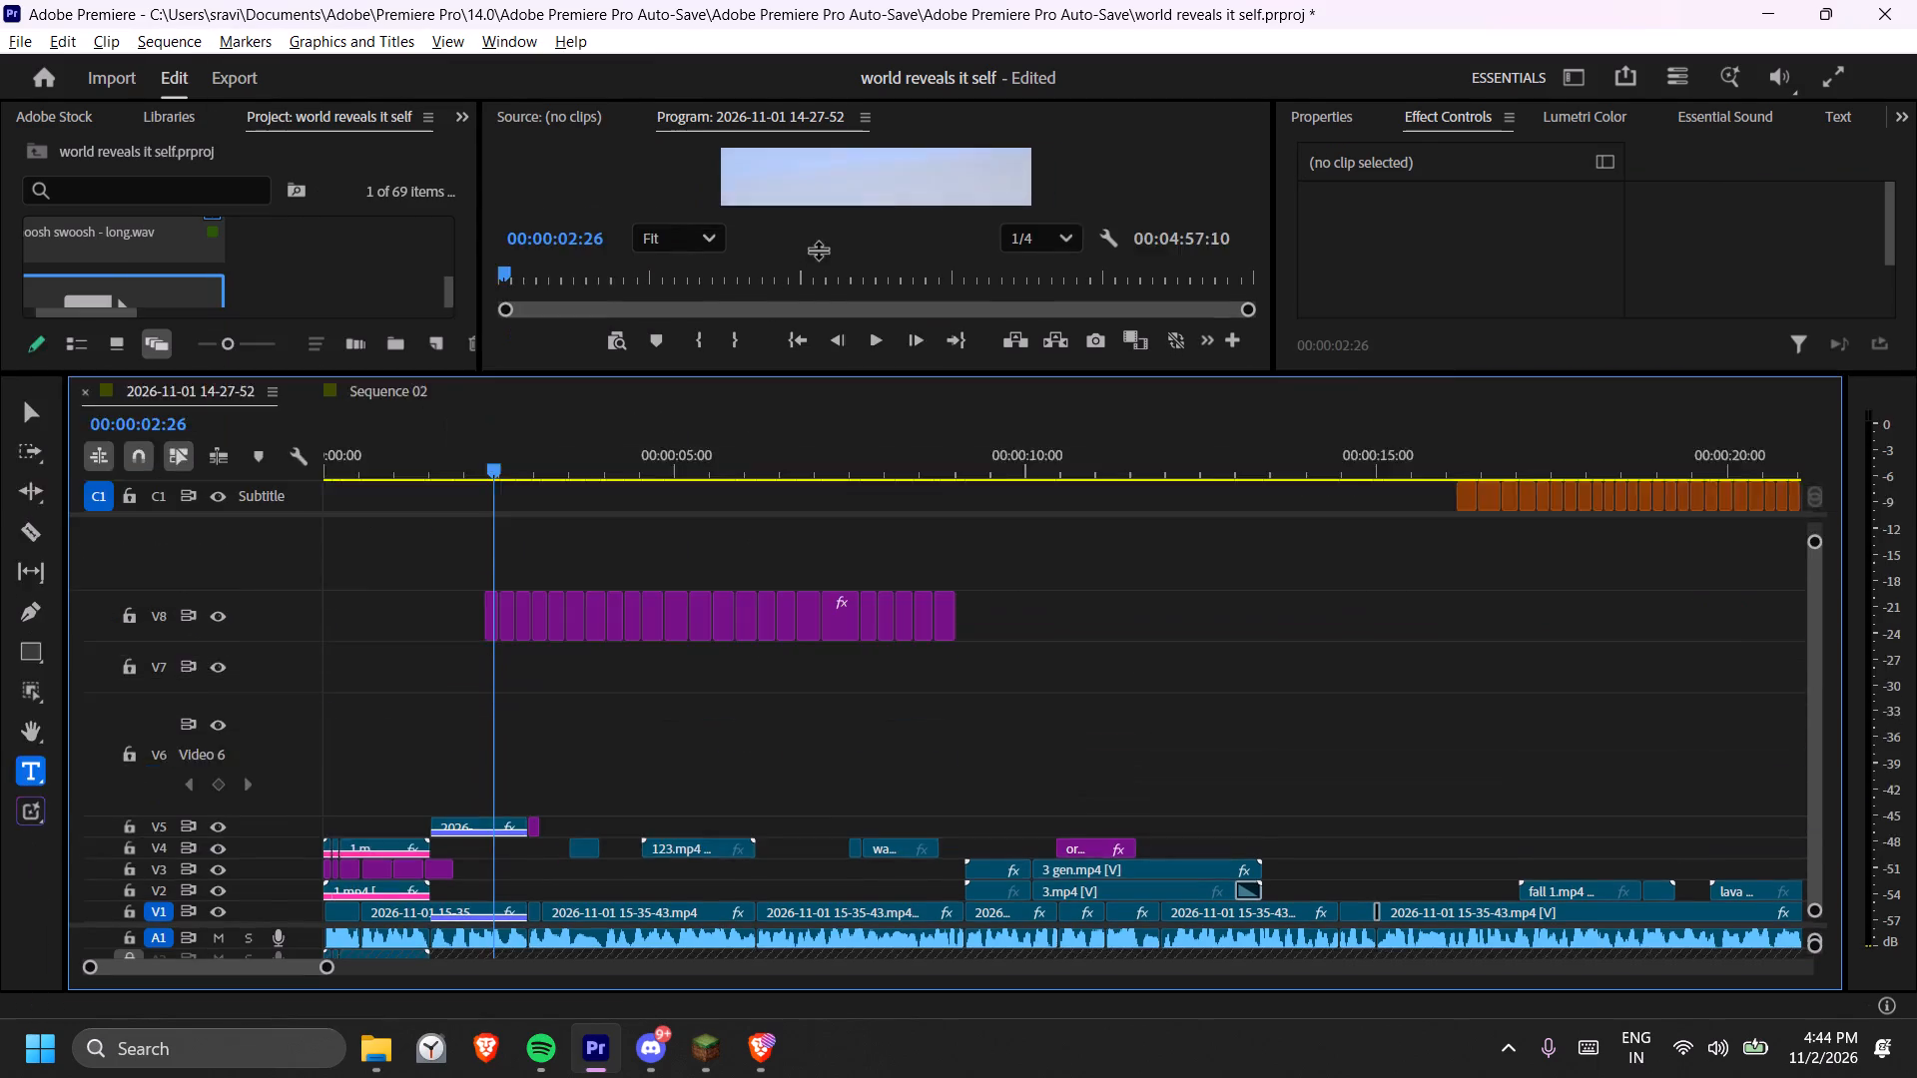
{"action": "left_click_drag", "start_coordinate": [818, 250], "coordinate": [839, 382]}
{"action": "left_click_drag", "start_coordinate": [1097, 617], "coordinate": [459, 598]}
{"action": "left_click_drag", "start_coordinate": [558, 605], "coordinate": [549, 712]}
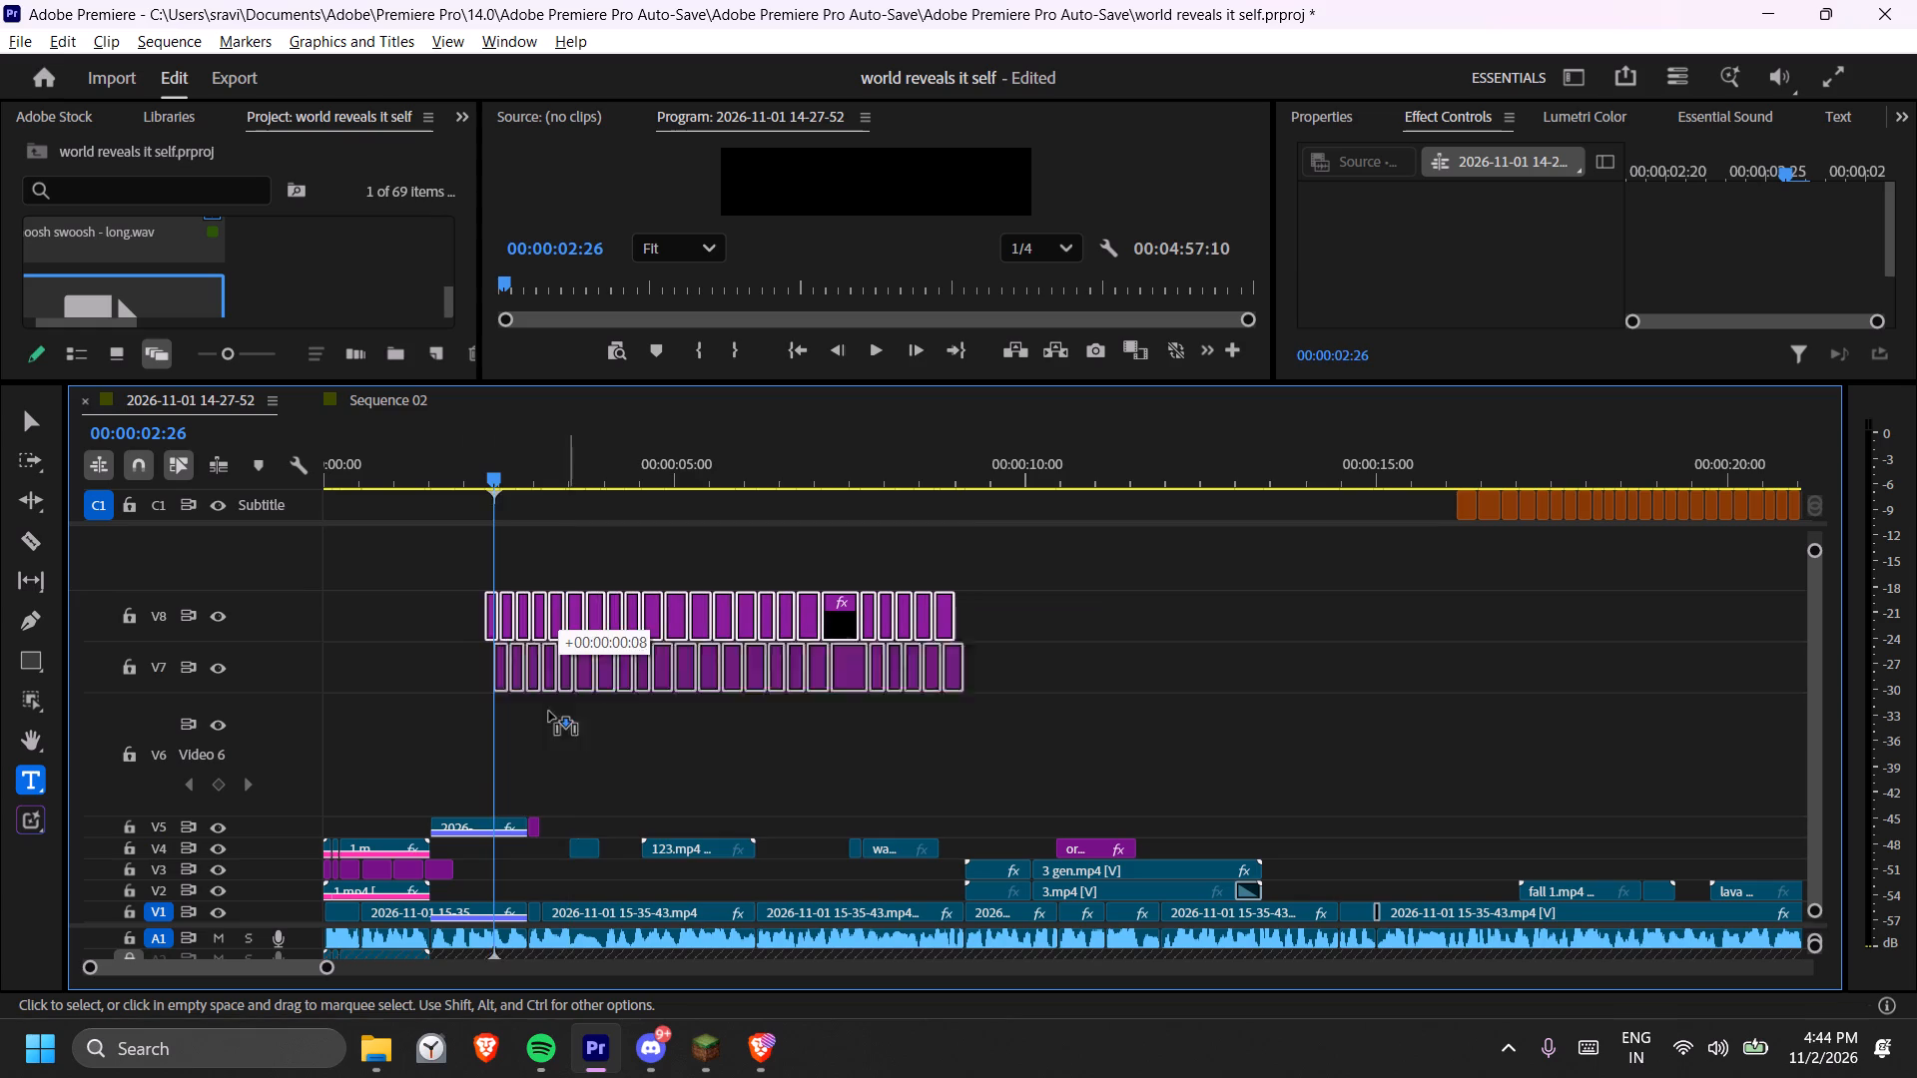
{"action": "left_click_drag", "start_coordinate": [549, 712], "coordinate": [529, 874]}
Enlarge the preview again and examine the "minecraft" title clip and the frames just after it.
{"action": "left_click_drag", "start_coordinate": [489, 467], "coordinate": [440, 475]}
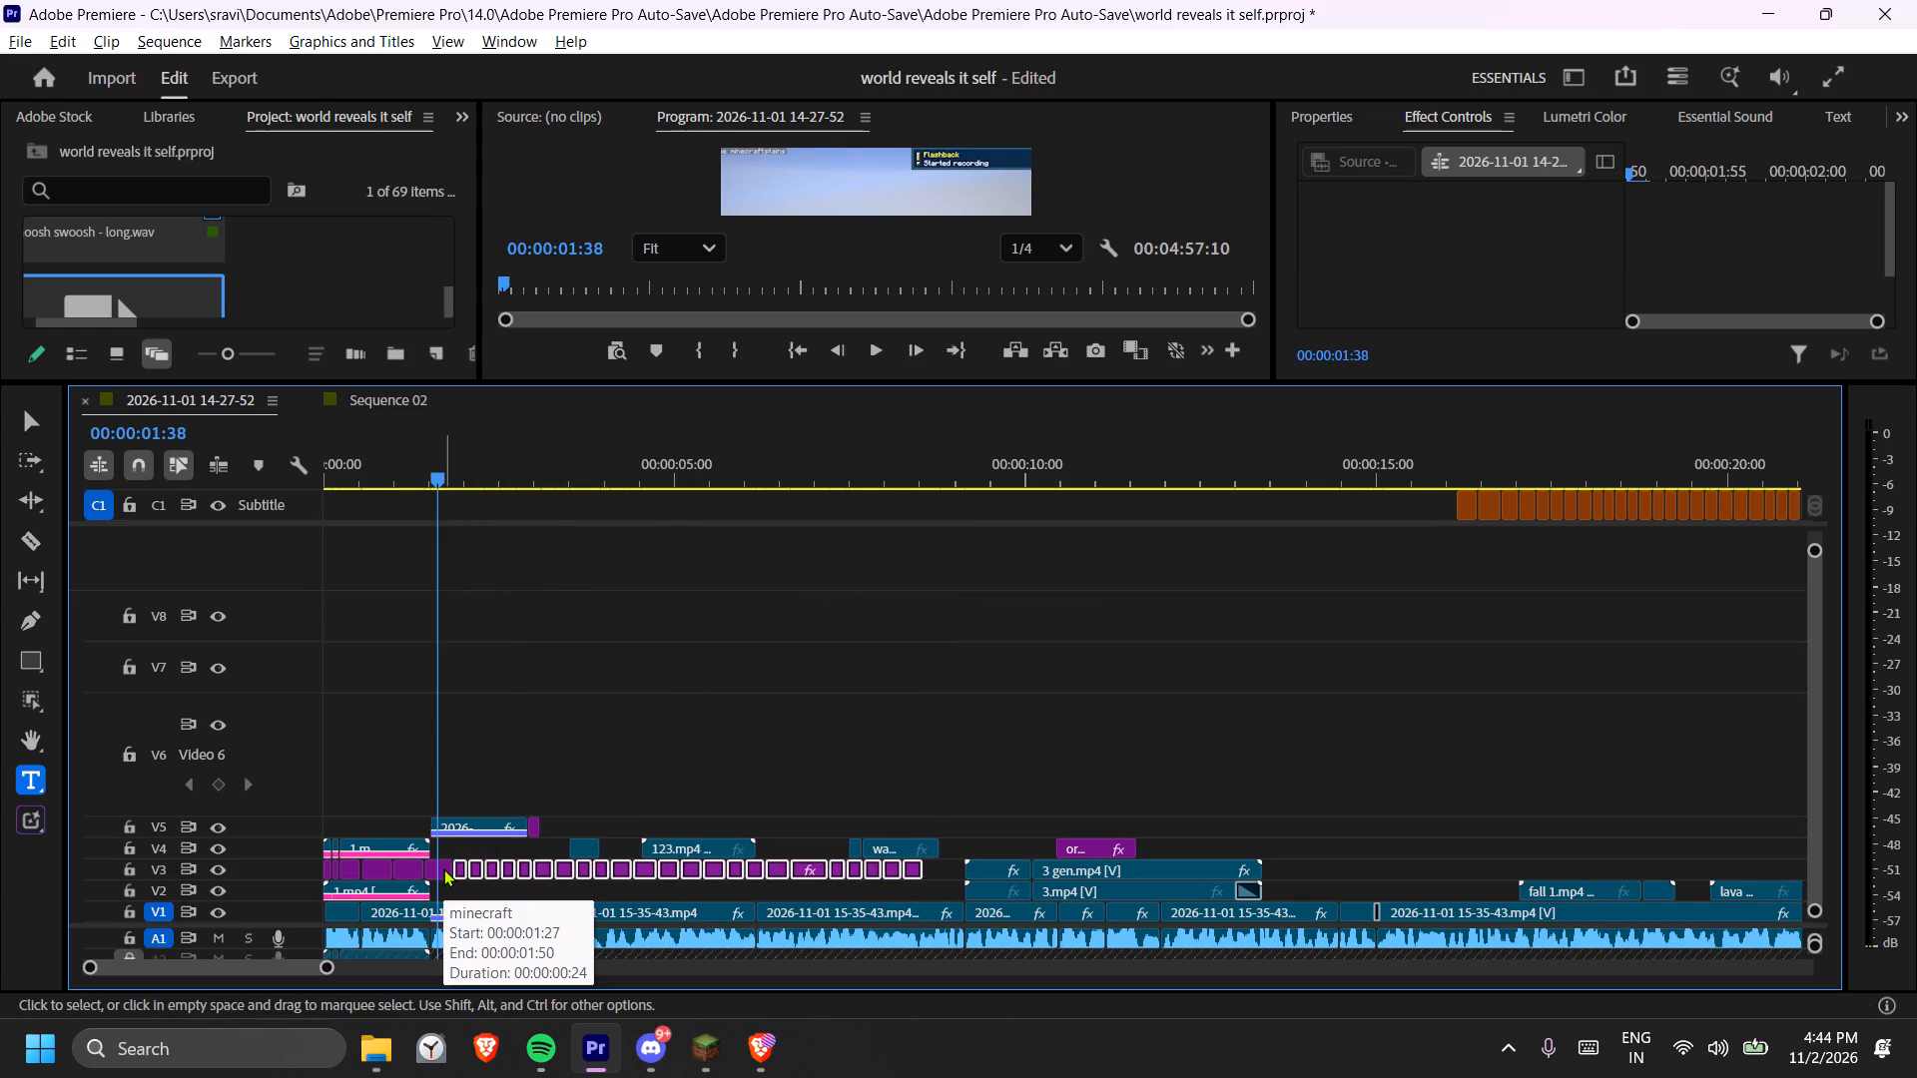
{"action": "left_click_drag", "start_coordinate": [1117, 382], "coordinate": [1127, 633]}
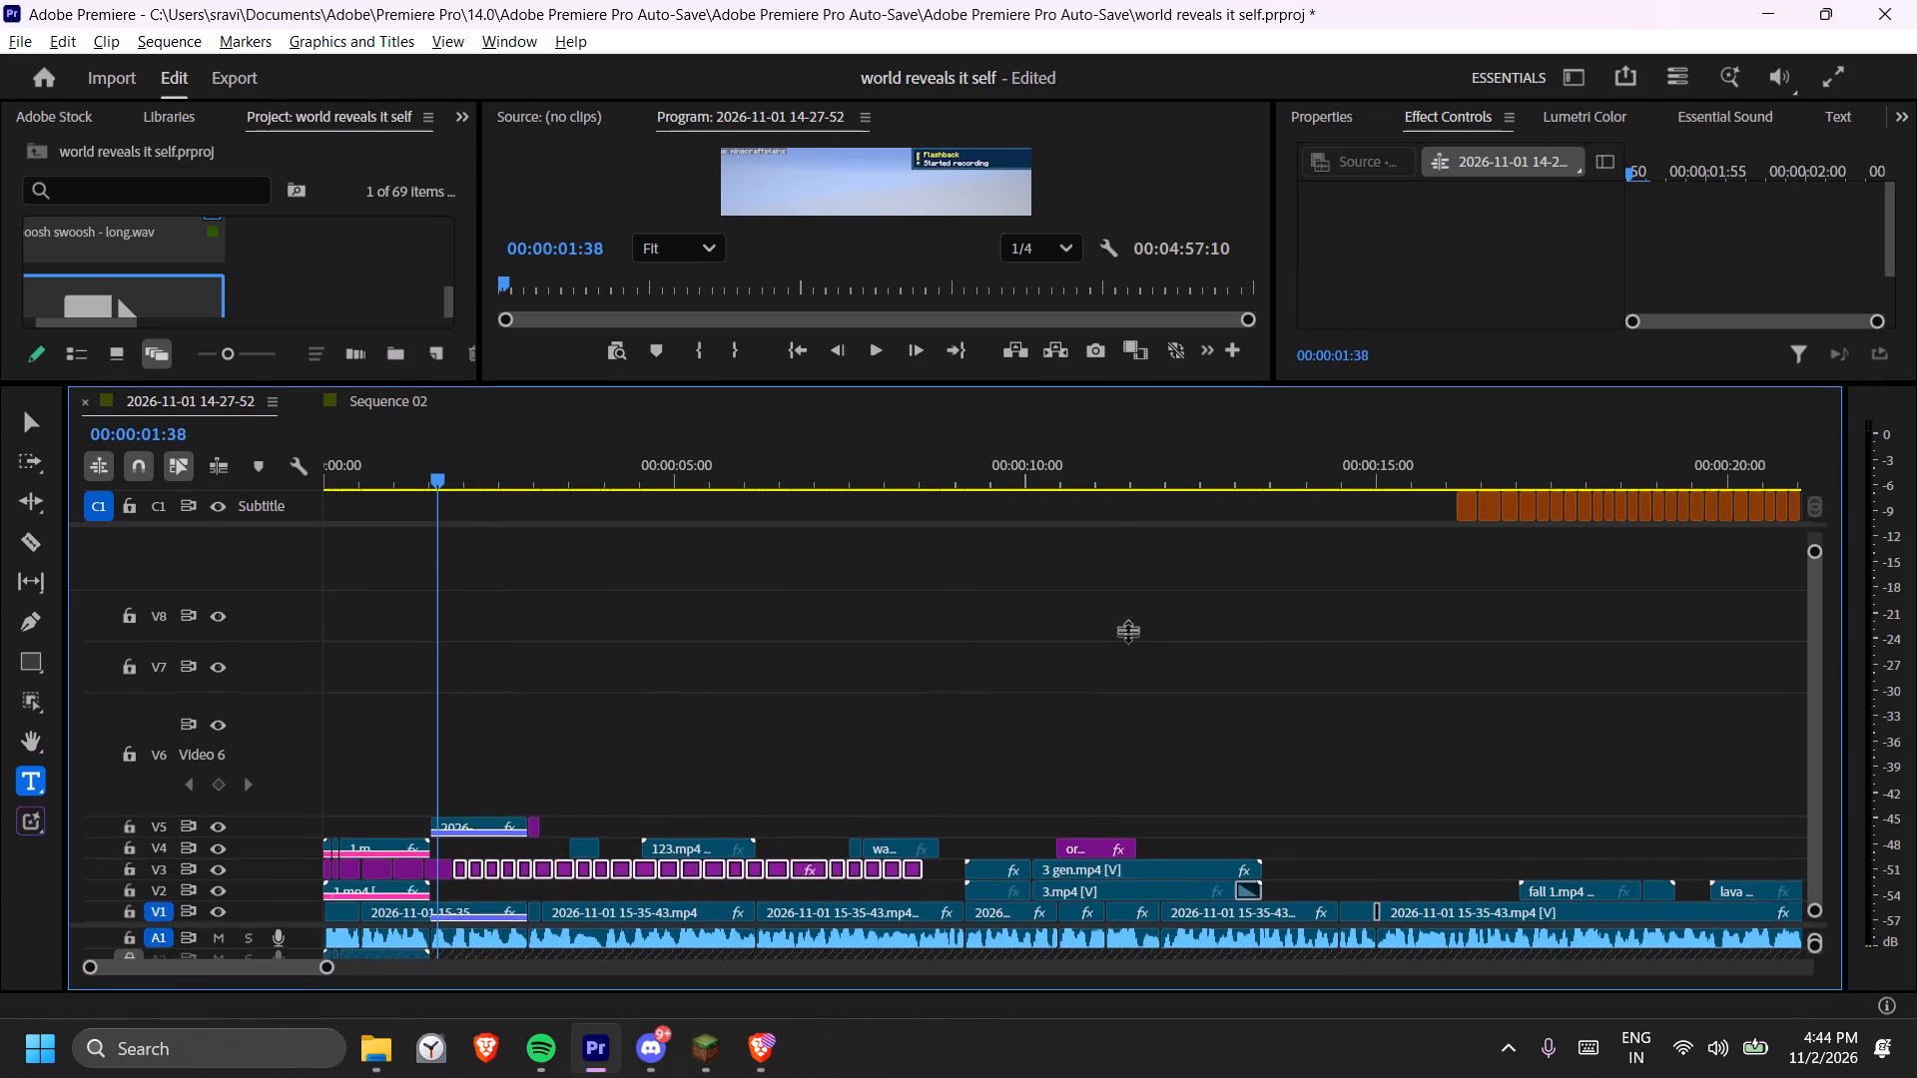
{"action": "left_click_drag", "start_coordinate": [1127, 633], "coordinate": [1162, 539]}
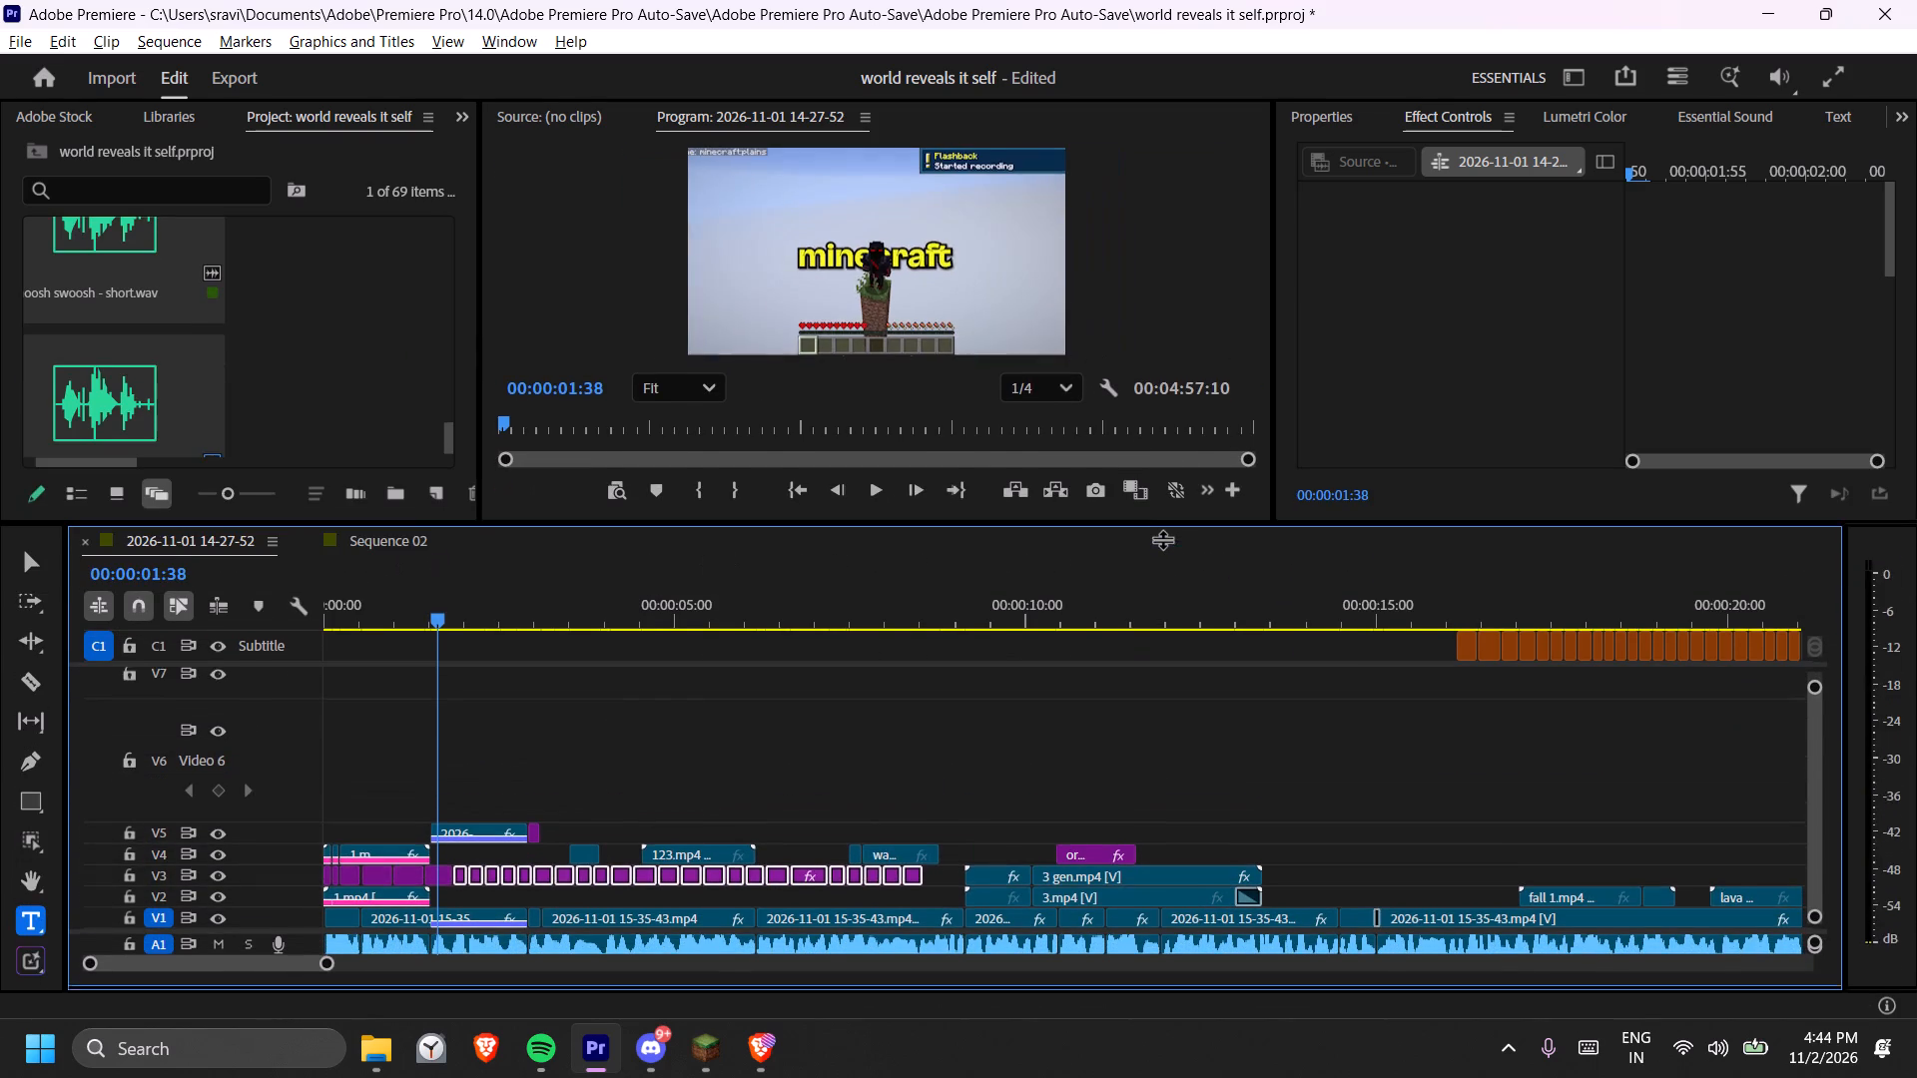
{"action": "left_click_drag", "start_coordinate": [1162, 539], "coordinate": [1162, 560]}
{"action": "left_click", "coordinate": [489, 658]}
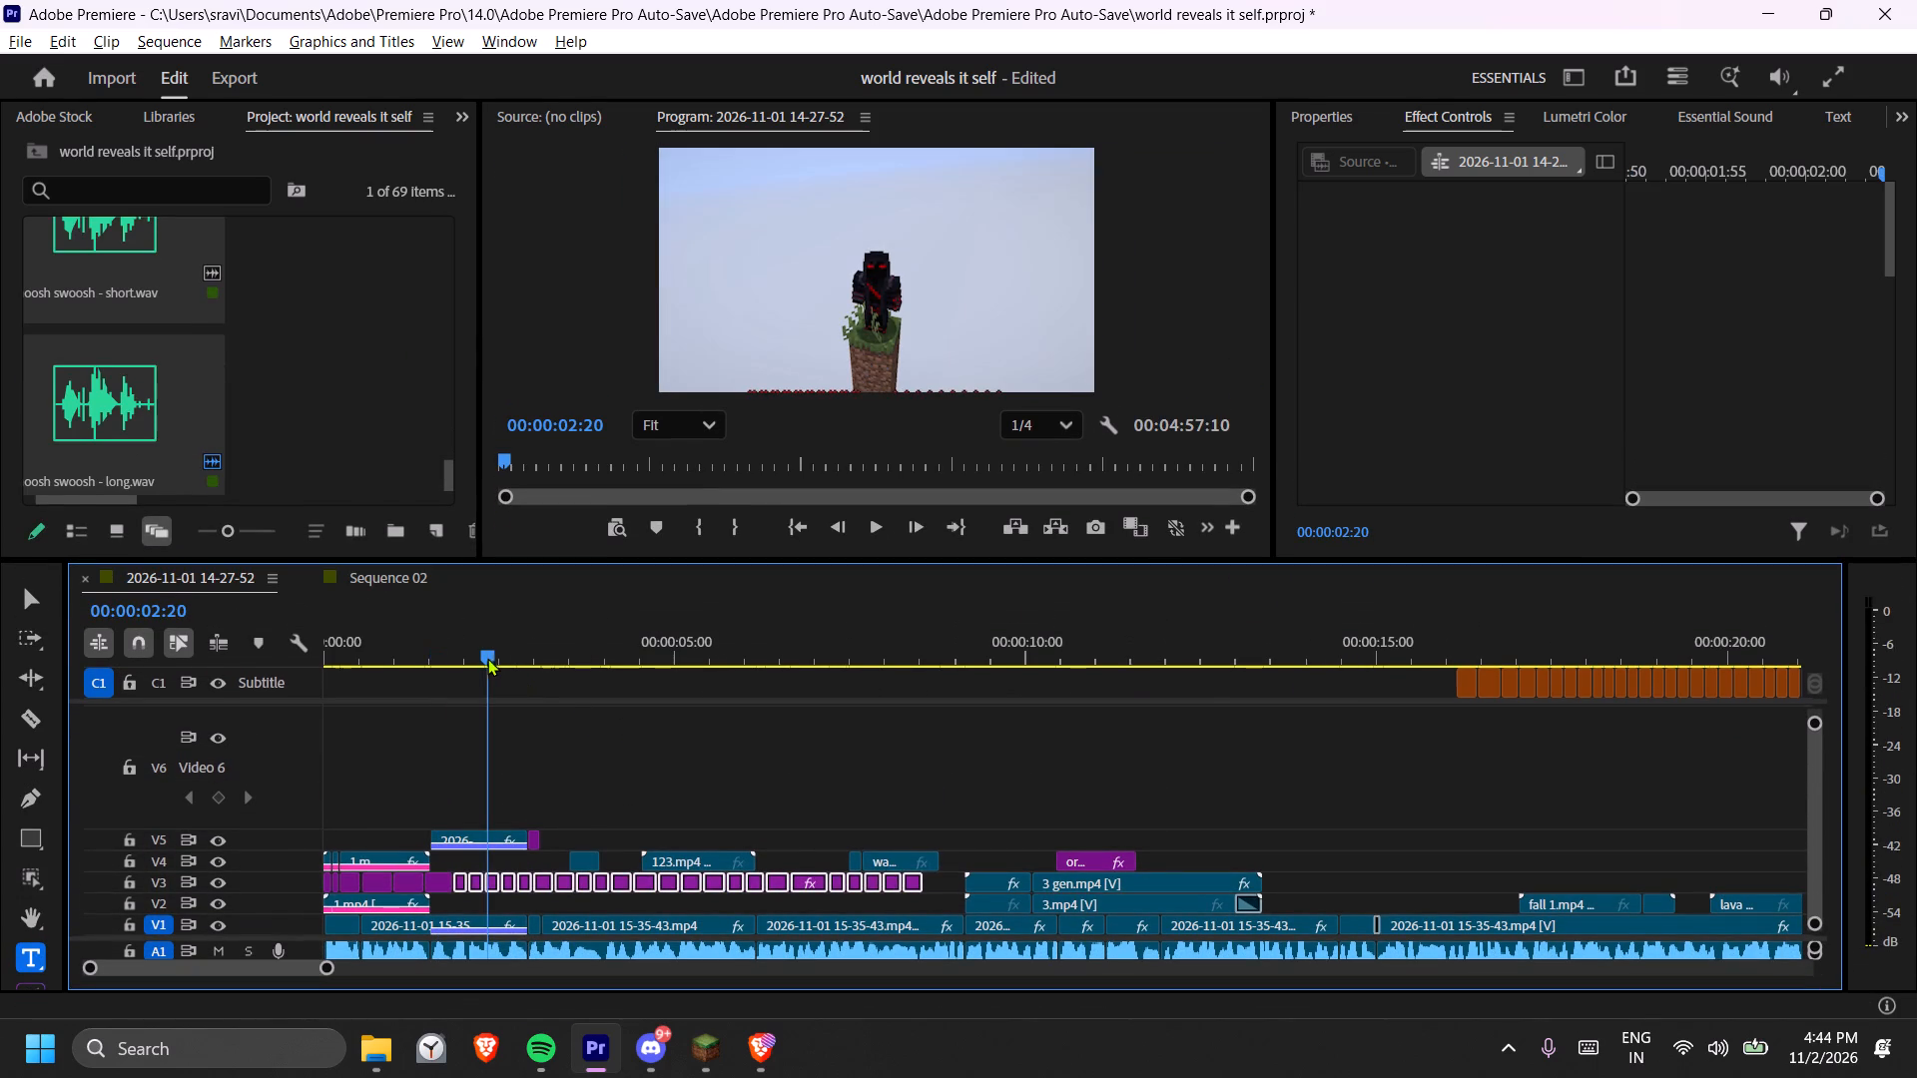
{"action": "left_click", "coordinate": [455, 669]}
{"action": "left_click", "coordinate": [454, 656]}
{"action": "left_click_drag", "start_coordinate": [450, 667], "coordinate": [445, 652]}
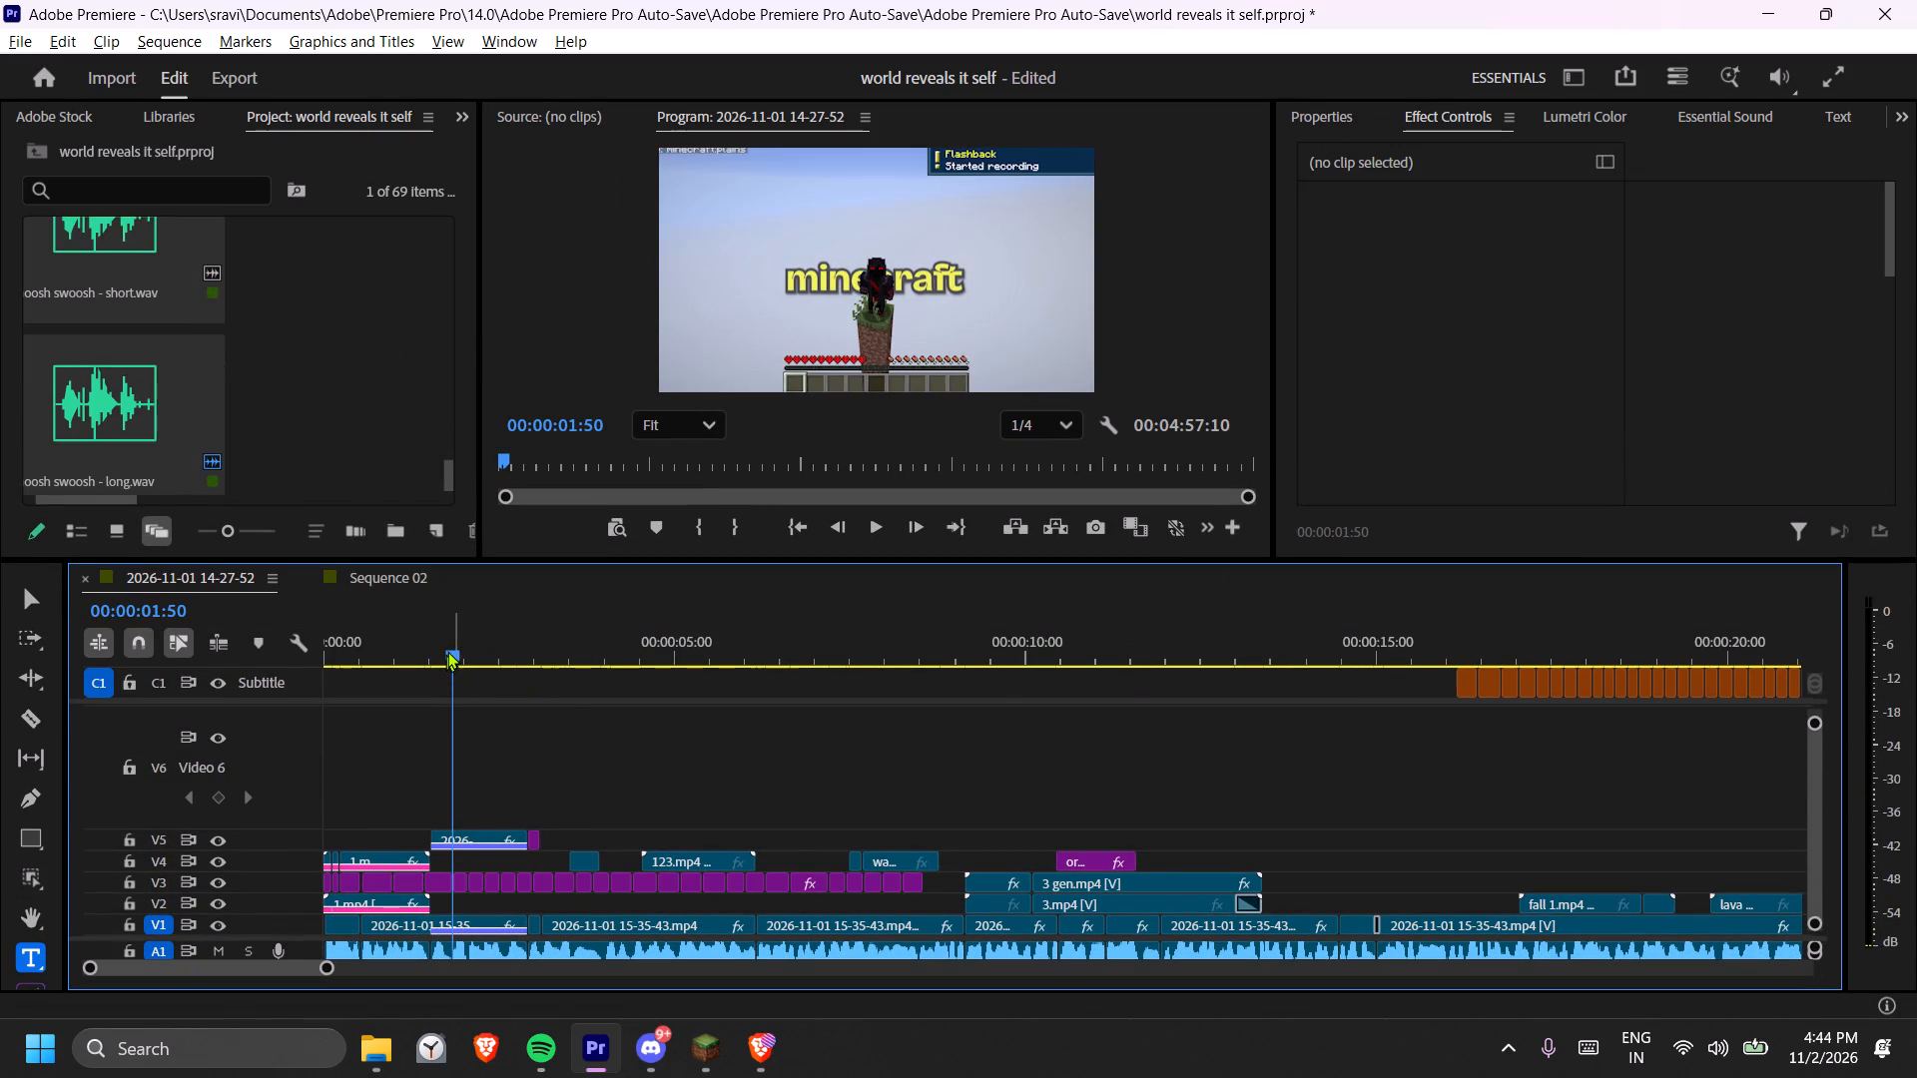
{"action": "left_click", "coordinate": [447, 651]}
{"action": "left_click", "coordinate": [440, 885]}
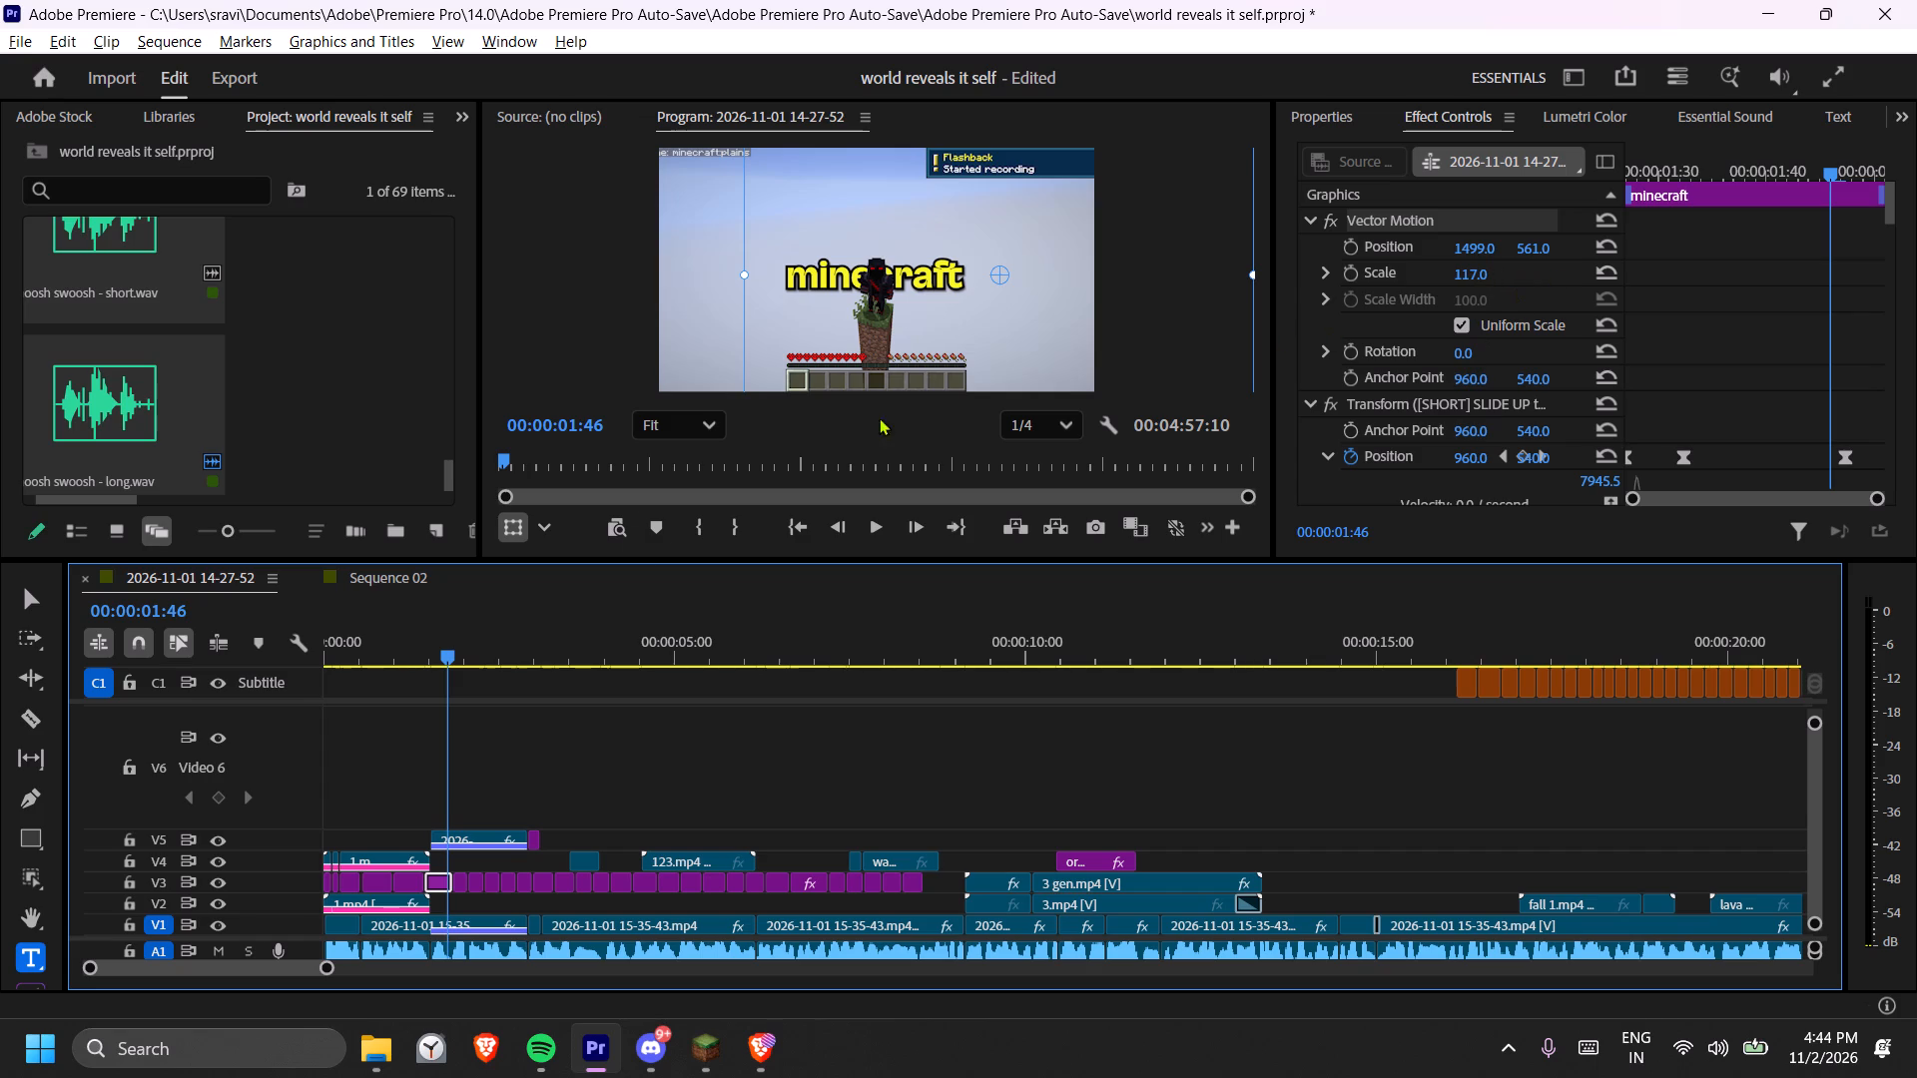
{"action": "left_click_drag", "start_coordinate": [470, 642], "coordinate": [479, 648]}
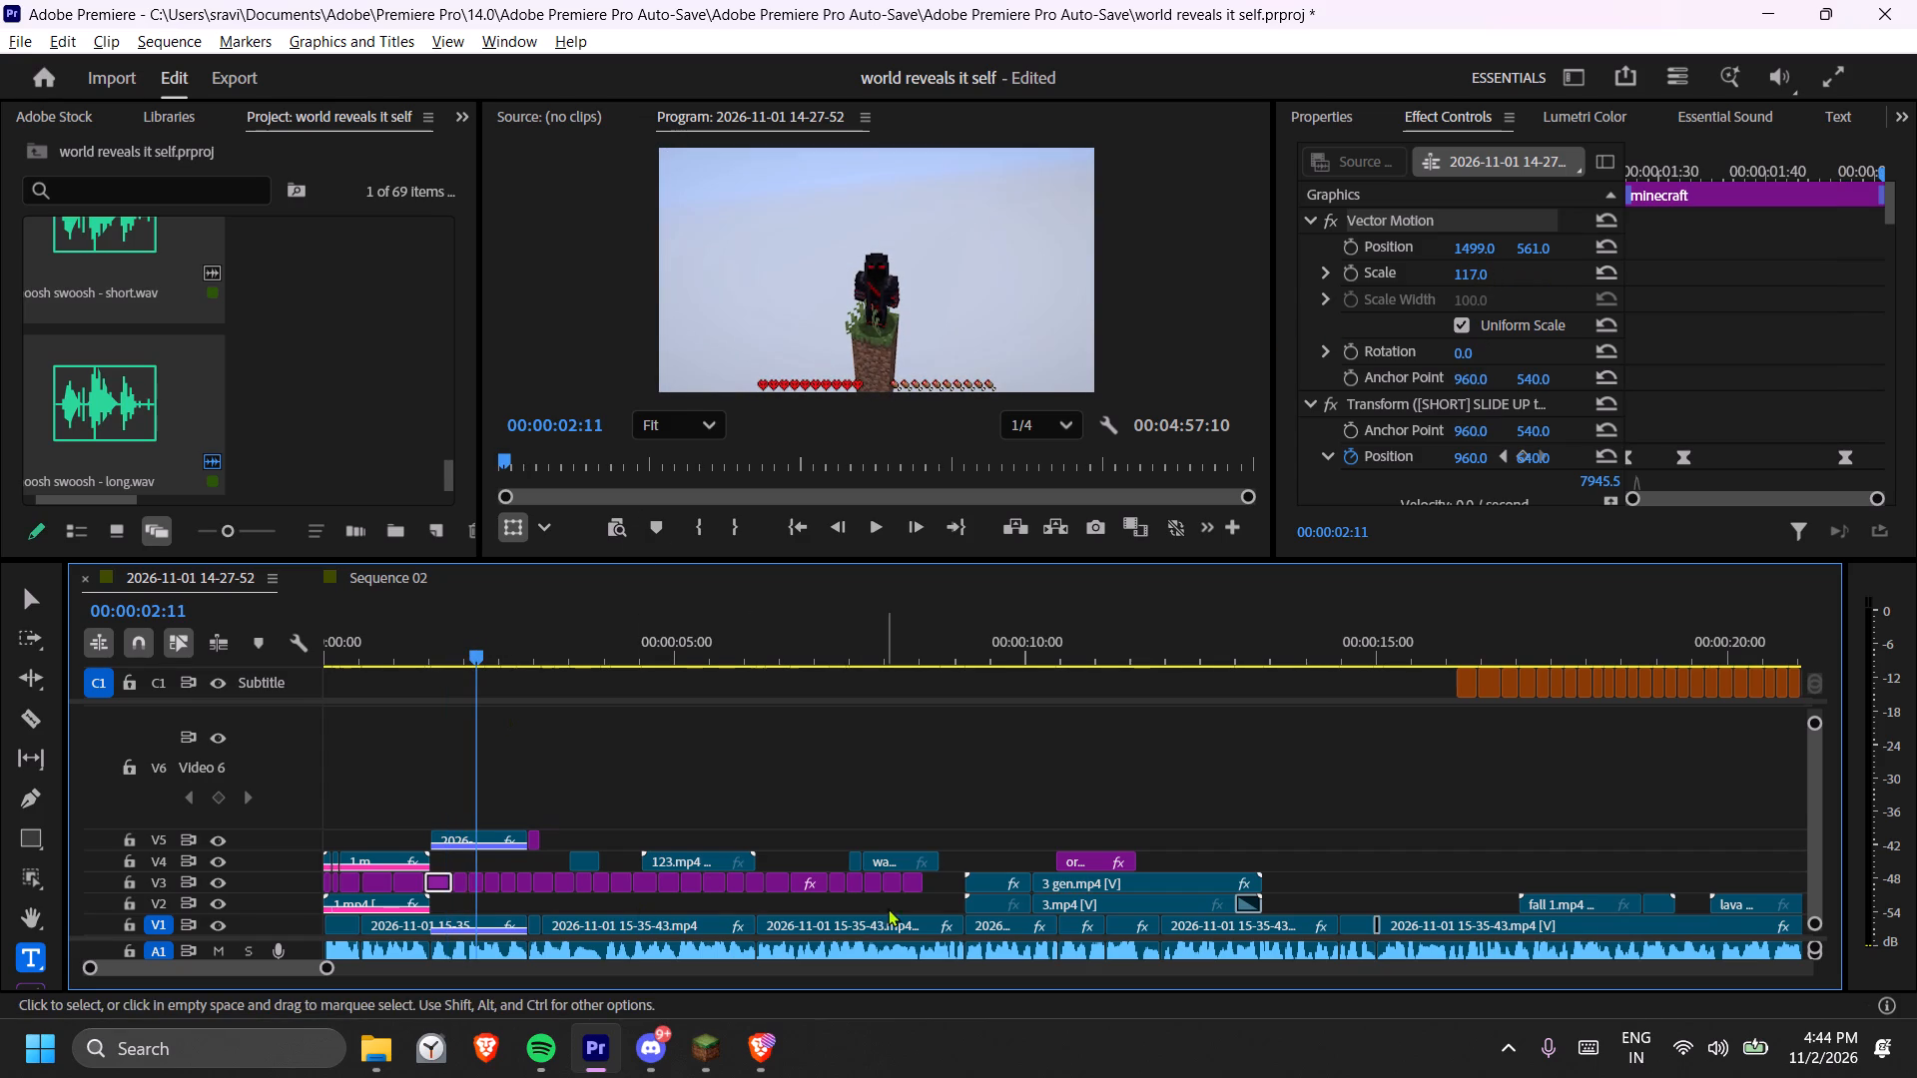
Set the "minecraft" title and all caption graphics after it on V3 to Malinton Trial Version, font size 125.
{"action": "left_click_drag", "start_coordinate": [918, 897], "coordinate": [444, 881]}
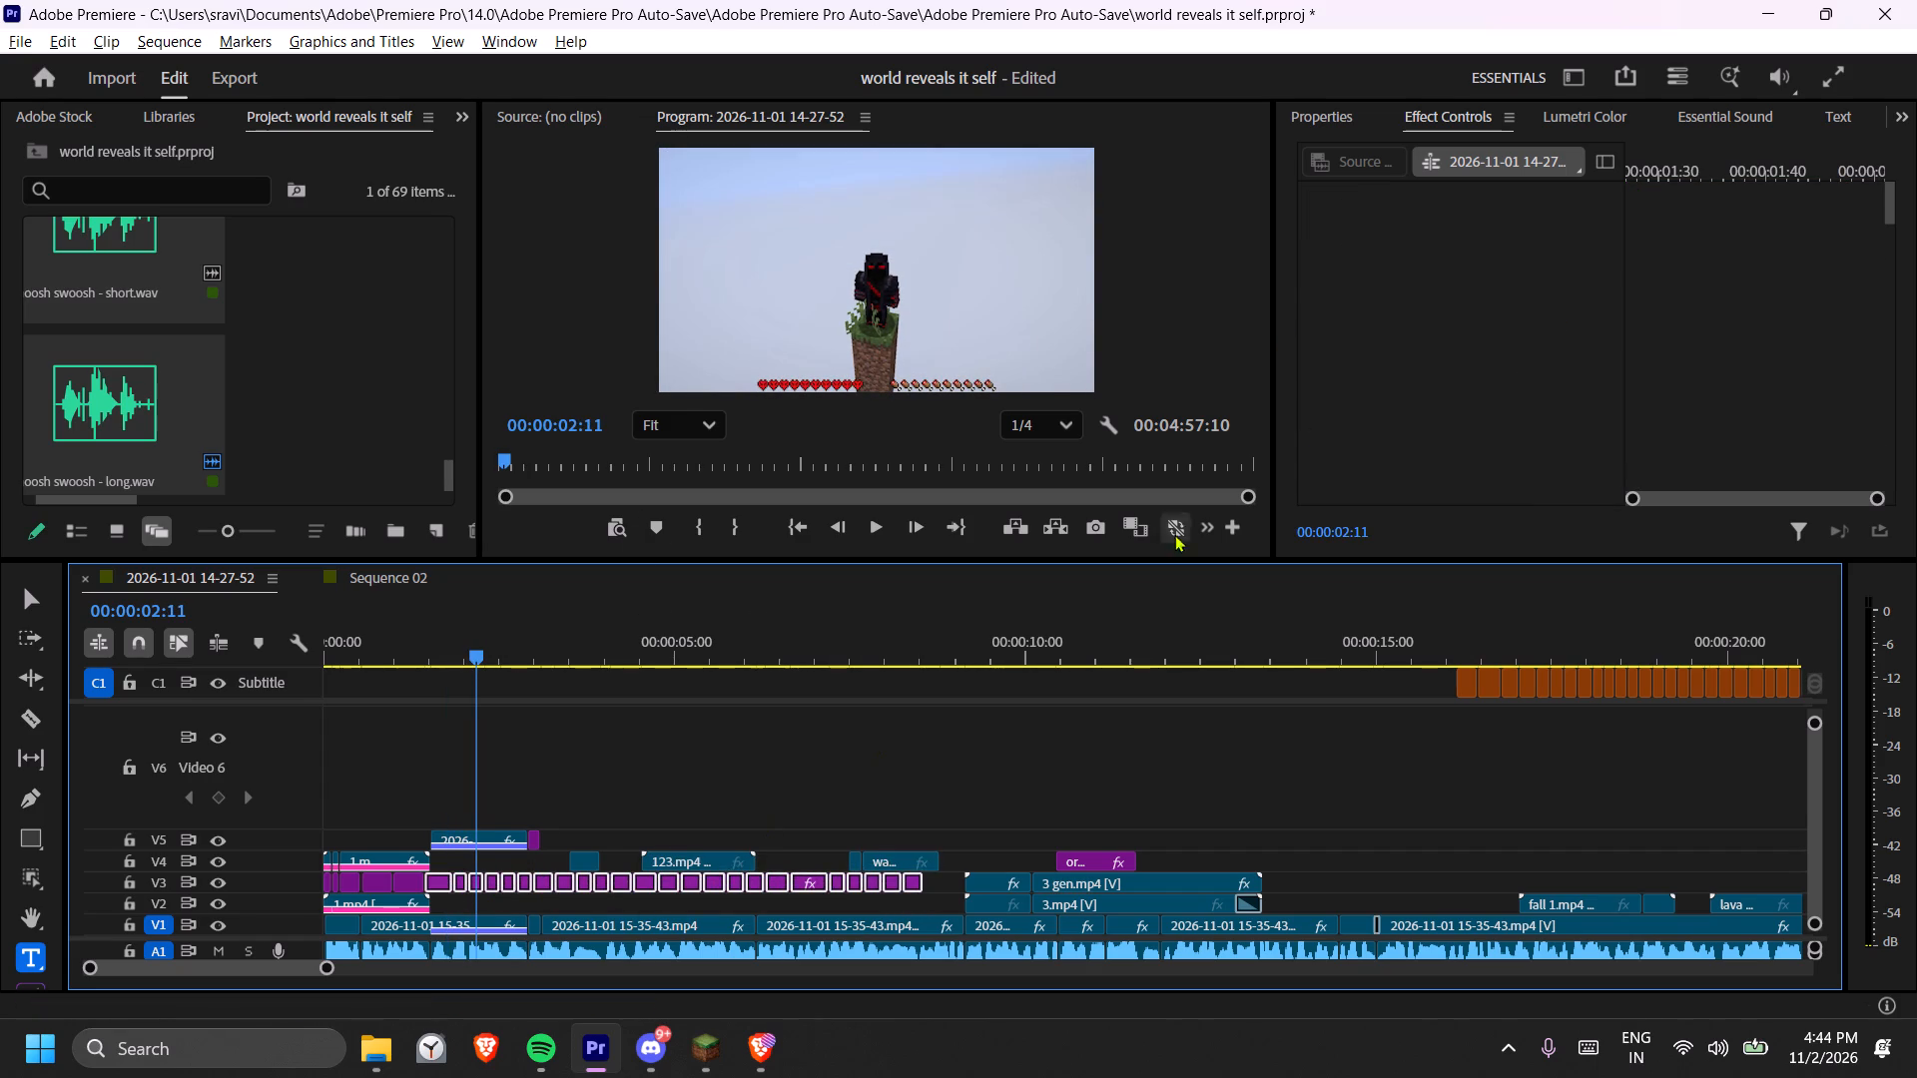
{"action": "left_click", "coordinate": [1317, 119]}
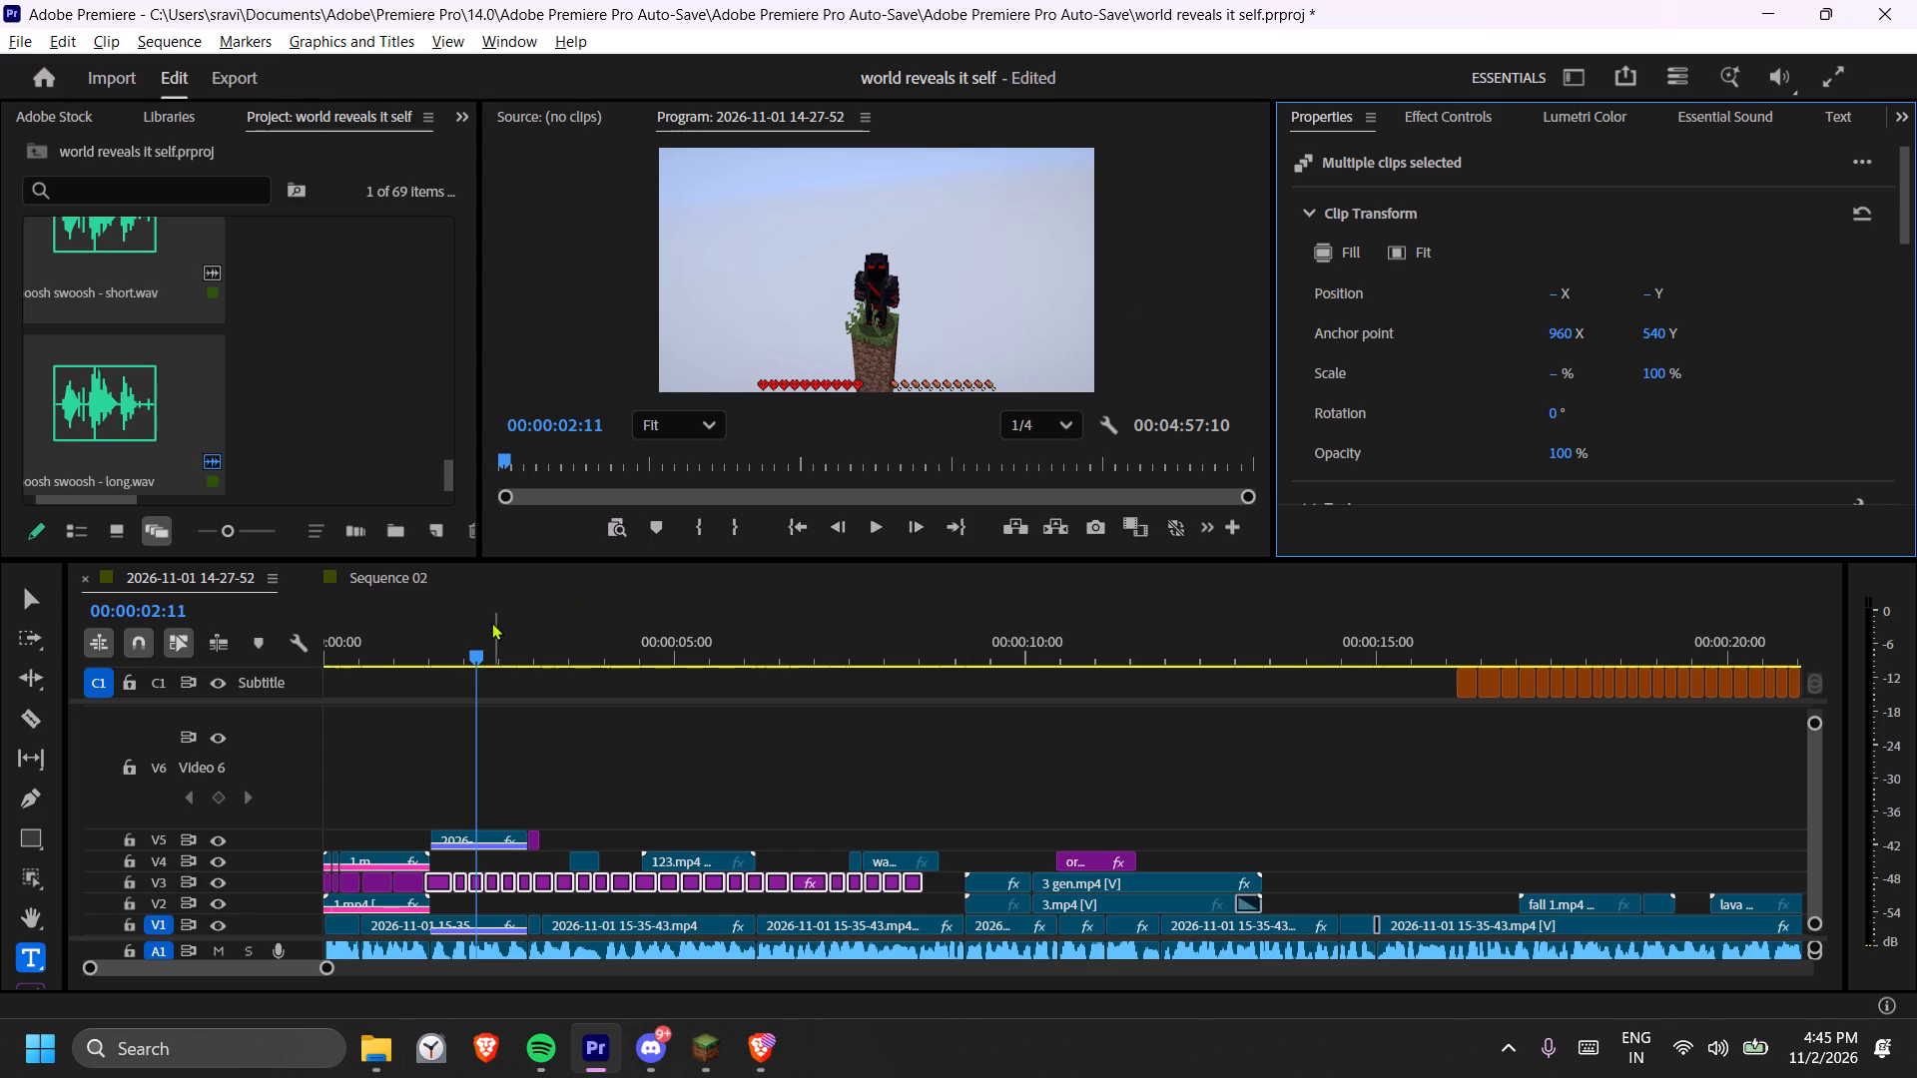
{"action": "scroll", "coordinate": [1465, 368], "scroll_direction": "down", "scroll_amount": 11}
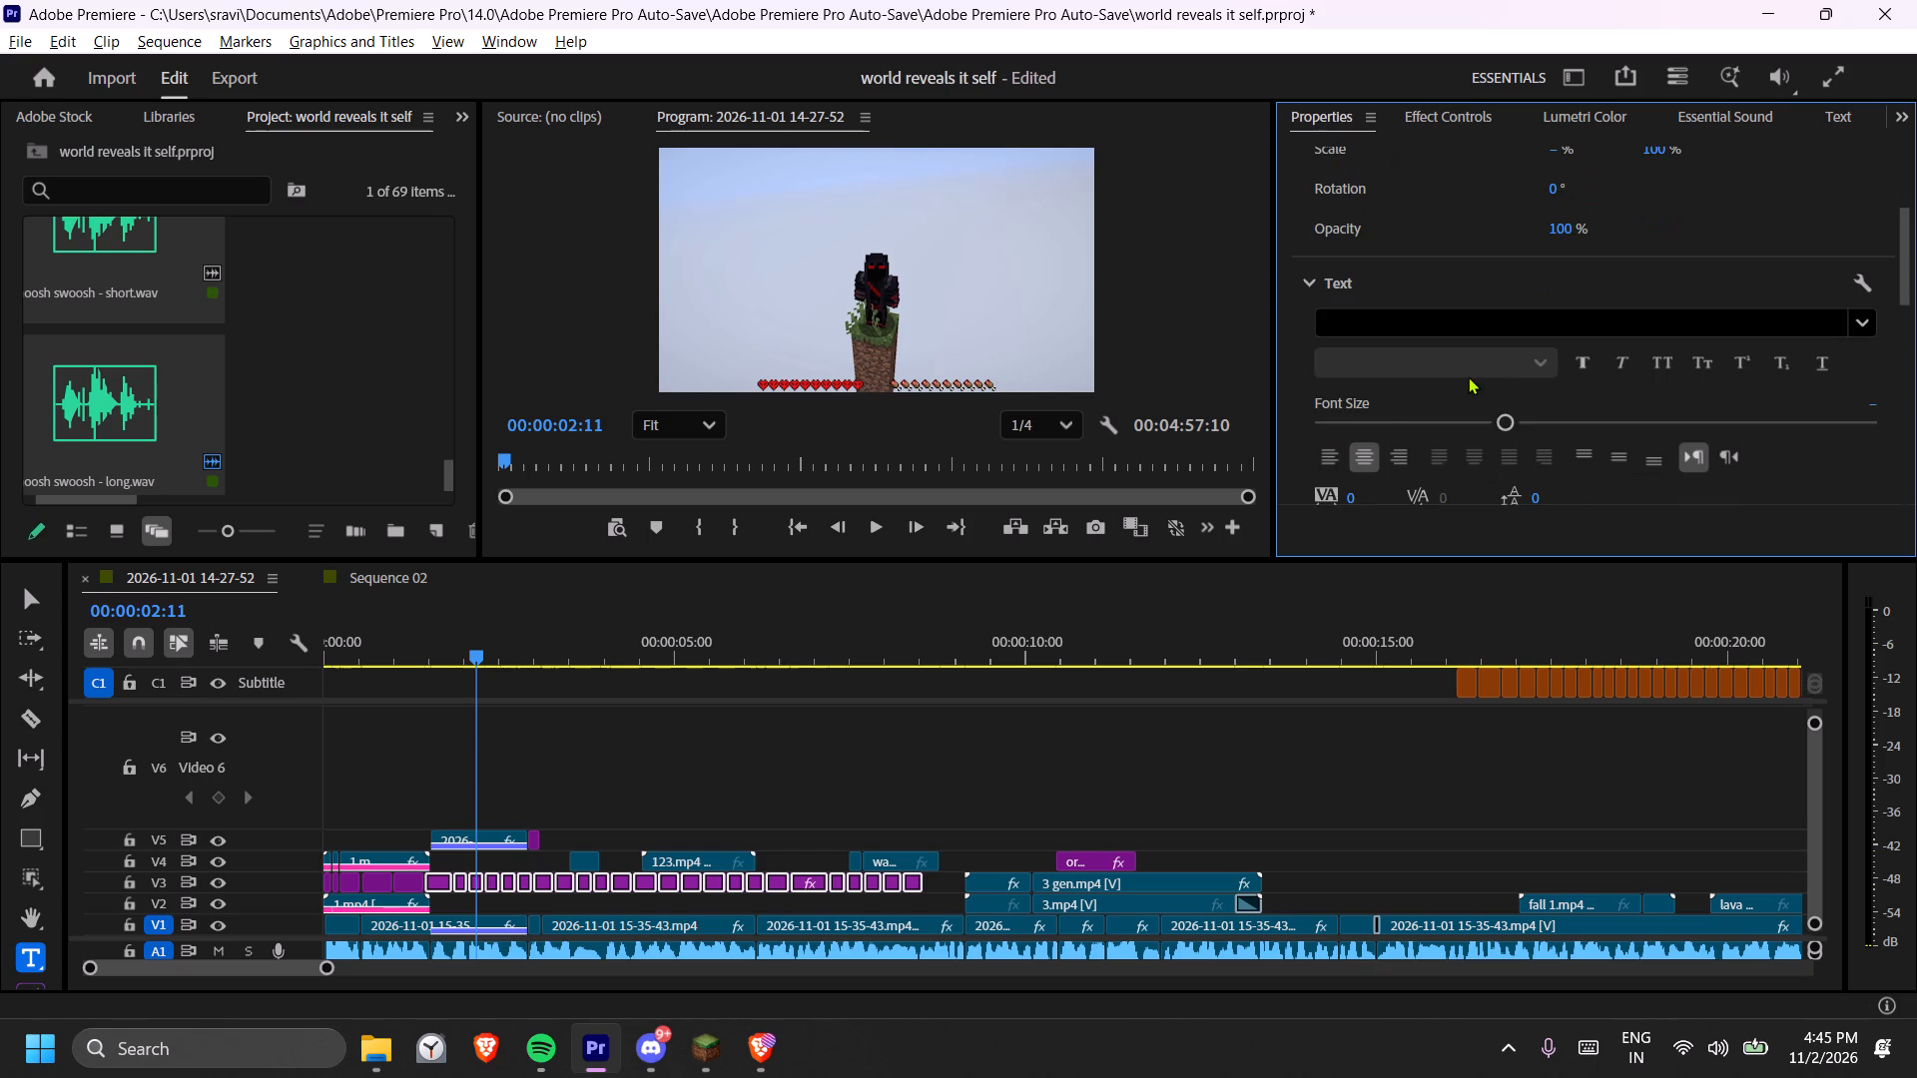
{"action": "scroll", "coordinate": [1468, 376], "scroll_direction": "down", "scroll_amount": 3}
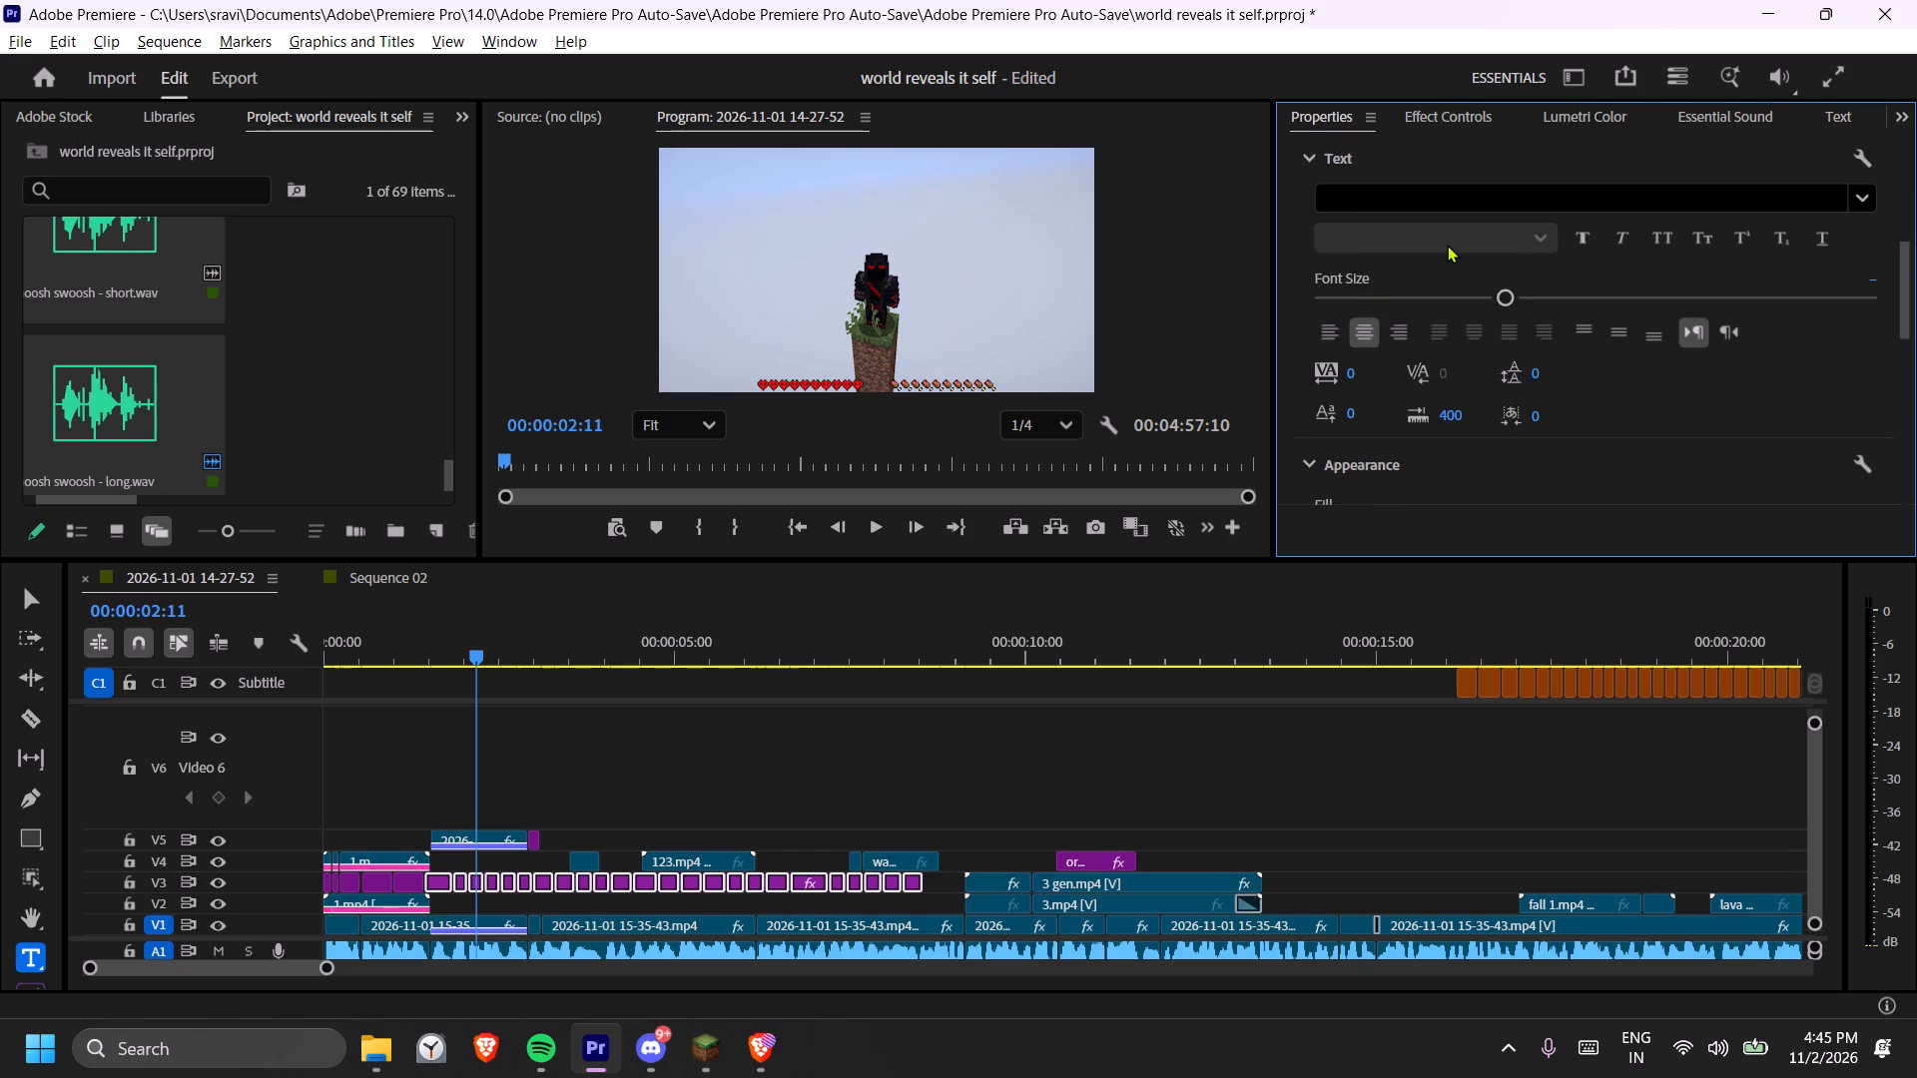
{"action": "left_click", "coordinate": [1449, 241]}
{"action": "left_click", "coordinate": [1532, 207]}
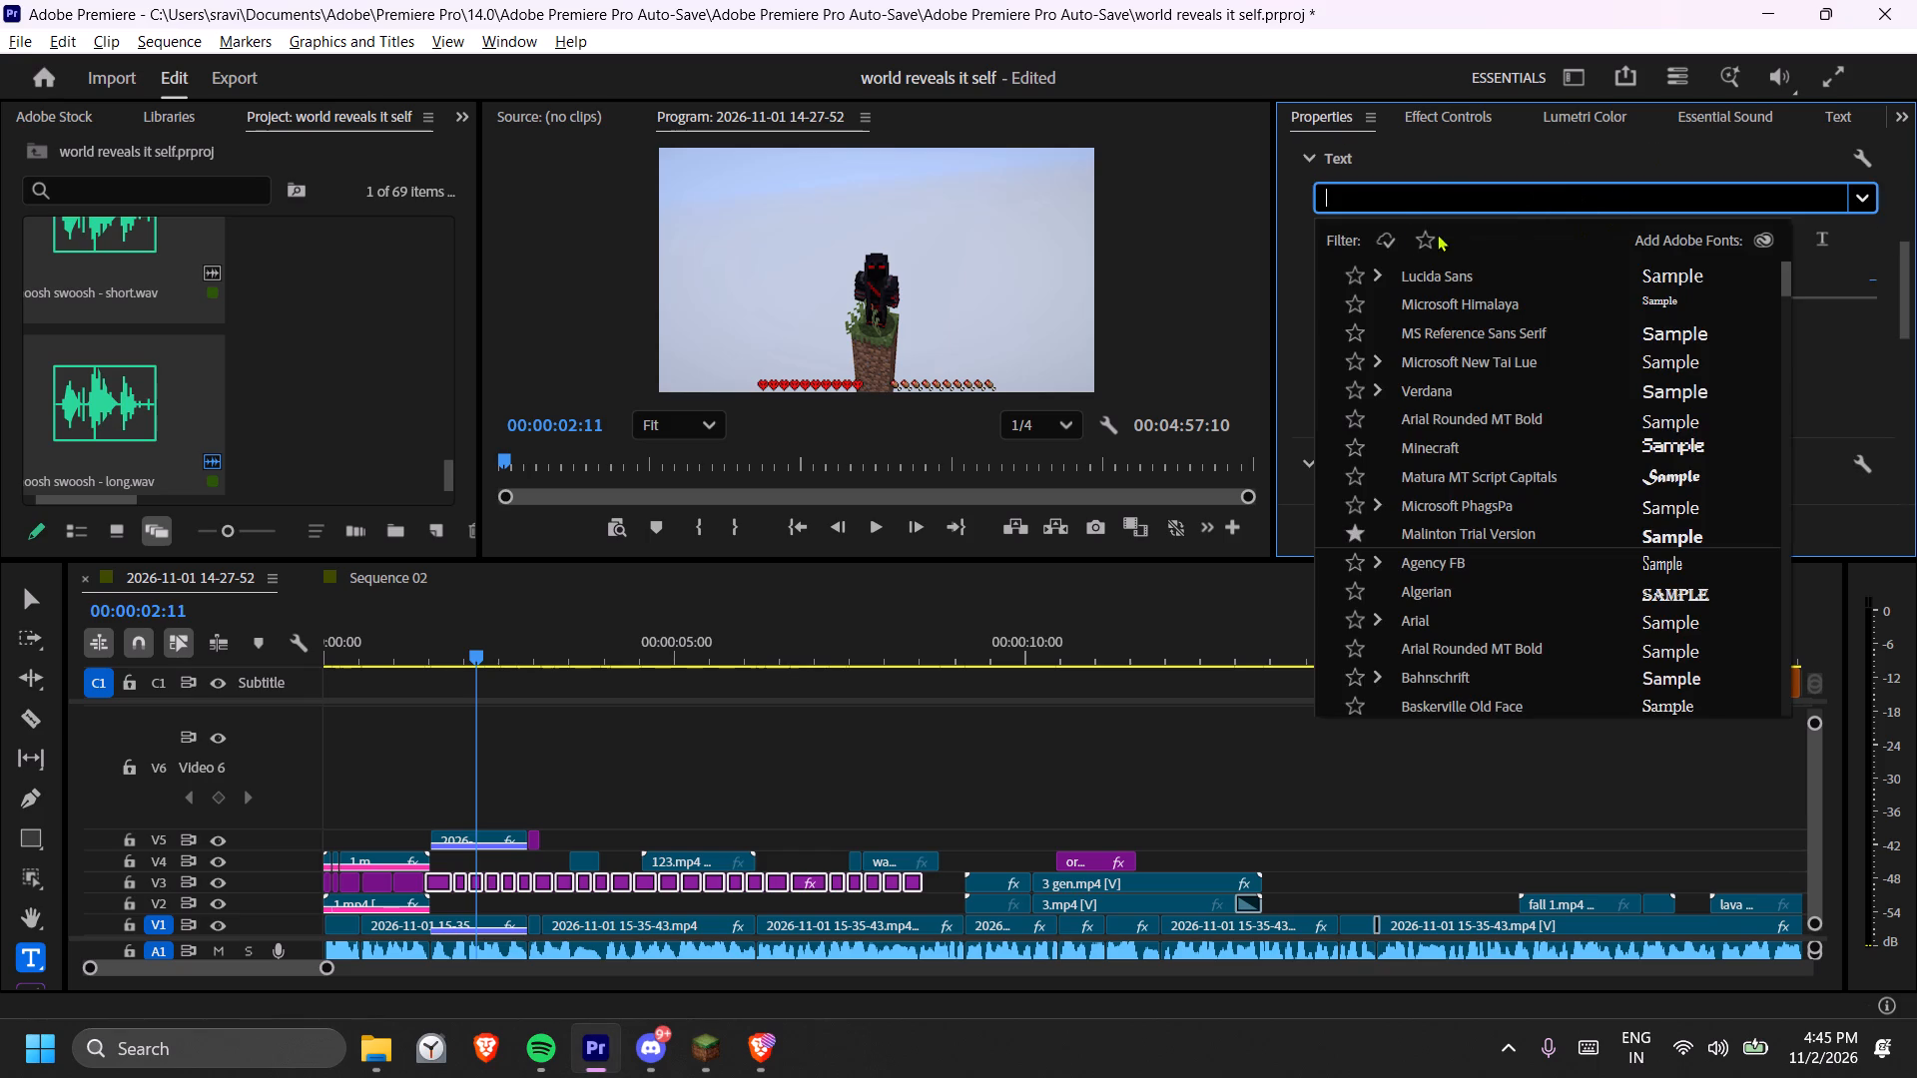
{"action": "left_click", "coordinate": [1419, 234]}
{"action": "left_click", "coordinate": [1425, 264]}
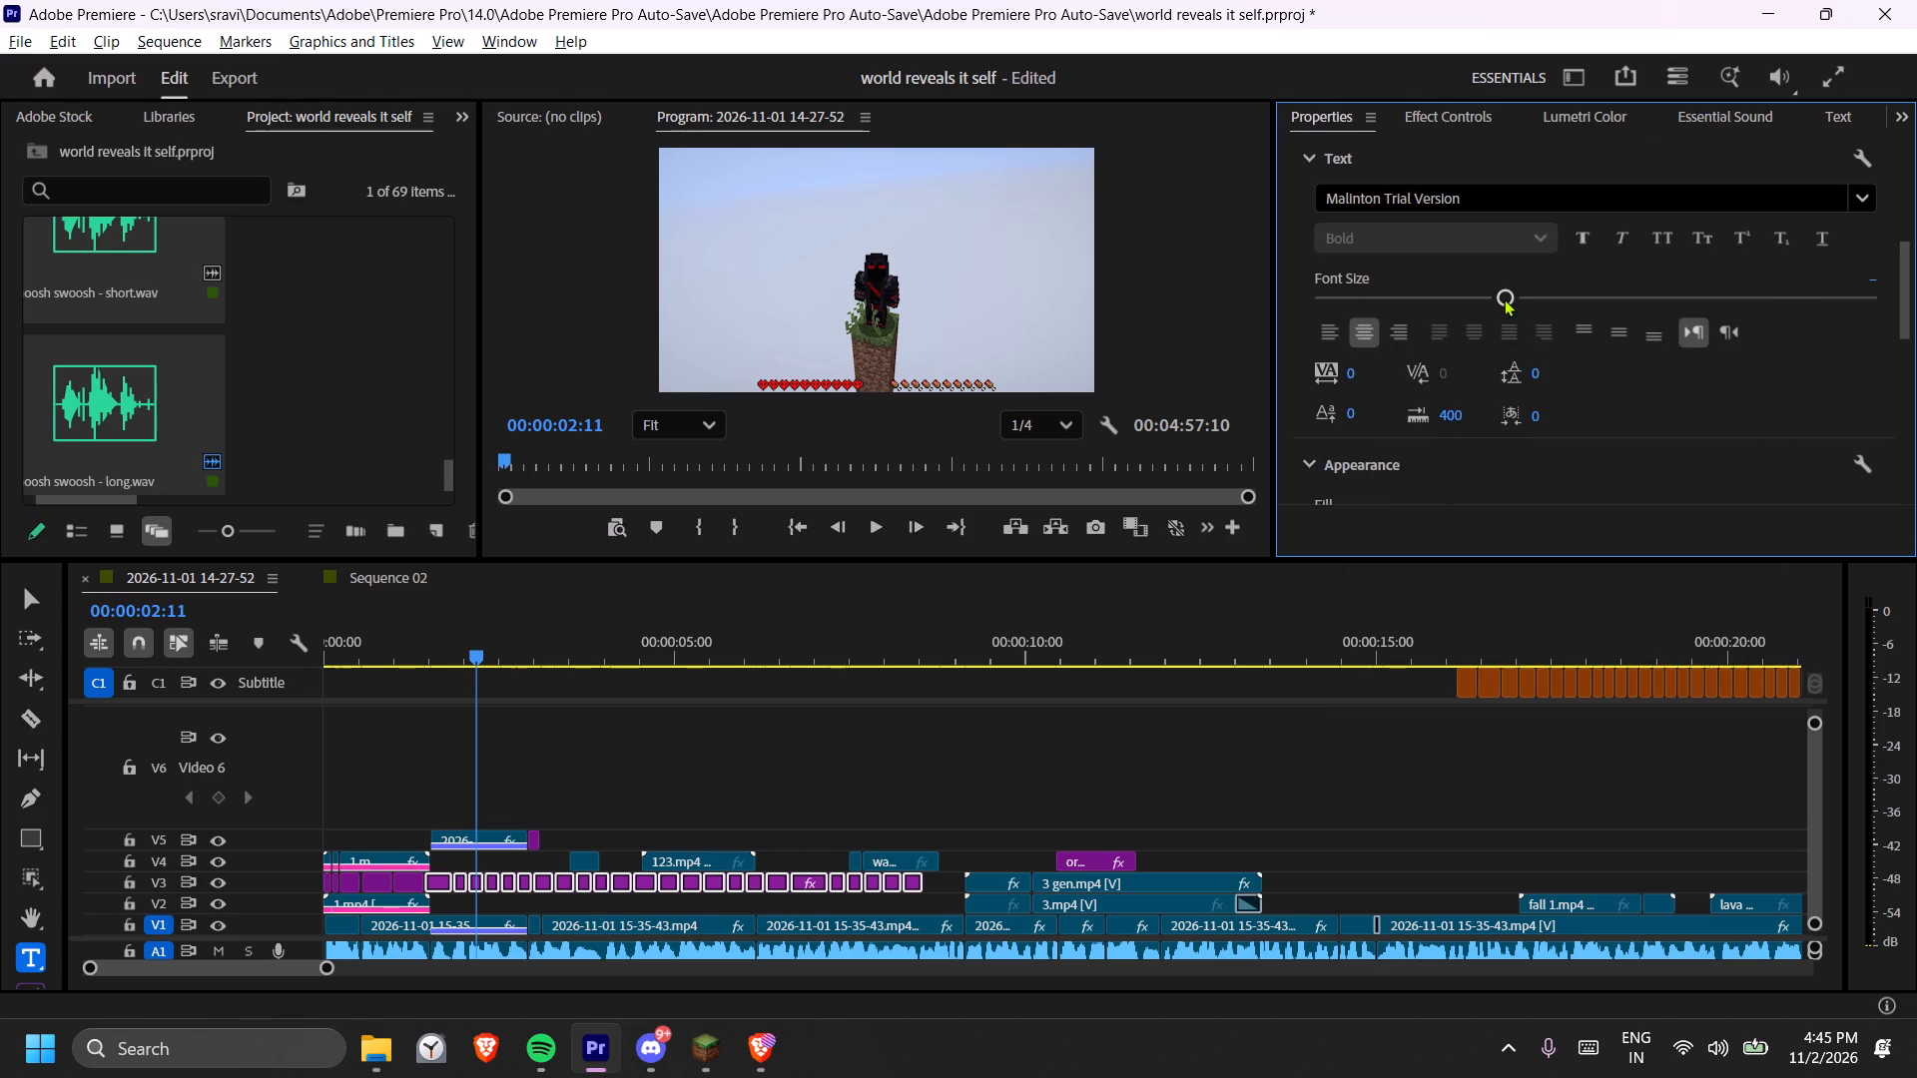
{"action": "left_click", "coordinate": [1866, 277]}
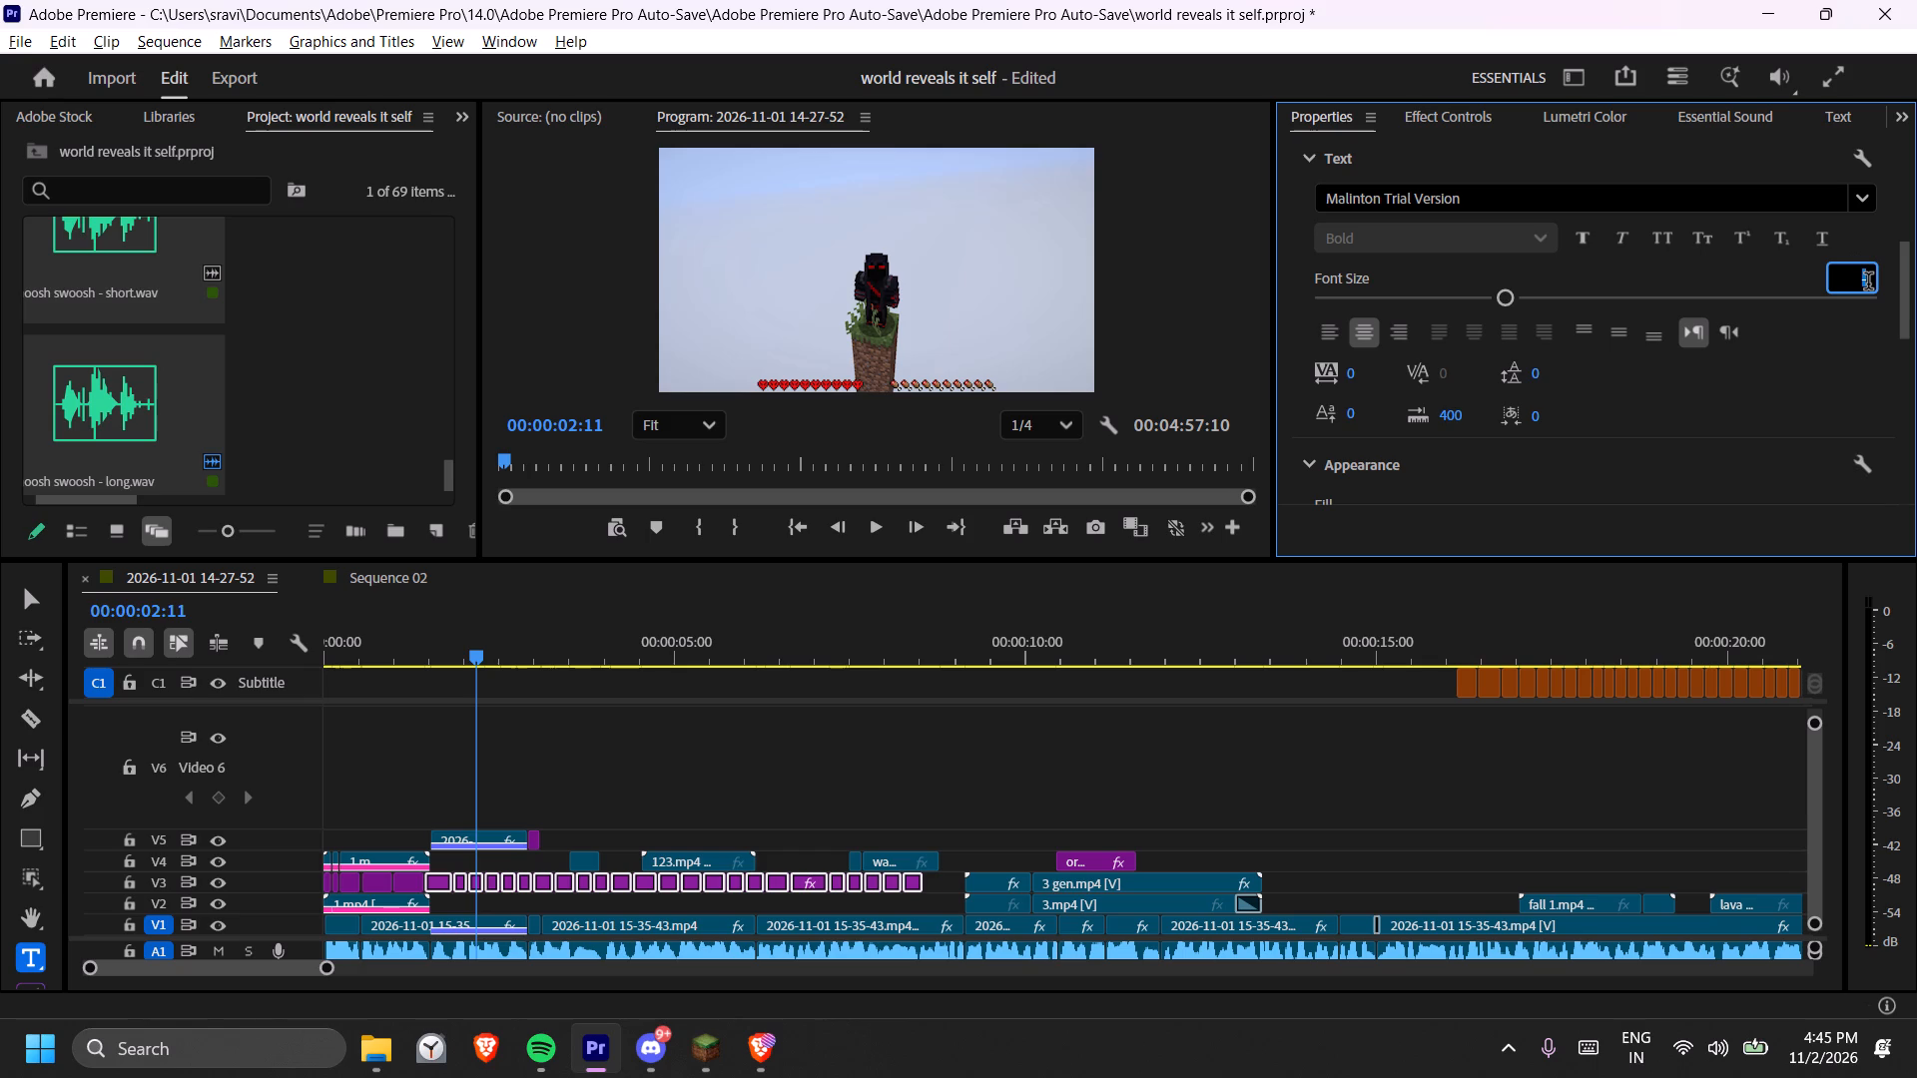
{"action": "type", "text": "125"}
{"action": "key", "text": "Return"}
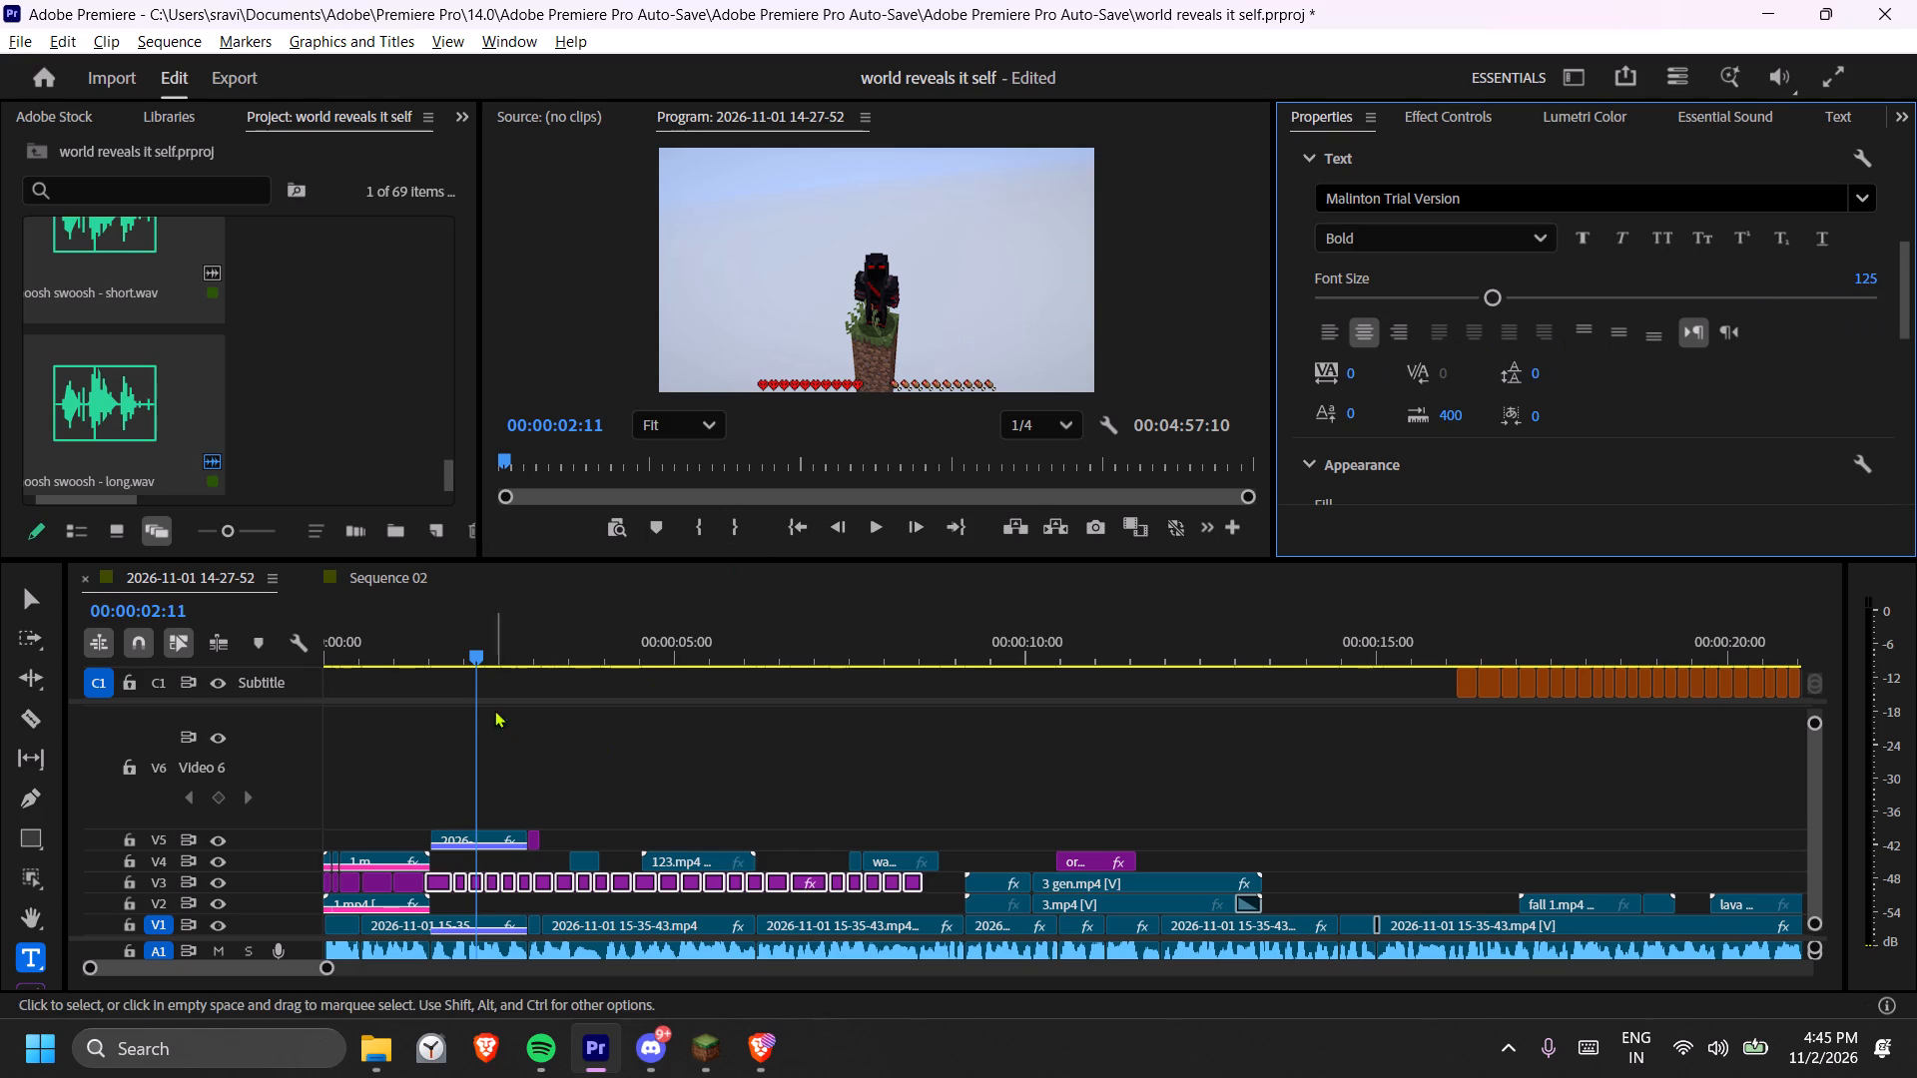
Set the selected V3 text clips' fill colour to yellow DADA16, previewing it on the "block" caption.
{"action": "left_click_drag", "start_coordinate": [477, 667], "coordinate": [456, 667]}
{"action": "left_click_drag", "start_coordinate": [469, 650], "coordinate": [440, 650]}
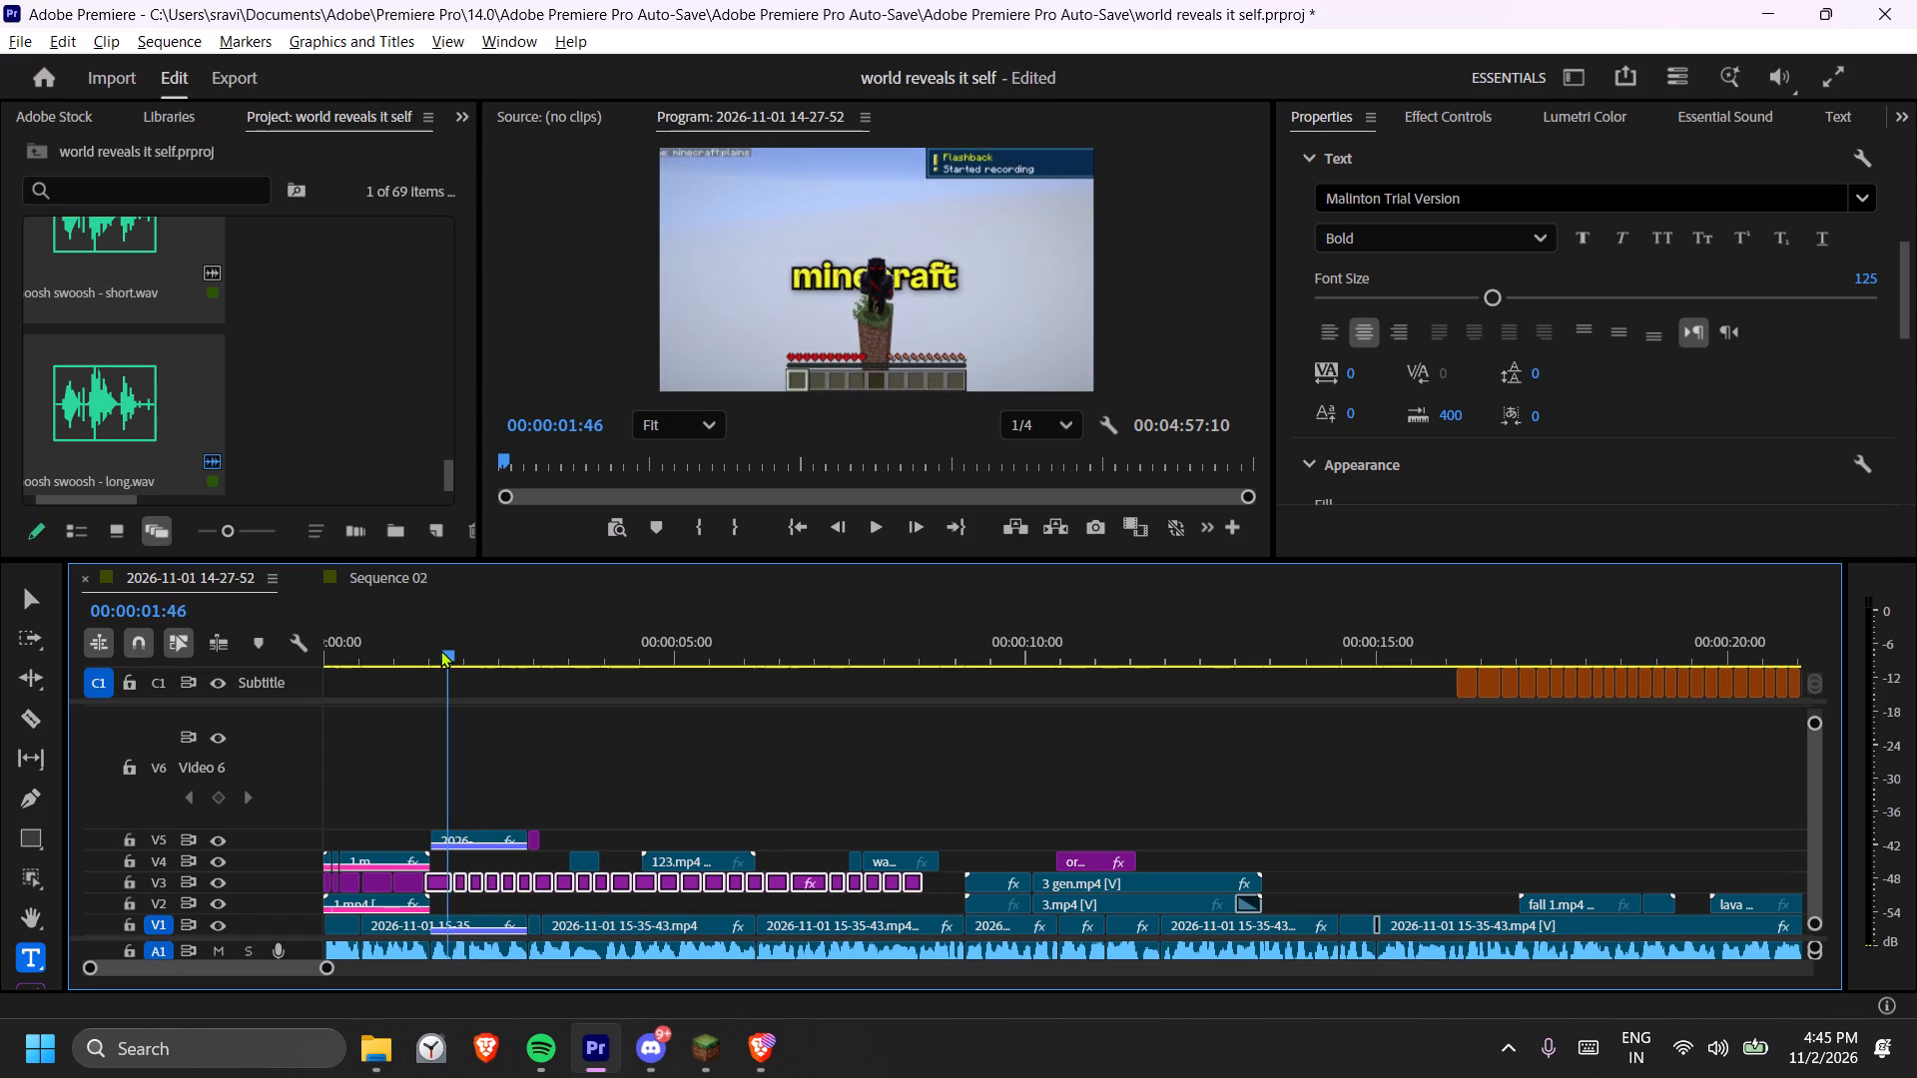
{"action": "left_click_drag", "start_coordinate": [440, 650], "coordinate": [561, 650]}
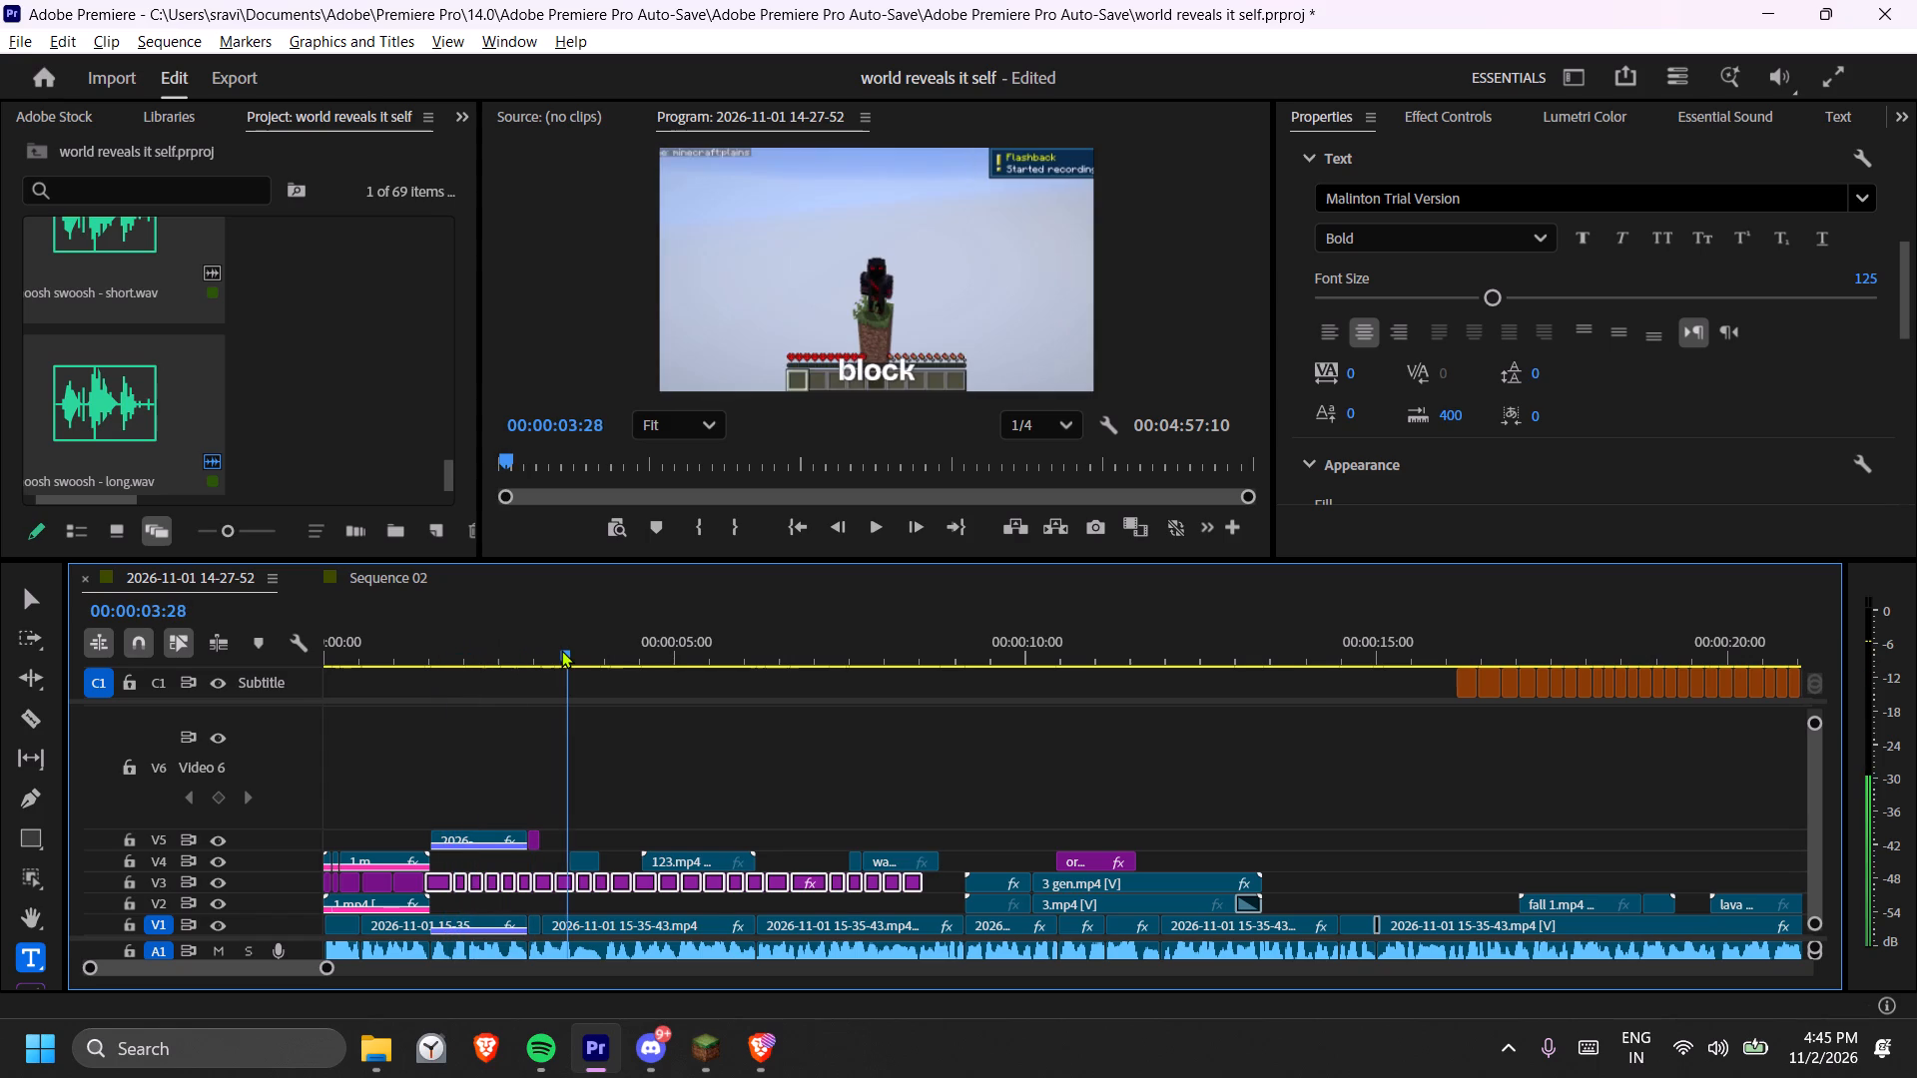
{"action": "left_click_drag", "start_coordinate": [561, 650], "coordinate": [554, 648]}
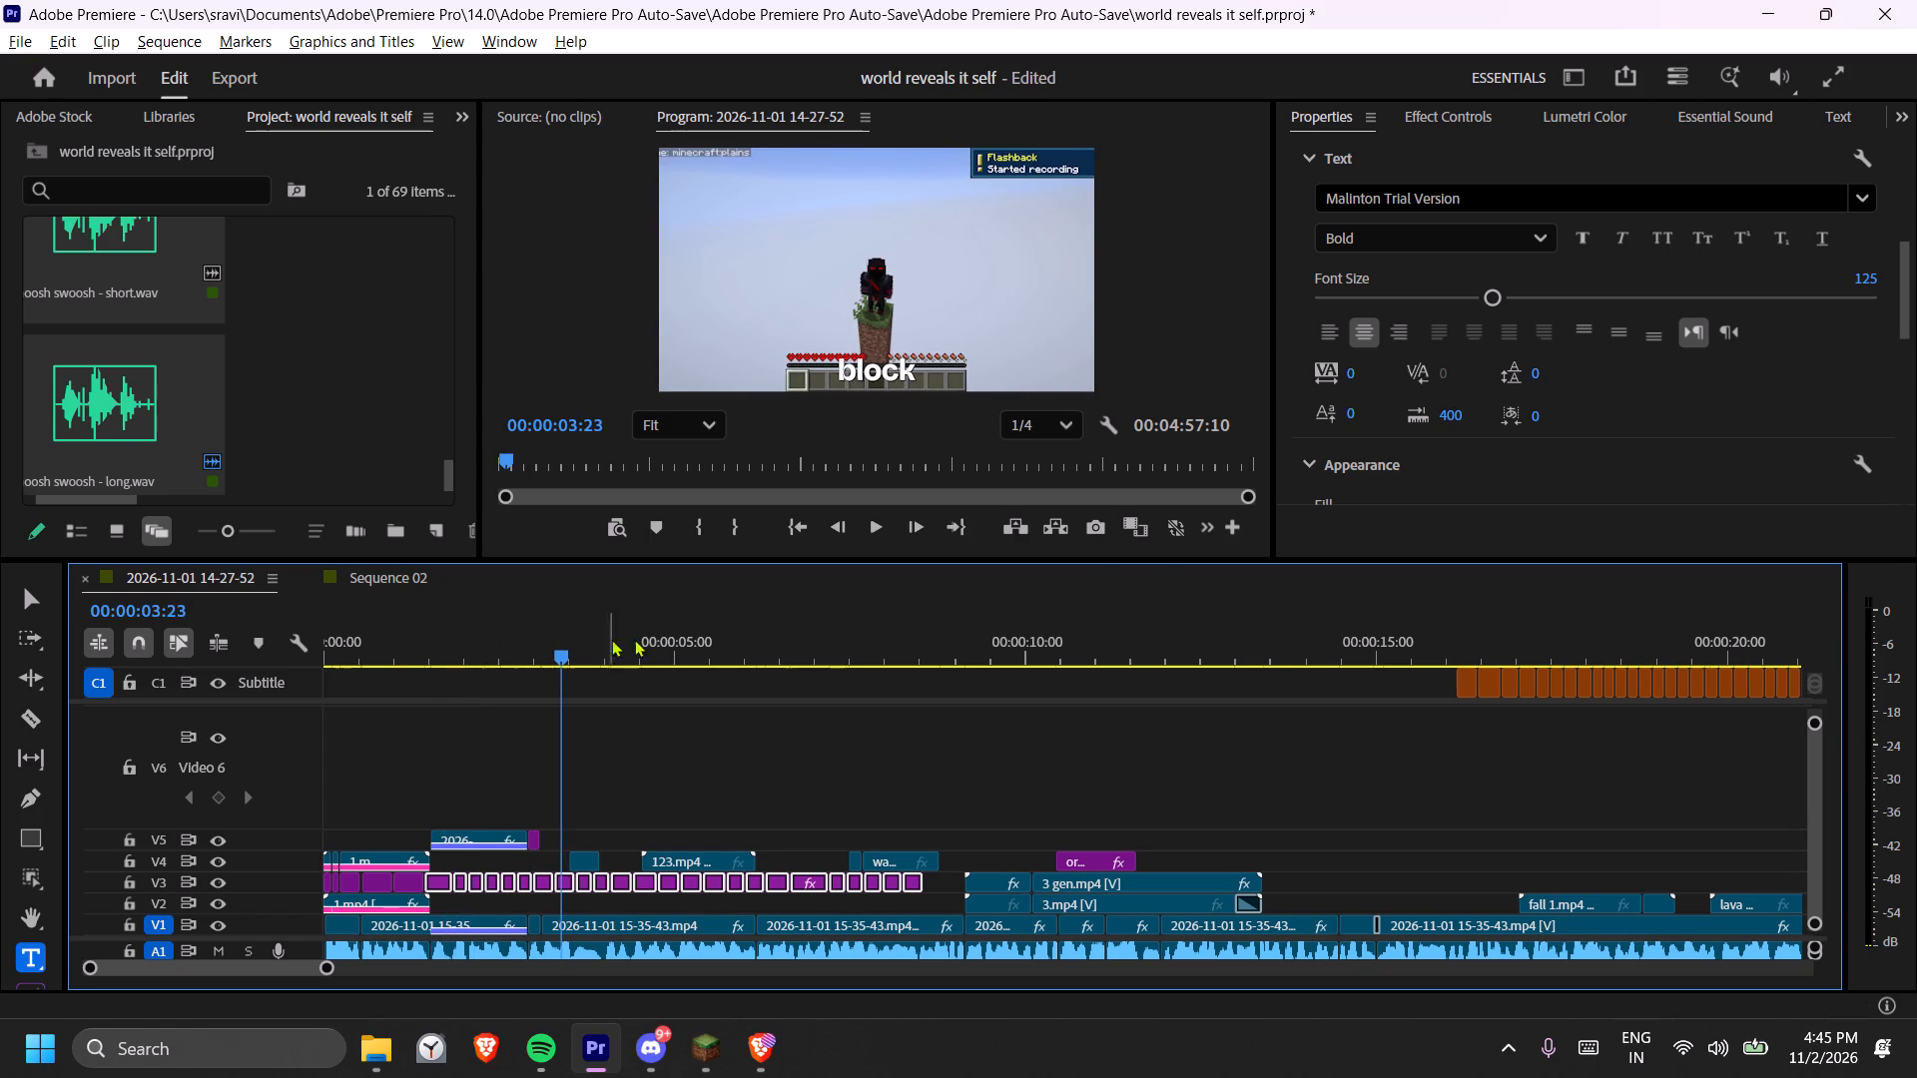
{"action": "scroll", "coordinate": [1618, 430], "scroll_direction": "down", "scroll_amount": 8}
{"action": "left_click", "coordinate": [1359, 339]}
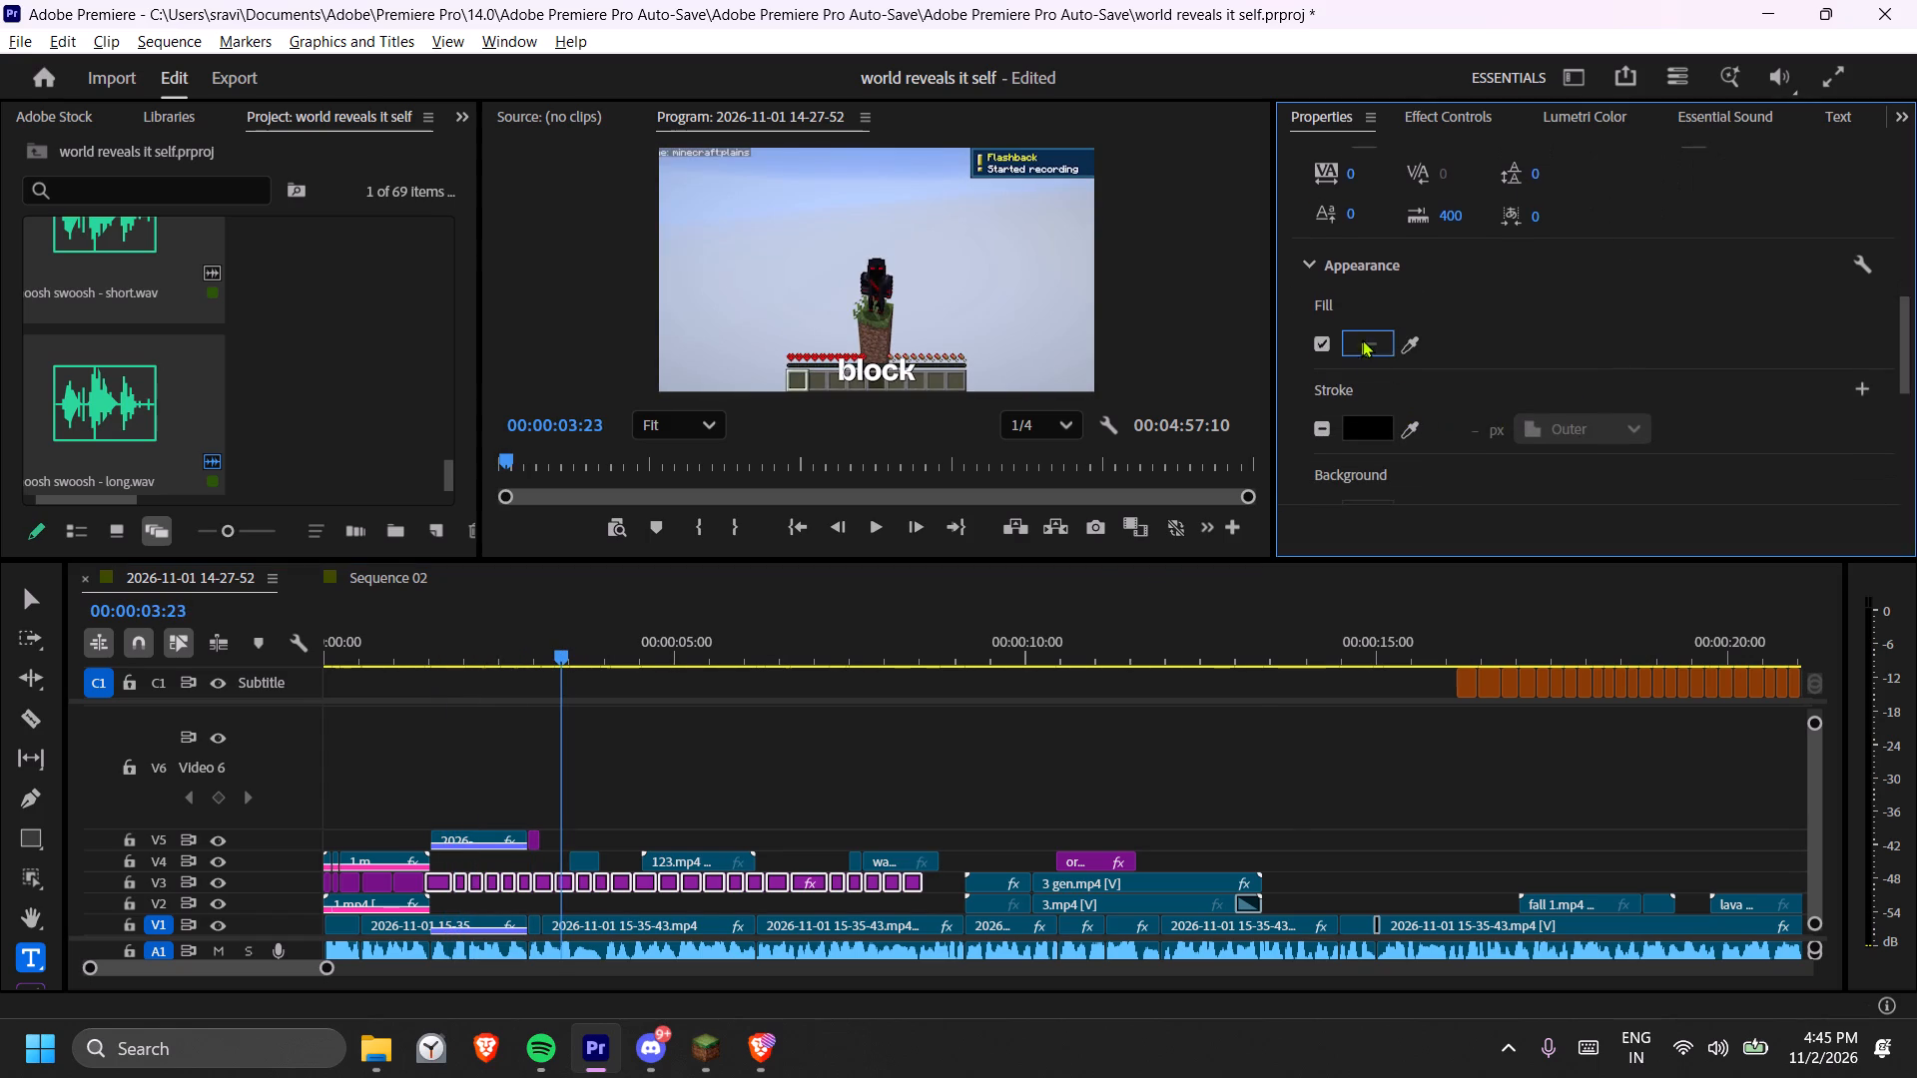
{"action": "left_click_drag", "start_coordinate": [916, 587], "coordinate": [943, 615]}
{"action": "left_click", "coordinate": [1136, 704]}
{"action": "double_click", "coordinate": [1127, 705]}
{"action": "left_click", "coordinate": [1127, 717]}
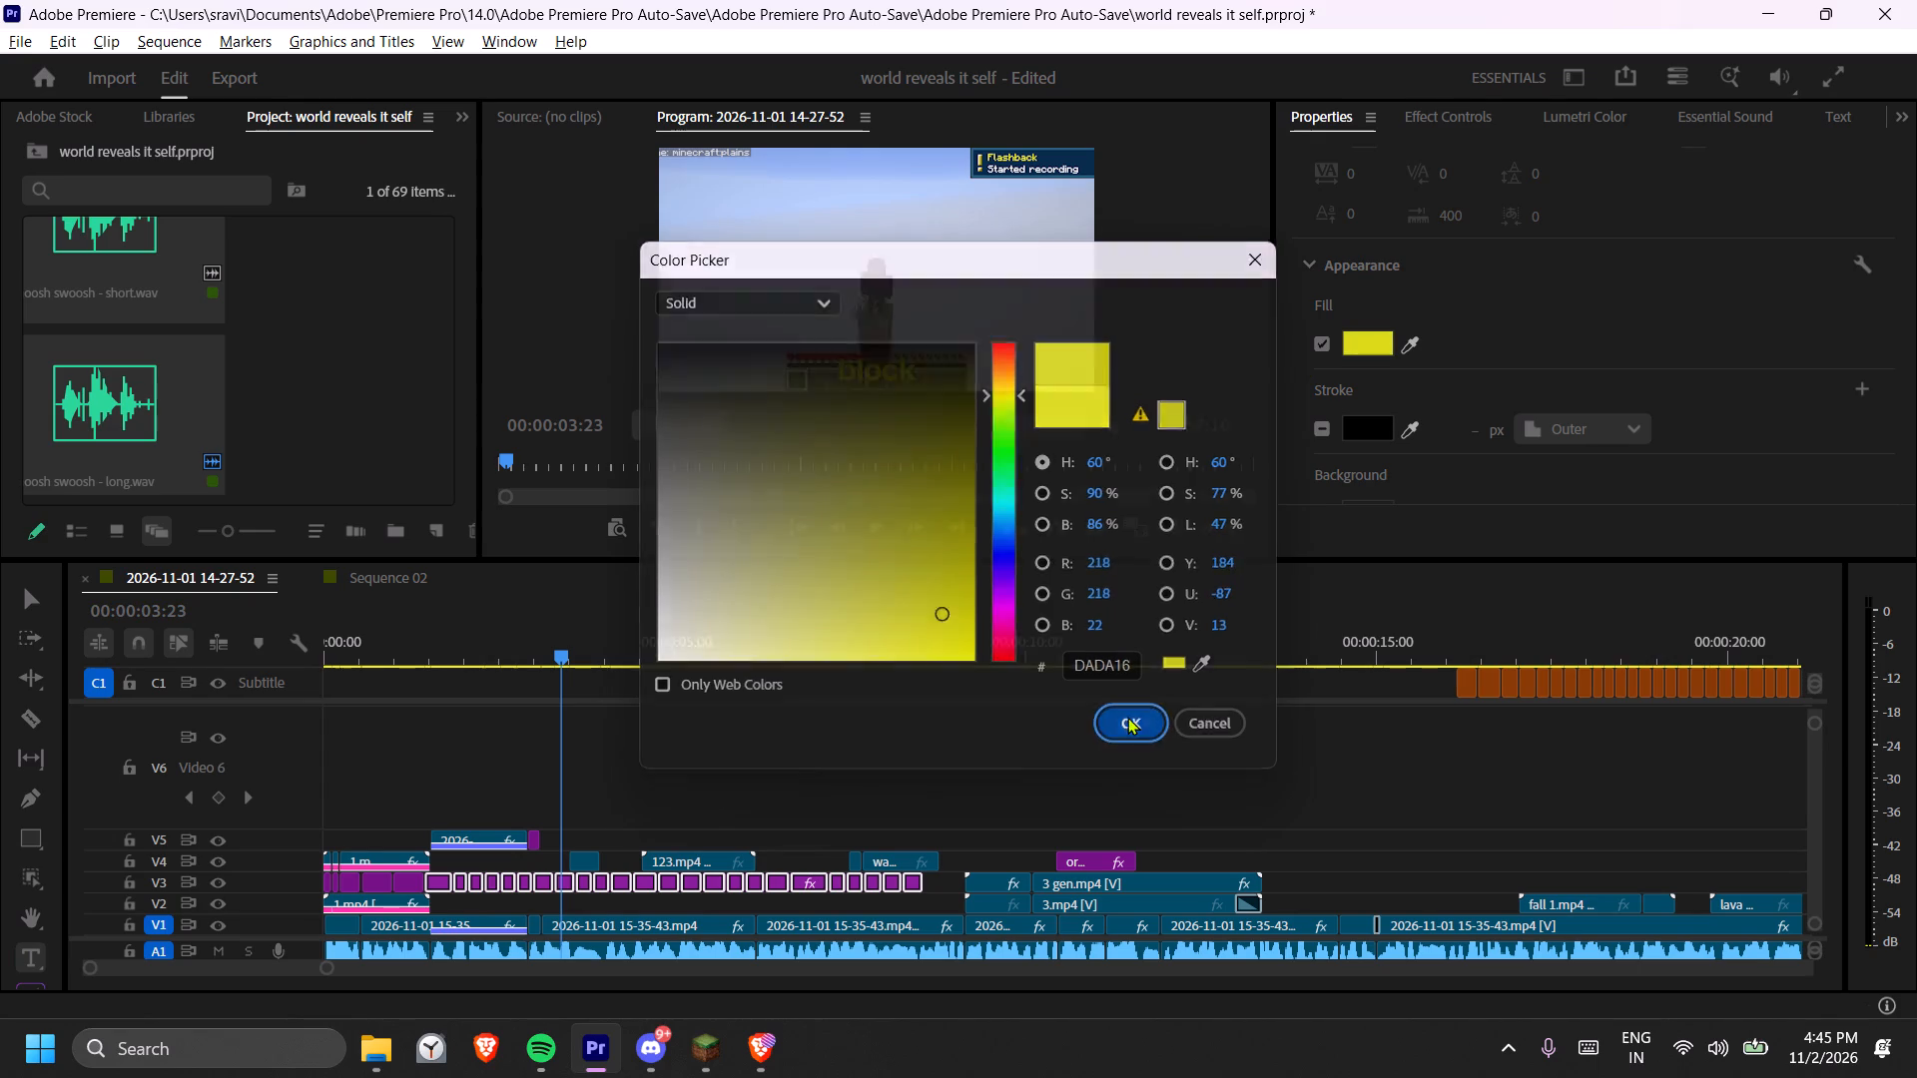
Enable an outer stroke on the selected V3 text clips and set its width to 5 px.
{"action": "left_click", "coordinate": [1322, 427]}
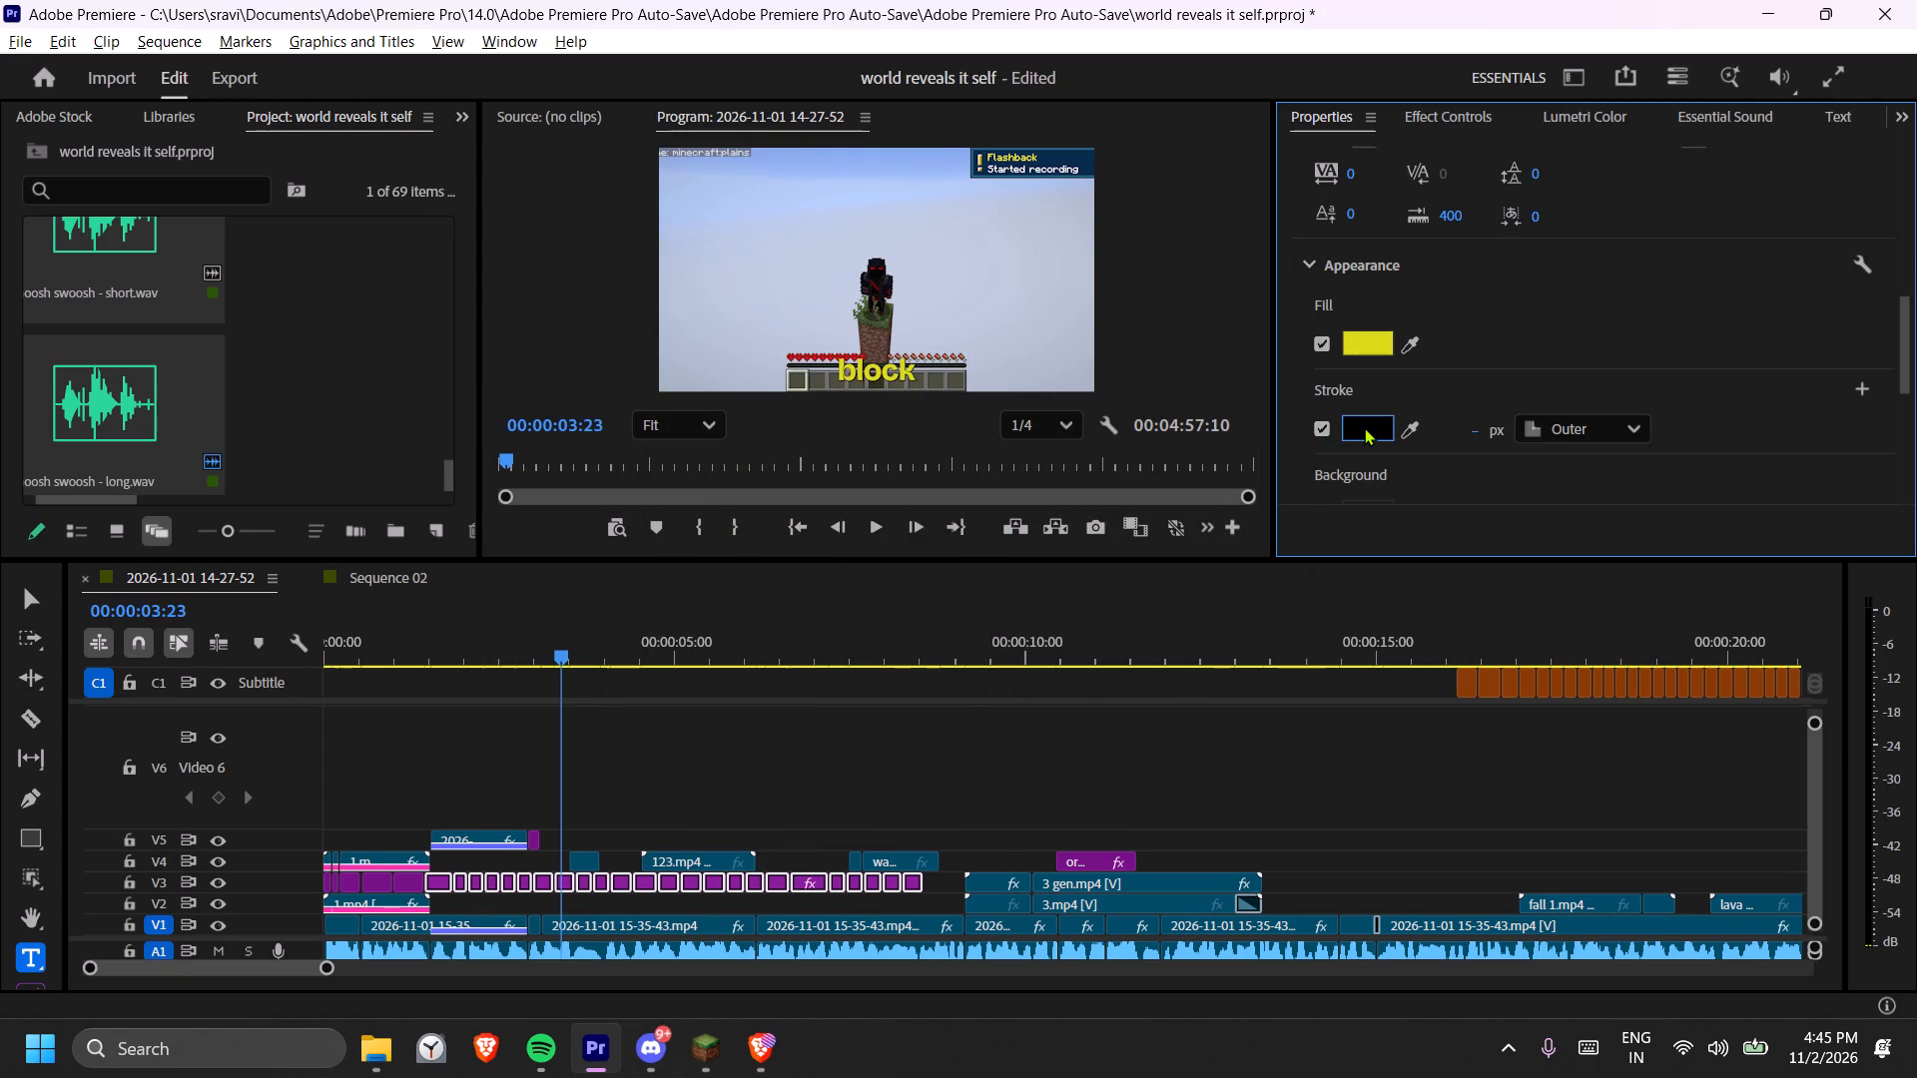
{"action": "left_click", "coordinate": [1474, 425]}
{"action": "key", "text": "5"}
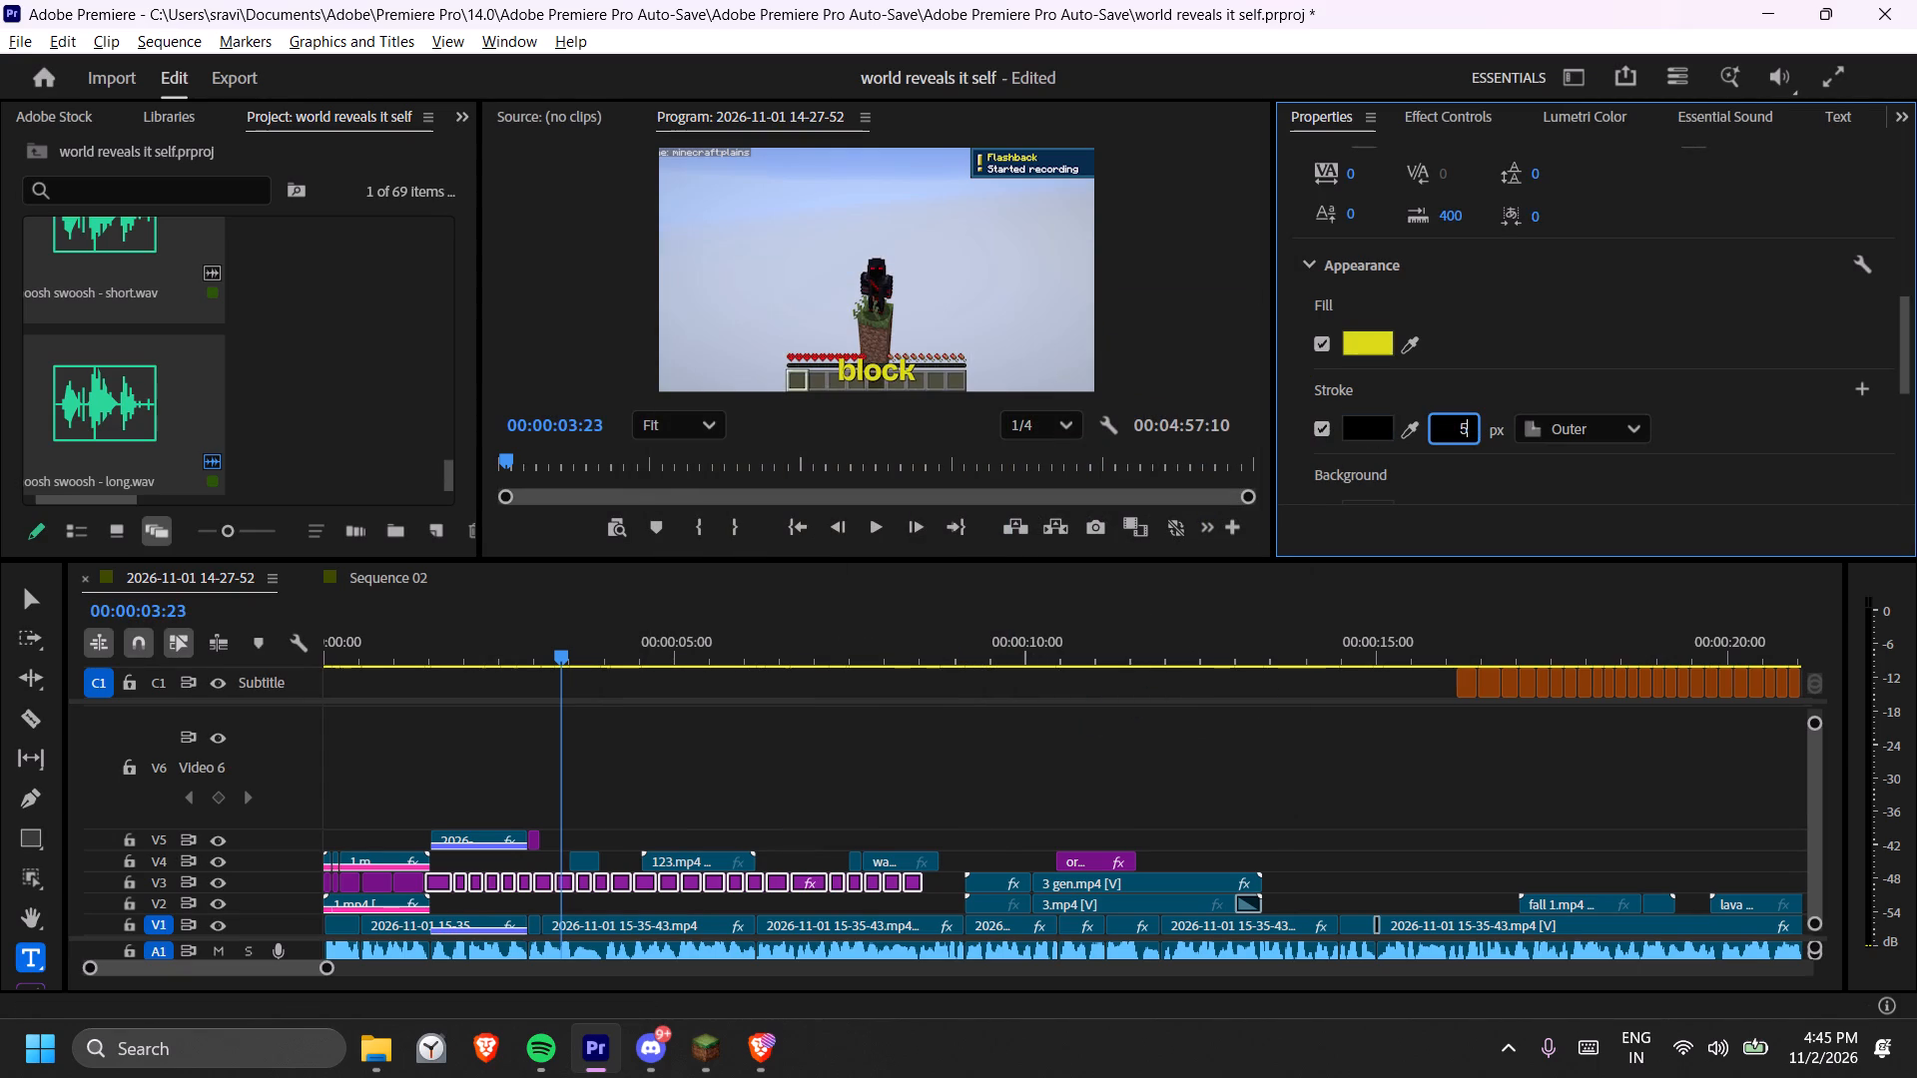
{"action": "key", "text": "Return"}
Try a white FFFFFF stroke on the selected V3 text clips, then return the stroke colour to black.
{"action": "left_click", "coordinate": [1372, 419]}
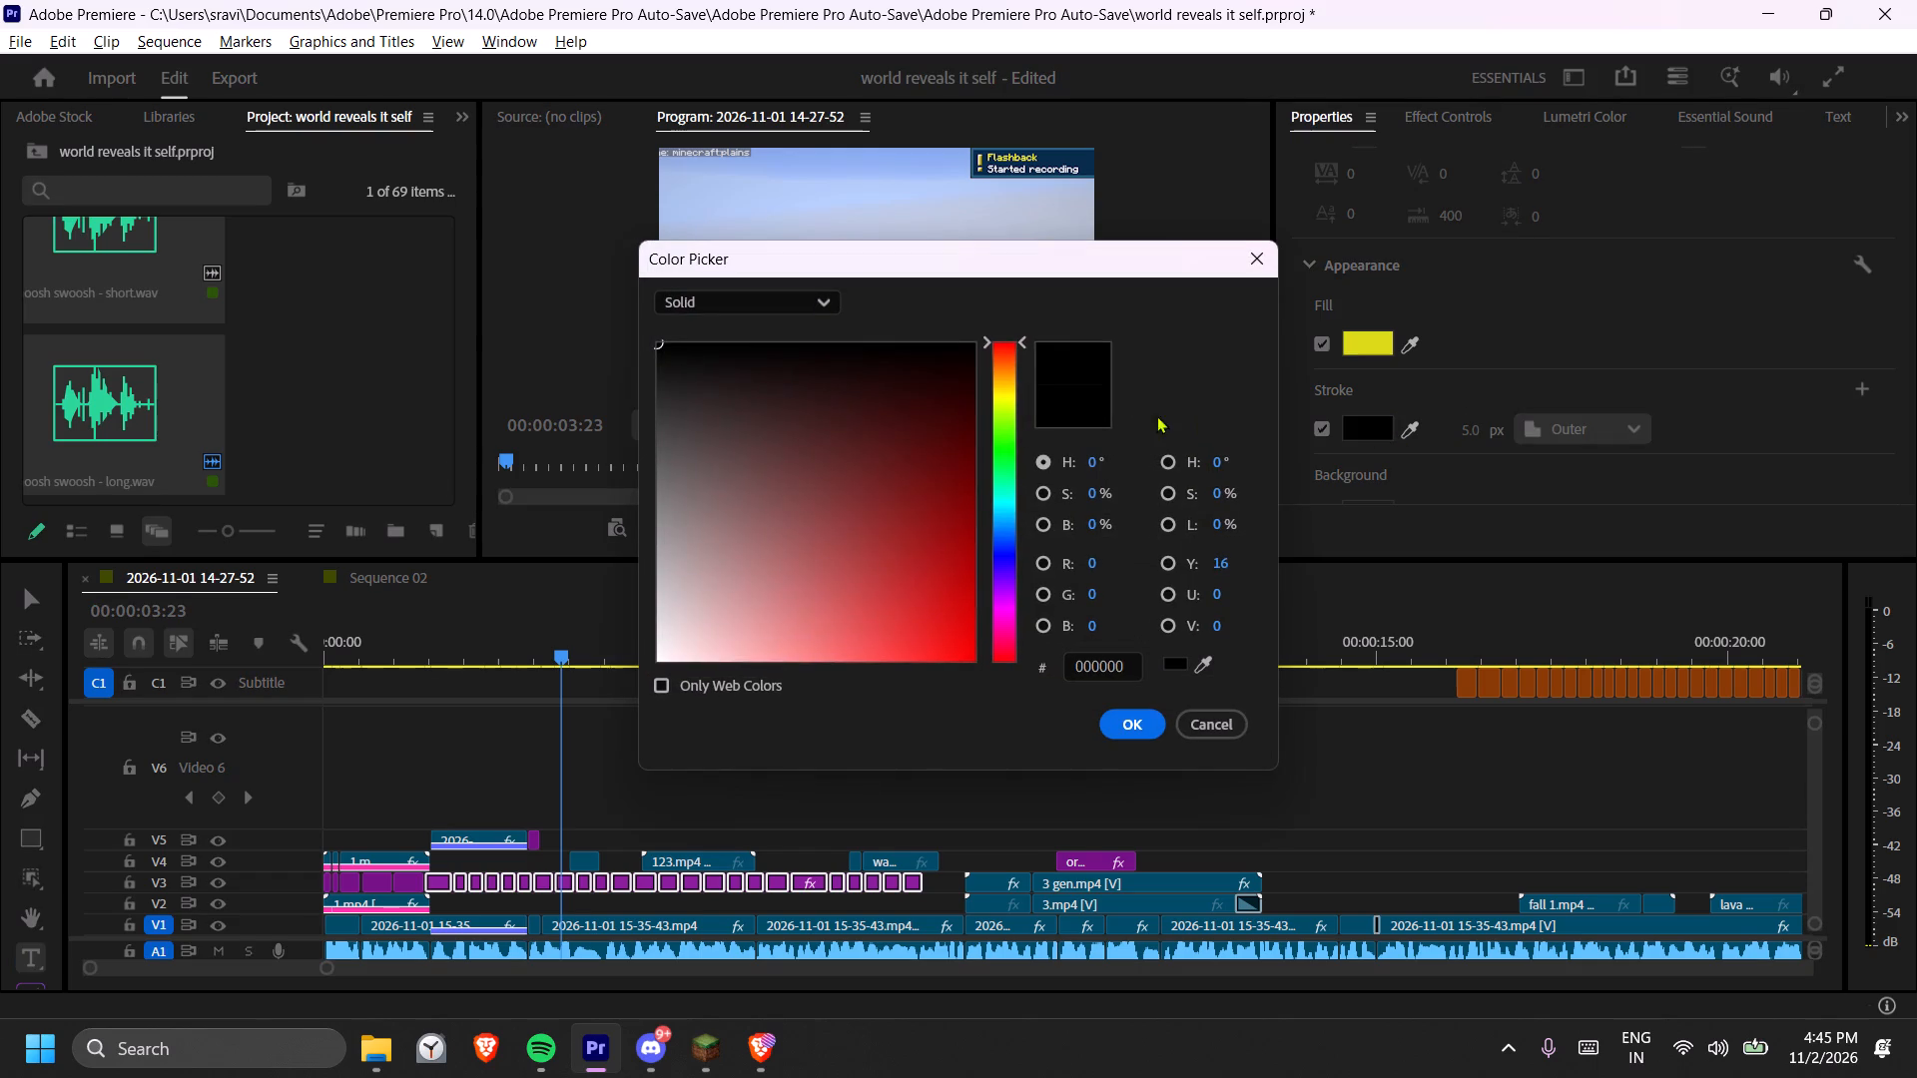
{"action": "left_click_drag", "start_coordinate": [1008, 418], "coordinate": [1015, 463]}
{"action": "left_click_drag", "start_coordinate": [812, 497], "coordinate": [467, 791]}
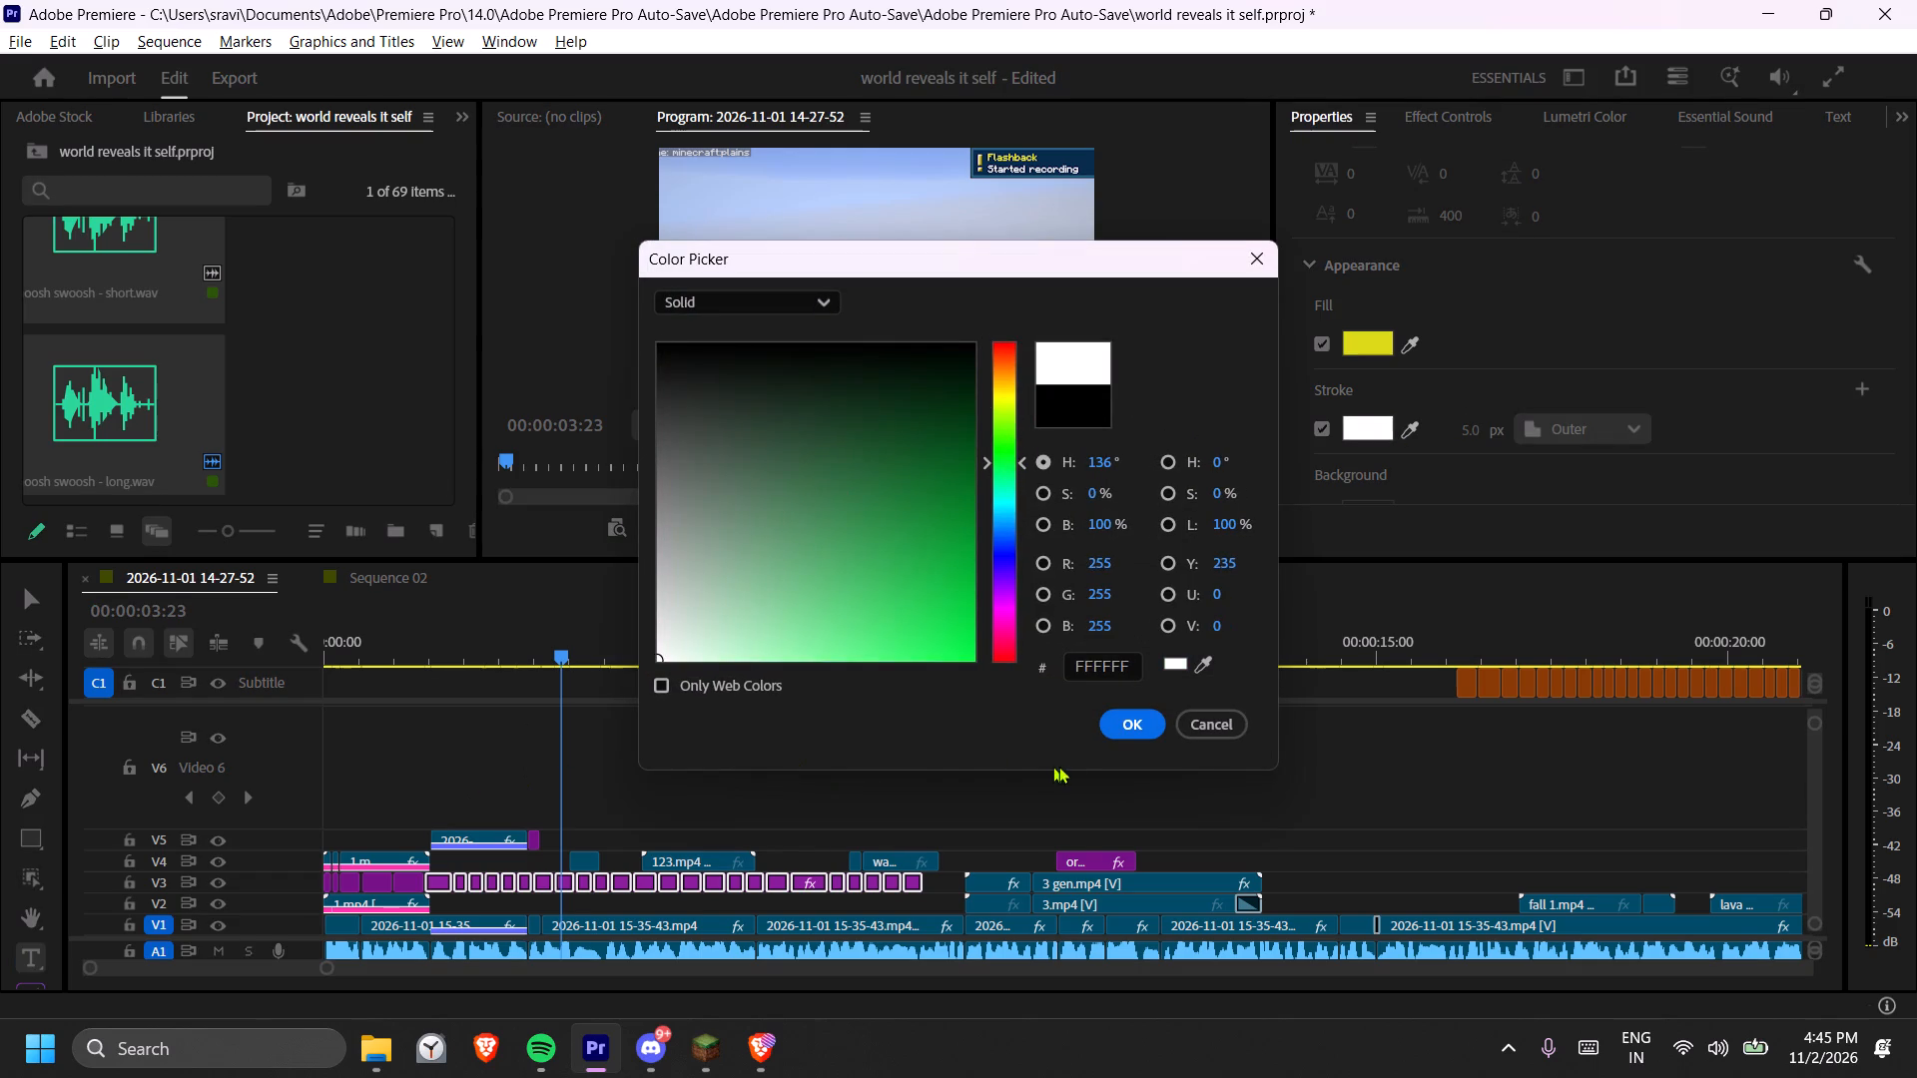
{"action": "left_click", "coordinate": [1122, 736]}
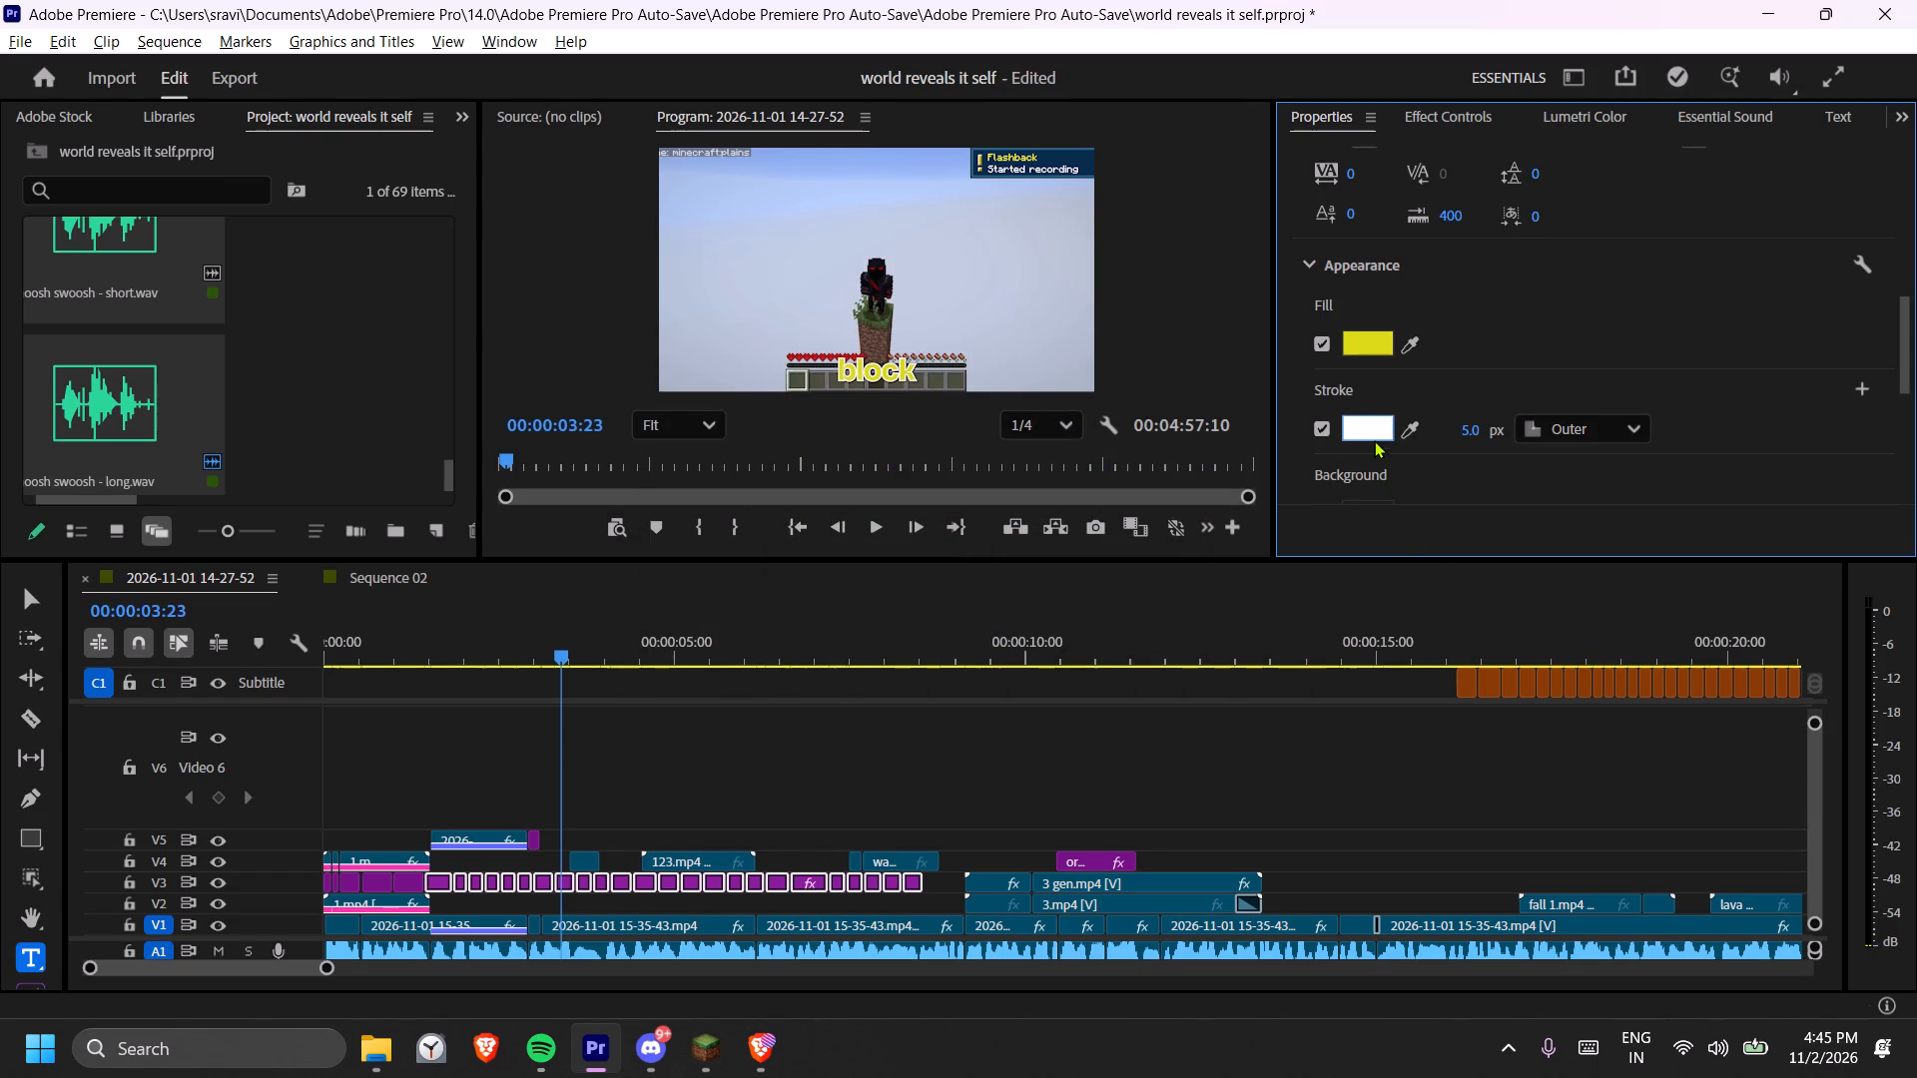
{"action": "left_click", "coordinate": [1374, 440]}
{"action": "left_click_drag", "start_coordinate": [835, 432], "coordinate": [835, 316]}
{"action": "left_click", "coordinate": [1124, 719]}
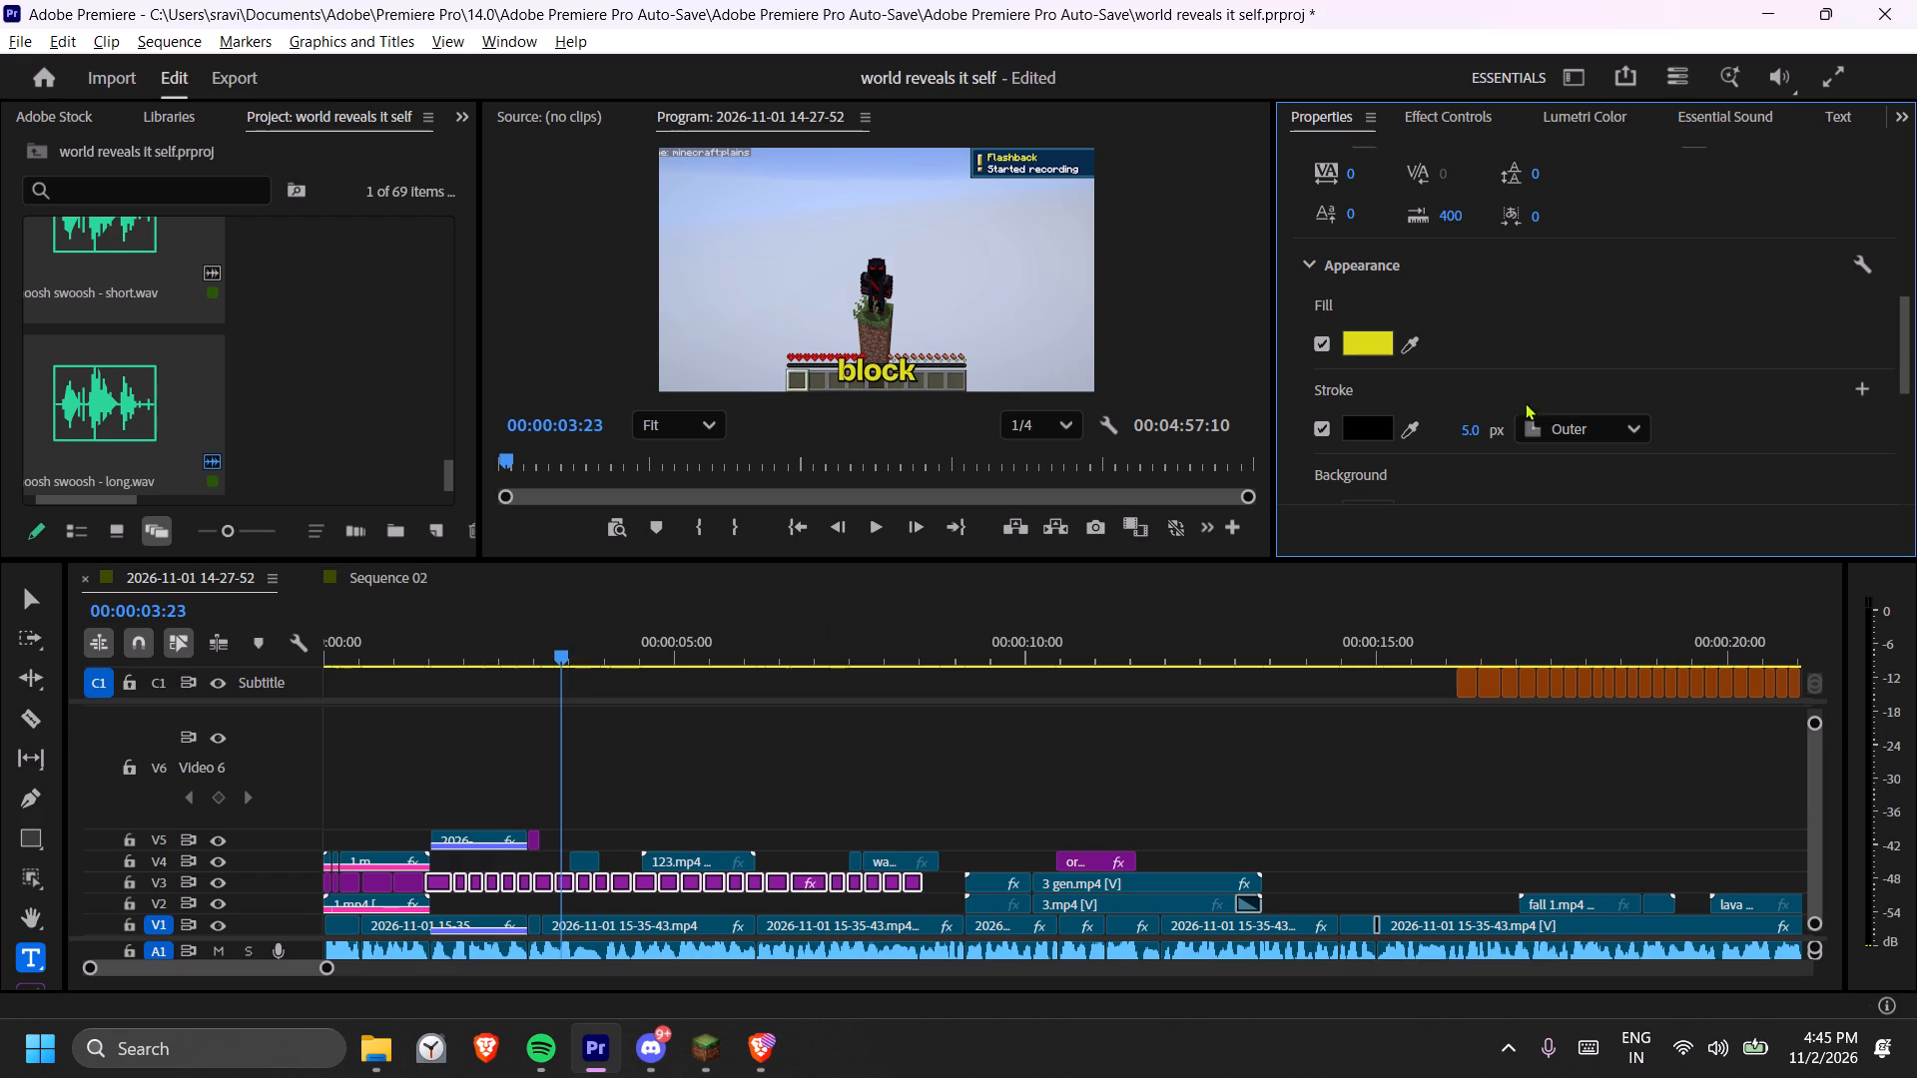
Look through the transform, text, appearance and shadow properties of the selected V3 text clips.
{"action": "scroll", "coordinate": [1511, 342], "scroll_direction": "up", "scroll_amount": 13}
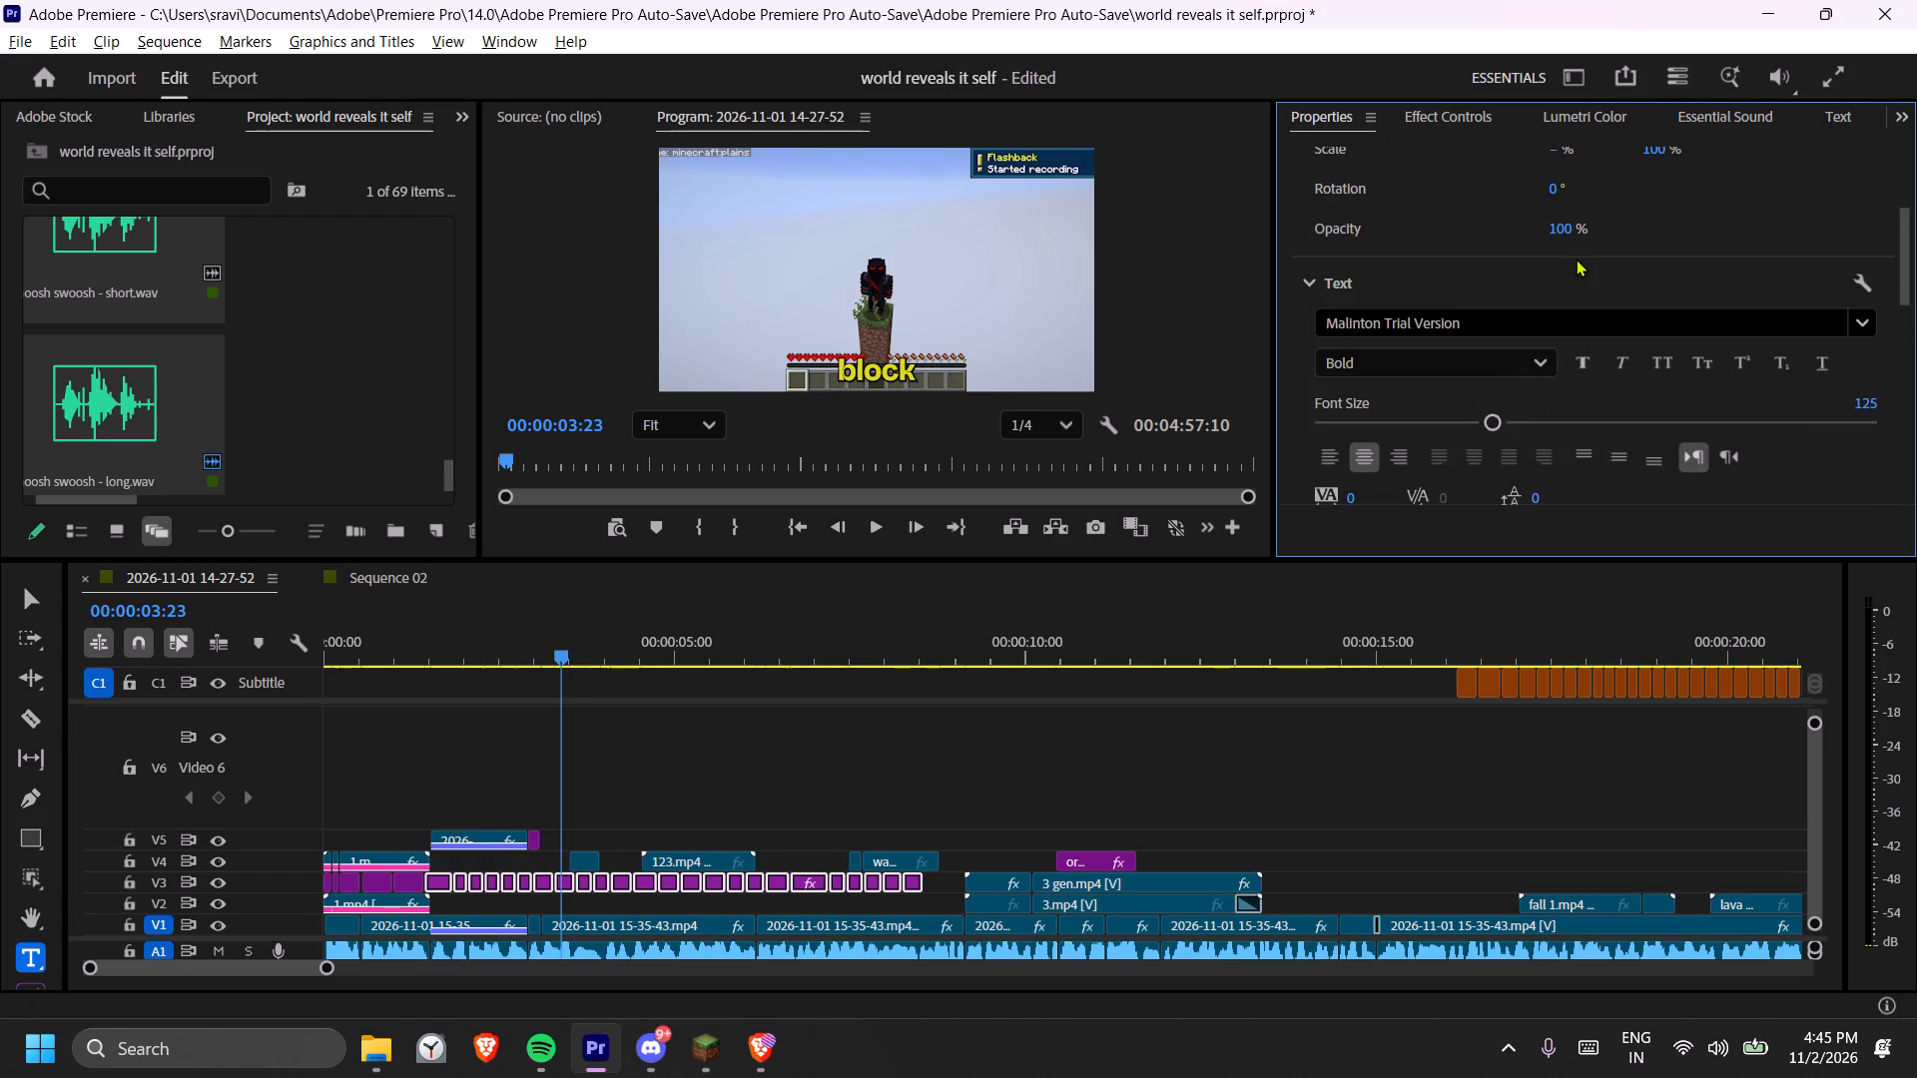
{"action": "scroll", "coordinate": [1576, 259], "scroll_direction": "up", "scroll_amount": 4}
{"action": "scroll", "coordinate": [1664, 277], "scroll_direction": "up", "scroll_amount": 1}
{"action": "scroll", "coordinate": [1660, 321], "scroll_direction": "down", "scroll_amount": 9}
{"action": "scroll", "coordinate": [1543, 375], "scroll_direction": "down", "scroll_amount": 11}
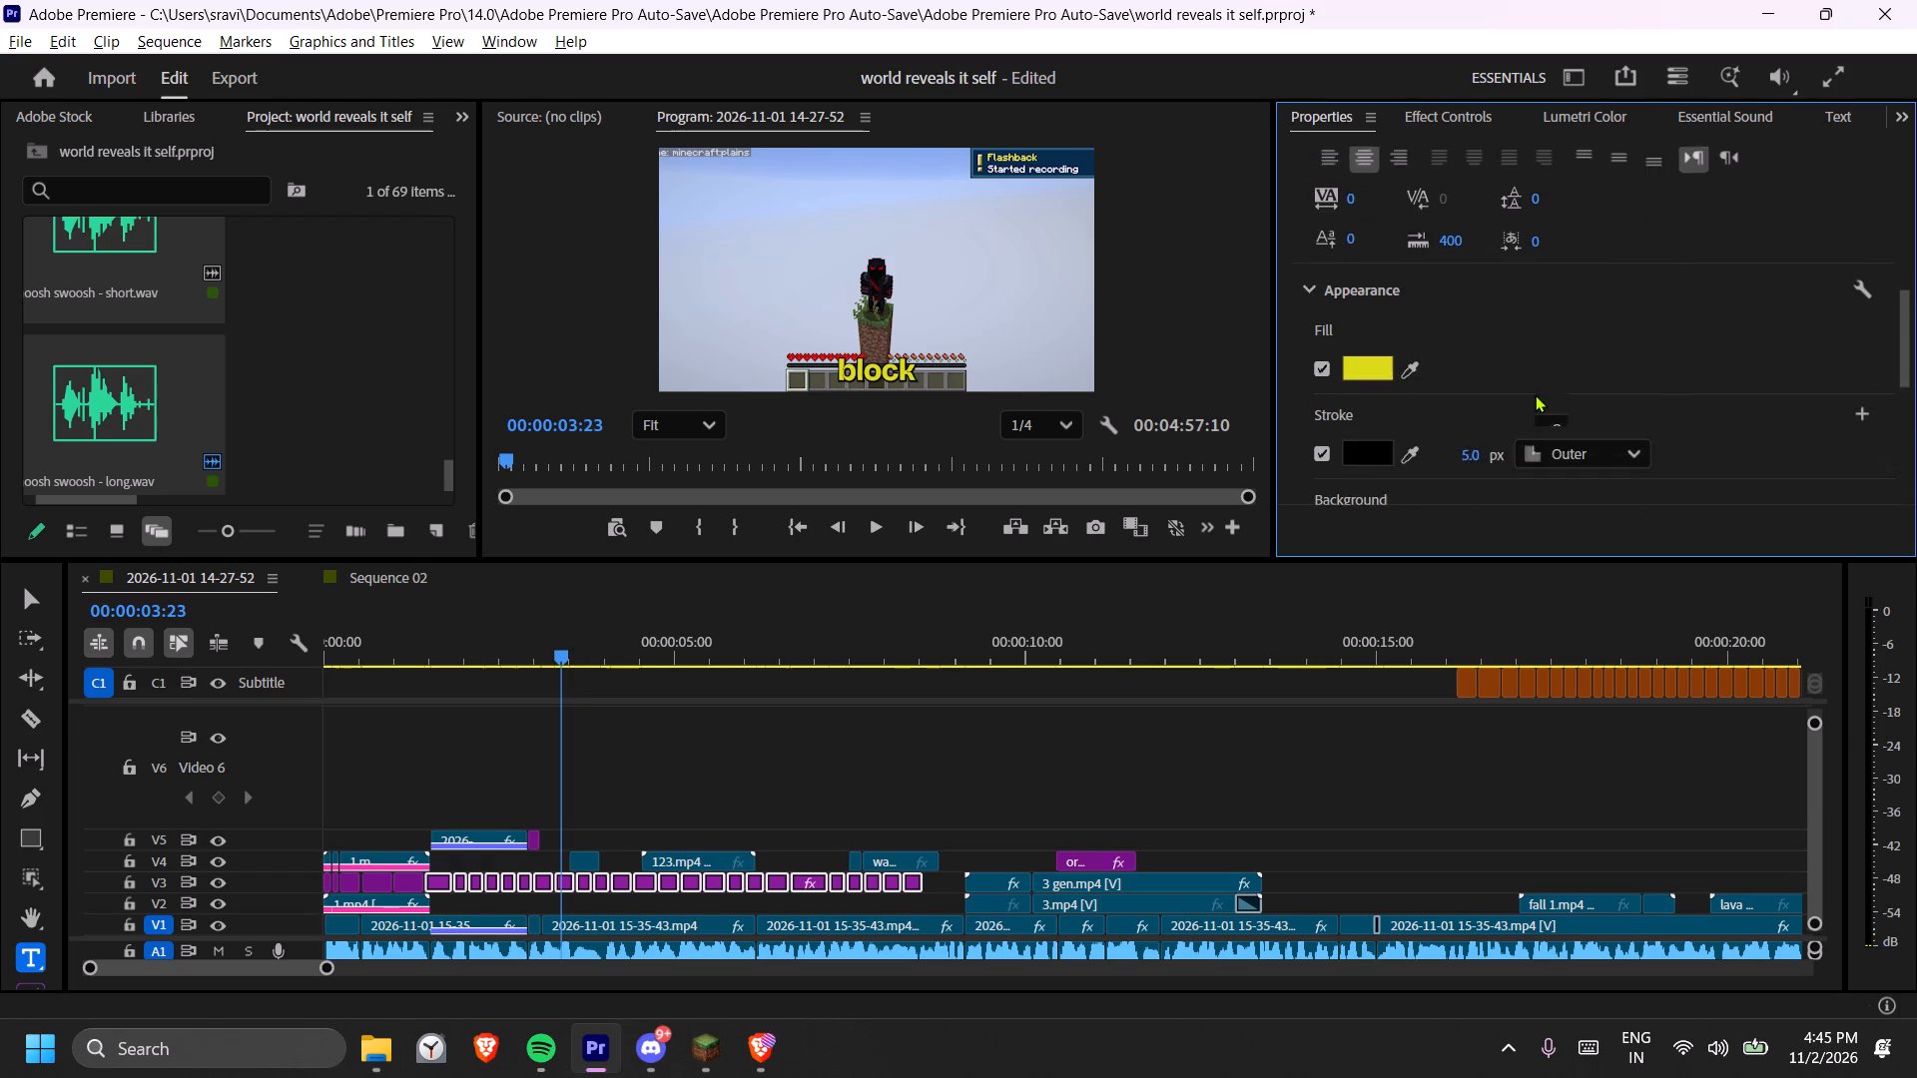
{"action": "scroll", "coordinate": [1533, 405], "scroll_direction": "up", "scroll_amount": 20}
{"action": "scroll", "coordinate": [1533, 405], "scroll_direction": "up", "scroll_amount": 16}
{"action": "scroll", "coordinate": [1515, 387], "scroll_direction": "down", "scroll_amount": 3}
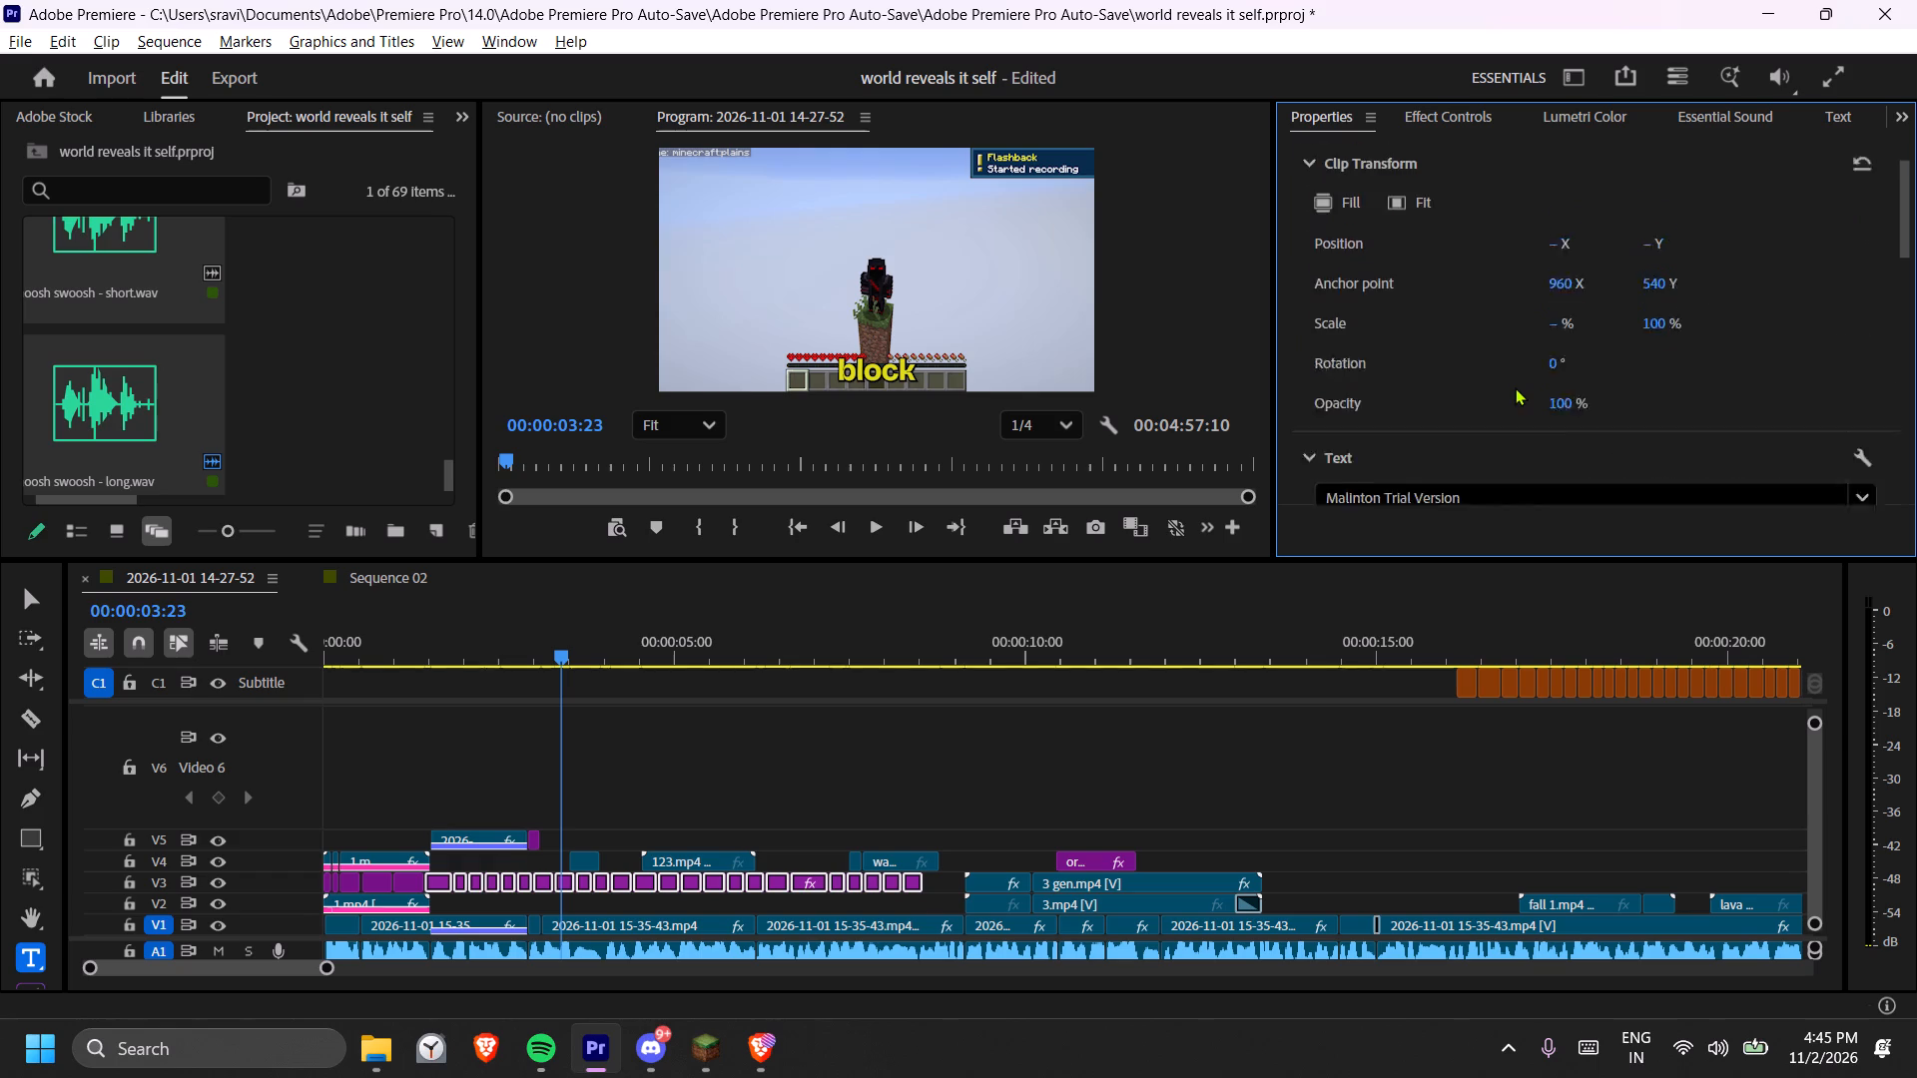
{"action": "scroll", "coordinate": [1515, 387], "scroll_direction": "down", "scroll_amount": 20}
{"action": "scroll", "coordinate": [1515, 387], "scroll_direction": "down", "scroll_amount": 20}
{"action": "scroll", "coordinate": [1515, 387], "scroll_direction": "down", "scroll_amount": 3}
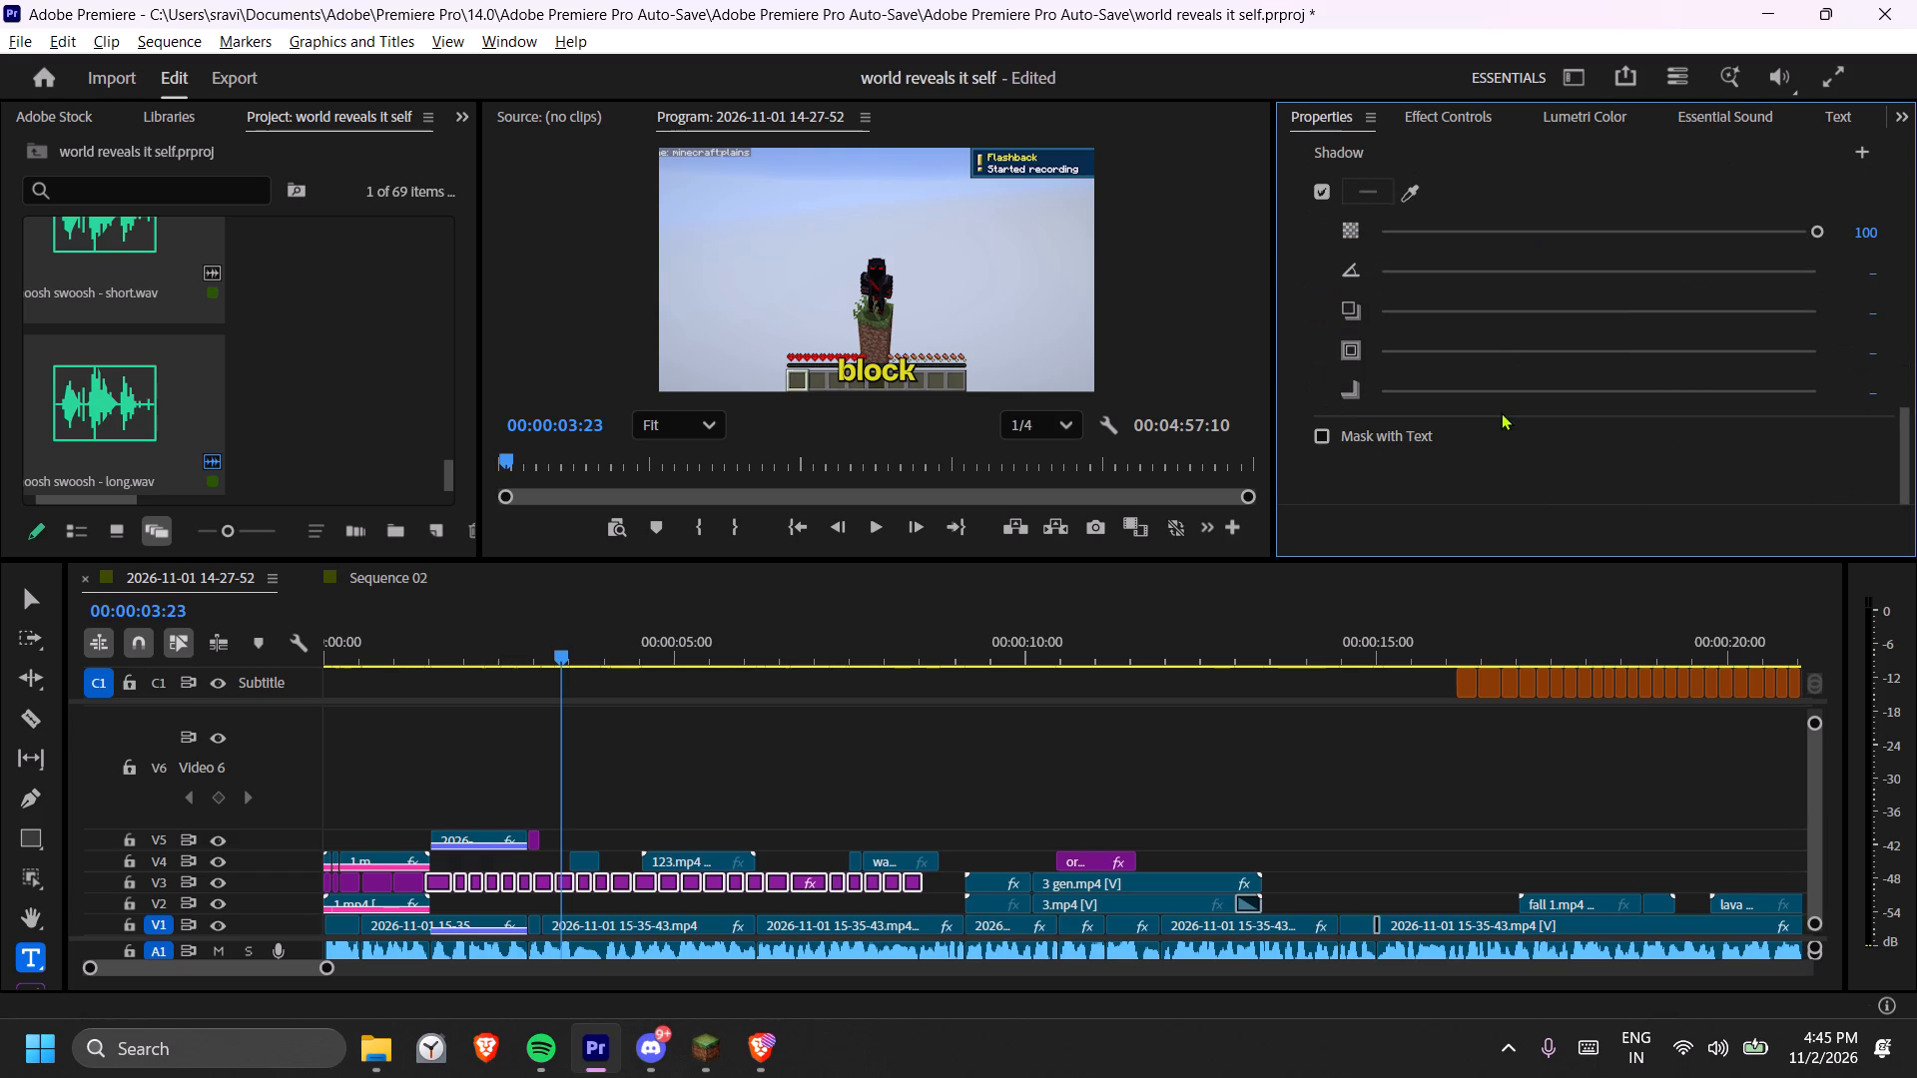
{"action": "scroll", "coordinate": [1501, 412], "scroll_direction": "down", "scroll_amount": 2}
{"action": "scroll", "coordinate": [1467, 267], "scroll_direction": "up", "scroll_amount": 4}
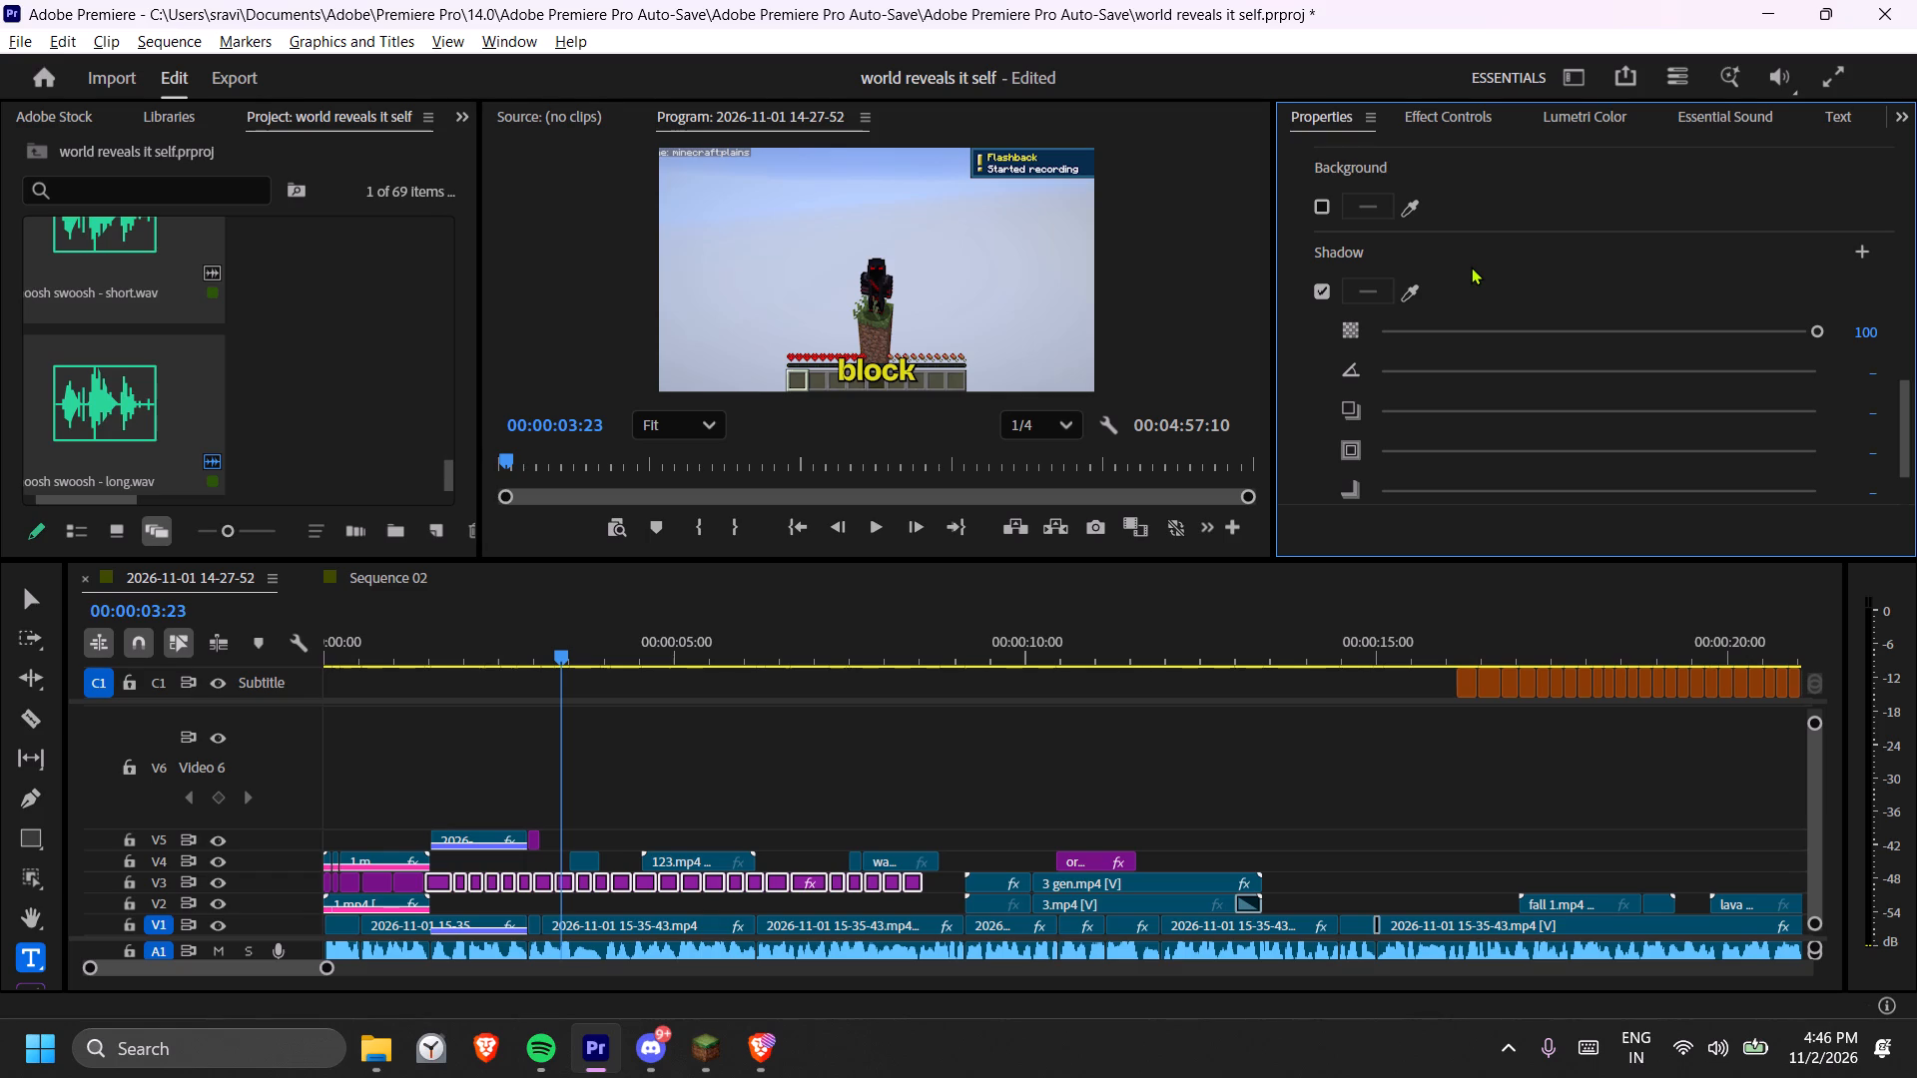
{"action": "scroll", "coordinate": [1484, 350], "scroll_direction": "down", "scroll_amount": 5}
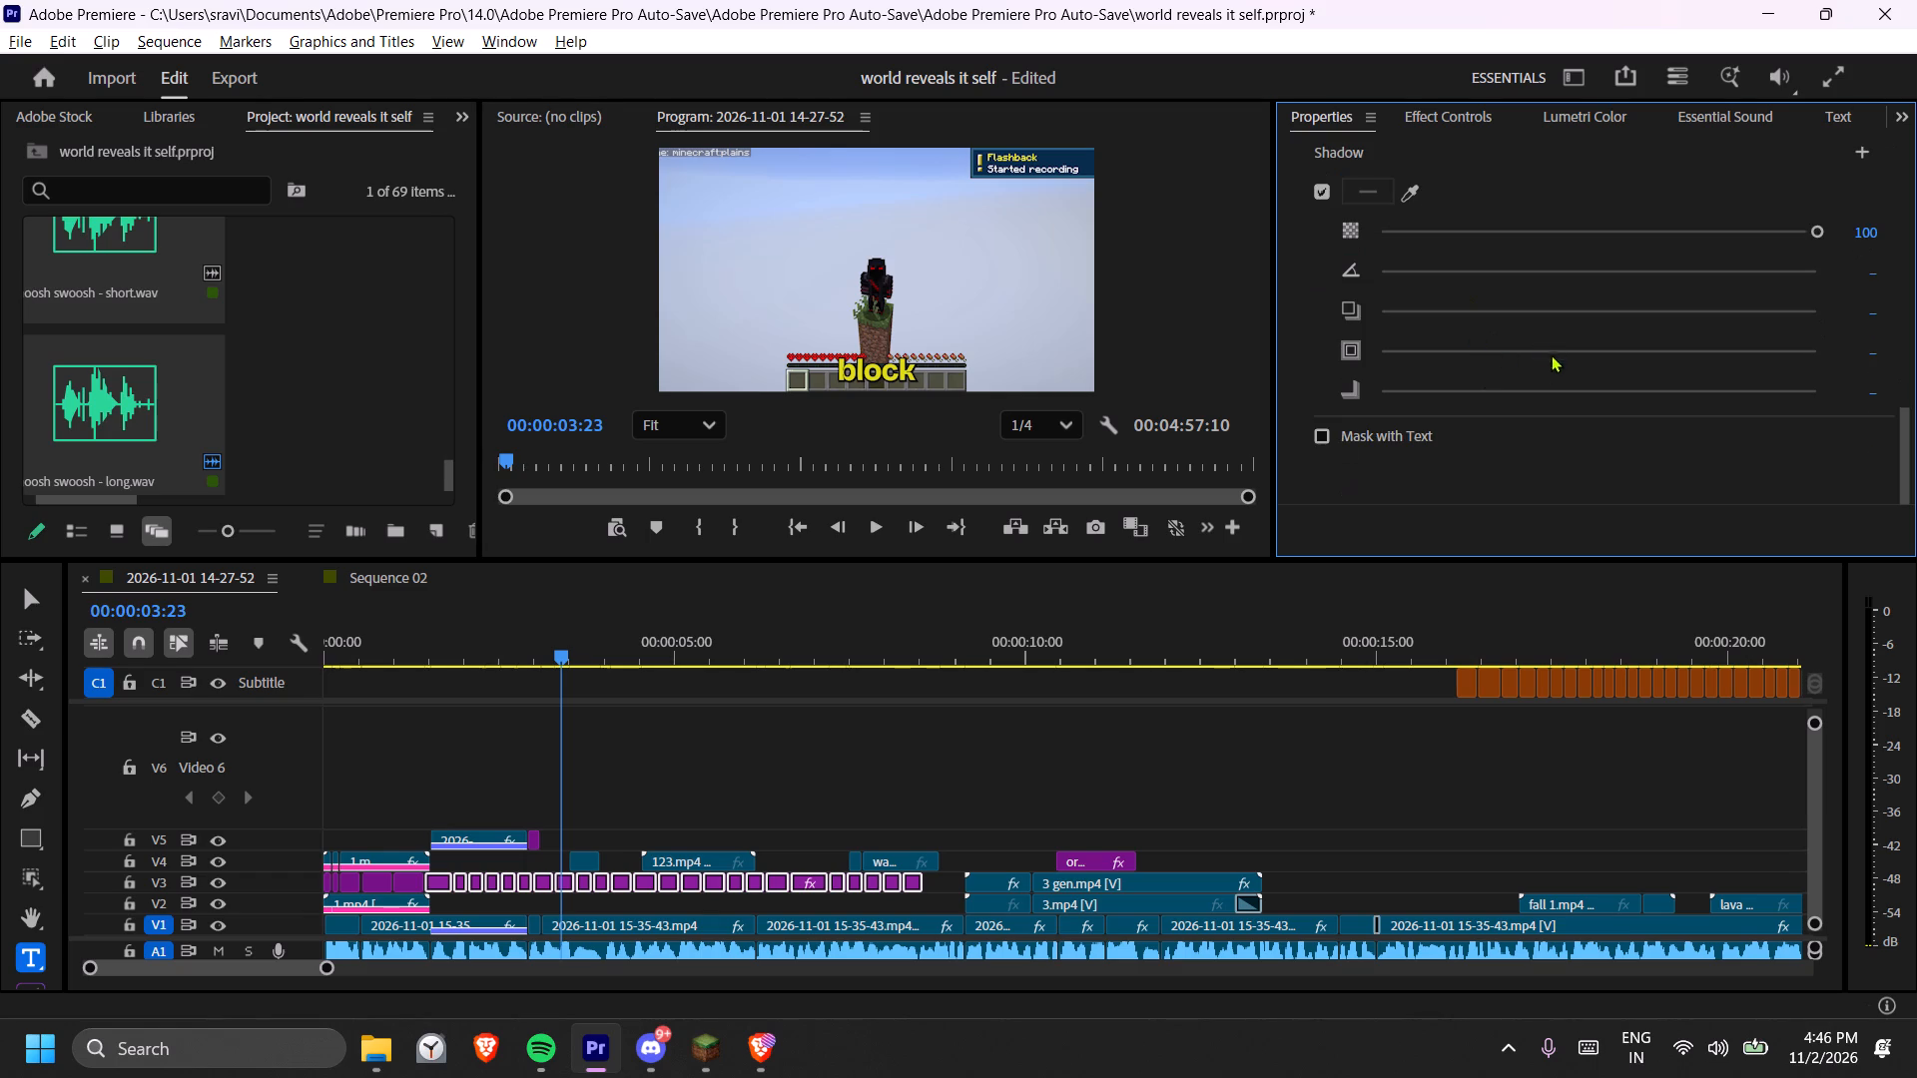
{"action": "scroll", "coordinate": [1465, 414], "scroll_direction": "up", "scroll_amount": 14}
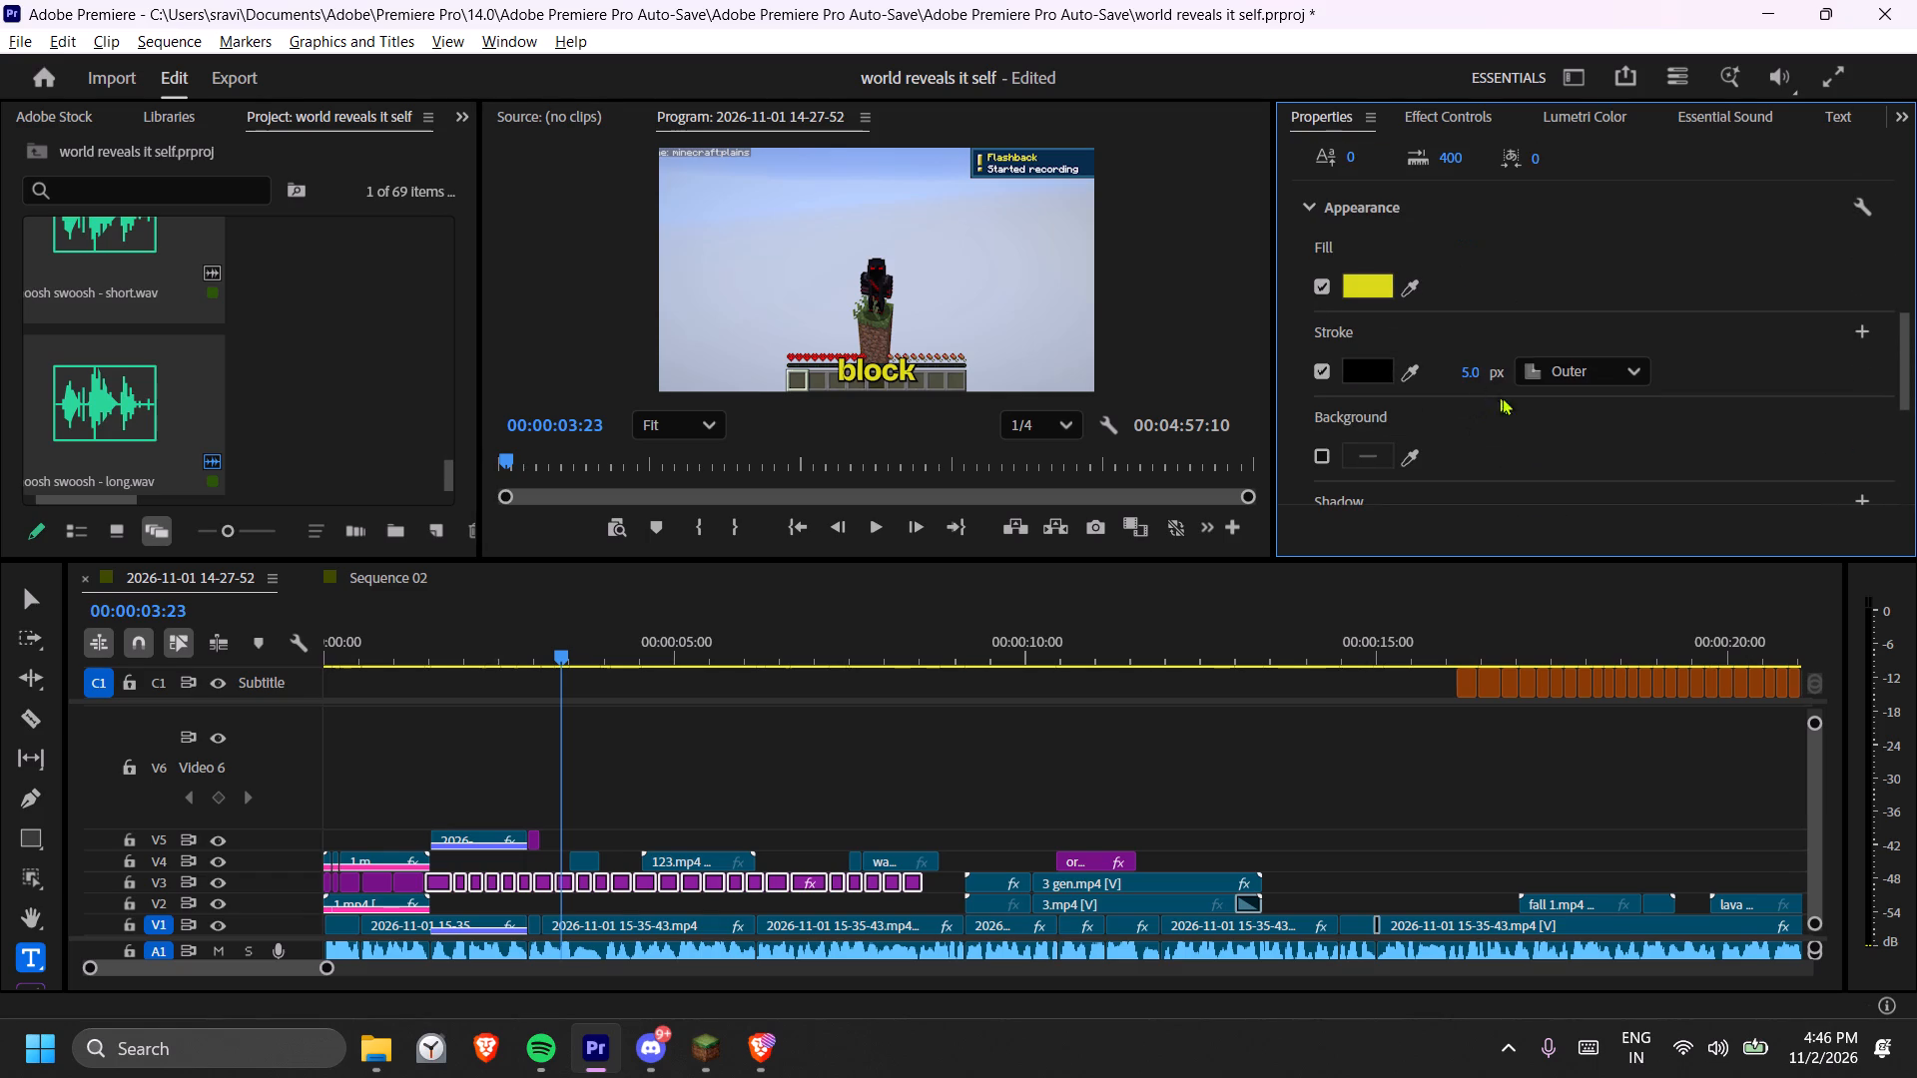
Decrease the selected V3 text clips' Y position until the captions sit near the vertical middle of the frame.
{"action": "scroll", "coordinate": [1510, 403], "scroll_direction": "up", "scroll_amount": 14}
{"action": "scroll", "coordinate": [1486, 383], "scroll_direction": "up", "scroll_amount": 7}
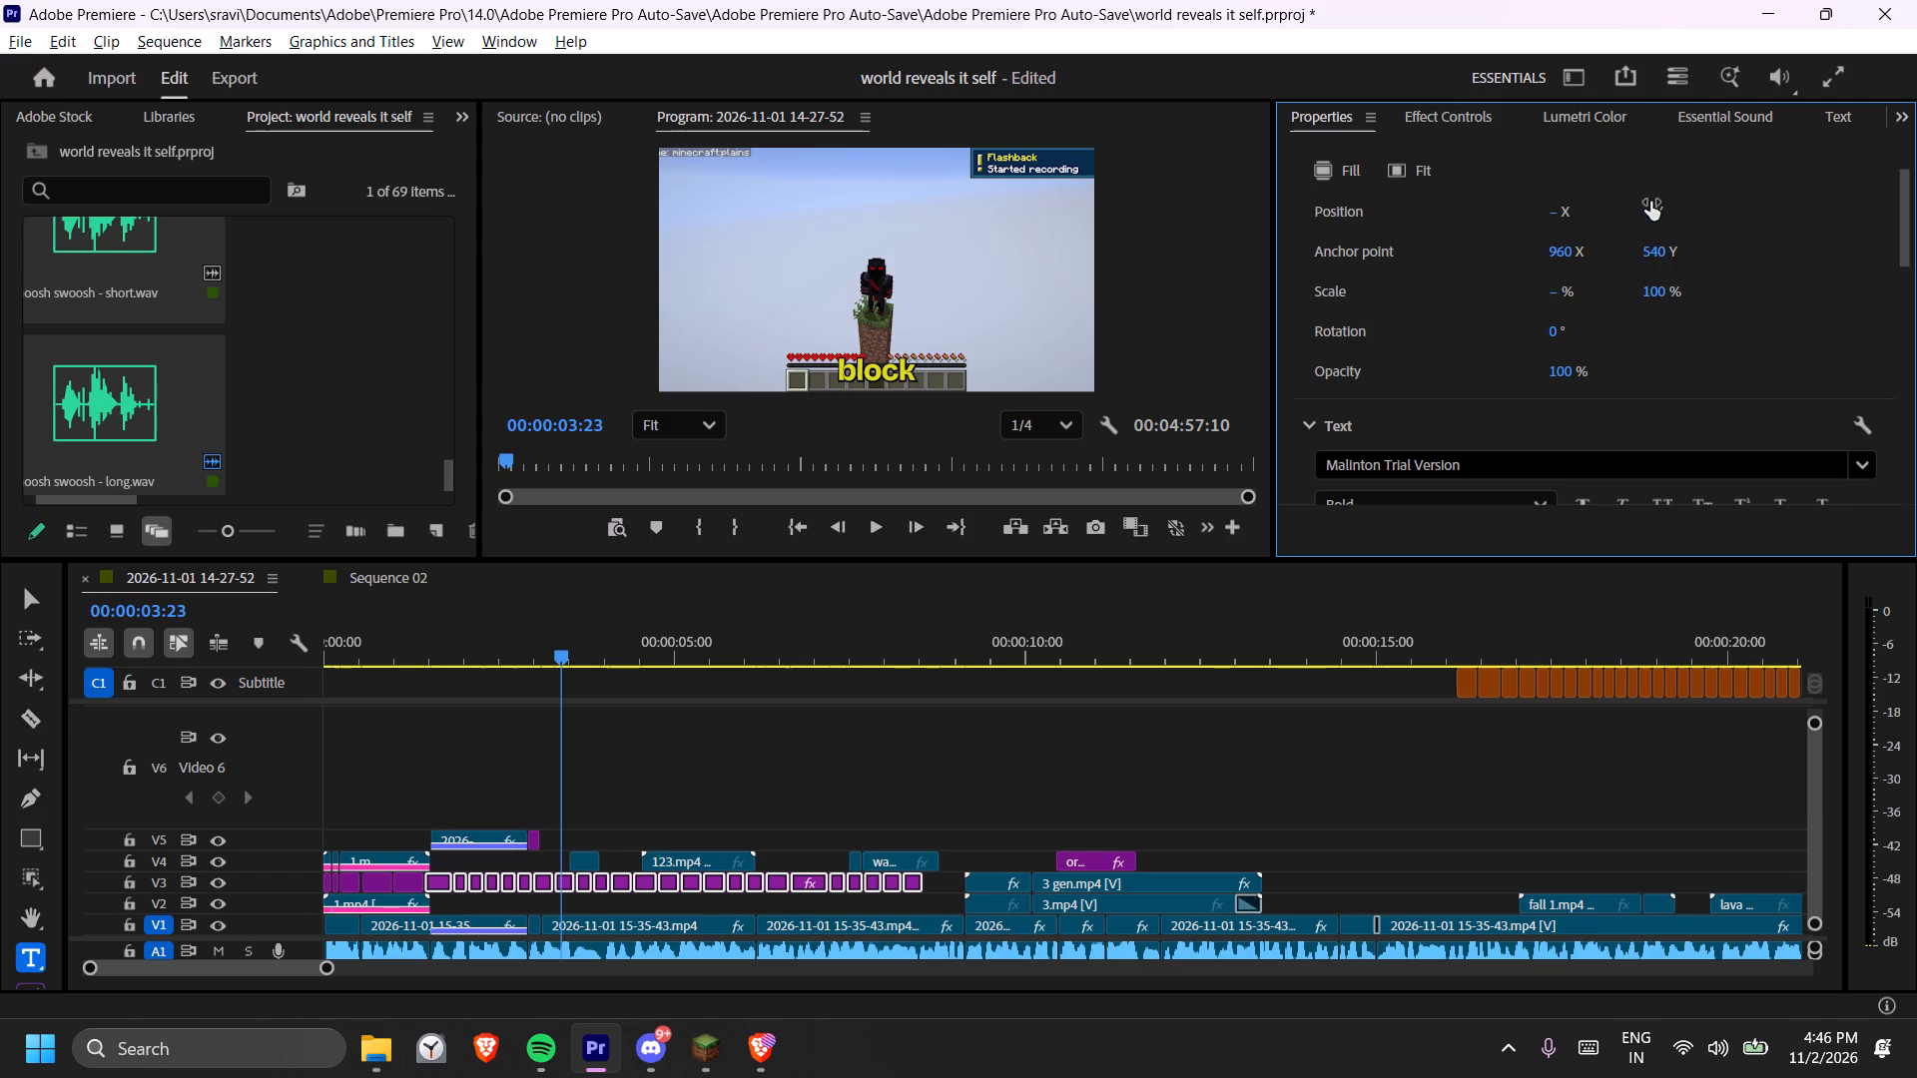
{"action": "left_click_drag", "start_coordinate": [1657, 209], "coordinate": [1321, 254]}
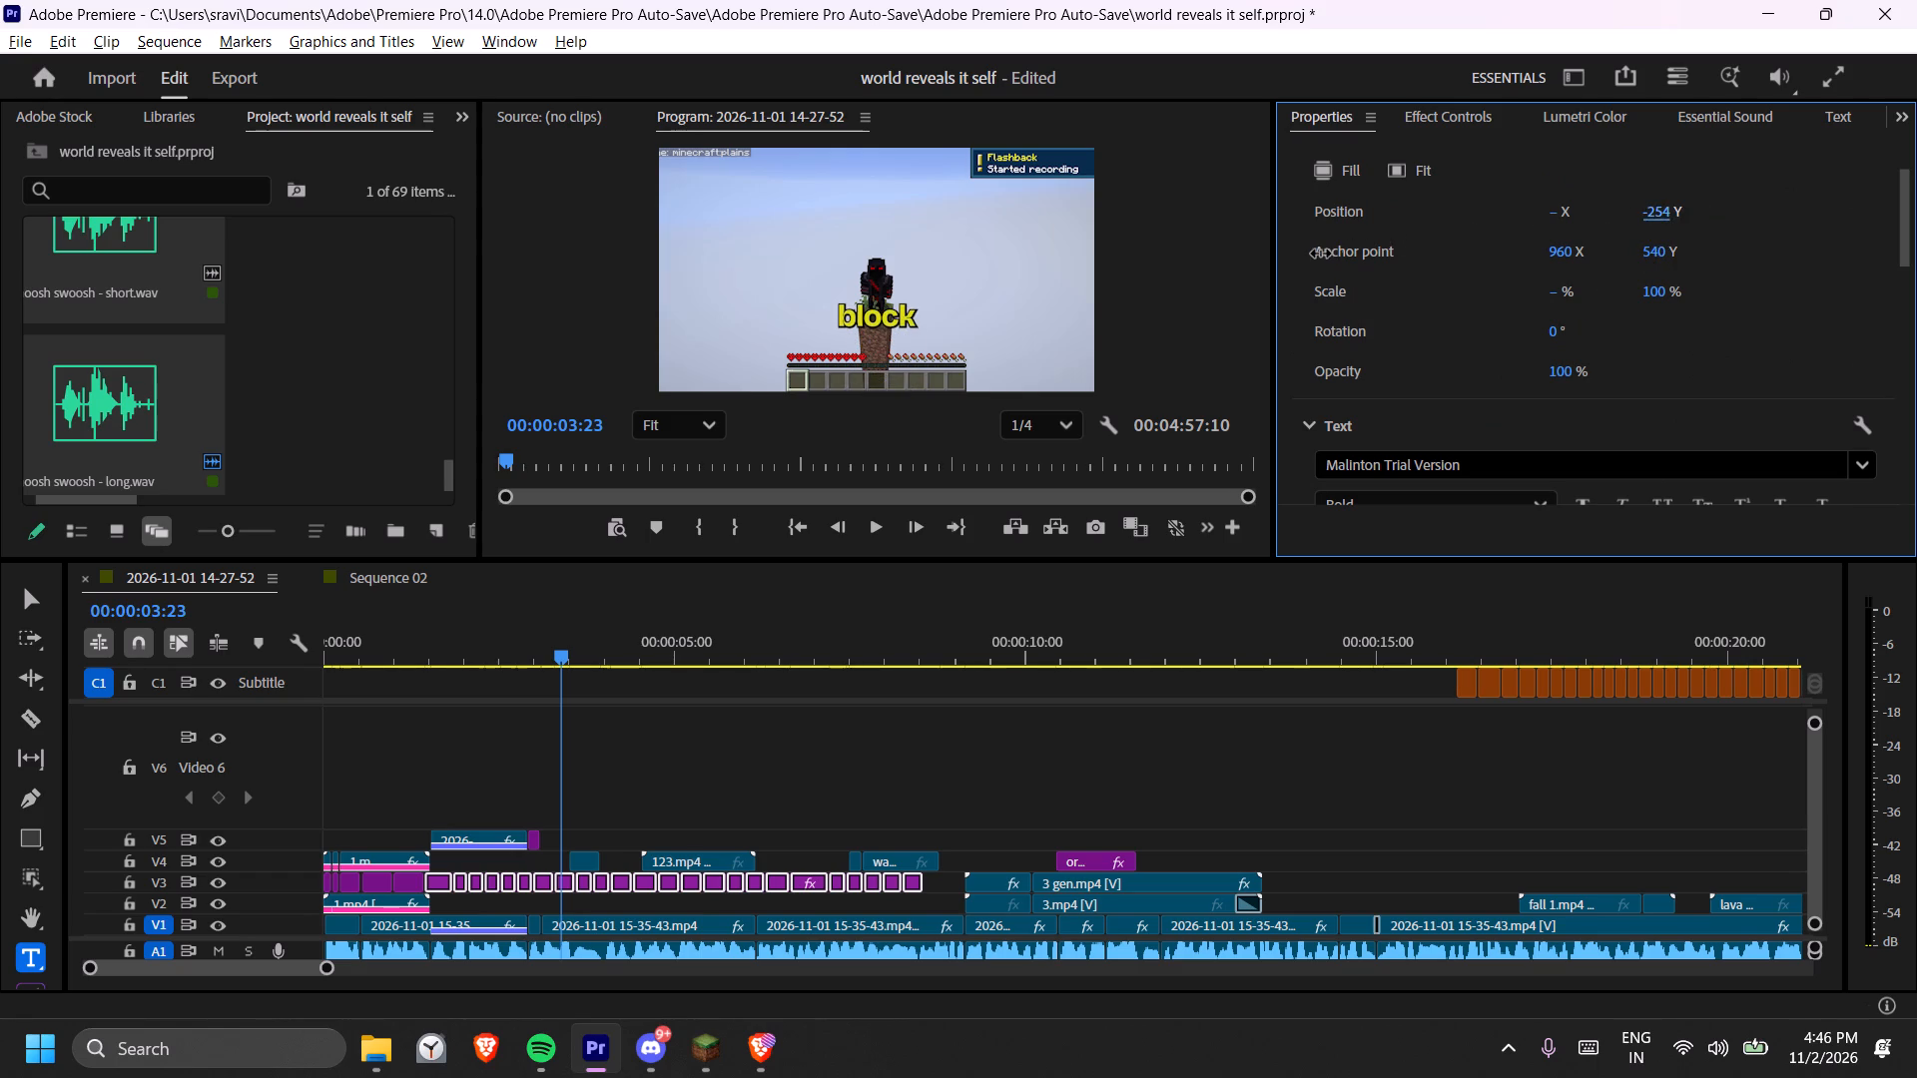
{"action": "left_click_drag", "start_coordinate": [1321, 254], "coordinate": [1243, 298]}
Examine the captions over the first two seconds, comparing the opening titles with the repositioned text on V3.
{"action": "left_click_drag", "start_coordinate": [382, 650], "coordinate": [390, 650]}
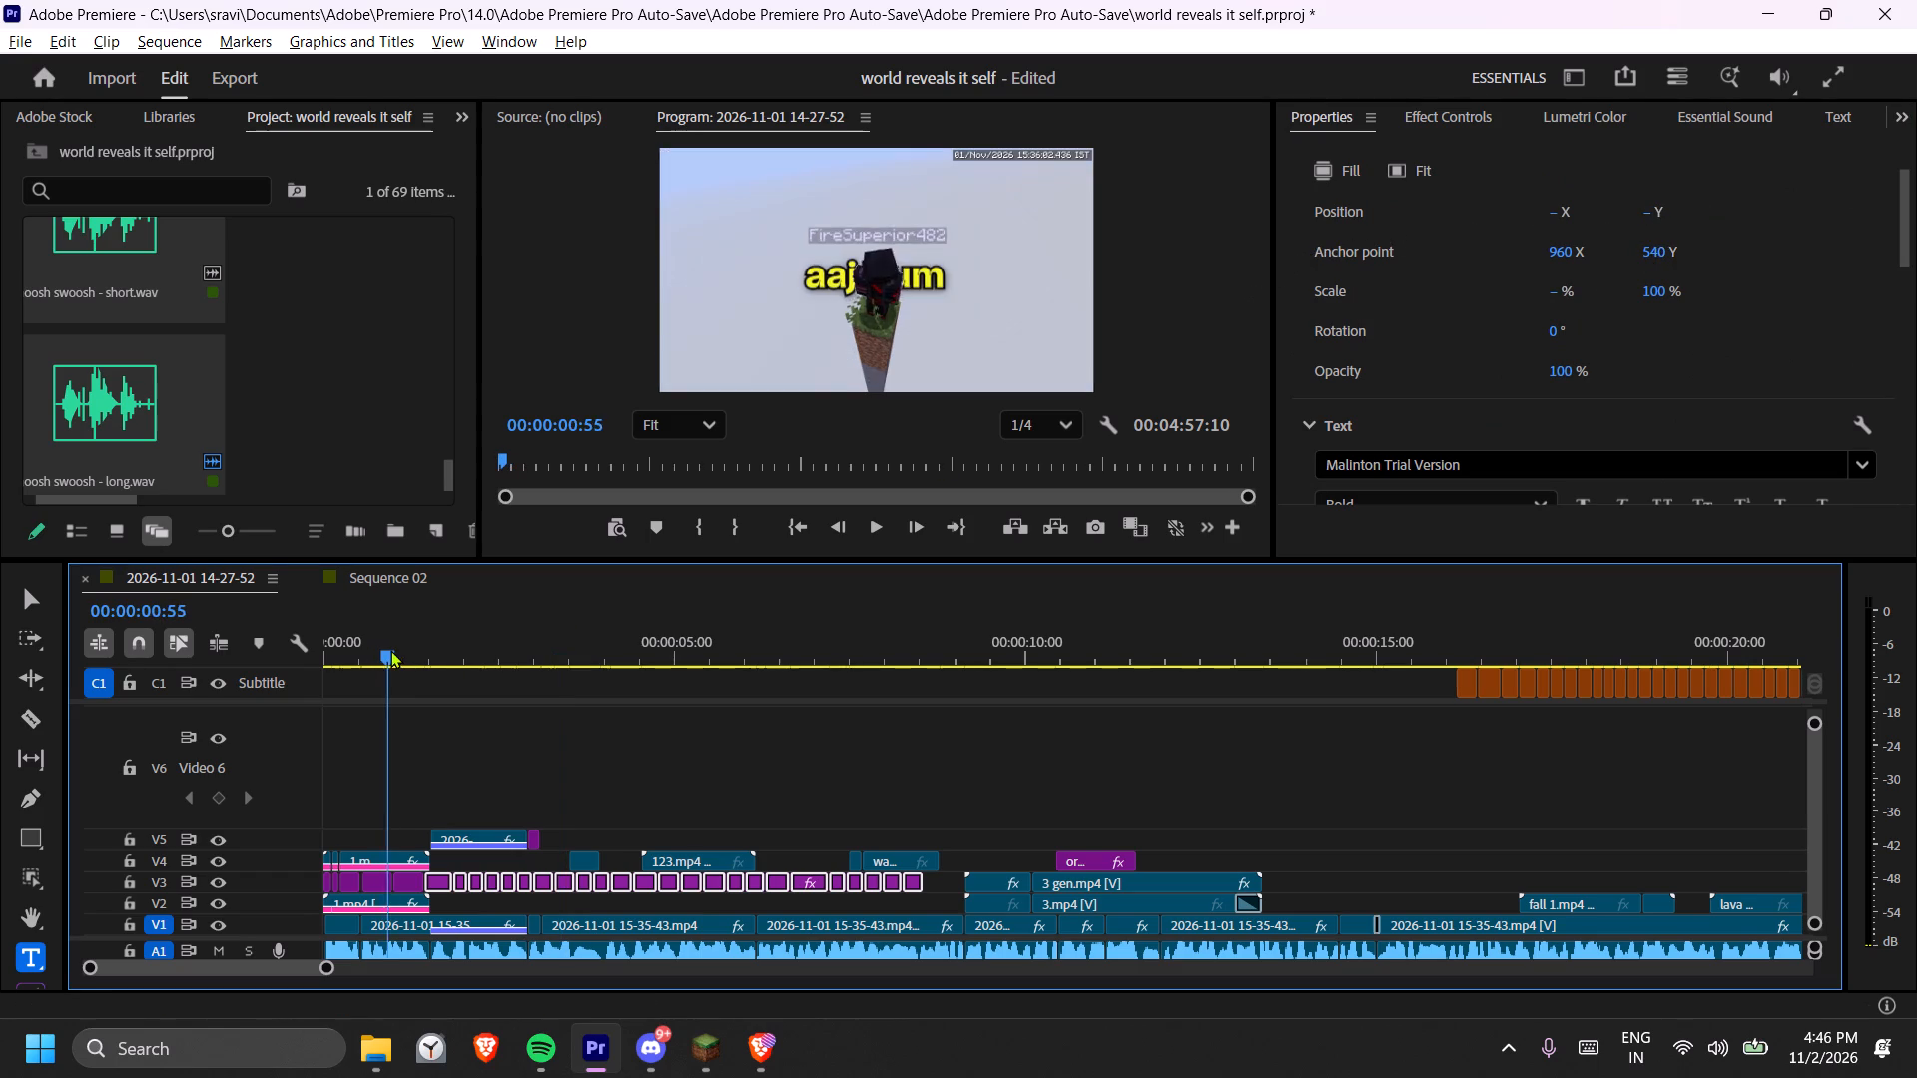
{"action": "left_click_drag", "start_coordinate": [390, 650], "coordinate": [461, 648]}
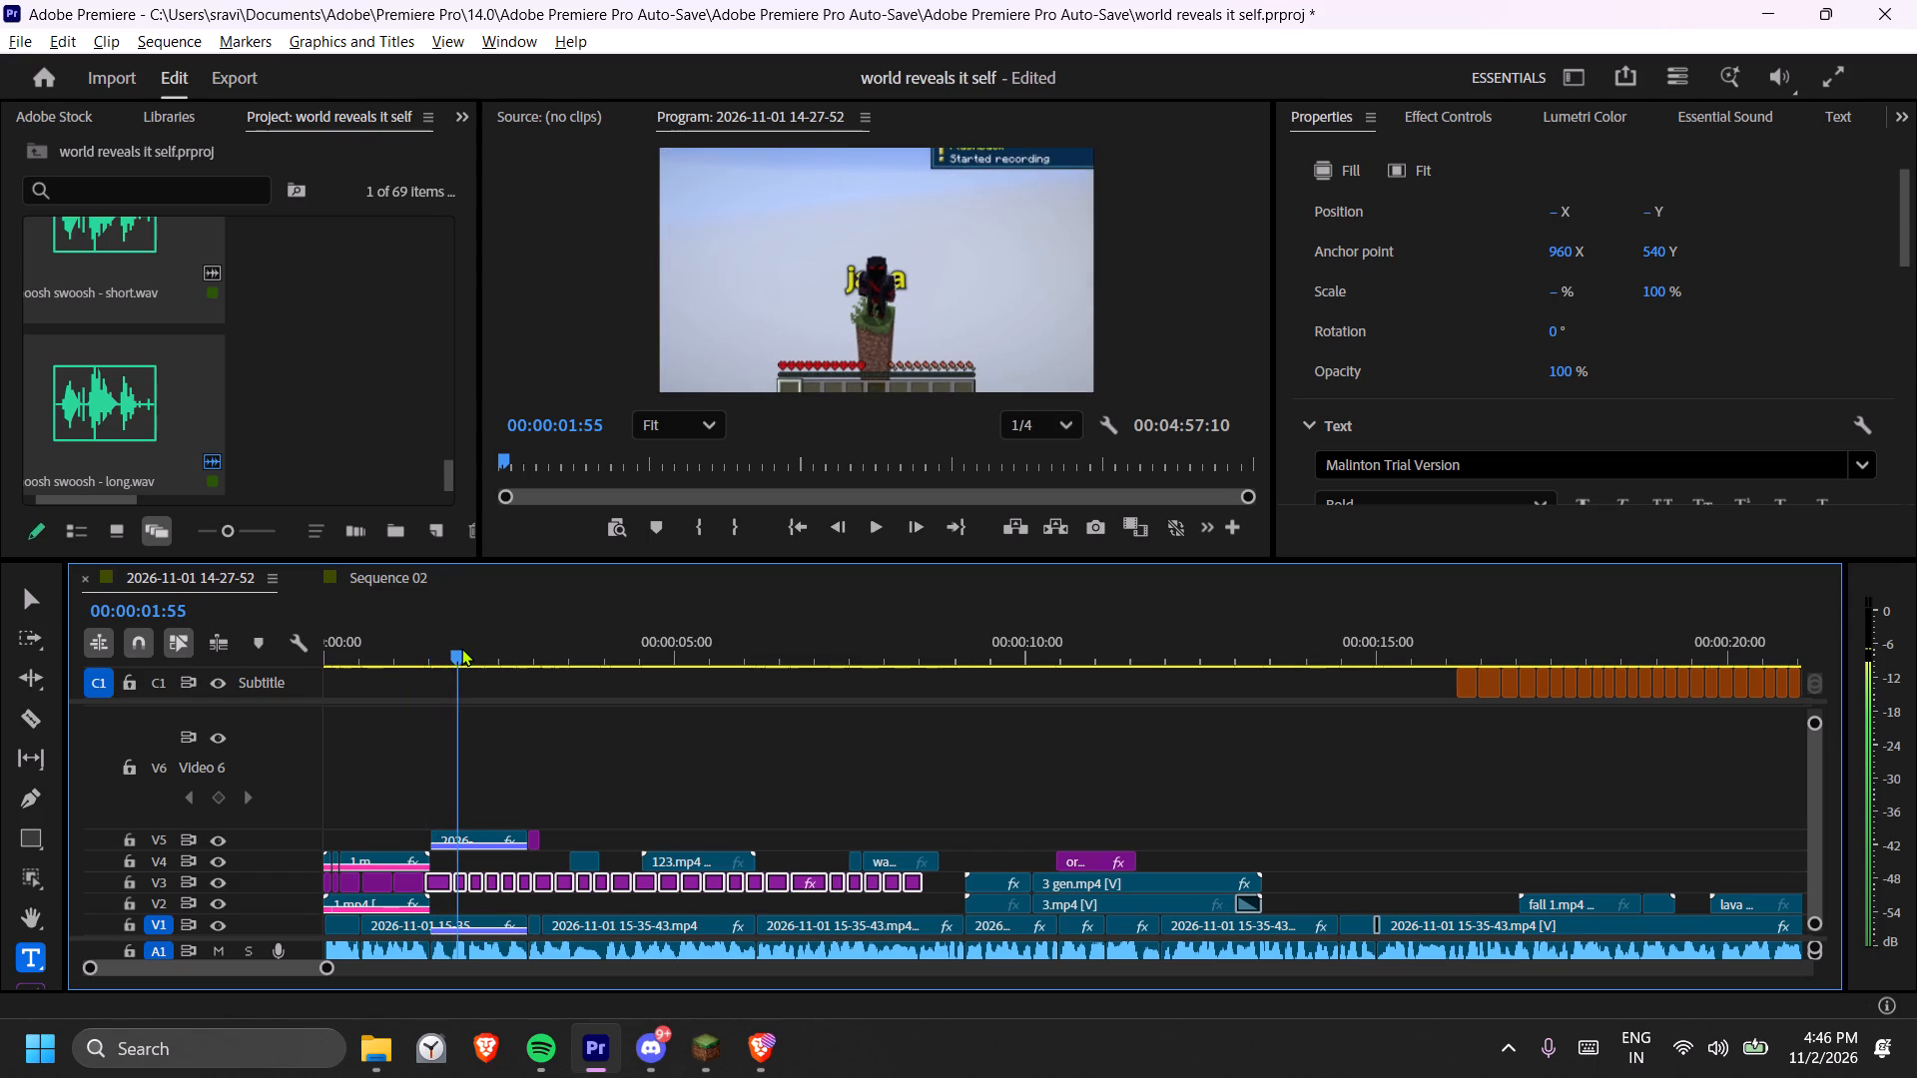
{"action": "left_click_drag", "start_coordinate": [461, 648], "coordinate": [436, 646]}
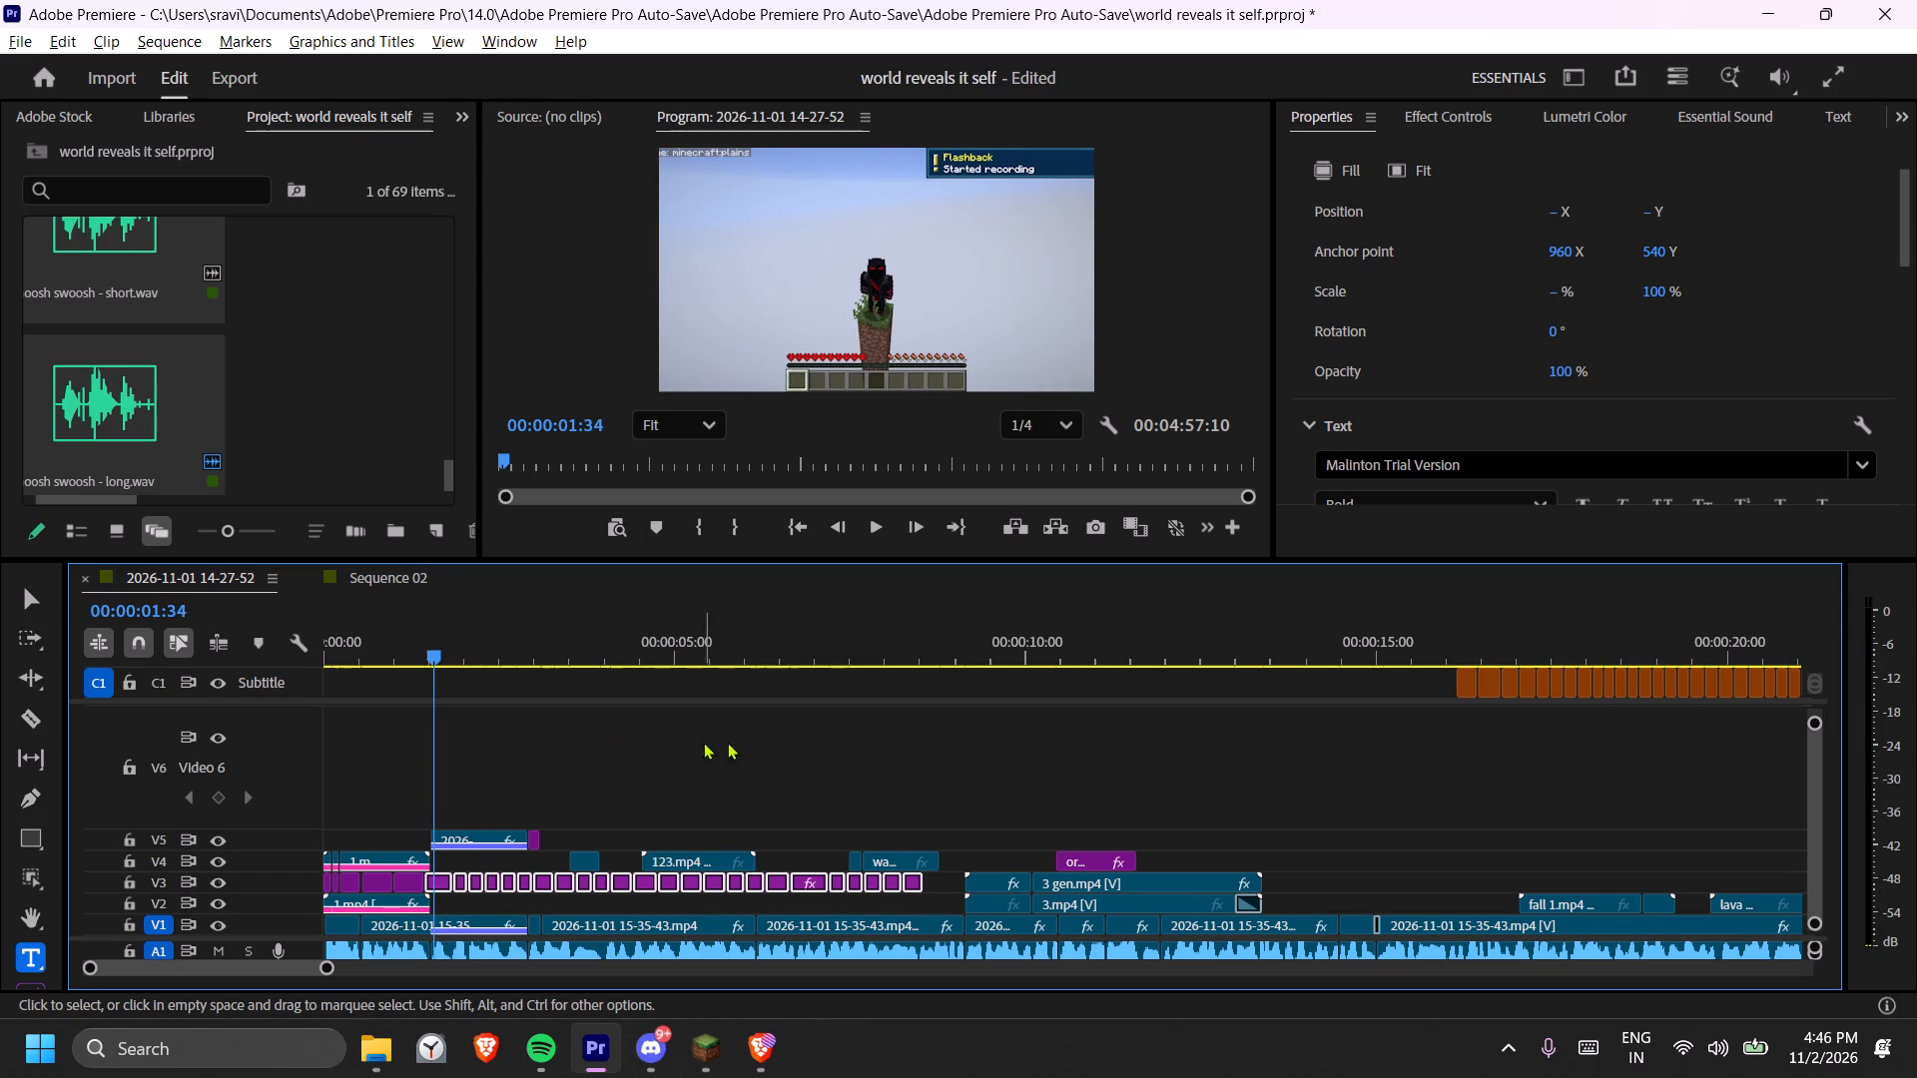
{"action": "left_click", "coordinate": [792, 775]}
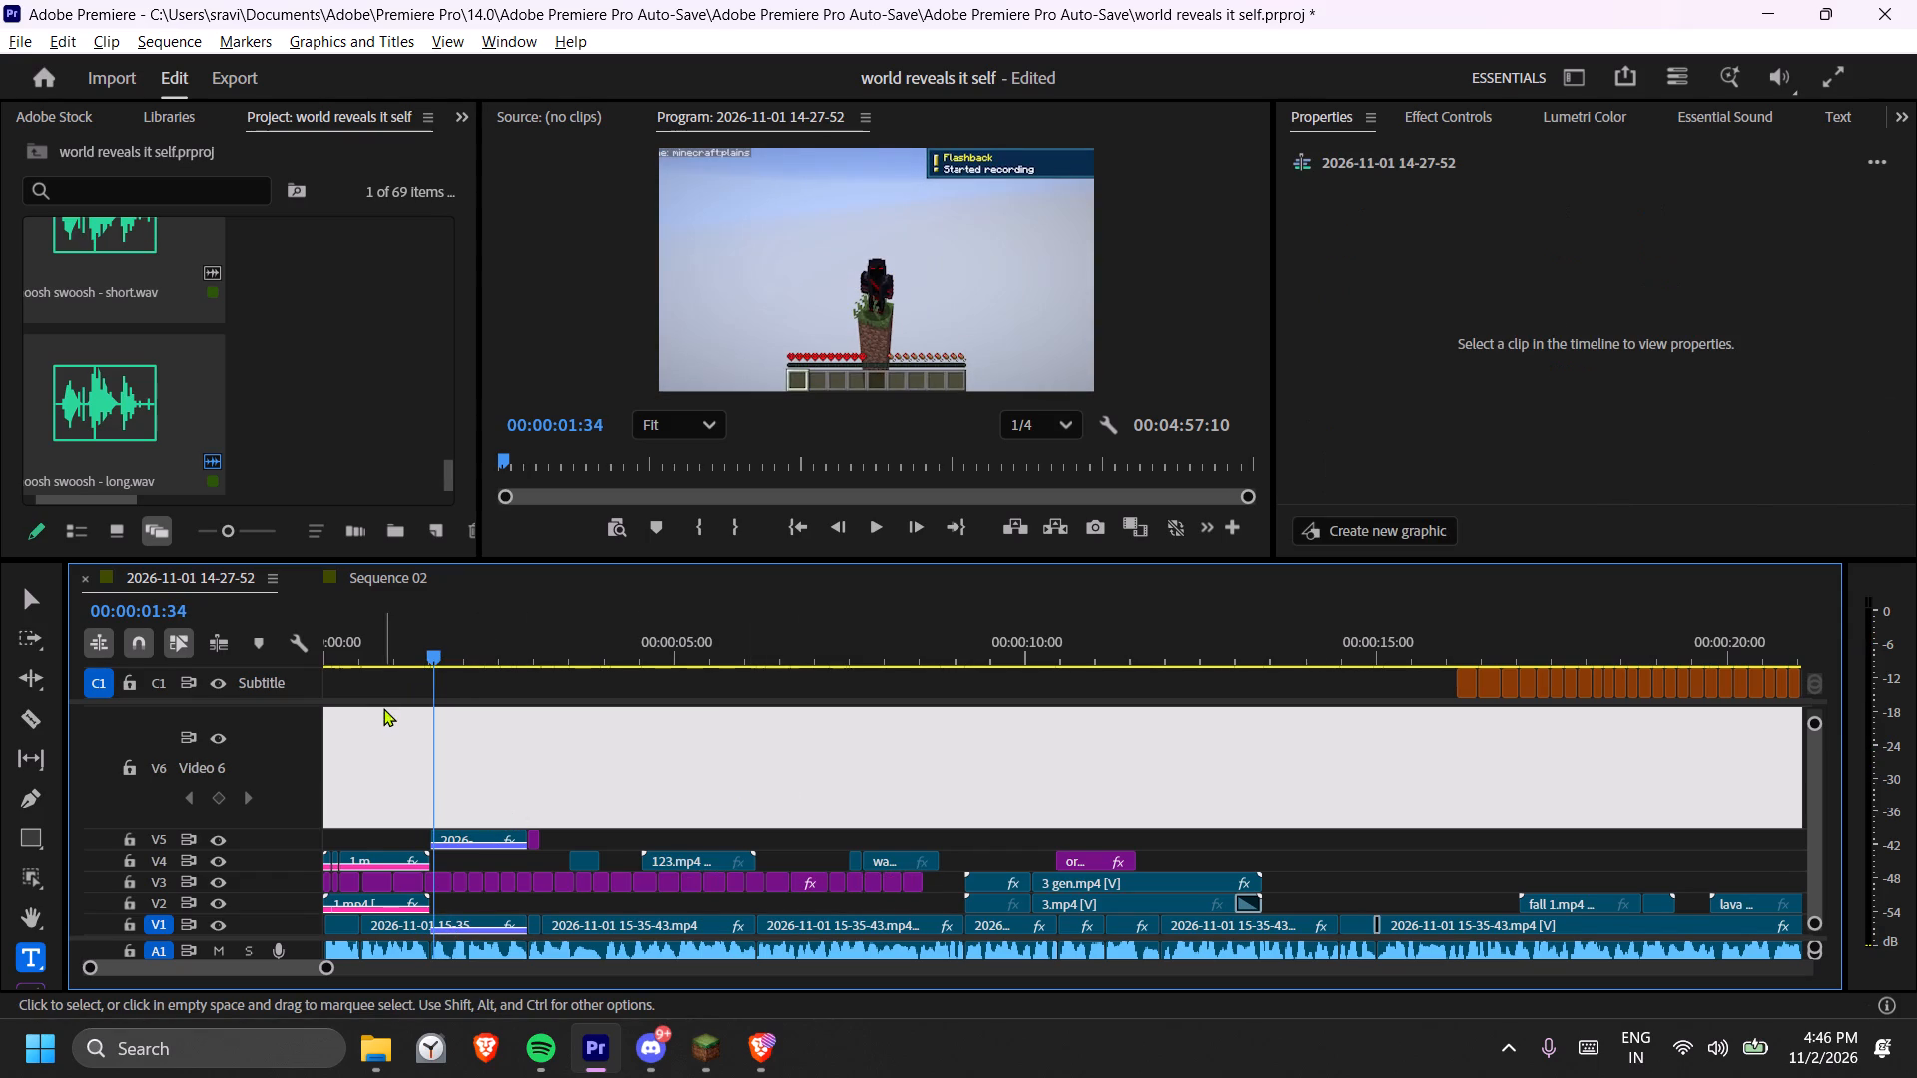
{"action": "left_click", "coordinate": [381, 698]}
{"action": "left_click", "coordinate": [381, 854]}
{"action": "left_click_drag", "start_coordinate": [412, 646], "coordinate": [411, 646]}
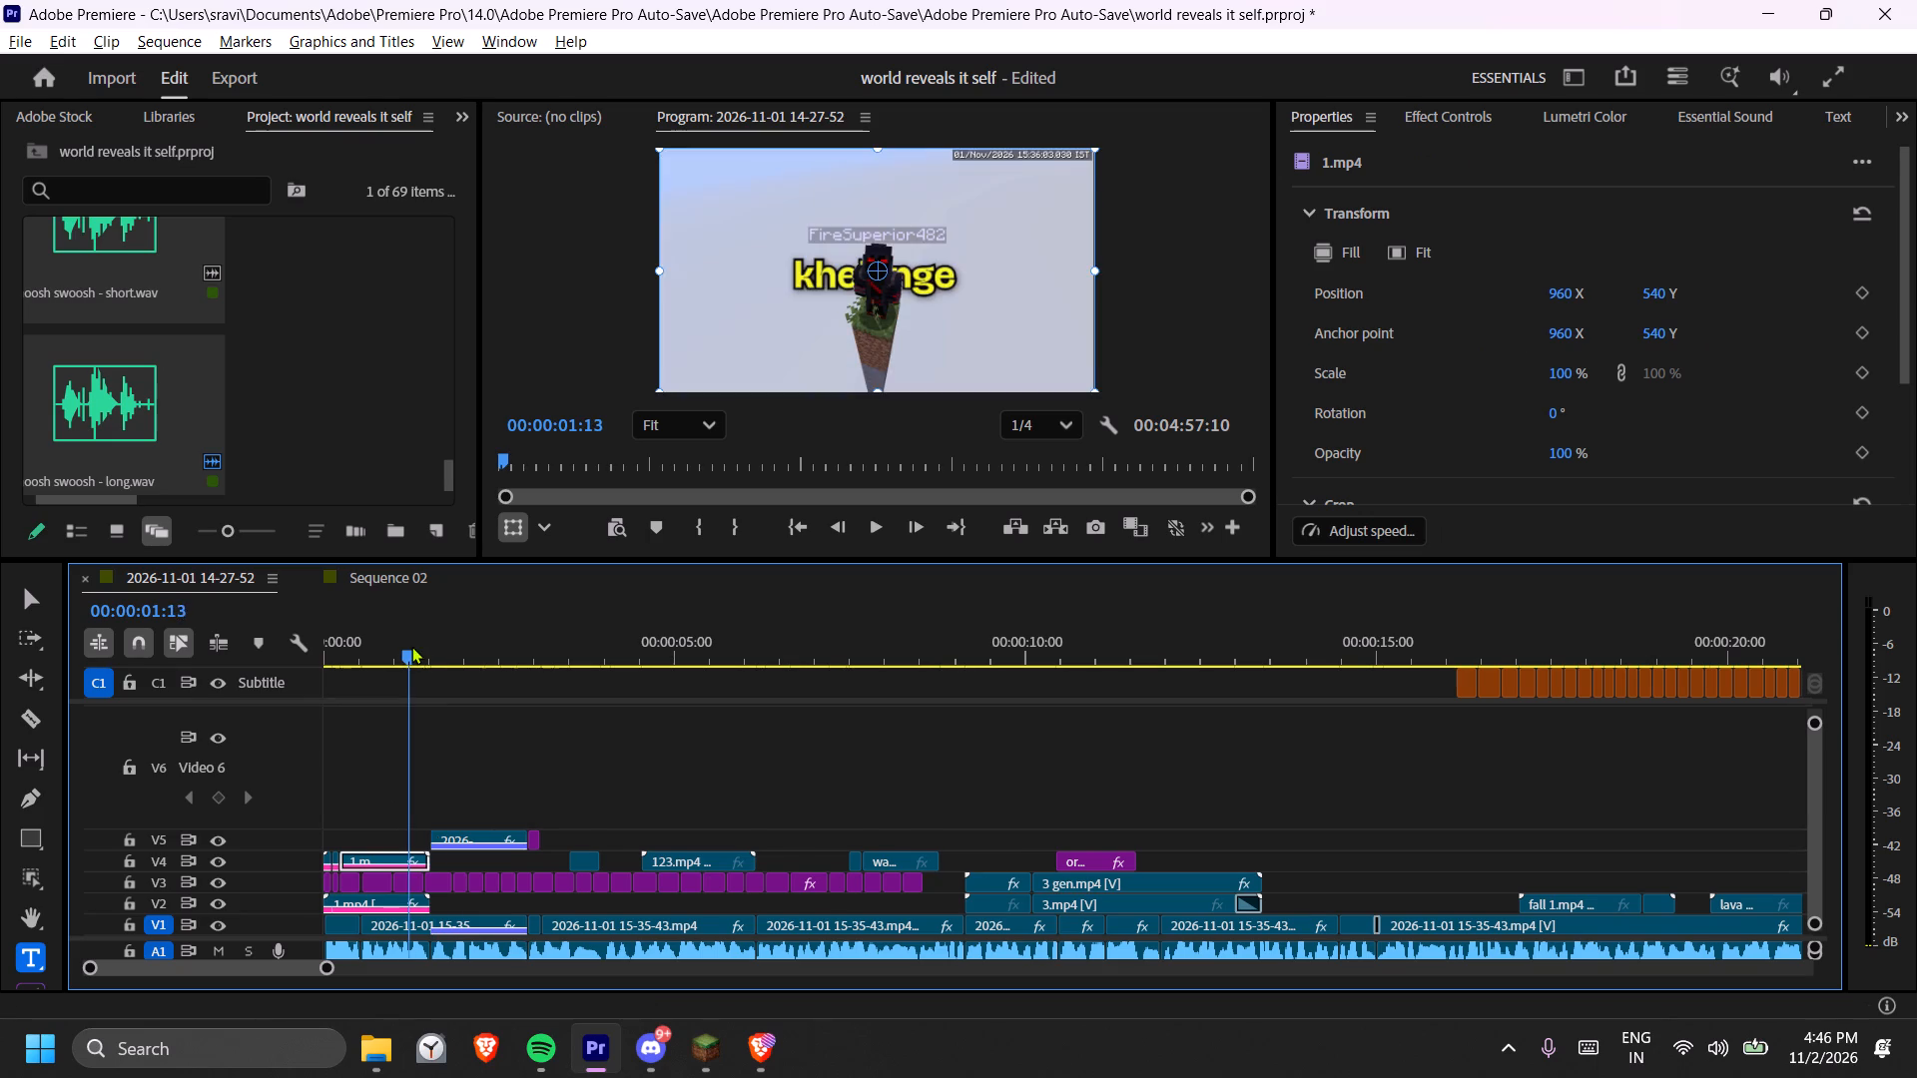
{"action": "left_click_drag", "start_coordinate": [411, 646], "coordinate": [452, 646]}
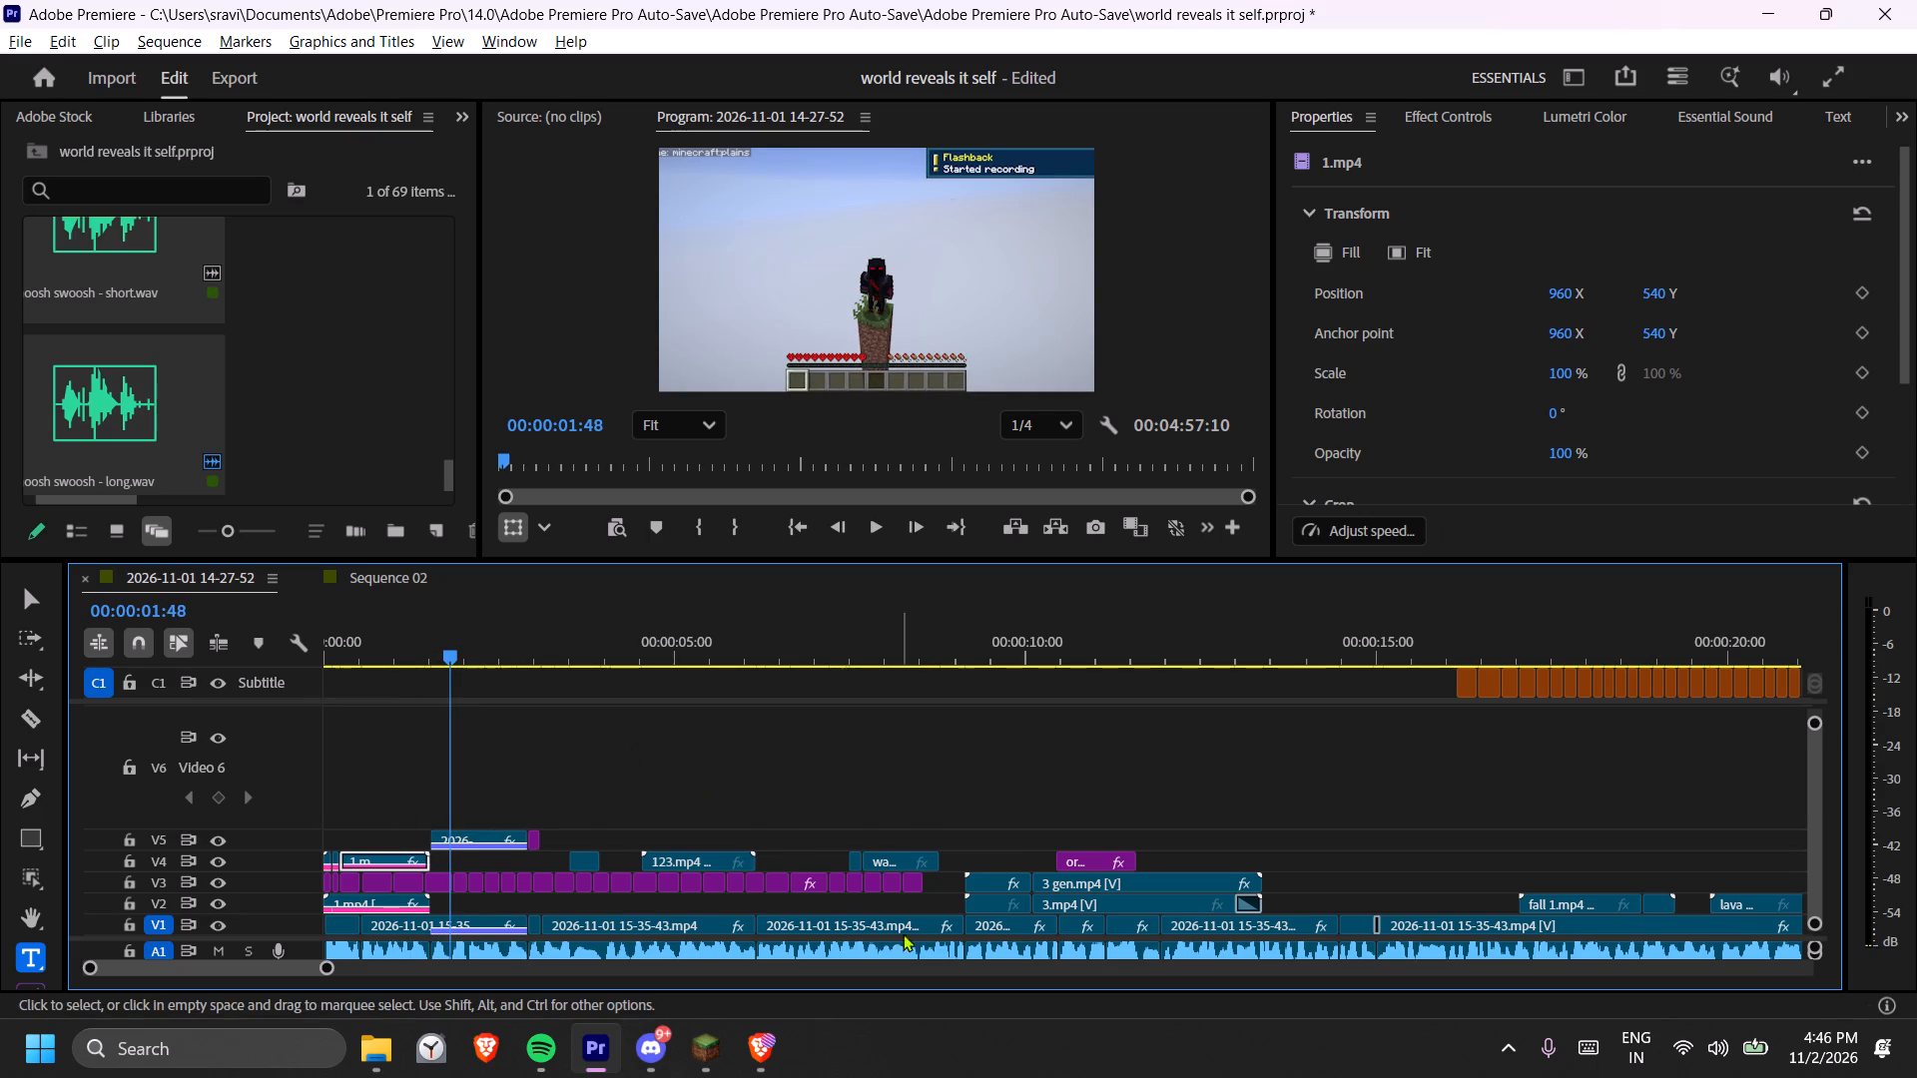
Set the shadow opacity of the V3 text clips after the opening titles to 65, previewing it on the "one" caption.
{"action": "left_click_drag", "start_coordinate": [910, 902], "coordinate": [442, 875]}
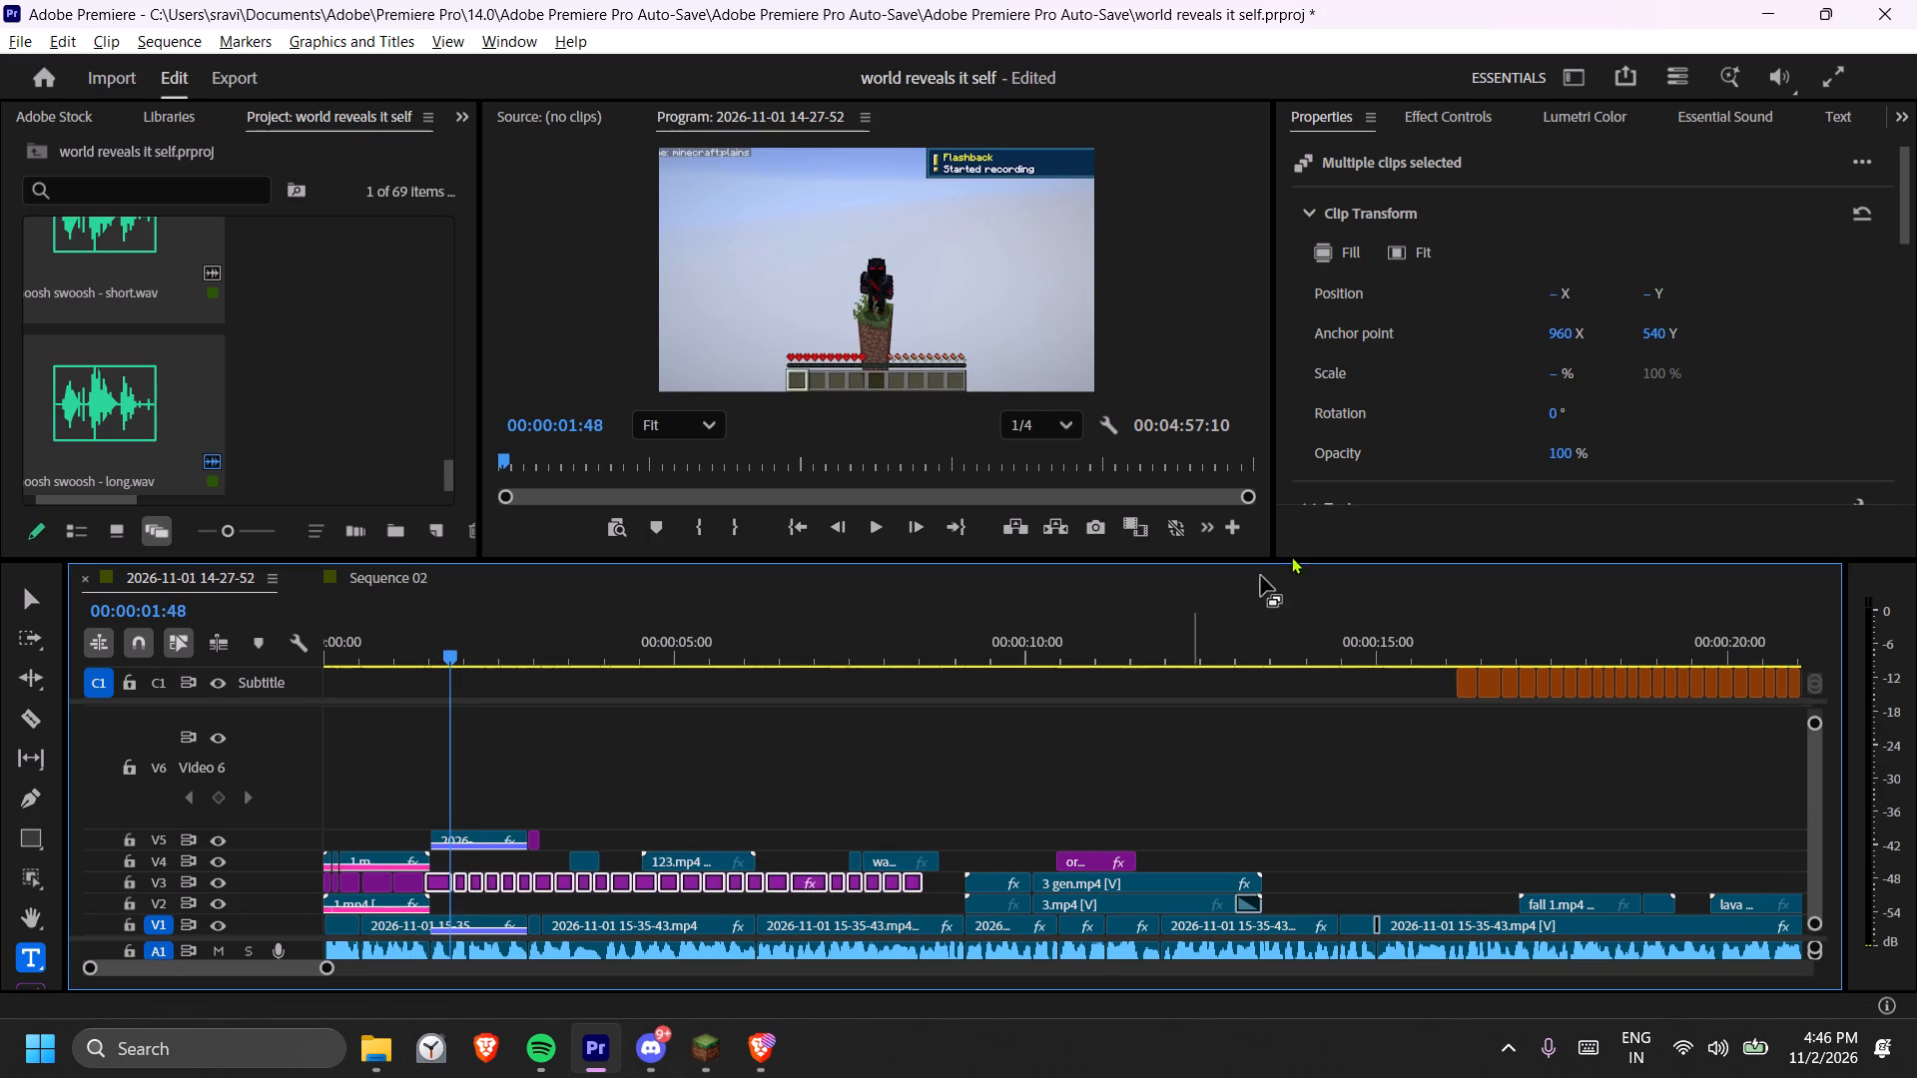
{"action": "scroll", "coordinate": [1441, 428], "scroll_direction": "down", "scroll_amount": 12}
{"action": "scroll", "coordinate": [1446, 425], "scroll_direction": "down", "scroll_amount": 12}
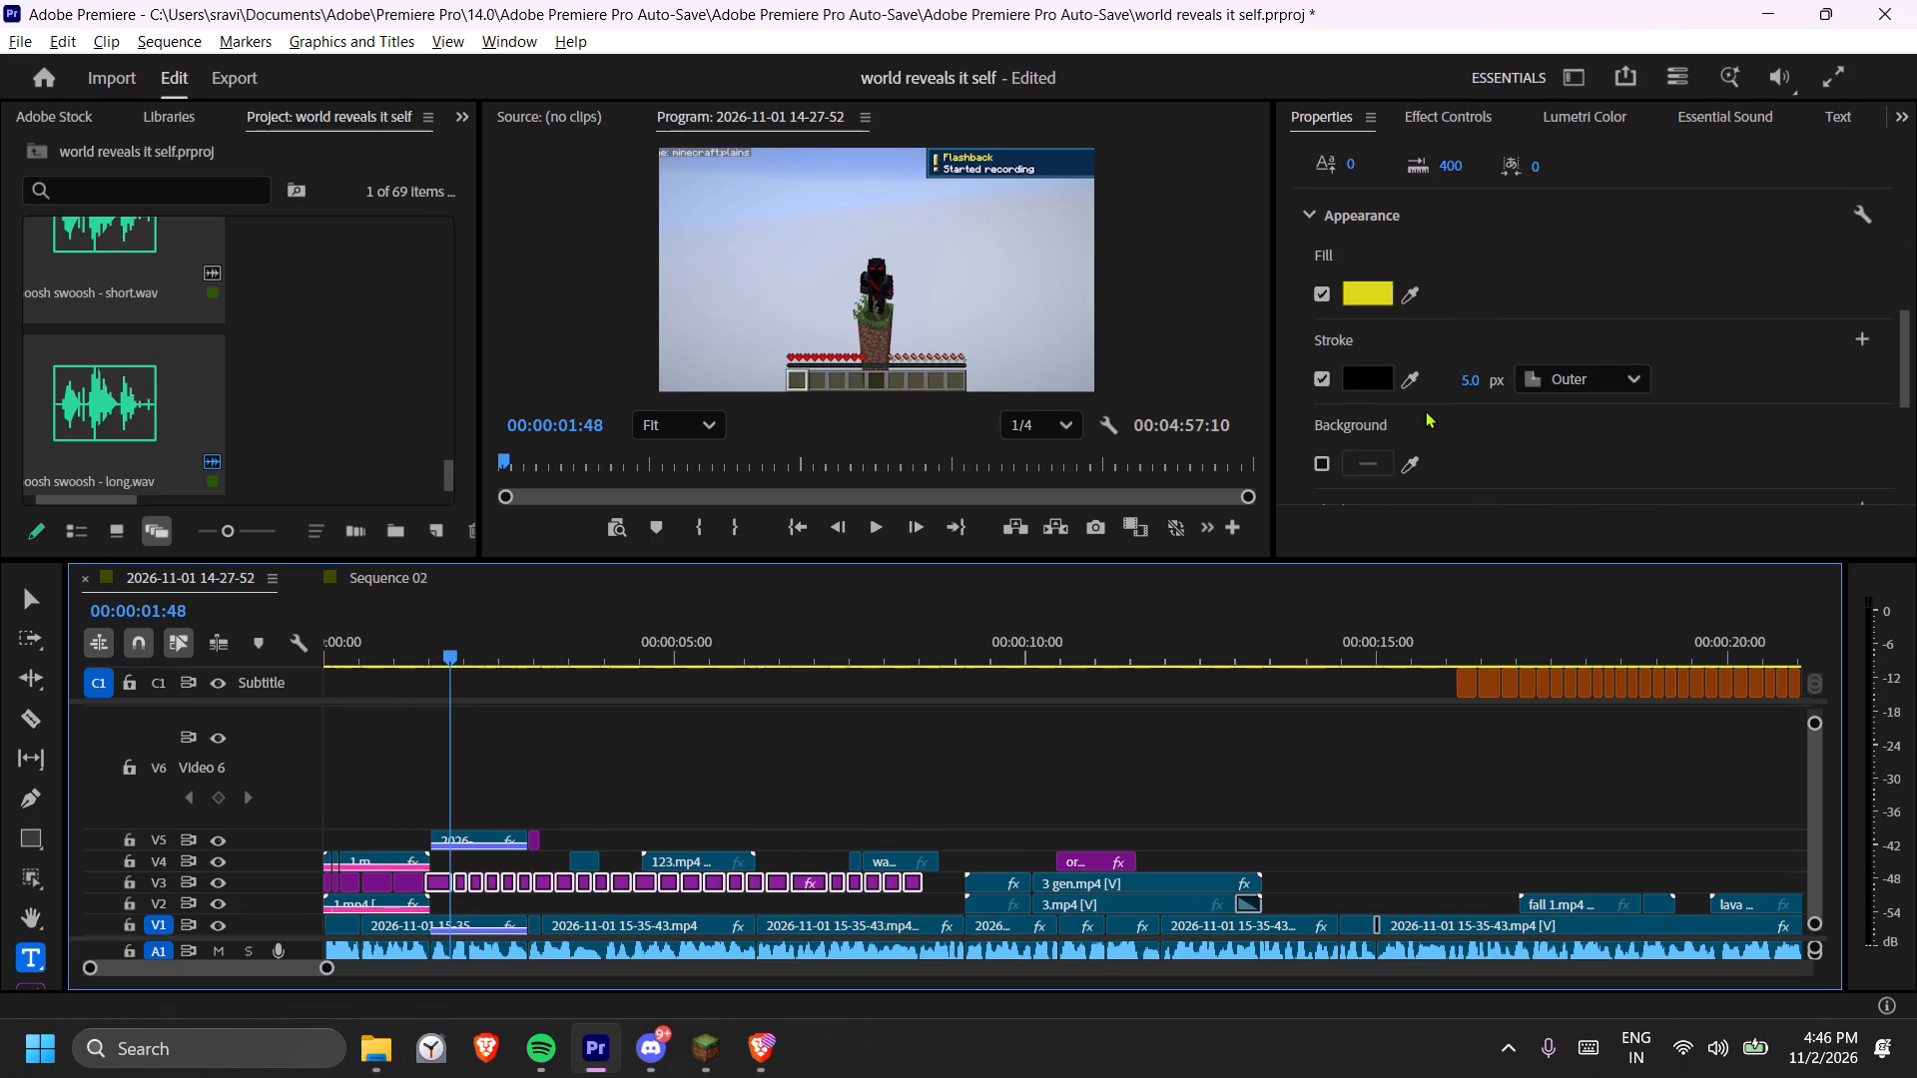
{"action": "scroll", "coordinate": [1359, 414], "scroll_direction": "down", "scroll_amount": 4}
{"action": "left_click_drag", "start_coordinate": [1546, 486], "coordinate": [1596, 486]}
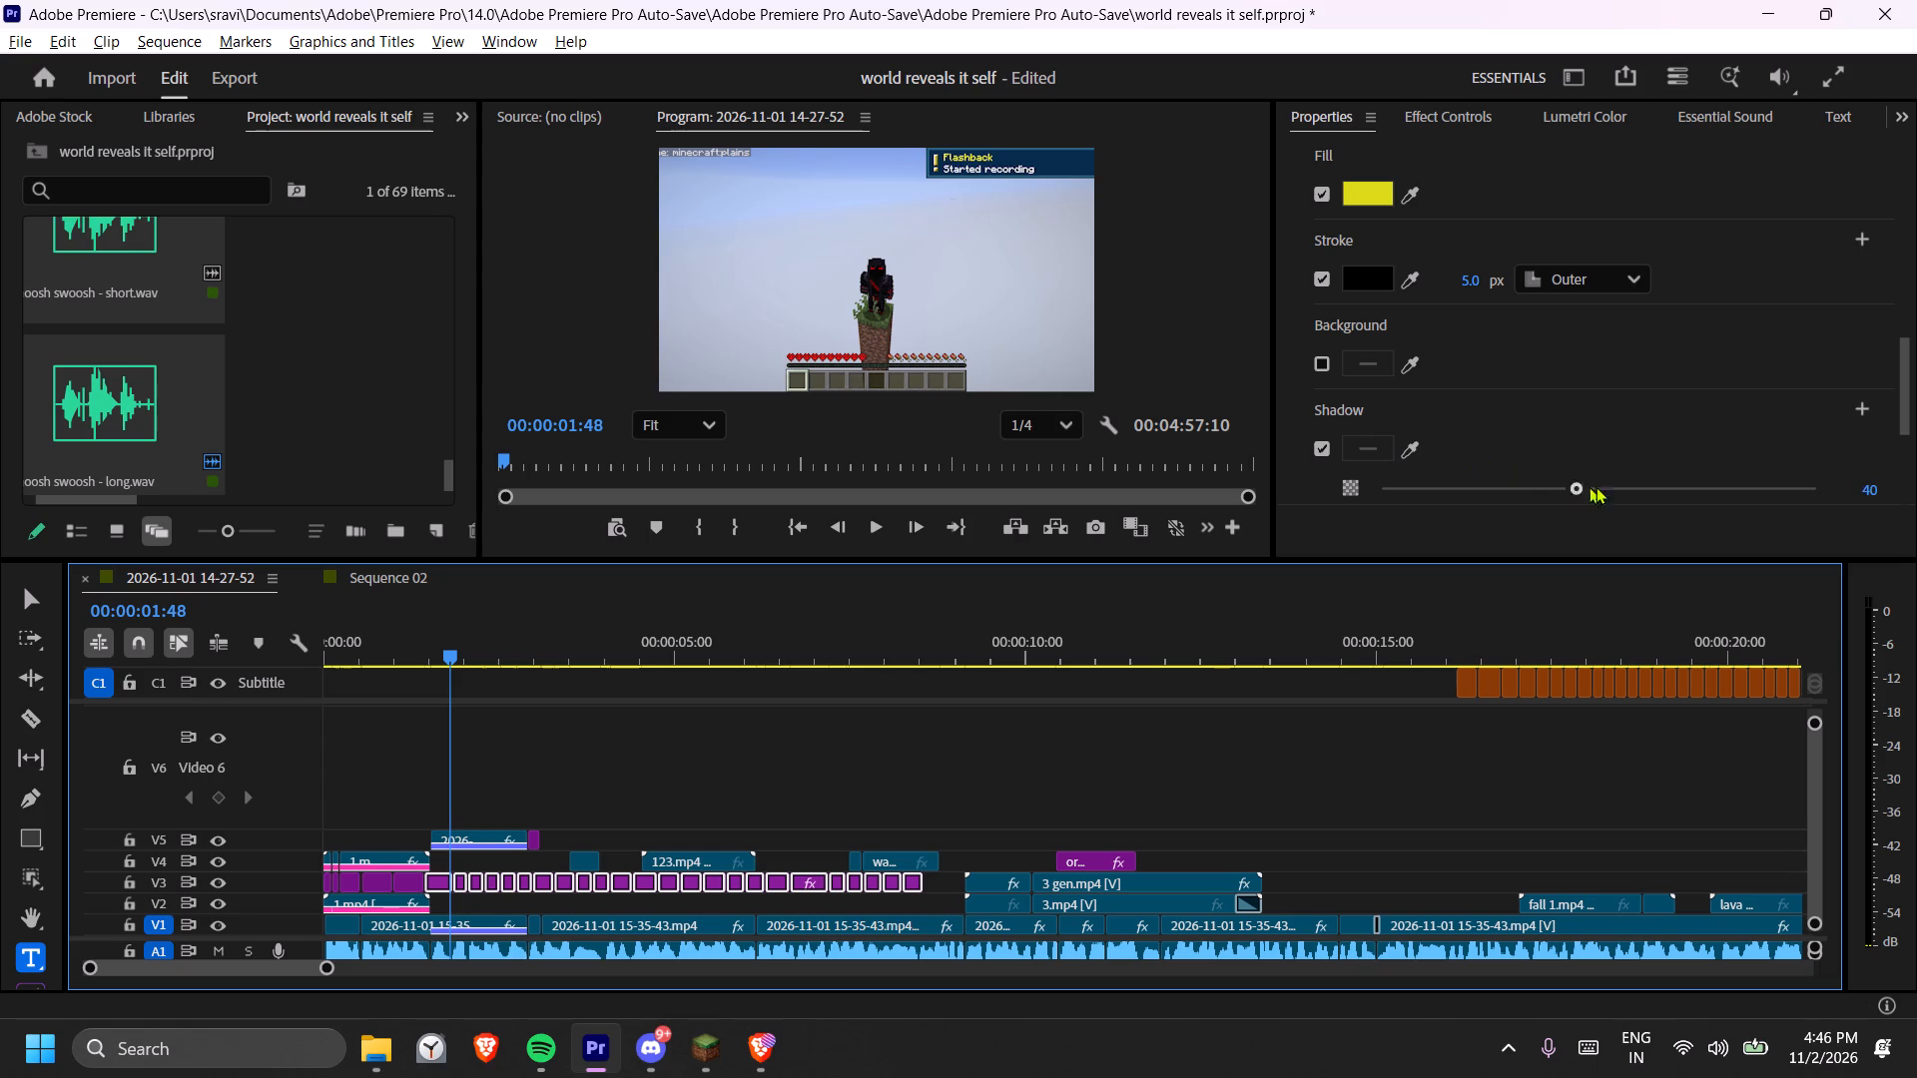
{"action": "left_click_drag", "start_coordinate": [1596, 486], "coordinate": [1766, 499]}
{"action": "left_click_drag", "start_coordinate": [582, 653], "coordinate": [552, 653]}
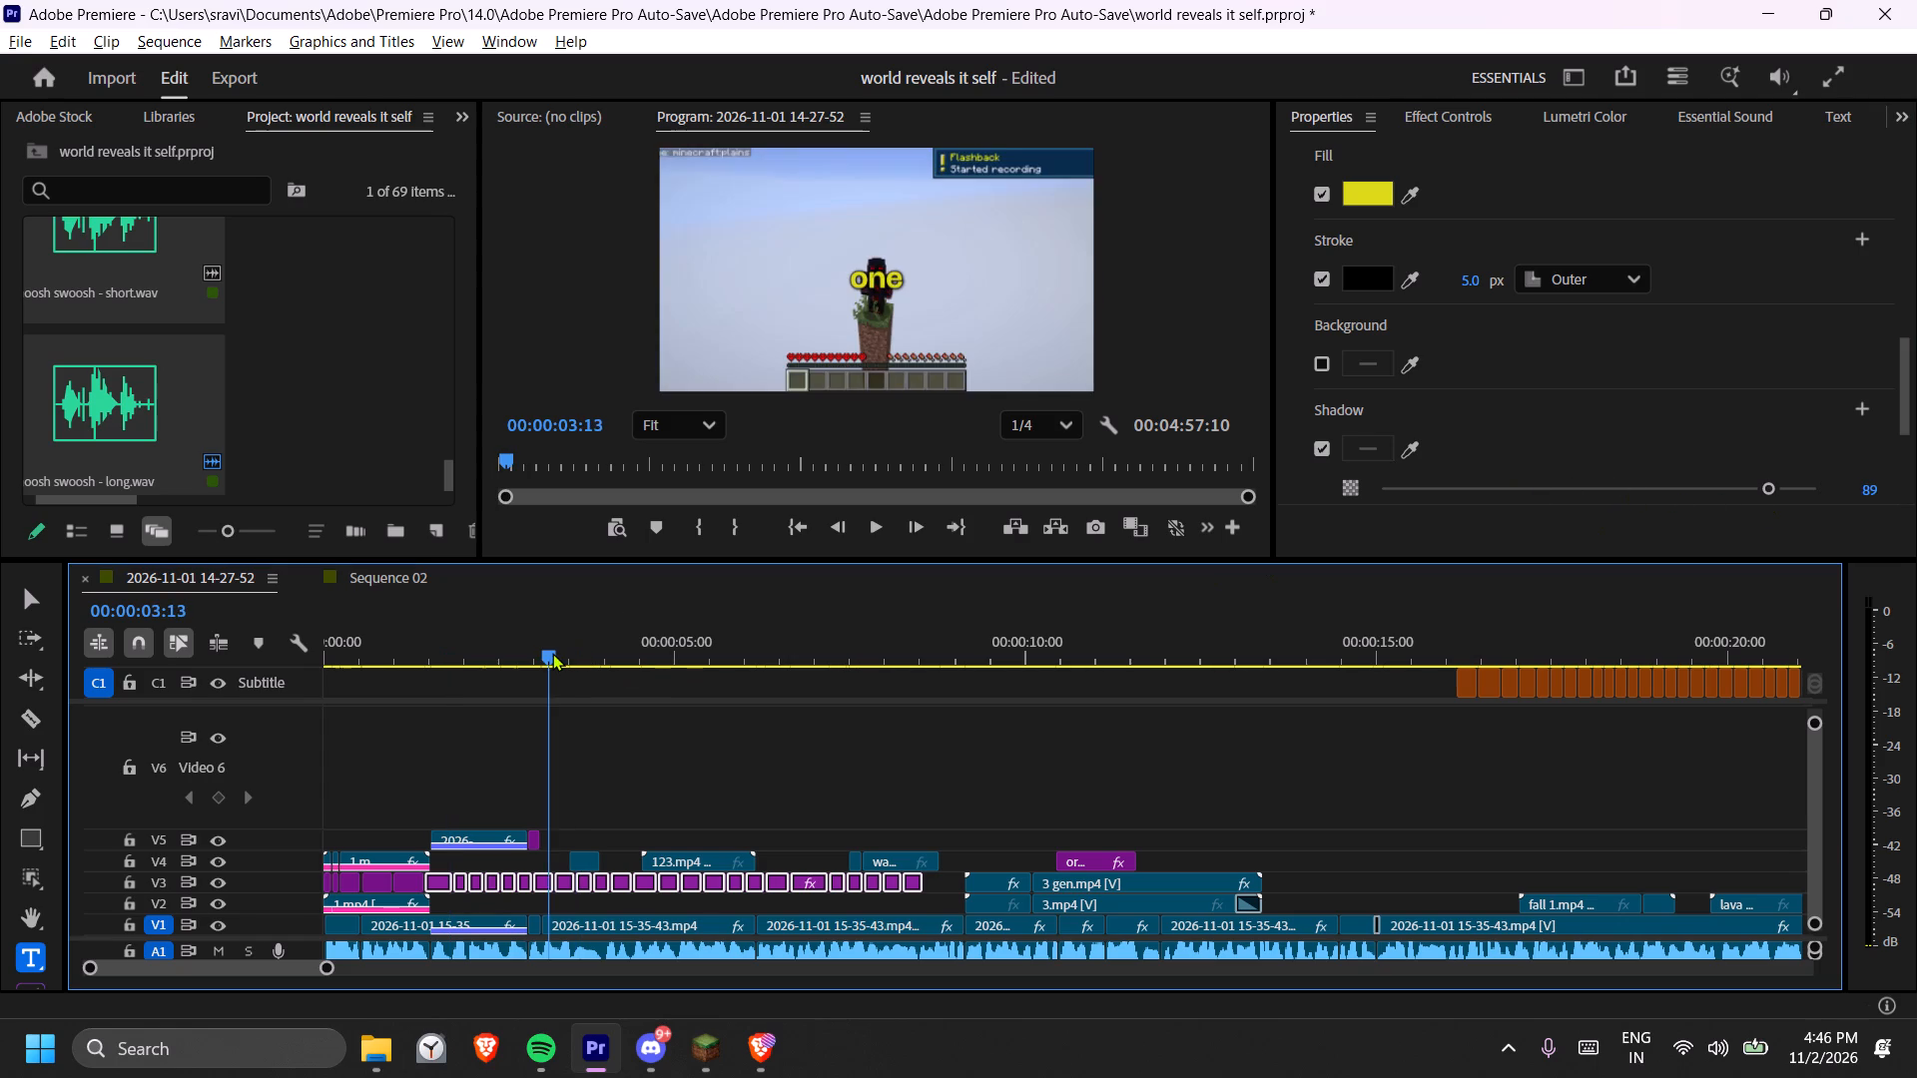
{"action": "left_click_drag", "start_coordinate": [552, 653], "coordinate": [548, 653]}
{"action": "left_click_drag", "start_coordinate": [1680, 485], "coordinate": [1650, 485]}
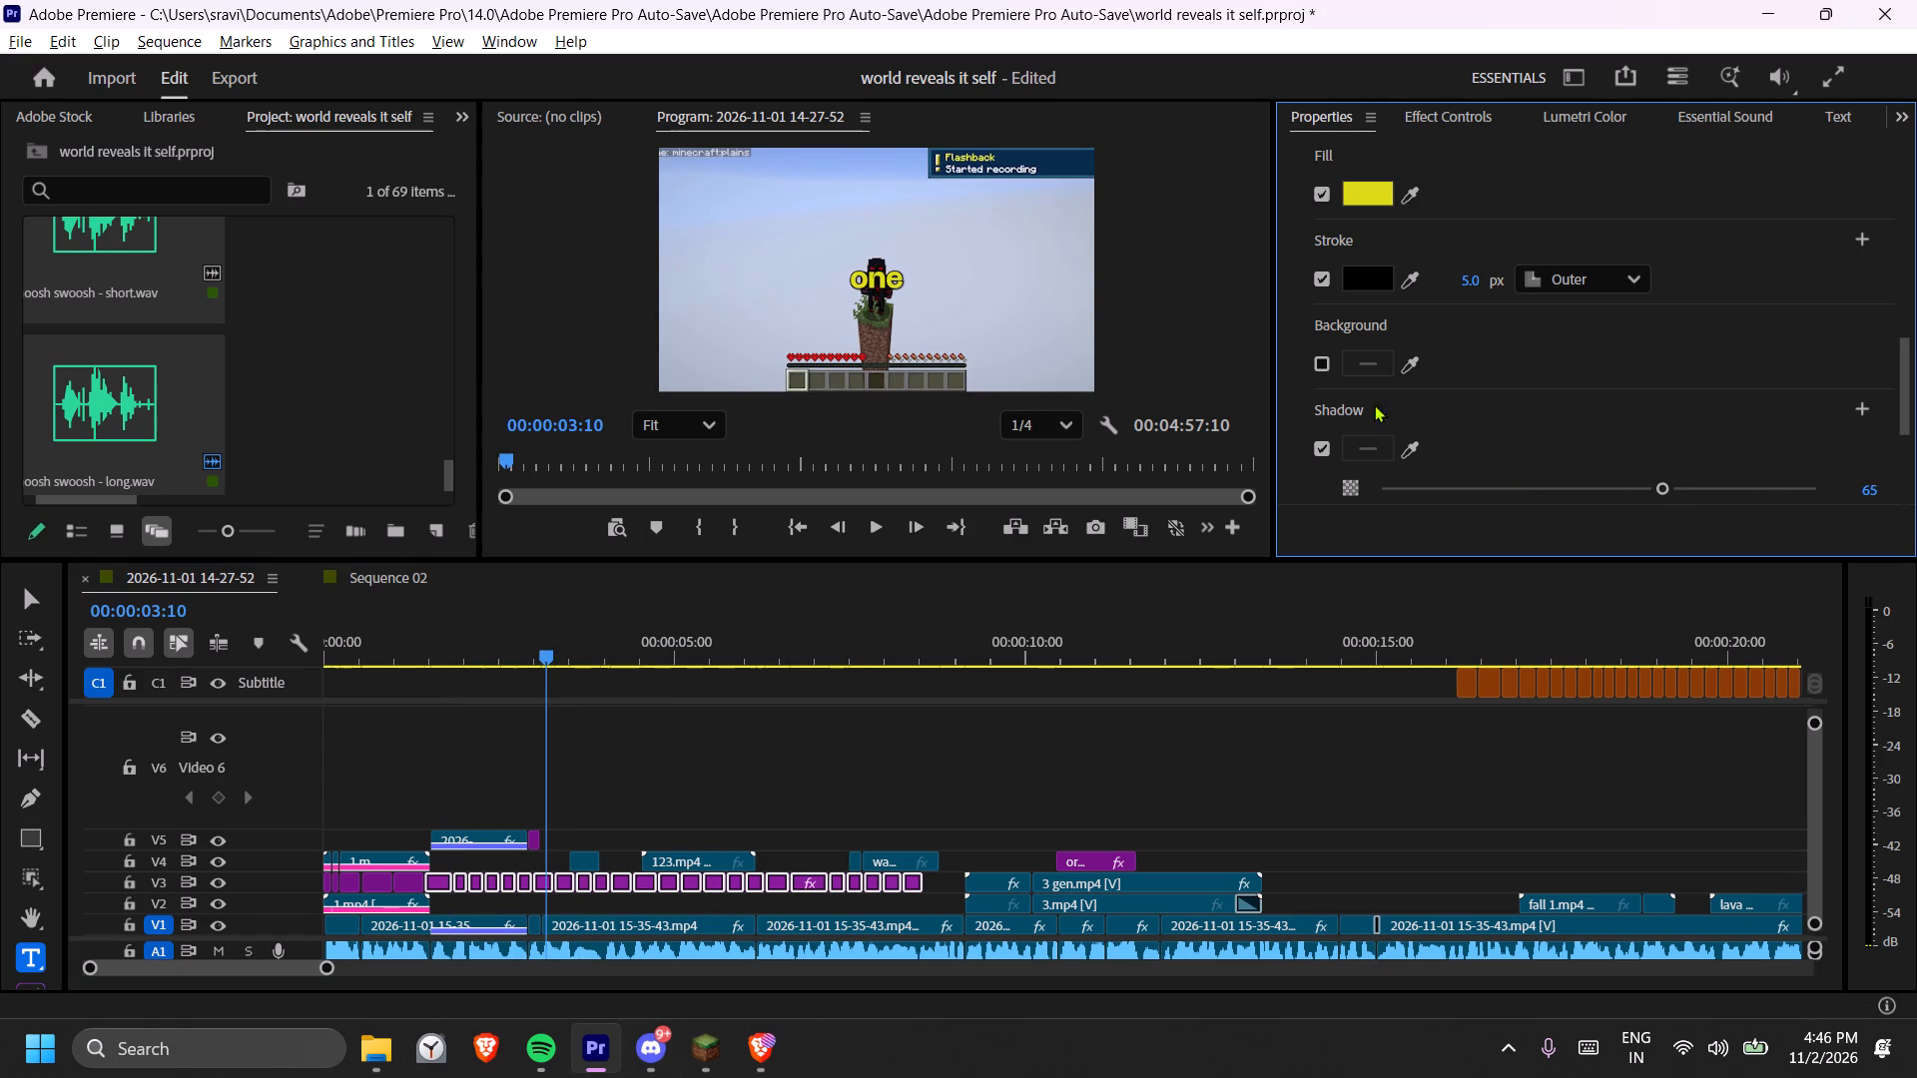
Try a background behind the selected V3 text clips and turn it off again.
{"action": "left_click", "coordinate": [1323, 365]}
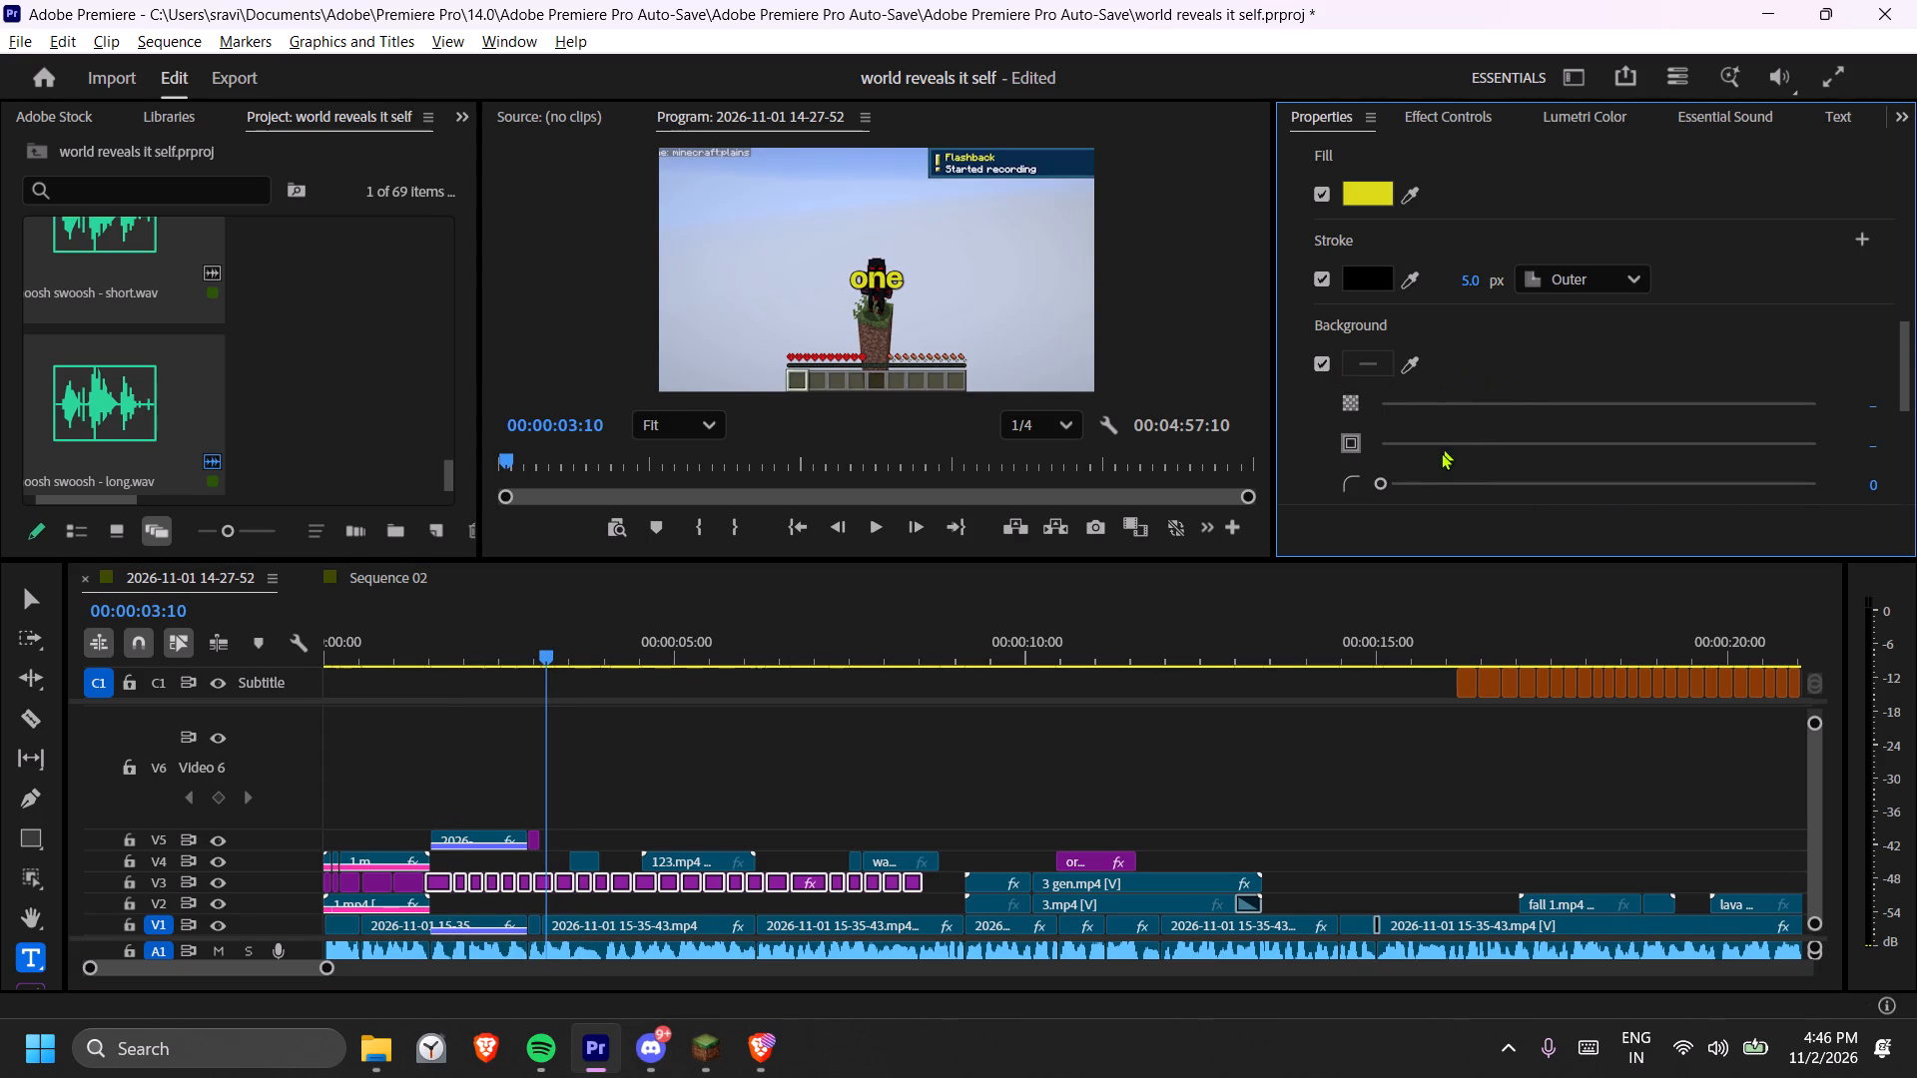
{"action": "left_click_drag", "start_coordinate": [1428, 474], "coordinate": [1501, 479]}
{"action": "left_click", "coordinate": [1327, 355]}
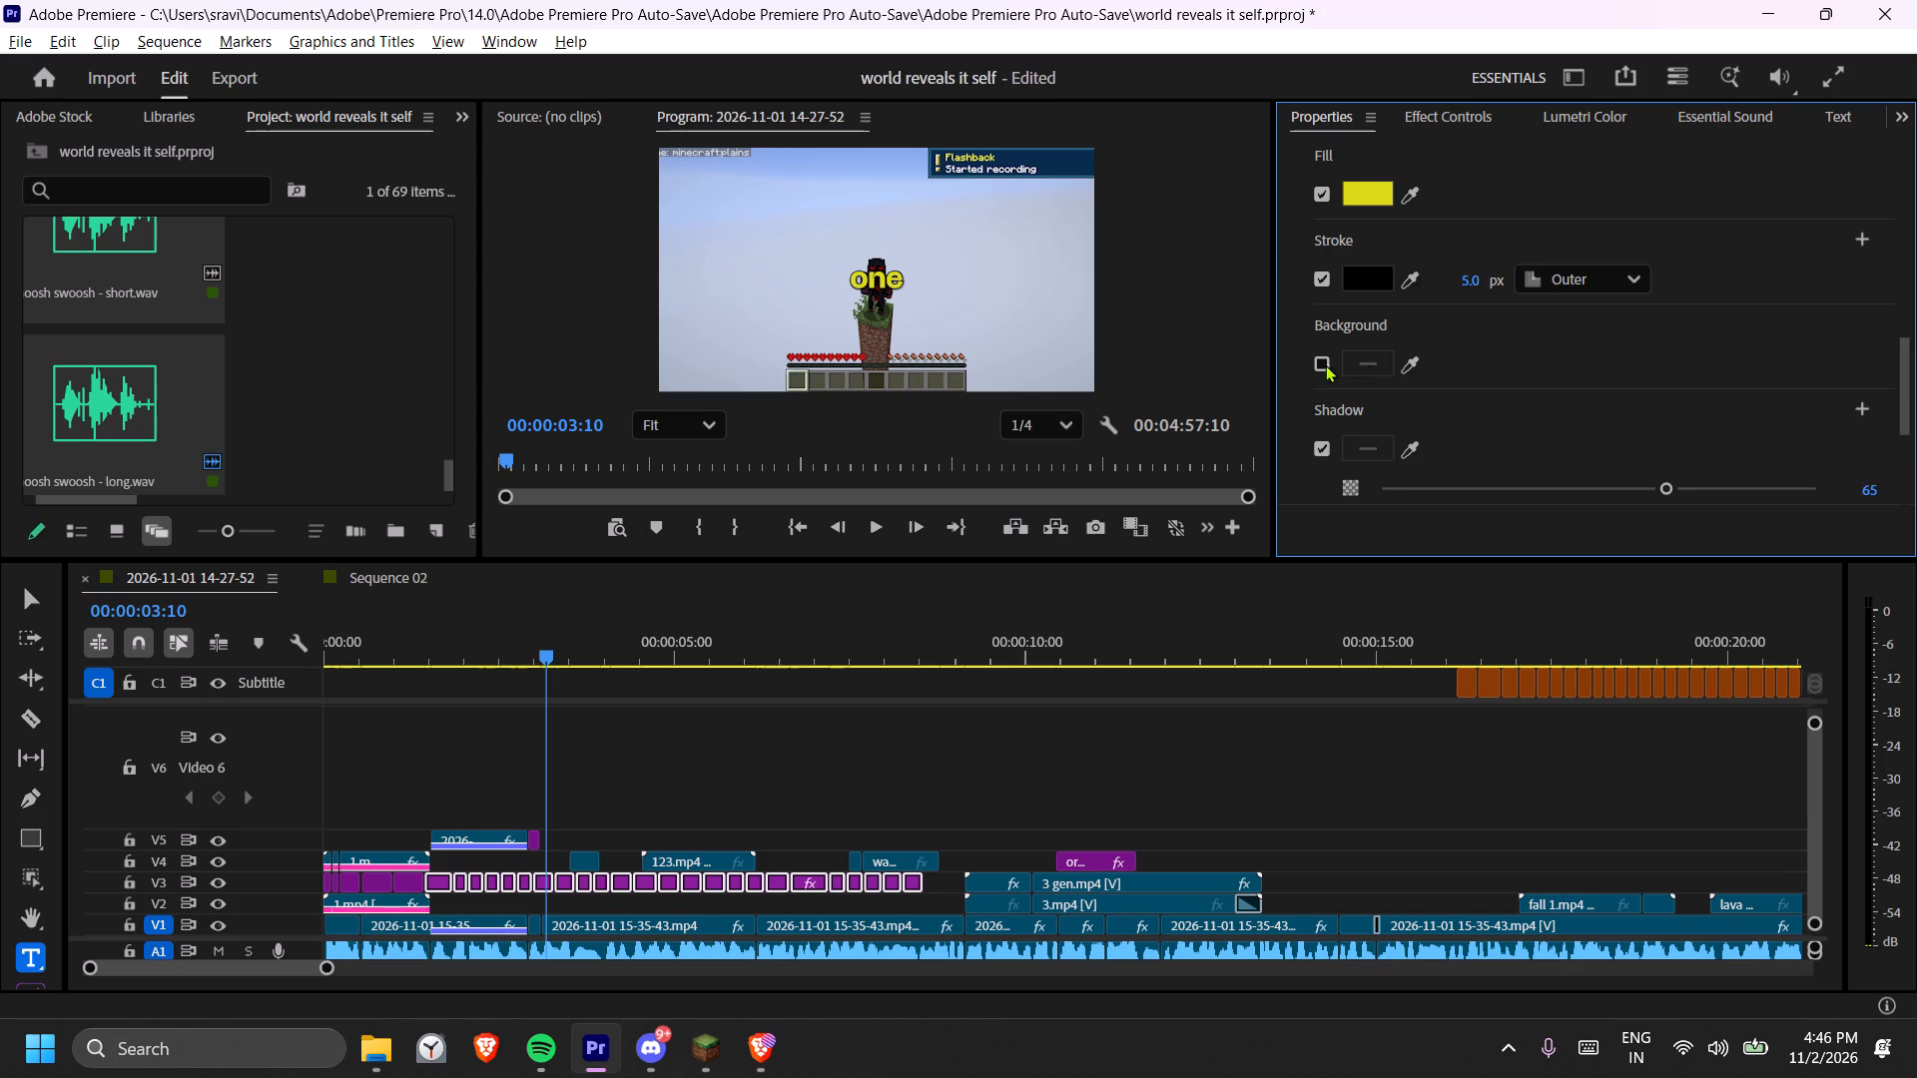
Set the shadow distance of the selected V3 text clips to 5.7.
{"action": "scroll", "coordinate": [1486, 364], "scroll_direction": "down", "scroll_amount": 5}
{"action": "left_click_drag", "start_coordinate": [1636, 439], "coordinate": [1661, 442]}
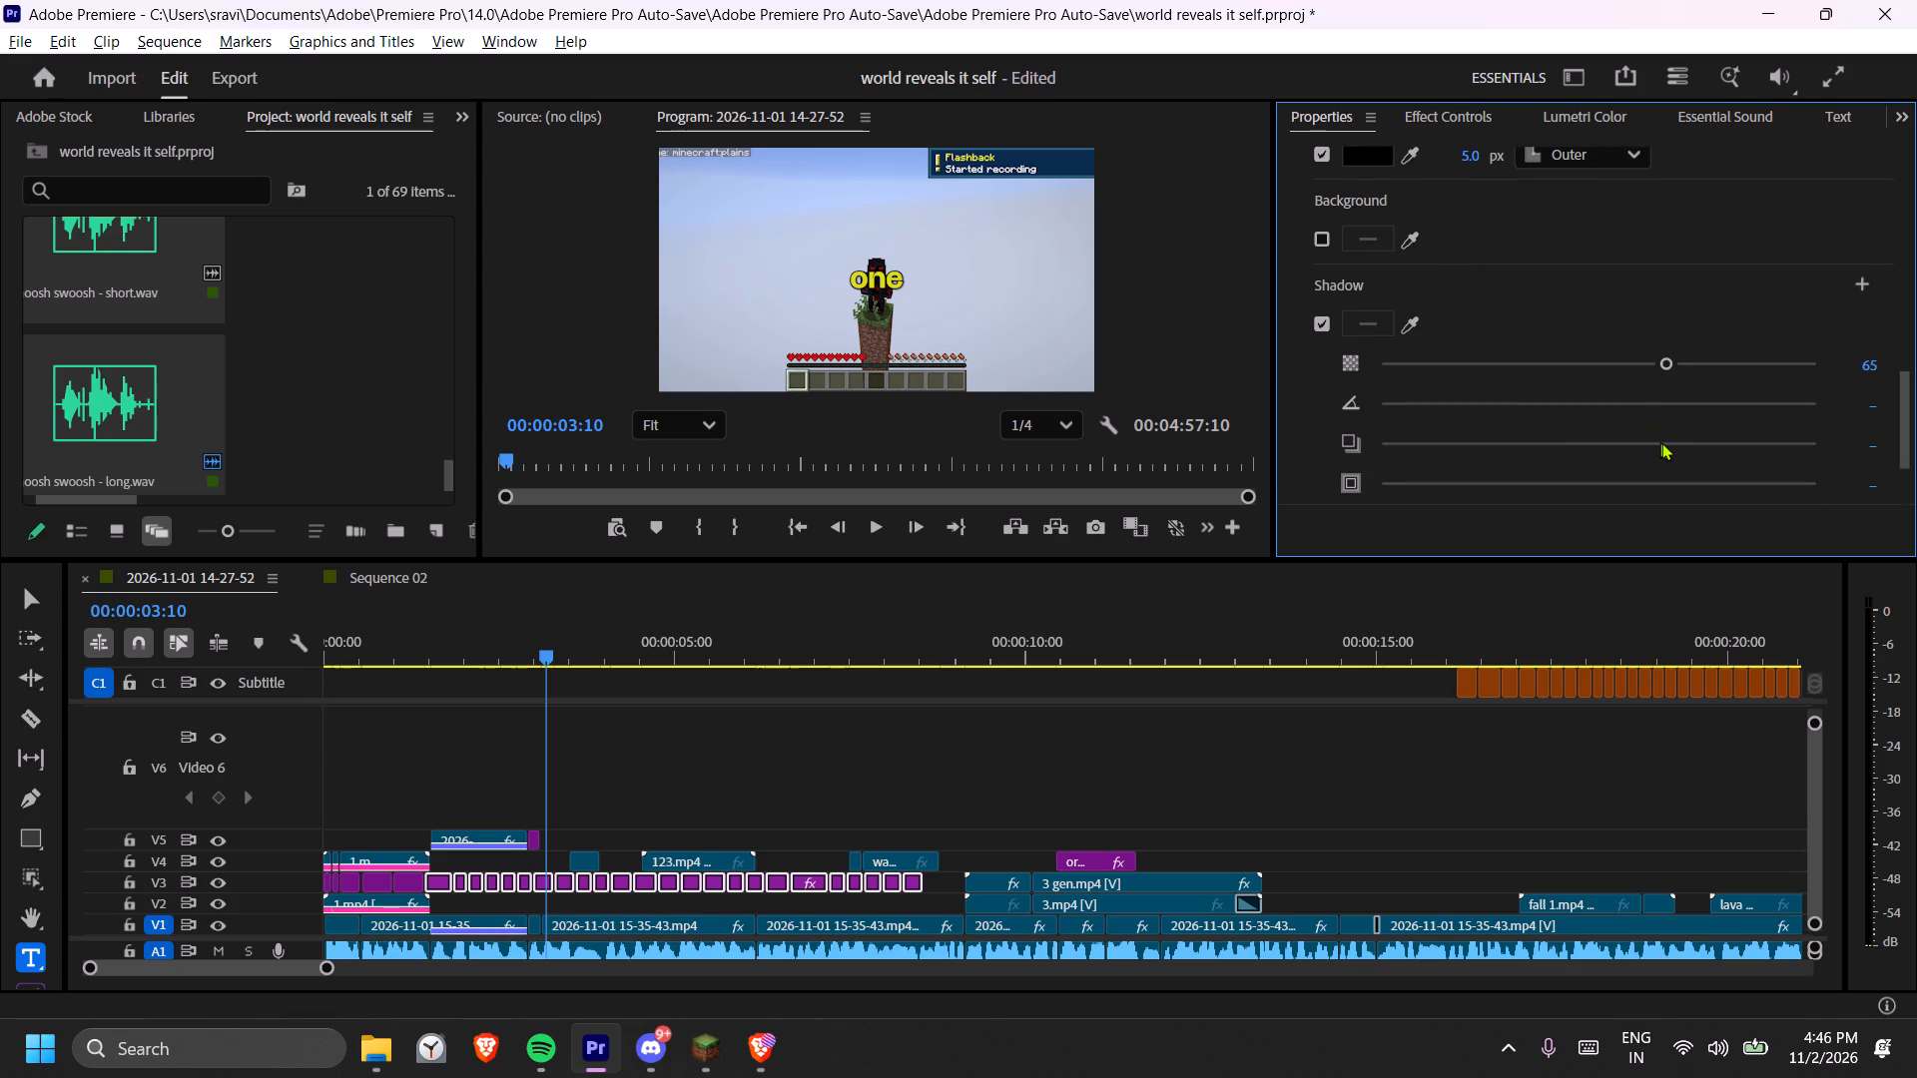
{"action": "left_click_drag", "start_coordinate": [1661, 442], "coordinate": [1668, 442]}
{"action": "left_click_drag", "start_coordinate": [1668, 442], "coordinate": [1466, 438]}
{"action": "left_click_drag", "start_coordinate": [1466, 438], "coordinate": [1391, 438]}
Check the shadowed captions against the opening titles between 00:00:01:24 and 00:00:02:01, and deselect the clips.
{"action": "left_click_drag", "start_coordinate": [482, 653], "coordinate": [426, 650]}
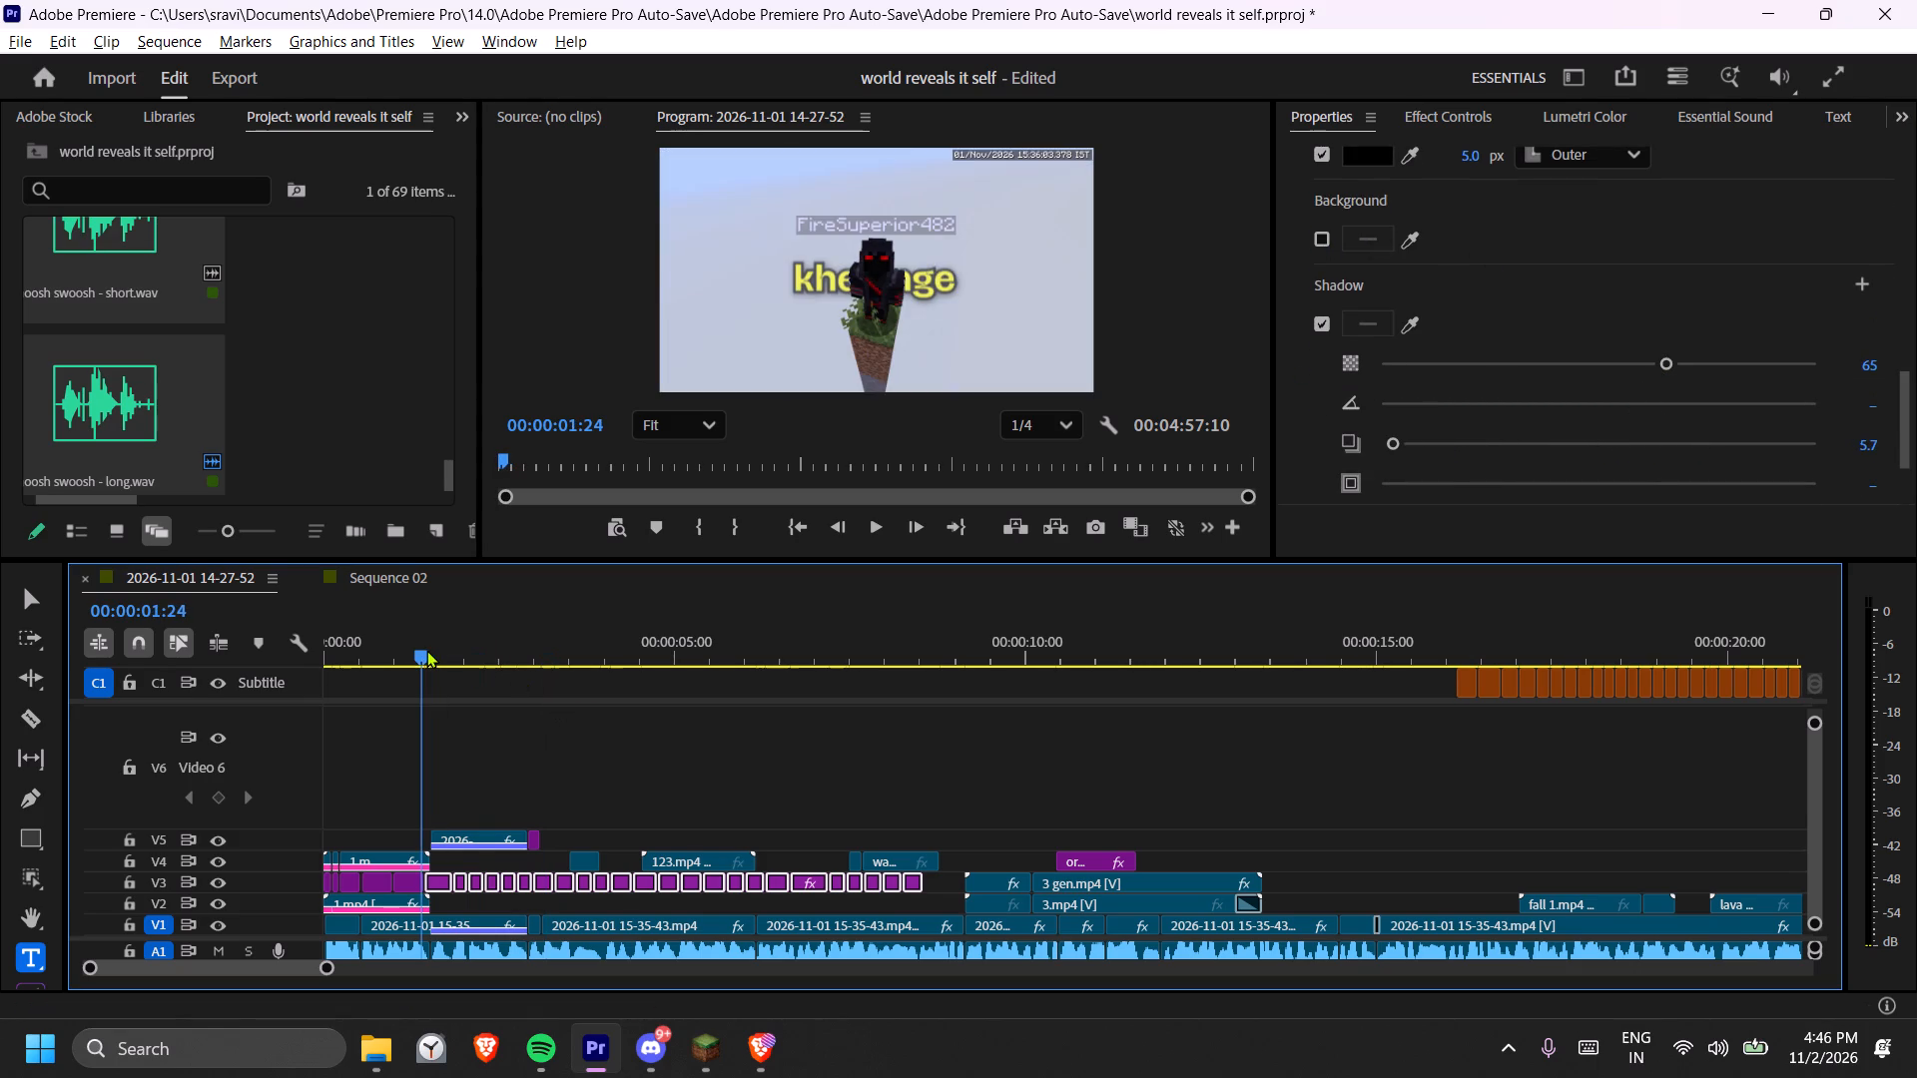
{"action": "left_click_drag", "start_coordinate": [426, 650], "coordinate": [468, 652]}
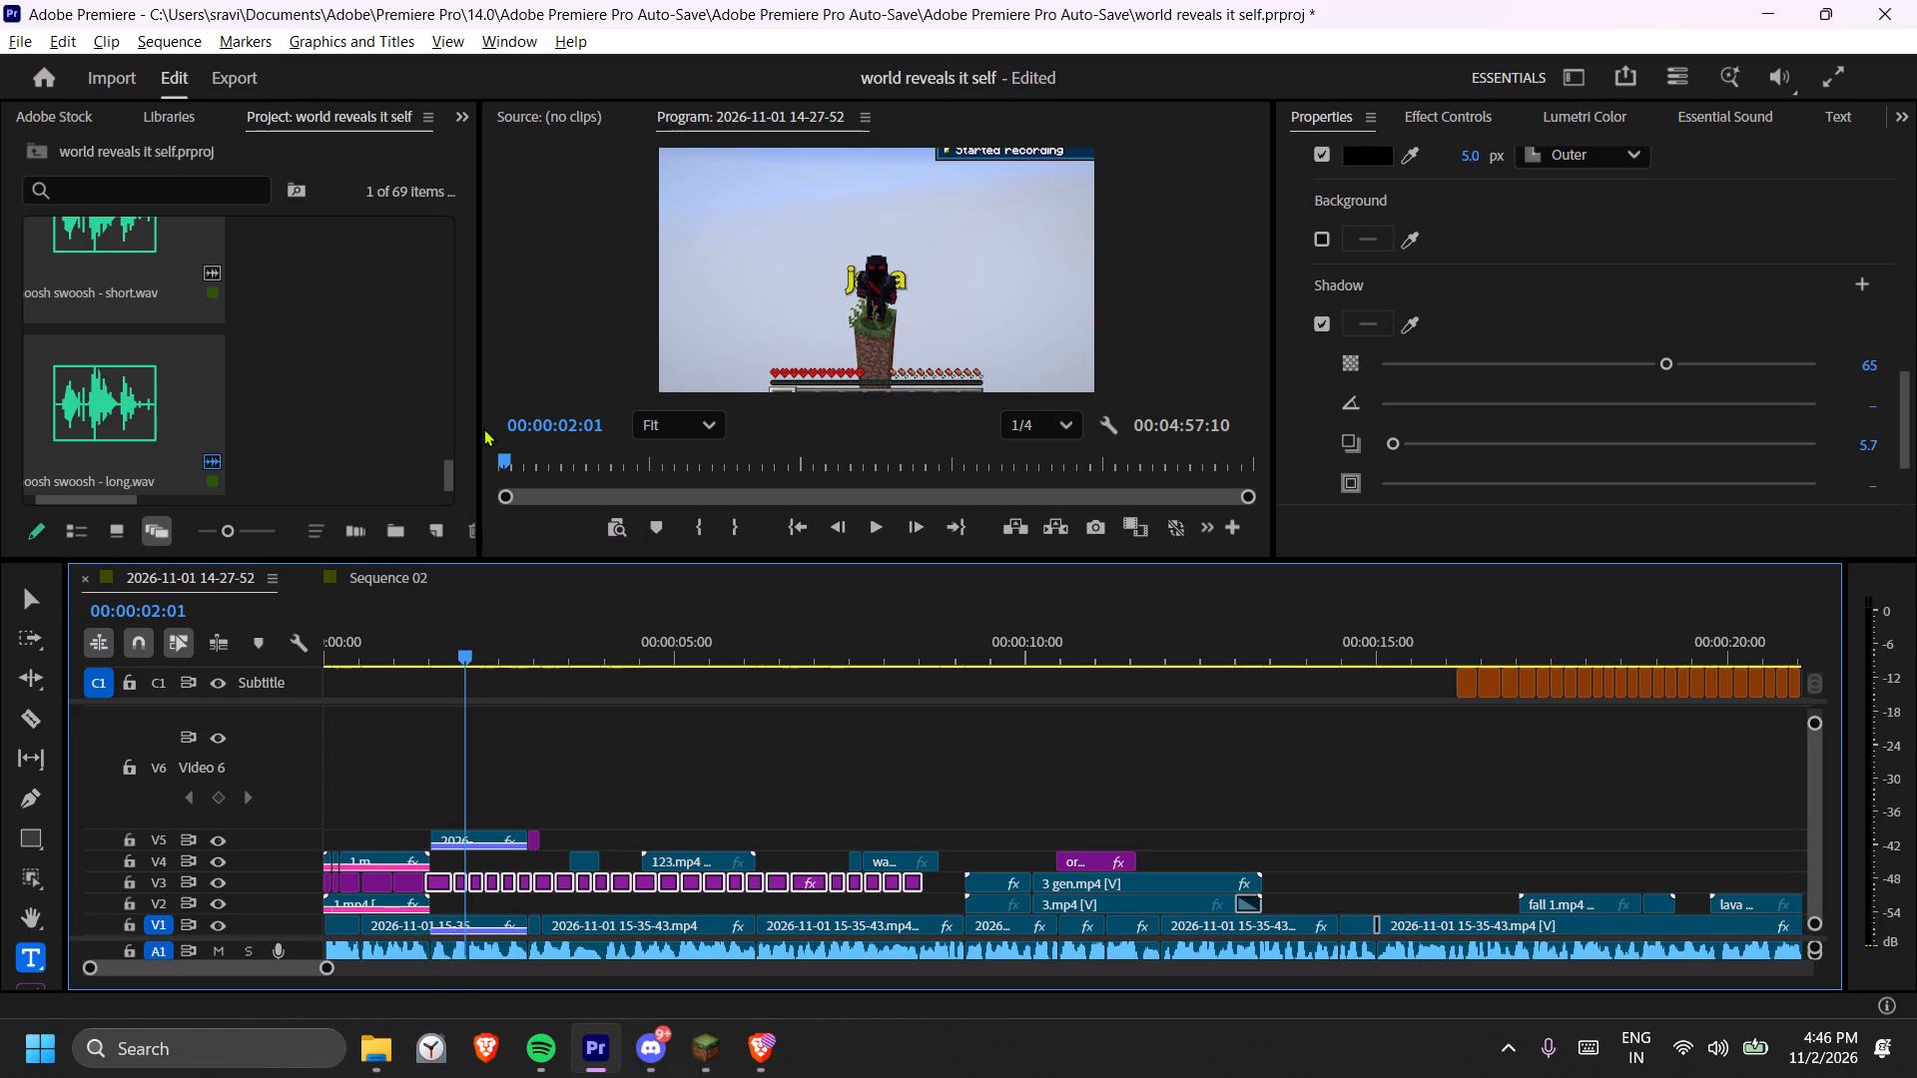
{"action": "left_click", "coordinate": [592, 727]}
{"action": "left_click", "coordinate": [703, 767]}
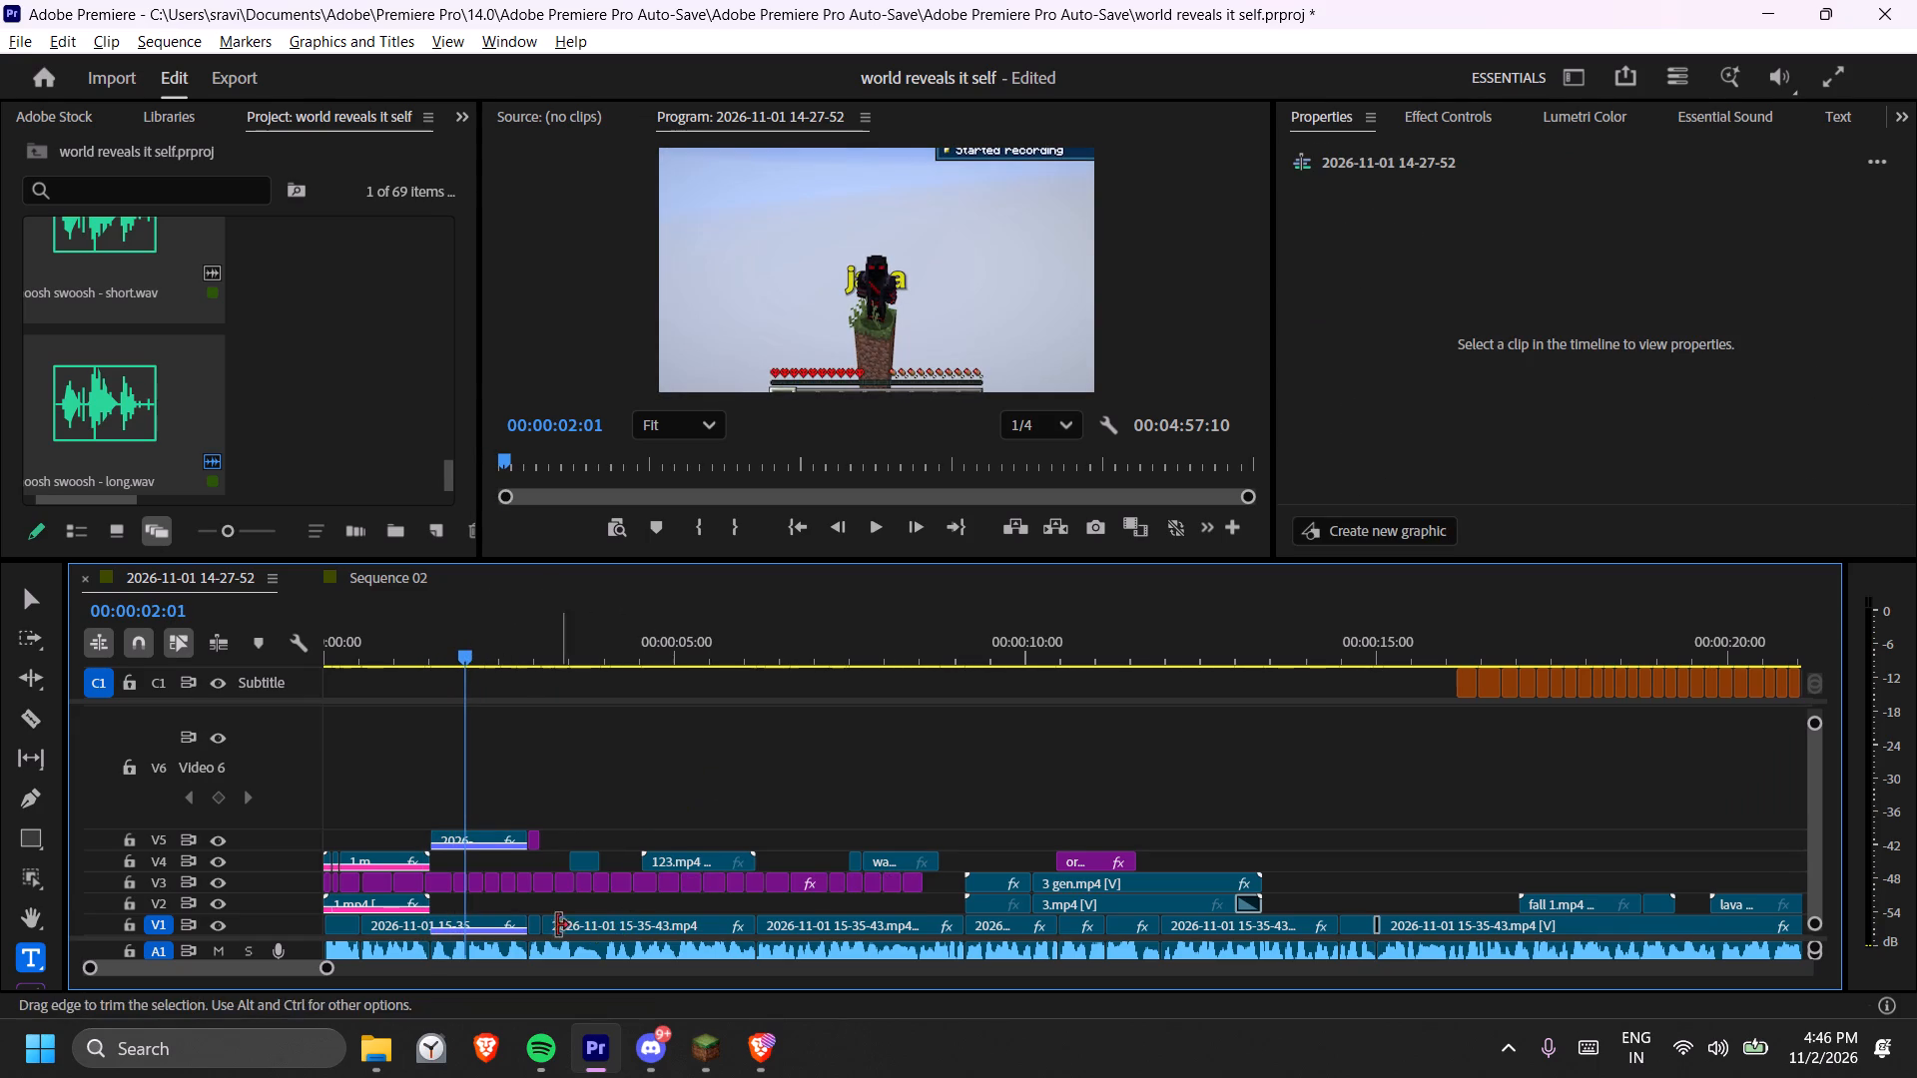
Copy the V1 footage clips between about 00:00:03 and 00:00:09 onto V6, above the caption clips.
{"action": "left_click", "coordinate": [538, 839]}
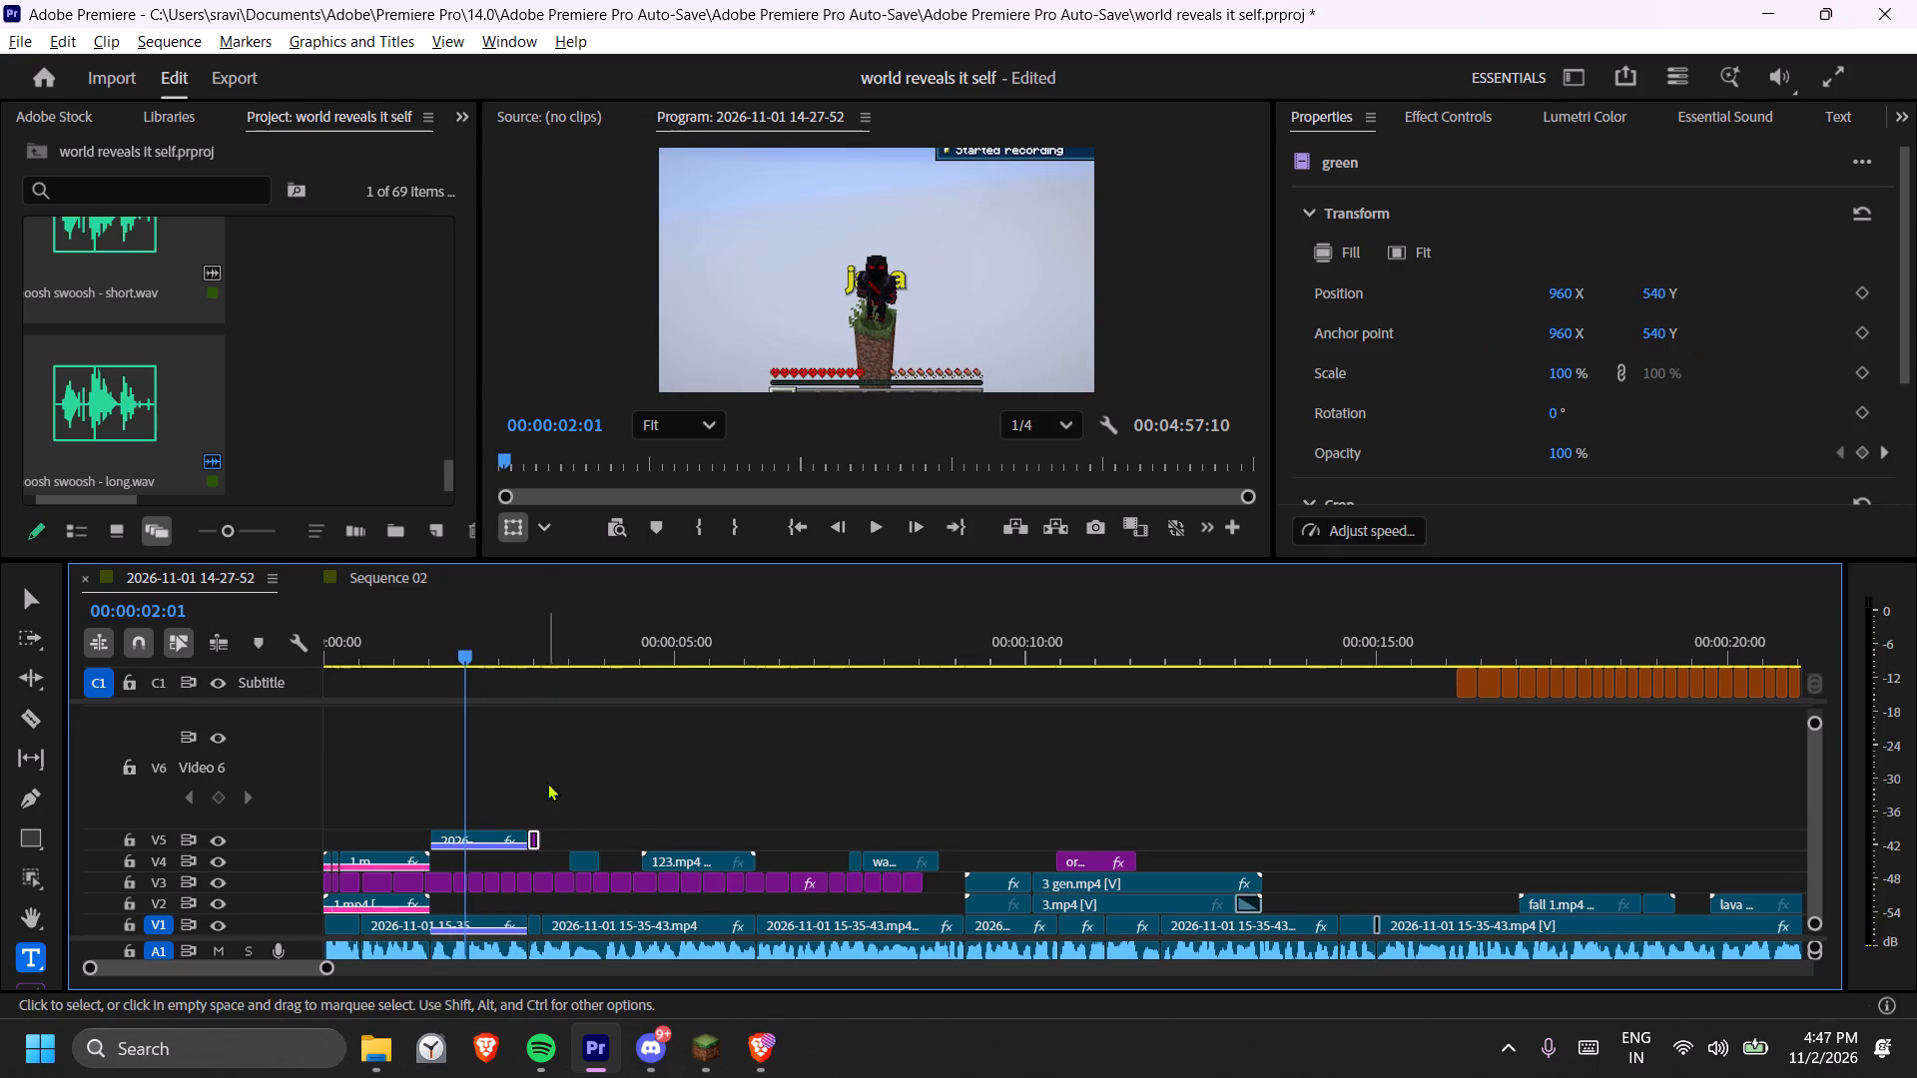
{"action": "left_click_drag", "start_coordinate": [532, 698], "coordinate": [529, 678]}
{"action": "left_click_drag", "start_coordinate": [526, 659], "coordinate": [543, 653]}
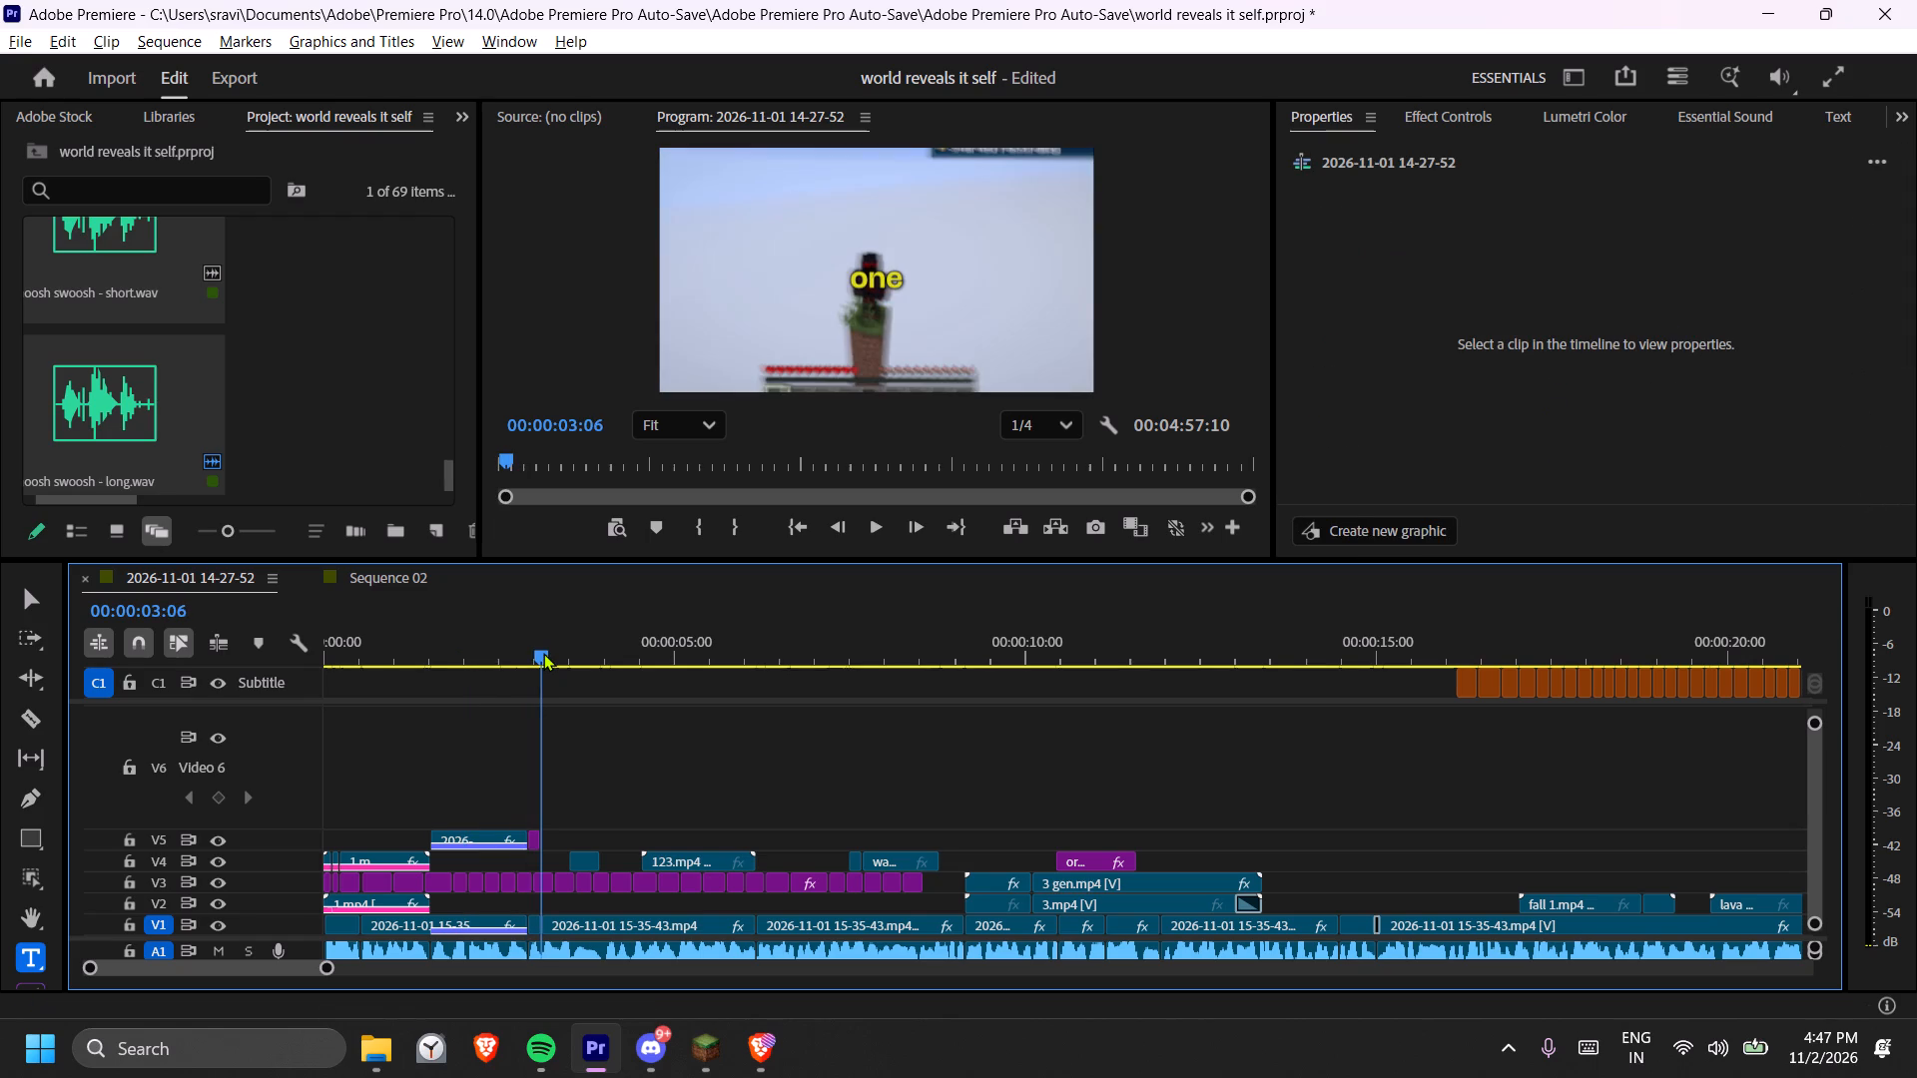
{"action": "left_click_drag", "start_coordinate": [543, 653], "coordinate": [539, 653]}
{"action": "left_click_drag", "start_coordinate": [533, 921], "coordinate": [527, 874], "text": "alt"}
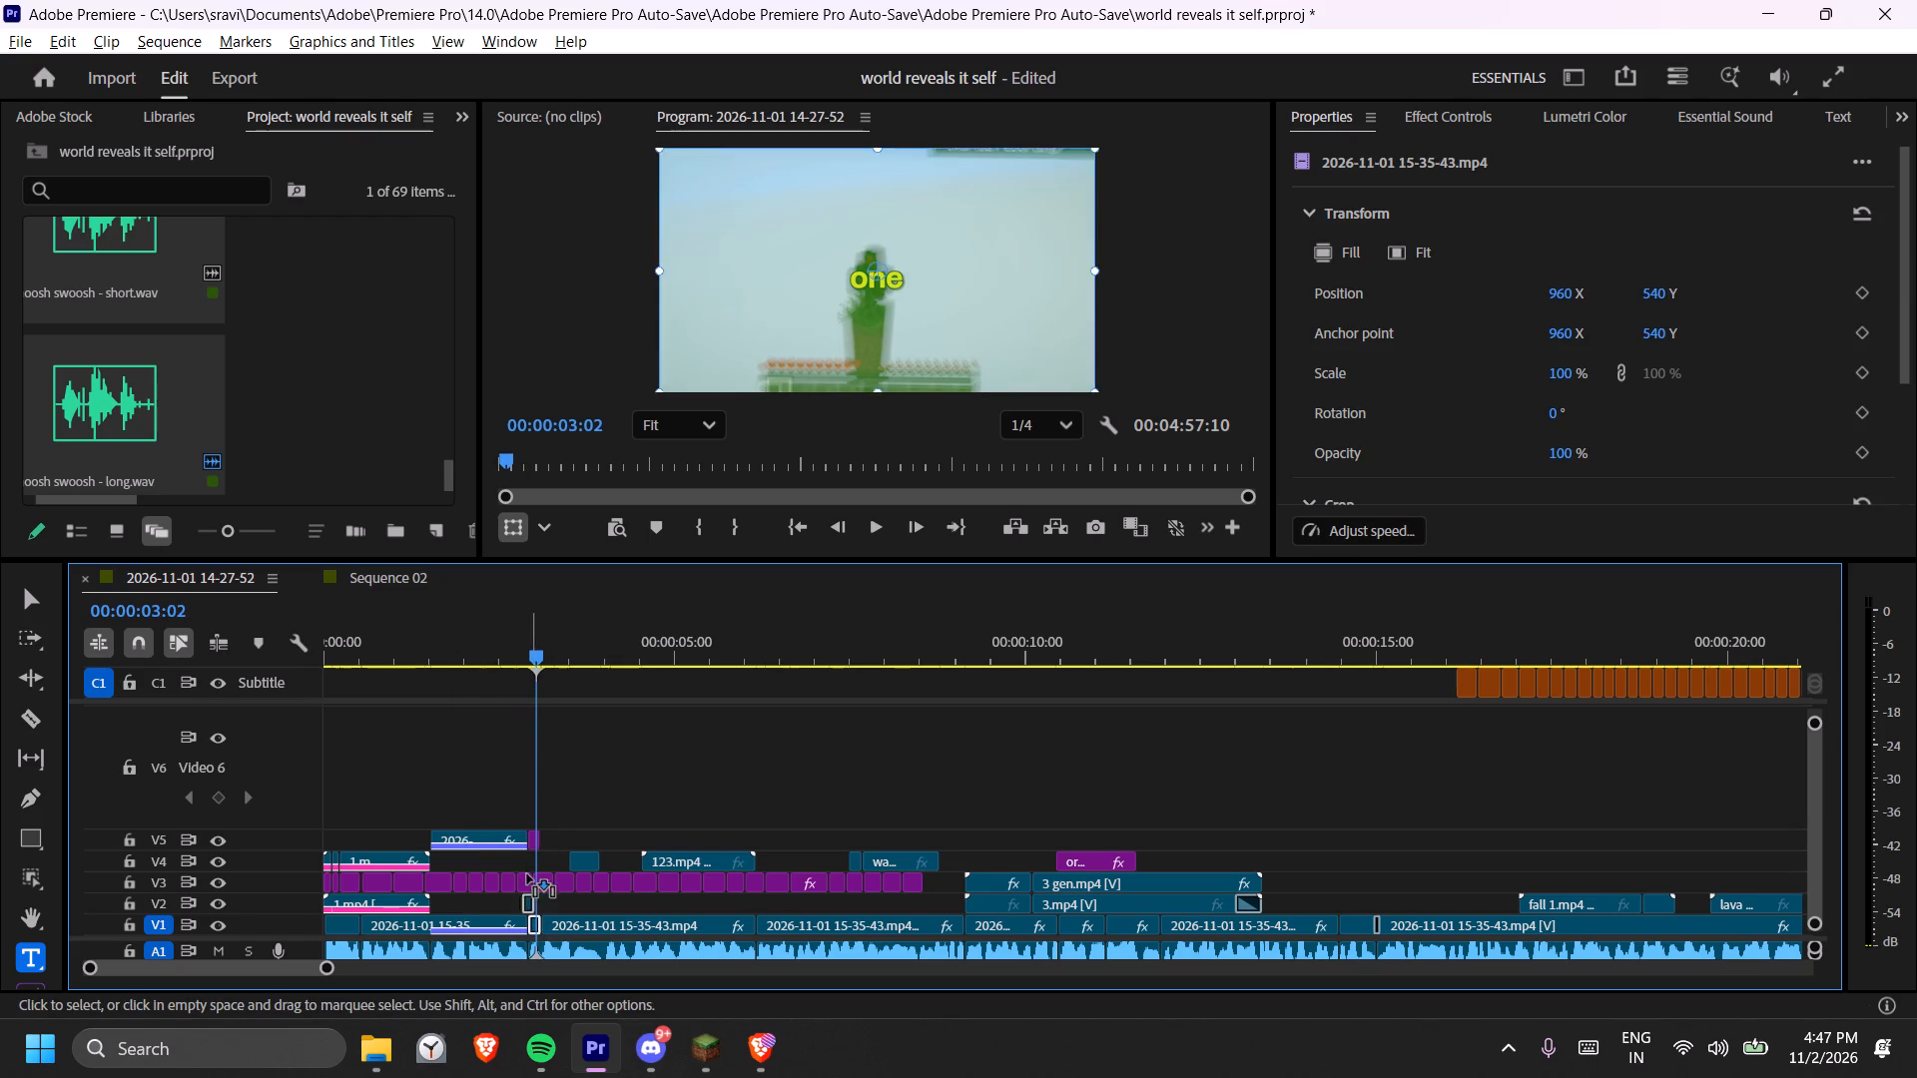
{"action": "left_click_drag", "start_coordinate": [527, 874], "coordinate": [536, 796], "text": "alt"}
{"action": "left_click_drag", "start_coordinate": [599, 921], "coordinate": [599, 808], "text": "alt"}
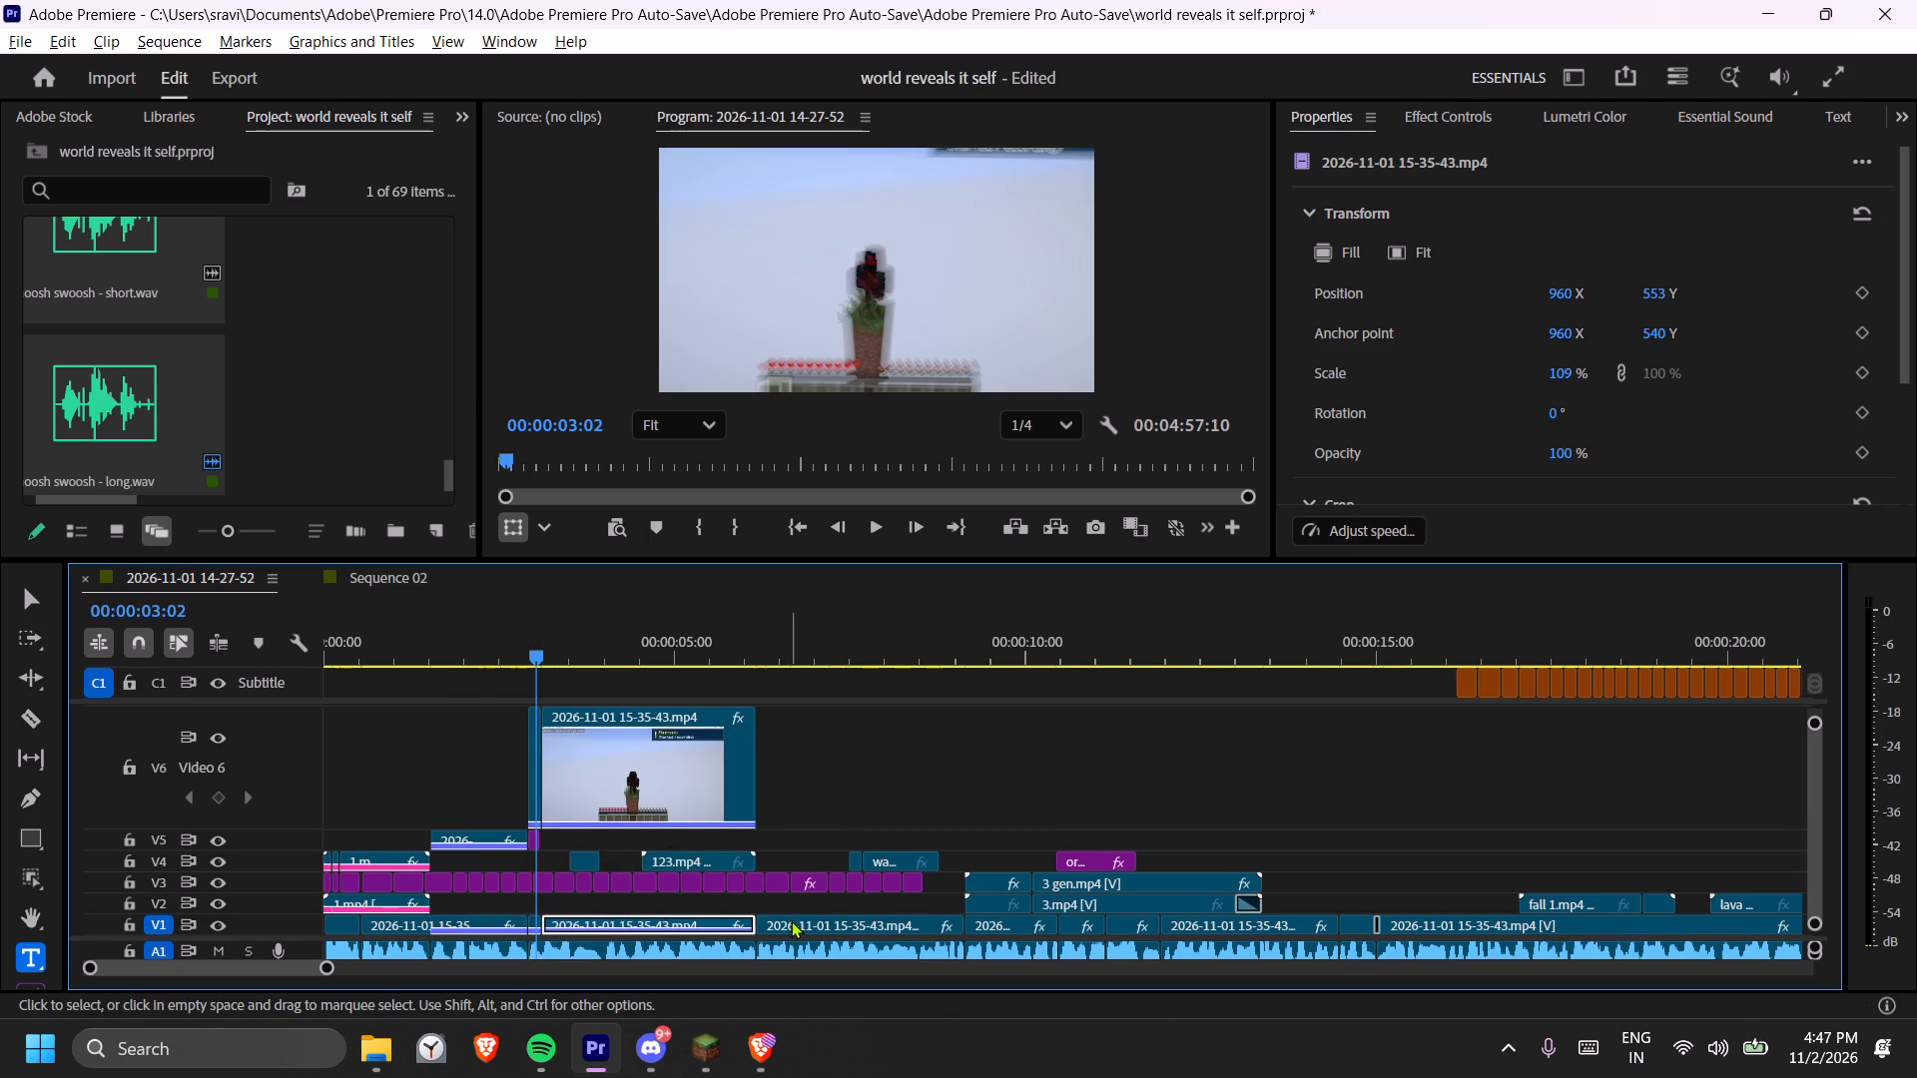
{"action": "left_click_drag", "start_coordinate": [795, 923], "coordinate": [789, 803], "text": "alt"}
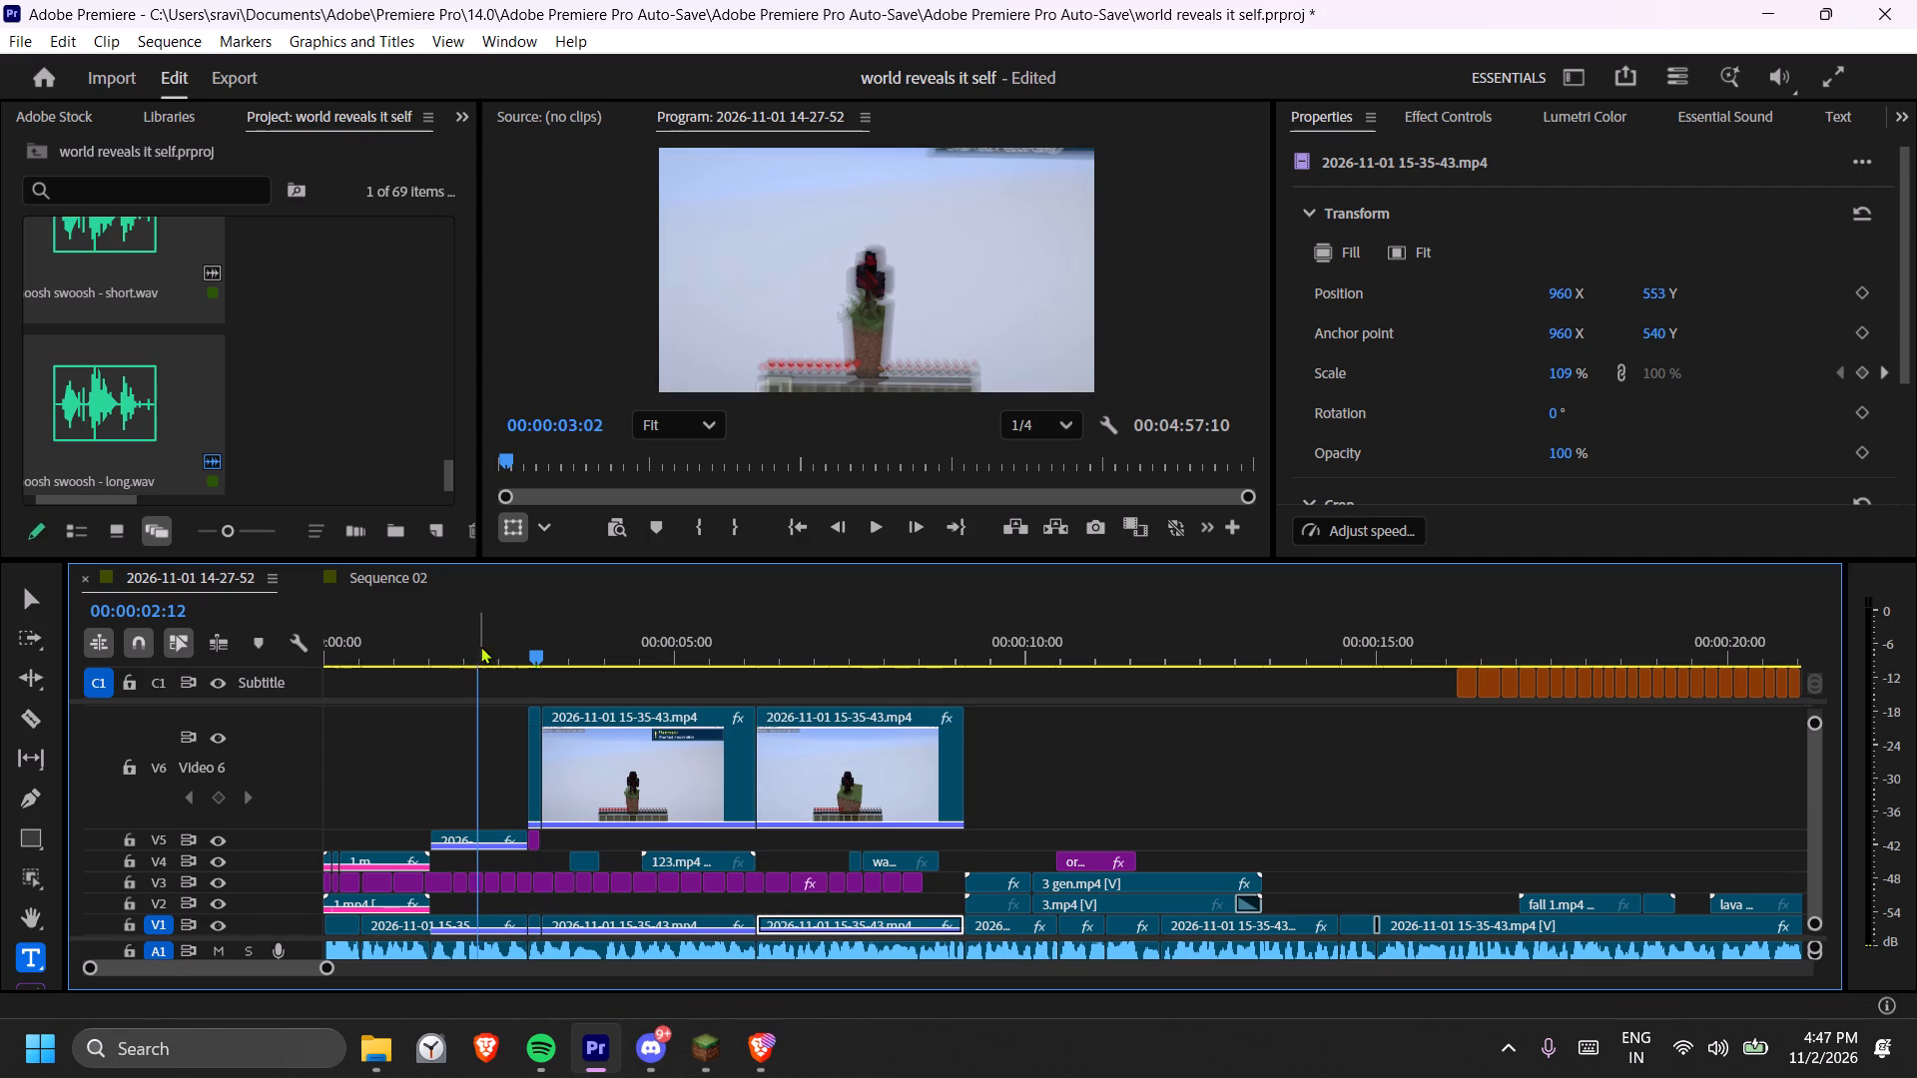
Examine the Color Key settings of the V5 footage clip at 00:00:02:11.
{"action": "left_click", "coordinate": [480, 646]}
{"action": "left_click", "coordinate": [510, 835]}
{"action": "scroll", "coordinate": [1426, 336], "scroll_direction": "down", "scroll_amount": 14}
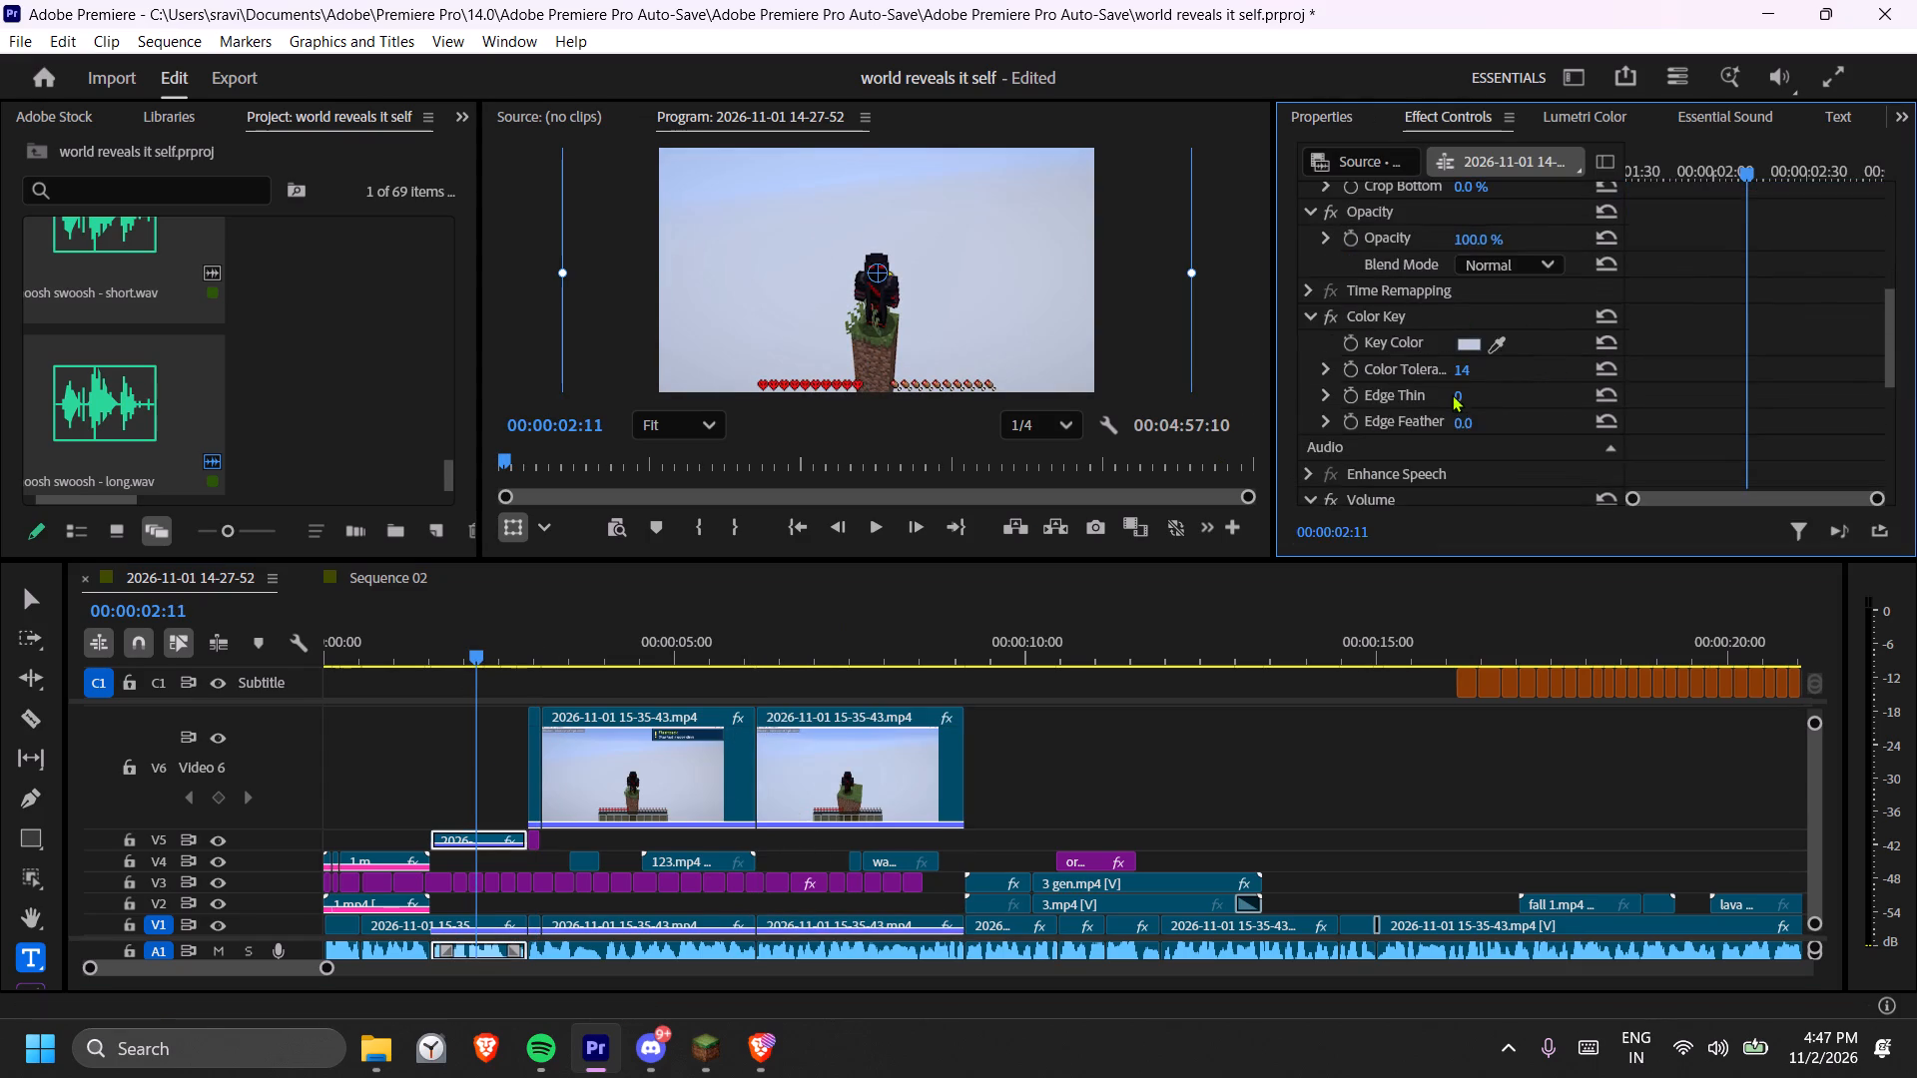
{"action": "scroll", "coordinate": [1452, 397], "scroll_direction": "down", "scroll_amount": 16}
{"action": "scroll", "coordinate": [1456, 411], "scroll_direction": "up", "scroll_amount": 11}
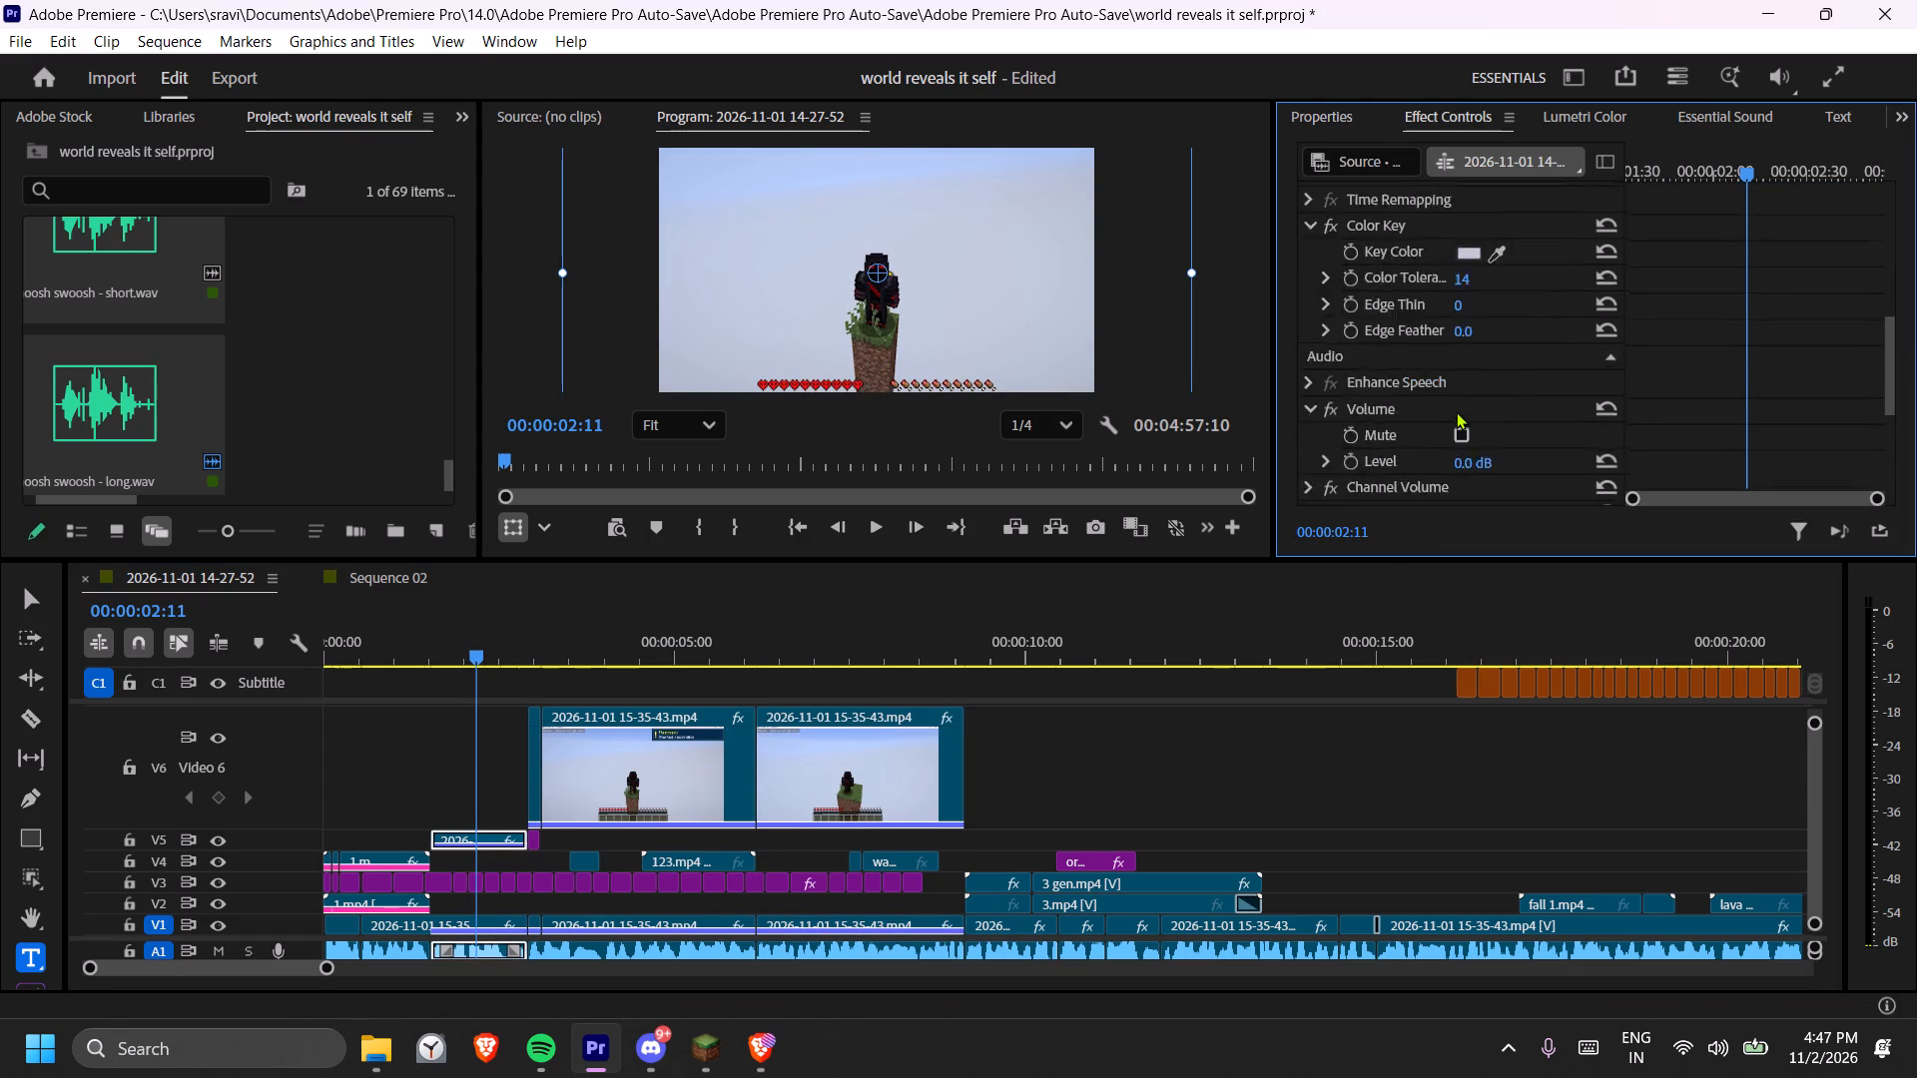
{"action": "scroll", "coordinate": [1456, 411], "scroll_direction": "up", "scroll_amount": 8}
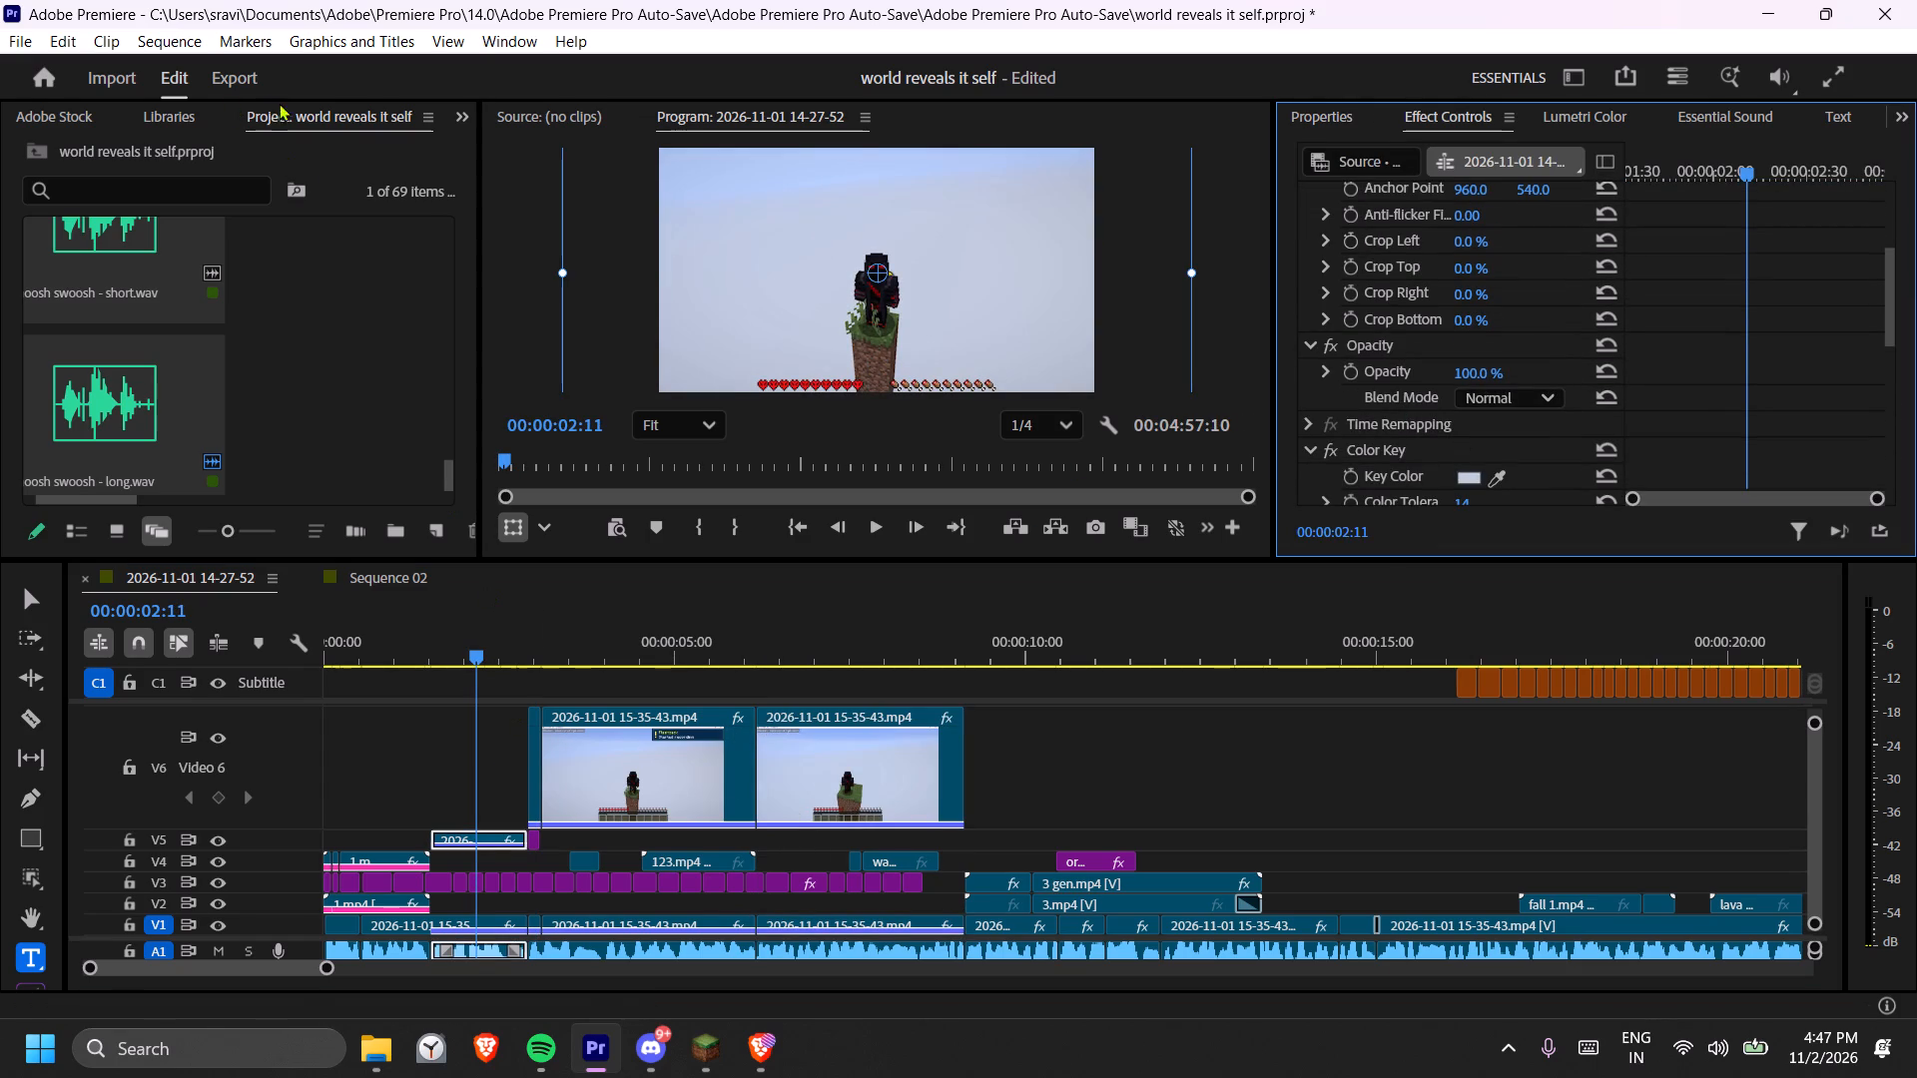
Search the effects for "color" and apply a second Color Key to the V5 footage clip.
{"action": "scroll", "coordinate": [205, 112], "scroll_direction": "down", "scroll_amount": 2}
{"action": "scroll", "coordinate": [205, 112], "scroll_direction": "up", "scroll_amount": 4}
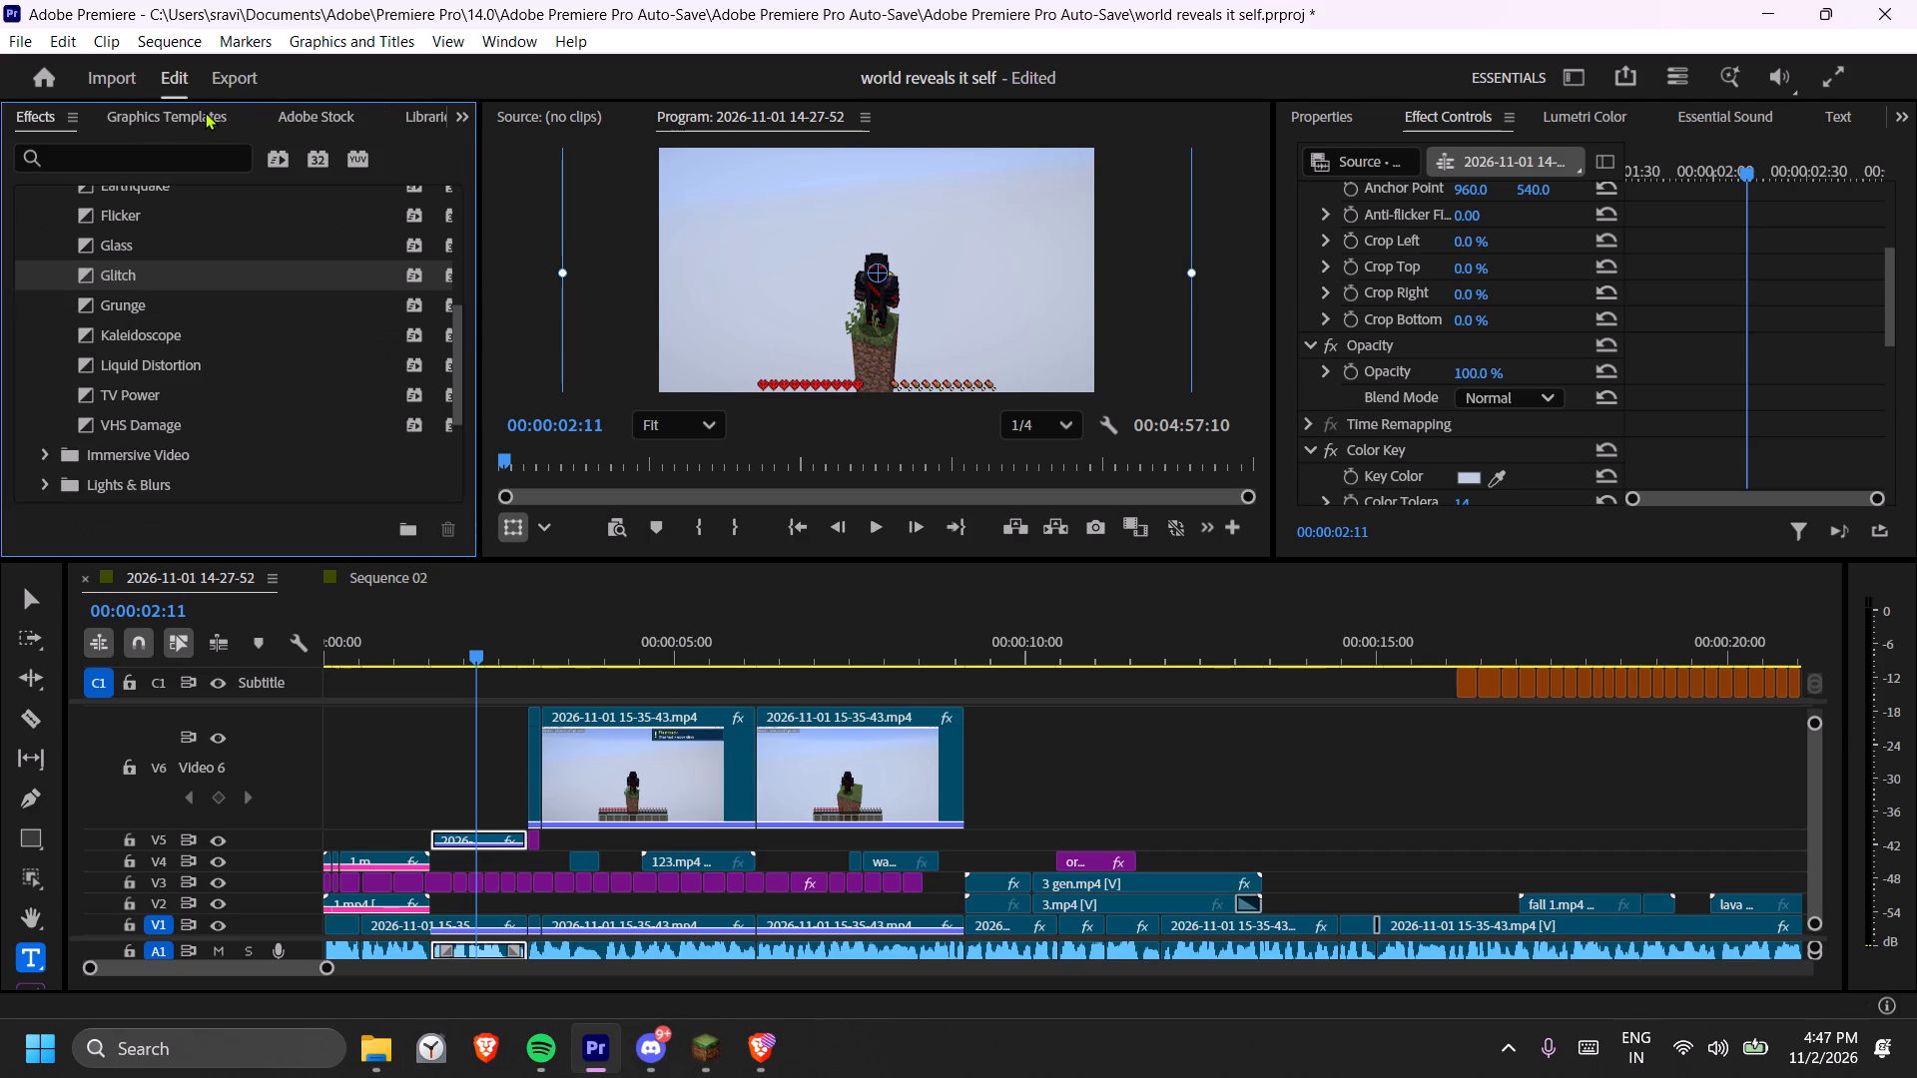
{"action": "left_click", "coordinate": [163, 170]}
{"action": "left_click", "coordinate": [163, 156]}
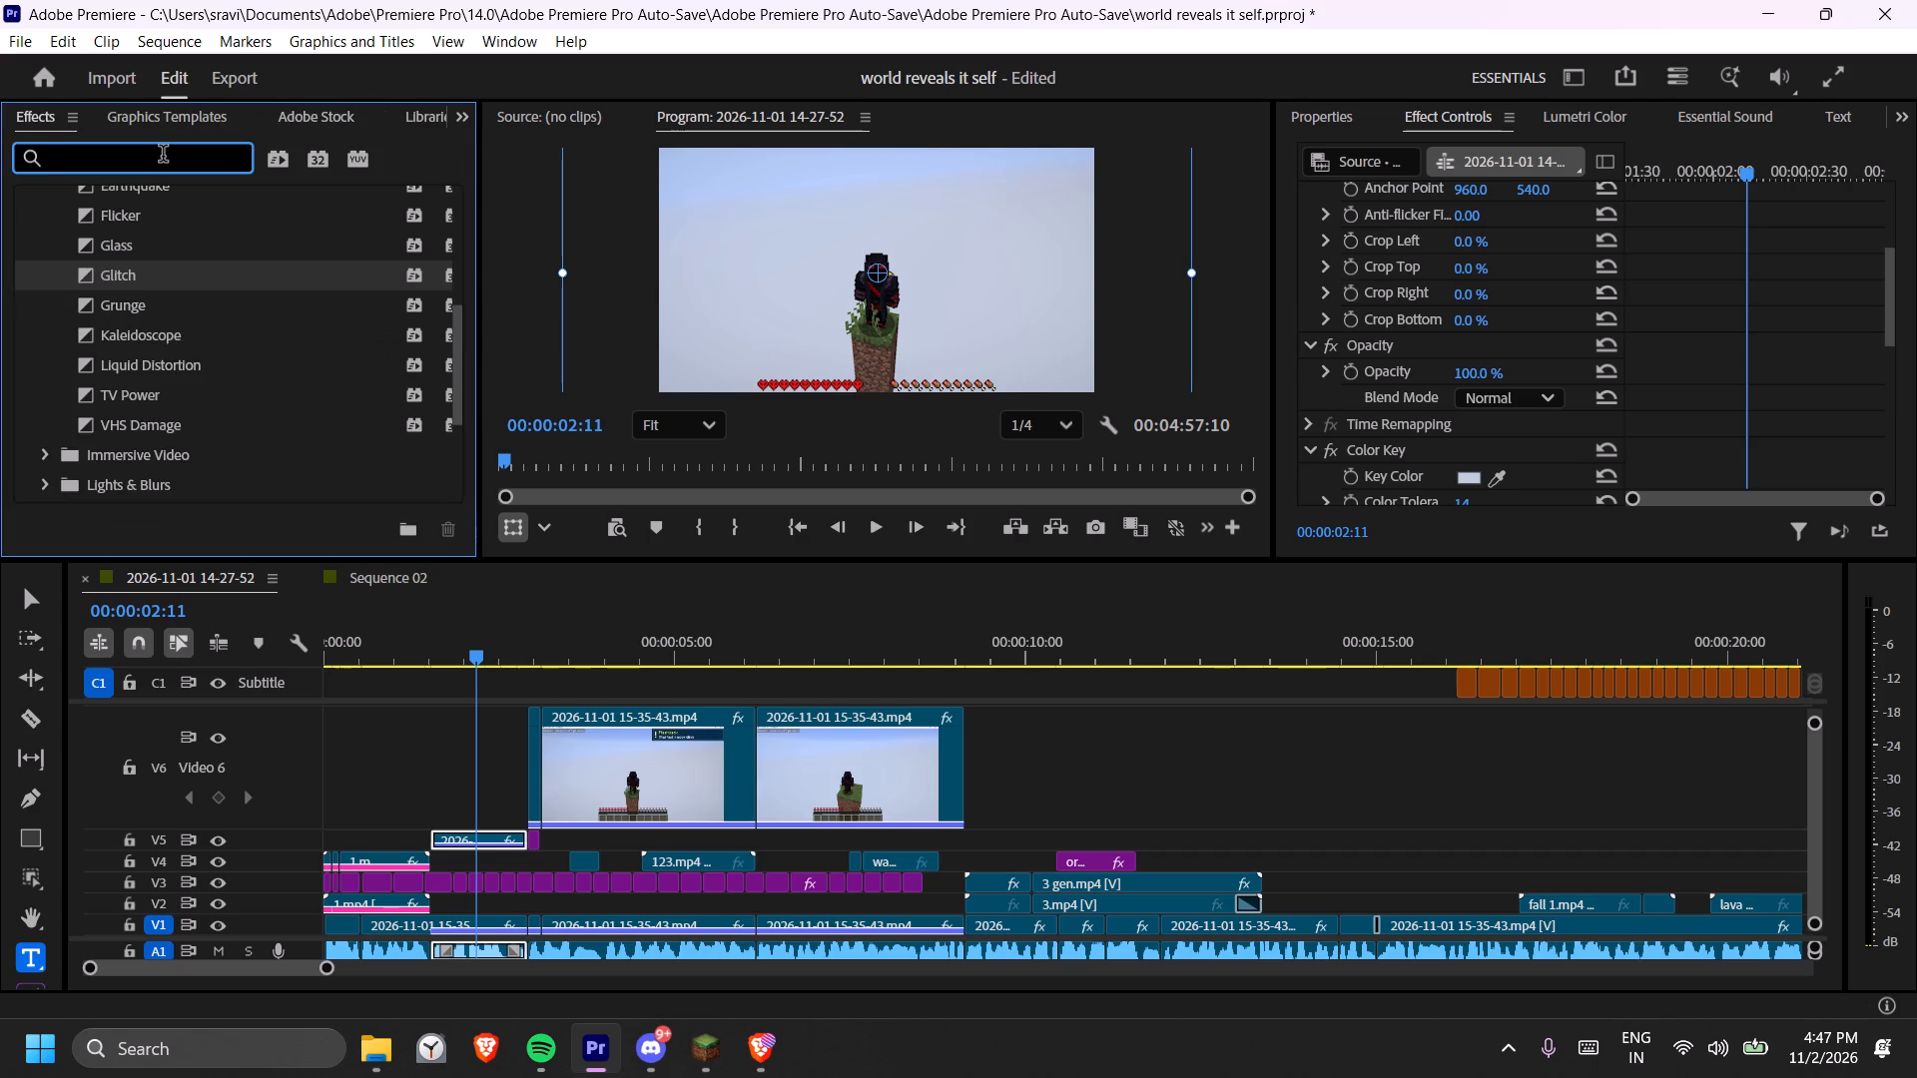
{"action": "type", "text": "color"}
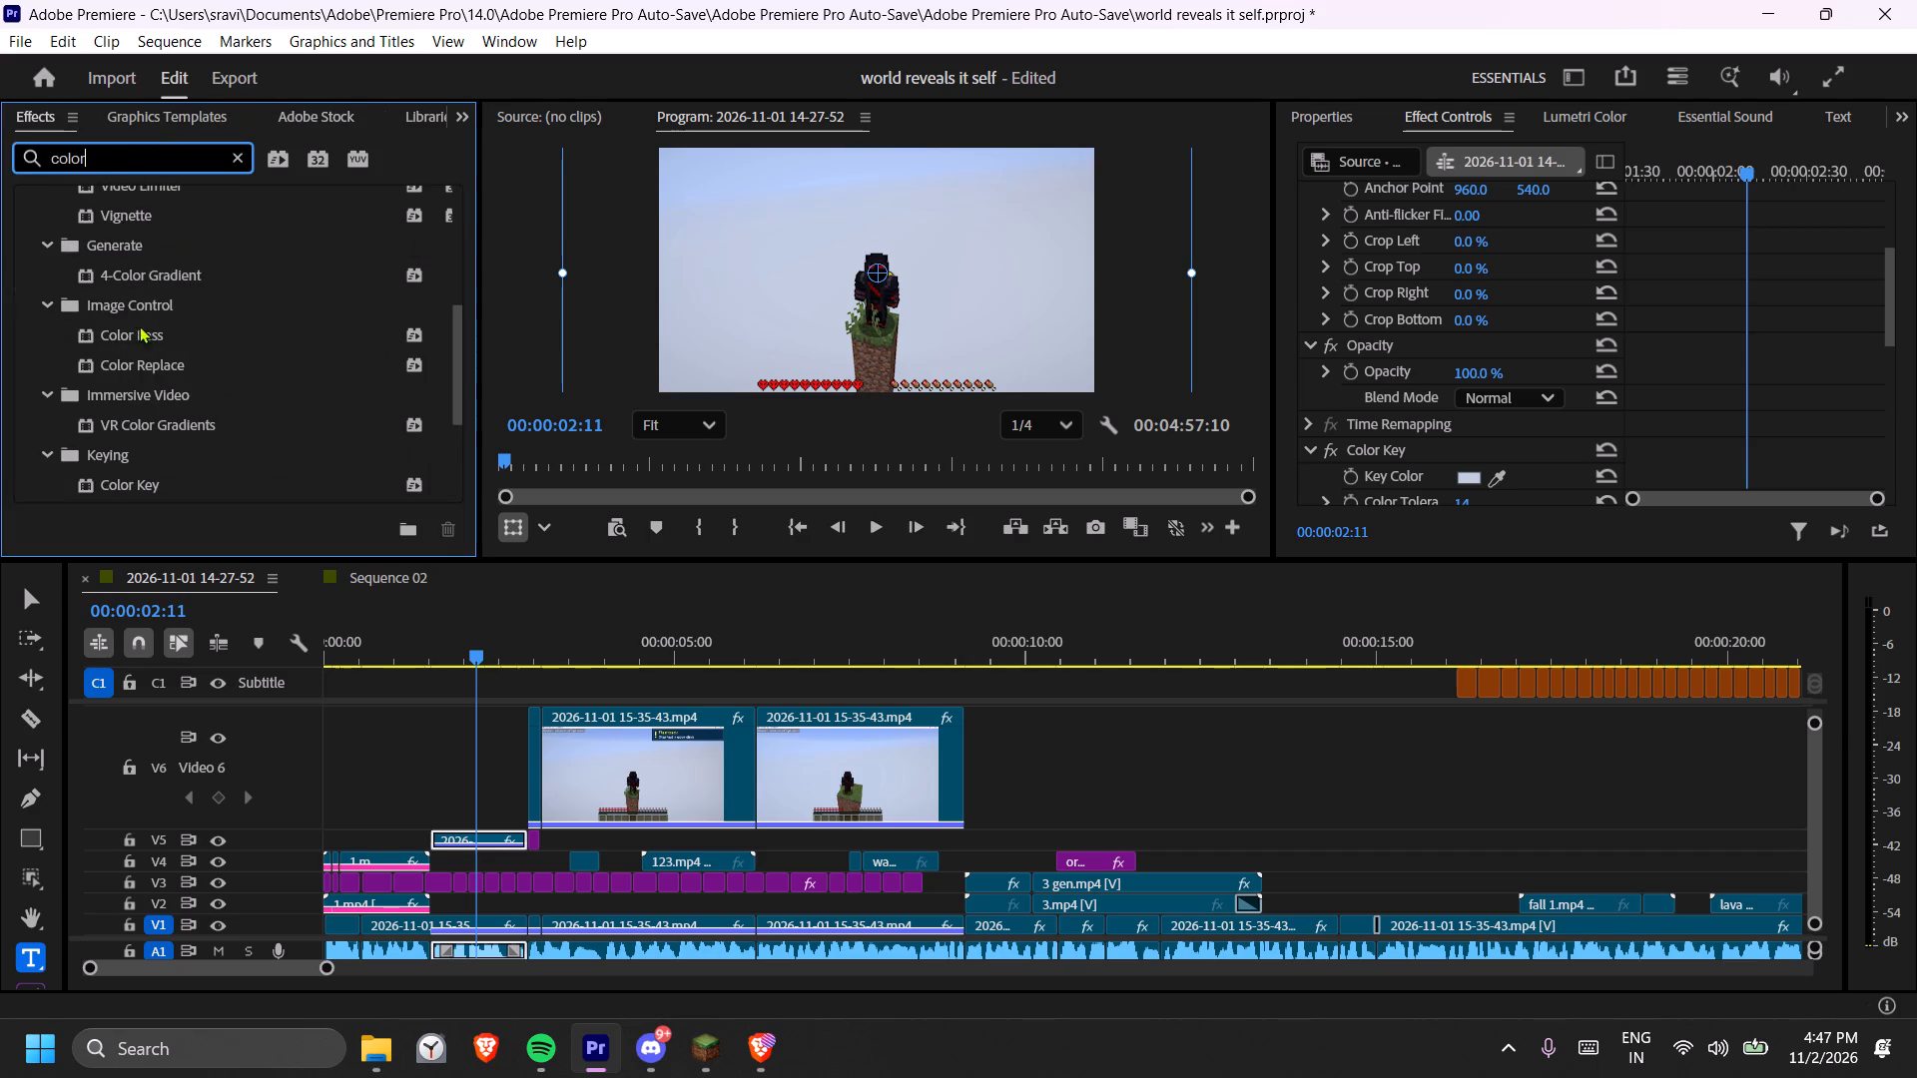
{"action": "left_click_drag", "start_coordinate": [126, 480], "coordinate": [481, 830]}
{"action": "right_click_drag", "start_coordinate": [516, 765], "coordinate": [481, 830]}
{"action": "left_click_drag", "start_coordinate": [481, 830], "coordinate": [479, 830]}
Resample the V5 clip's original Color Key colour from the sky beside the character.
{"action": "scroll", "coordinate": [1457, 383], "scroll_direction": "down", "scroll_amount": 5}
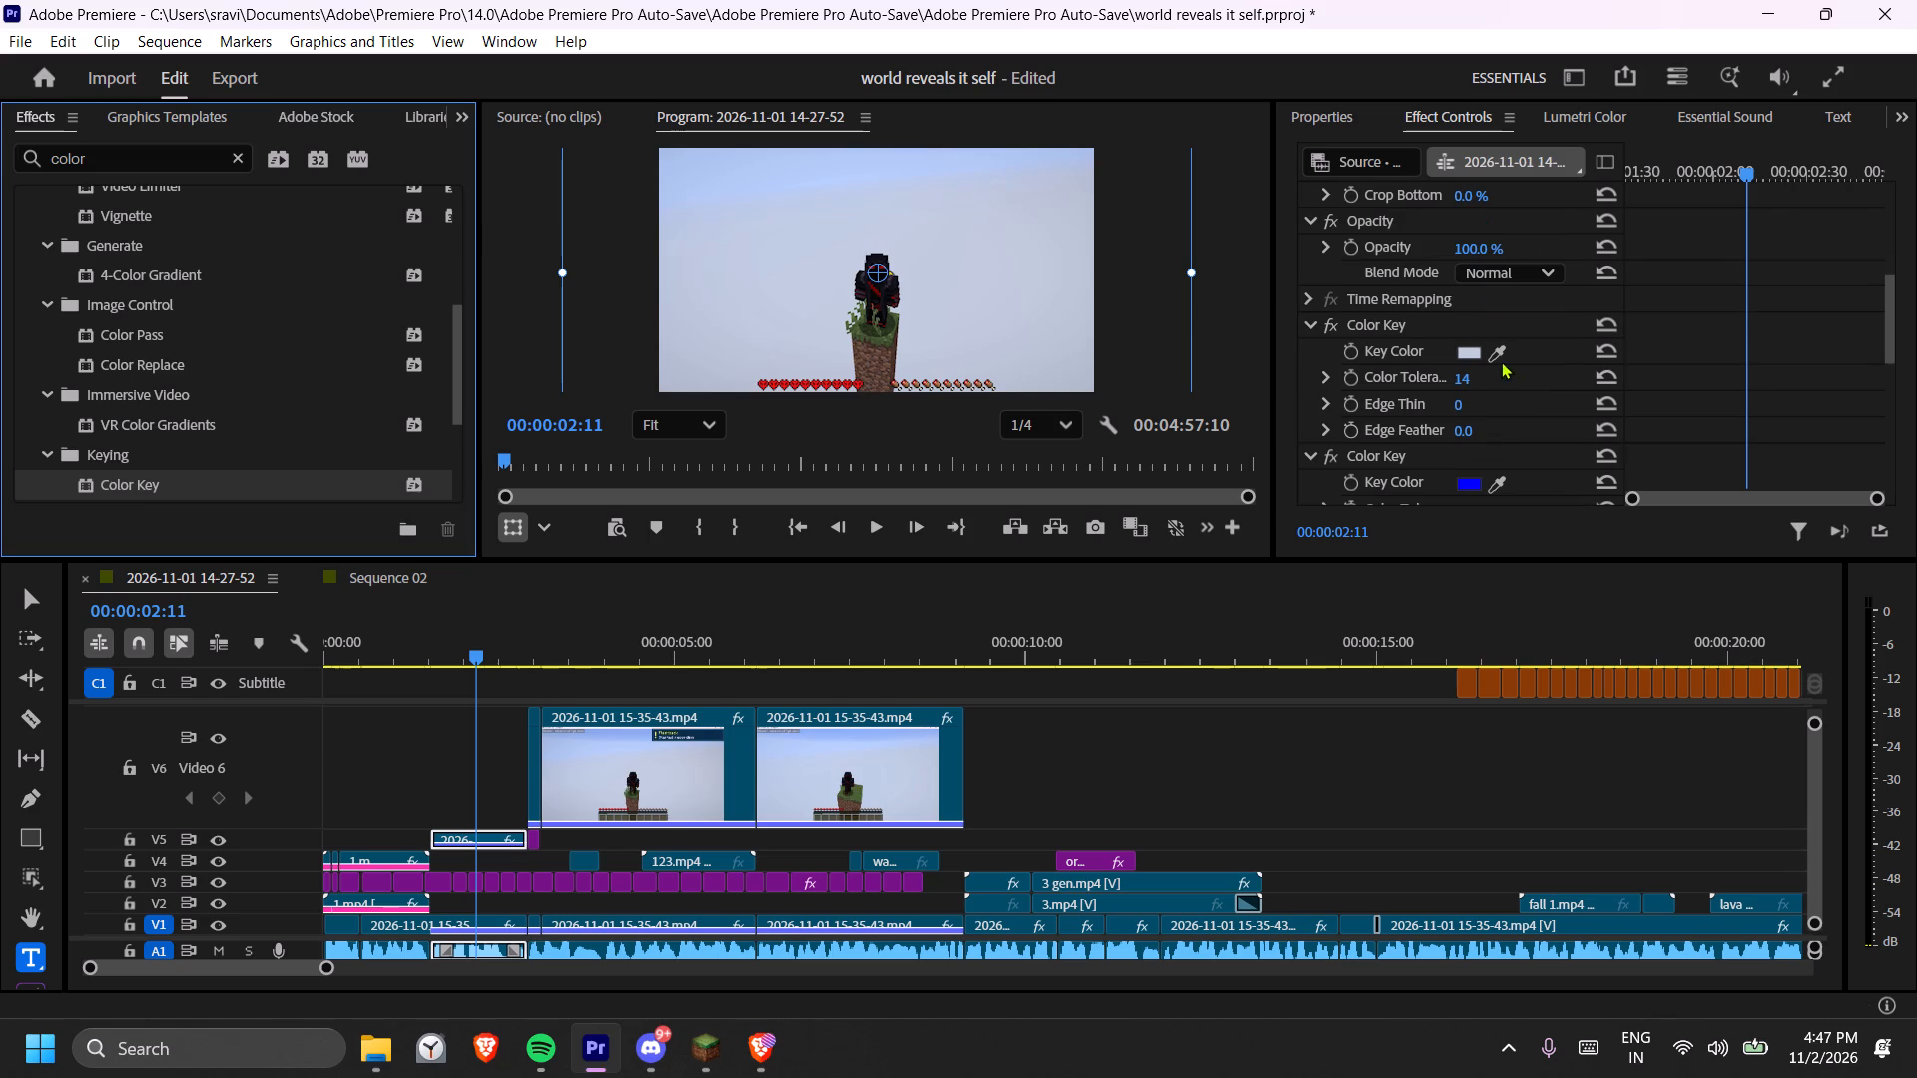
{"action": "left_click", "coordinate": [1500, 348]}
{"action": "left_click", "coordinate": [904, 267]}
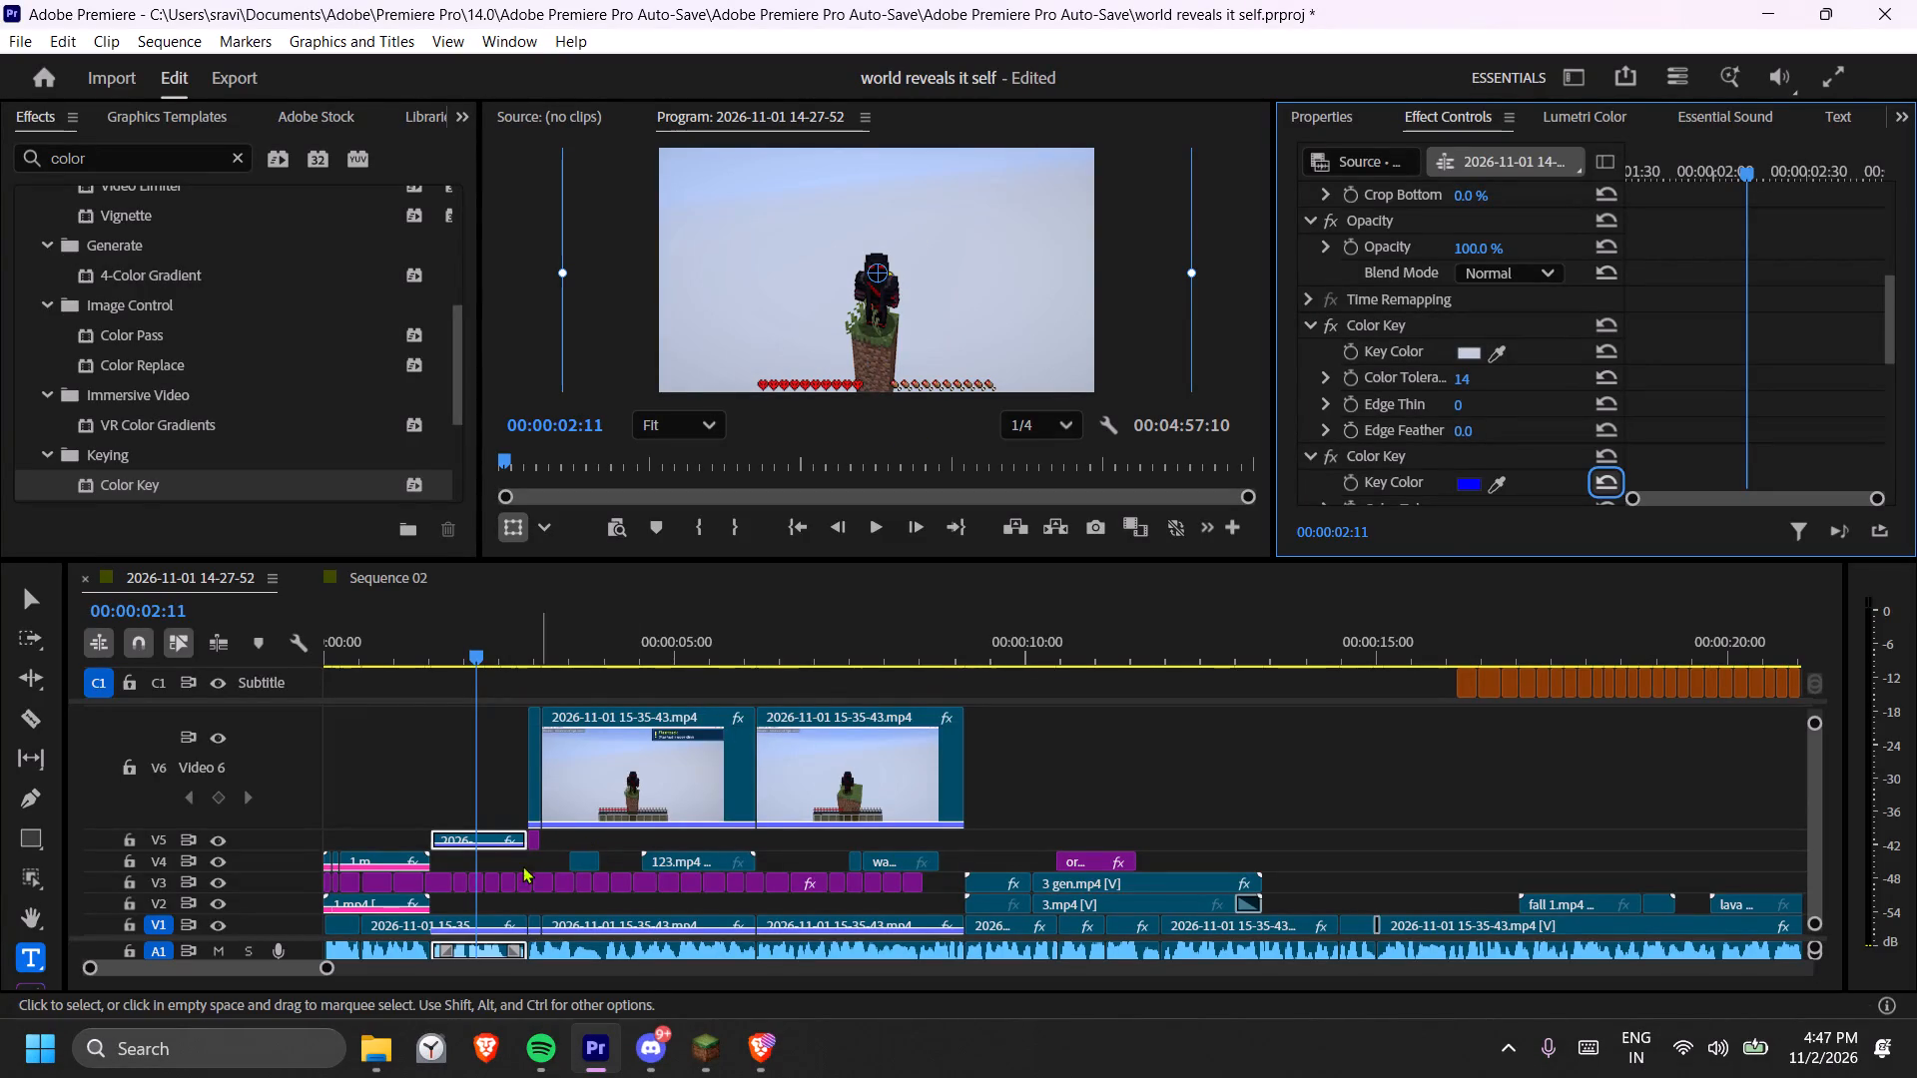
Set the color tolerance of the V5 clip's second, blue Color Key to 255.
{"action": "scroll", "coordinate": [1508, 378], "scroll_direction": "down", "scroll_amount": 4}
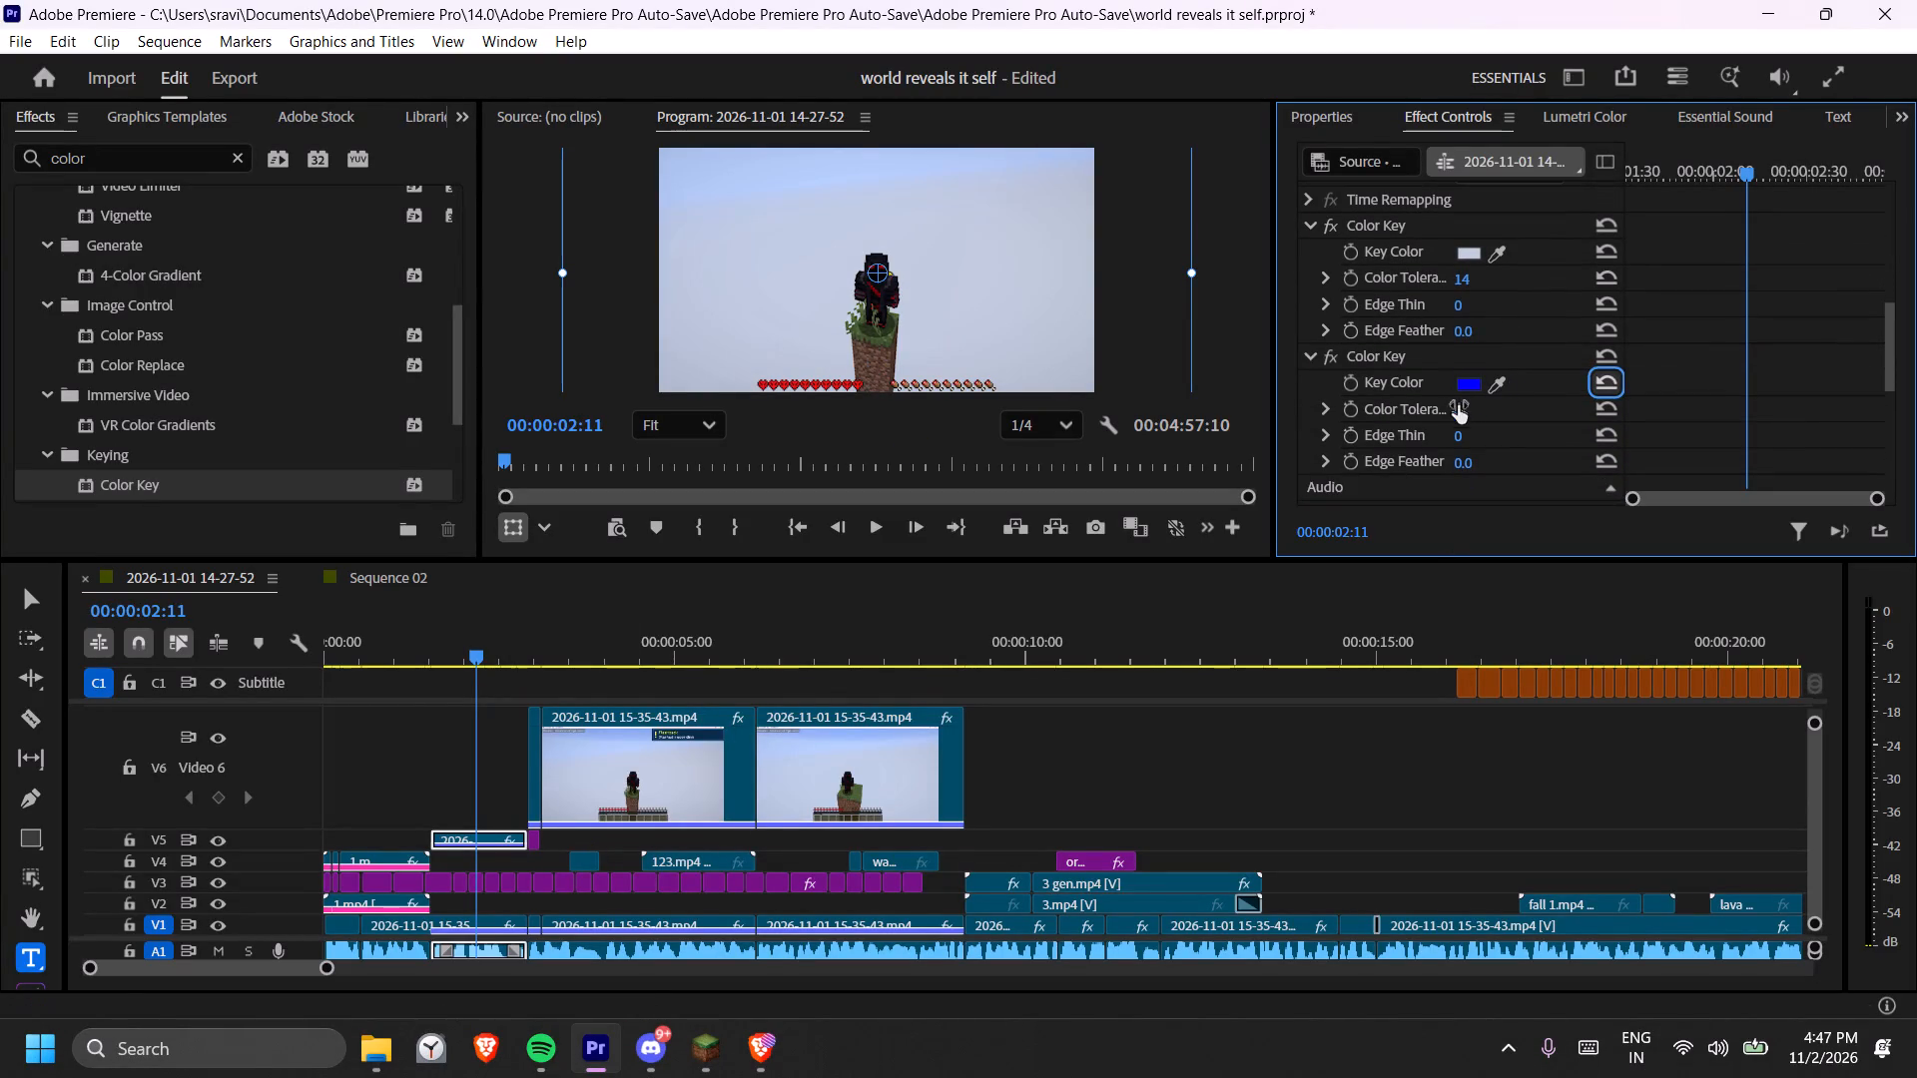
{"action": "left_click_drag", "start_coordinate": [1459, 407], "coordinate": [1384, 410]}
{"action": "left_click_drag", "start_coordinate": [1384, 410], "coordinate": [1633, 383]}
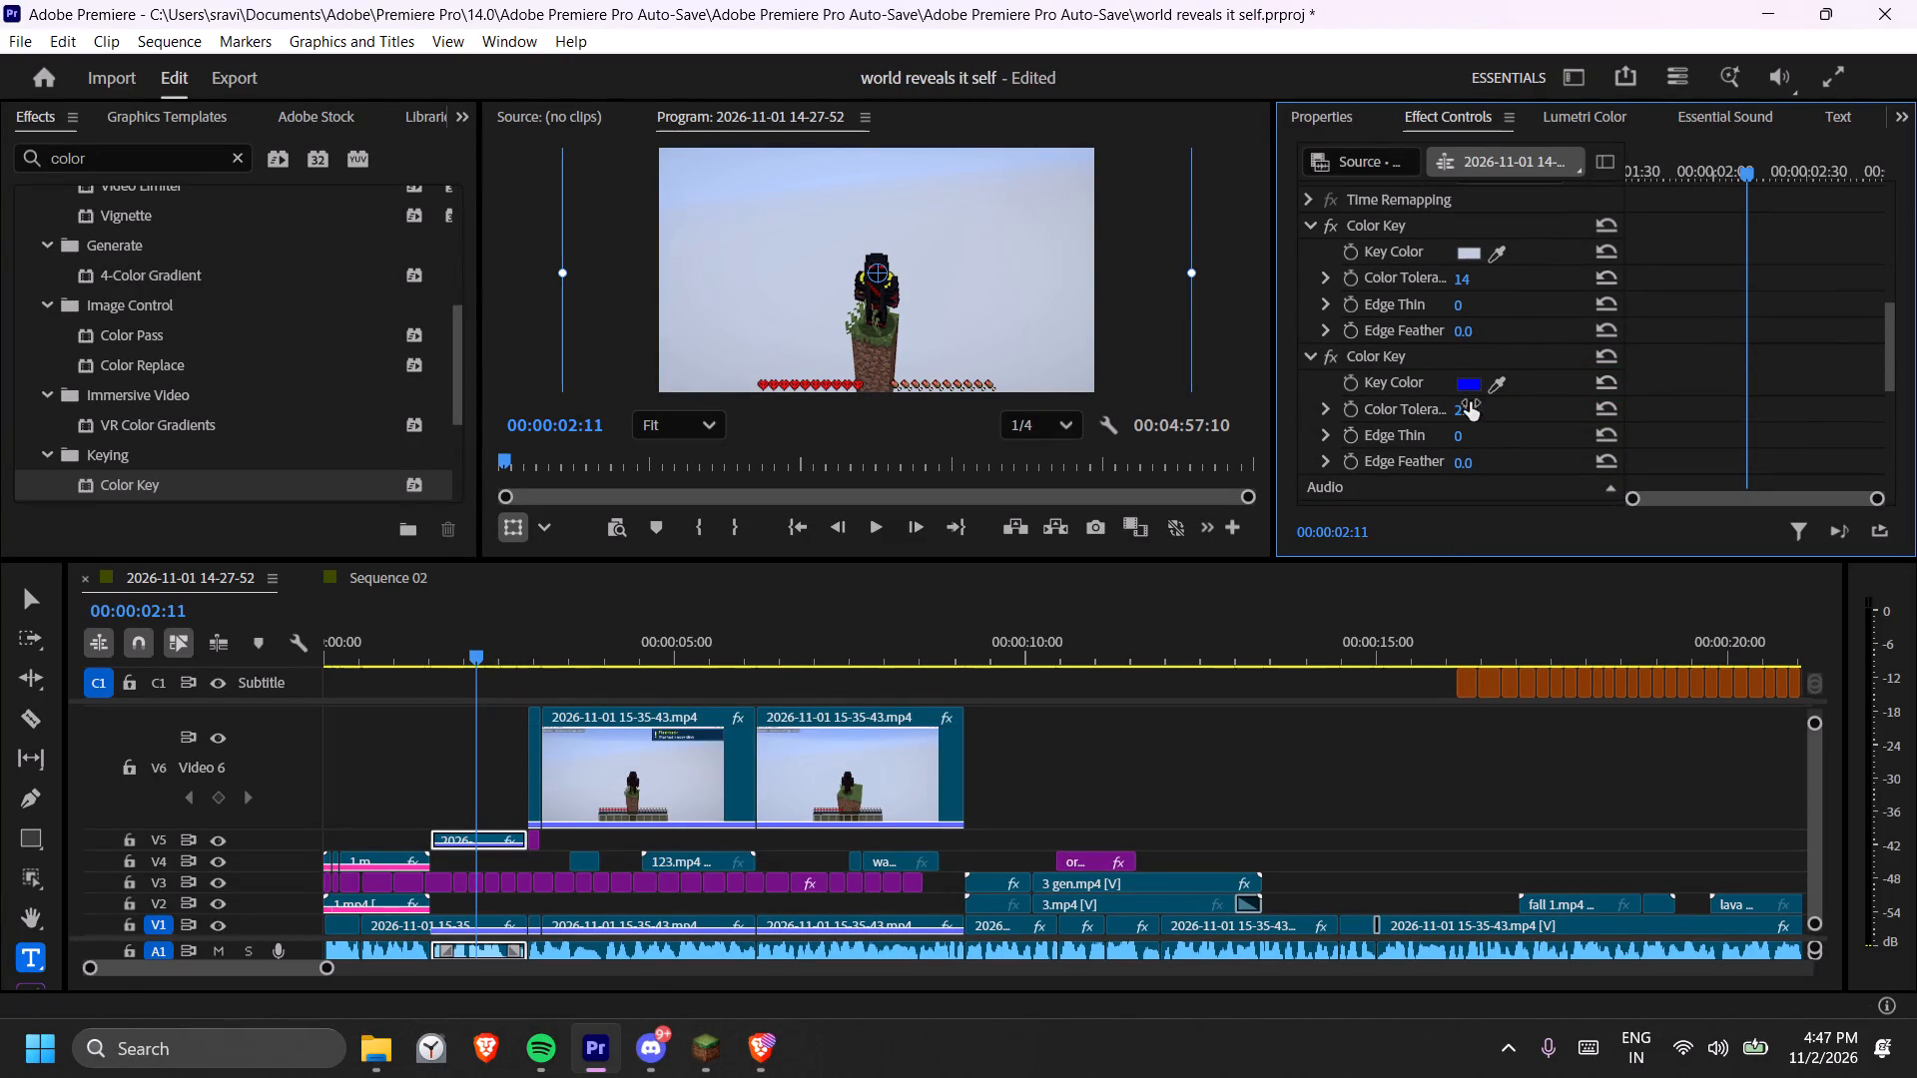
{"action": "left_click_drag", "start_coordinate": [1468, 404], "coordinate": [1781, 395]}
Try tolerances of 33 and 0 on the V5 clip's original Color Key, and delete that effect.
{"action": "left_click_drag", "start_coordinate": [1480, 278], "coordinate": [1533, 278]}
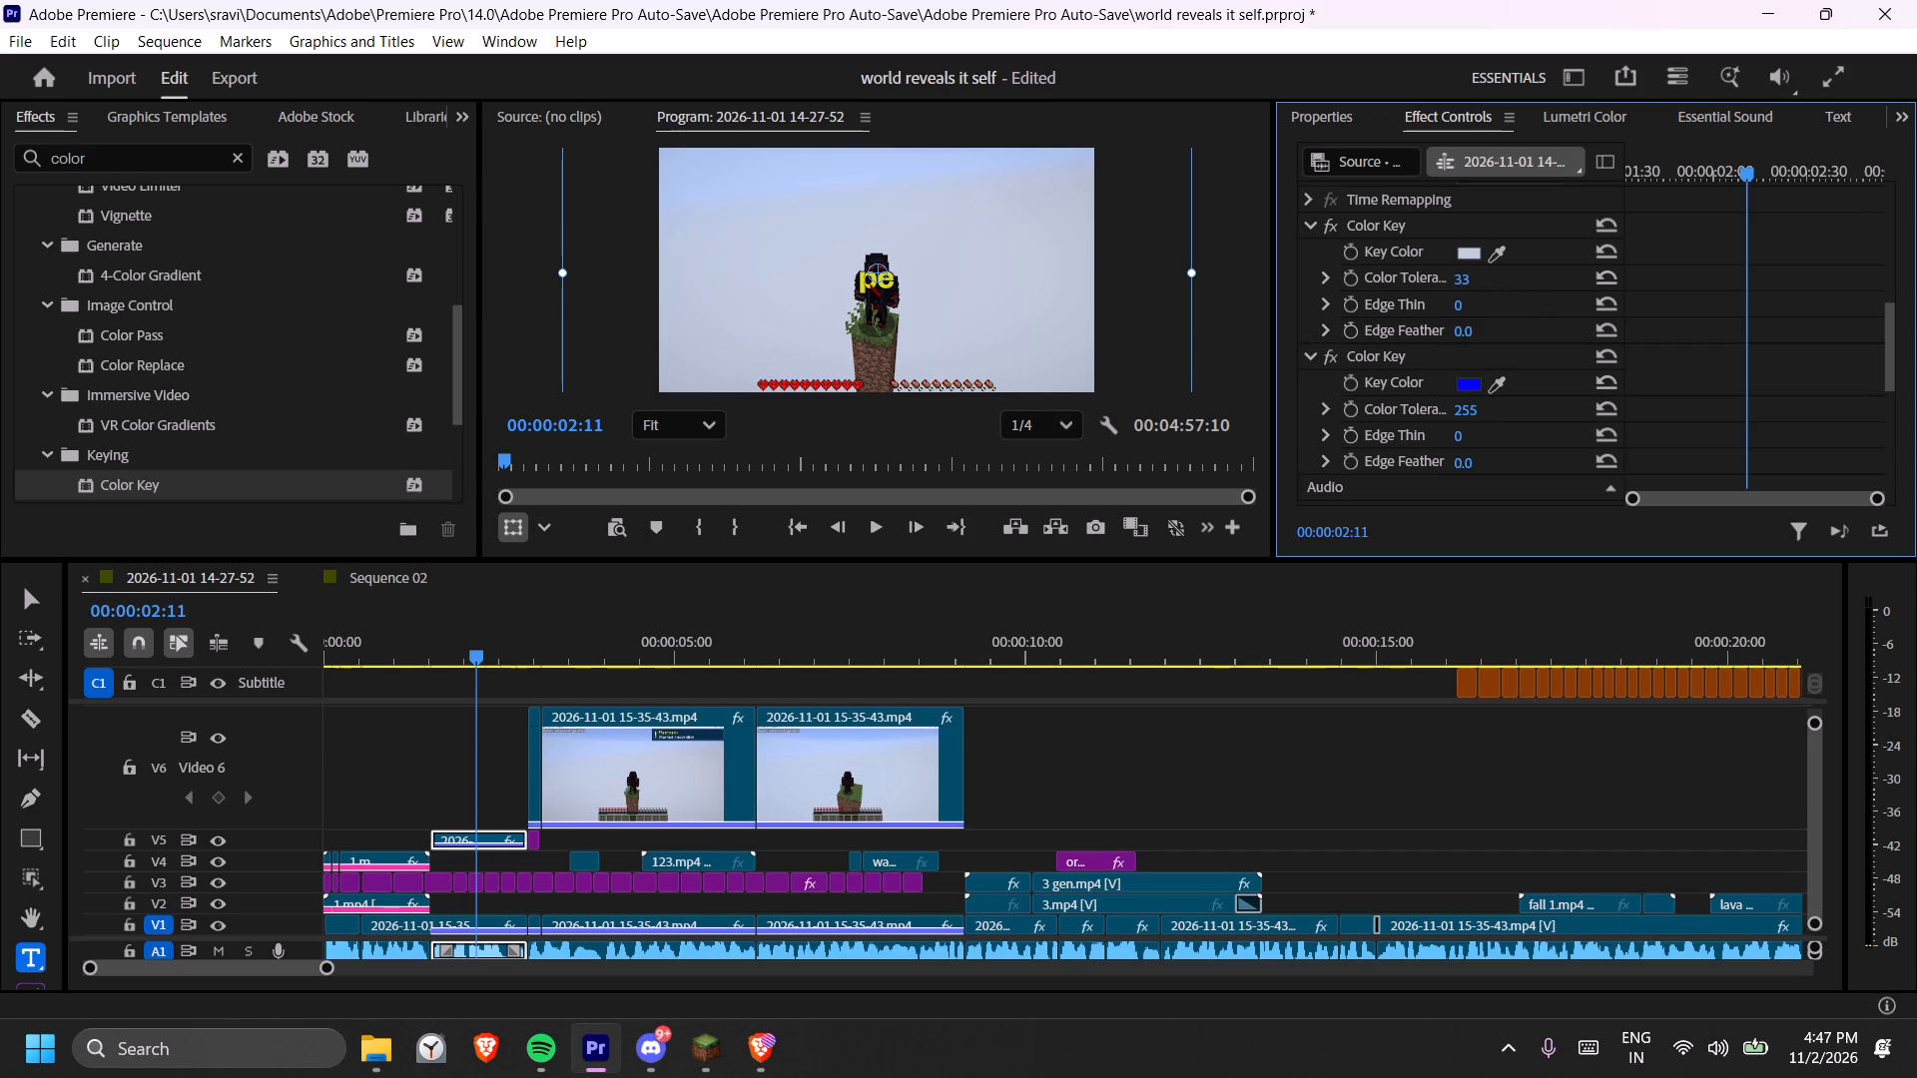
{"action": "left_click_drag", "start_coordinate": [1533, 278], "coordinate": [1448, 270]}
{"action": "left_click", "coordinate": [1512, 210]}
{"action": "left_click", "coordinate": [1481, 218]}
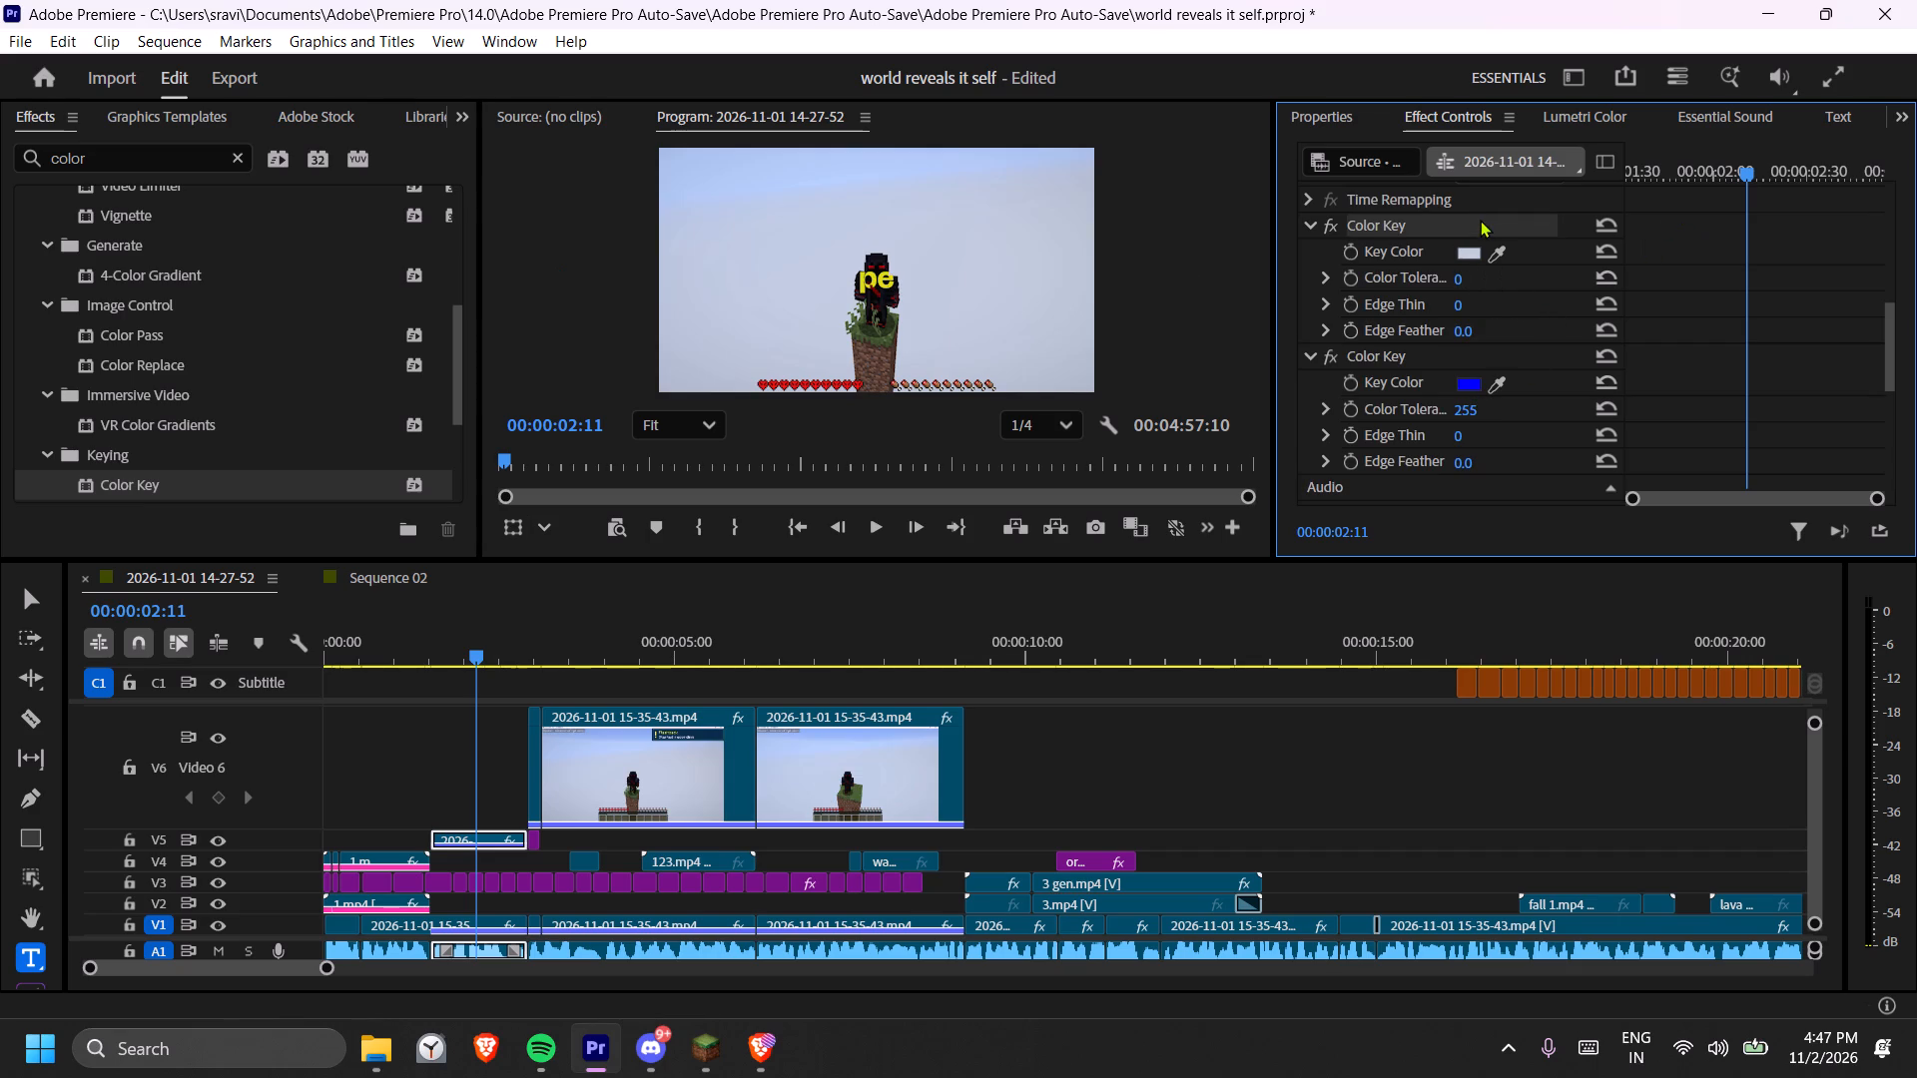
{"action": "key", "text": "Delete"}
Play back the opening between about 00:00:01:18 and 00:00:02:00 to check the captions behind the character.
{"action": "left_click_drag", "start_coordinate": [458, 656], "coordinate": [439, 655]}
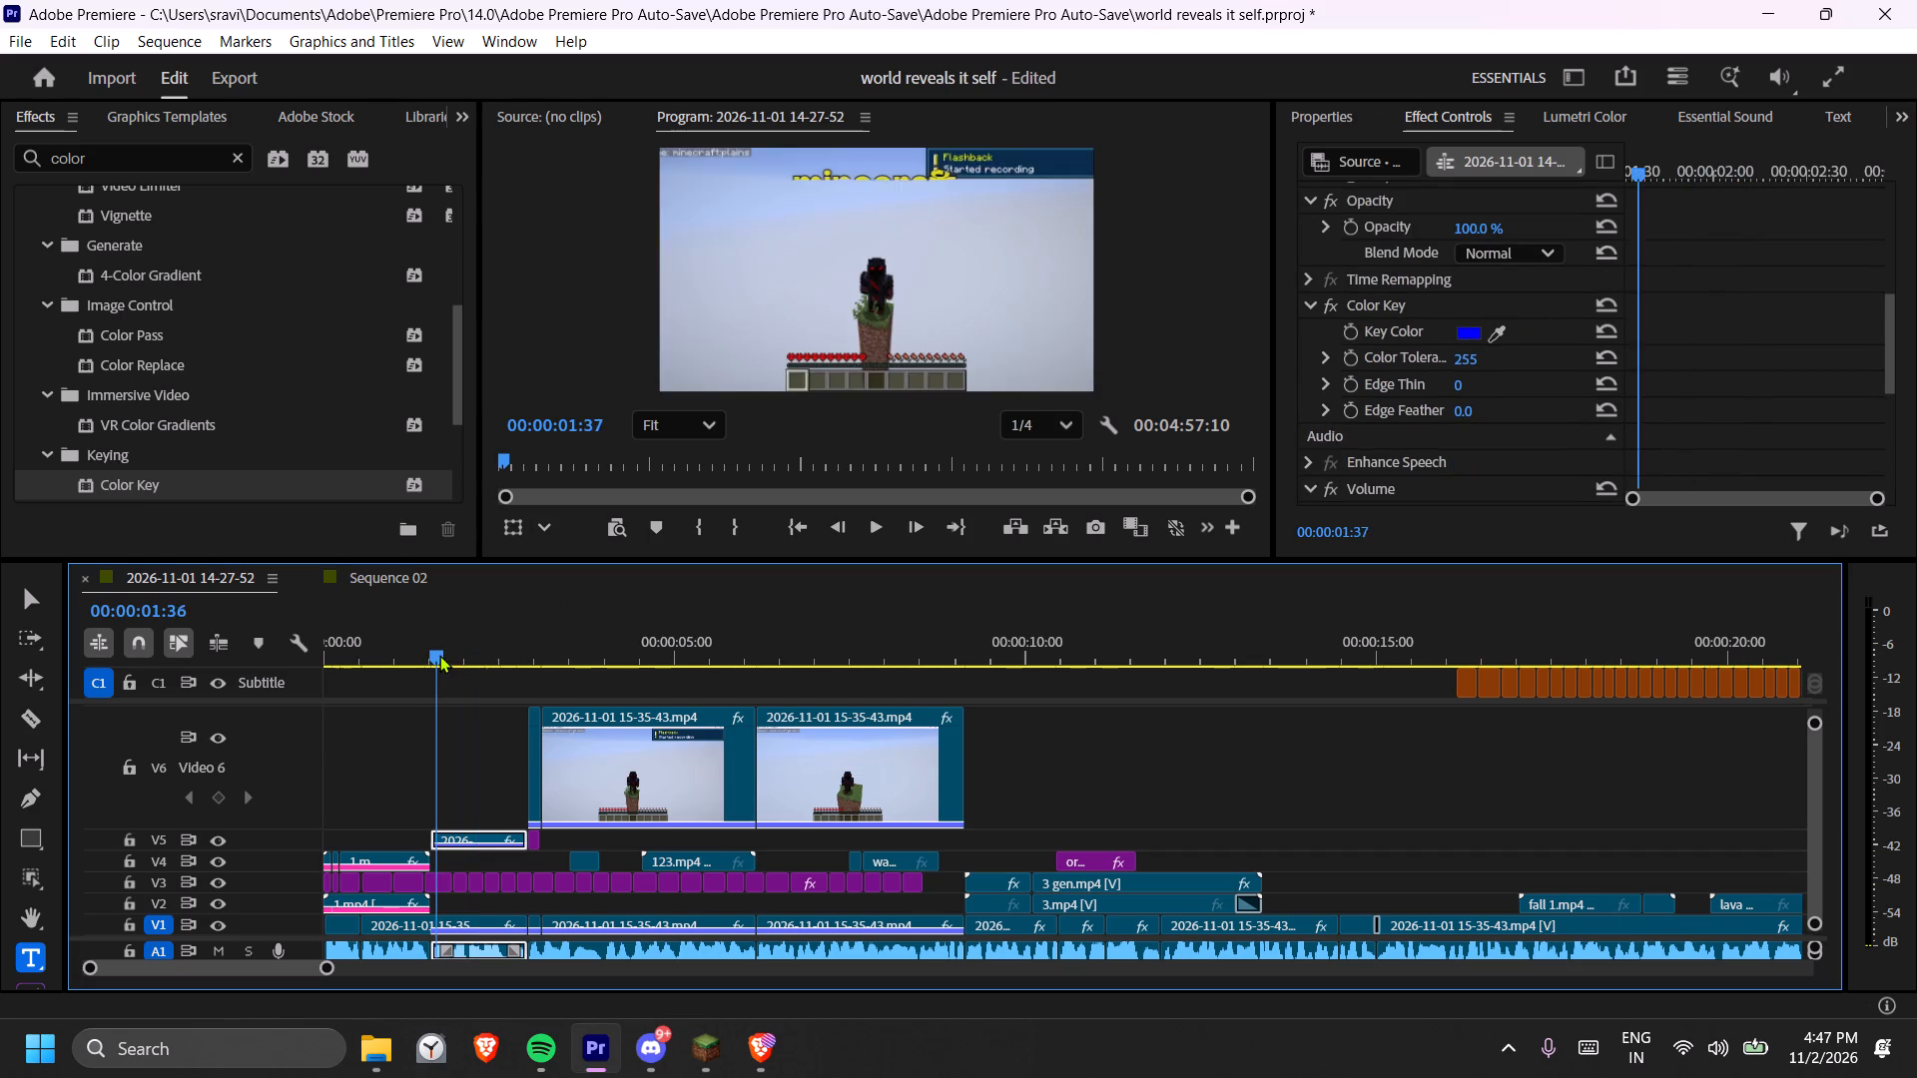
{"action": "left_click_drag", "start_coordinate": [439, 655], "coordinate": [432, 655]}
{"action": "key", "text": "space"}
{"action": "key", "text": "space"}
{"action": "key", "text": "space"}
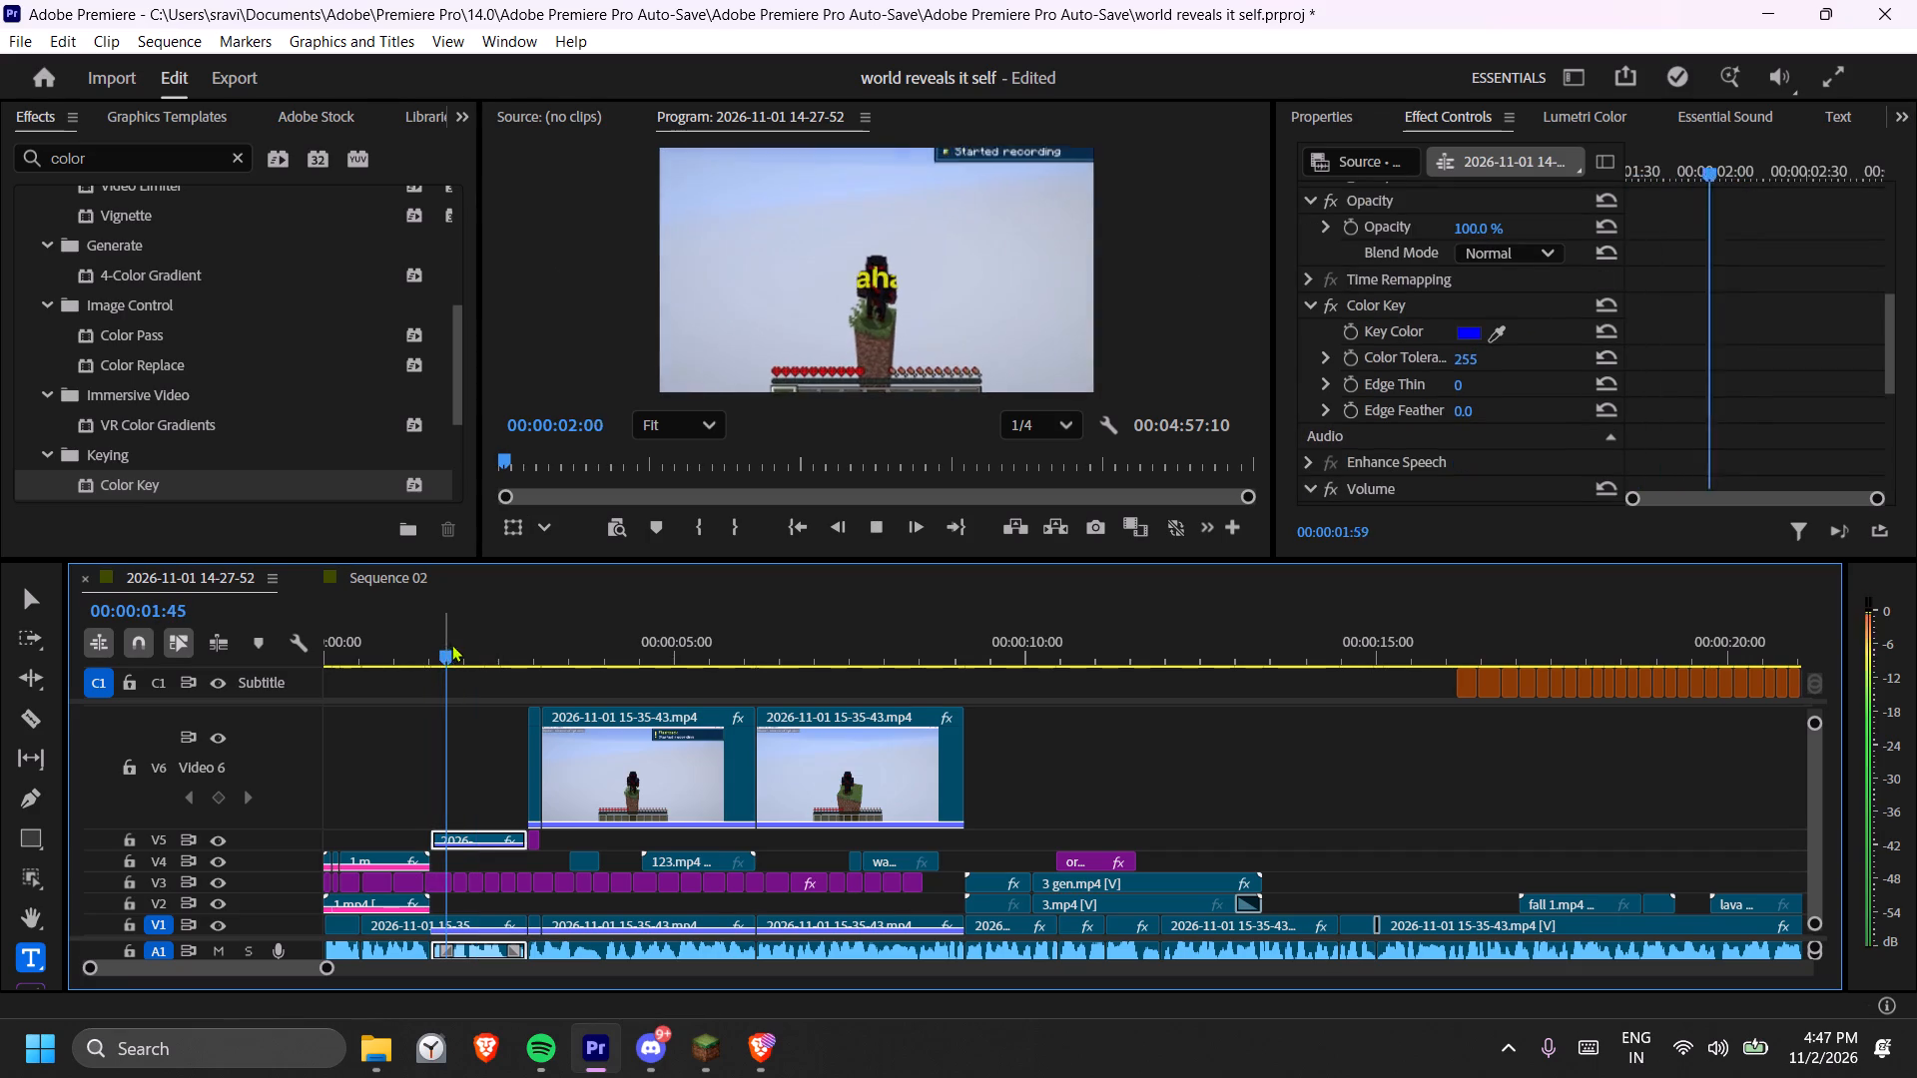
{"action": "key", "text": "space"}
{"action": "left_click_drag", "start_coordinate": [426, 638], "coordinate": [418, 656]}
{"action": "key", "text": "space"}
{"action": "key", "text": "space"}
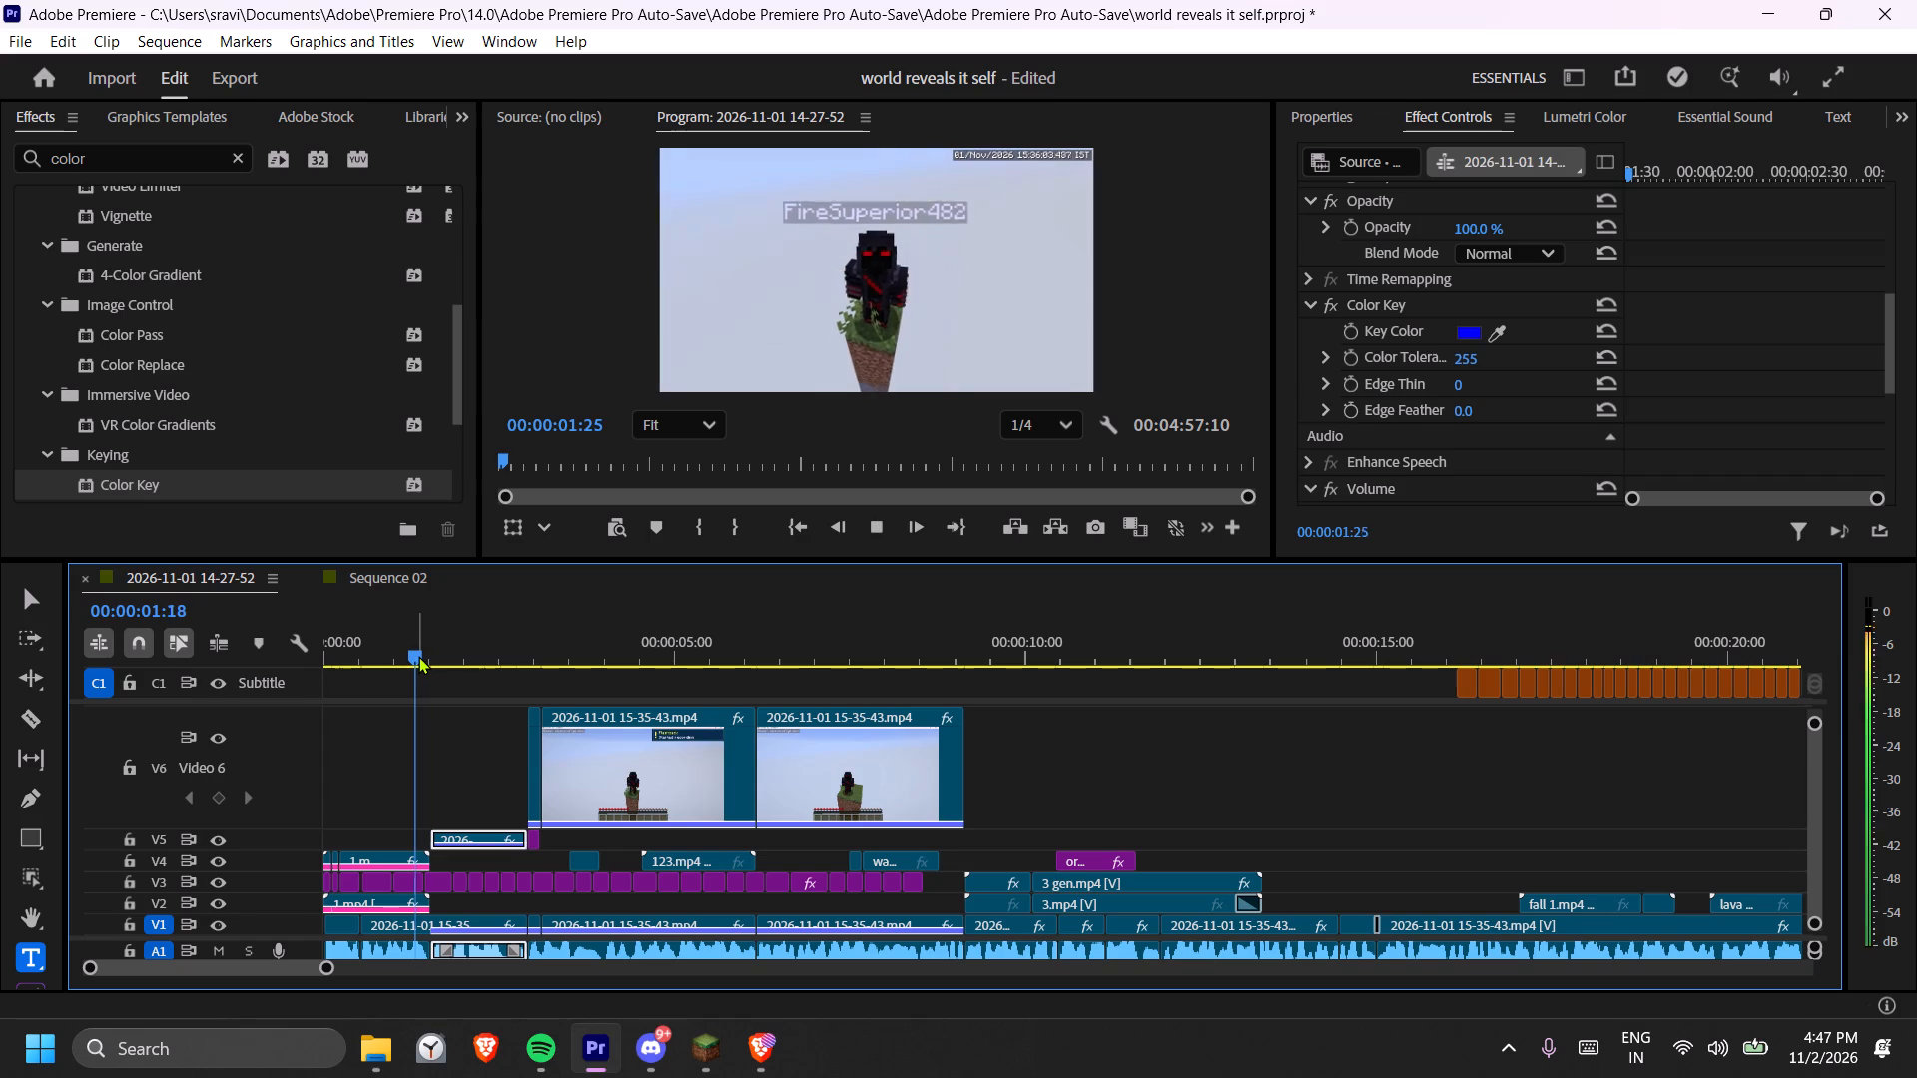
{"action": "key", "text": "space"}
{"action": "key", "text": "space"}
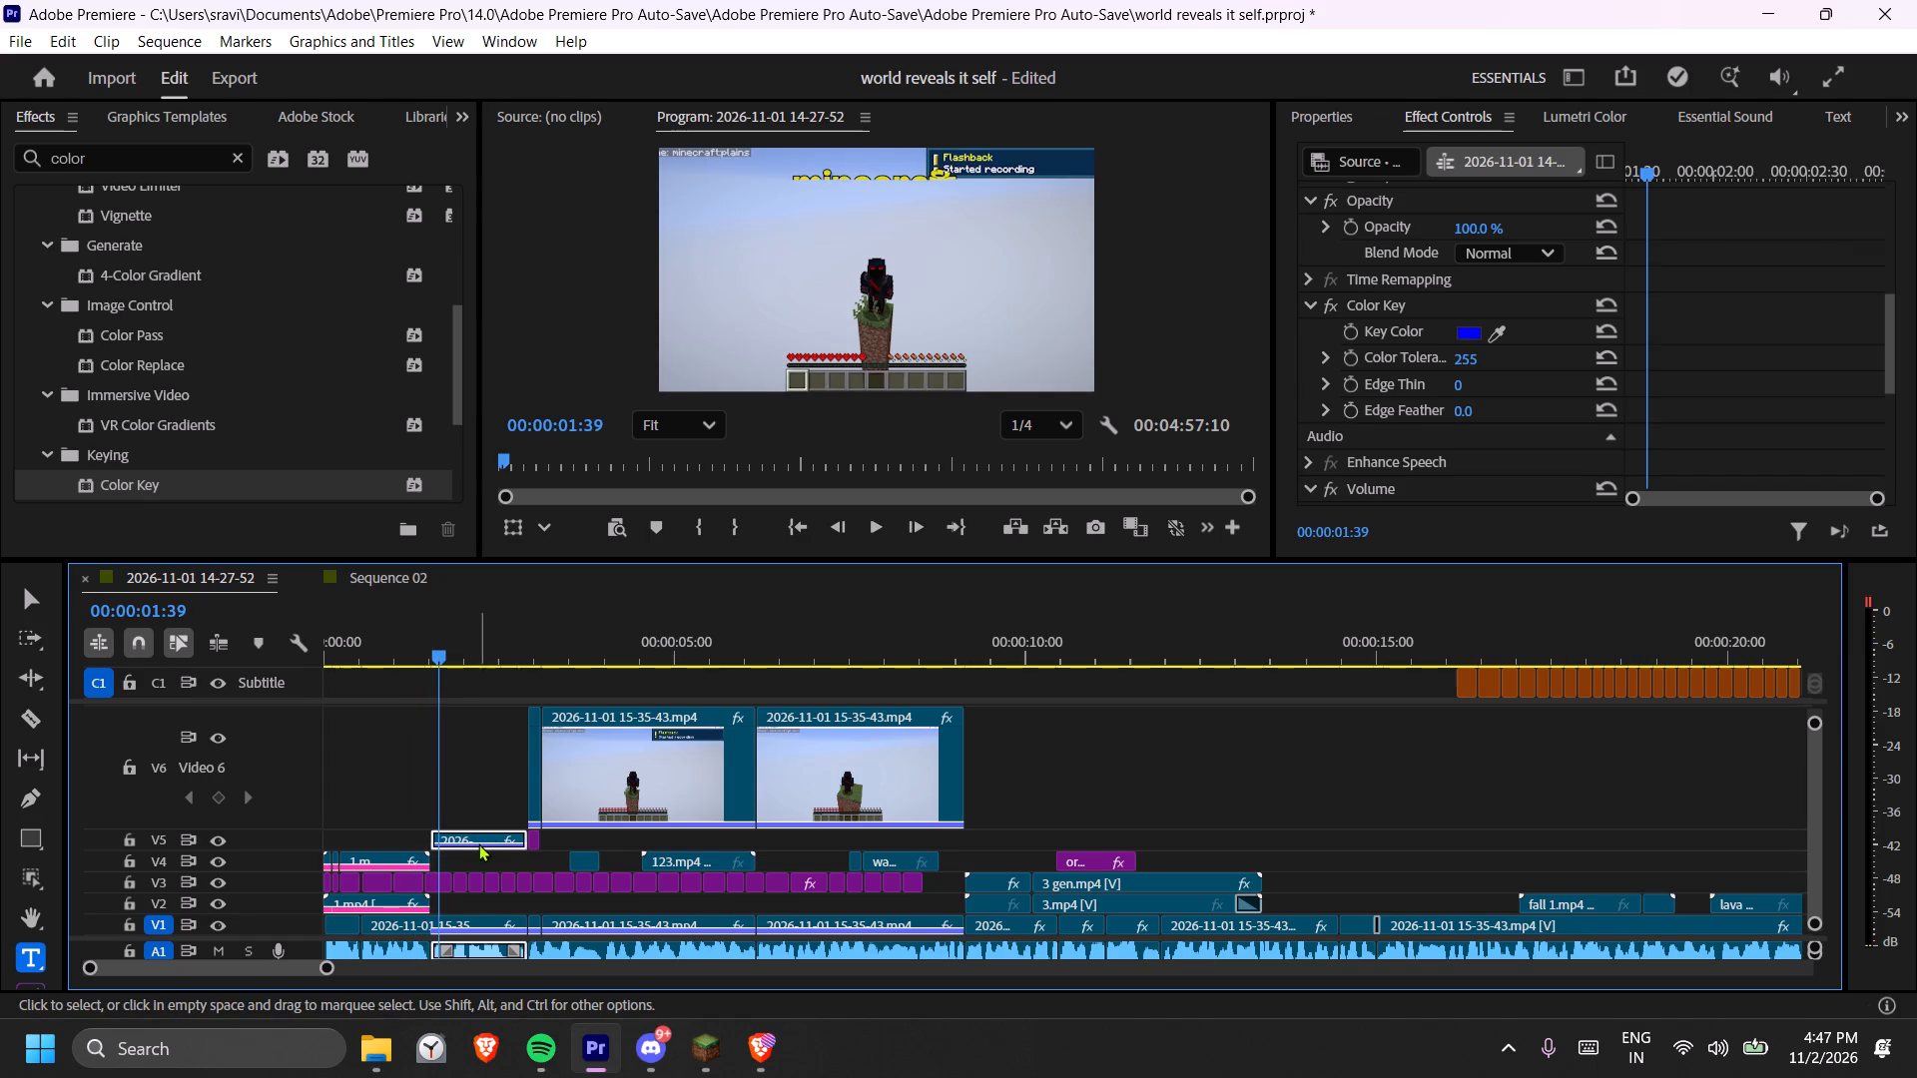
Lower the "minecraft" caption's Vector Motion position so the word sits at mid-frame behind the character, and review its text settings.
{"action": "left_click", "coordinate": [441, 878]}
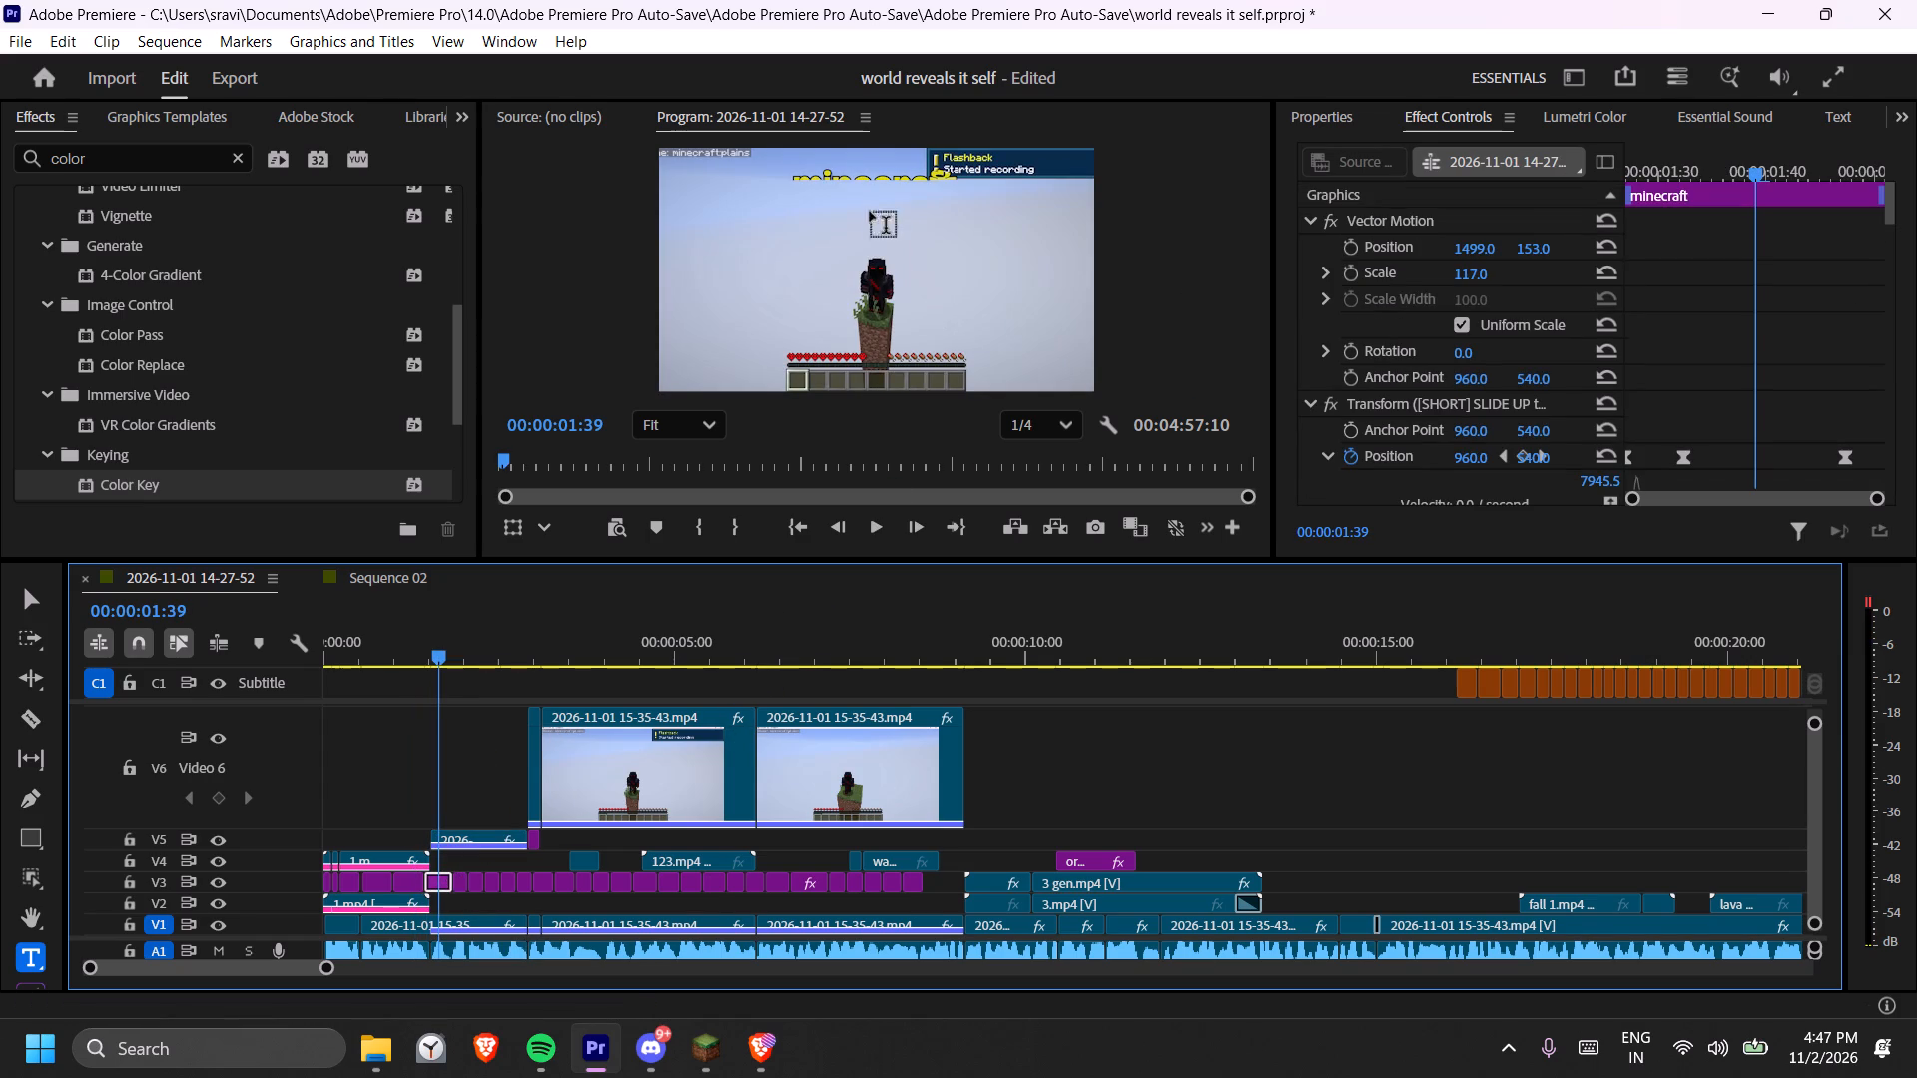
{"action": "left_click_drag", "start_coordinate": [1539, 252], "coordinate": [1902, 253]}
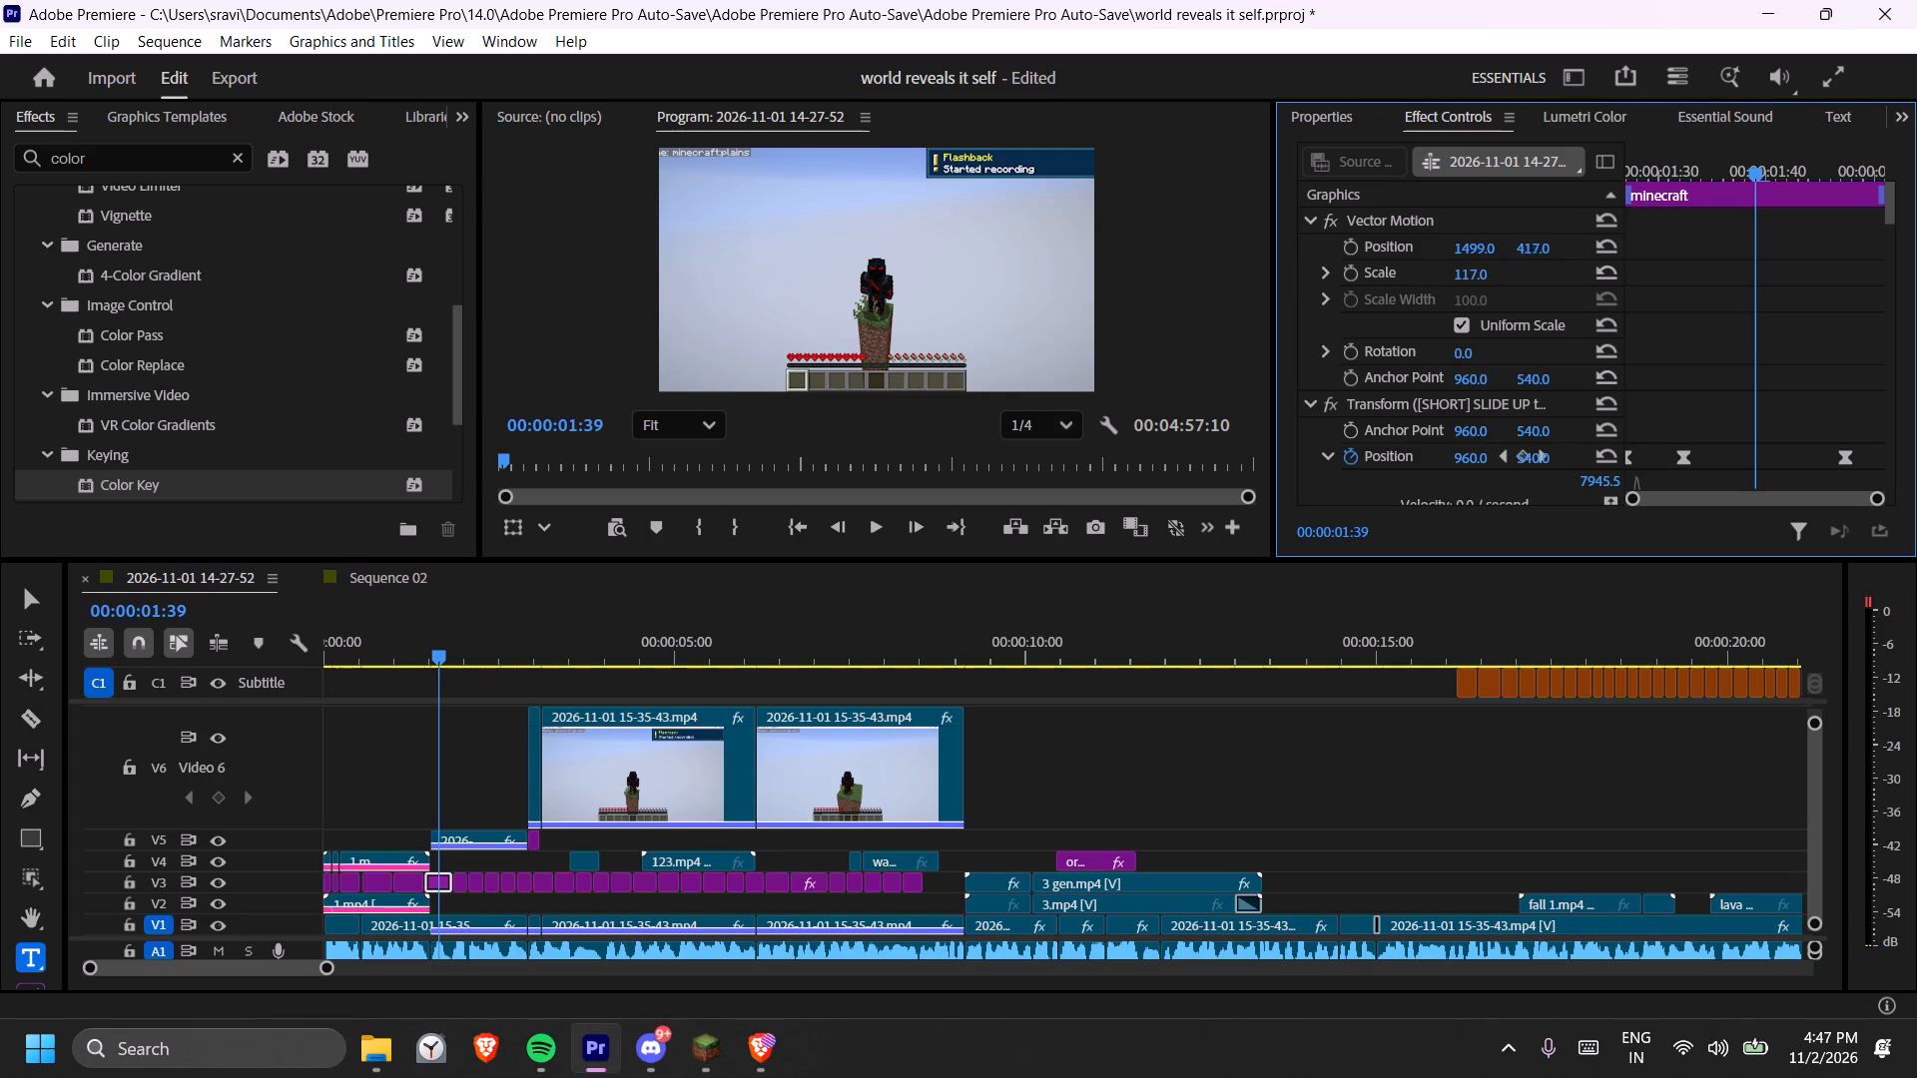
{"action": "left_click_drag", "start_coordinate": [1902, 253], "coordinate": [1656, 245]}
{"action": "scroll", "coordinate": [1489, 327], "scroll_direction": "down", "scroll_amount": 4}
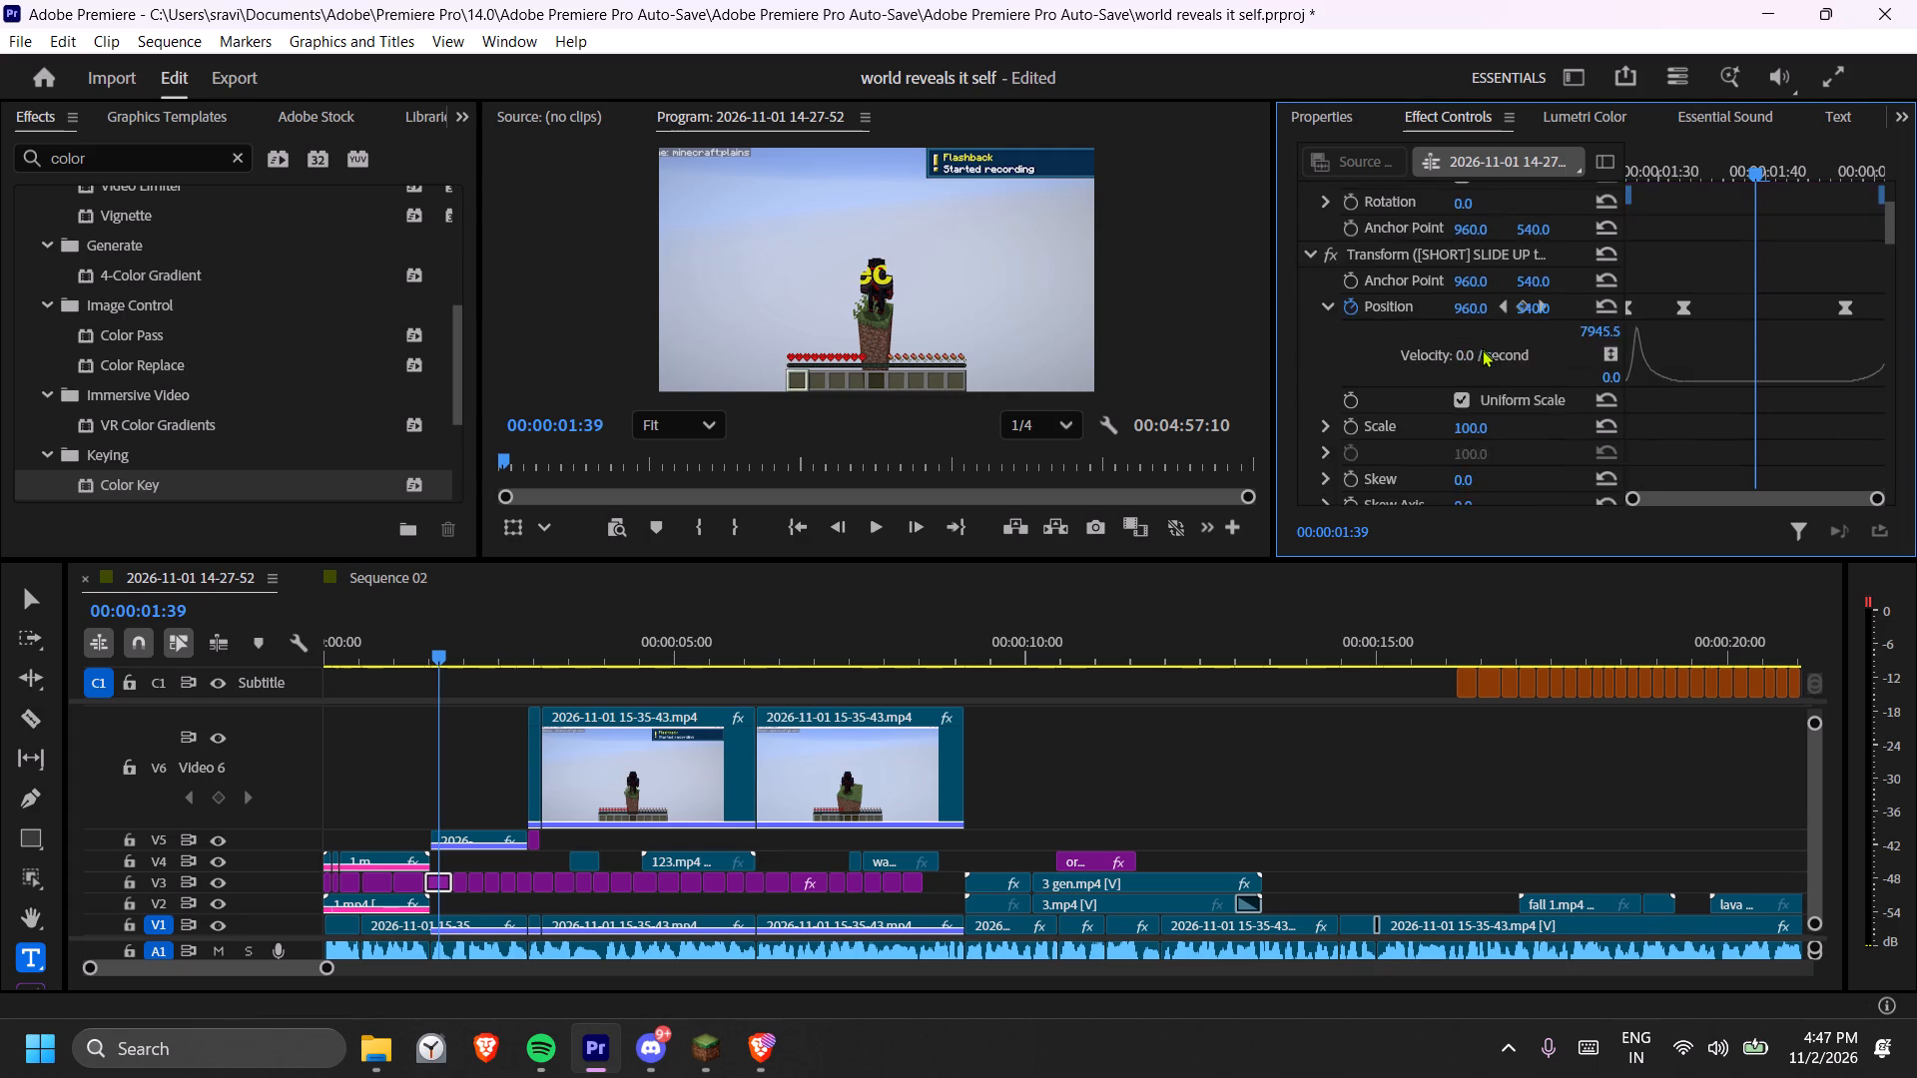
{"action": "scroll", "coordinate": [1482, 349], "scroll_direction": "down", "scroll_amount": 14}
{"action": "scroll", "coordinate": [1496, 387], "scroll_direction": "down", "scroll_amount": 20}
{"action": "scroll", "coordinate": [1496, 387], "scroll_direction": "down", "scroll_amount": 6}
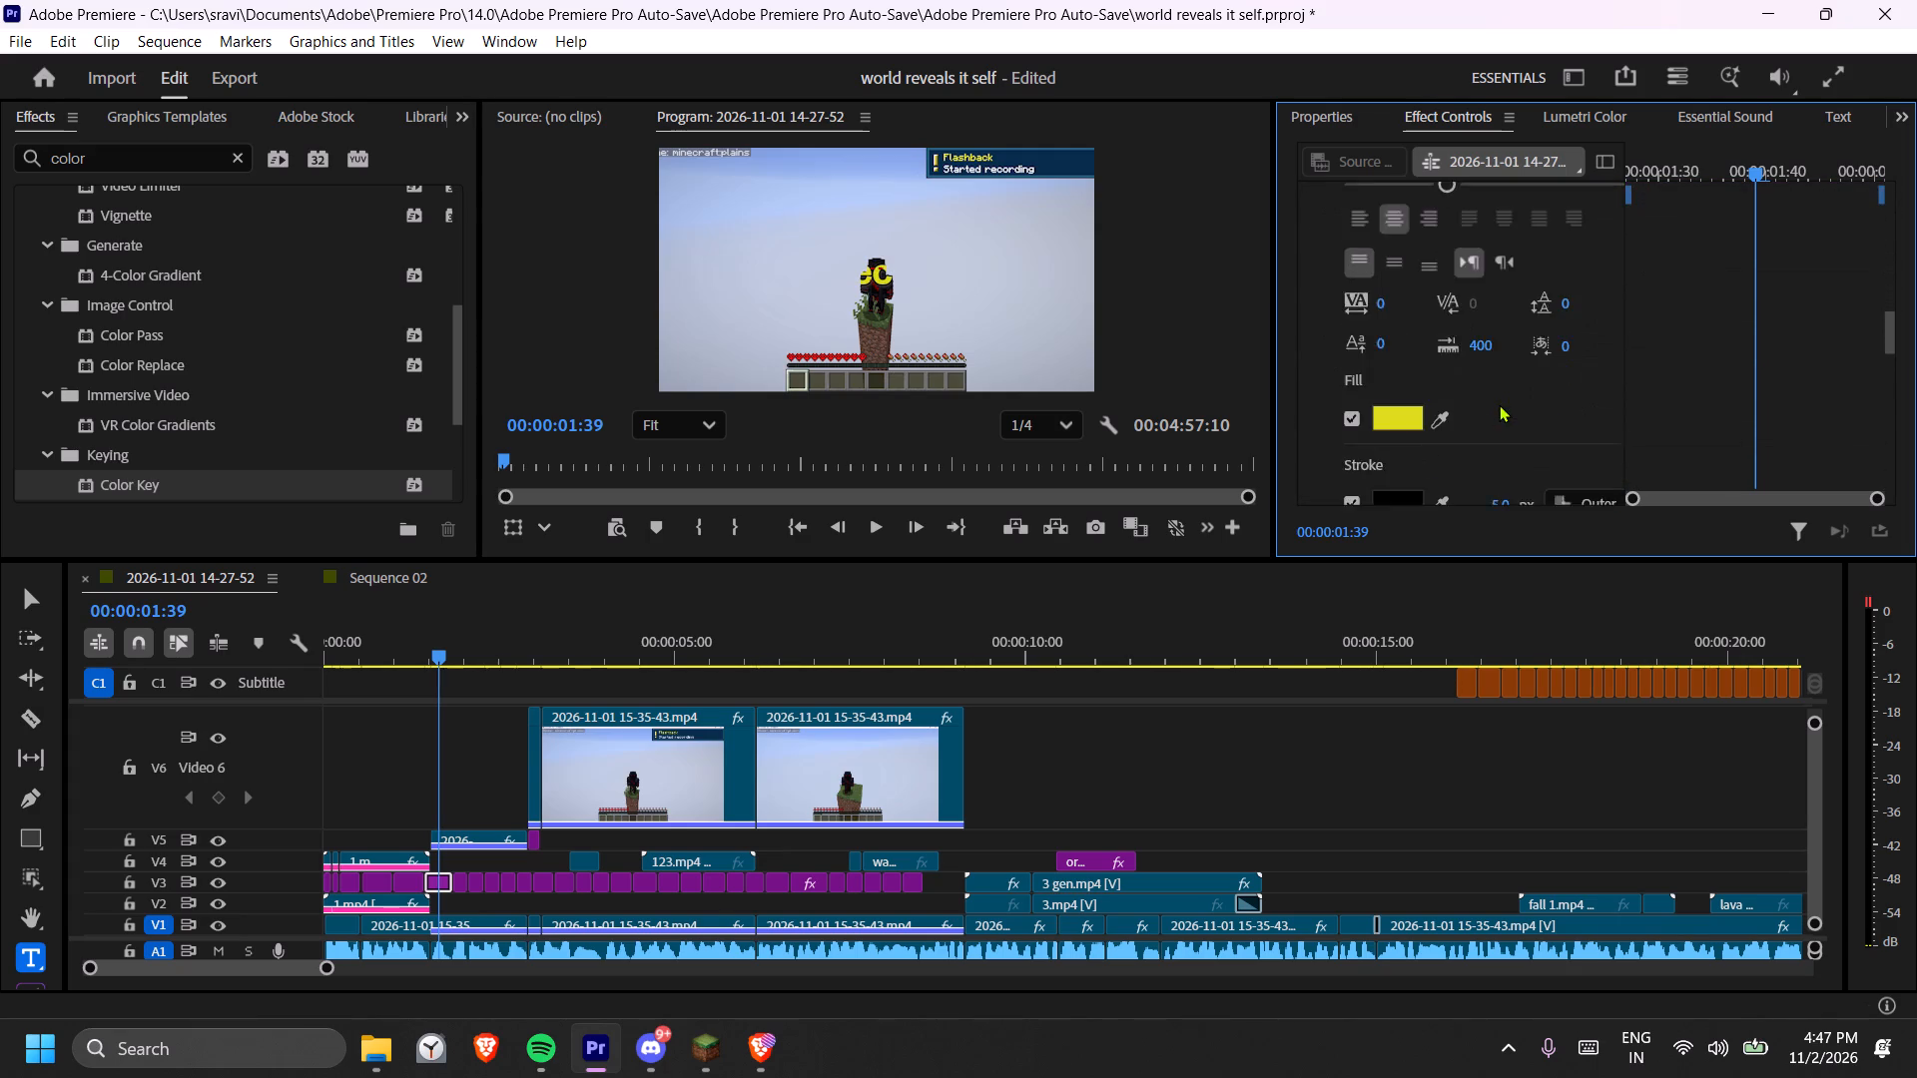
{"action": "scroll", "coordinate": [1499, 404], "scroll_direction": "down", "scroll_amount": 20}
{"action": "scroll", "coordinate": [1499, 404], "scroll_direction": "down", "scroll_amount": 1}
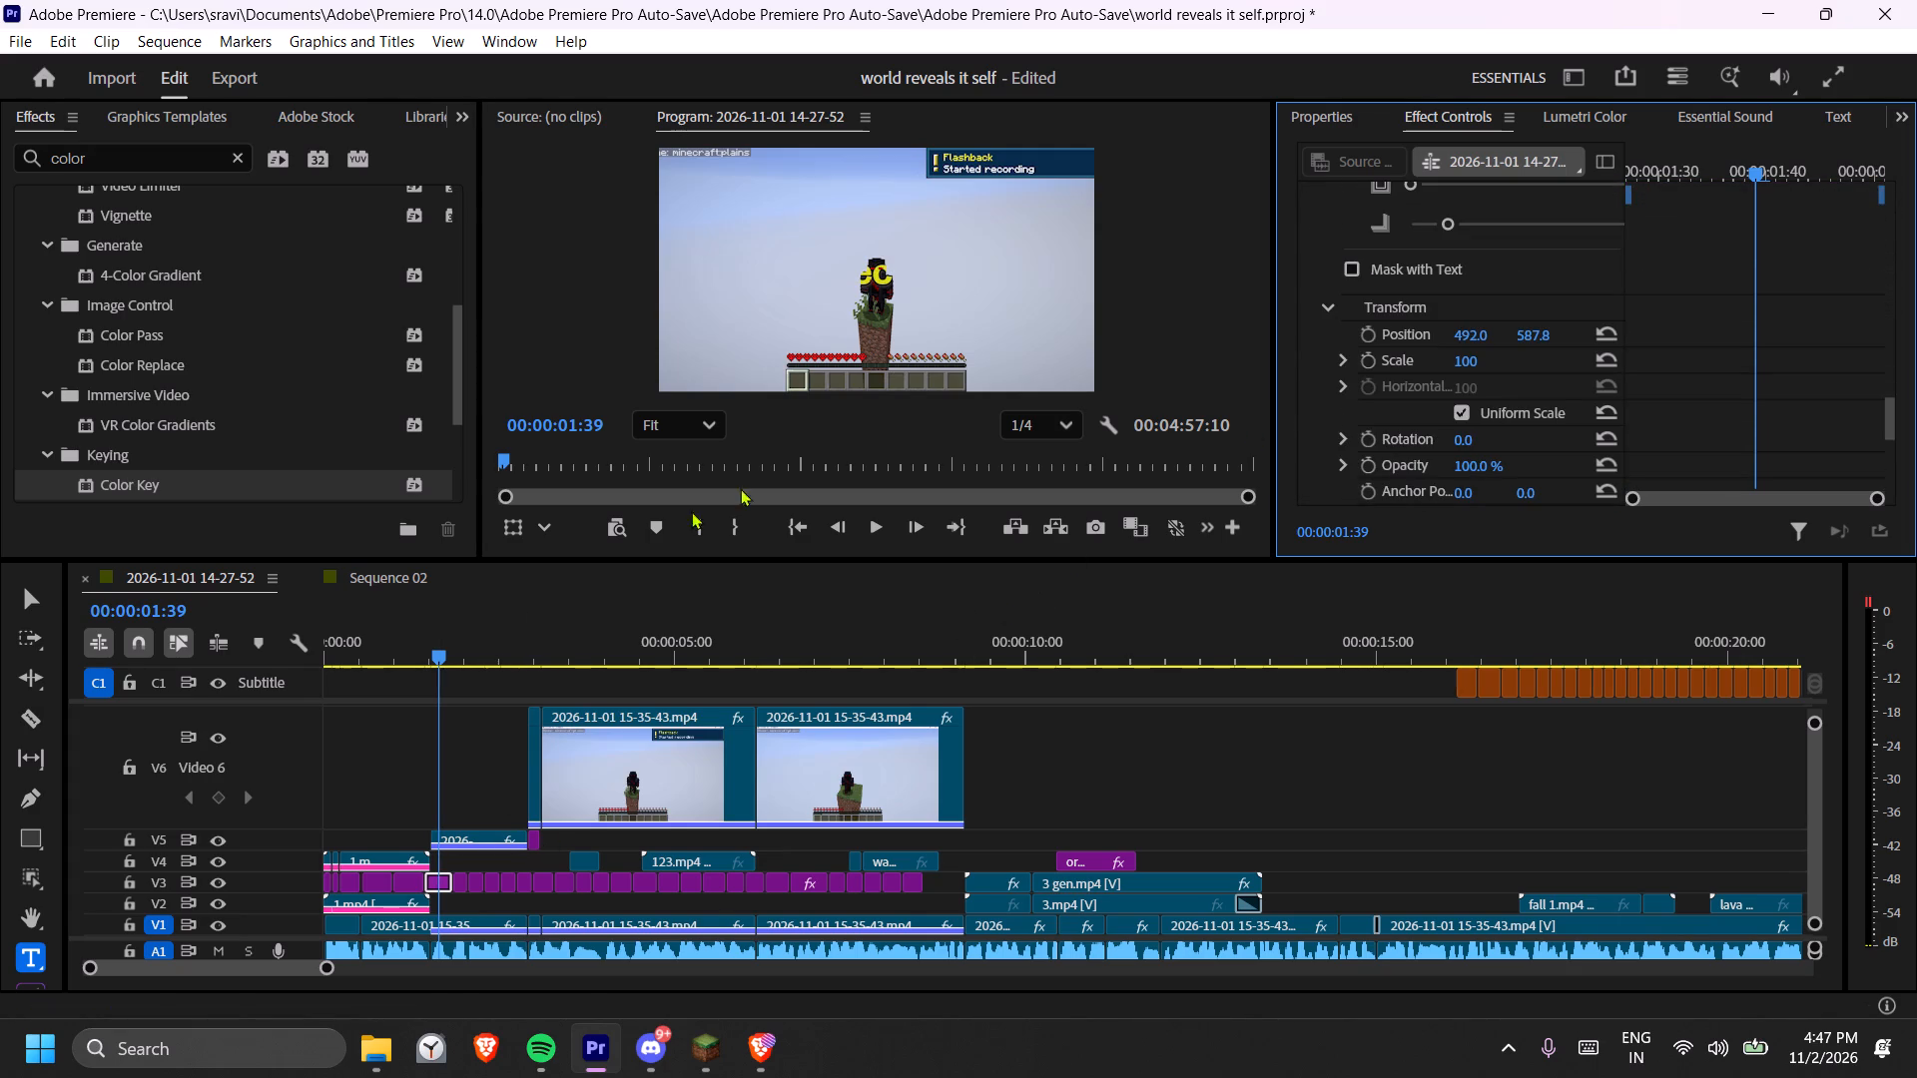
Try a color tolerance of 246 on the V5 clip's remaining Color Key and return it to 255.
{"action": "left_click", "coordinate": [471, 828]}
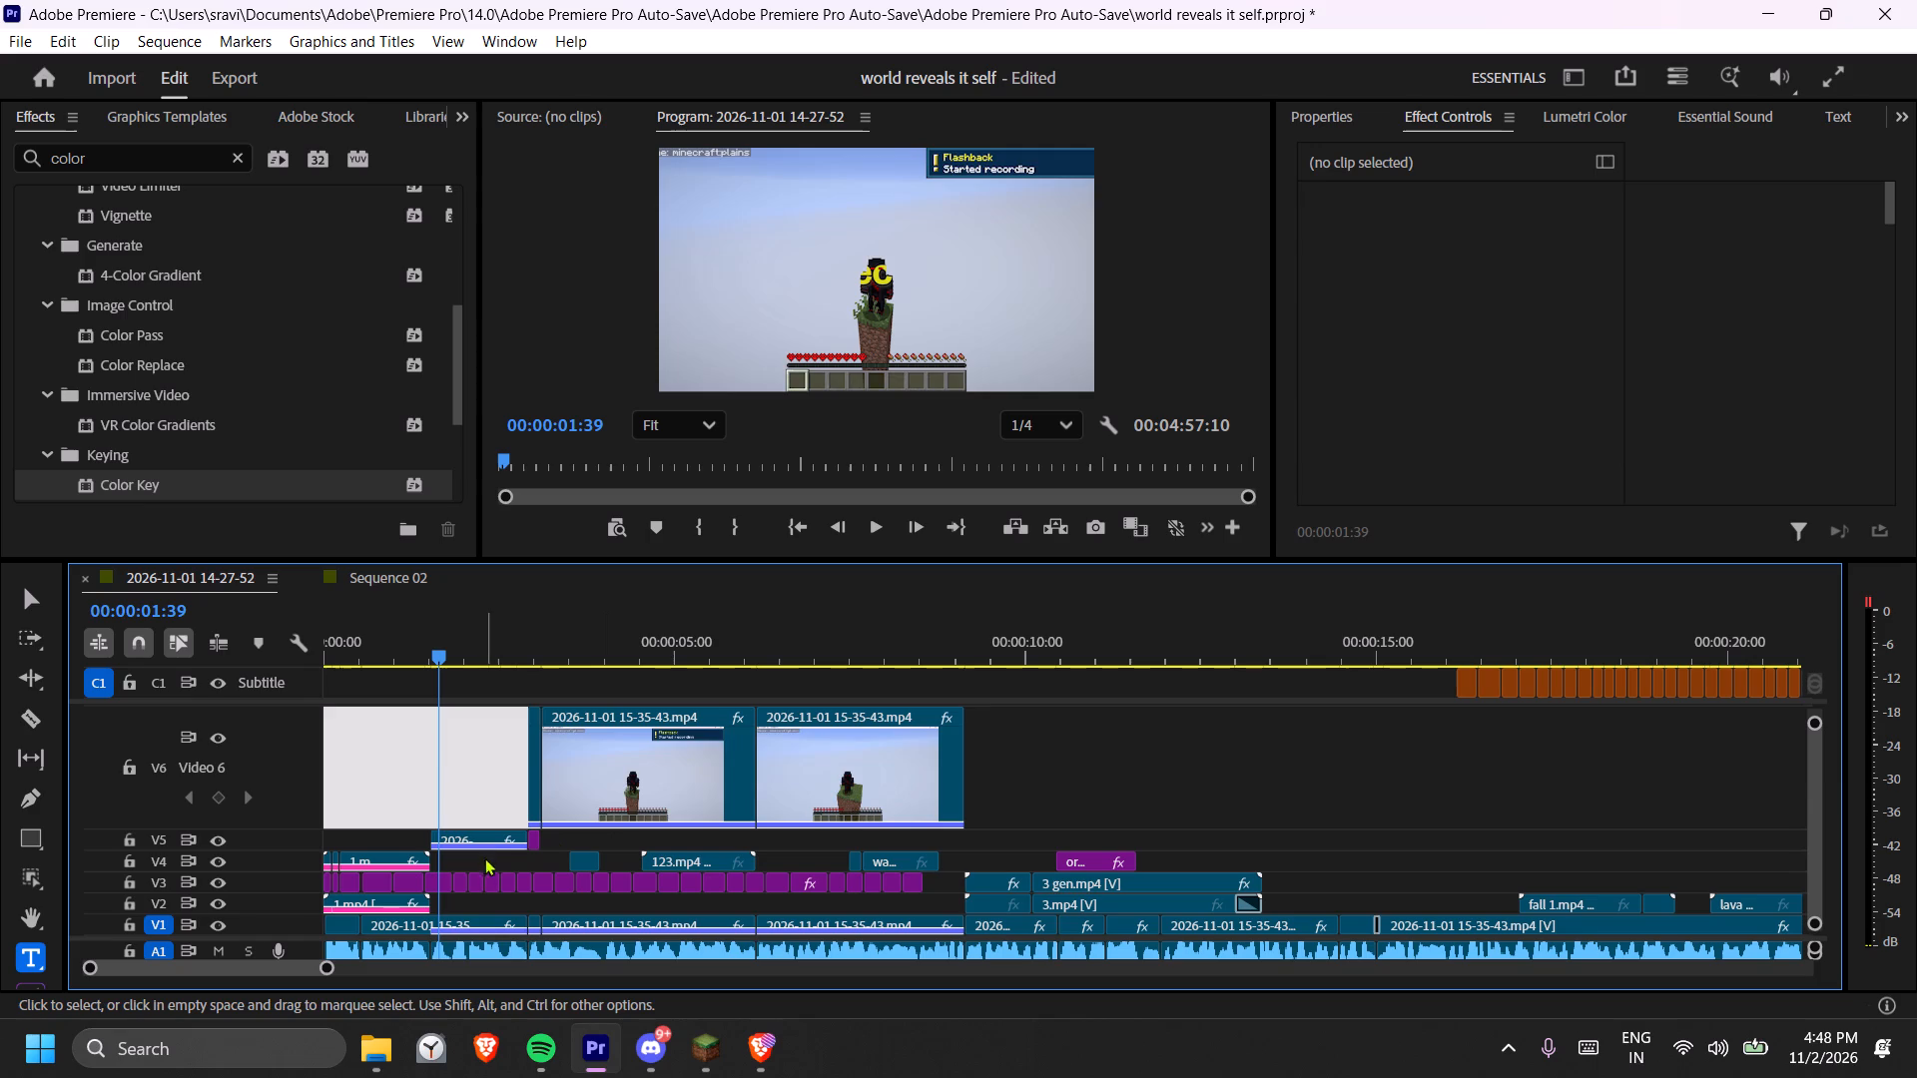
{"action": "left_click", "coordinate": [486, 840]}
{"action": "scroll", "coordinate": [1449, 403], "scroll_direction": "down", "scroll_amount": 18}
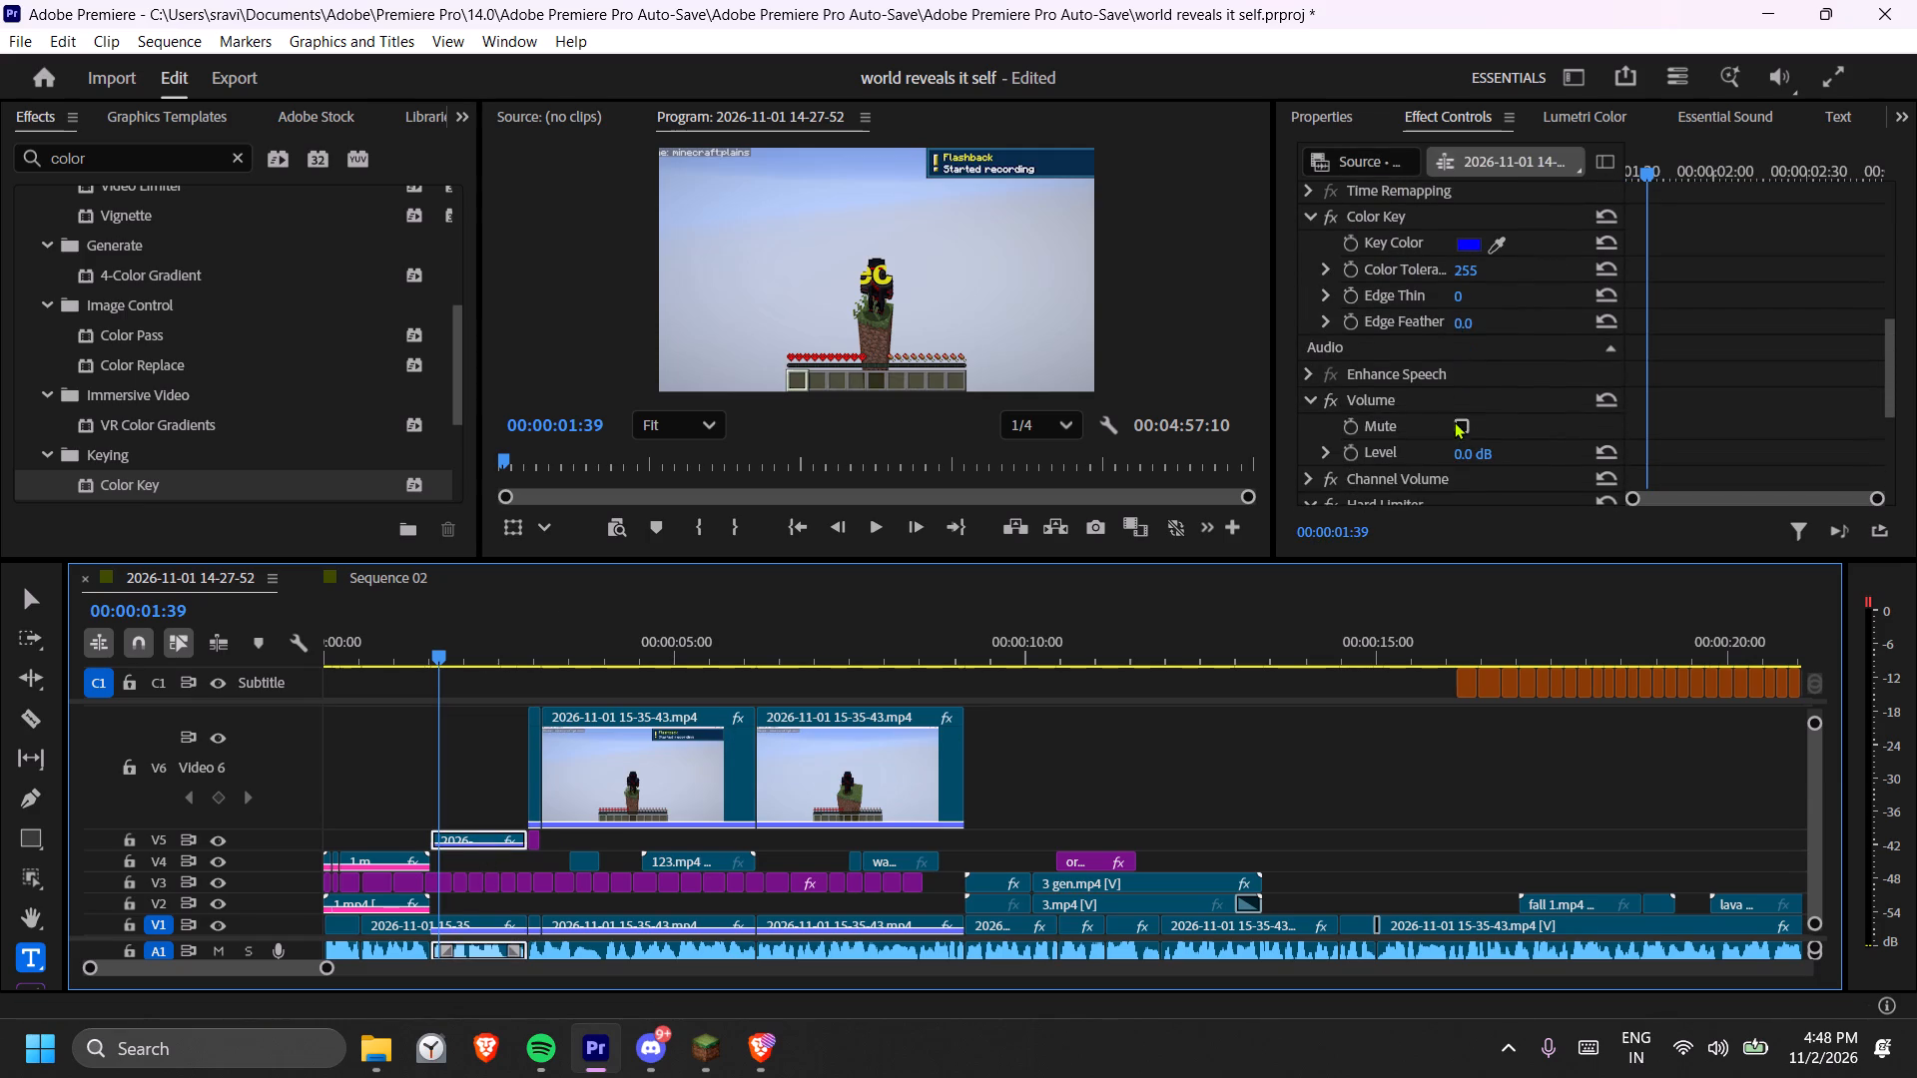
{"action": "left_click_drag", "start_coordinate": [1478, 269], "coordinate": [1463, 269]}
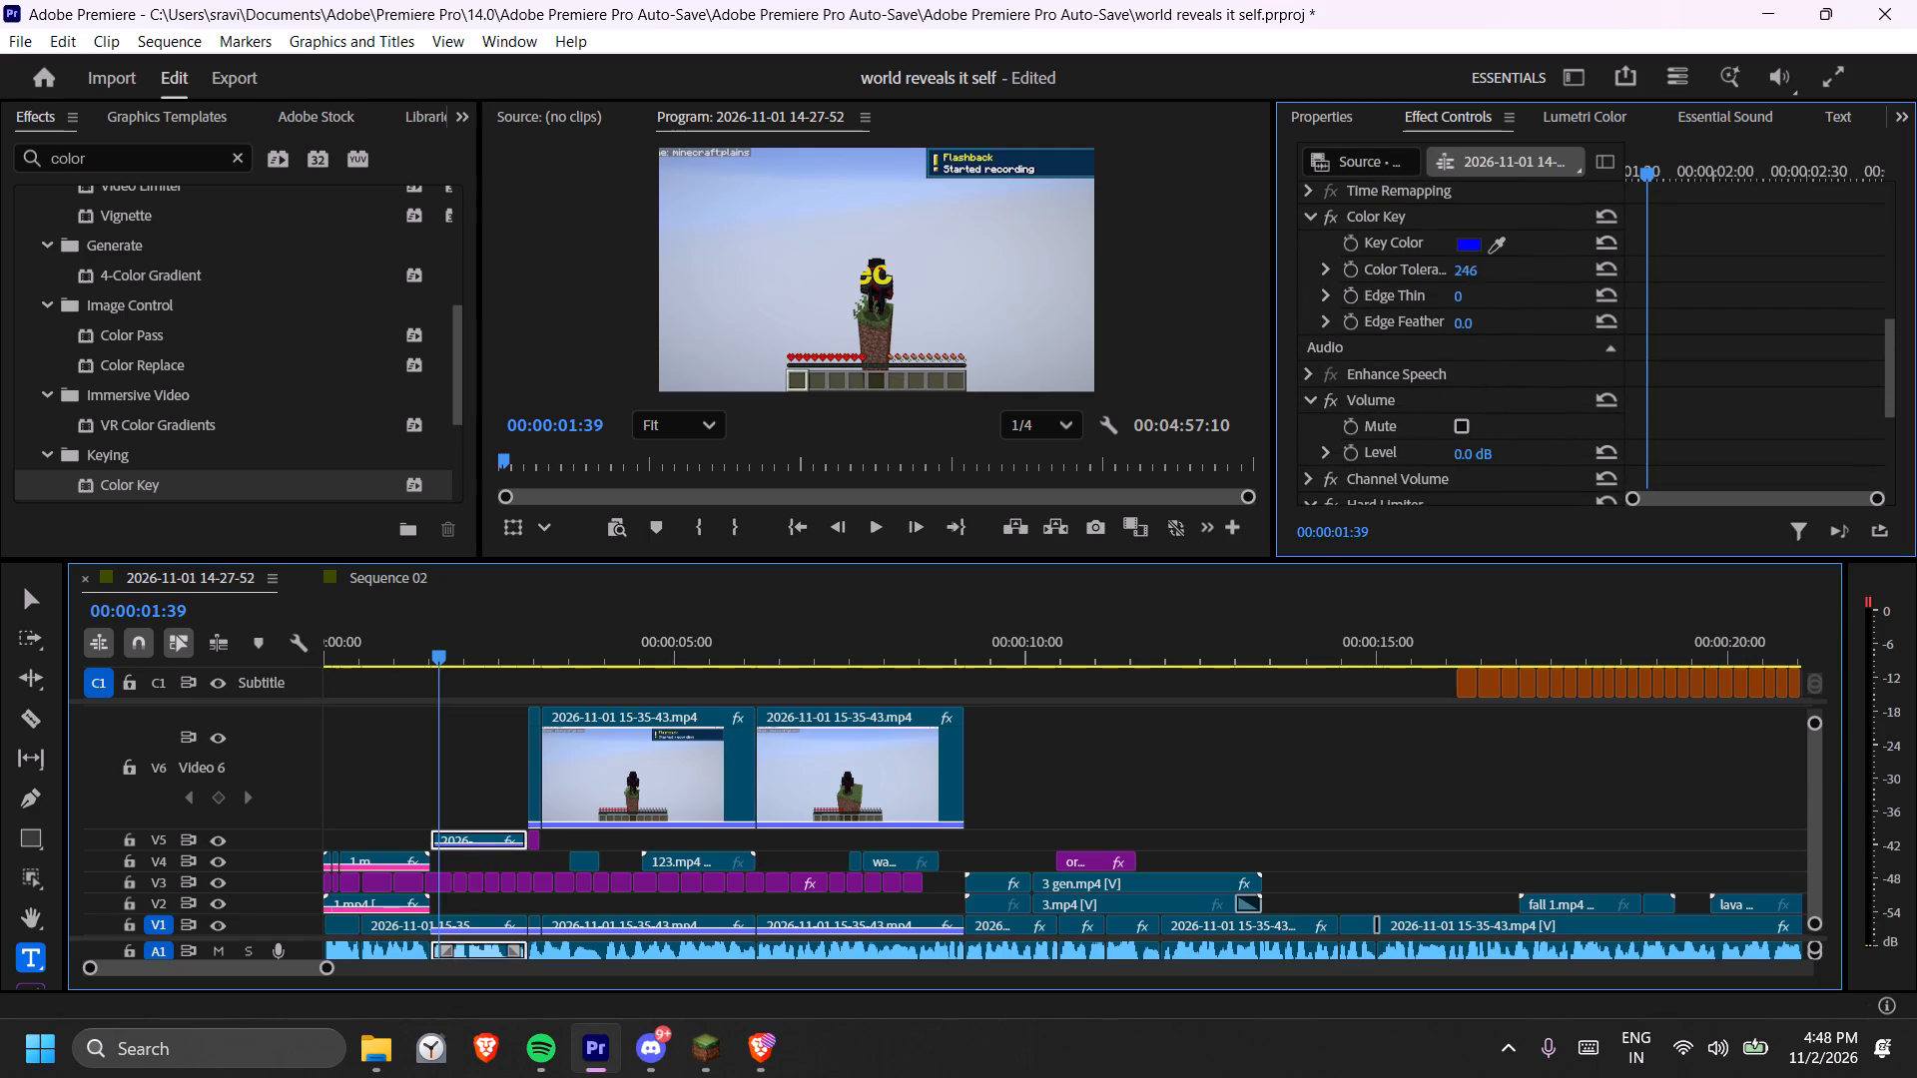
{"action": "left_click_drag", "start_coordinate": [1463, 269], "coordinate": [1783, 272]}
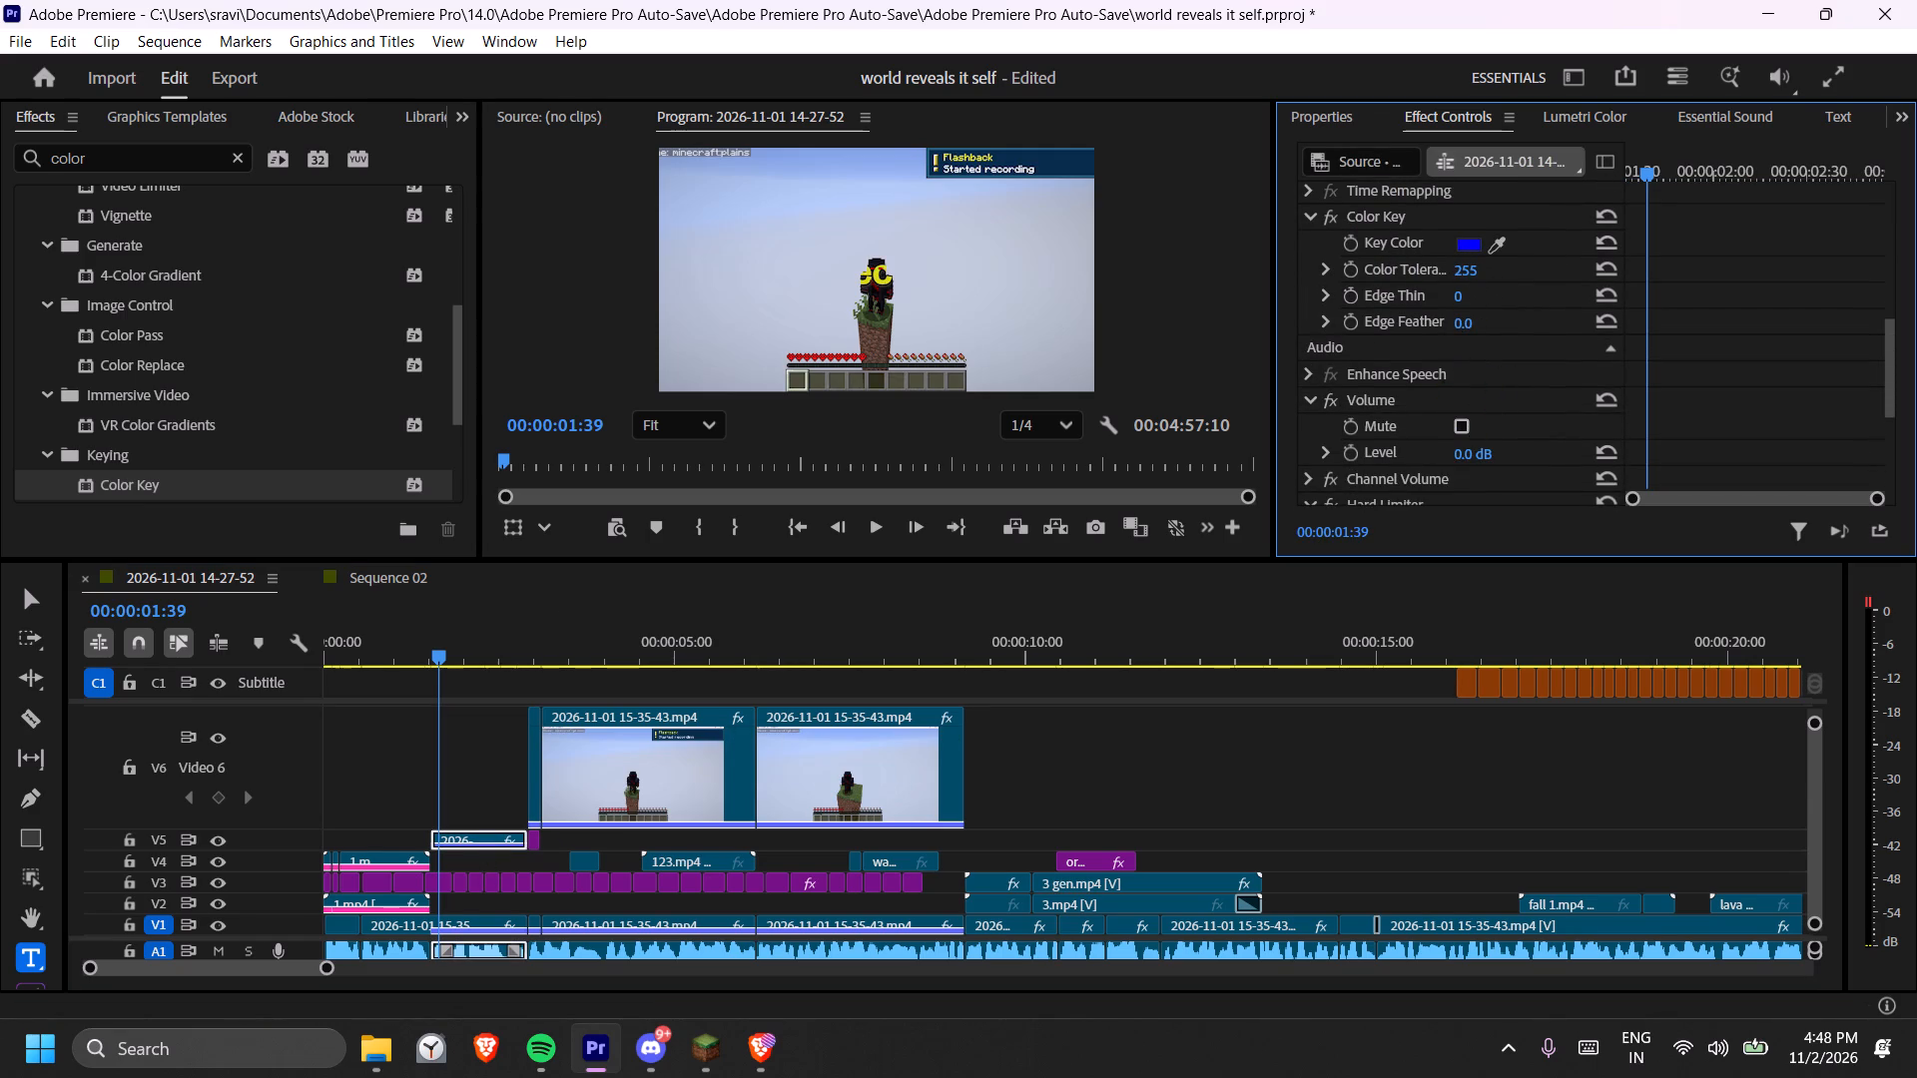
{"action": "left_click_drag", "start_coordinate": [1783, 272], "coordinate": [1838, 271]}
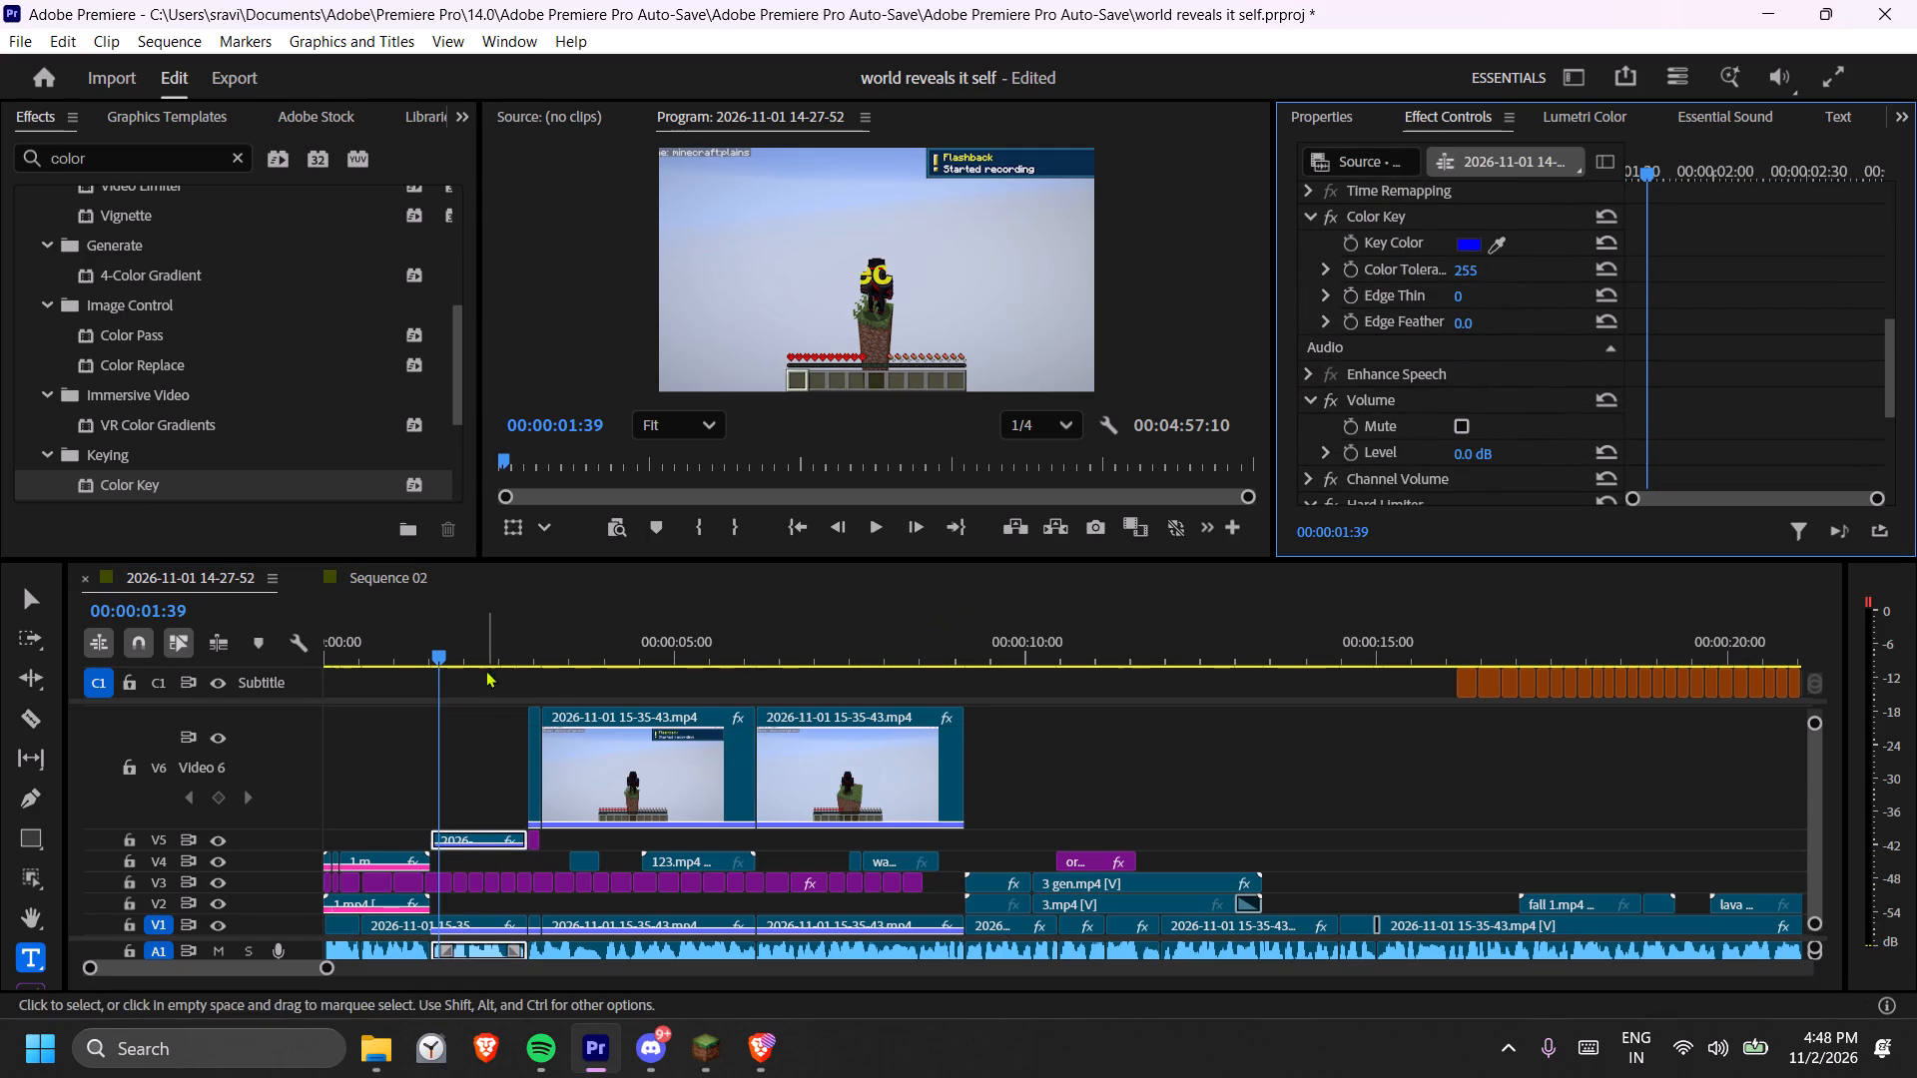
Sample the V5 clip's Color Key colour from the sky beside the character at 00:00:01:40.
{"action": "left_click_drag", "start_coordinate": [468, 654], "coordinate": [443, 646]}
{"action": "left_click", "coordinate": [1493, 244]}
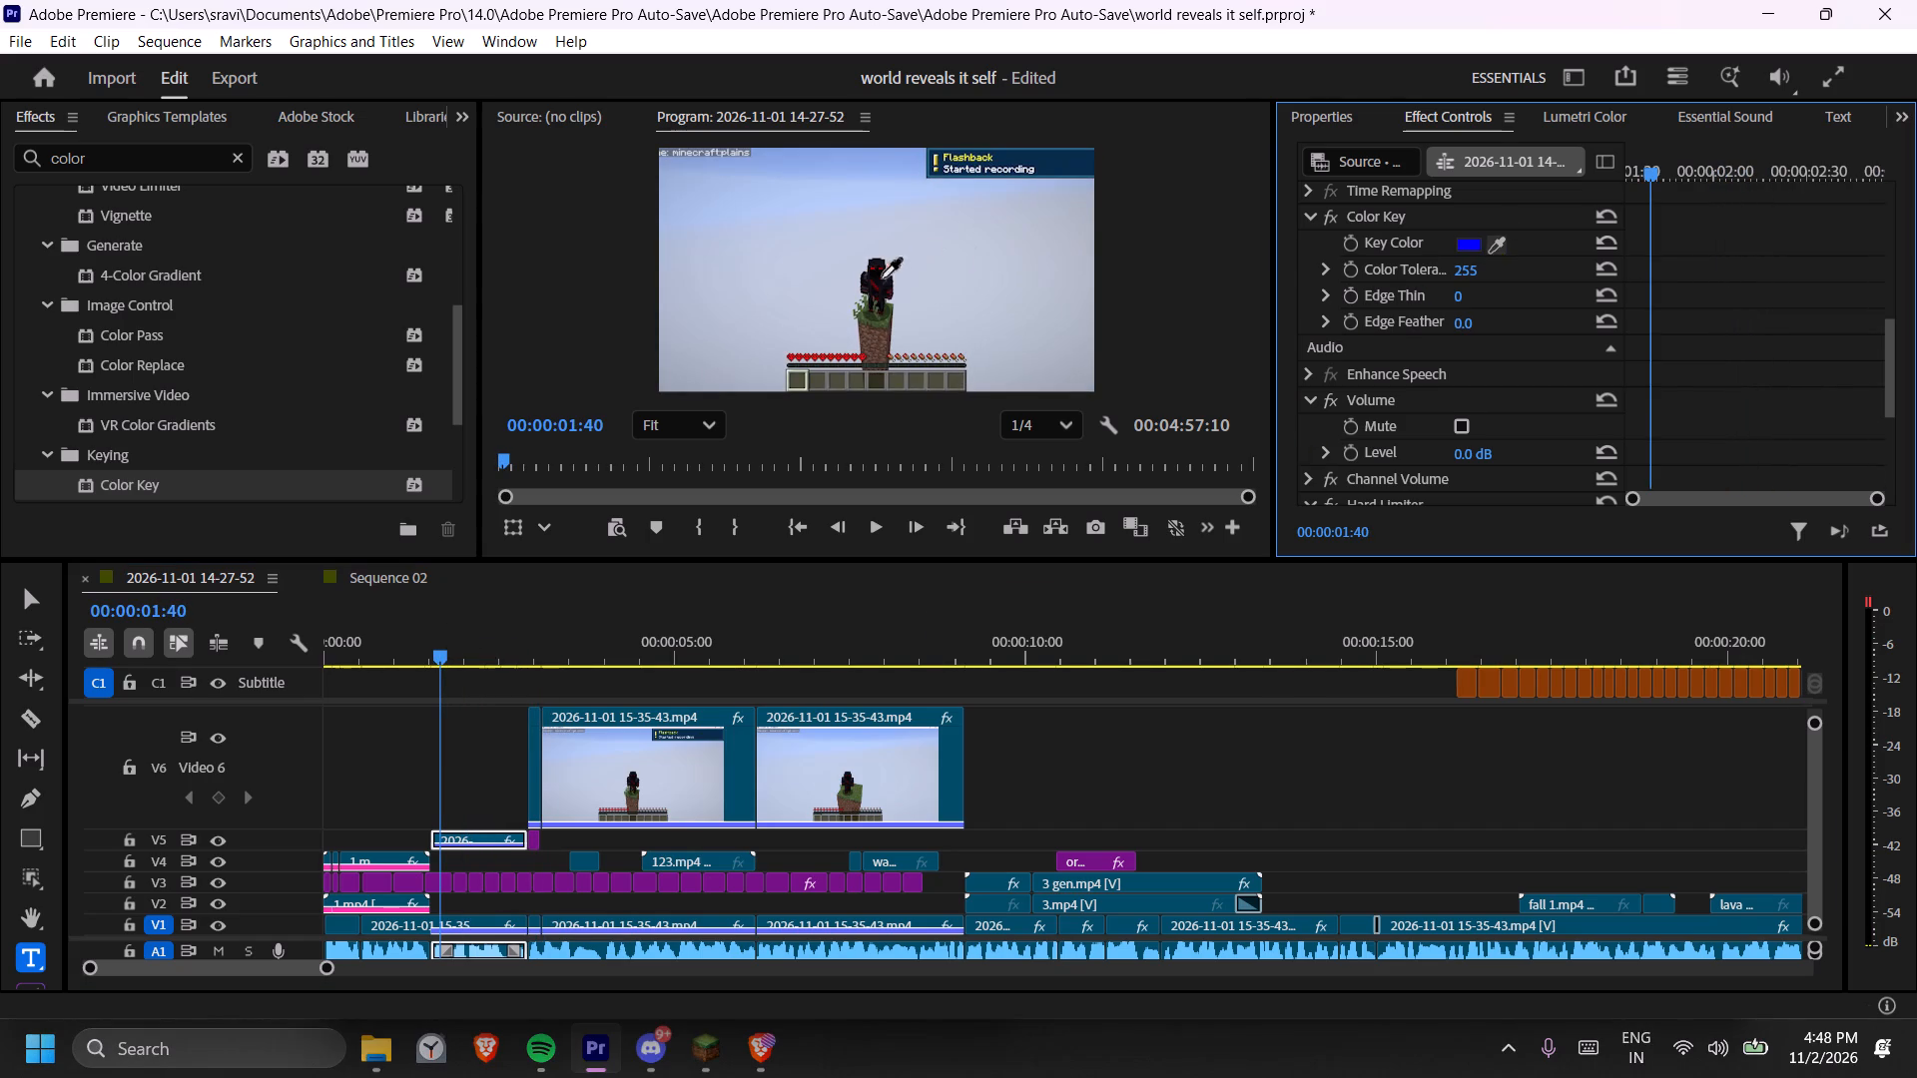
{"action": "left_click", "coordinate": [904, 284]}
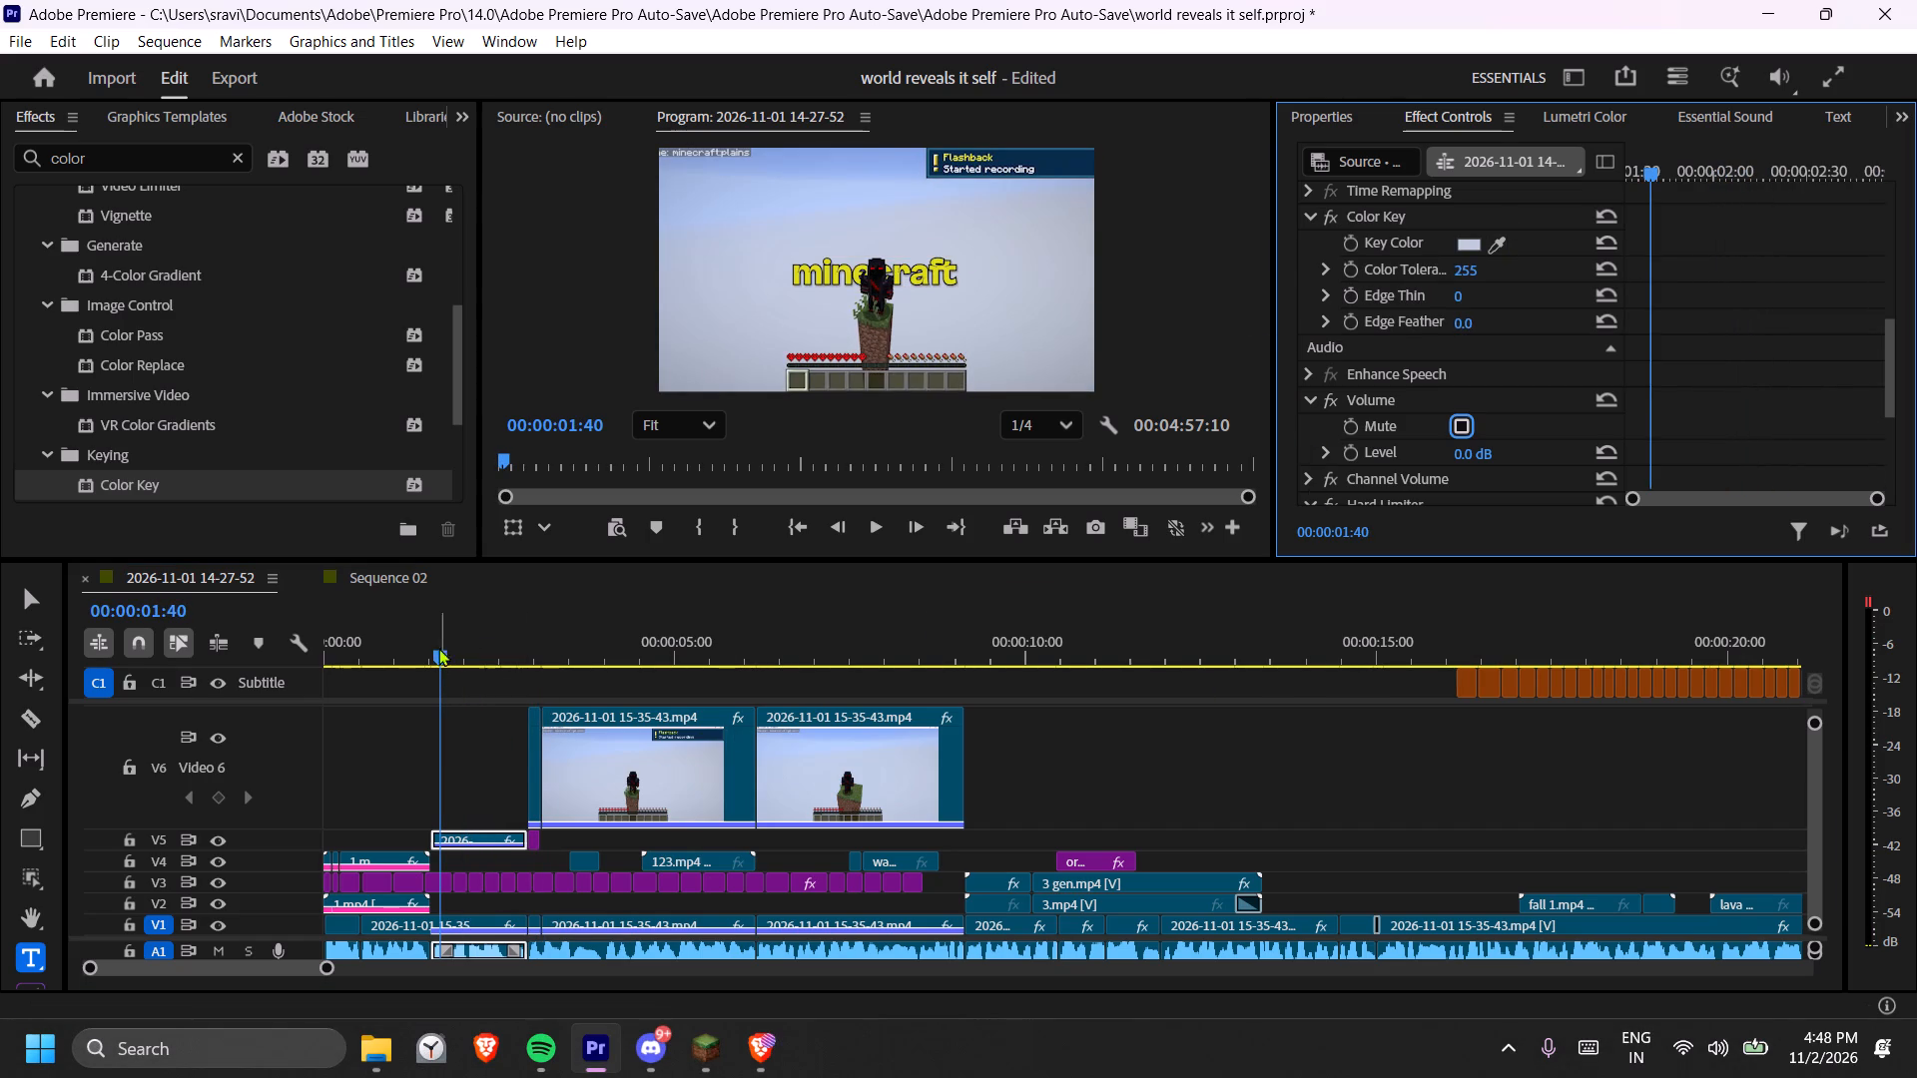
Play and scrub the opening up to about 00:00:01:39 to check the "khelenge" and "minecraft" captions behind the character.
{"action": "left_click", "coordinate": [419, 642]}
{"action": "key", "text": "space"}
{"action": "key", "text": "space"}
{"action": "left_click_drag", "start_coordinate": [410, 643], "coordinate": [411, 647]}
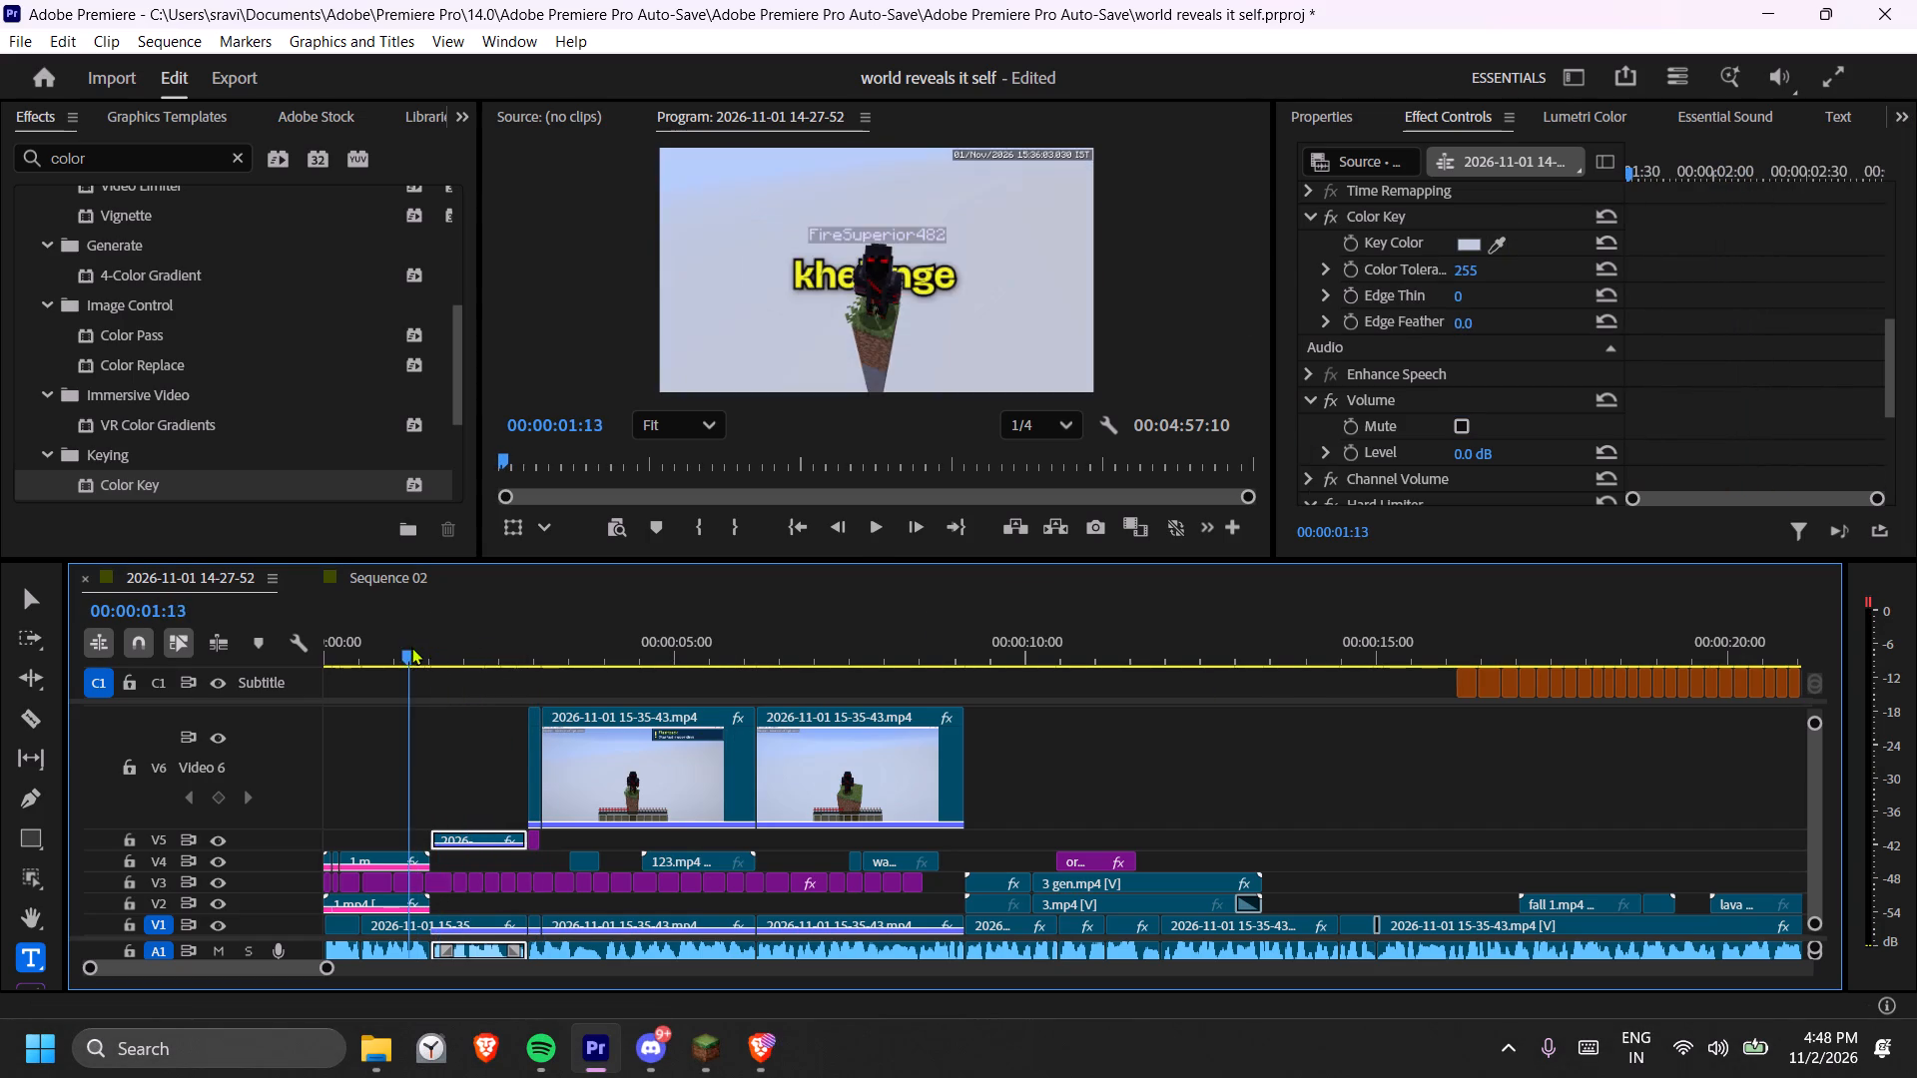
{"action": "left_click_drag", "start_coordinate": [411, 647], "coordinate": [458, 651]}
{"action": "left_click_drag", "start_coordinate": [440, 650], "coordinate": [430, 650]}
{"action": "key", "text": "space"}
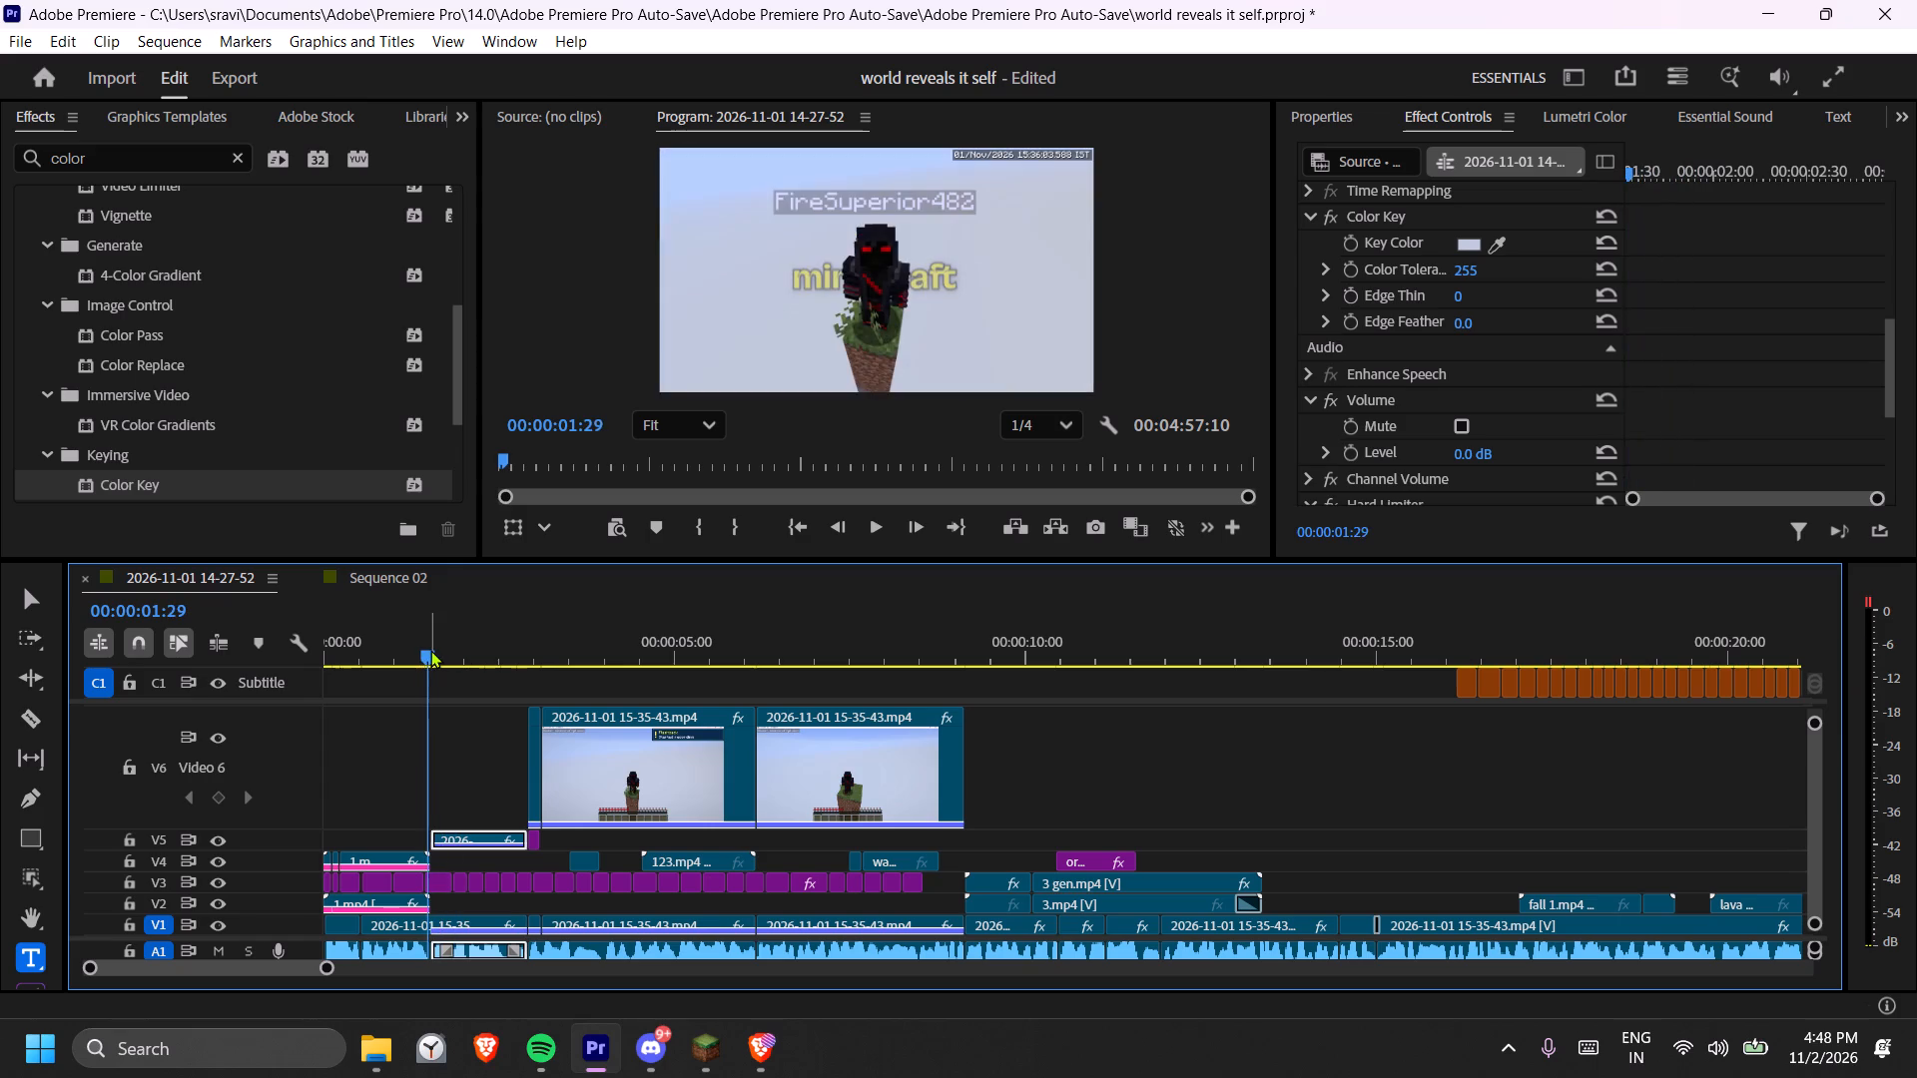
{"action": "key", "text": "space"}
{"action": "left_click", "coordinate": [415, 648]}
{"action": "left_click_drag", "start_coordinate": [357, 648], "coordinate": [231, 670]}
{"action": "key", "text": "space"}
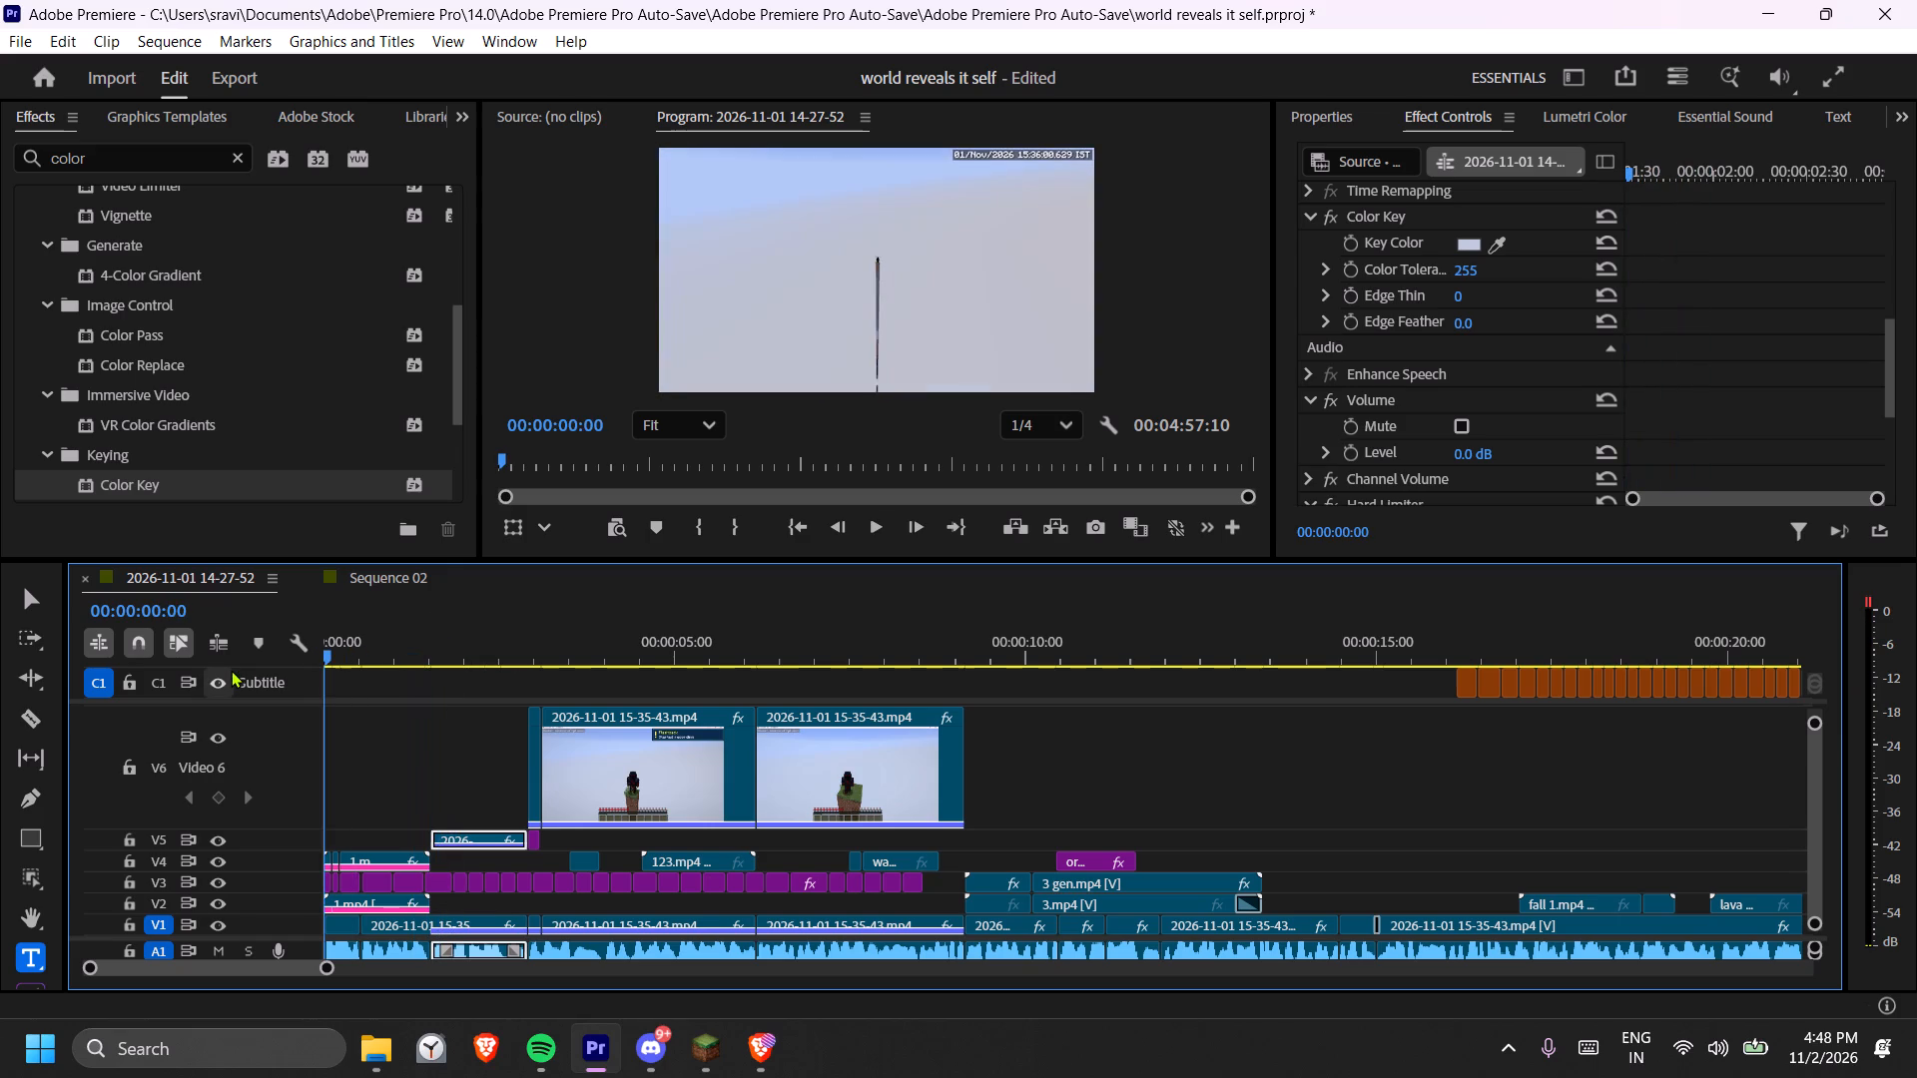
{"action": "key", "text": "space"}
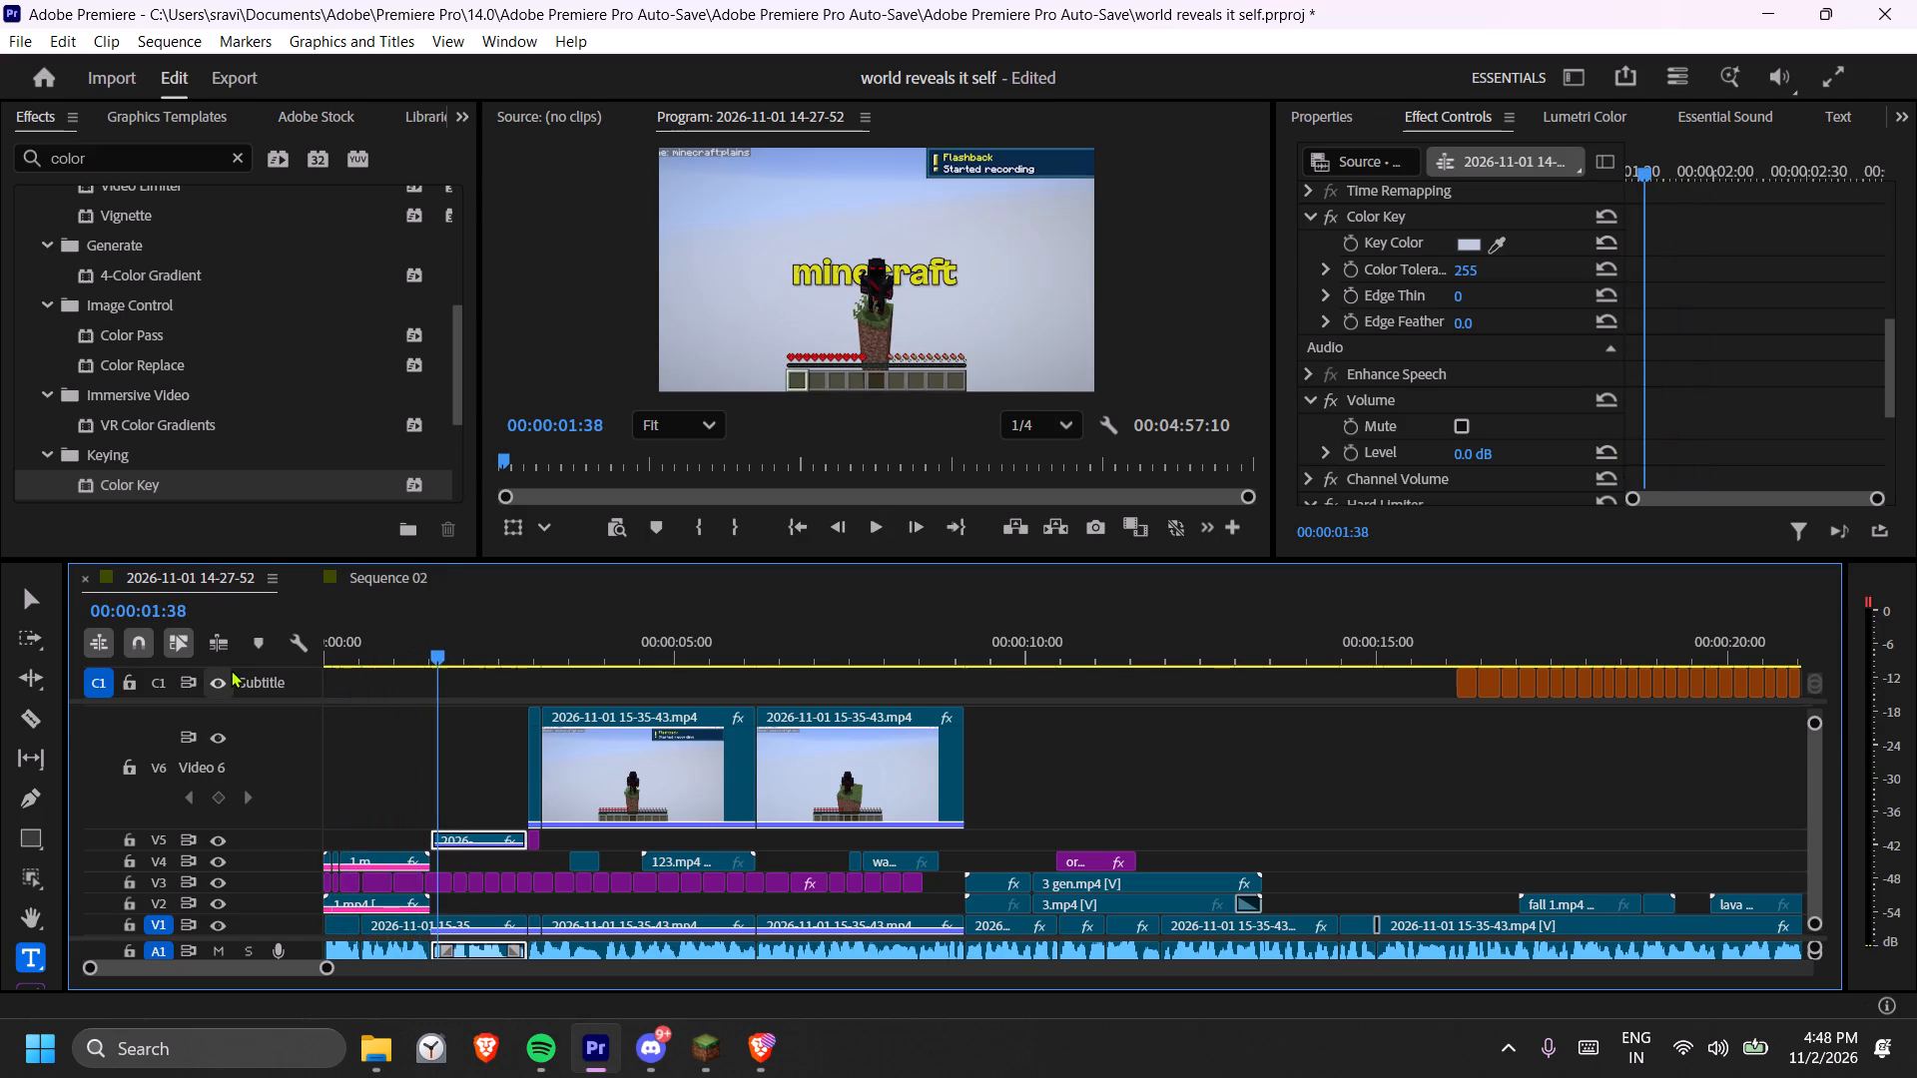
{"action": "left_click_drag", "start_coordinate": [383, 648], "coordinate": [450, 651]}
{"action": "left_click_drag", "start_coordinate": [459, 650], "coordinate": [425, 650]}
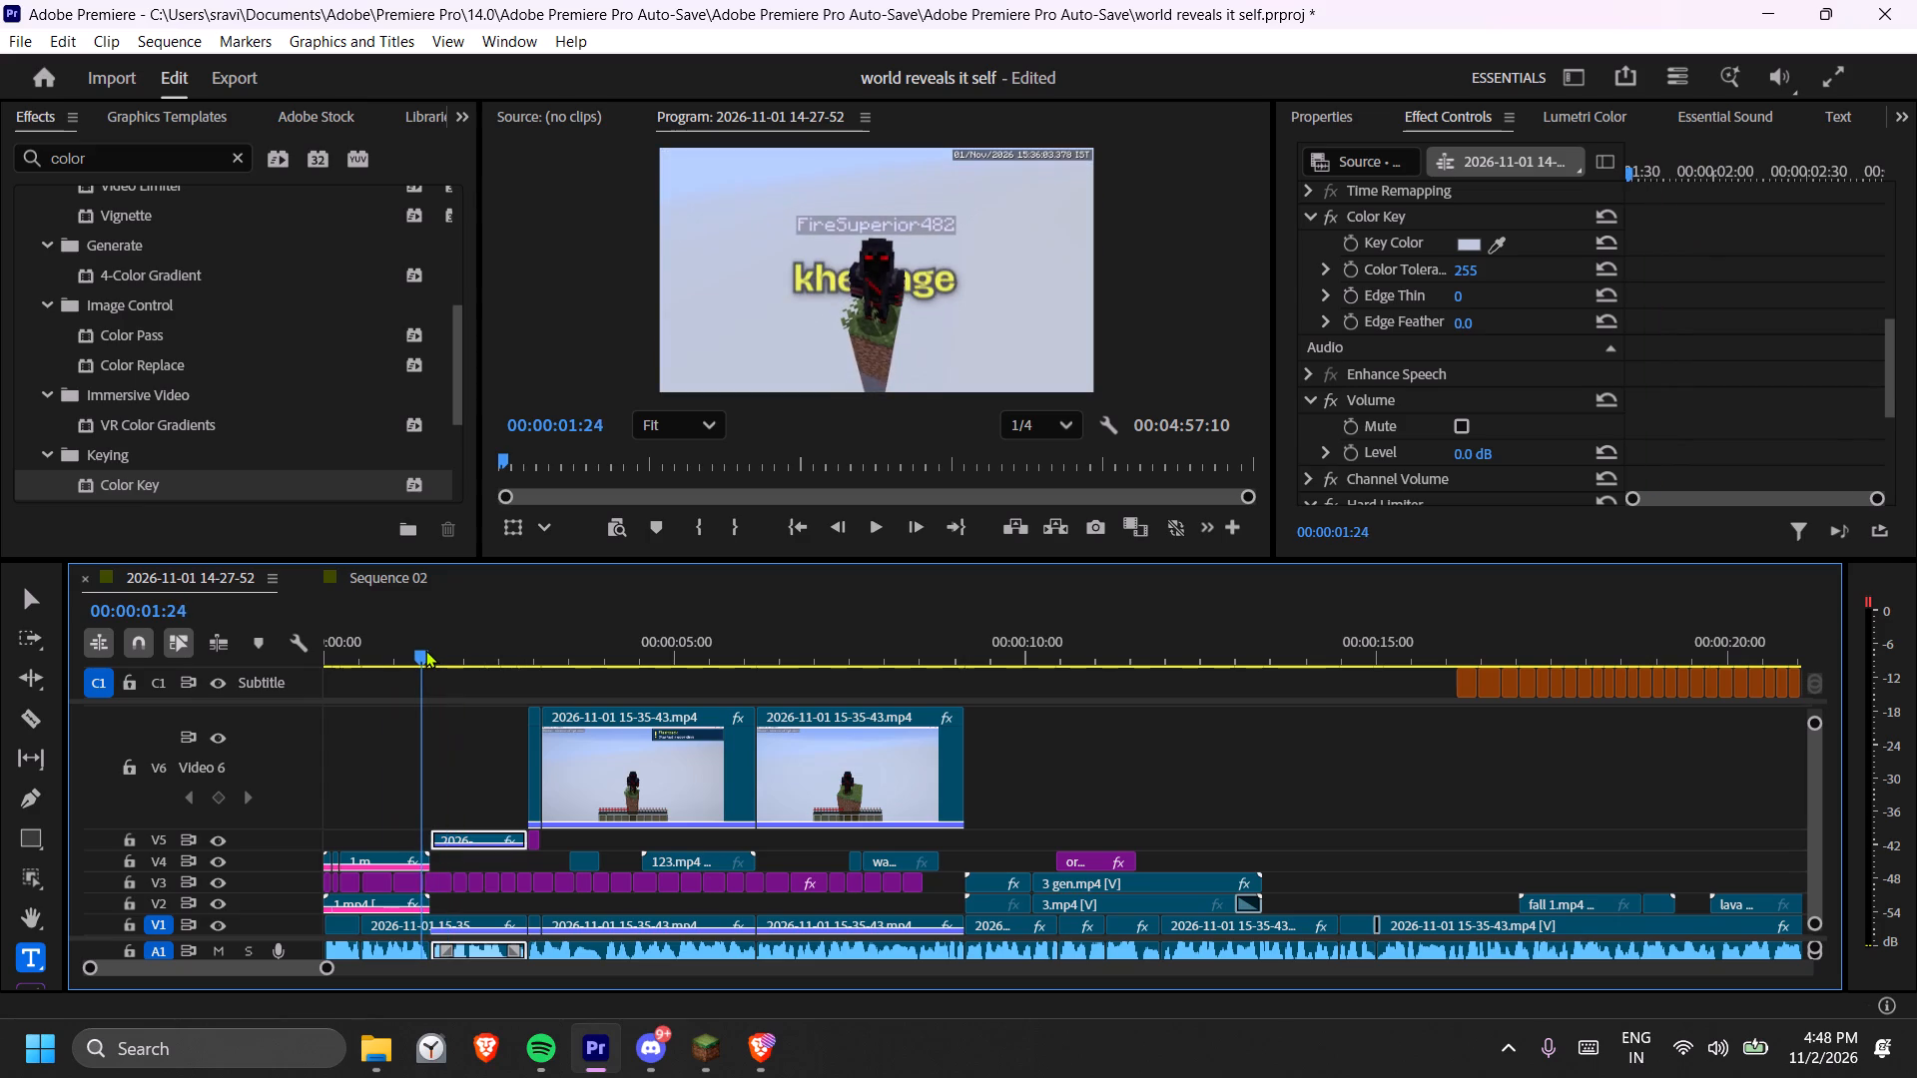
{"action": "left_click_drag", "start_coordinate": [425, 650], "coordinate": [437, 651]}
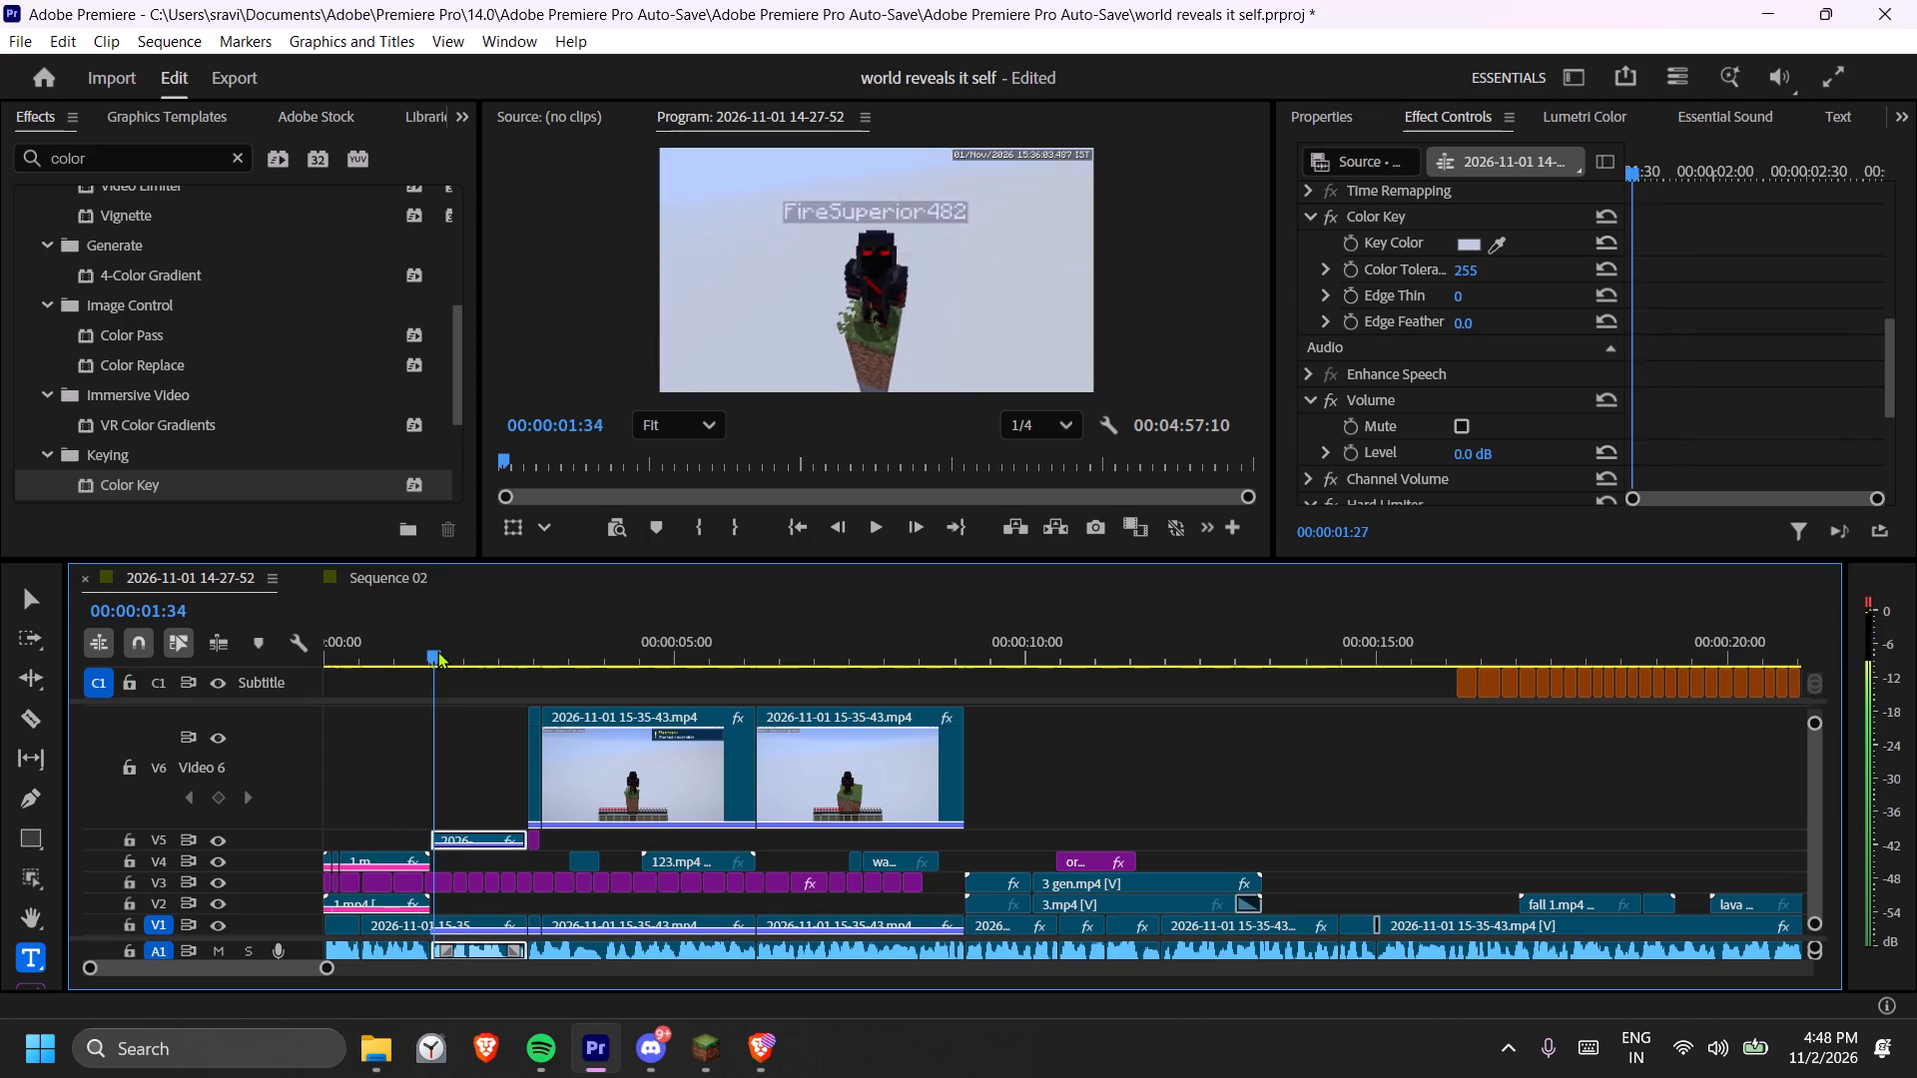
{"action": "left_click_drag", "start_coordinate": [437, 651], "coordinate": [443, 651]}
Examine the "khelenge" caption's font, fill, stroke and shadow settings as a reference for the other captions.
{"action": "left_click_drag", "start_coordinate": [925, 906], "coordinate": [798, 885]}
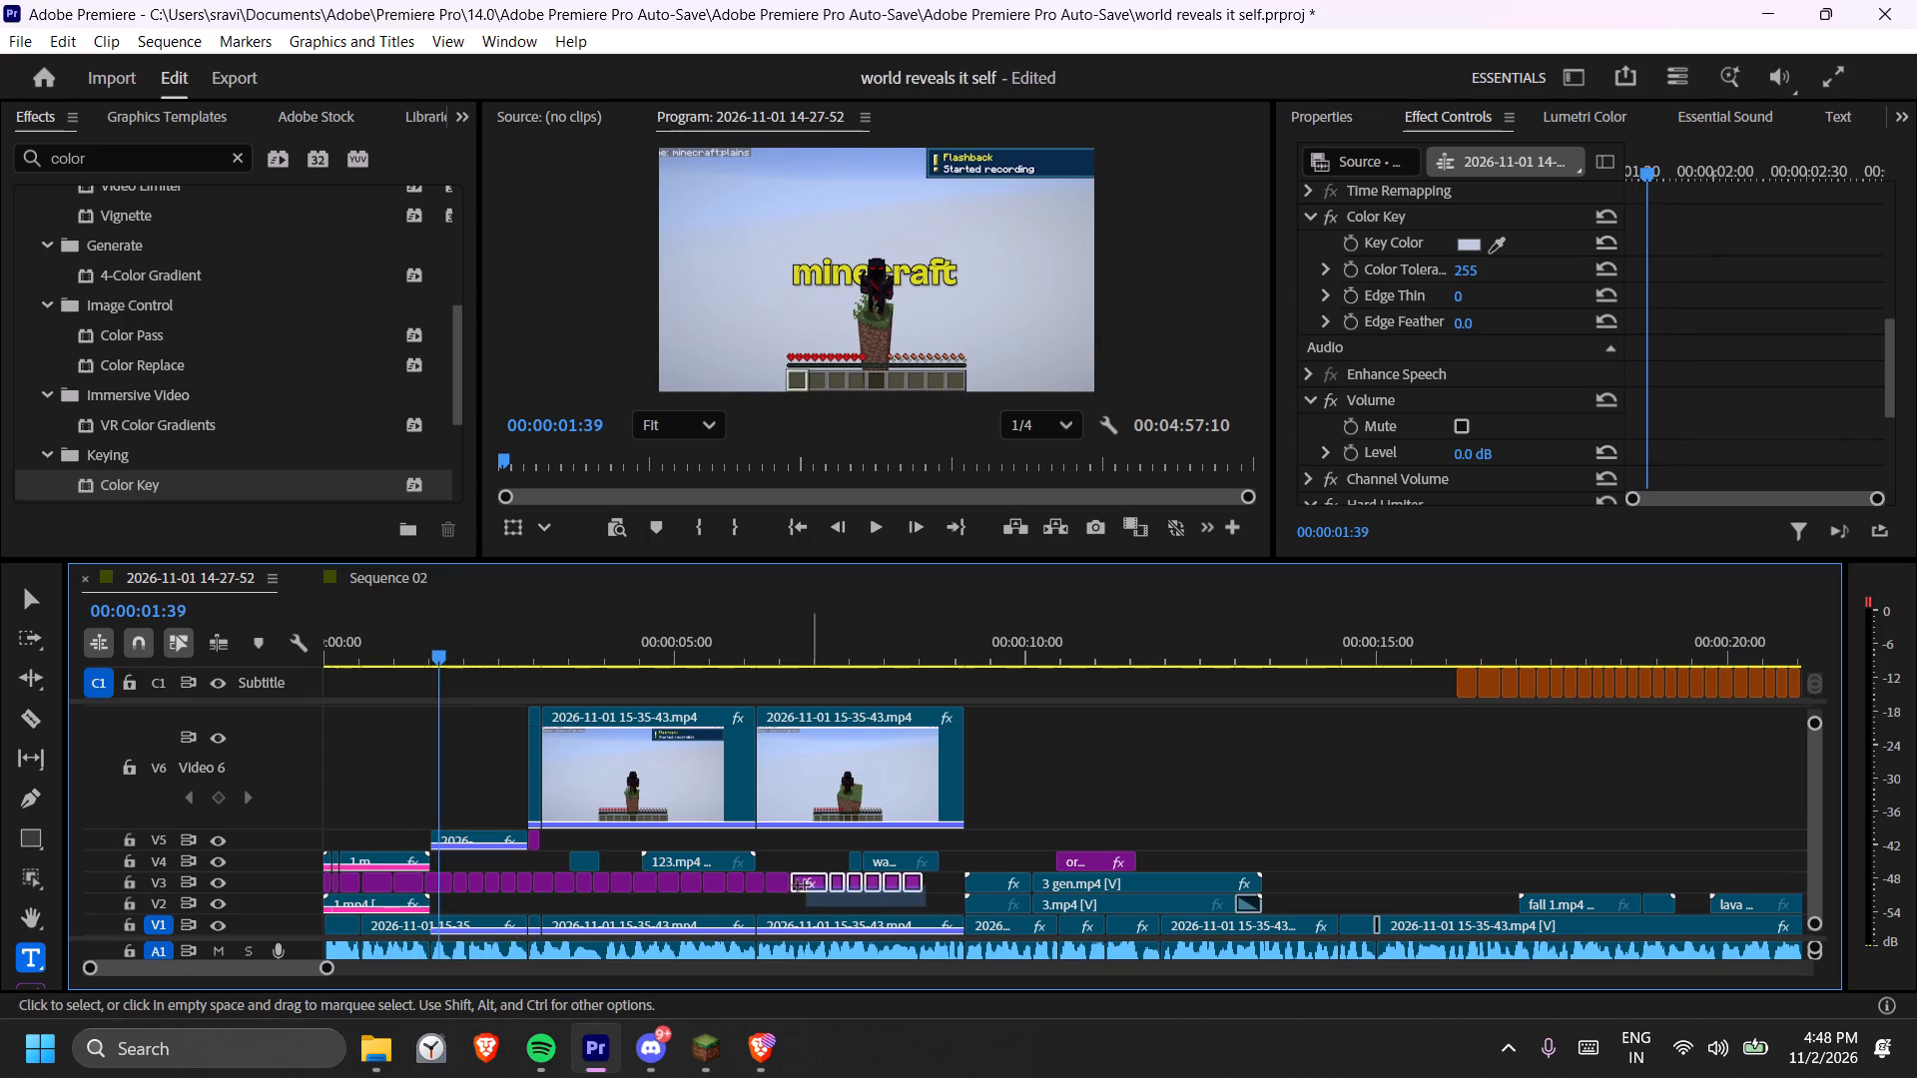
{"action": "left_click_drag", "start_coordinate": [798, 885], "coordinate": [455, 888]}
{"action": "left_click", "coordinate": [417, 881]}
{"action": "left_click", "coordinate": [406, 881]}
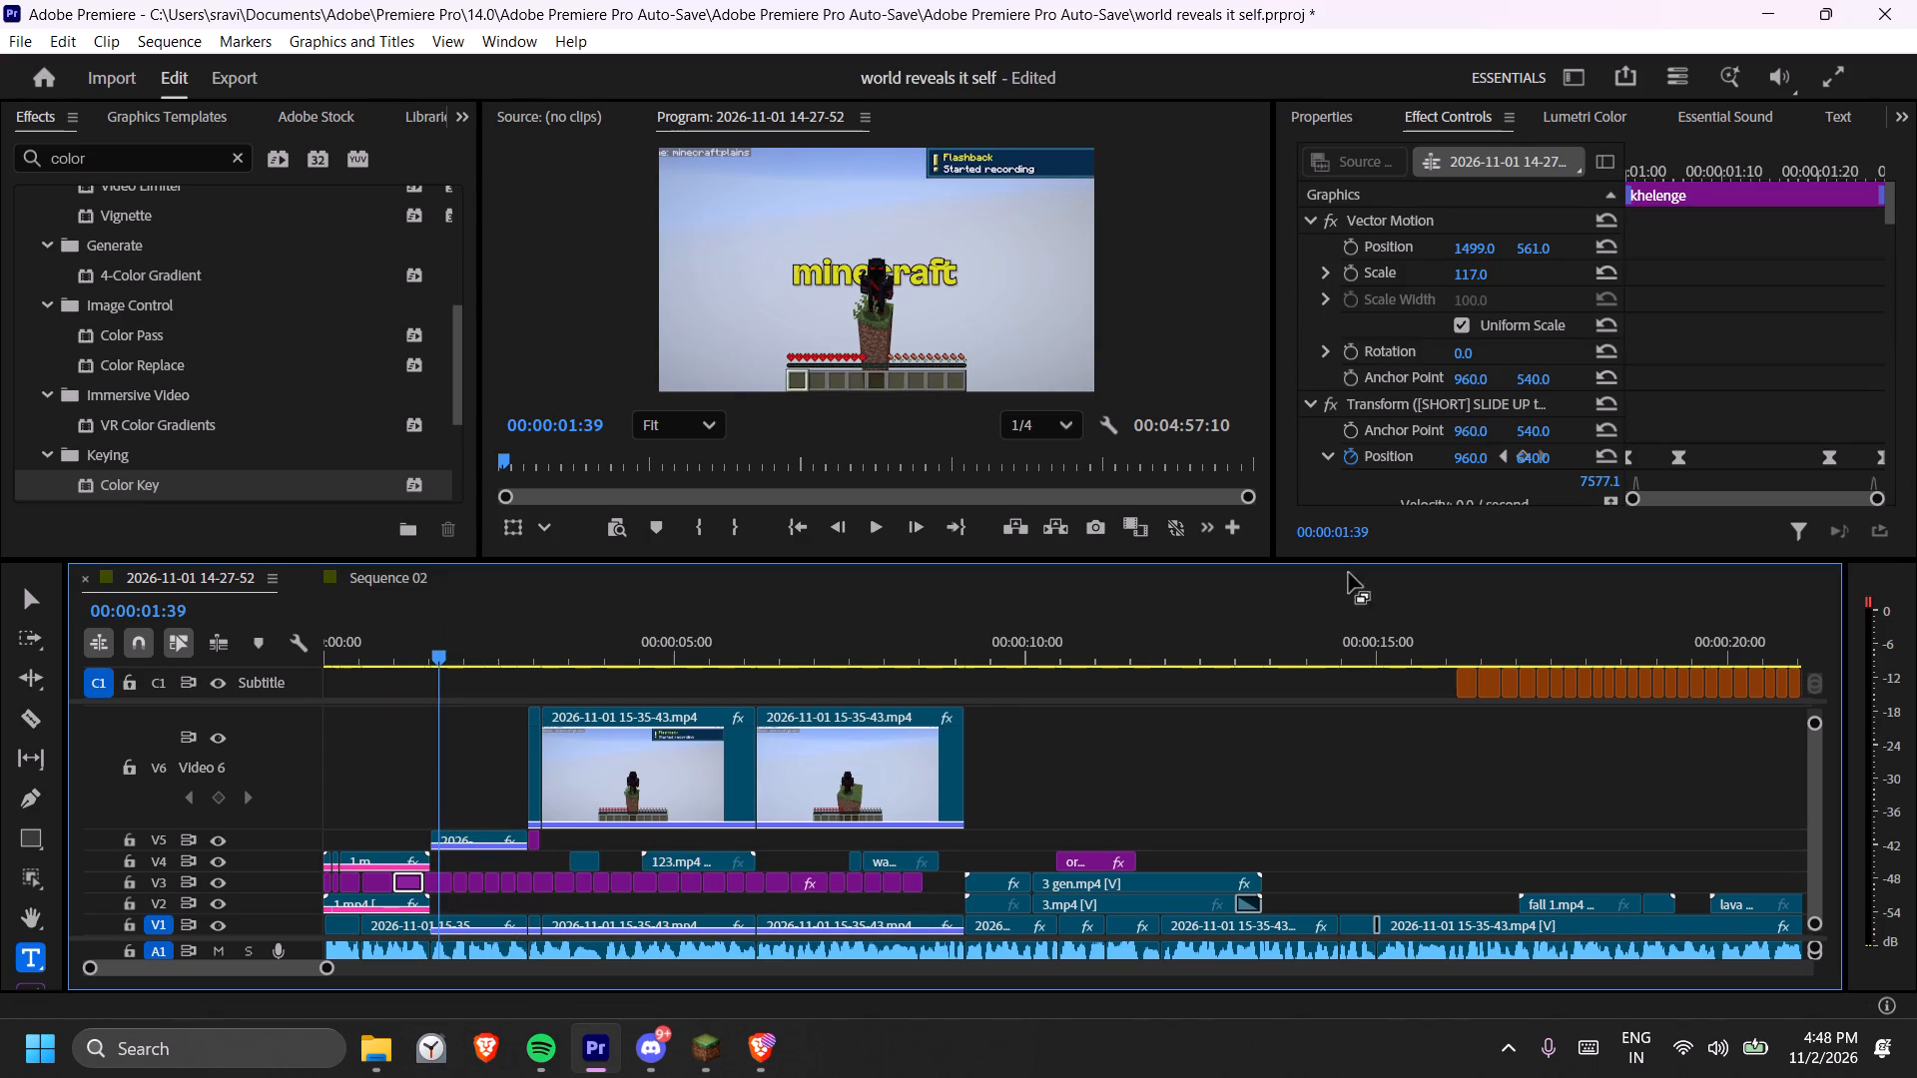
{"action": "scroll", "coordinate": [1398, 487], "scroll_direction": "down", "scroll_amount": 20}
{"action": "scroll", "coordinate": [1398, 487], "scroll_direction": "down", "scroll_amount": 8}
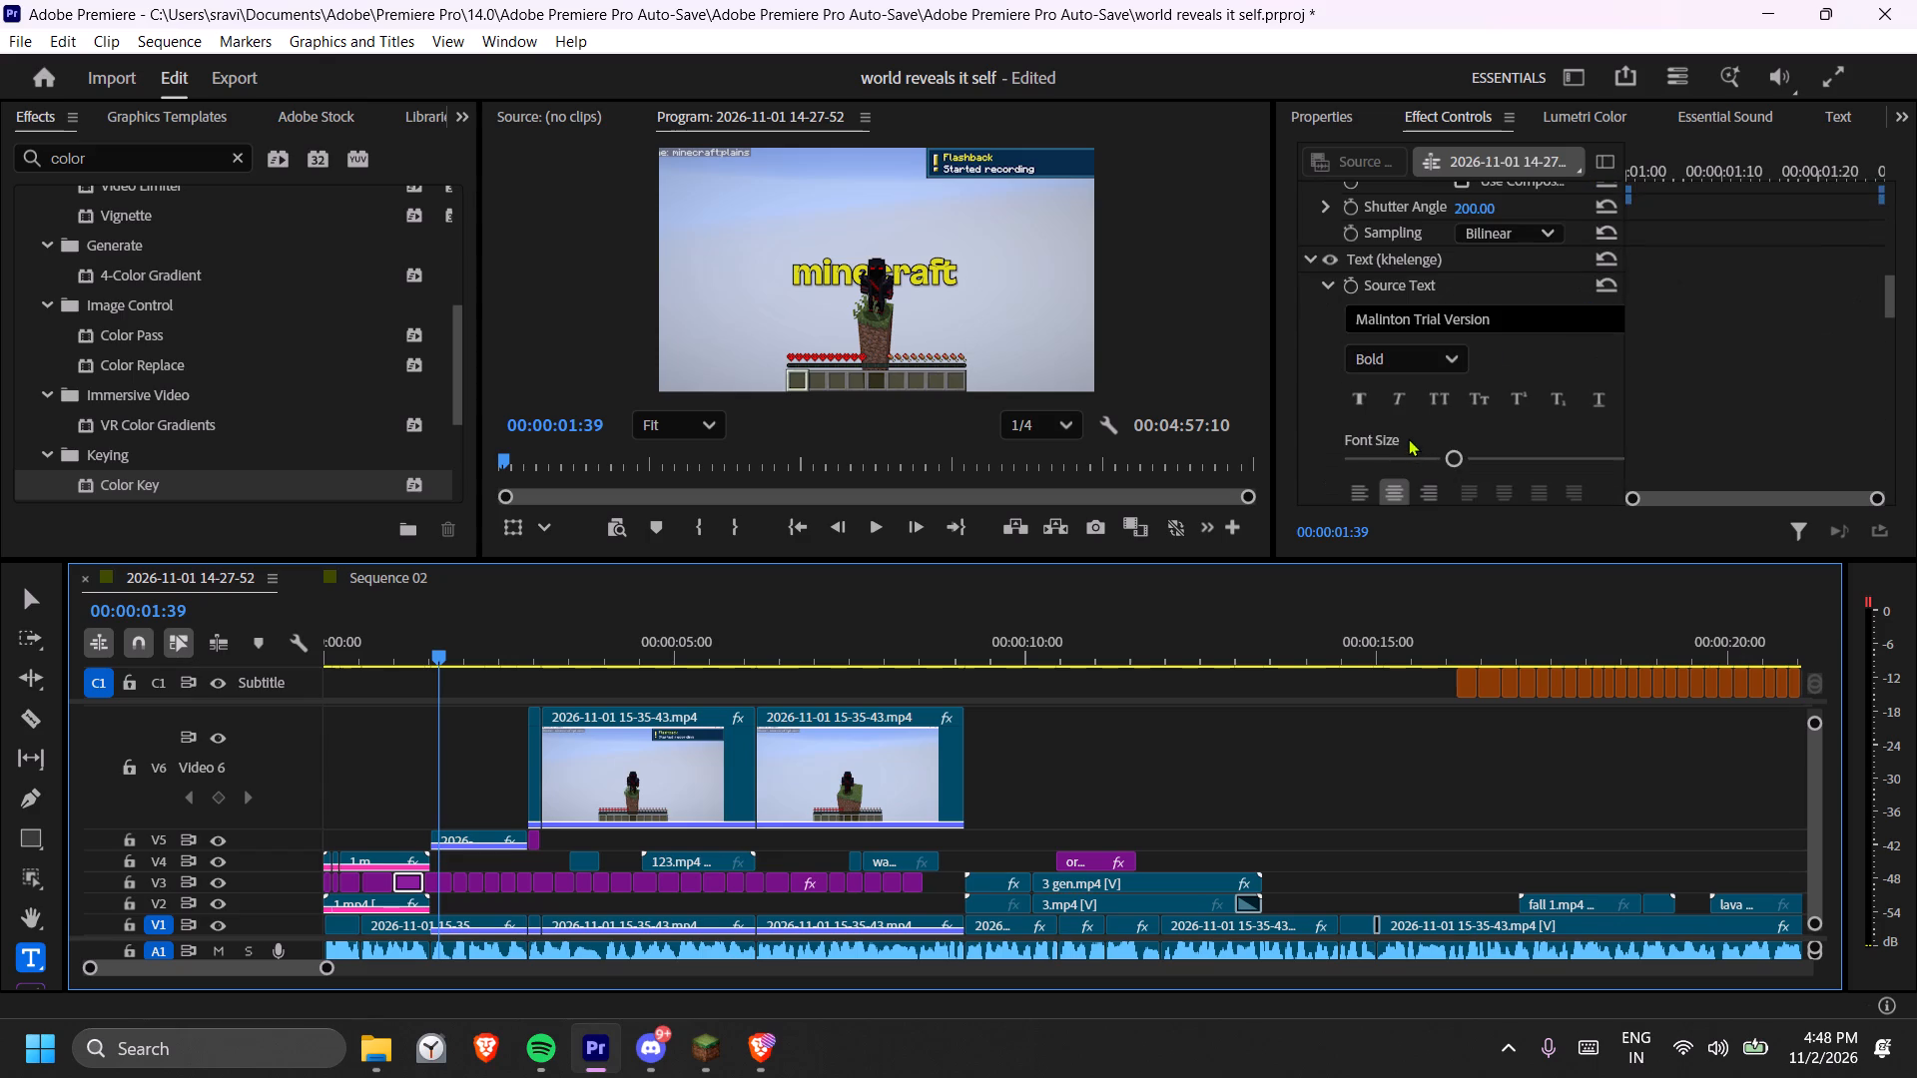
{"action": "scroll", "coordinate": [1409, 439], "scroll_direction": "down", "scroll_amount": 18}
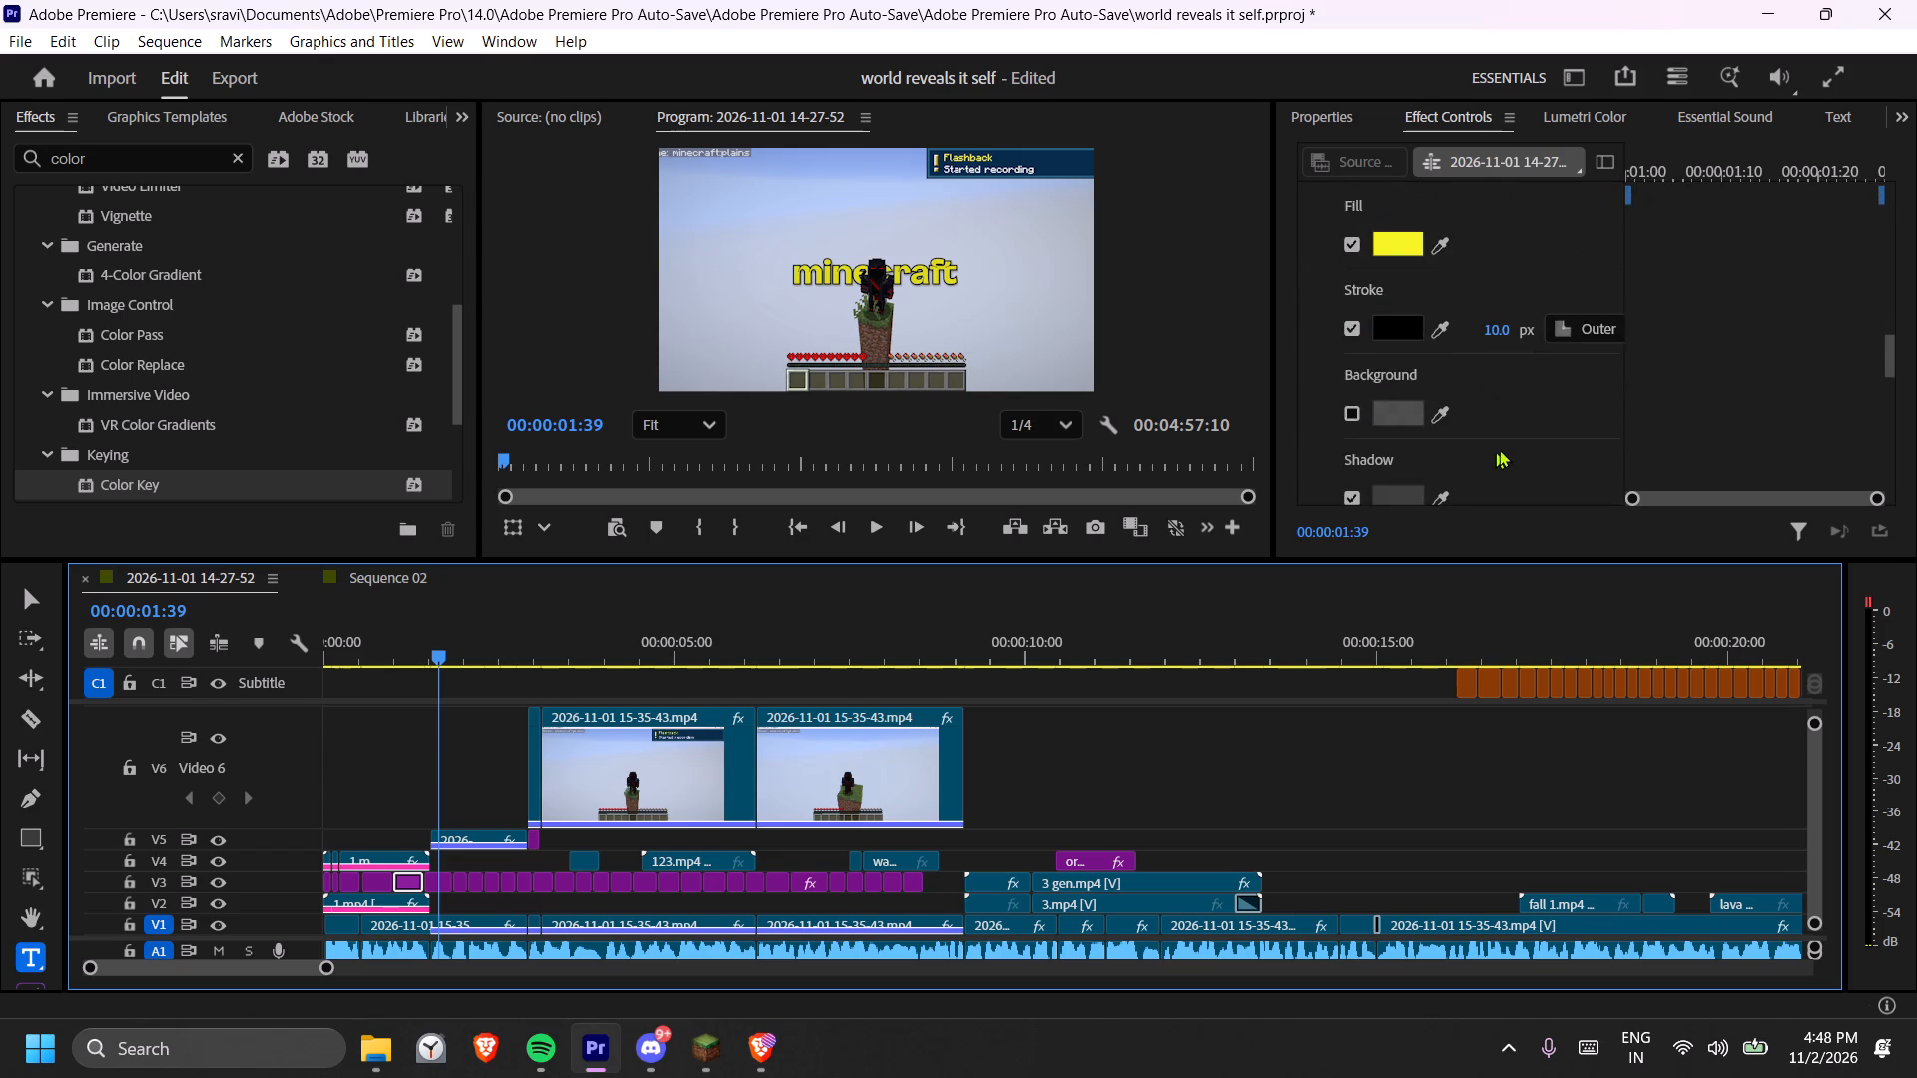
{"action": "scroll", "coordinate": [1501, 444], "scroll_direction": "down", "scroll_amount": 5}
{"action": "scroll", "coordinate": [1501, 419], "scroll_direction": "up", "scroll_amount": 3}
{"action": "scroll", "coordinate": [1501, 419], "scroll_direction": "down", "scroll_amount": 5}
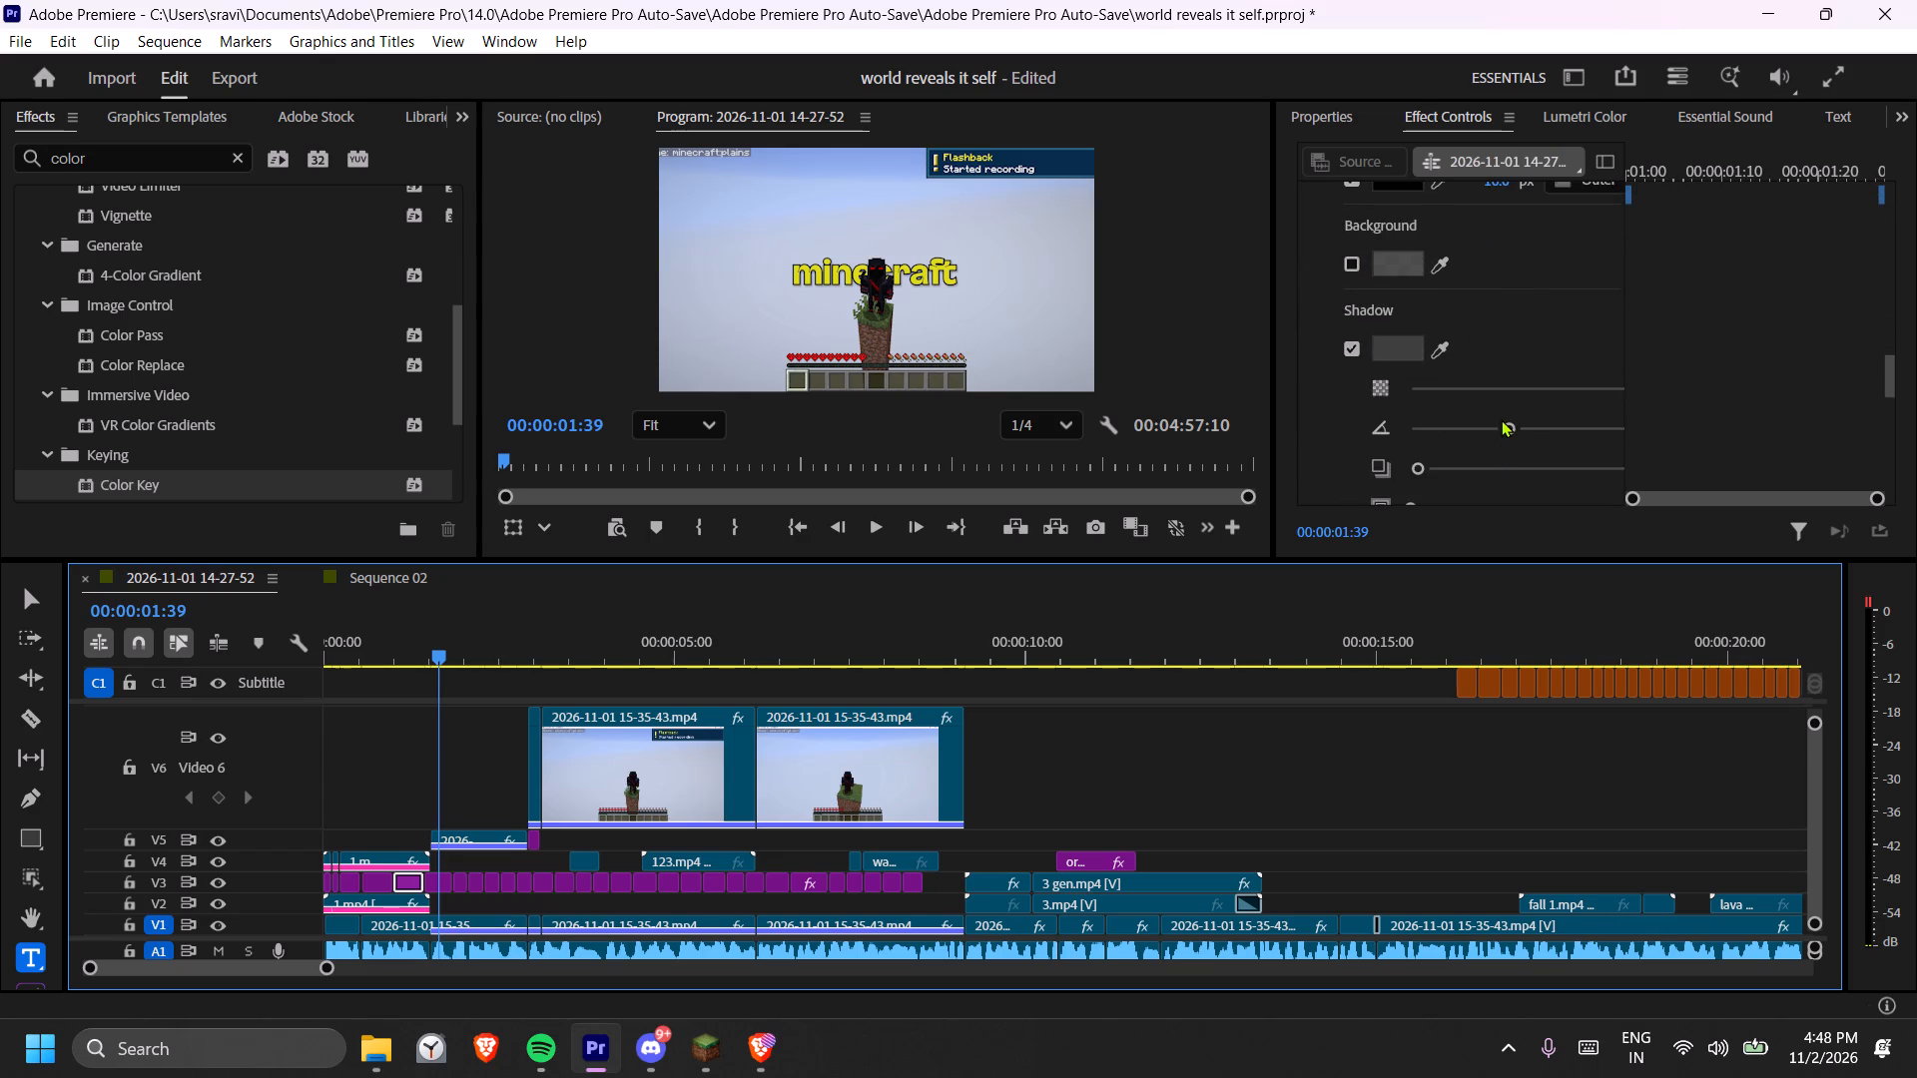
{"action": "scroll", "coordinate": [1501, 419], "scroll_direction": "down", "scroll_amount": 7}
{"action": "scroll", "coordinate": [1507, 414], "scroll_direction": "up", "scroll_amount": 13}
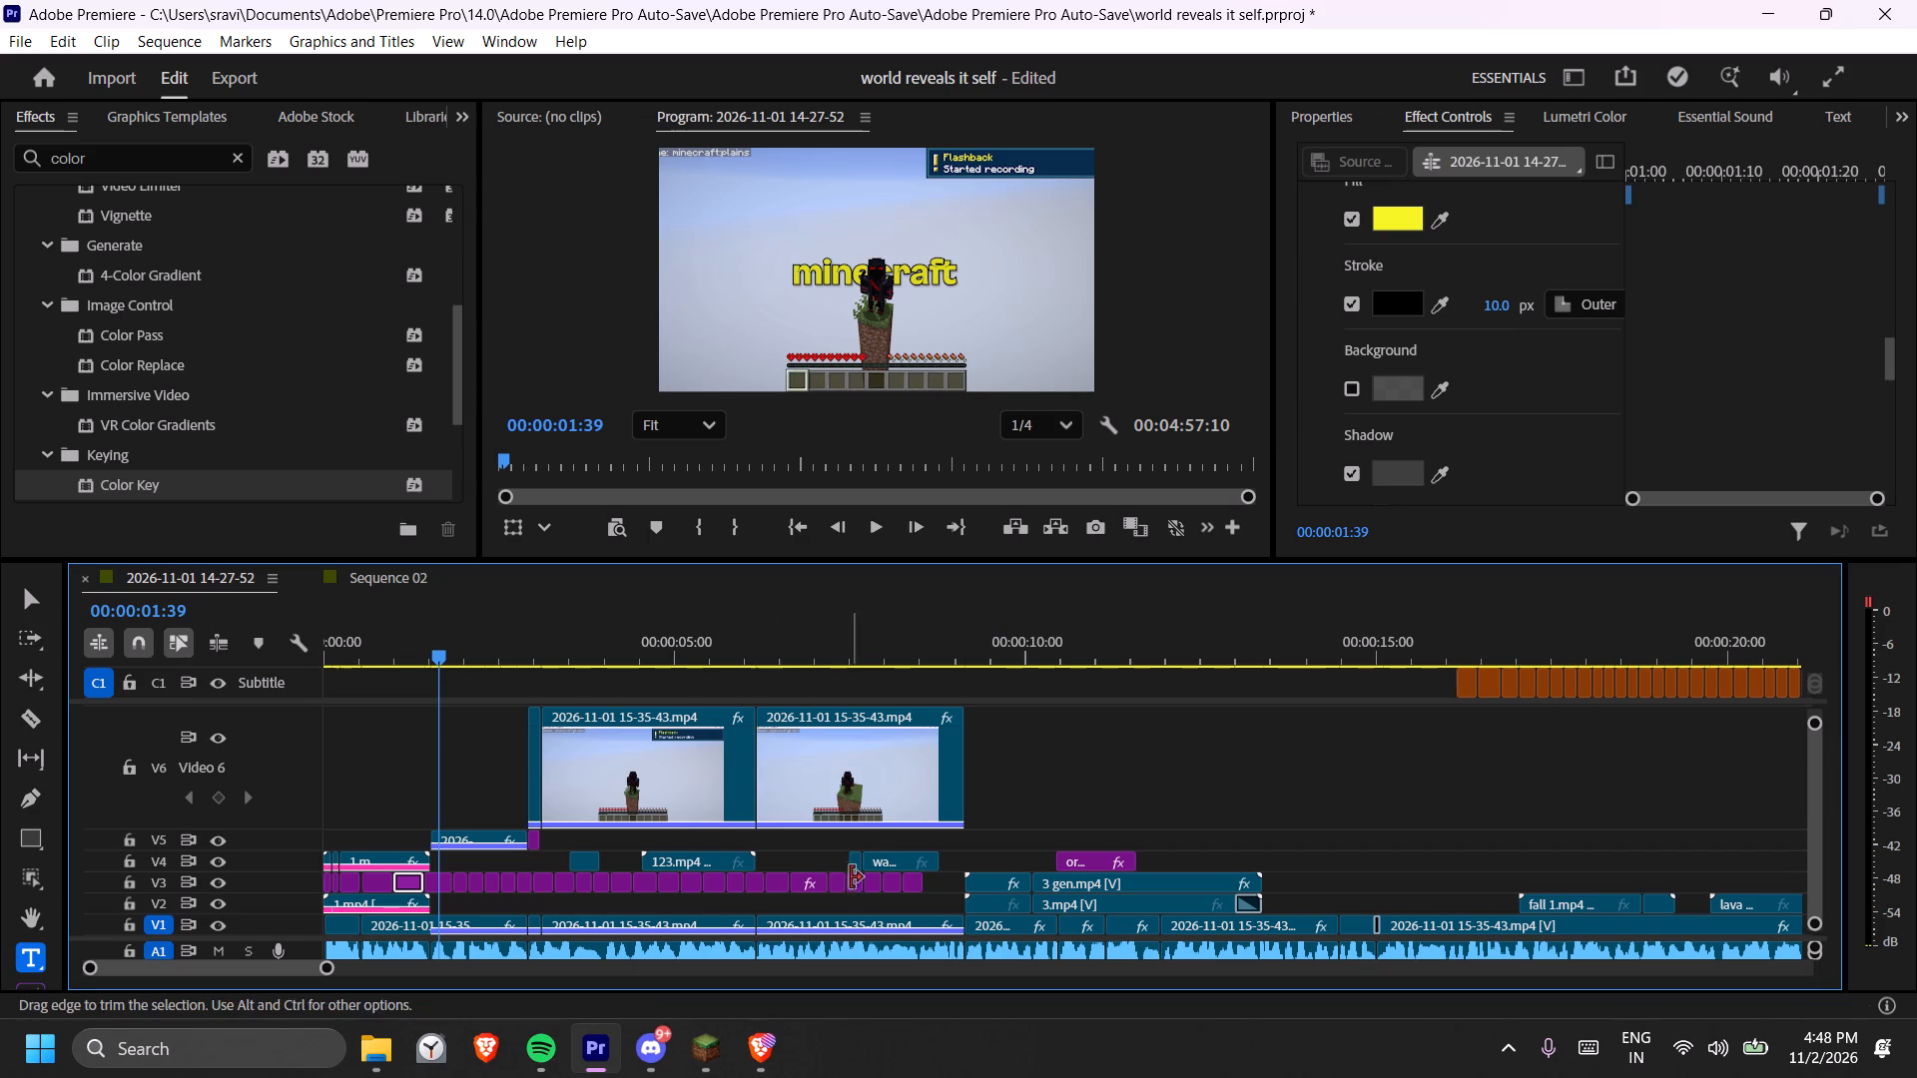
Set the outer stroke width to 10 px for all V3 captions from "minecraft" onward.
{"action": "left_click", "coordinate": [904, 899]}
{"action": "left_click_drag", "start_coordinate": [932, 903], "coordinate": [447, 879]}
{"action": "left_click", "coordinate": [1318, 120]}
{"action": "scroll", "coordinate": [1523, 226], "scroll_direction": "down", "scroll_amount": 8}
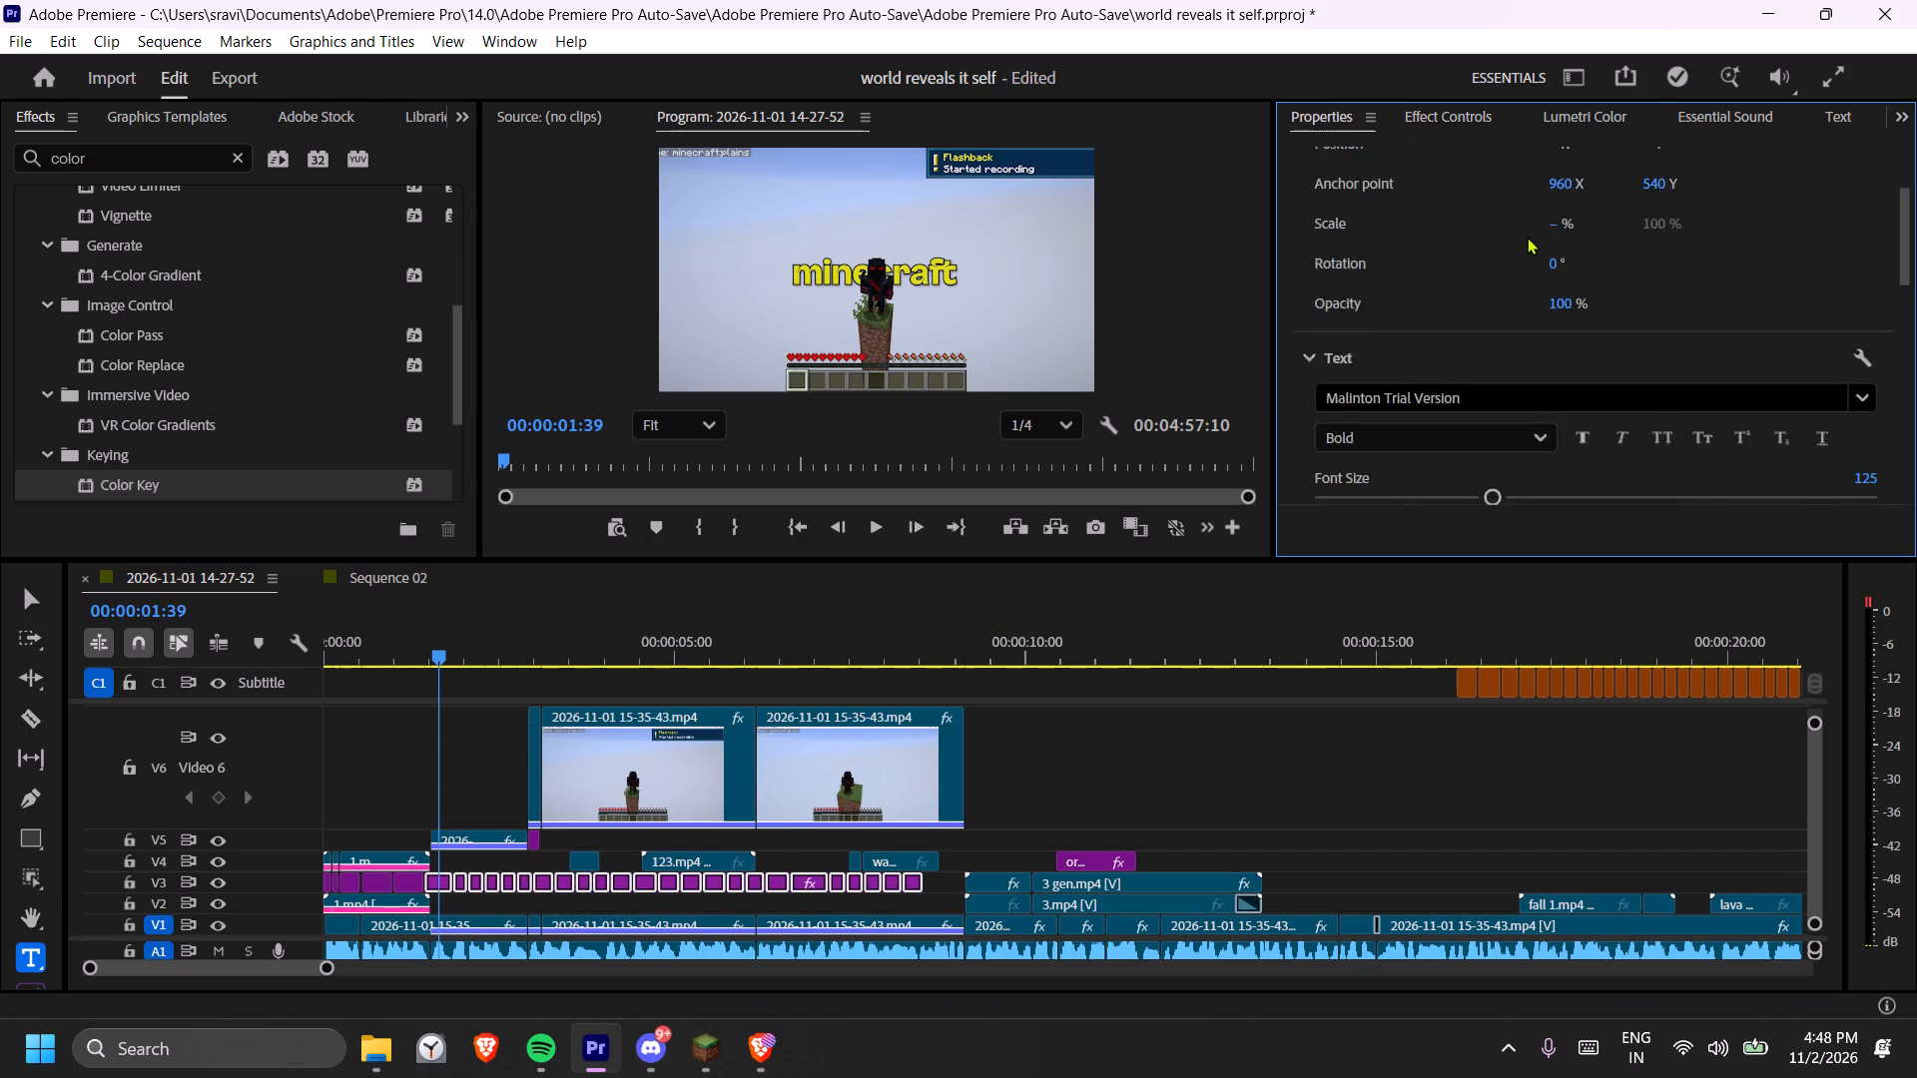
{"action": "scroll", "coordinate": [1527, 237], "scroll_direction": "down", "scroll_amount": 4}
{"action": "scroll", "coordinate": [1542, 355], "scroll_direction": "down", "scroll_amount": 13}
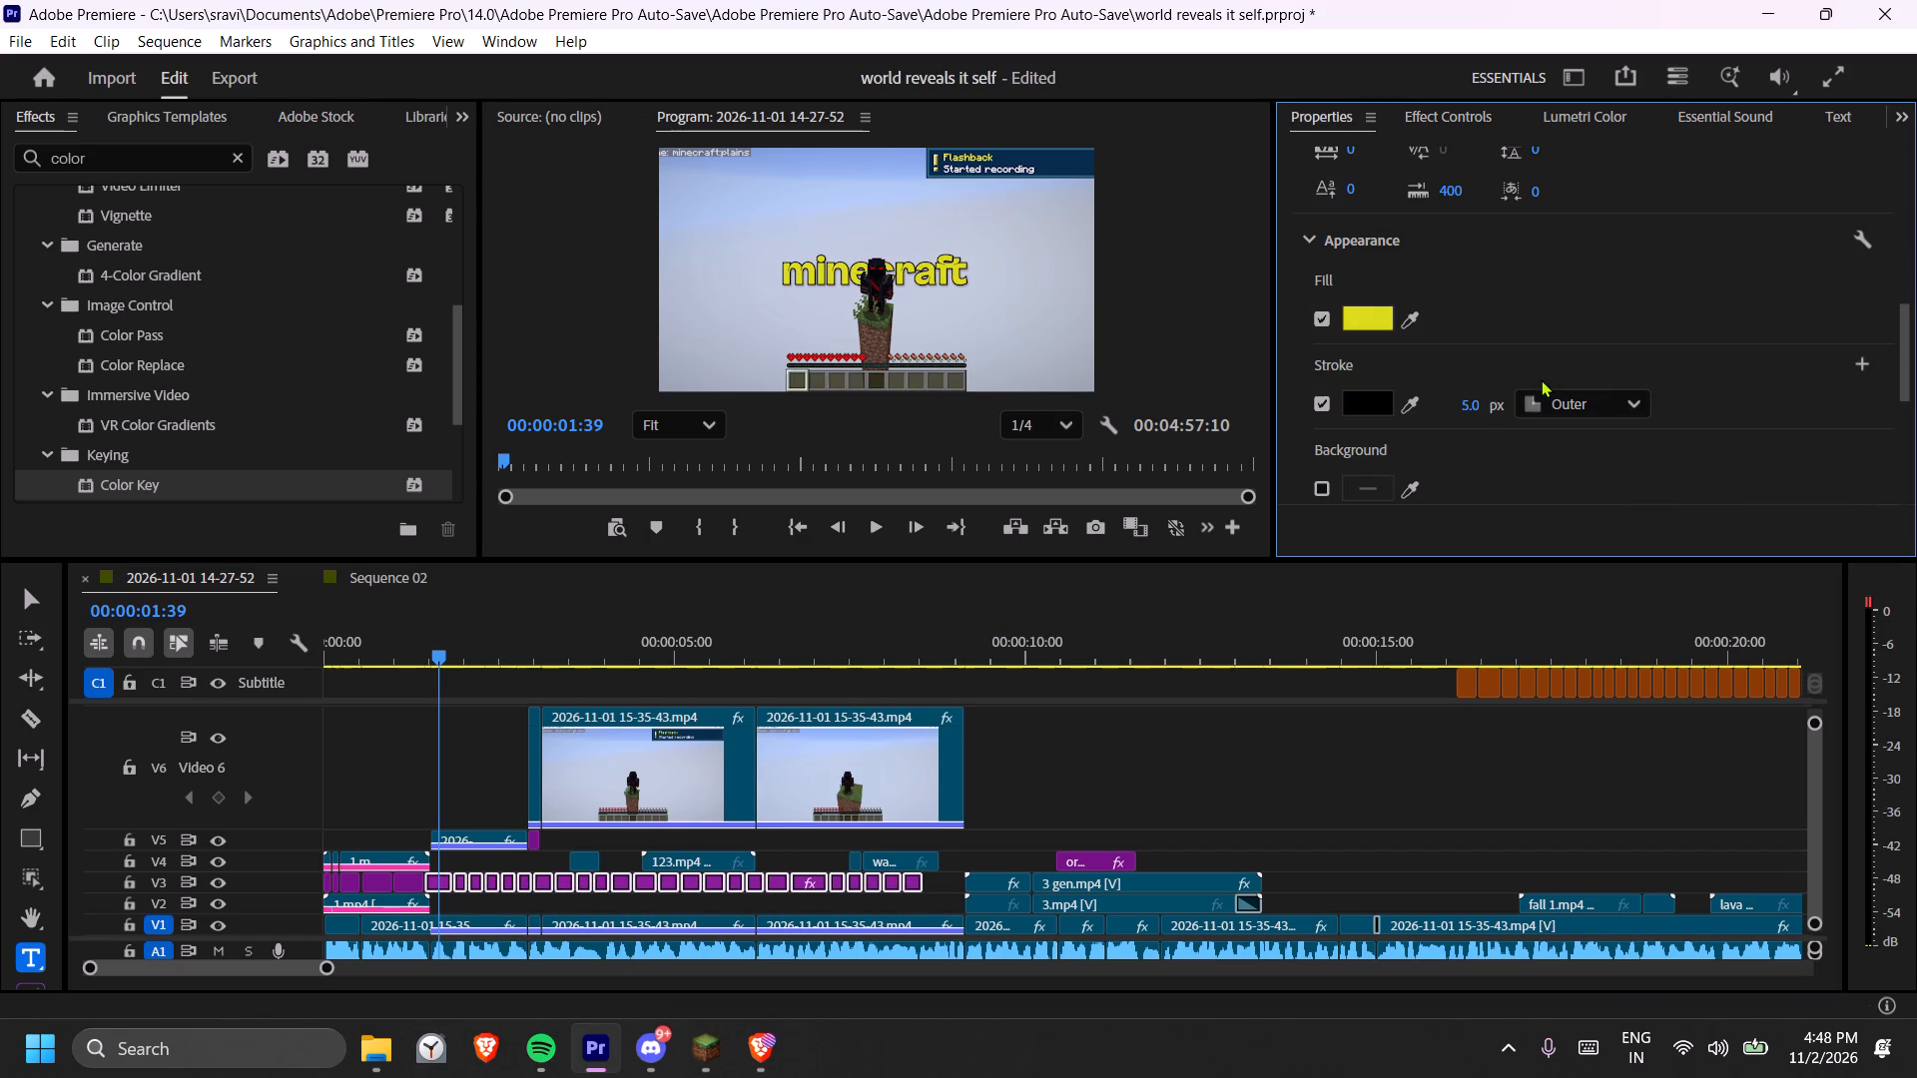
{"action": "left_click", "coordinate": [1474, 403]}
{"action": "type", "text": "10"}
{"action": "key", "text": "Return"}
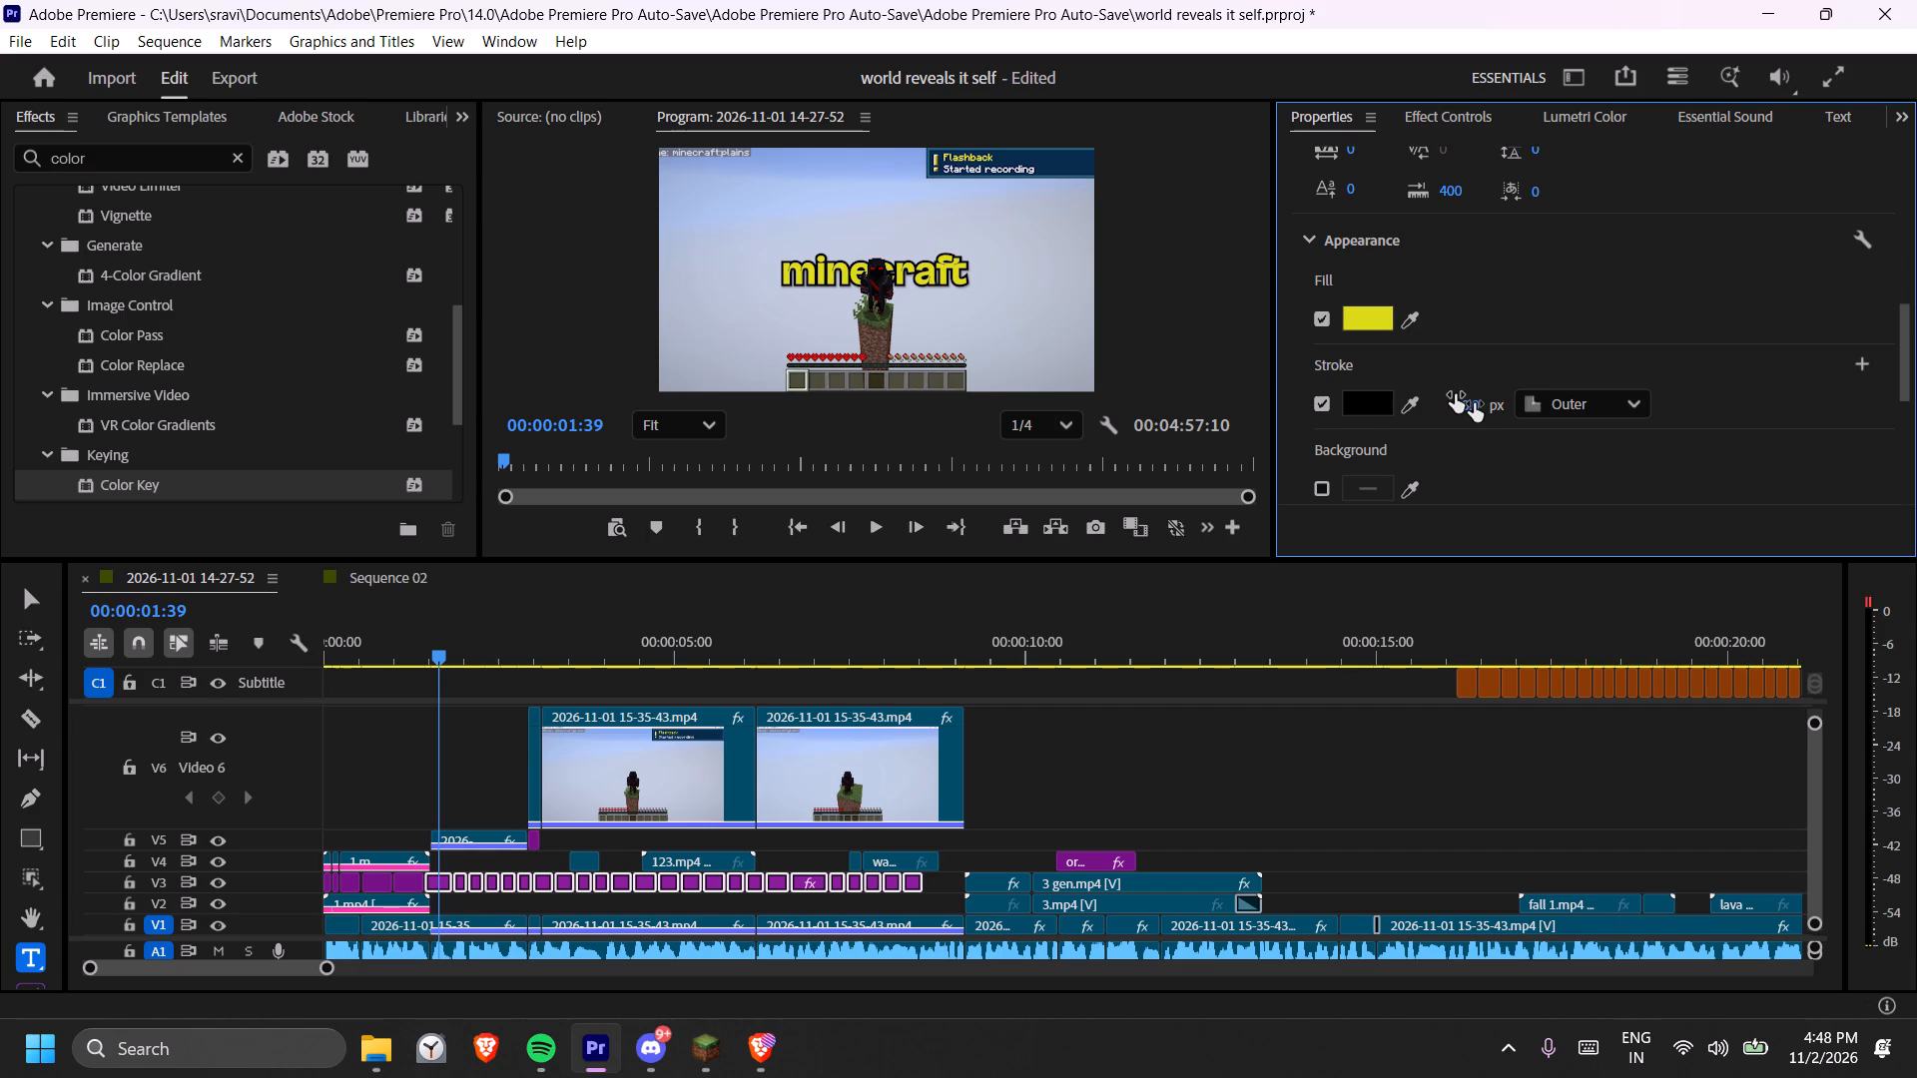
Play back the opening from about 00:00:01:00 to 00:00:04:18 to check the captions' new stroke and layering.
{"action": "left_click", "coordinate": [394, 660]}
{"action": "key", "text": "space"}
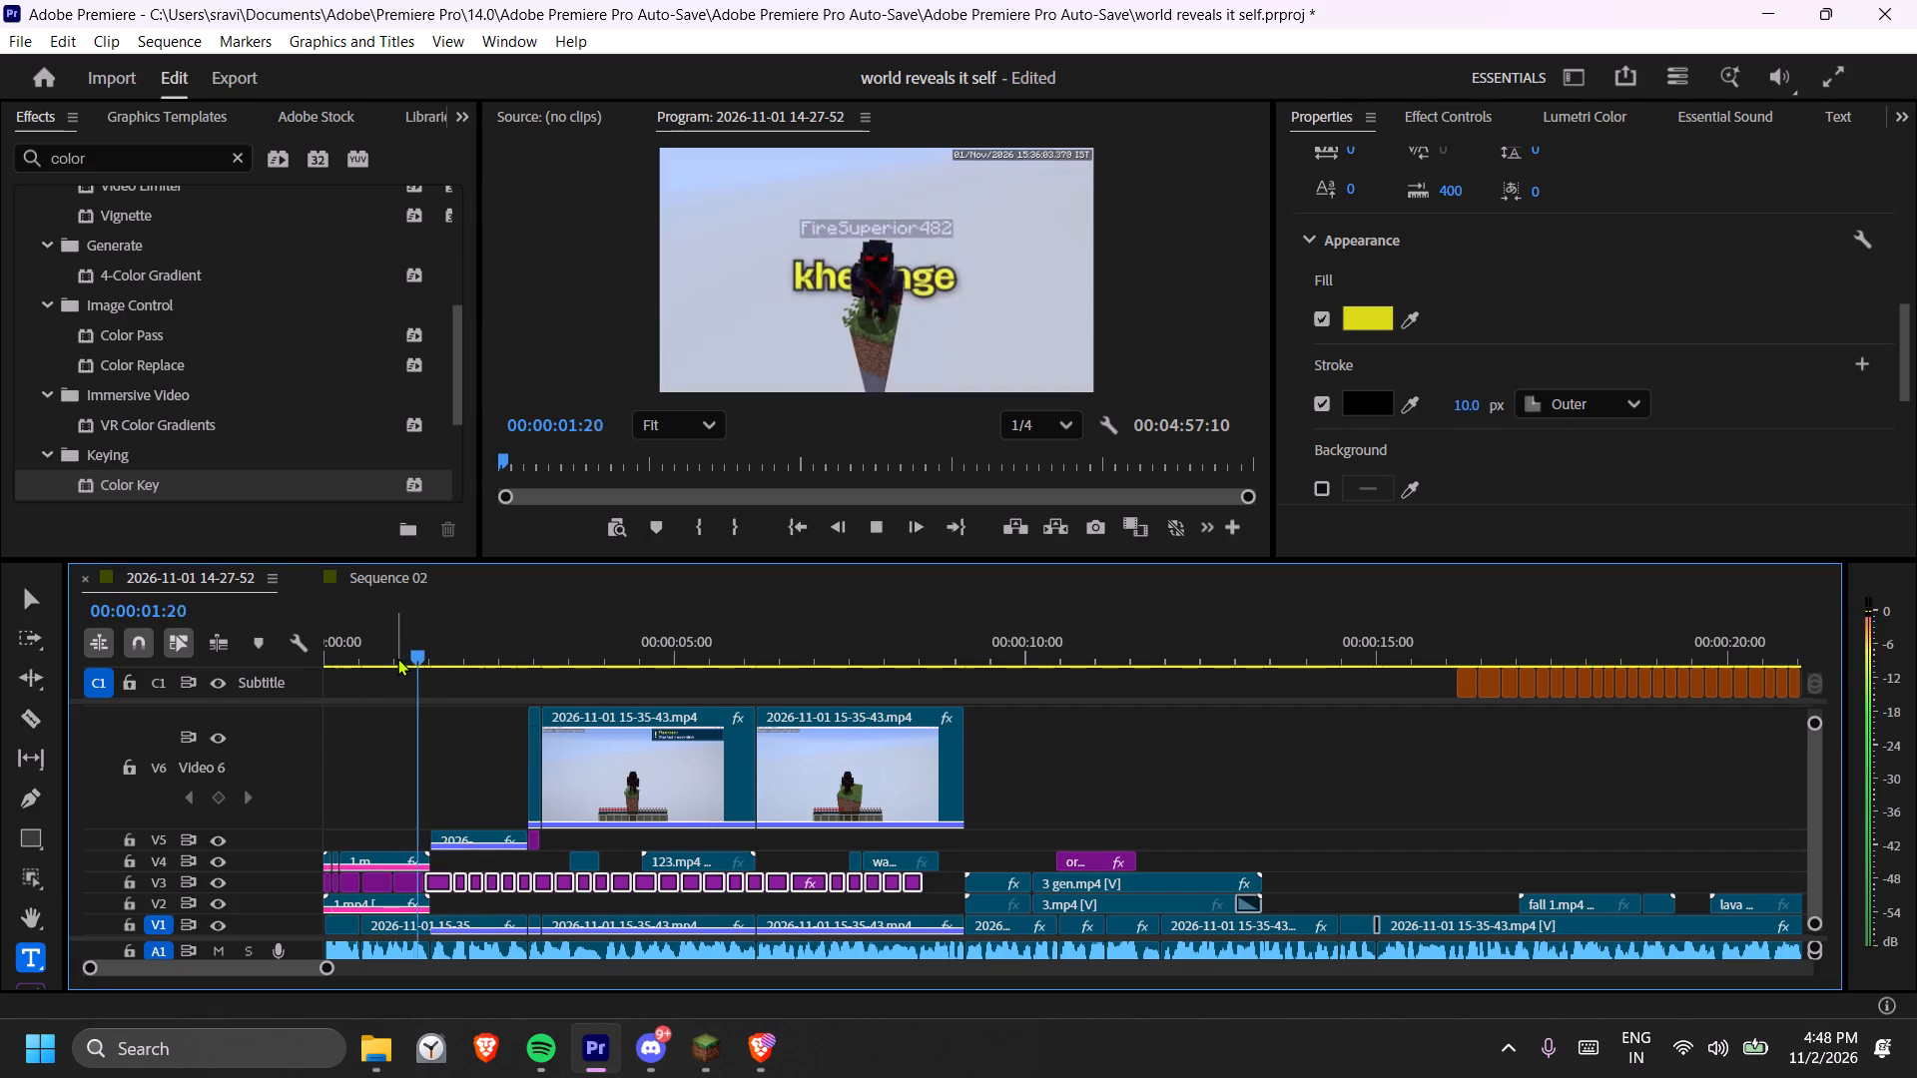
{"action": "key", "text": "space"}
{"action": "key", "text": "space"}
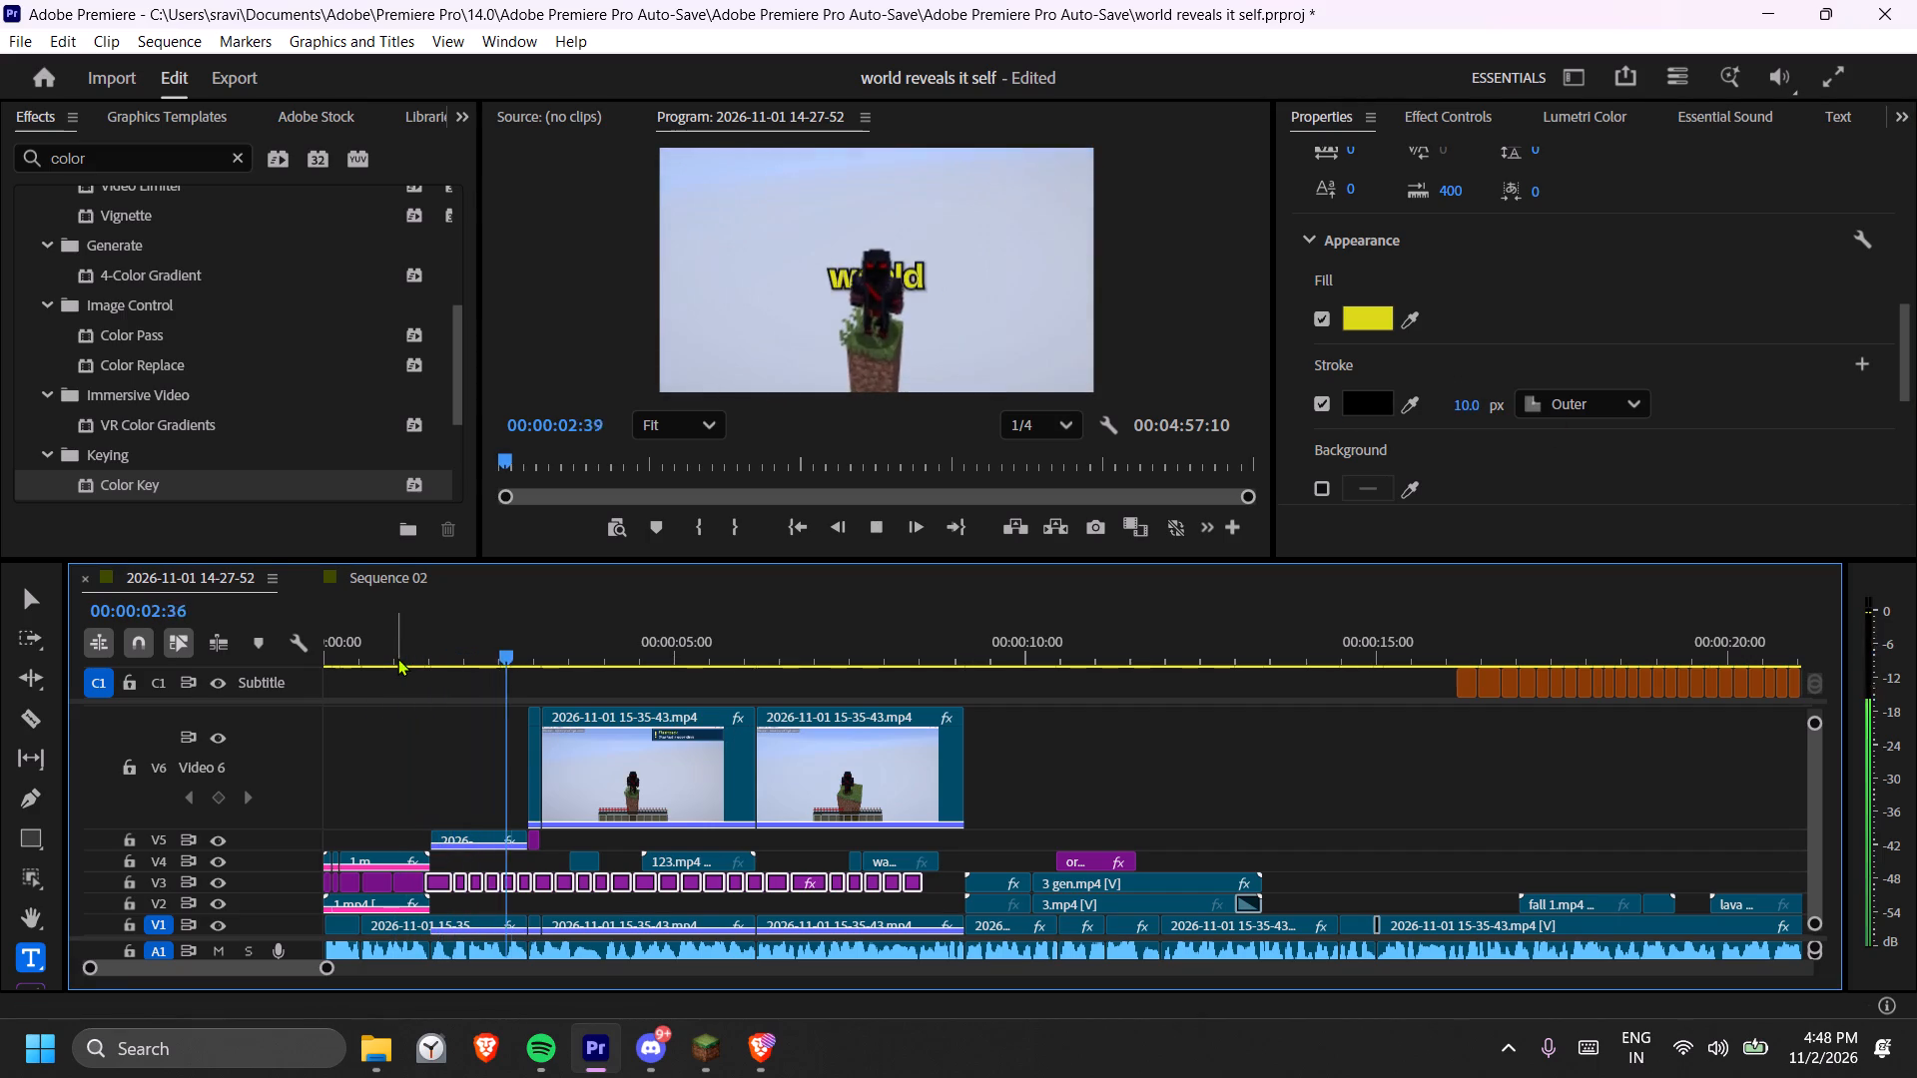
{"action": "key", "text": "space"}
{"action": "key", "text": "space"}
{"action": "key", "text": "space"}
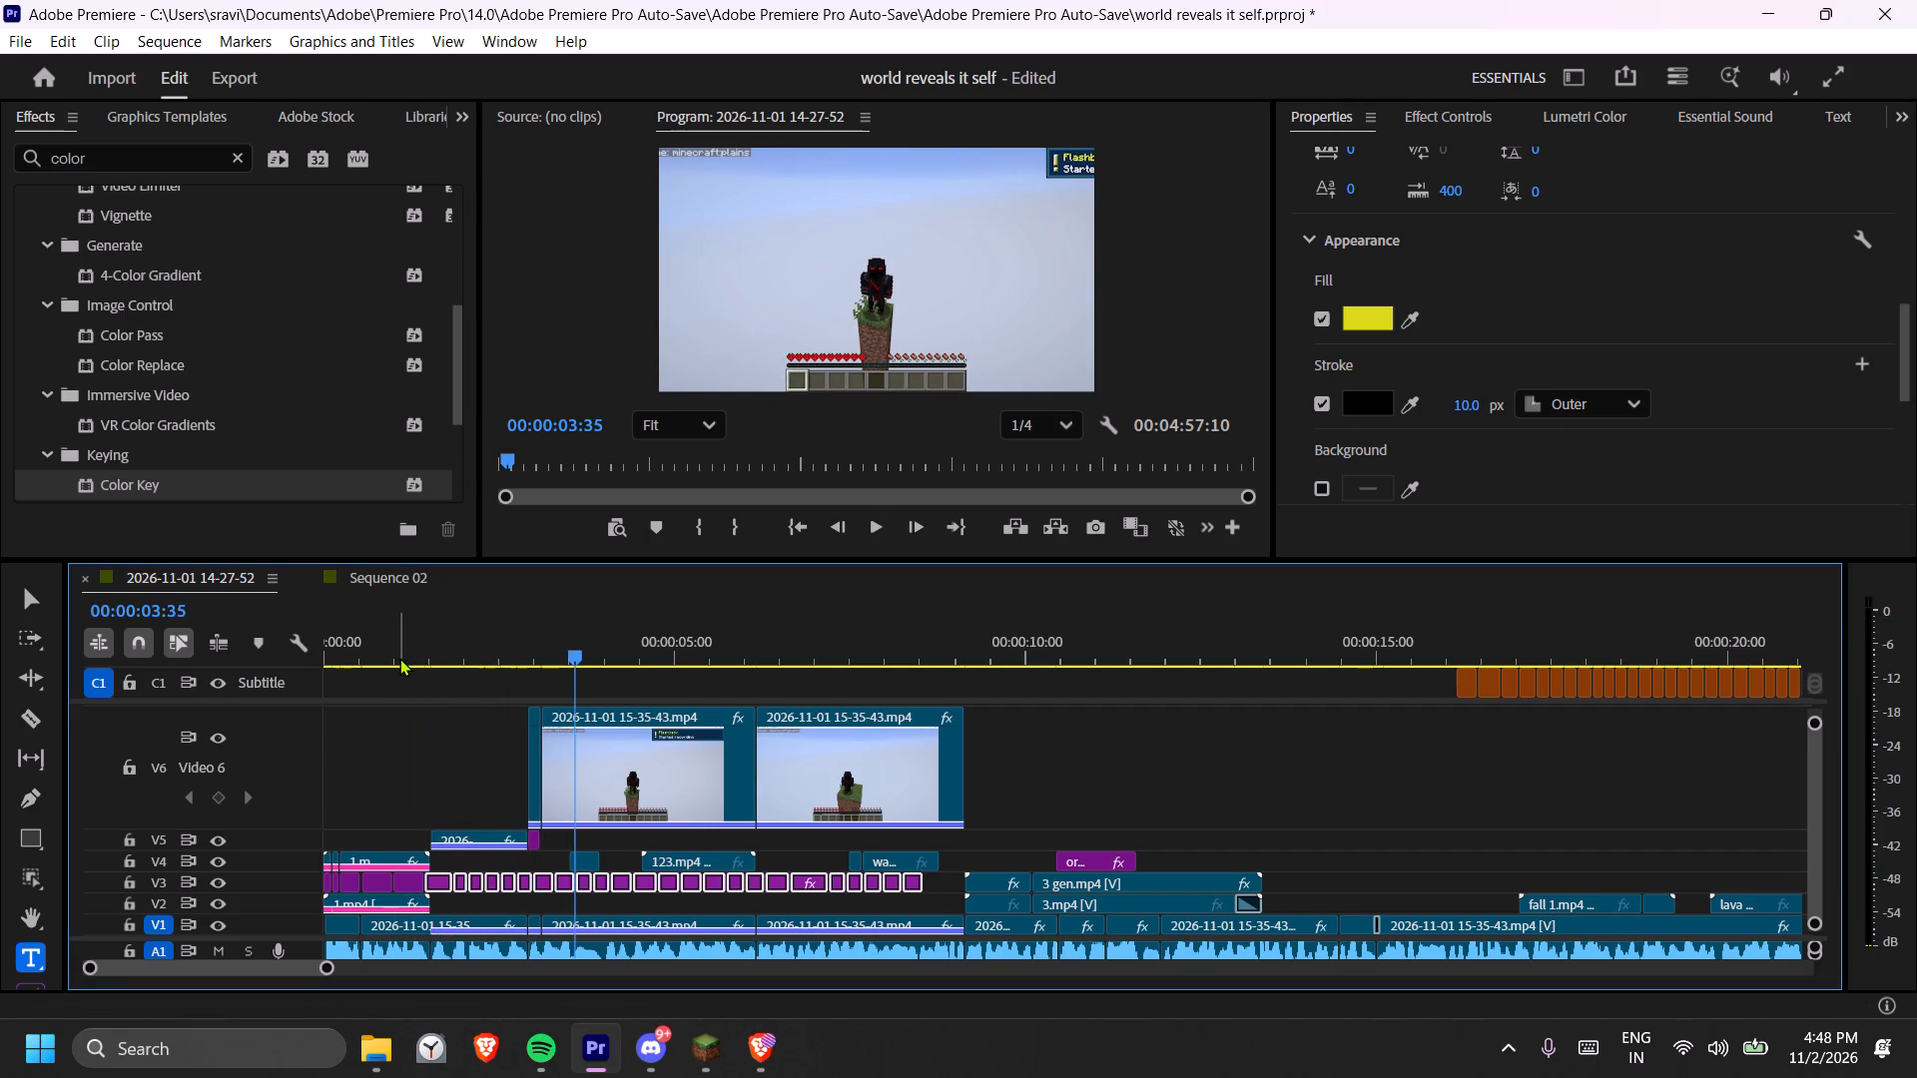
{"action": "key", "text": "space"}
{"action": "key", "text": "space"}
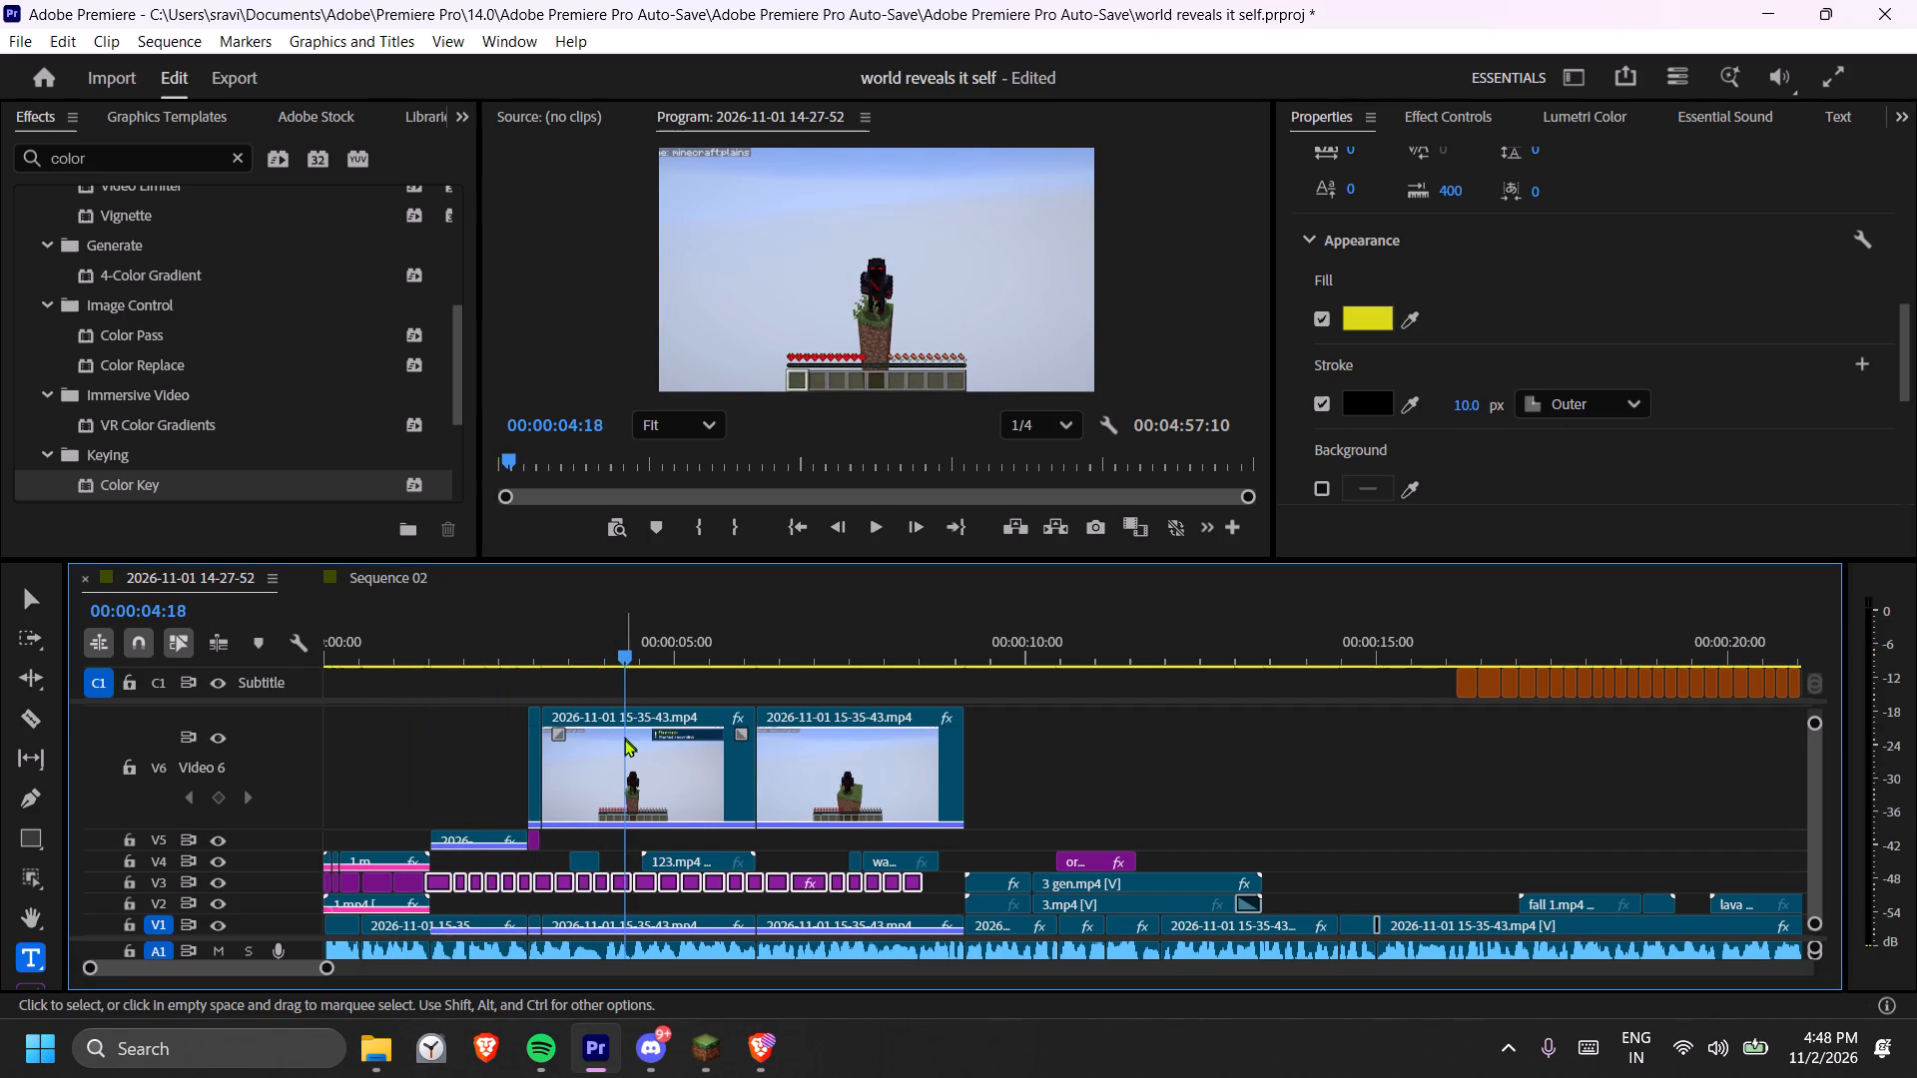
Apply Color Key to the V6 clip at 00:00:04:18, sampling the sky beside the character, with a color tolerance of 22.
{"action": "left_click", "coordinate": [624, 739]}
{"action": "left_click_drag", "start_coordinate": [161, 476], "coordinate": [645, 805]}
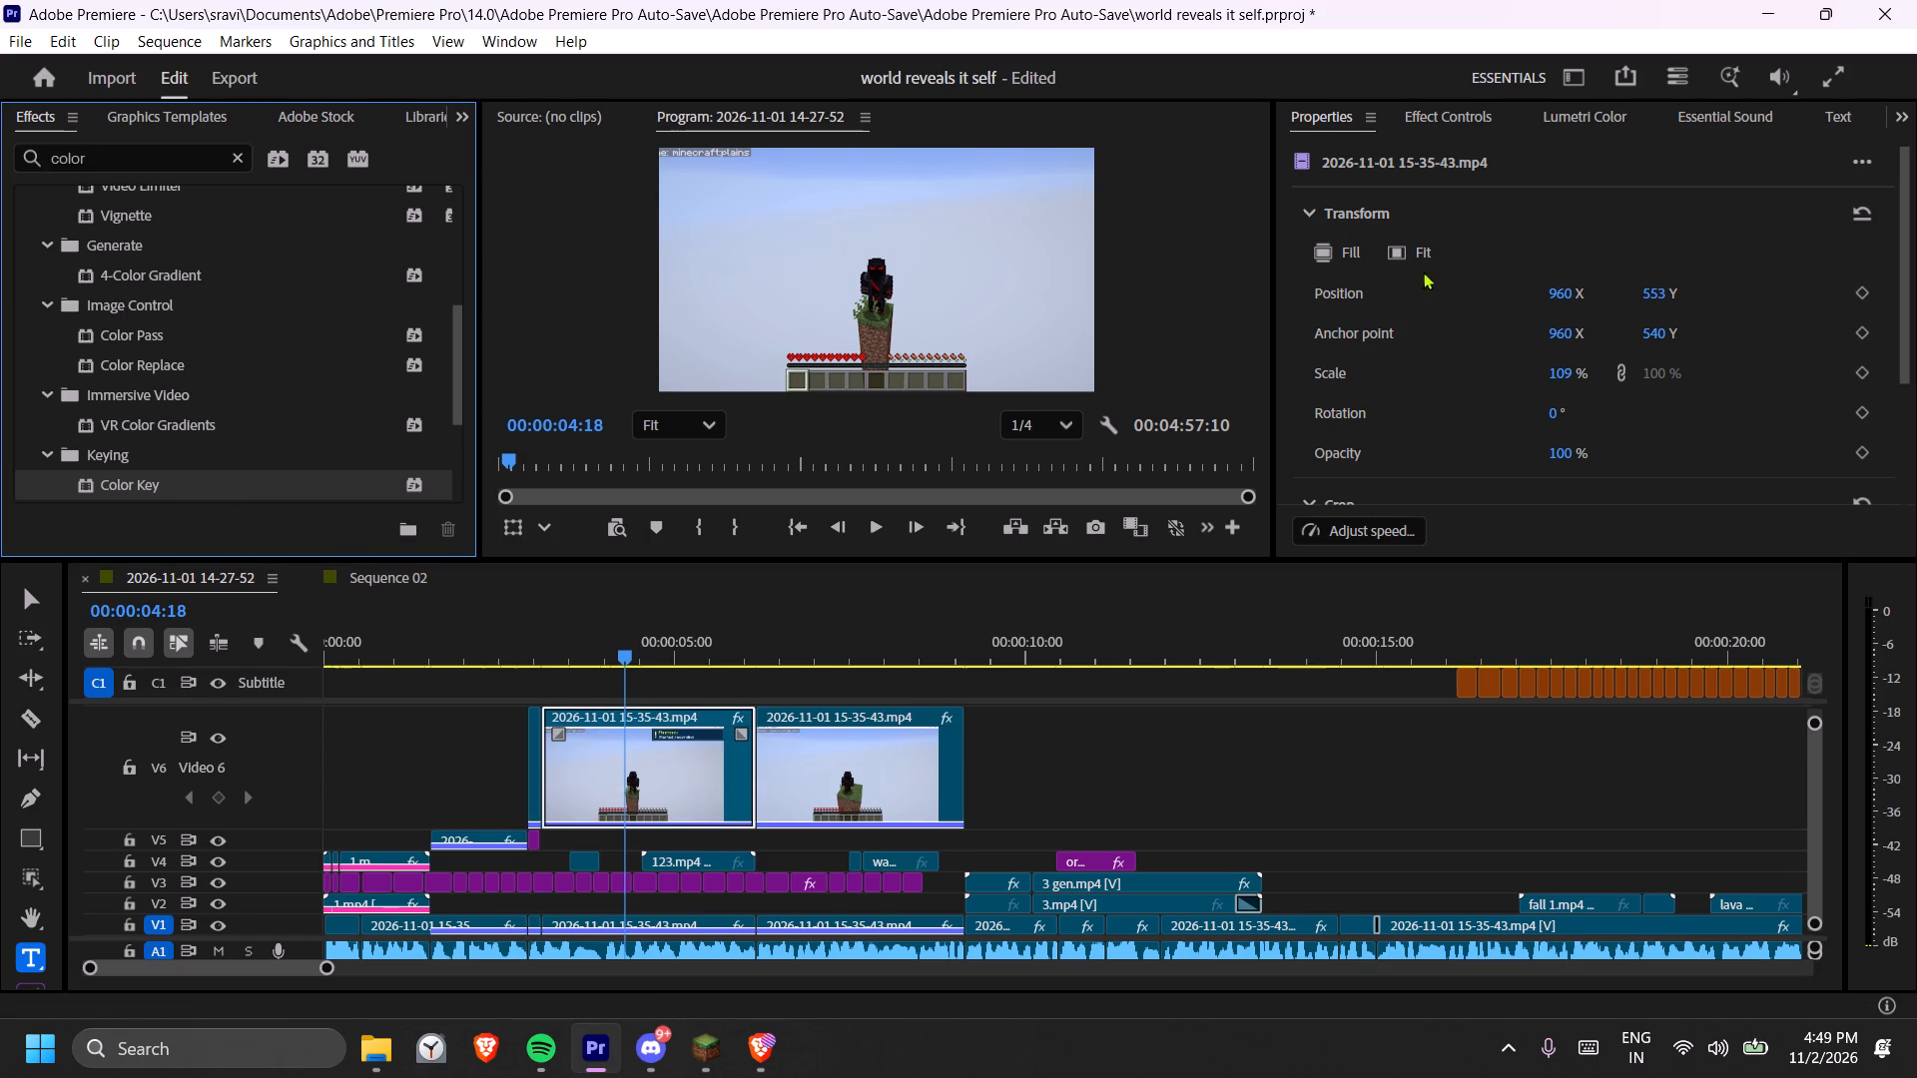
{"action": "left_click", "coordinate": [1444, 122]}
{"action": "scroll", "coordinate": [1499, 280], "scroll_direction": "down", "scroll_amount": 20}
{"action": "scroll", "coordinate": [1499, 280], "scroll_direction": "down", "scroll_amount": 1}
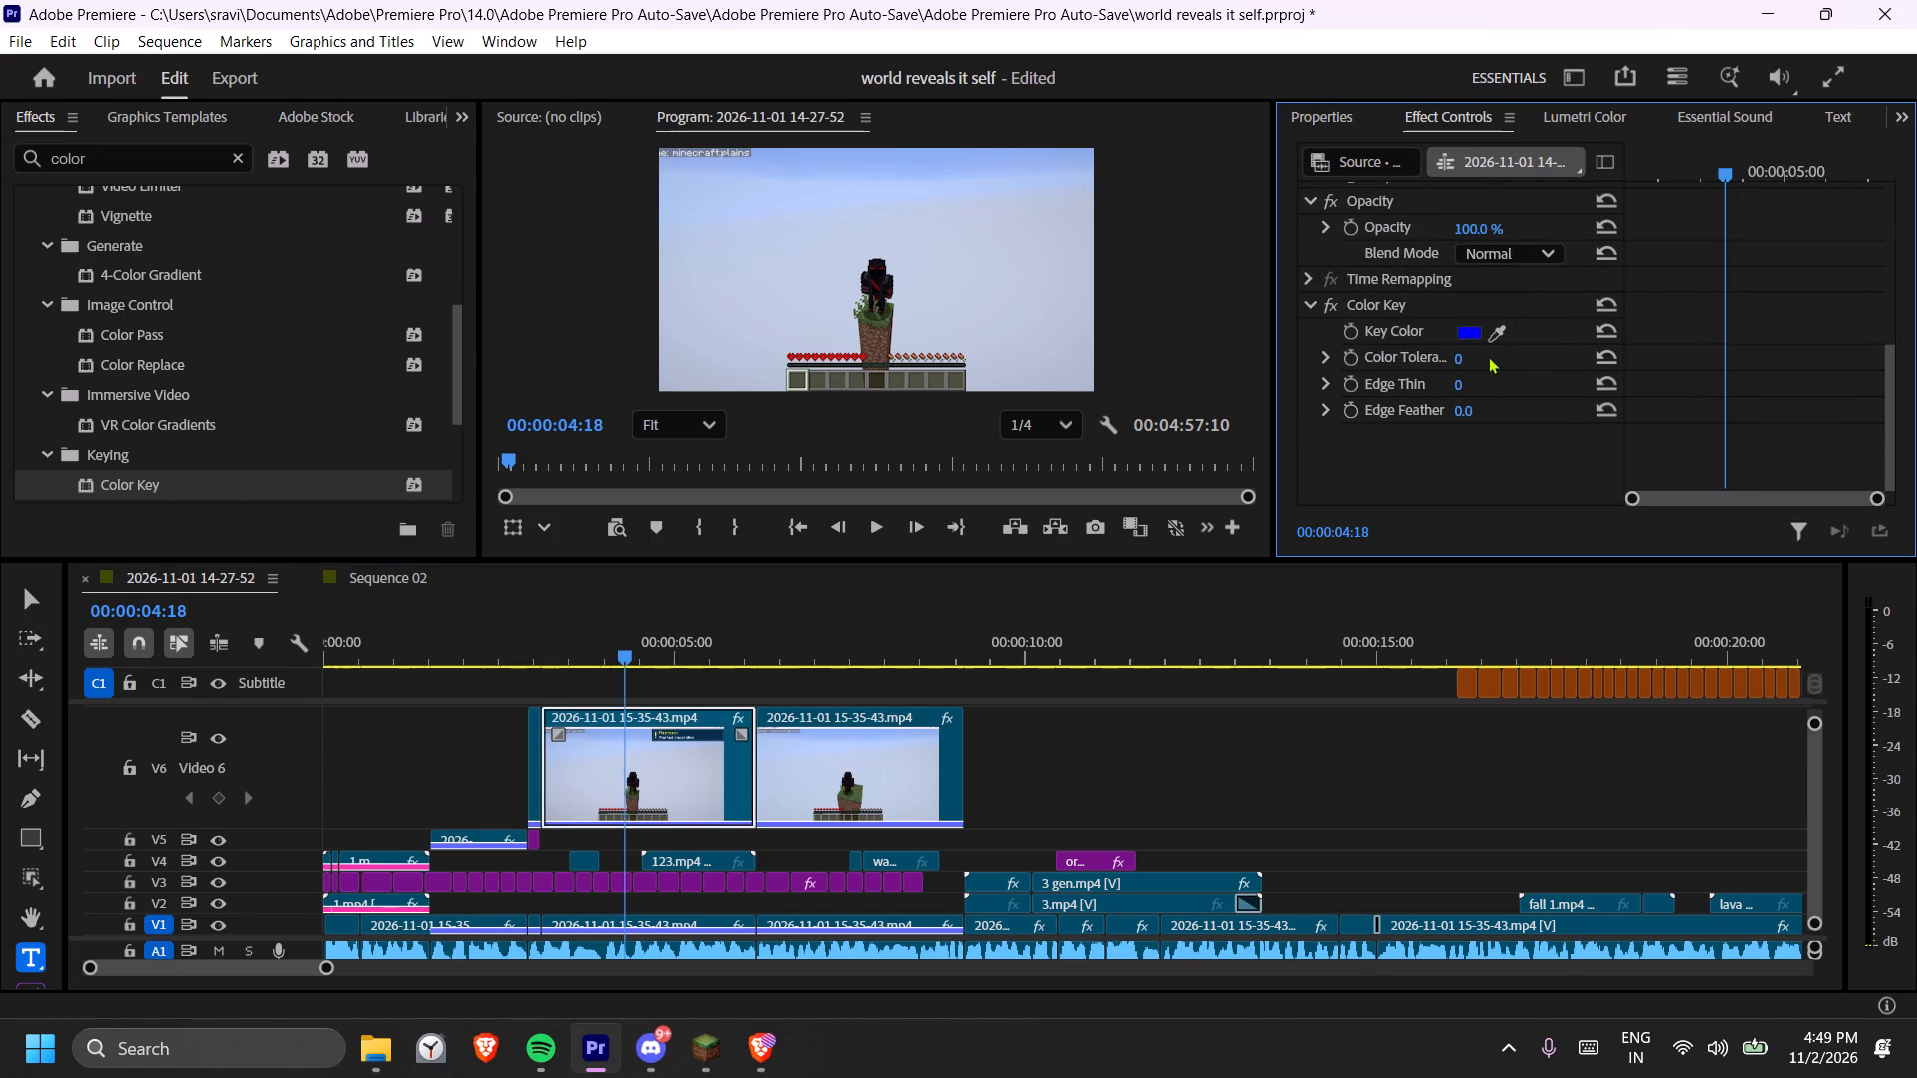
{"action": "left_click", "coordinate": [1497, 326]}
{"action": "left_click", "coordinate": [910, 263]}
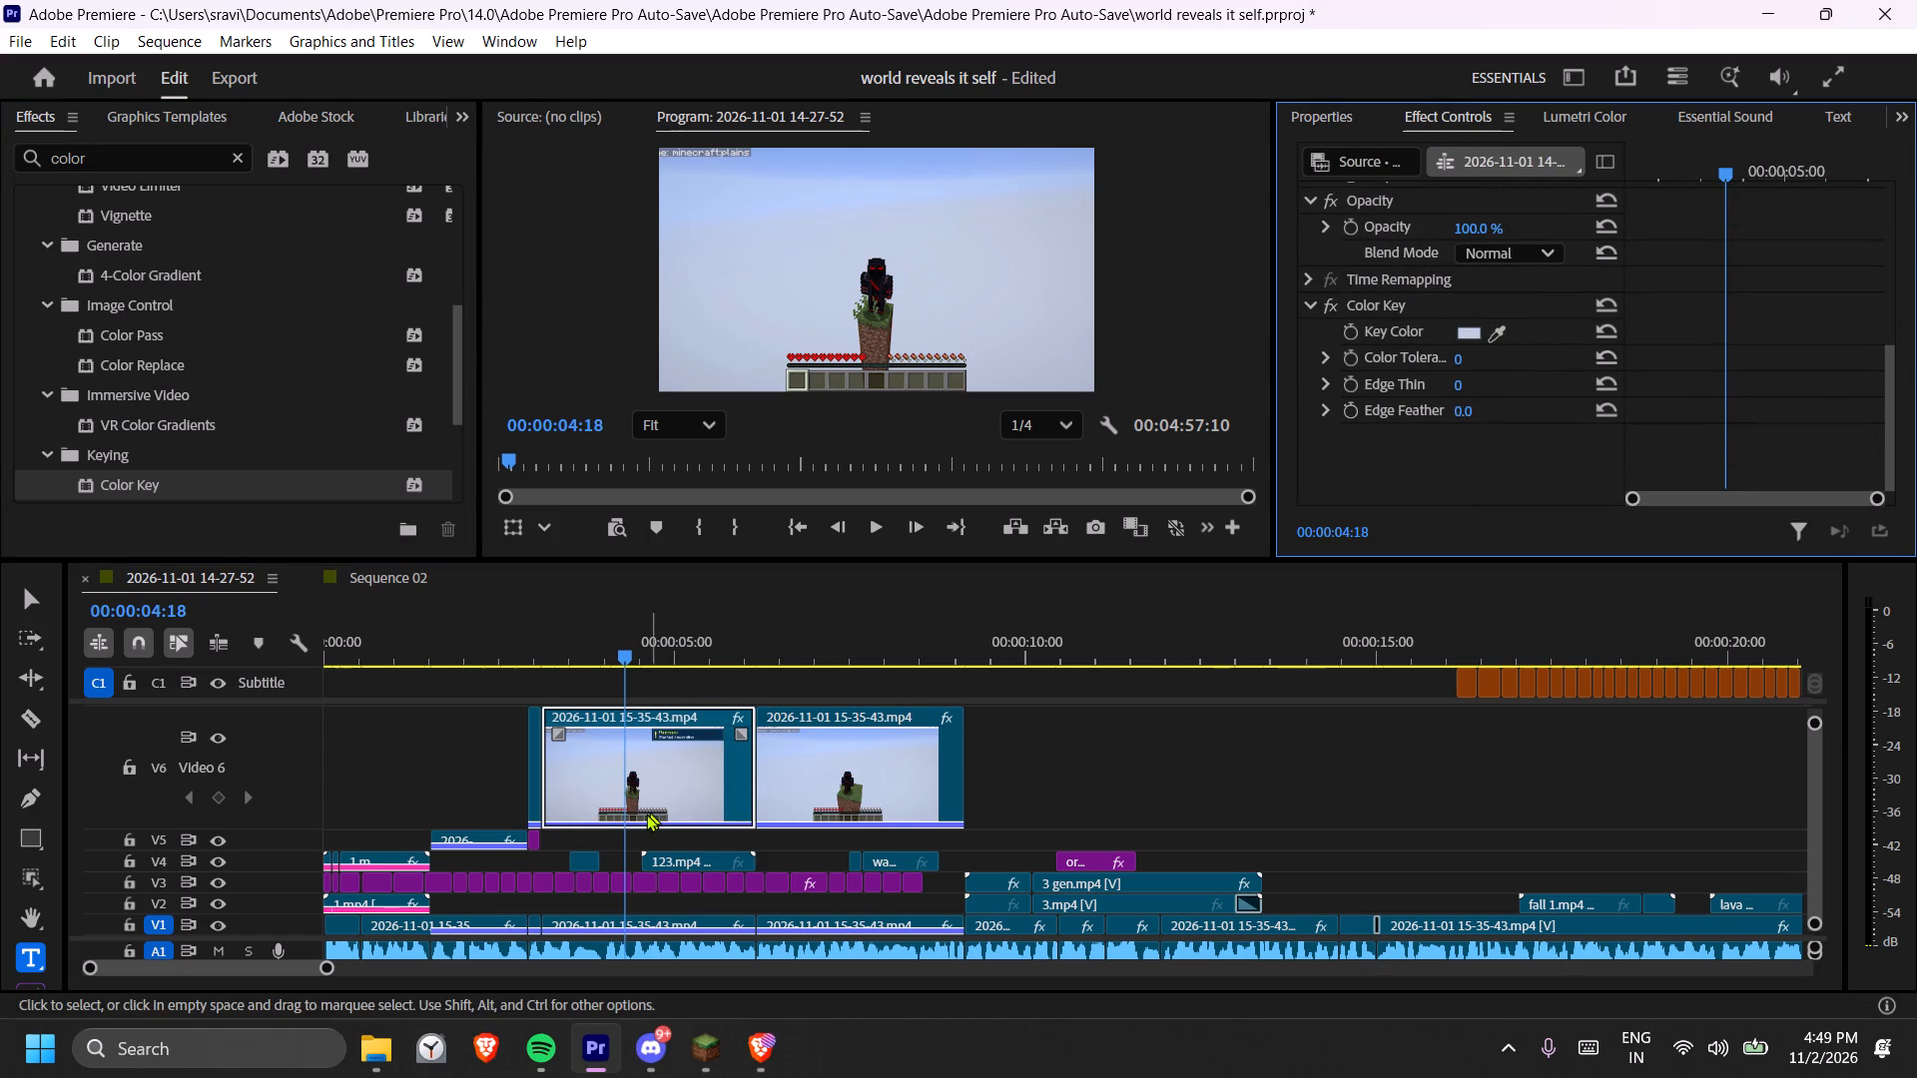
{"action": "left_click_drag", "start_coordinate": [1458, 365], "coordinate": [1486, 365]}
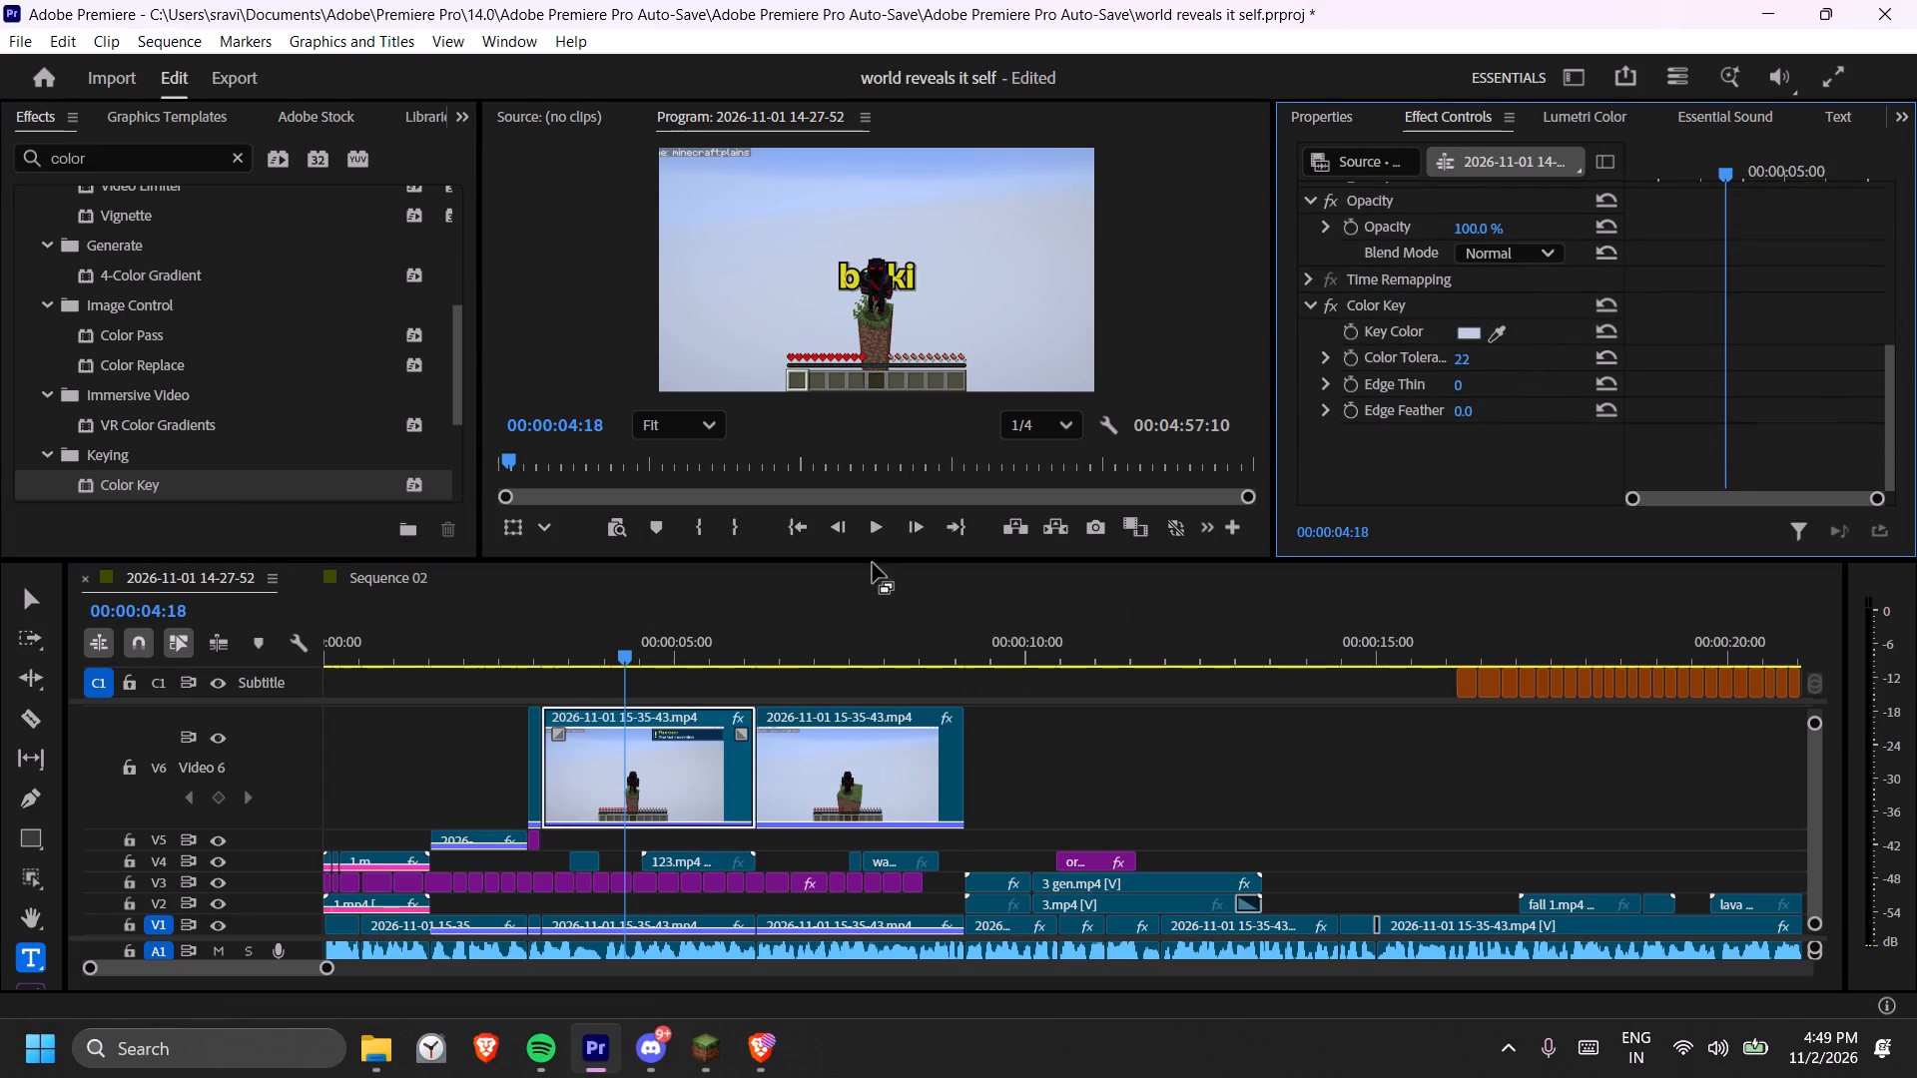
Apply Color Key to the last V6 clip, sampling the sky beside the character at 00:00:06:49, with a color tolerance of 46.
{"action": "left_click_drag", "start_coordinate": [709, 635], "coordinate": [806, 638]}
{"action": "left_click_drag", "start_coordinate": [160, 479], "coordinate": [876, 745]}
{"action": "scroll", "coordinate": [1455, 332], "scroll_direction": "down", "scroll_amount": 20}
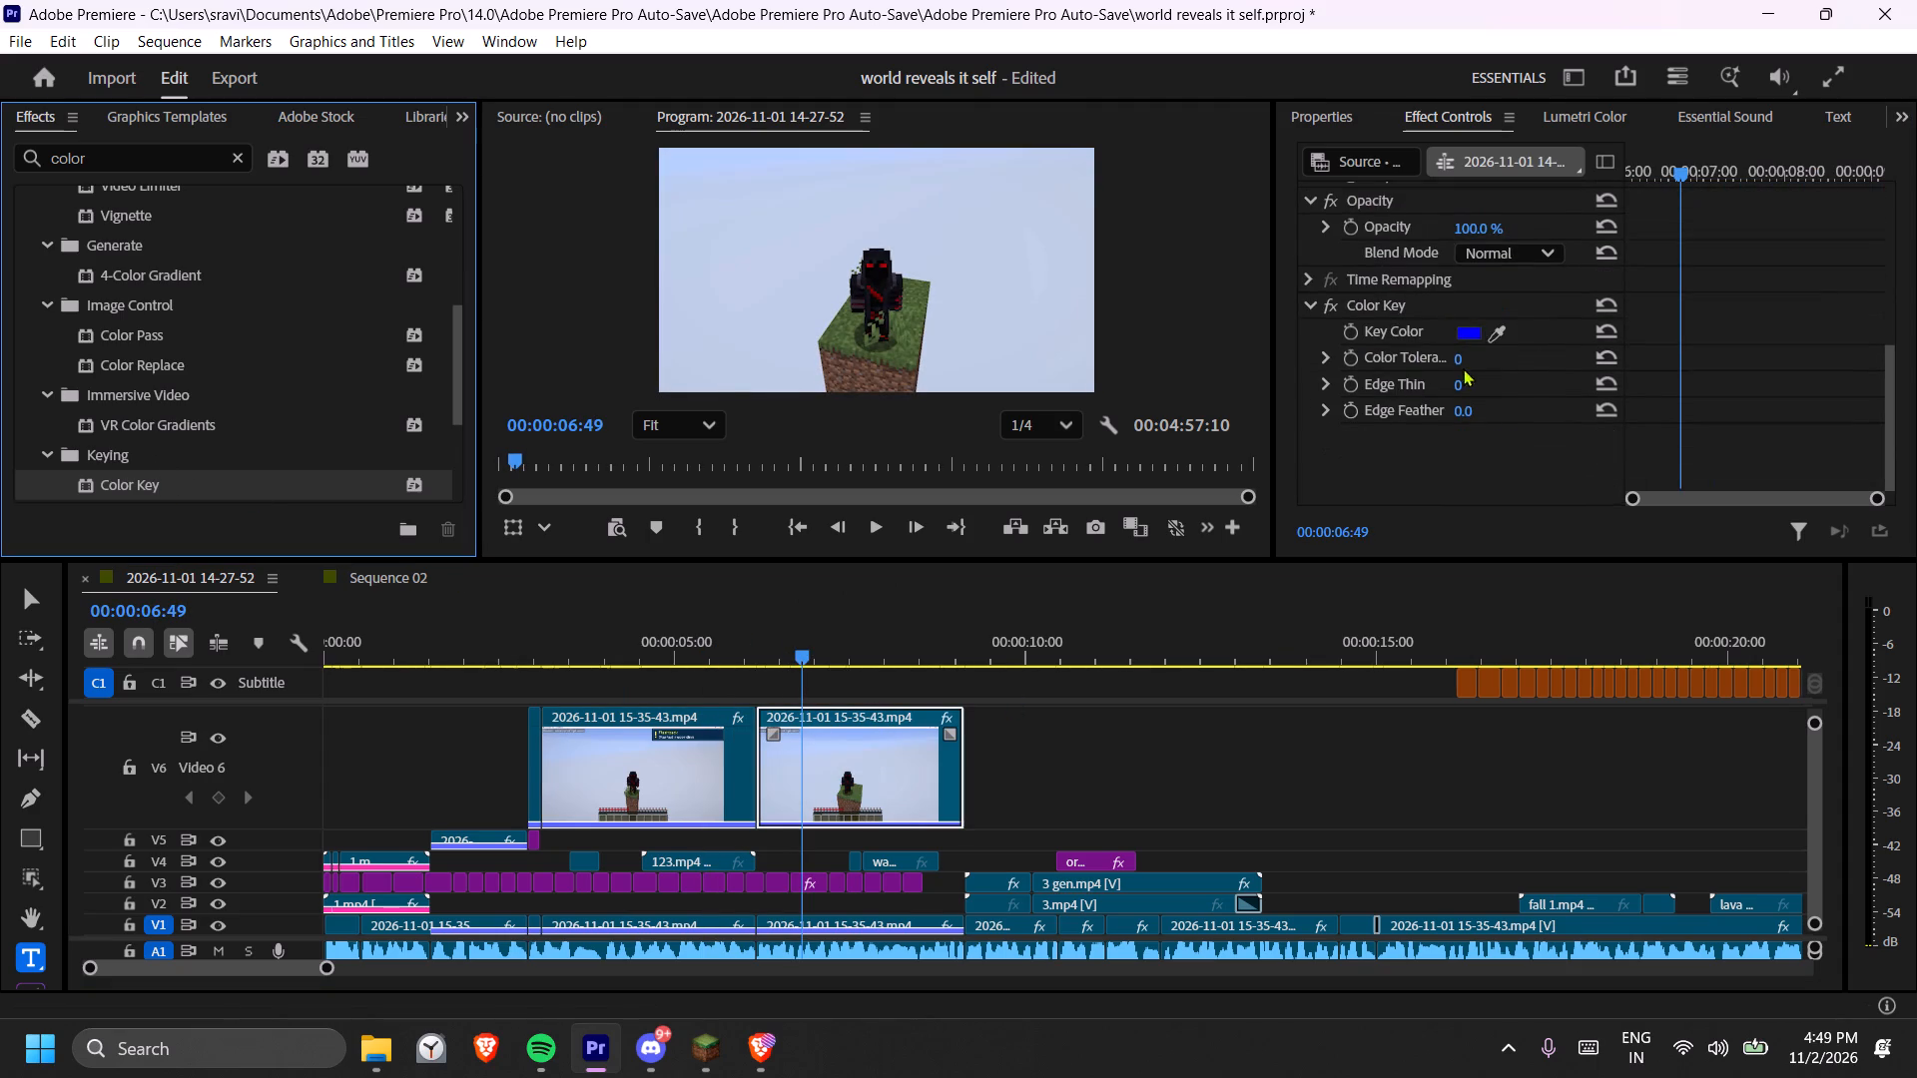
{"action": "left_click", "coordinate": [1492, 325]}
{"action": "left_click", "coordinate": [936, 277]}
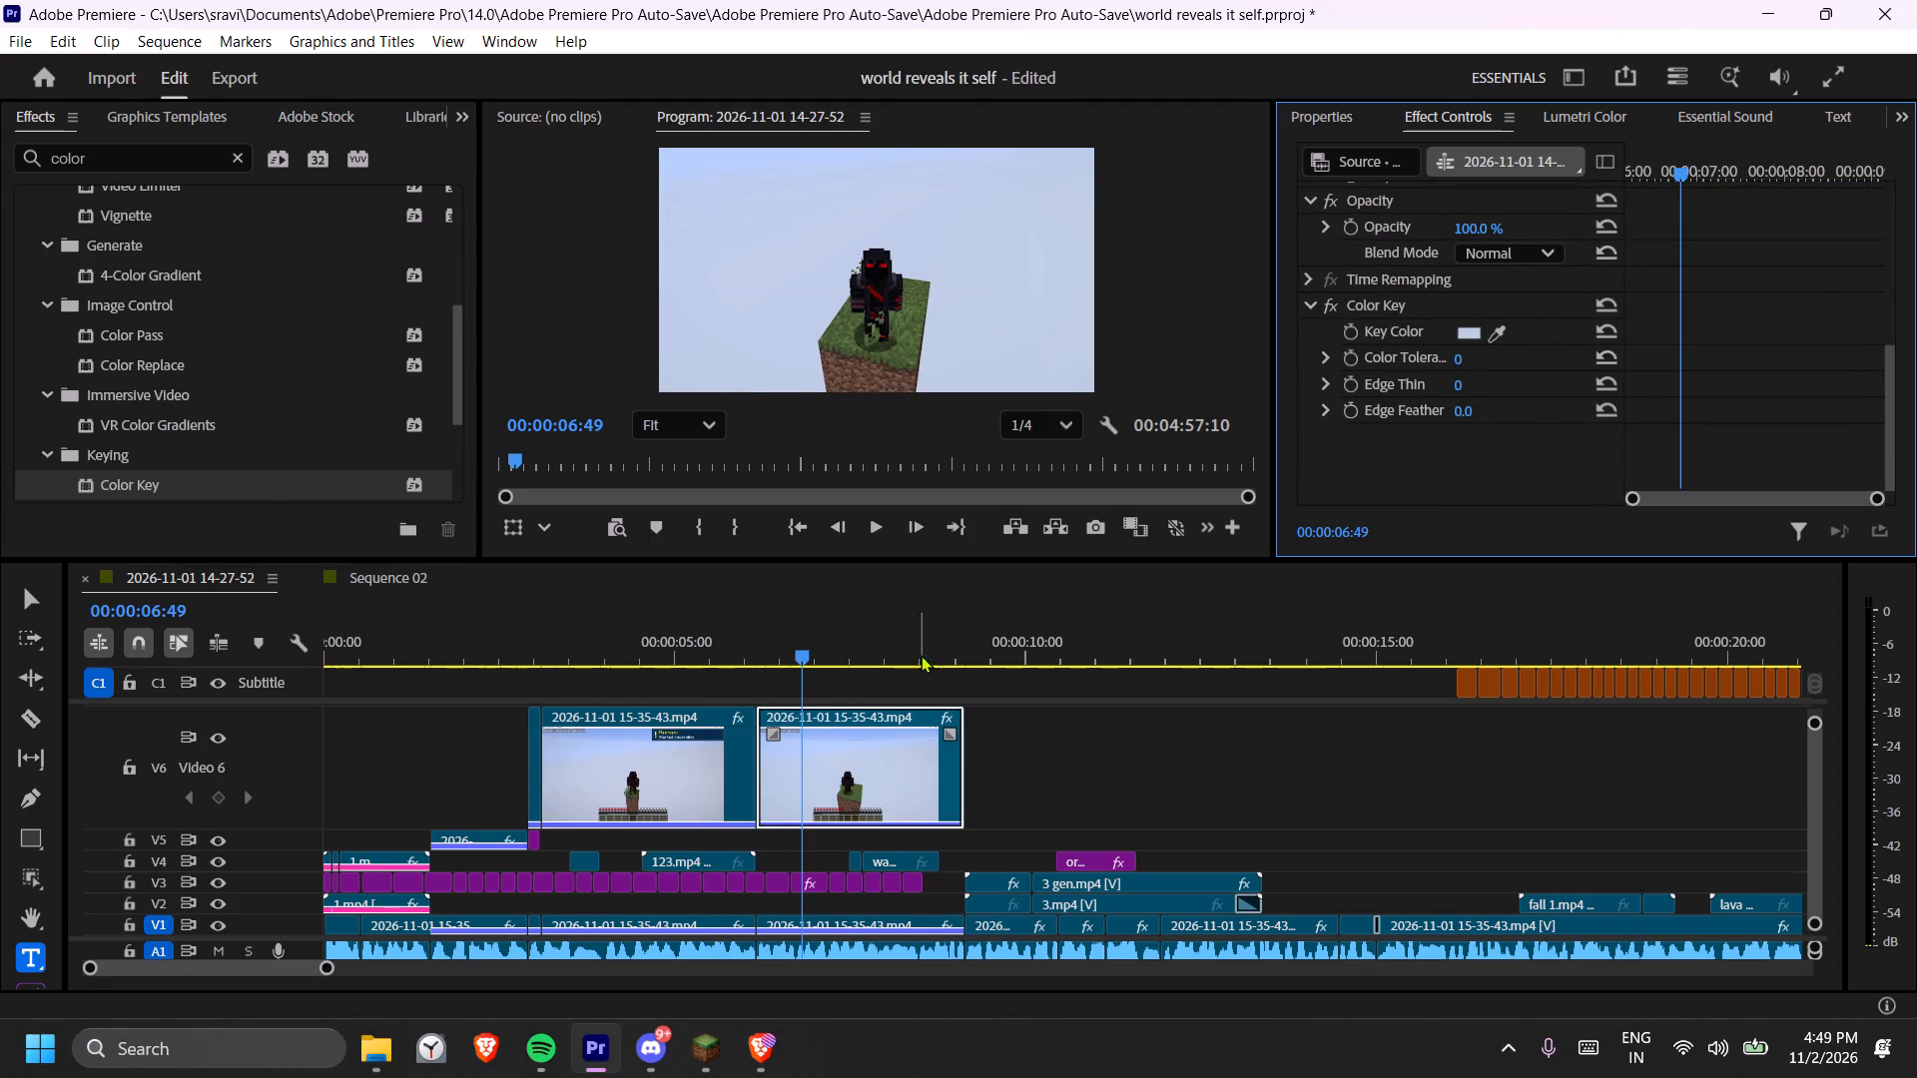
{"action": "left_click_drag", "start_coordinate": [1462, 362], "coordinate": [1516, 362]}
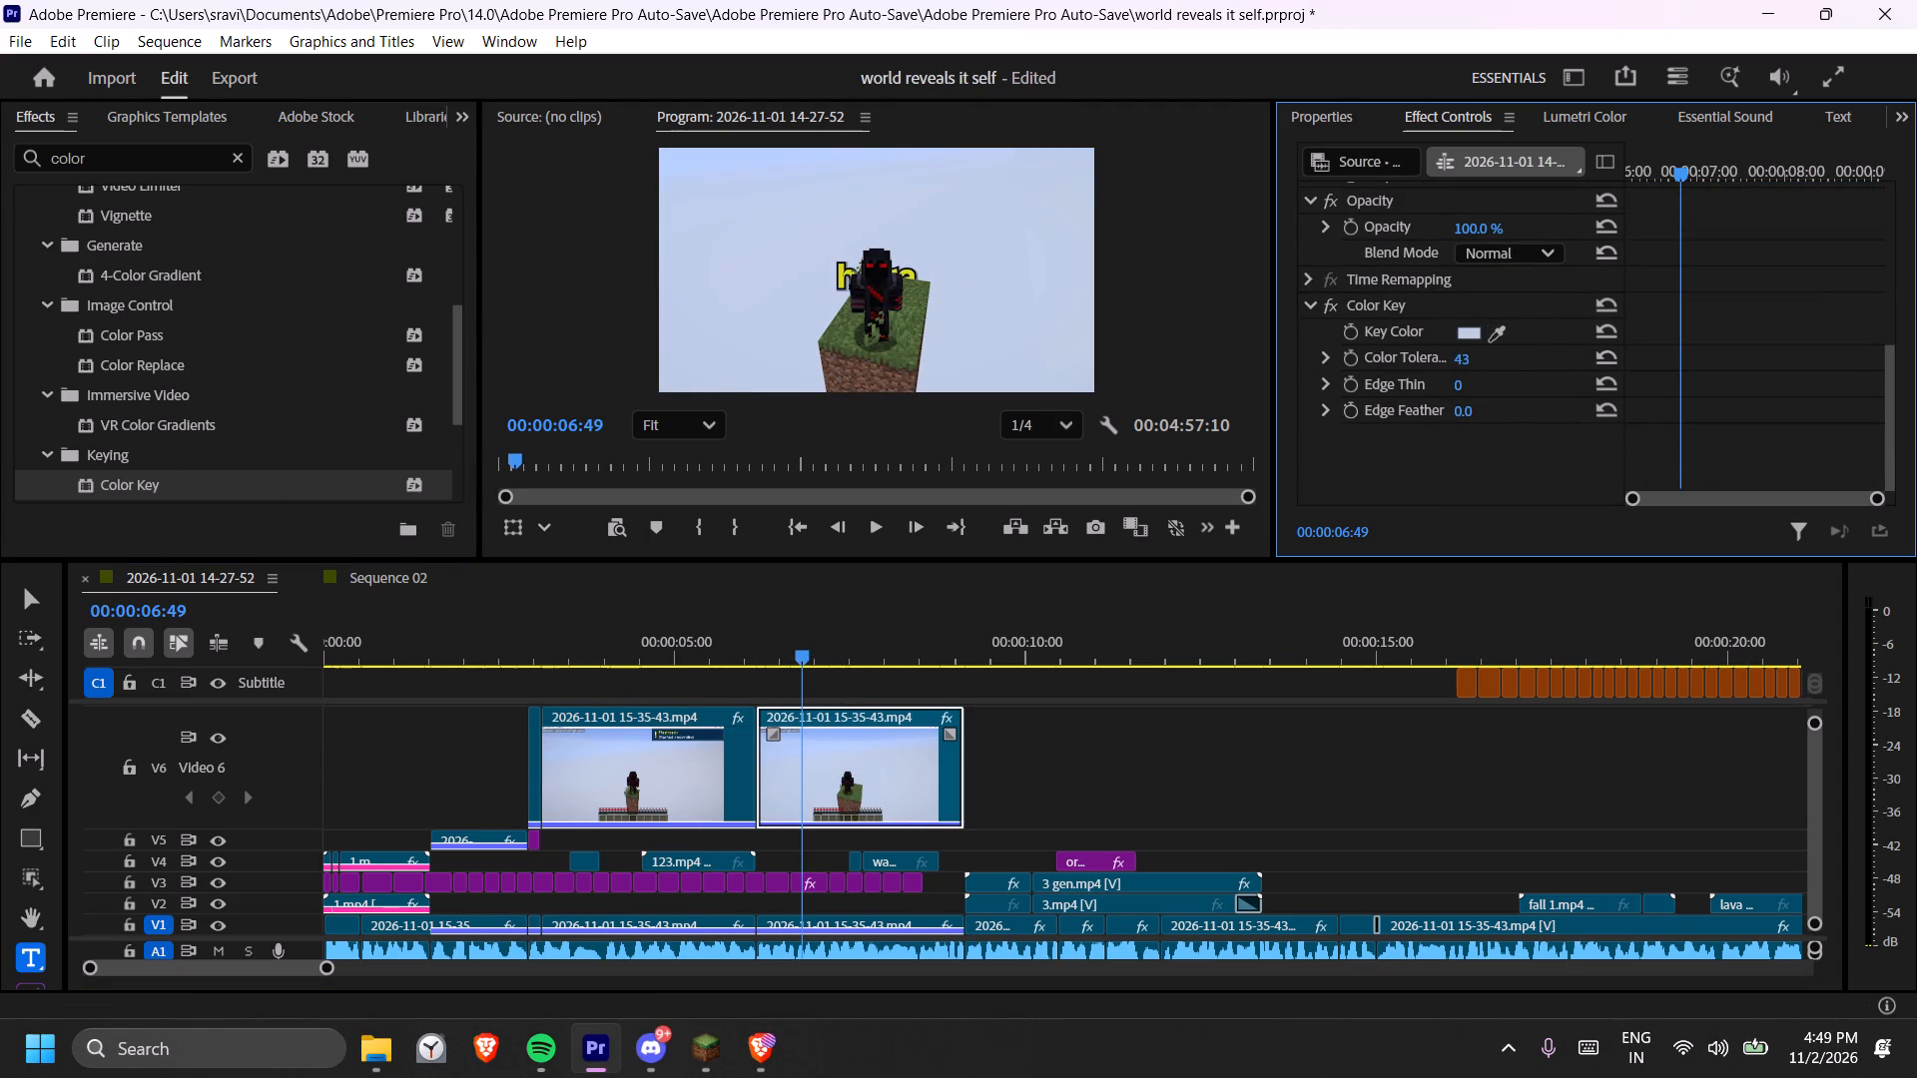
{"action": "left_click_drag", "start_coordinate": [1516, 362], "coordinate": [1520, 362]}
Play back the opening up to about 00:00:02:16 to review how the captions appear.
{"action": "left_click_drag", "start_coordinate": [460, 651], "coordinate": [415, 658]}
{"action": "key", "text": "space"}
{"action": "key", "text": "space"}
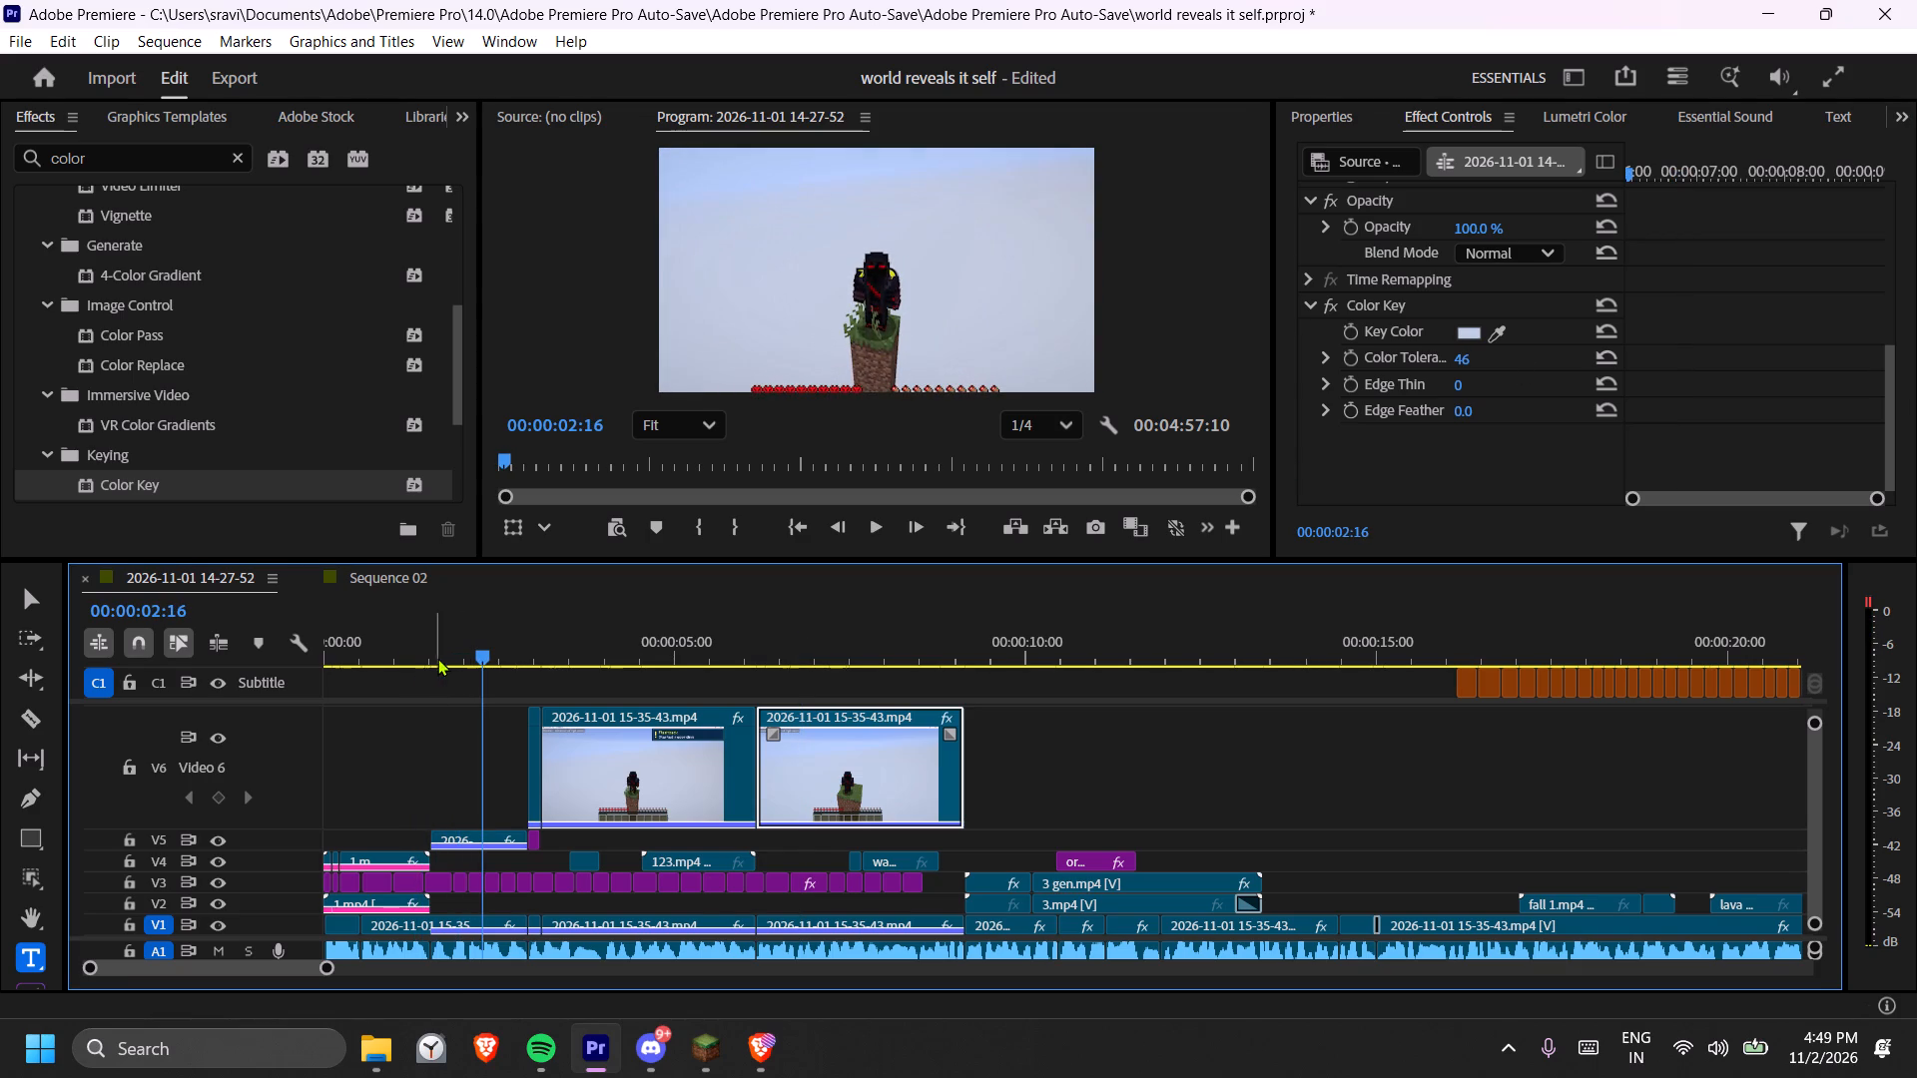
Find the text slide presets and apply "[SHORT] SLIDE UP then DOWN" to all V3 captions from "minecraft" onward.
{"action": "left_click_drag", "start_coordinate": [911, 899], "coordinate": [453, 887]}
{"action": "left_click", "coordinate": [239, 163]}
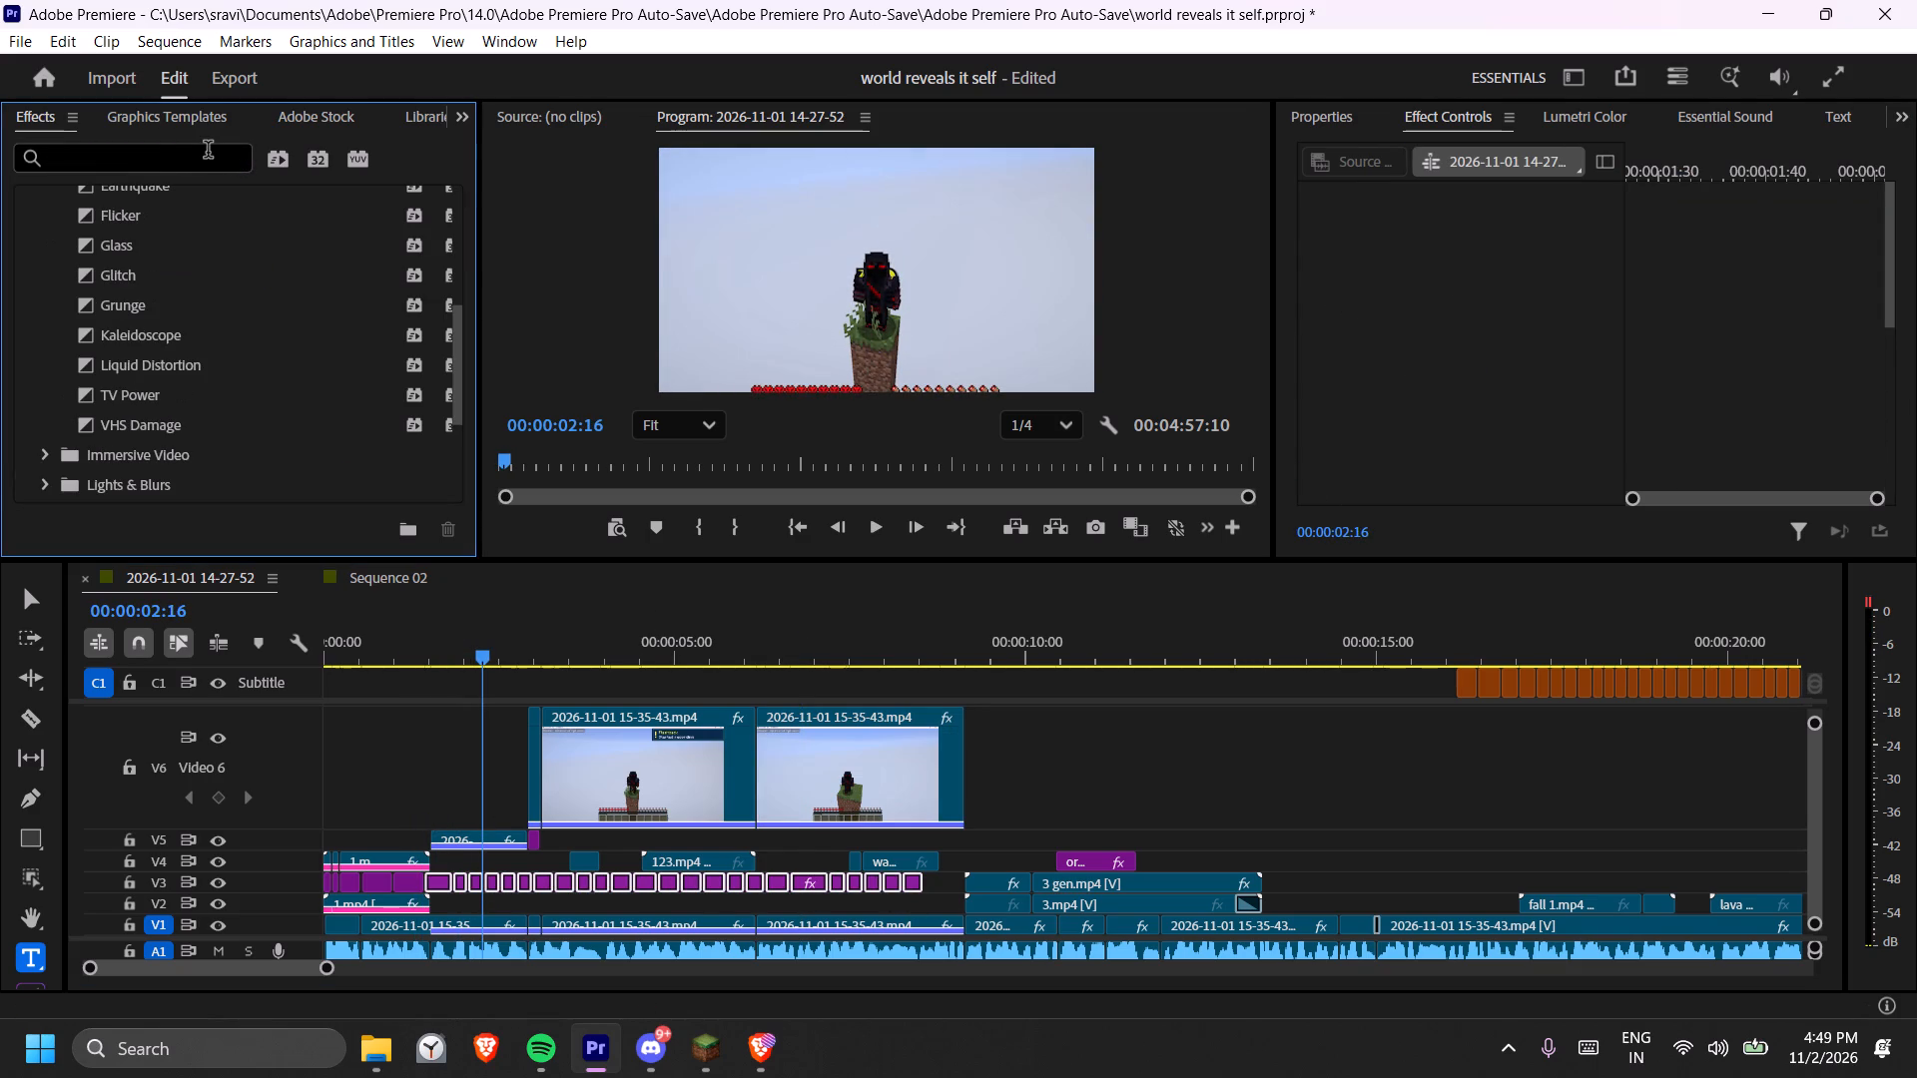
{"action": "left_click", "coordinate": [185, 159]}
{"action": "type", "text": "text"}
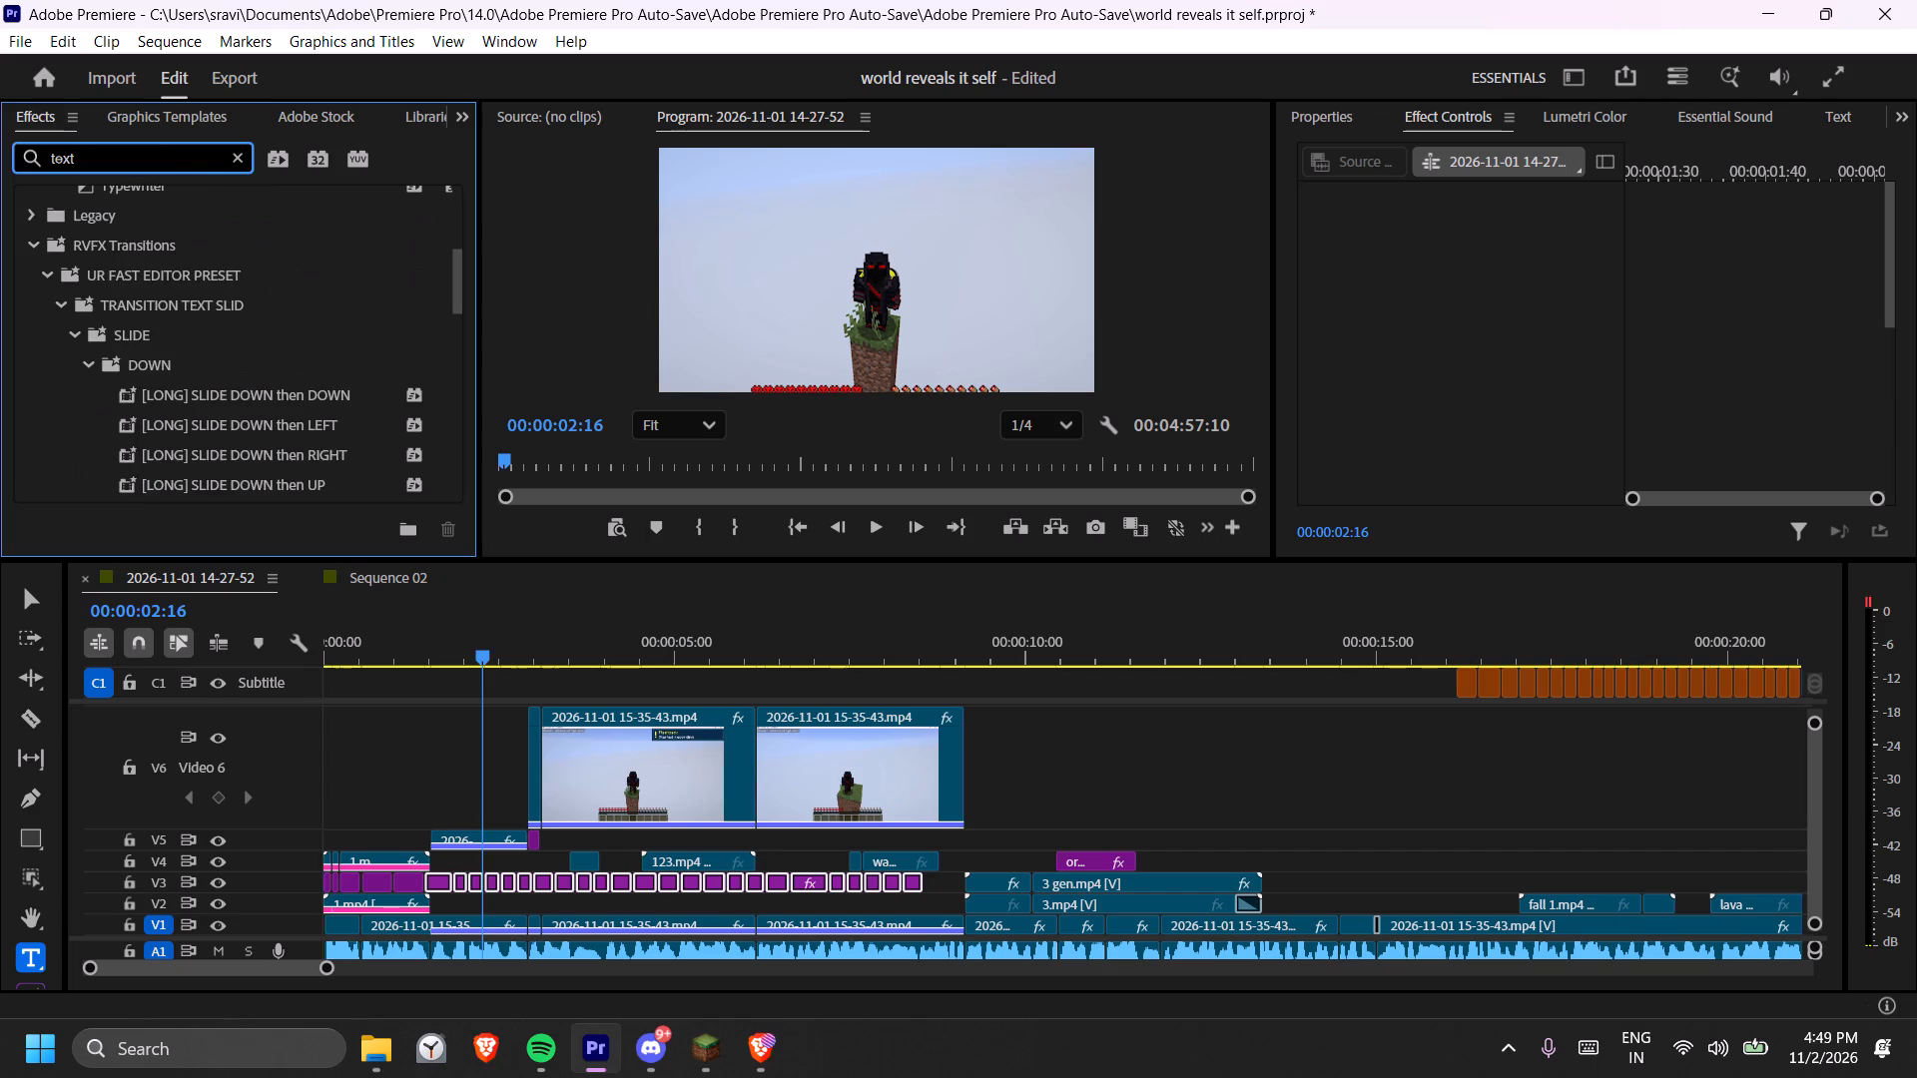
{"action": "scroll", "coordinate": [280, 375], "scroll_direction": "down", "scroll_amount": 4}
{"action": "scroll", "coordinate": [284, 377], "scroll_direction": "down", "scroll_amount": 17}
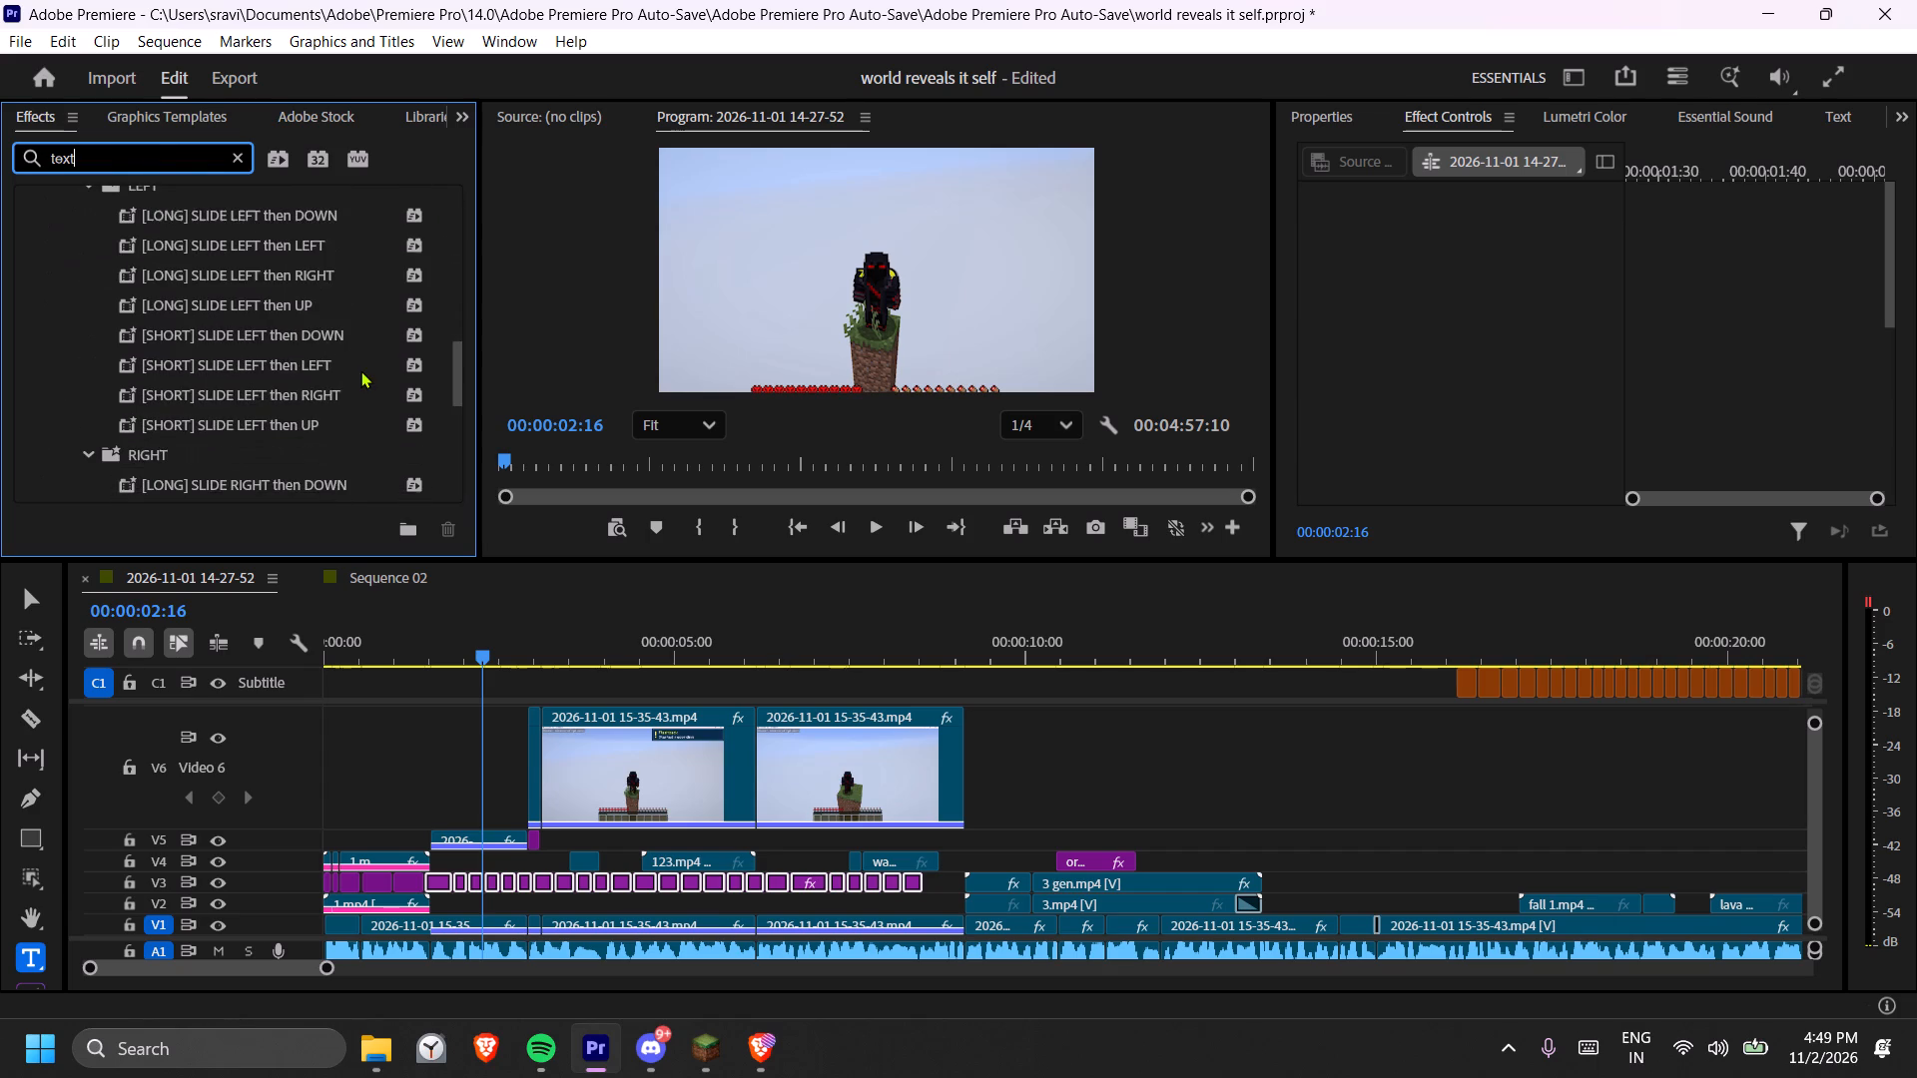
{"action": "scroll", "coordinate": [360, 370], "scroll_direction": "down", "scroll_amount": 15}
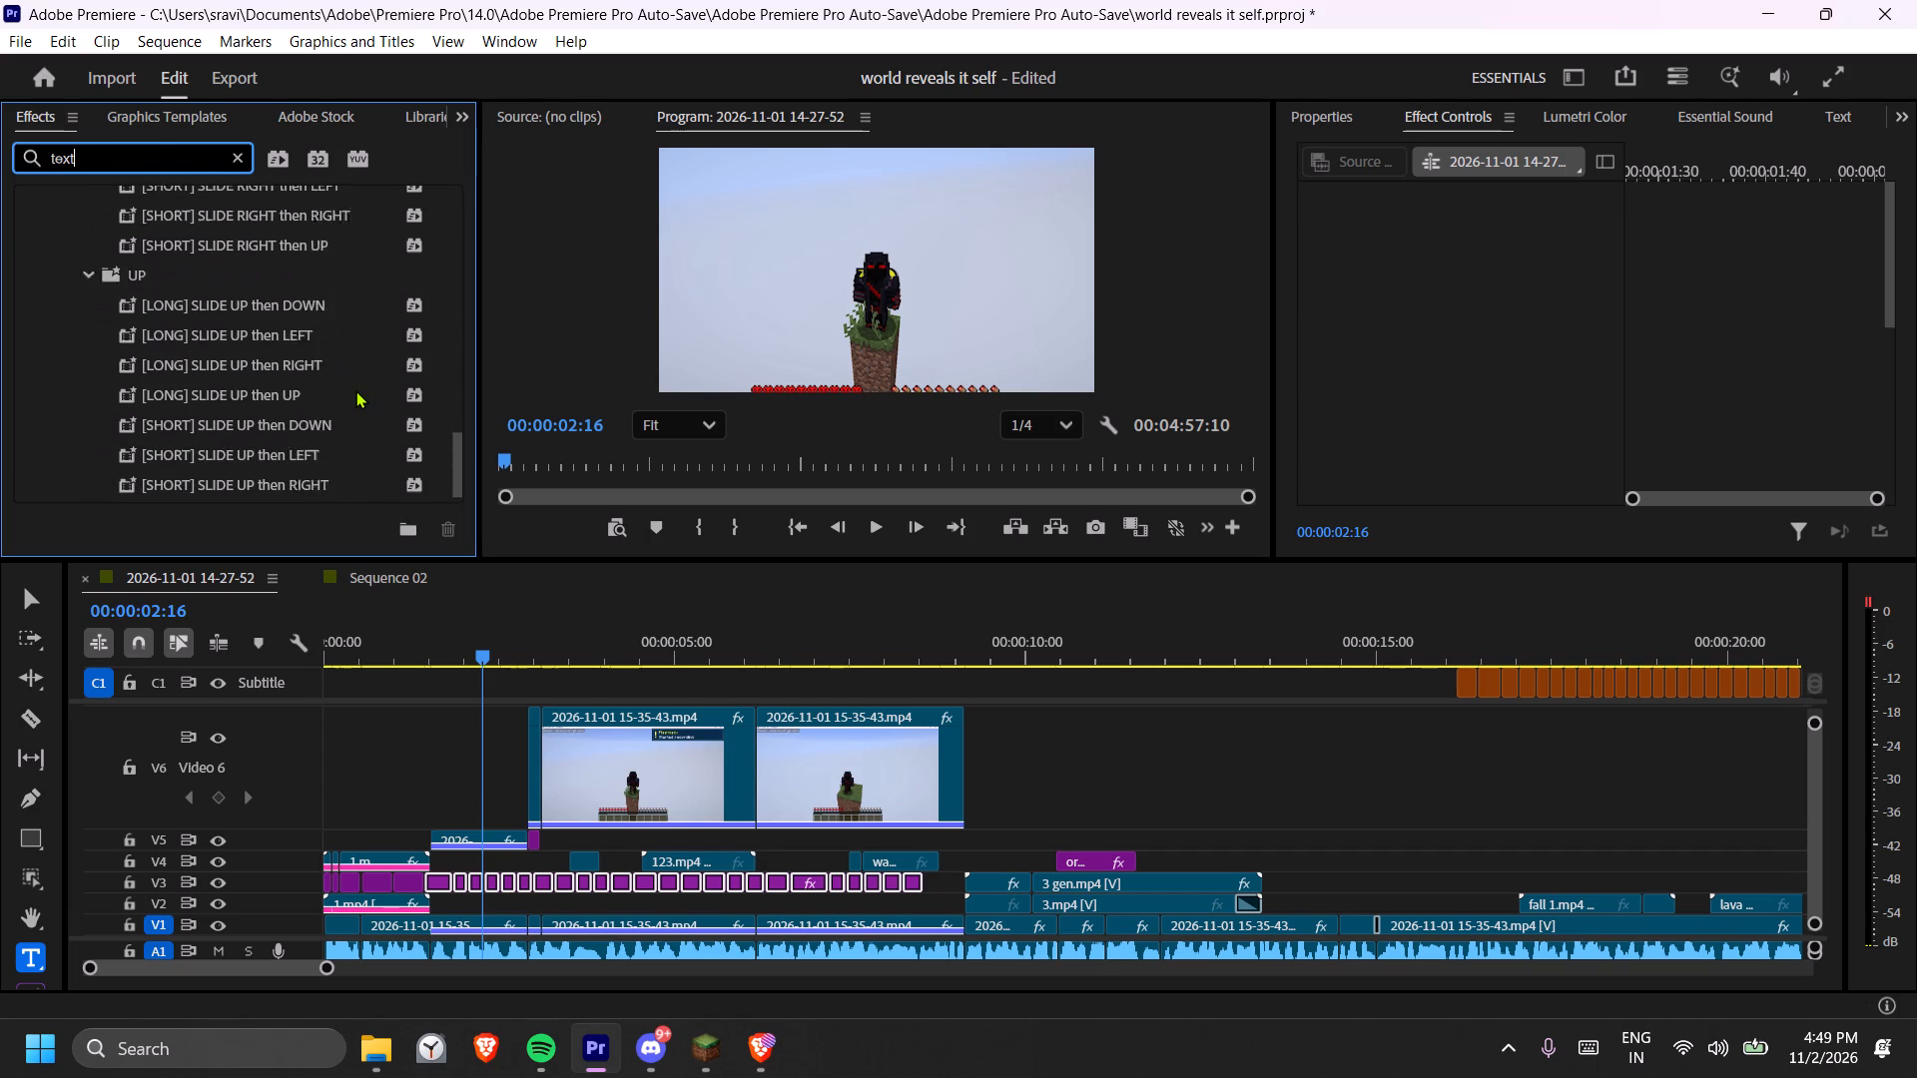
{"action": "scroll", "coordinate": [355, 390], "scroll_direction": "down", "scroll_amount": 3}
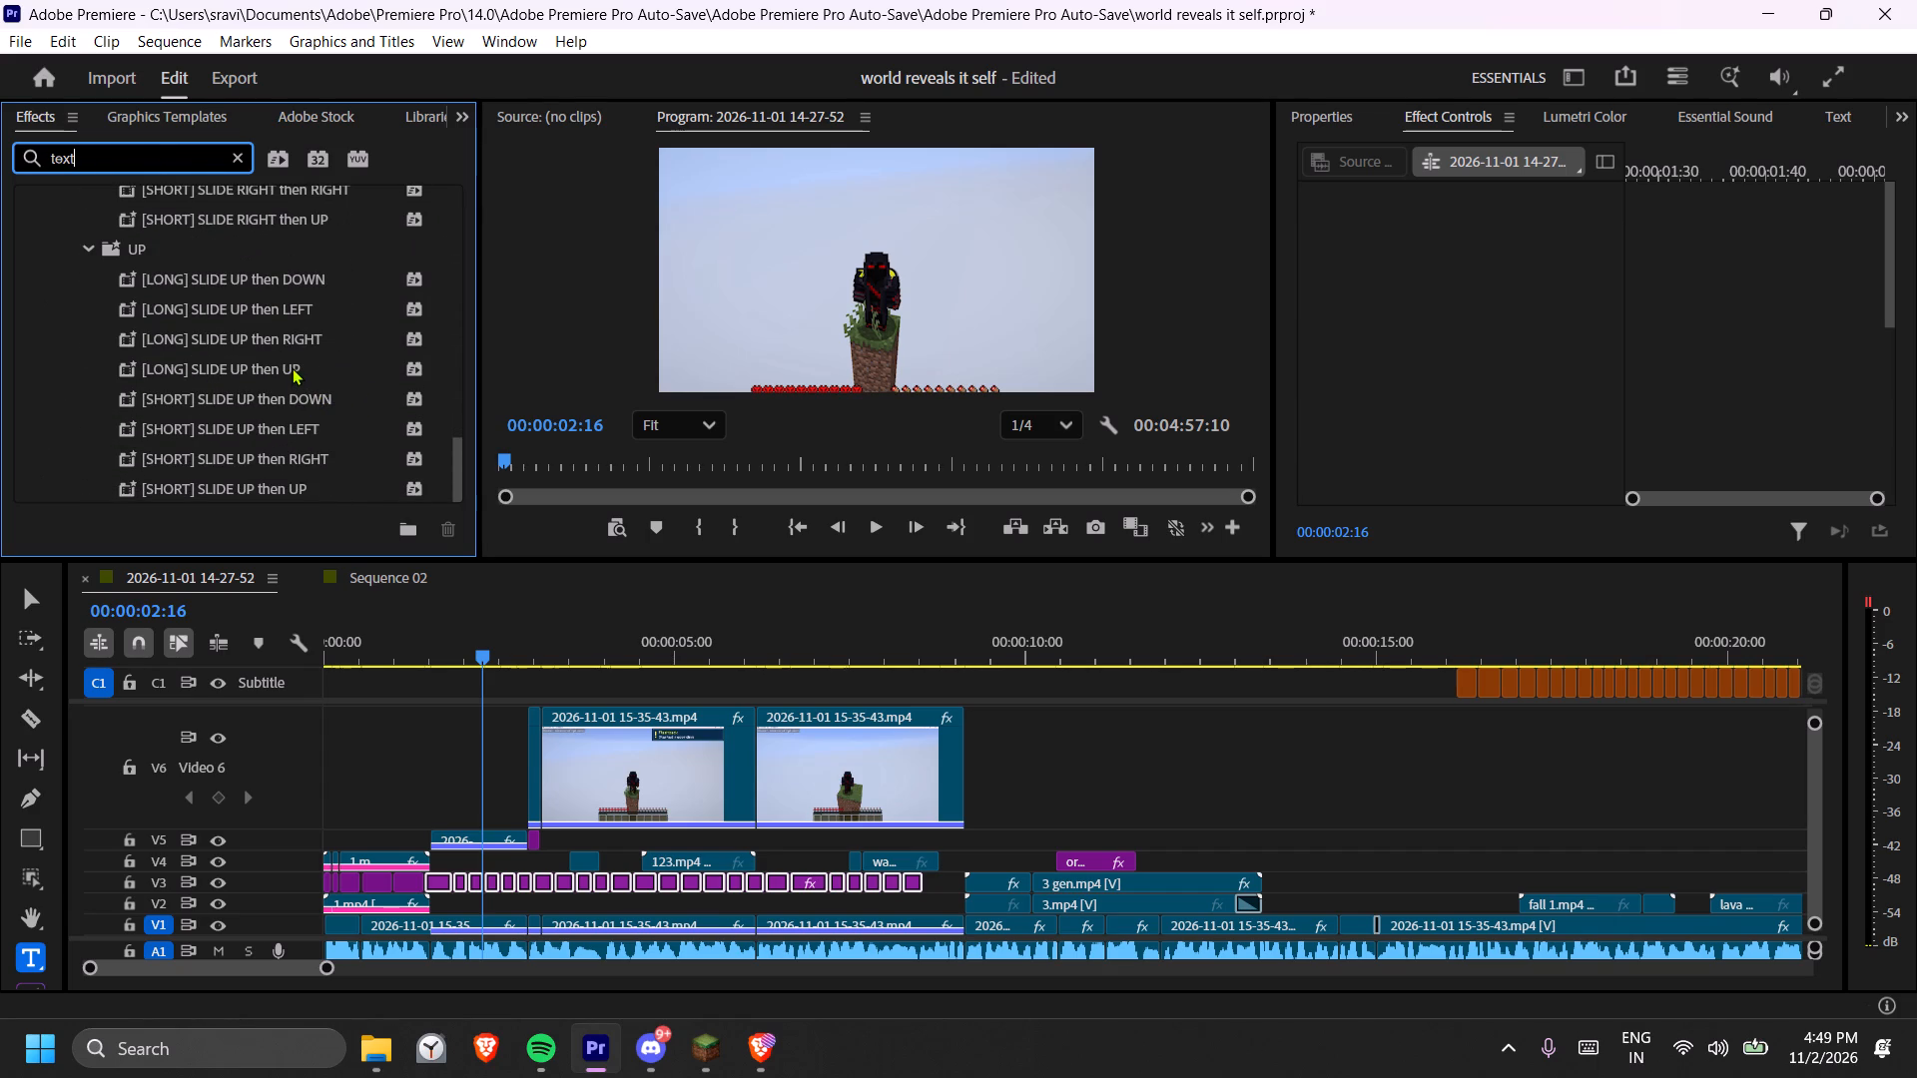
{"action": "scroll", "coordinate": [295, 387], "scroll_direction": "down", "scroll_amount": 1}
{"action": "scroll", "coordinate": [268, 289], "scroll_direction": "down", "scroll_amount": 8}
{"action": "scroll", "coordinate": [269, 364], "scroll_direction": "up", "scroll_amount": 5}
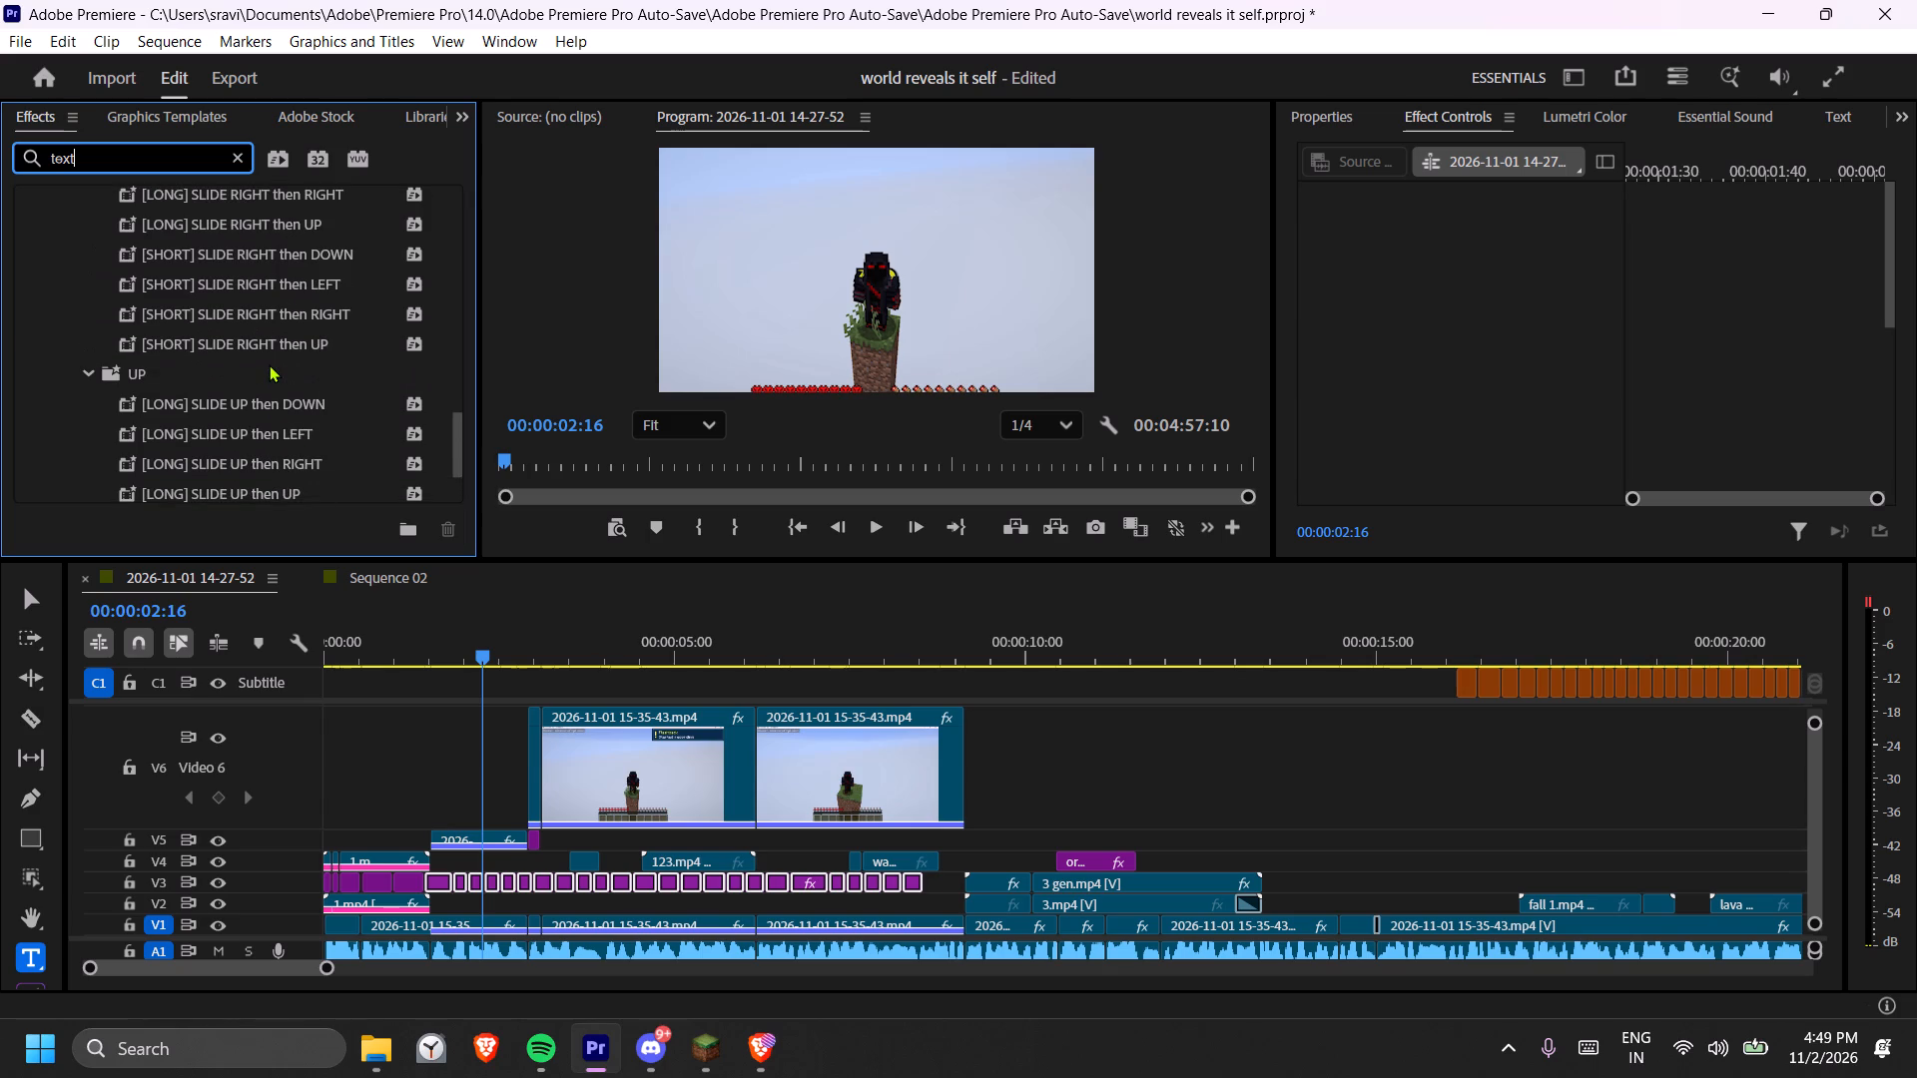
{"action": "scroll", "coordinate": [269, 364], "scroll_direction": "up", "scroll_amount": 5}
{"action": "scroll", "coordinate": [269, 364], "scroll_direction": "down", "scroll_amount": 11}
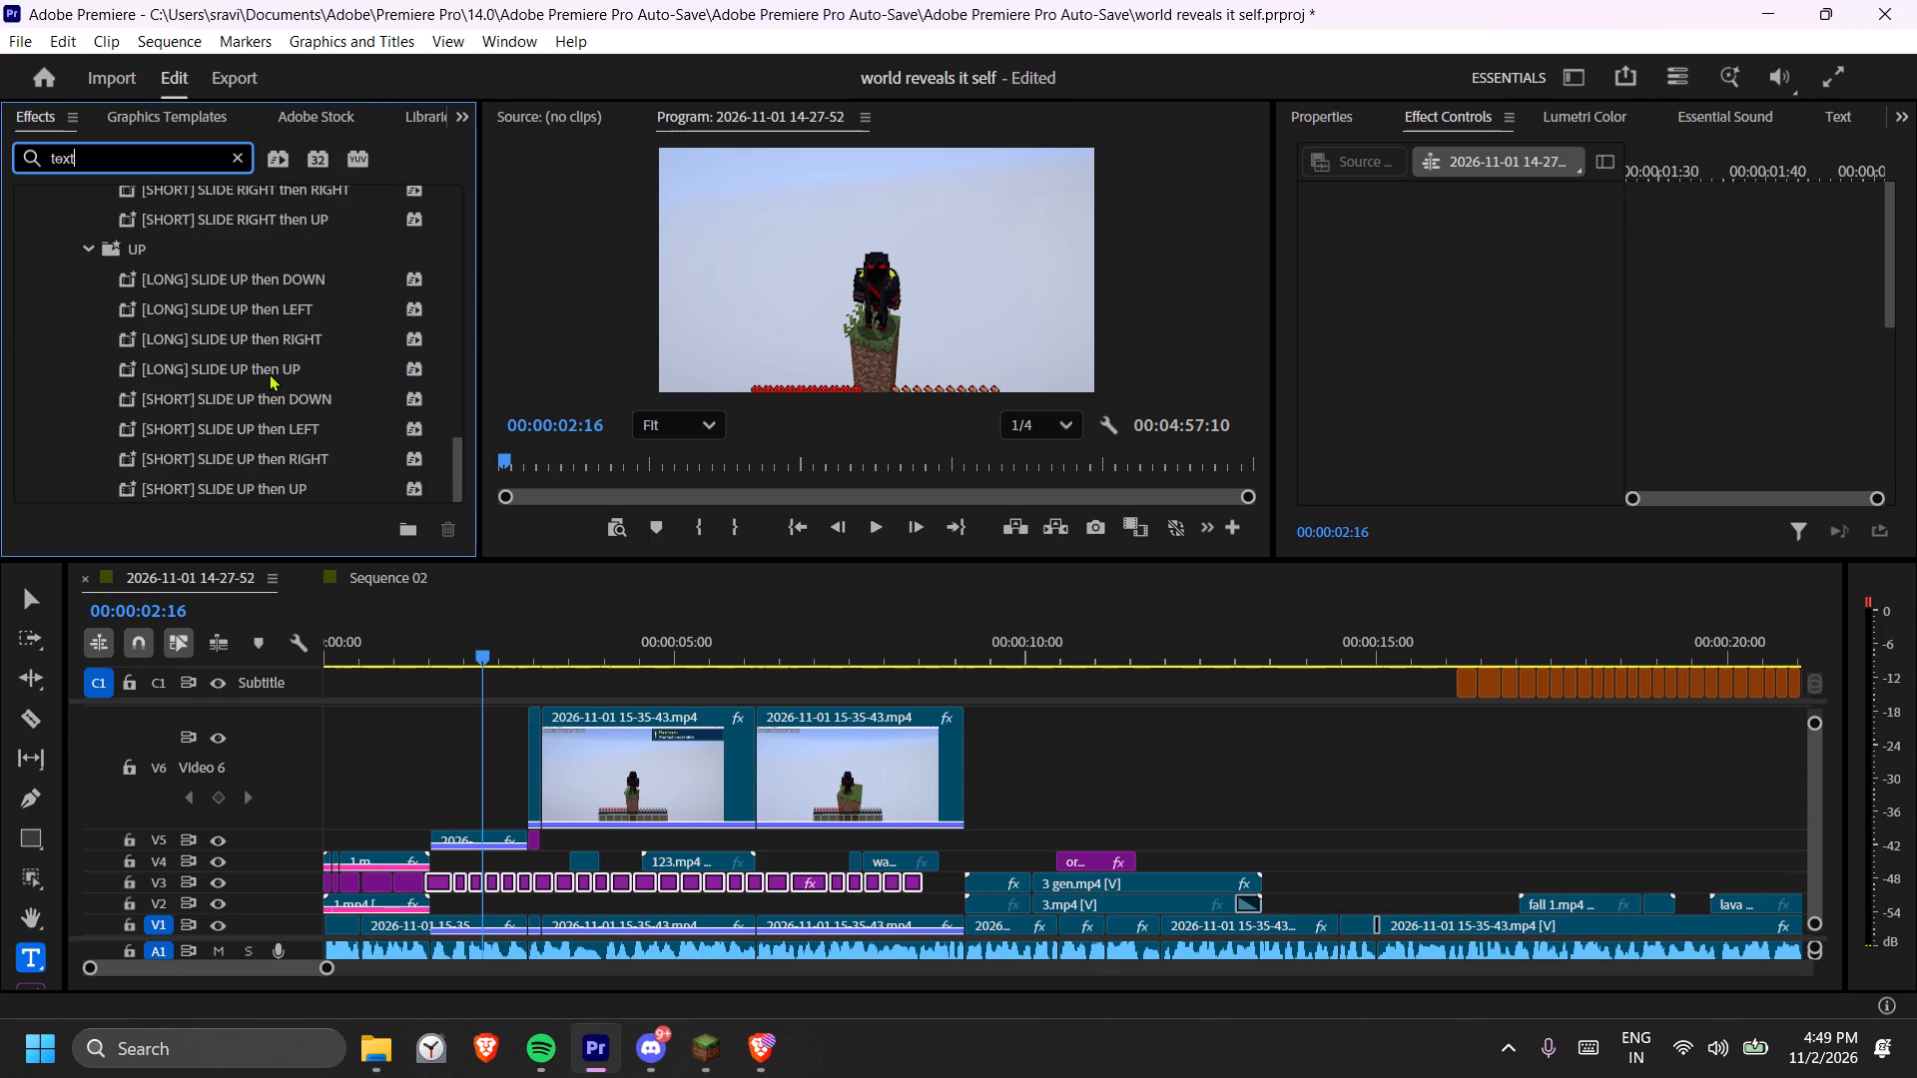
{"action": "left_click_drag", "start_coordinate": [242, 397], "coordinate": [552, 892]}
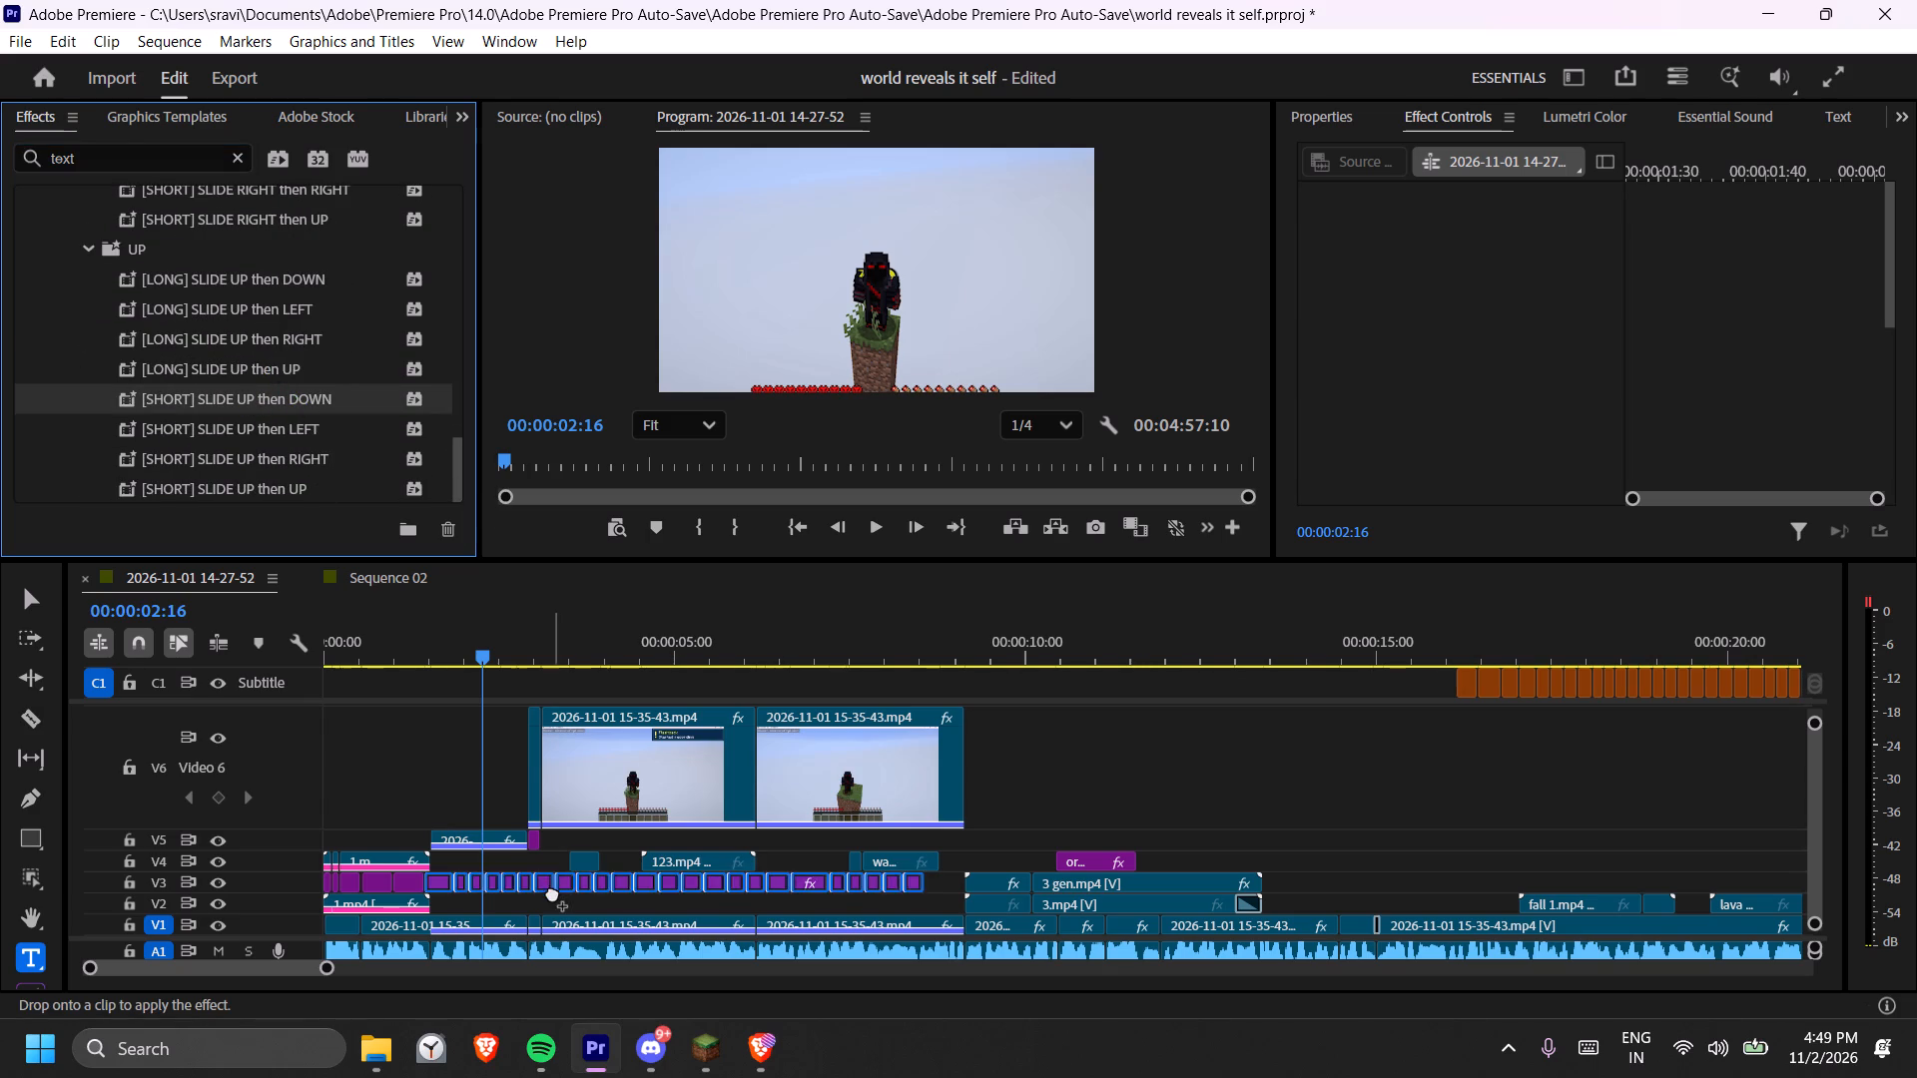
Apply the "[SHORT] SLIDE UP then DOWN" preset to the selected V3 captions.
{"action": "left_click_drag", "start_coordinate": [552, 892], "coordinate": [547, 887]}
Play back the opening up to about 00:00:04:16 to review the caption animation, returning to the "block" caption at 00:00:03:26.
{"action": "left_click", "coordinate": [389, 637]}
{"action": "key", "text": "space"}
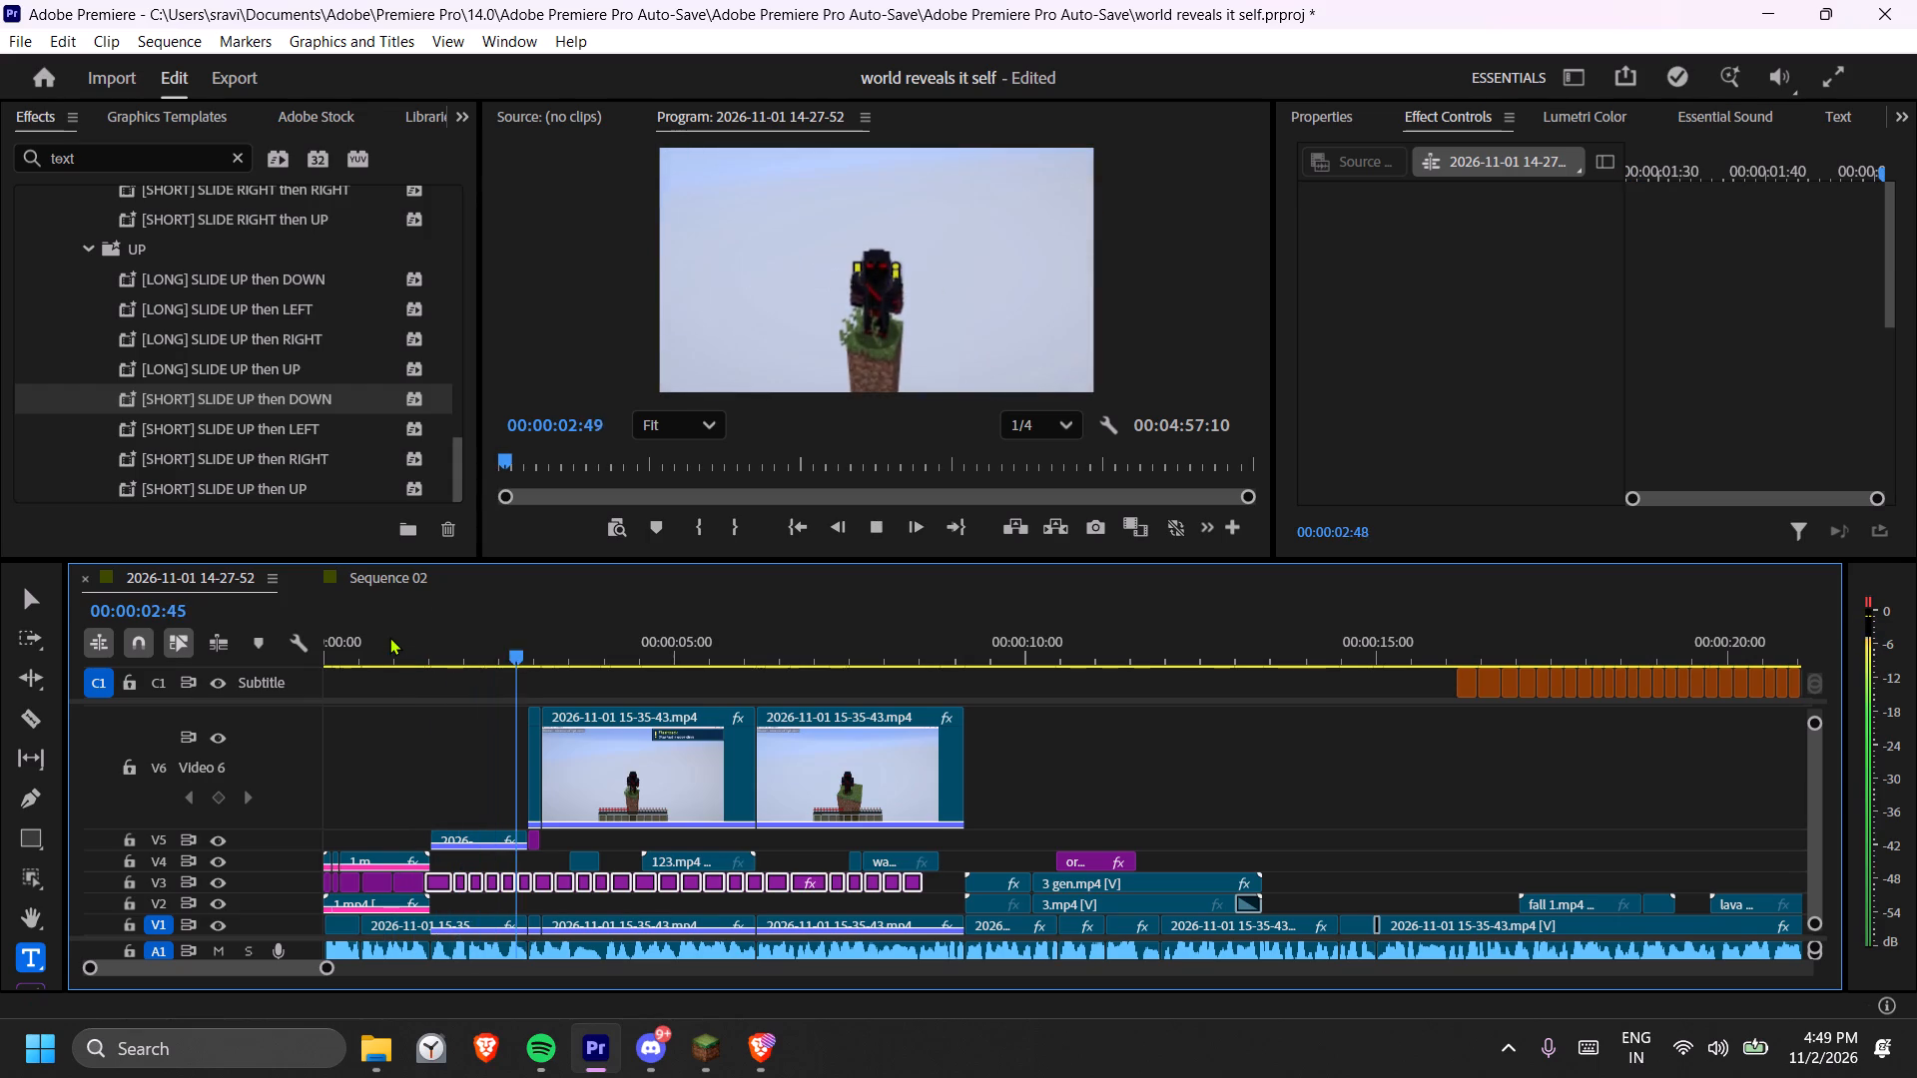
{"action": "key", "text": "space"}
{"action": "key", "text": "space"}
{"action": "key", "text": "space"}
{"action": "key", "text": "space"}
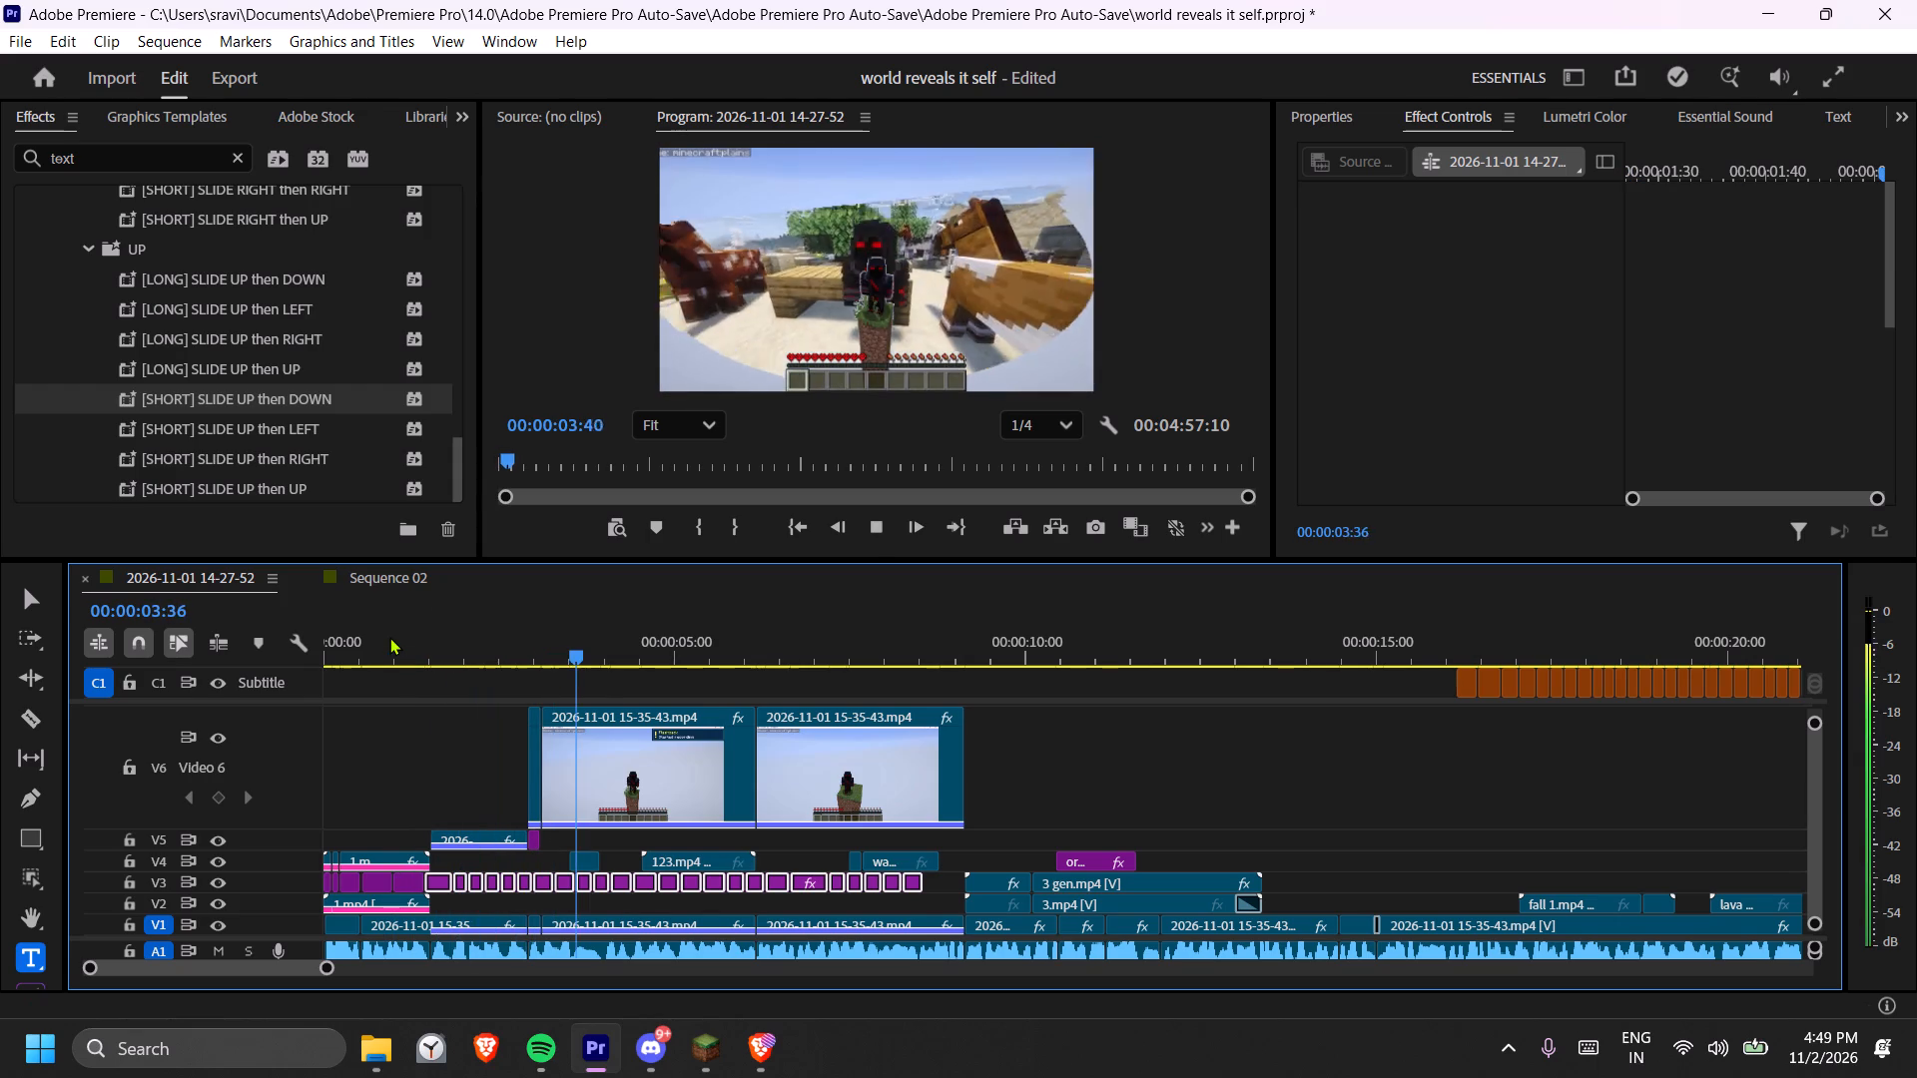
{"action": "key", "text": "space"}
{"action": "key", "text": "space"}
{"action": "key", "text": "space"}
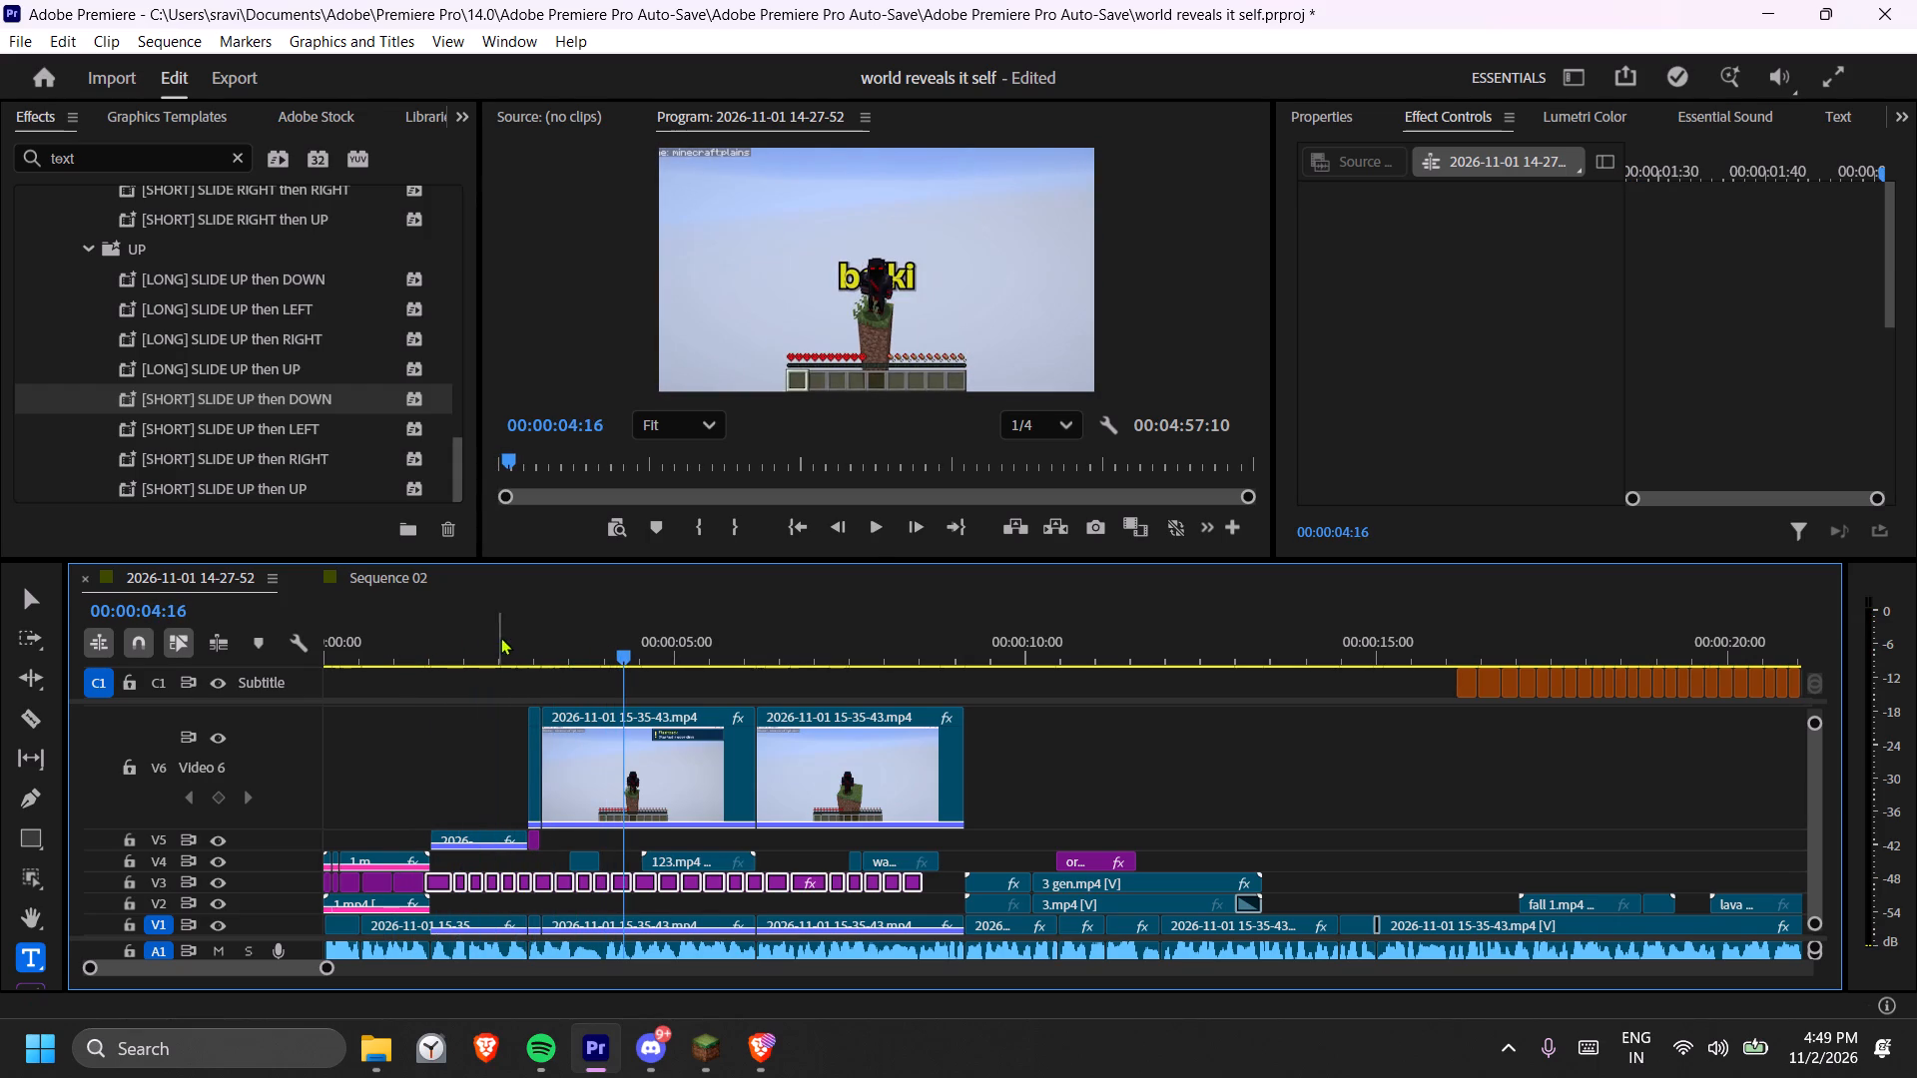
{"action": "left_click_drag", "start_coordinate": [517, 637], "coordinate": [540, 637]}
{"action": "key", "text": "space"}
{"action": "key", "text": "space"}
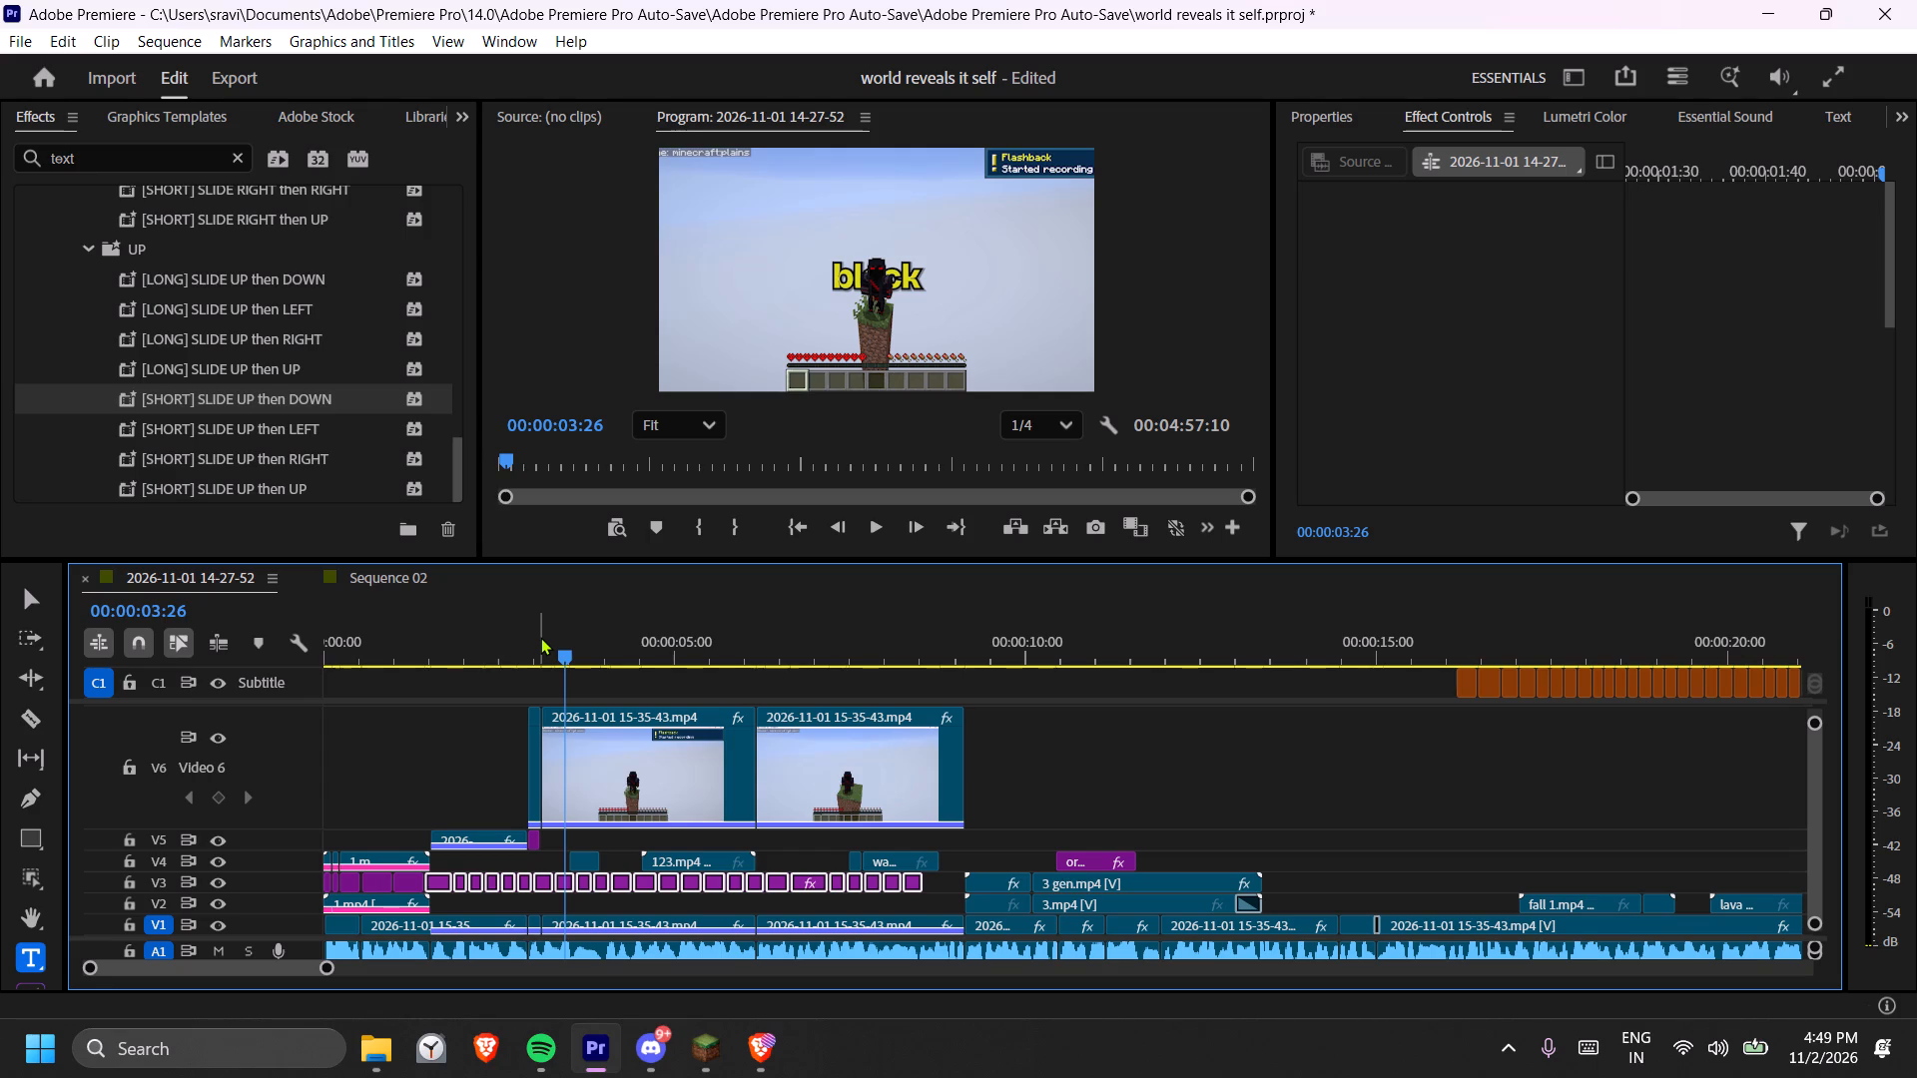
Increase the anchor point Y of all selected V3 captions to move the words above the character's head.
{"action": "left_click", "coordinate": [1322, 105]}
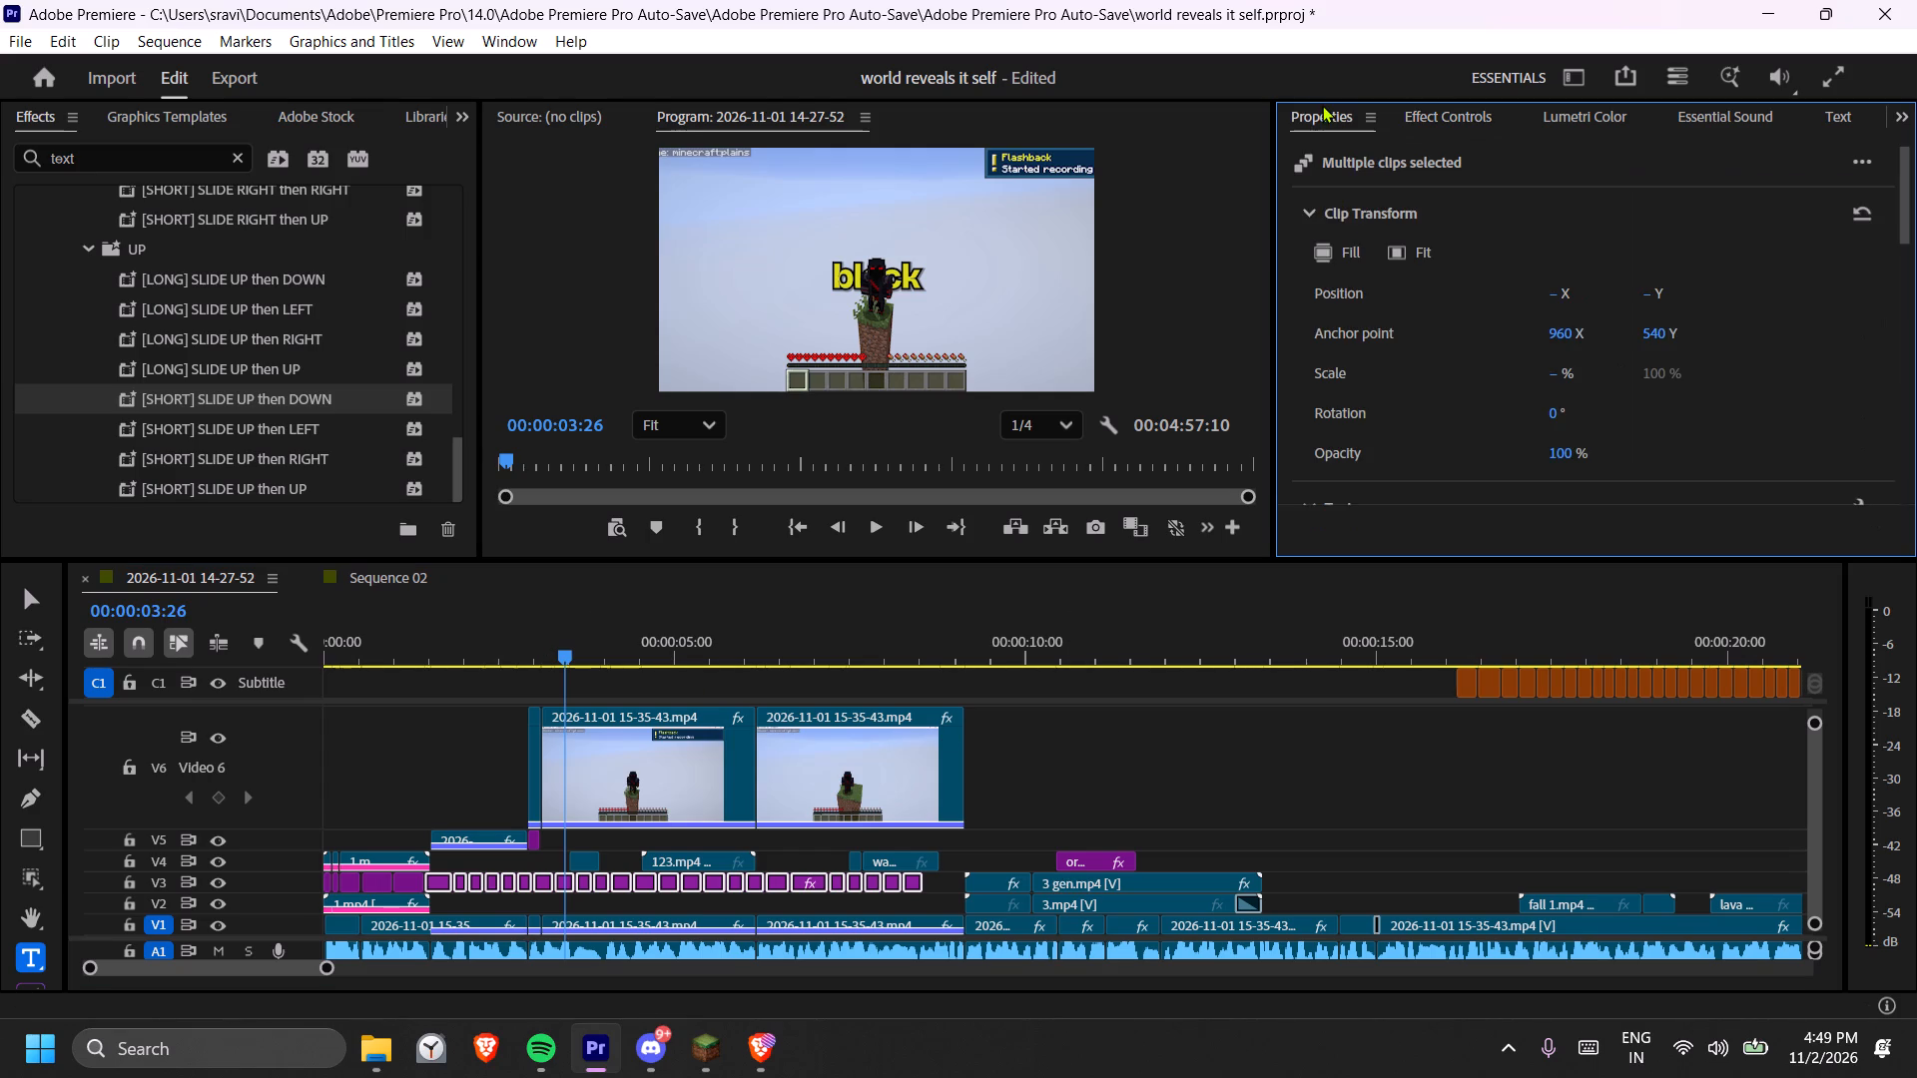
{"action": "left_click", "coordinate": [1437, 120]}
{"action": "left_click", "coordinate": [1574, 118]}
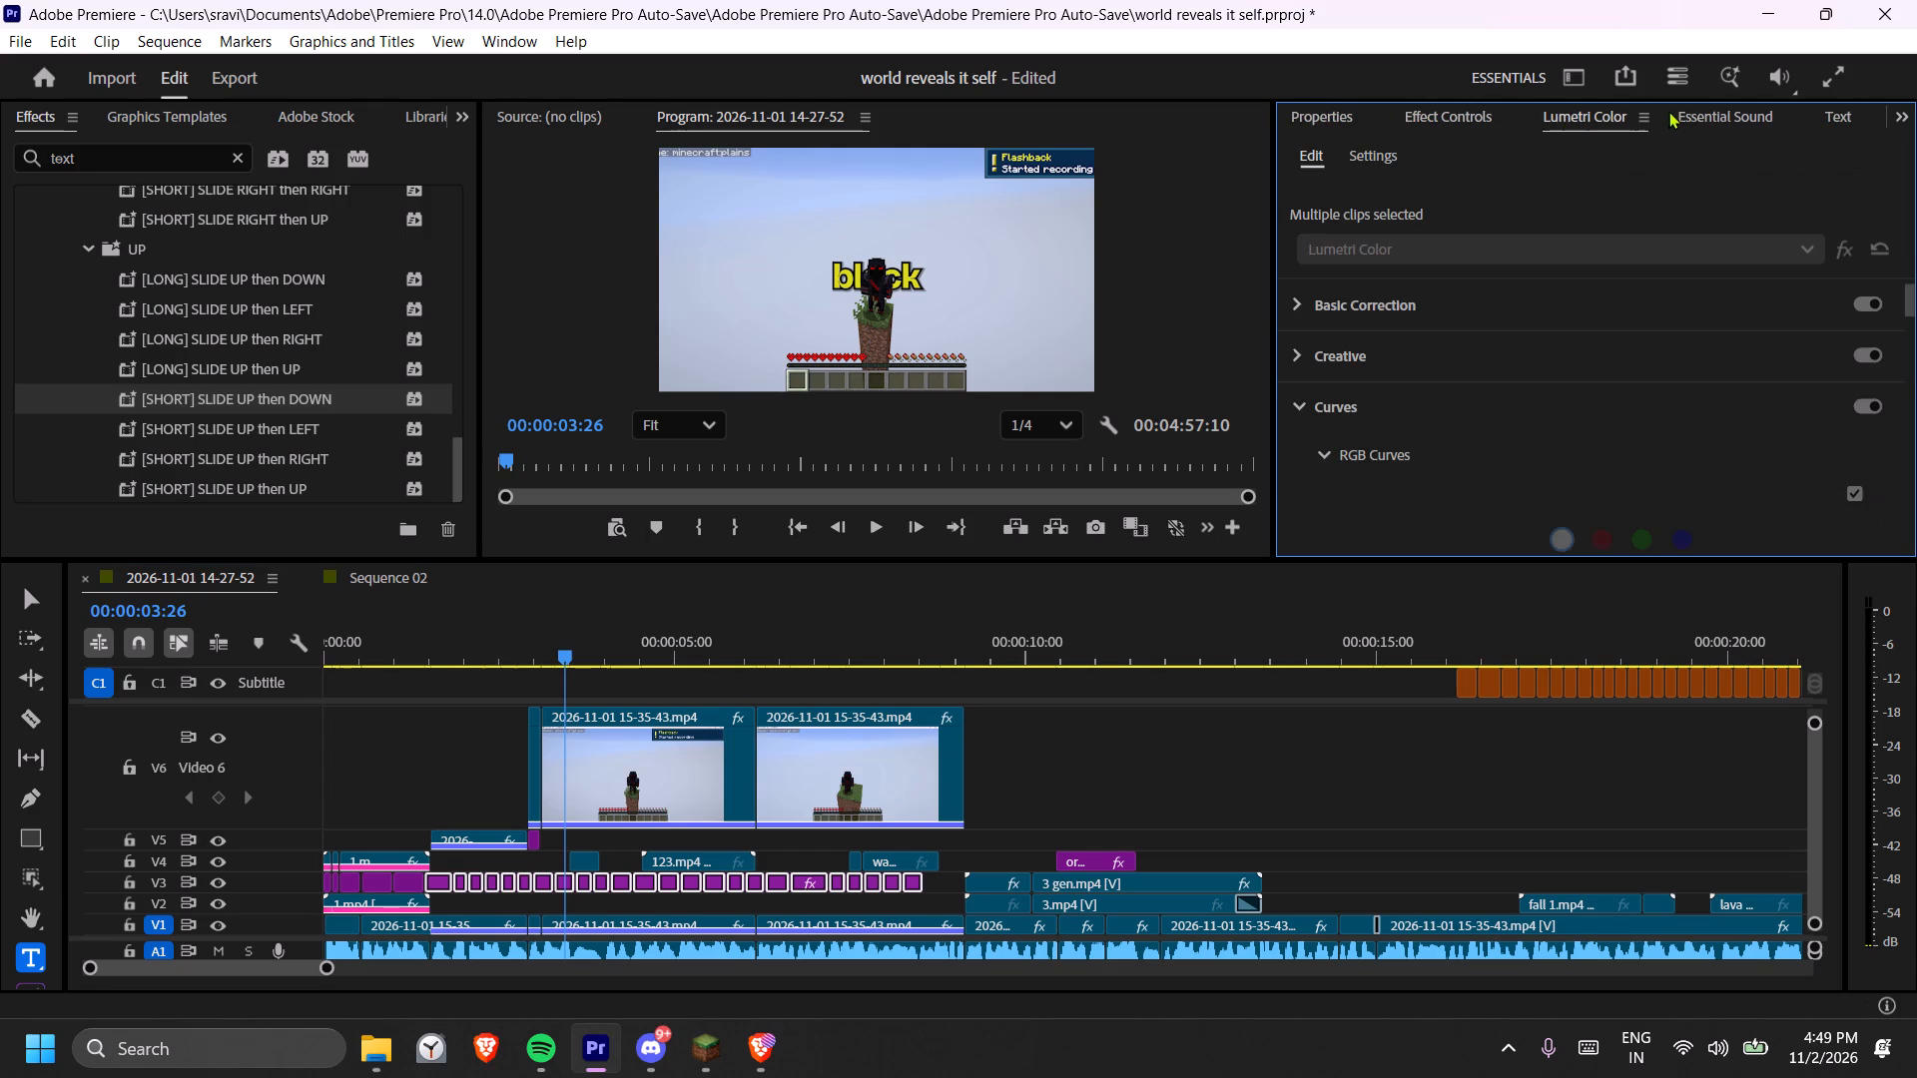
{"action": "left_click", "coordinate": [1687, 111]}
{"action": "left_click", "coordinate": [1344, 107]}
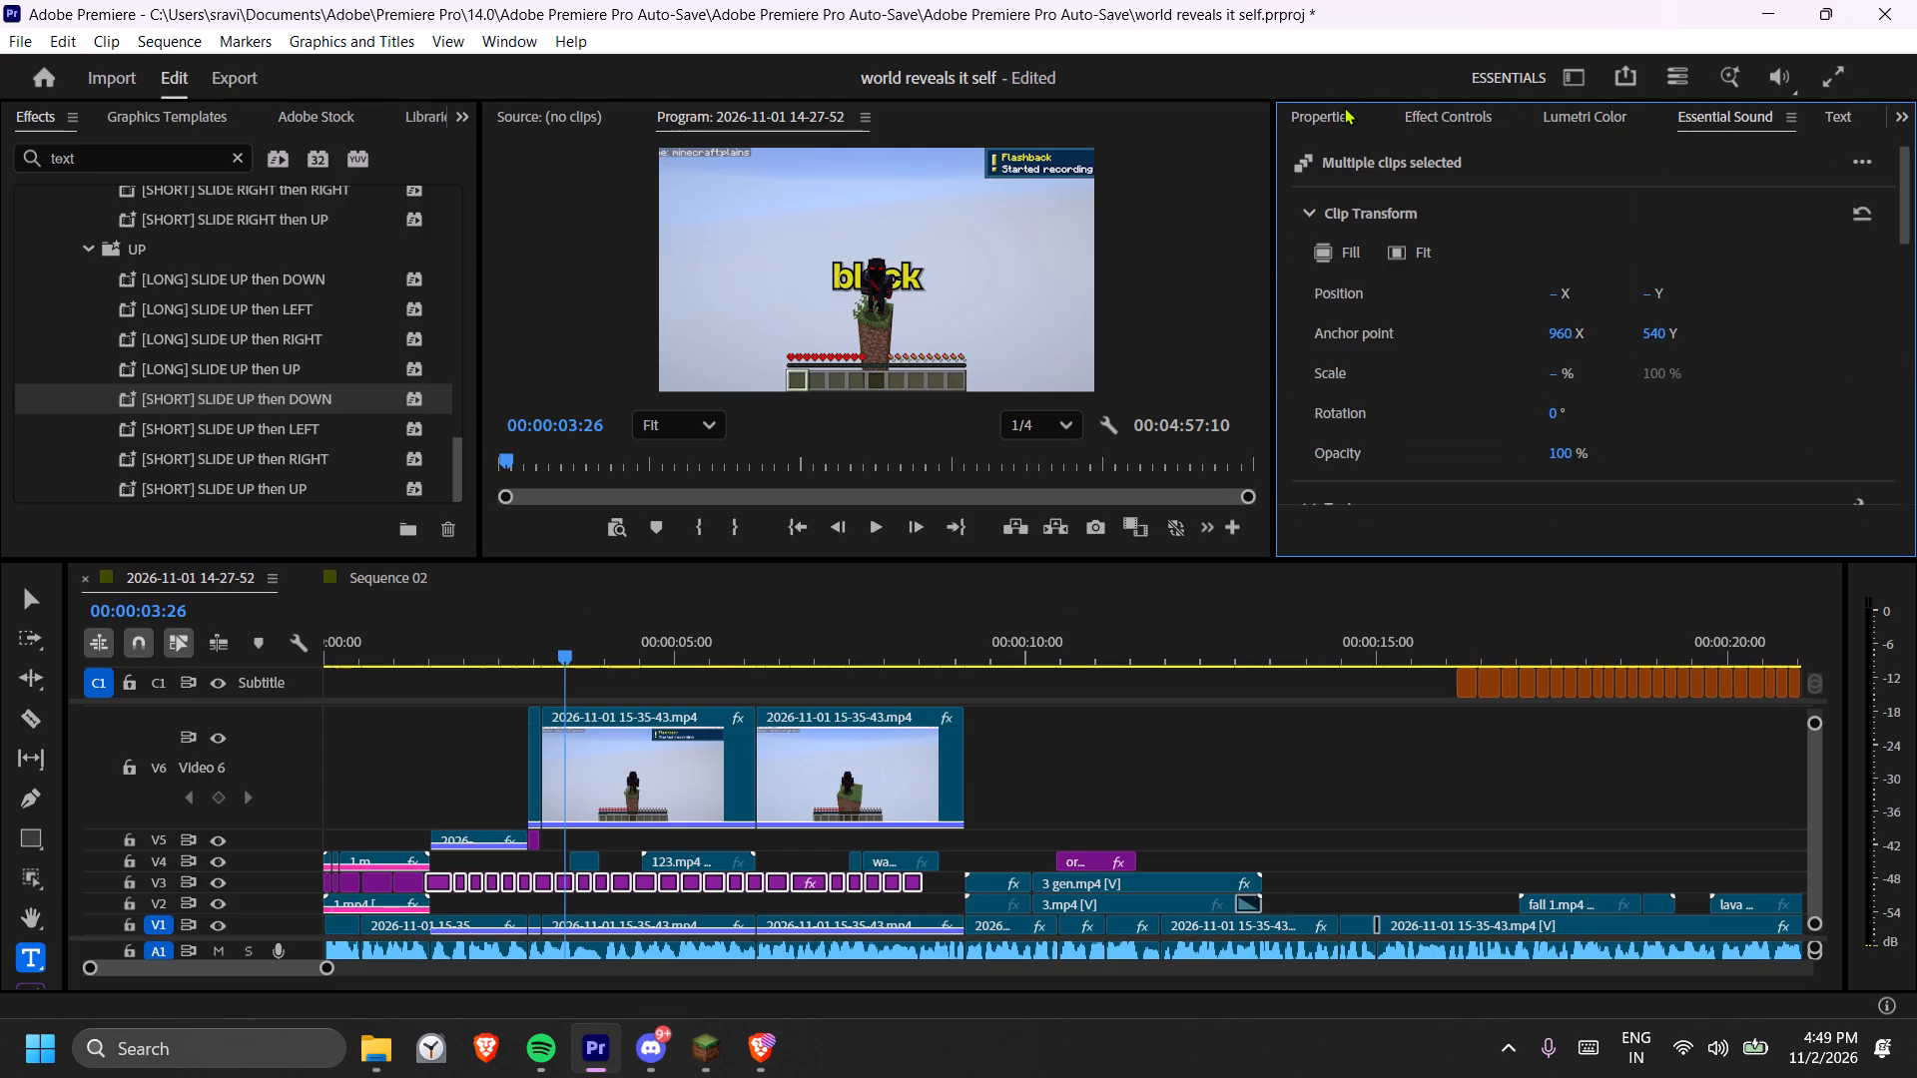
{"action": "scroll", "coordinate": [1493, 235], "scroll_direction": "down", "scroll_amount": 18}
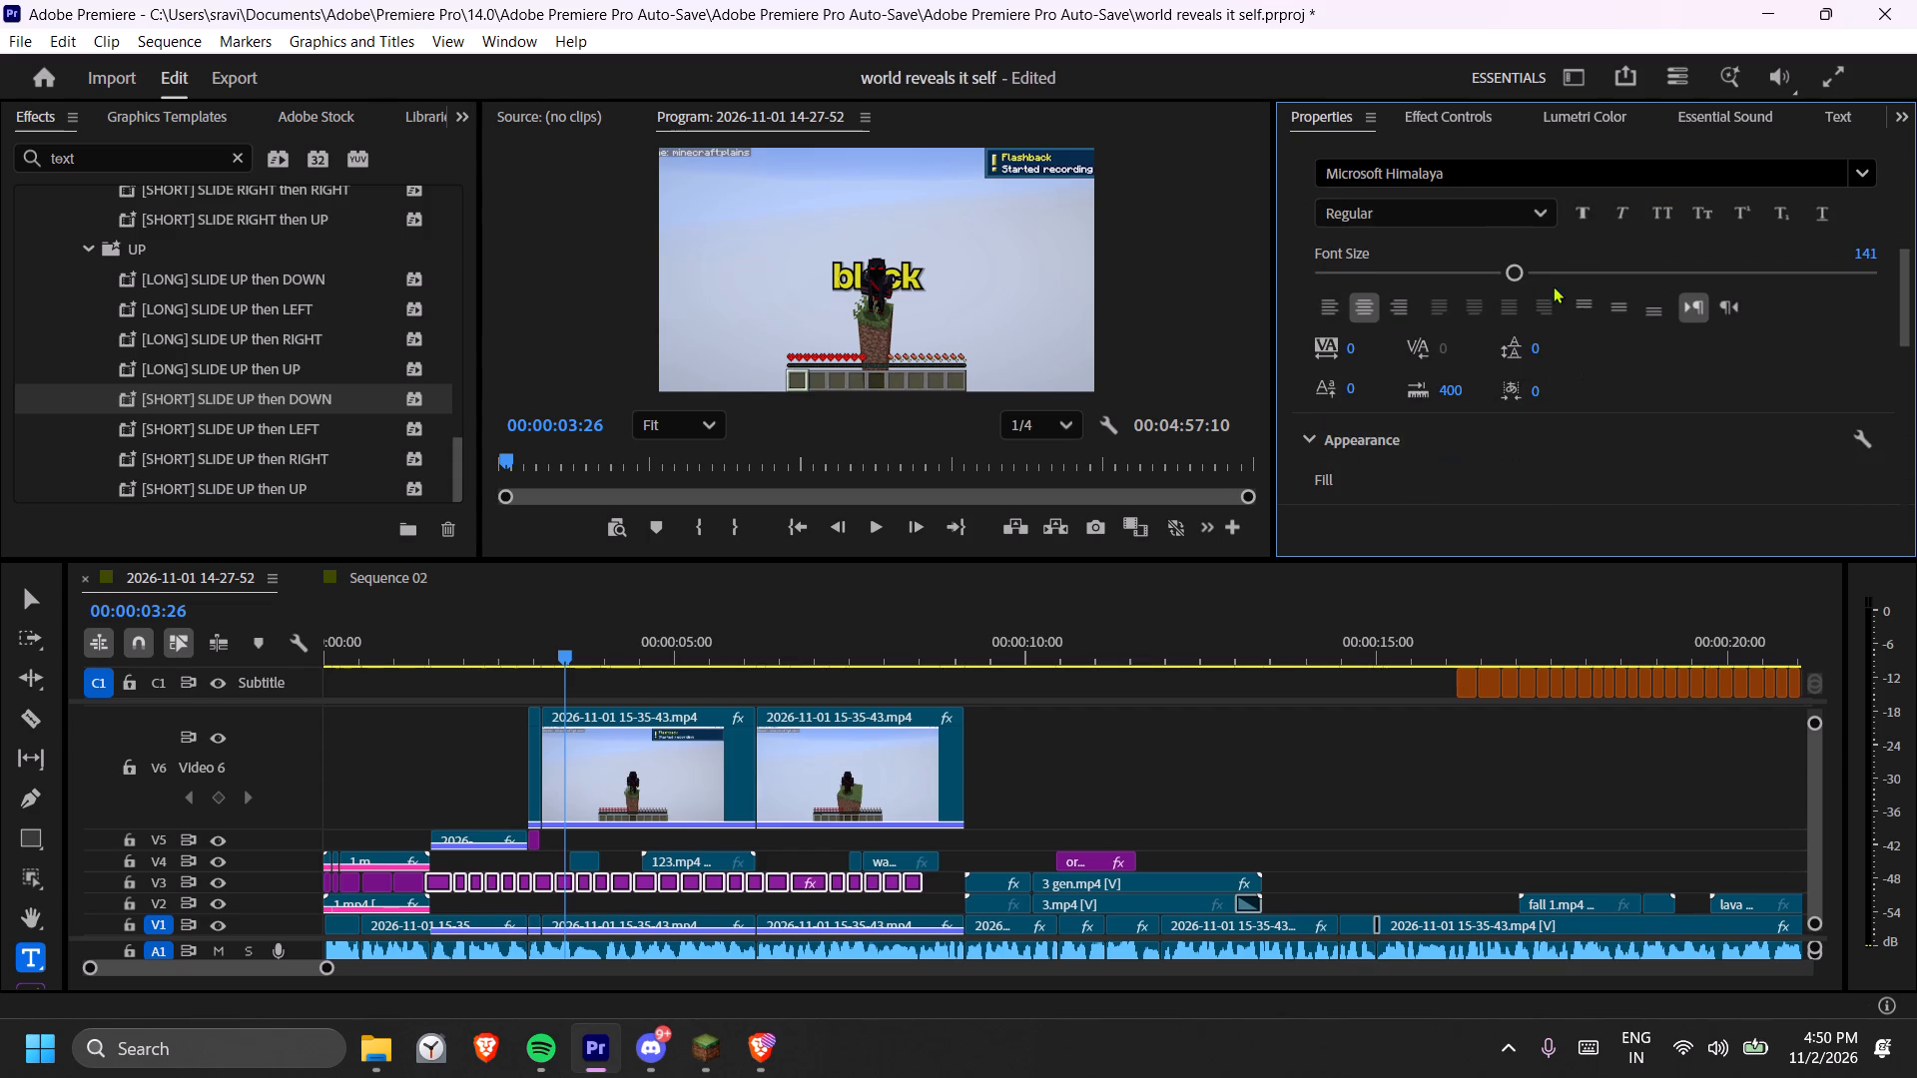
{"action": "scroll", "coordinate": [1594, 313], "scroll_direction": "down", "scroll_amount": 5}
{"action": "scroll", "coordinate": [1601, 332], "scroll_direction": "up", "scroll_amount": 15}
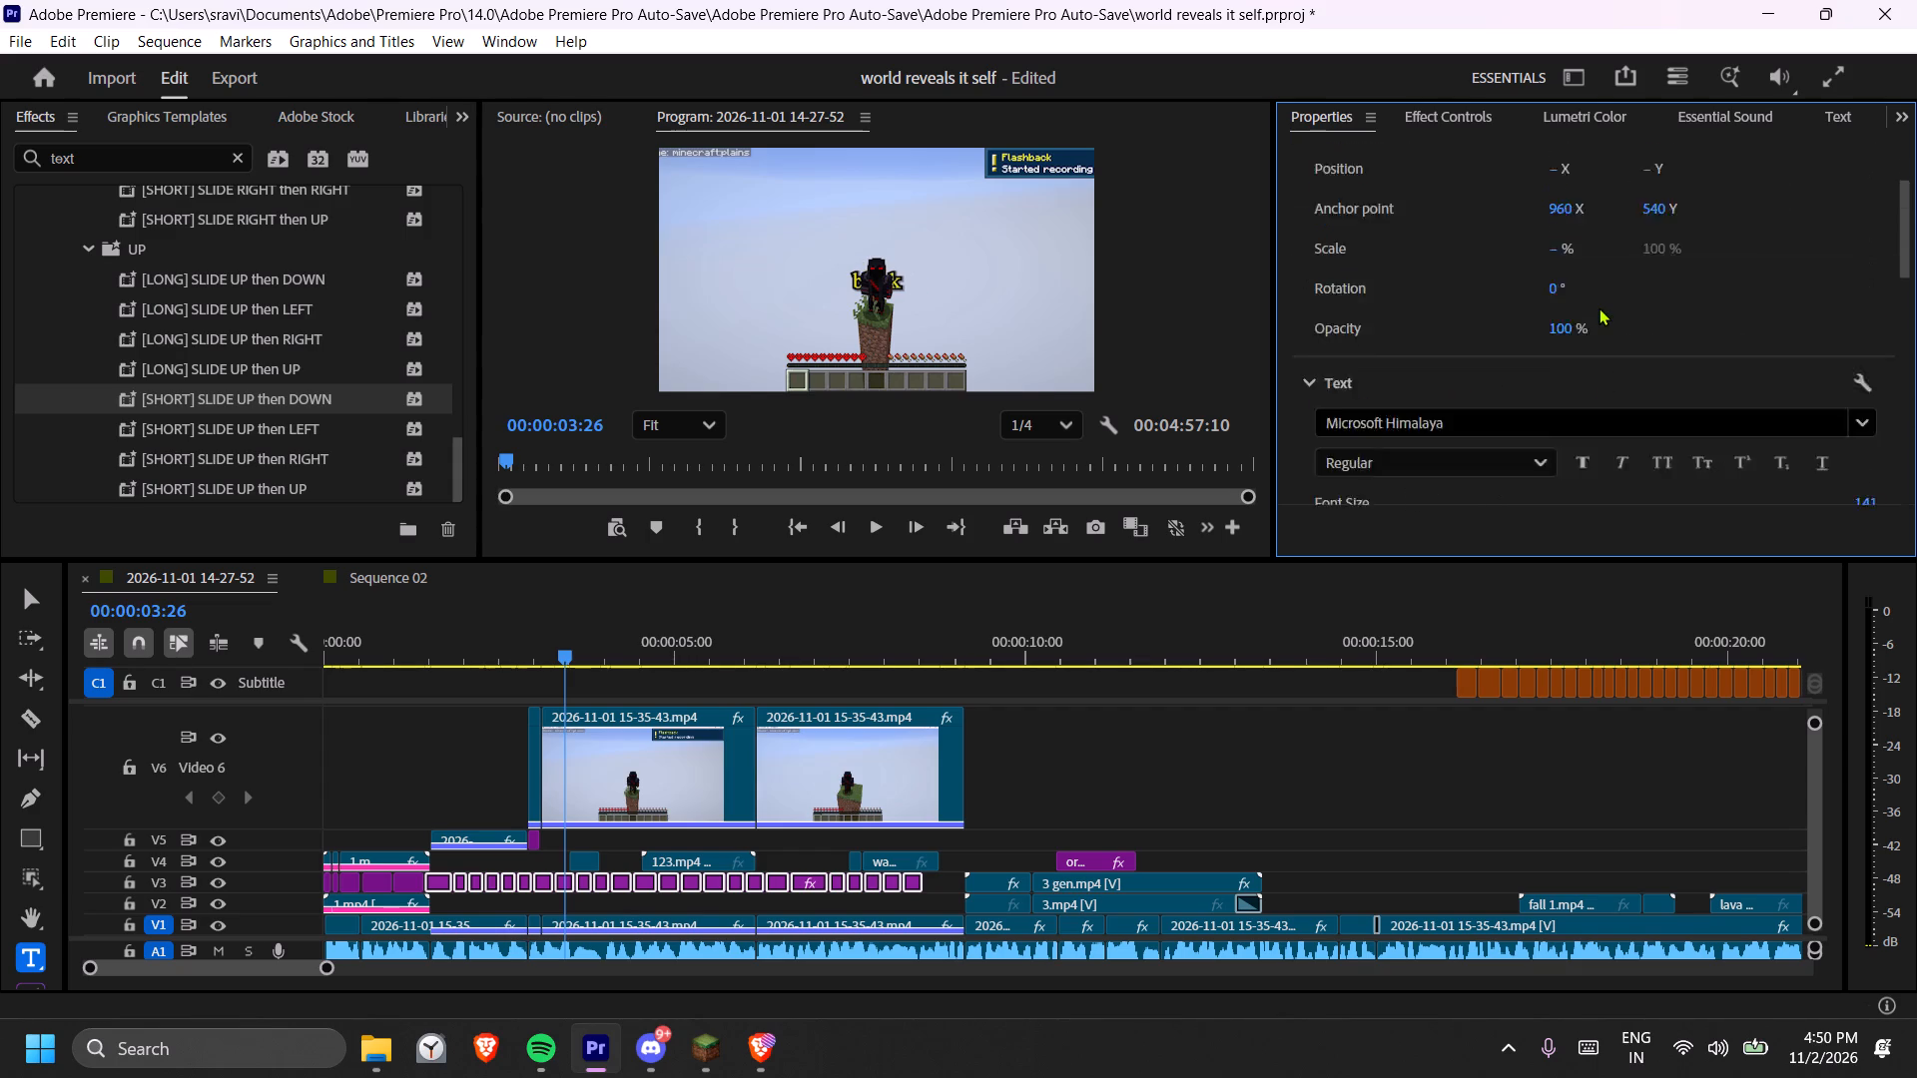
{"action": "scroll", "coordinate": [1598, 307], "scroll_direction": "up", "scroll_amount": 8}
{"action": "left_click_drag", "start_coordinate": [1649, 328], "coordinate": [1704, 335]}
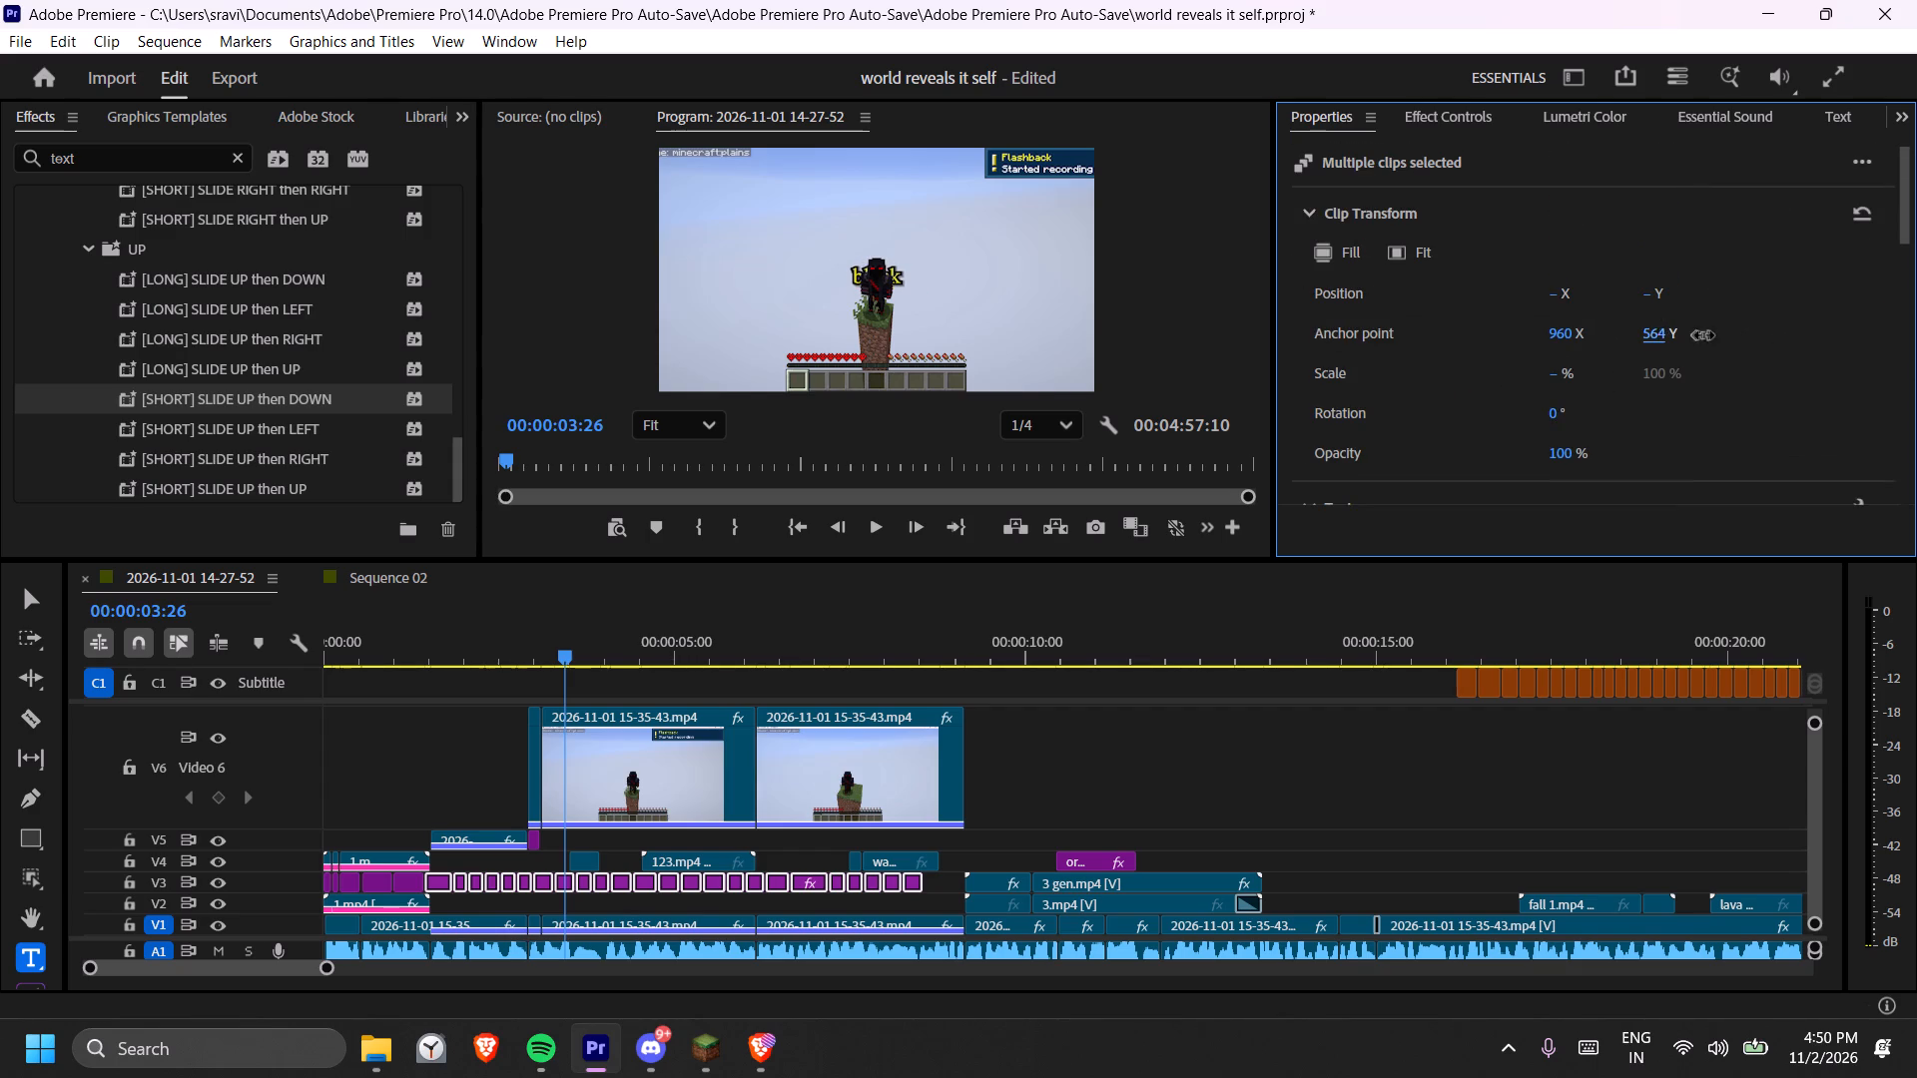
{"action": "left_click_drag", "start_coordinate": [1704, 335], "coordinate": [1825, 320]}
Set the font of the selected V3 captions to Malinton Trial Version in Bold.
{"action": "scroll", "coordinate": [1759, 390], "scroll_direction": "down", "scroll_amount": 8}
{"action": "left_click", "coordinate": [1637, 331]}
{"action": "left_click", "coordinate": [1630, 343]}
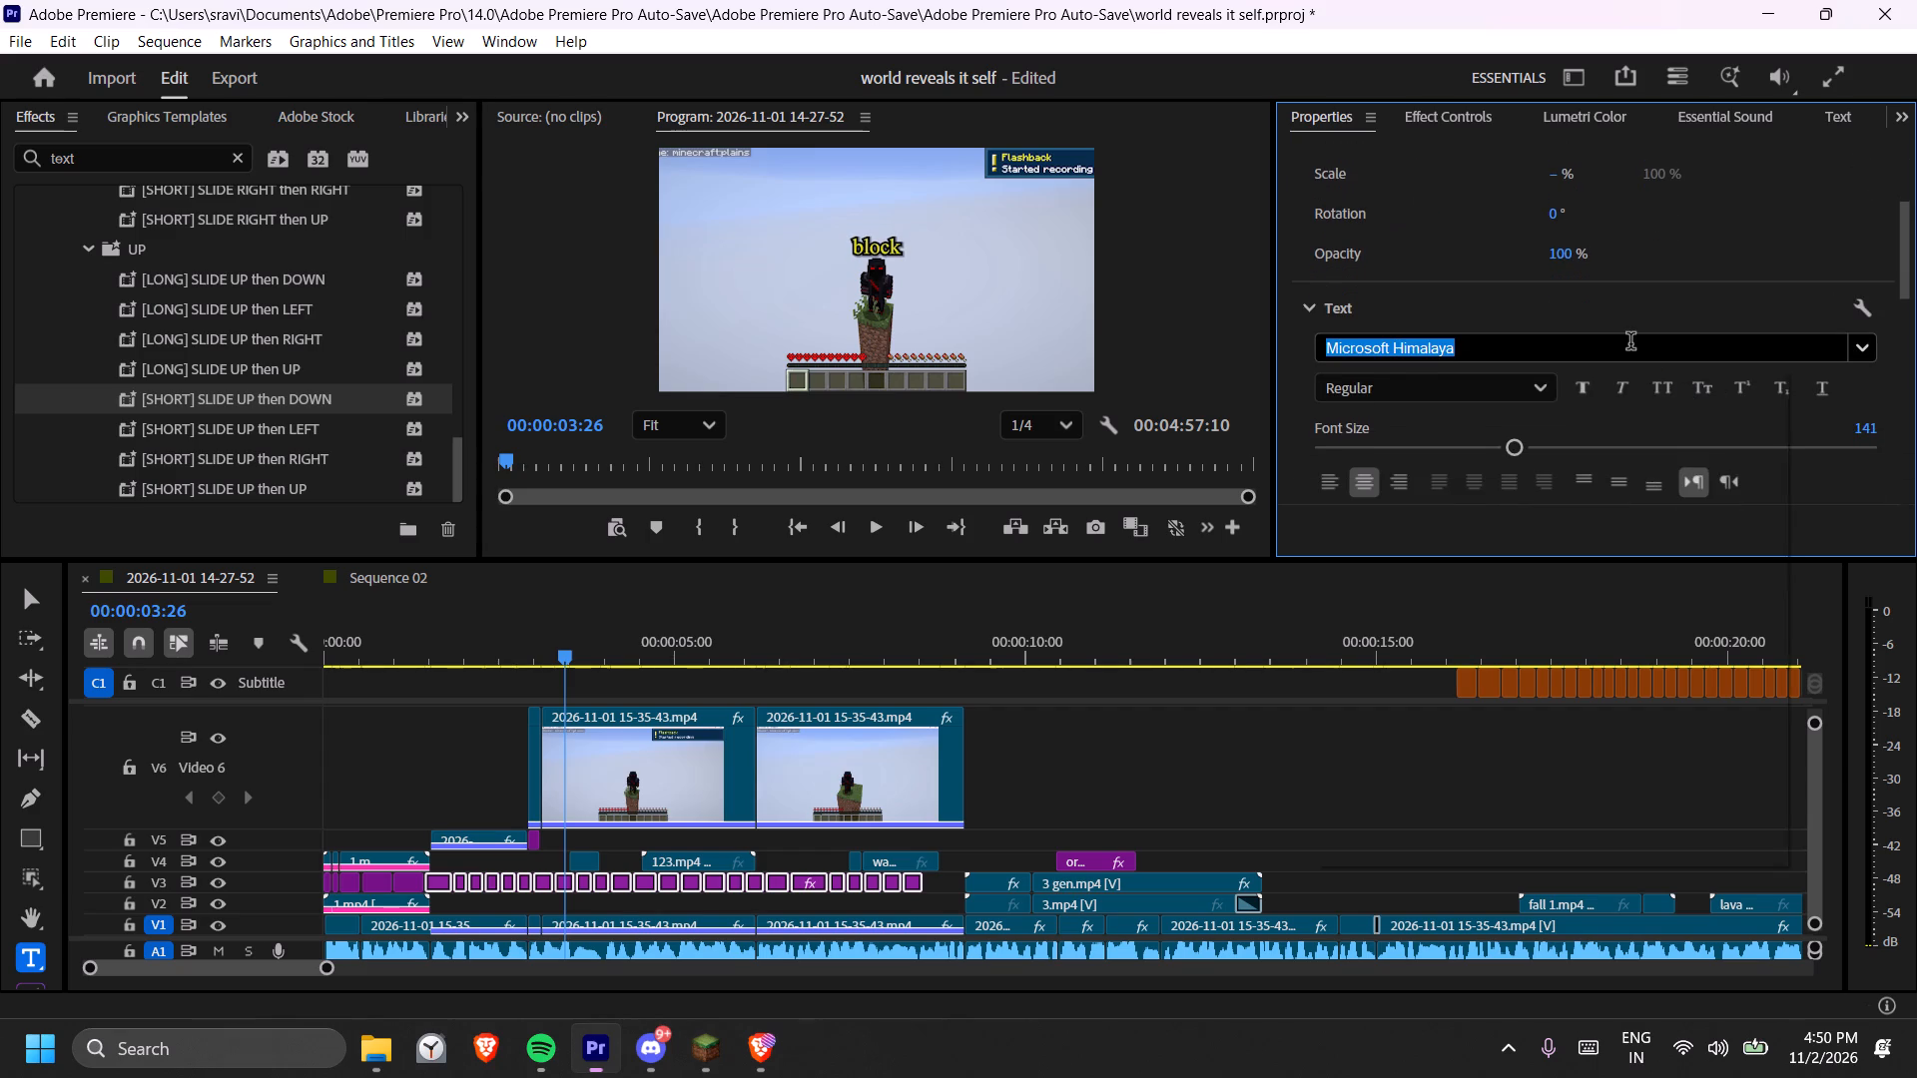
{"action": "left_click", "coordinate": [1442, 424]}
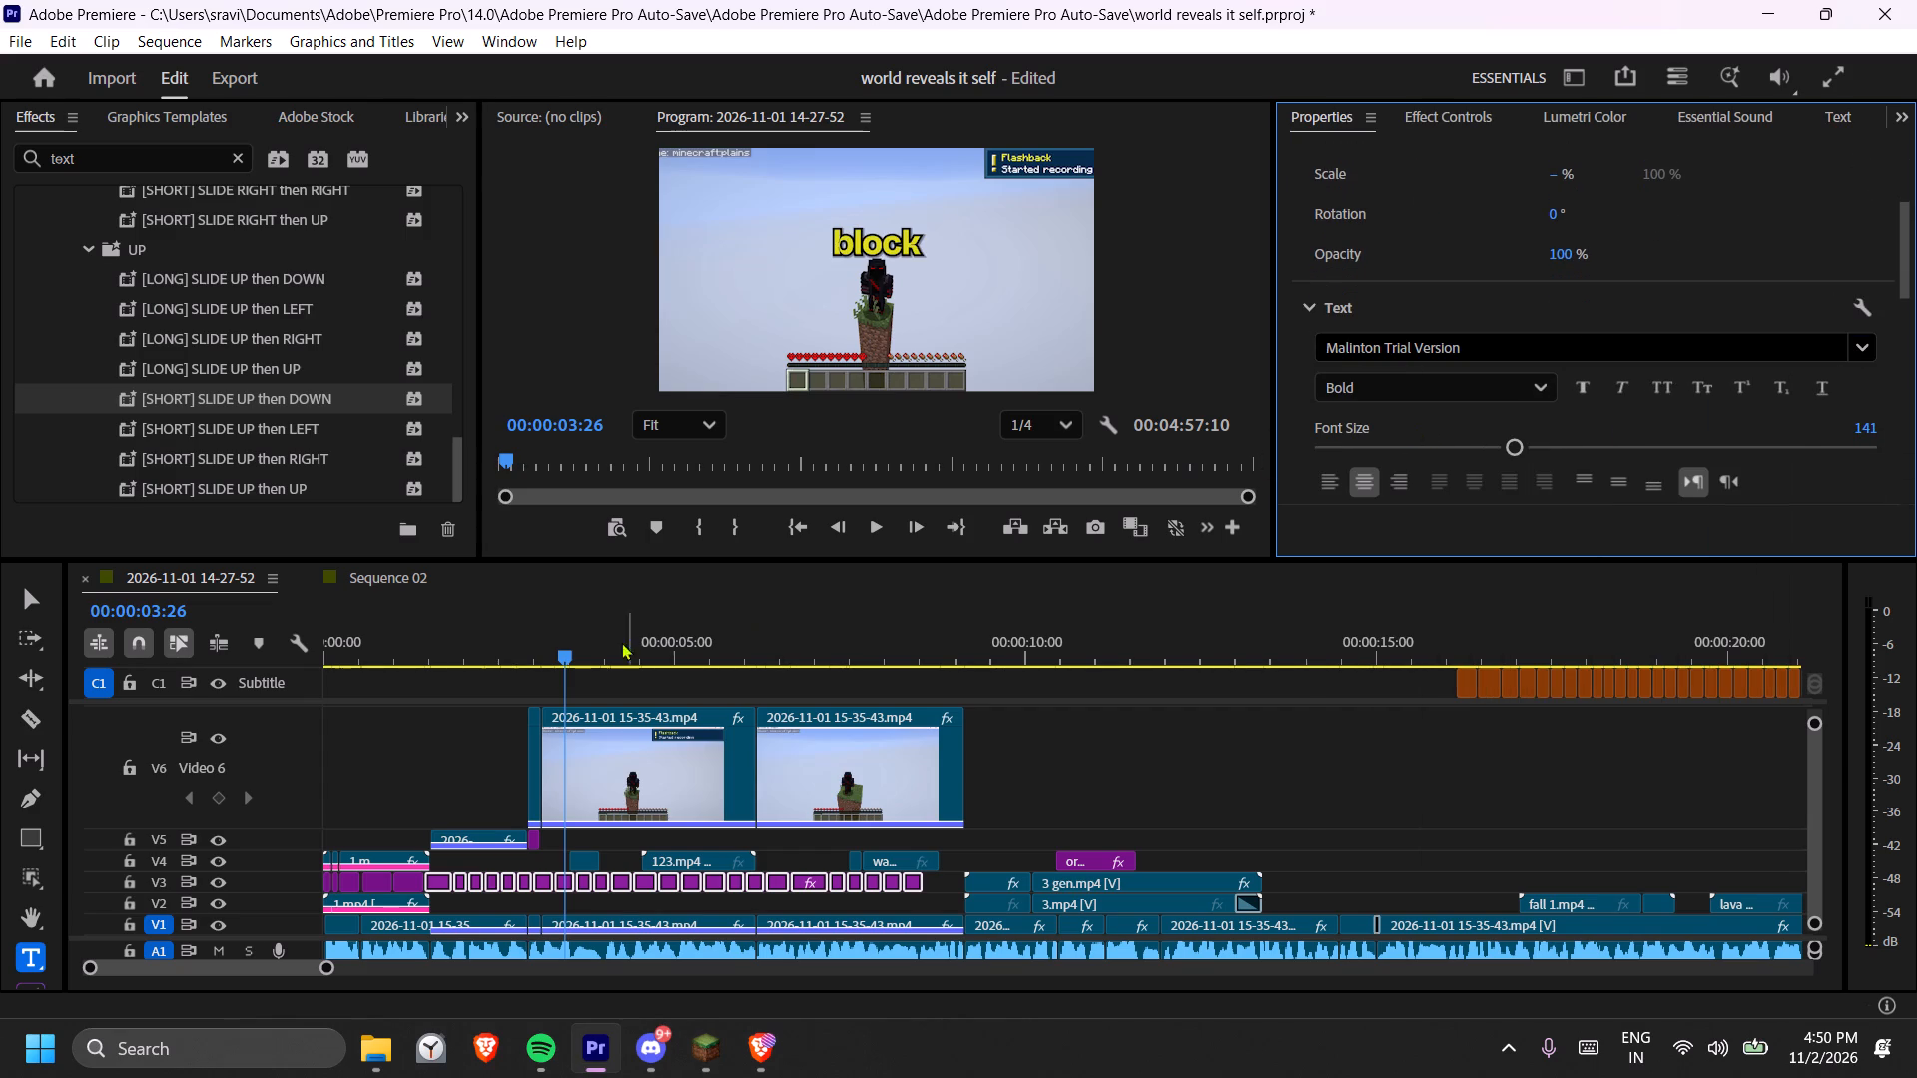
Cut out and delete the part of the V6 footage copy above the short V4 insert, starting at 00:00:03:29.
{"action": "left_click_drag", "start_coordinate": [464, 672], "coordinate": [415, 671]}
{"action": "left_click", "coordinate": [398, 652]}
{"action": "key", "text": "space"}
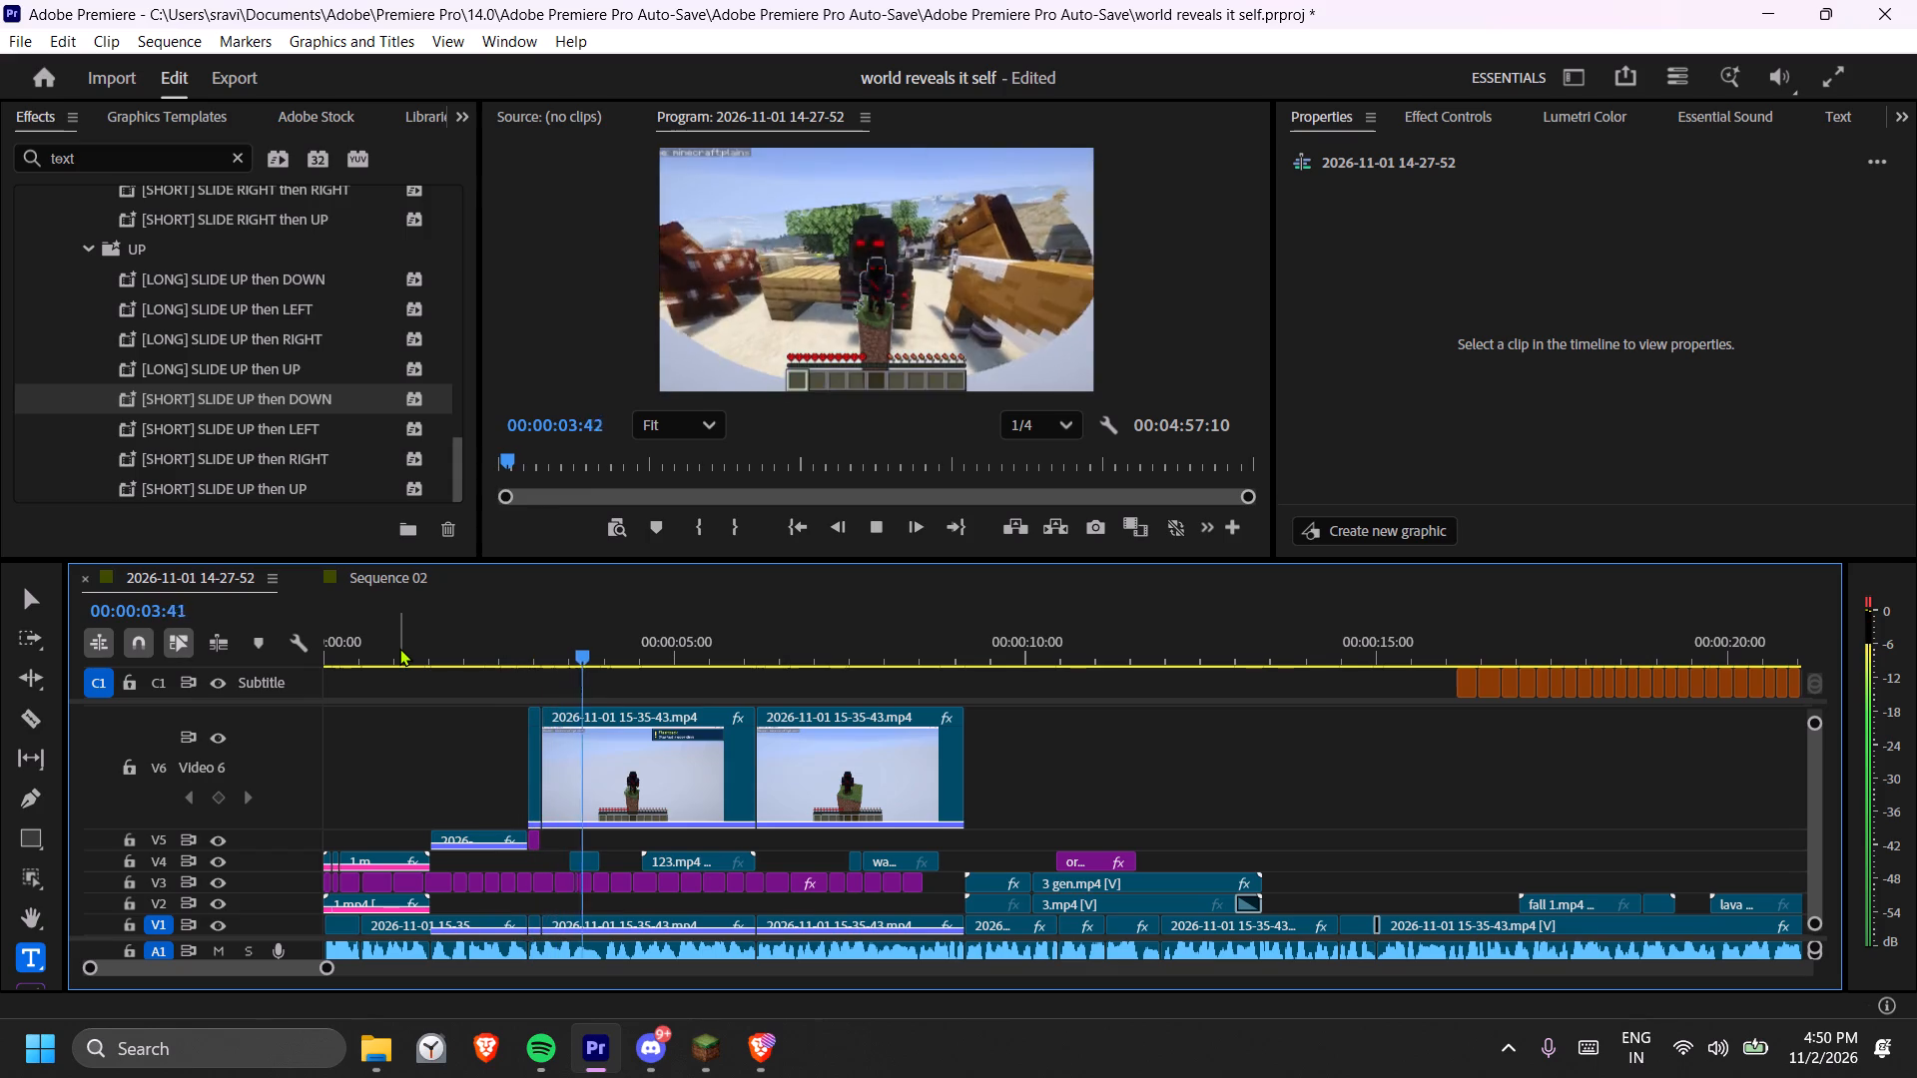
{"action": "key", "text": "space"}
{"action": "left_click_drag", "start_coordinate": [542, 636], "coordinate": [581, 655]}
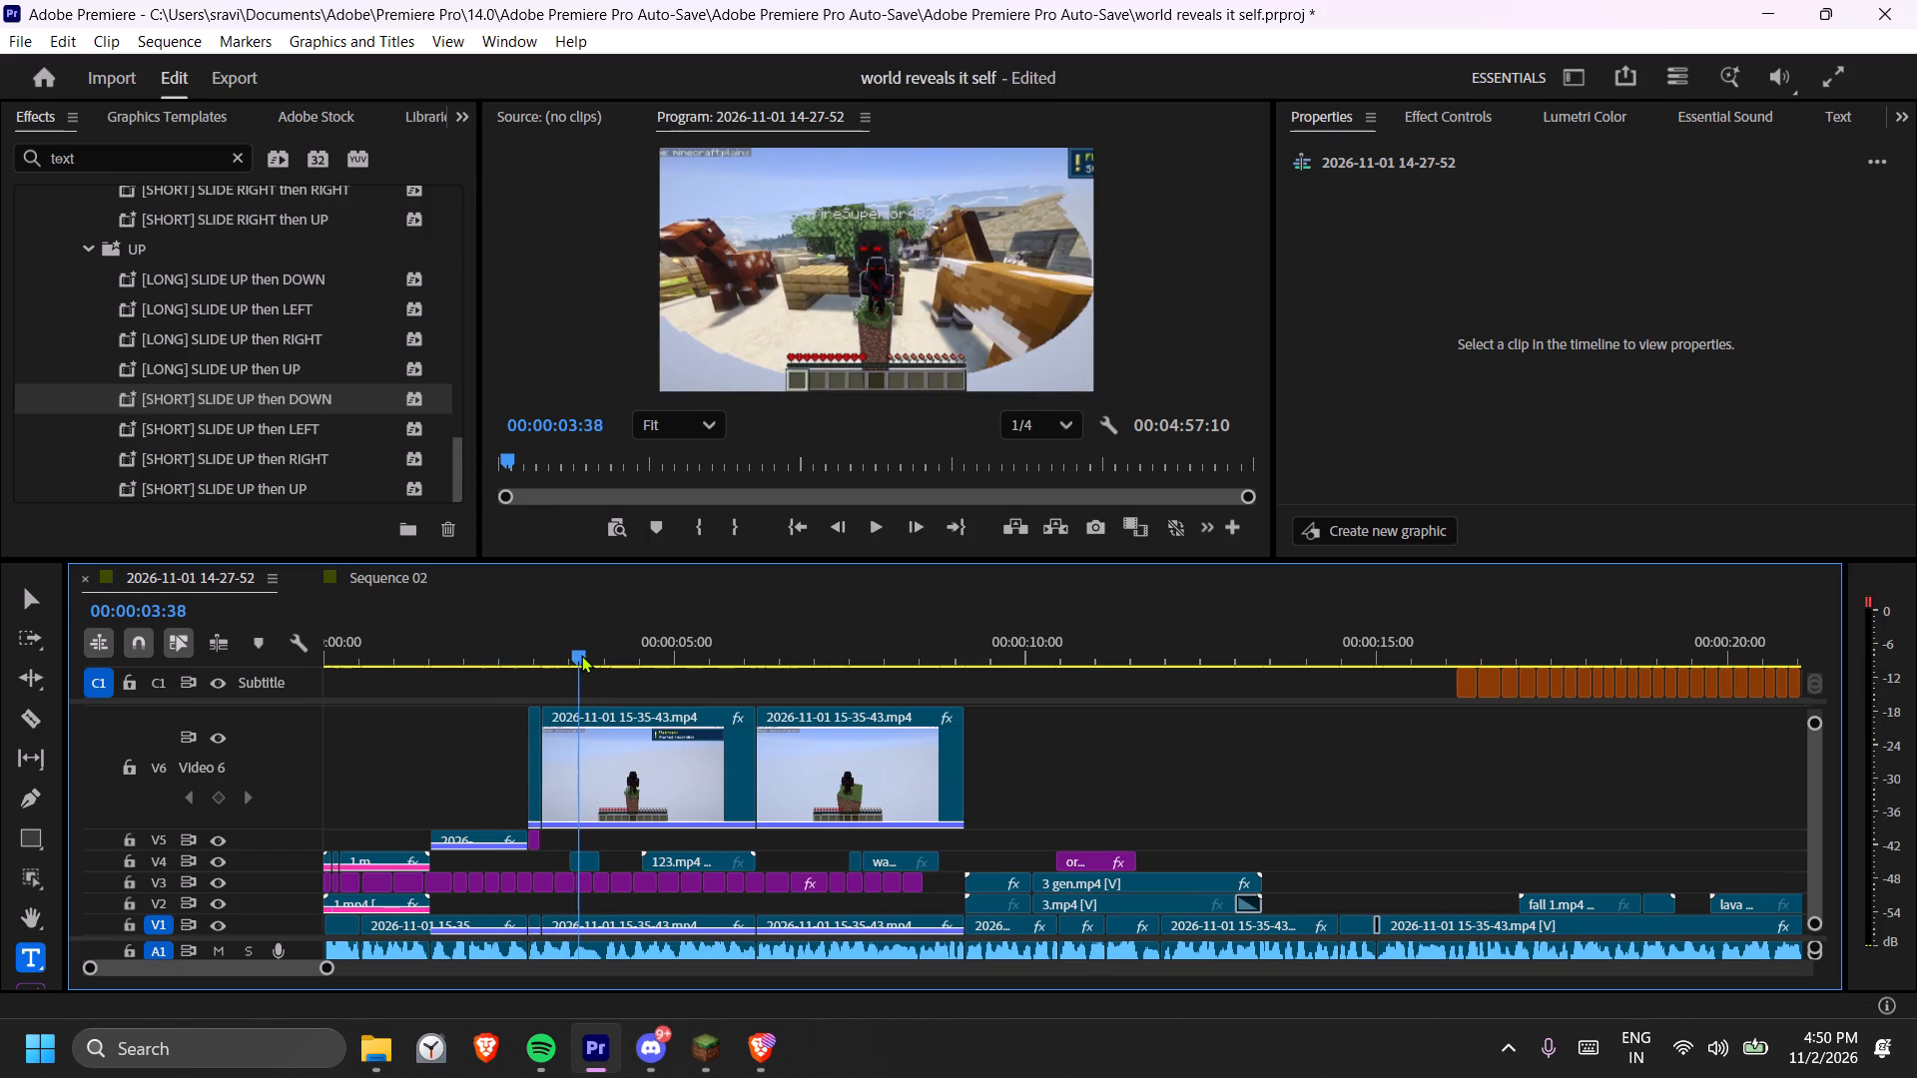
{"action": "left_click_drag", "start_coordinate": [581, 655], "coordinate": [571, 655]}
{"action": "key", "text": "c"}
{"action": "left_click", "coordinate": [569, 758]}
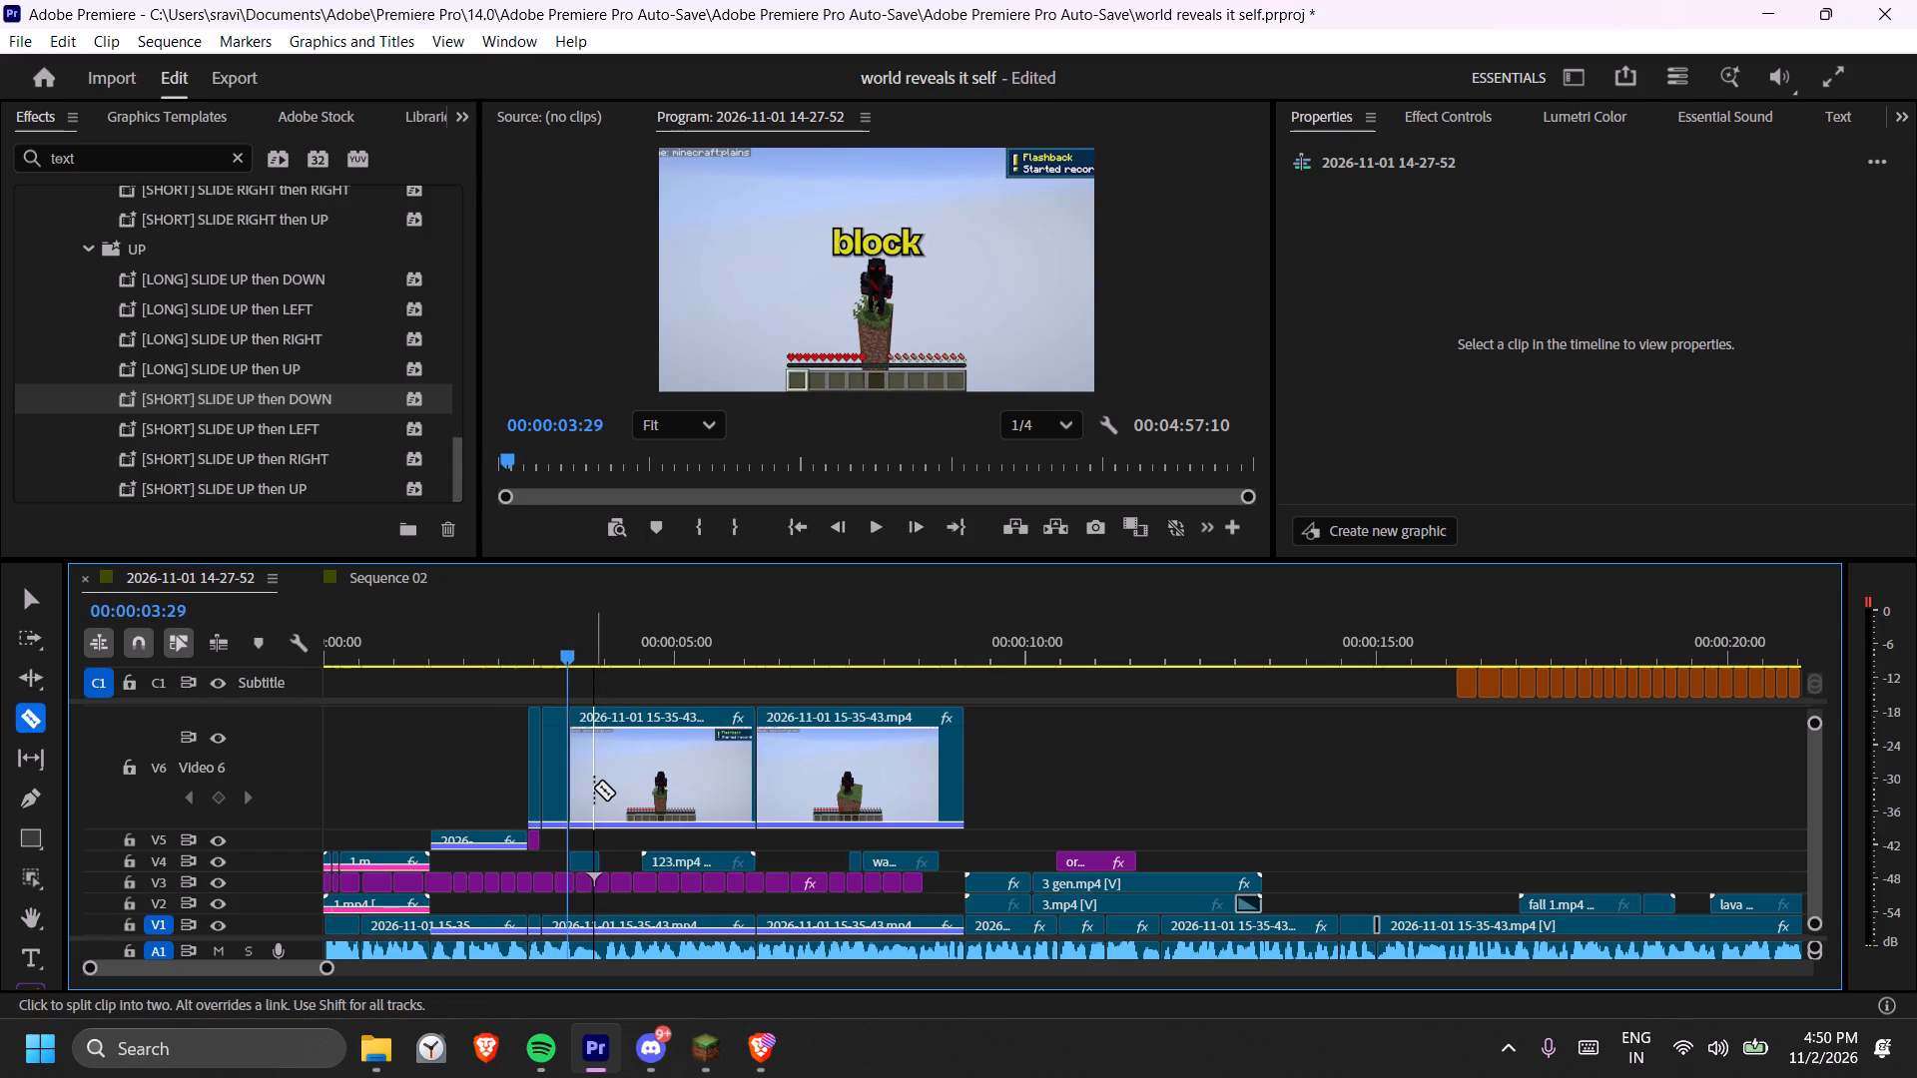
{"action": "left_click", "coordinate": [596, 788]}
{"action": "key", "text": "t"}
{"action": "left_click", "coordinate": [578, 770]}
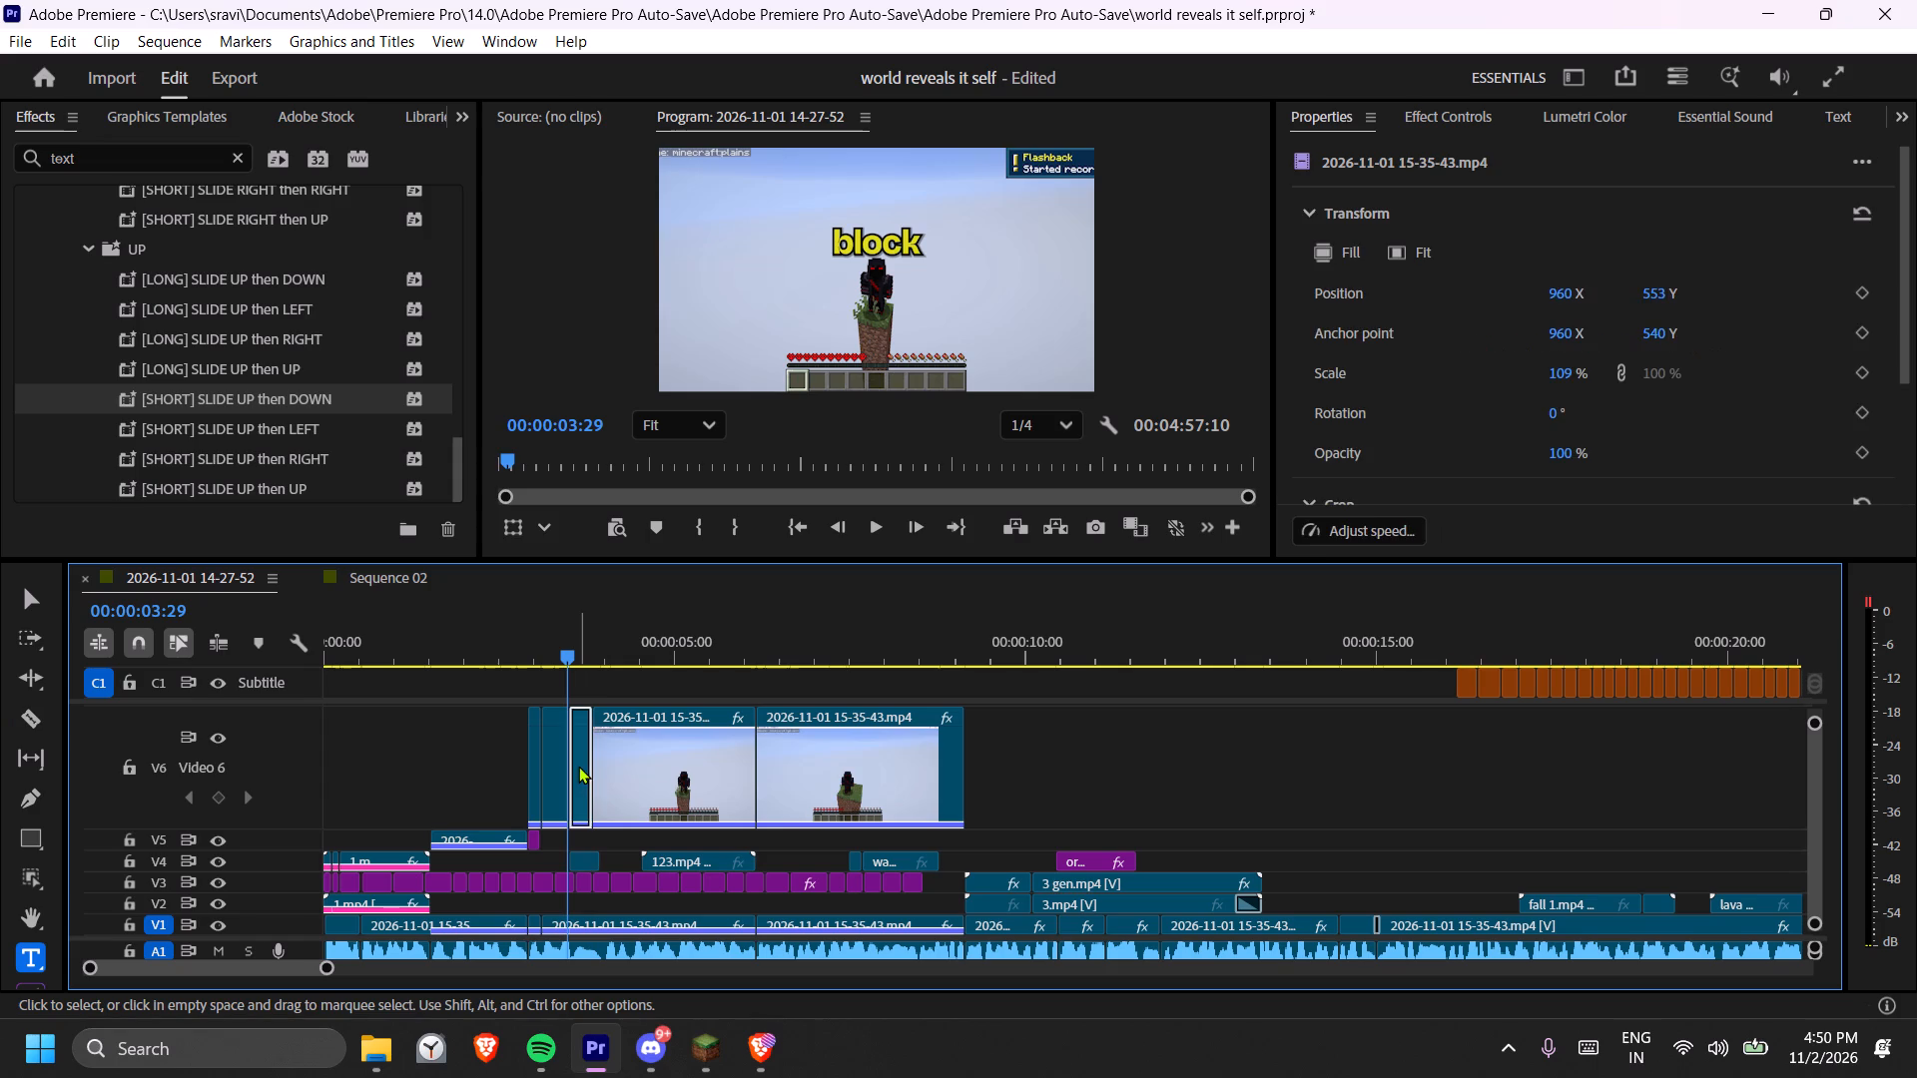
{"action": "key", "text": "Delete"}
Split the V6 footage copy at 00:00:04:32 and delete the part that covers 123.mp4.
{"action": "key", "text": "space"}
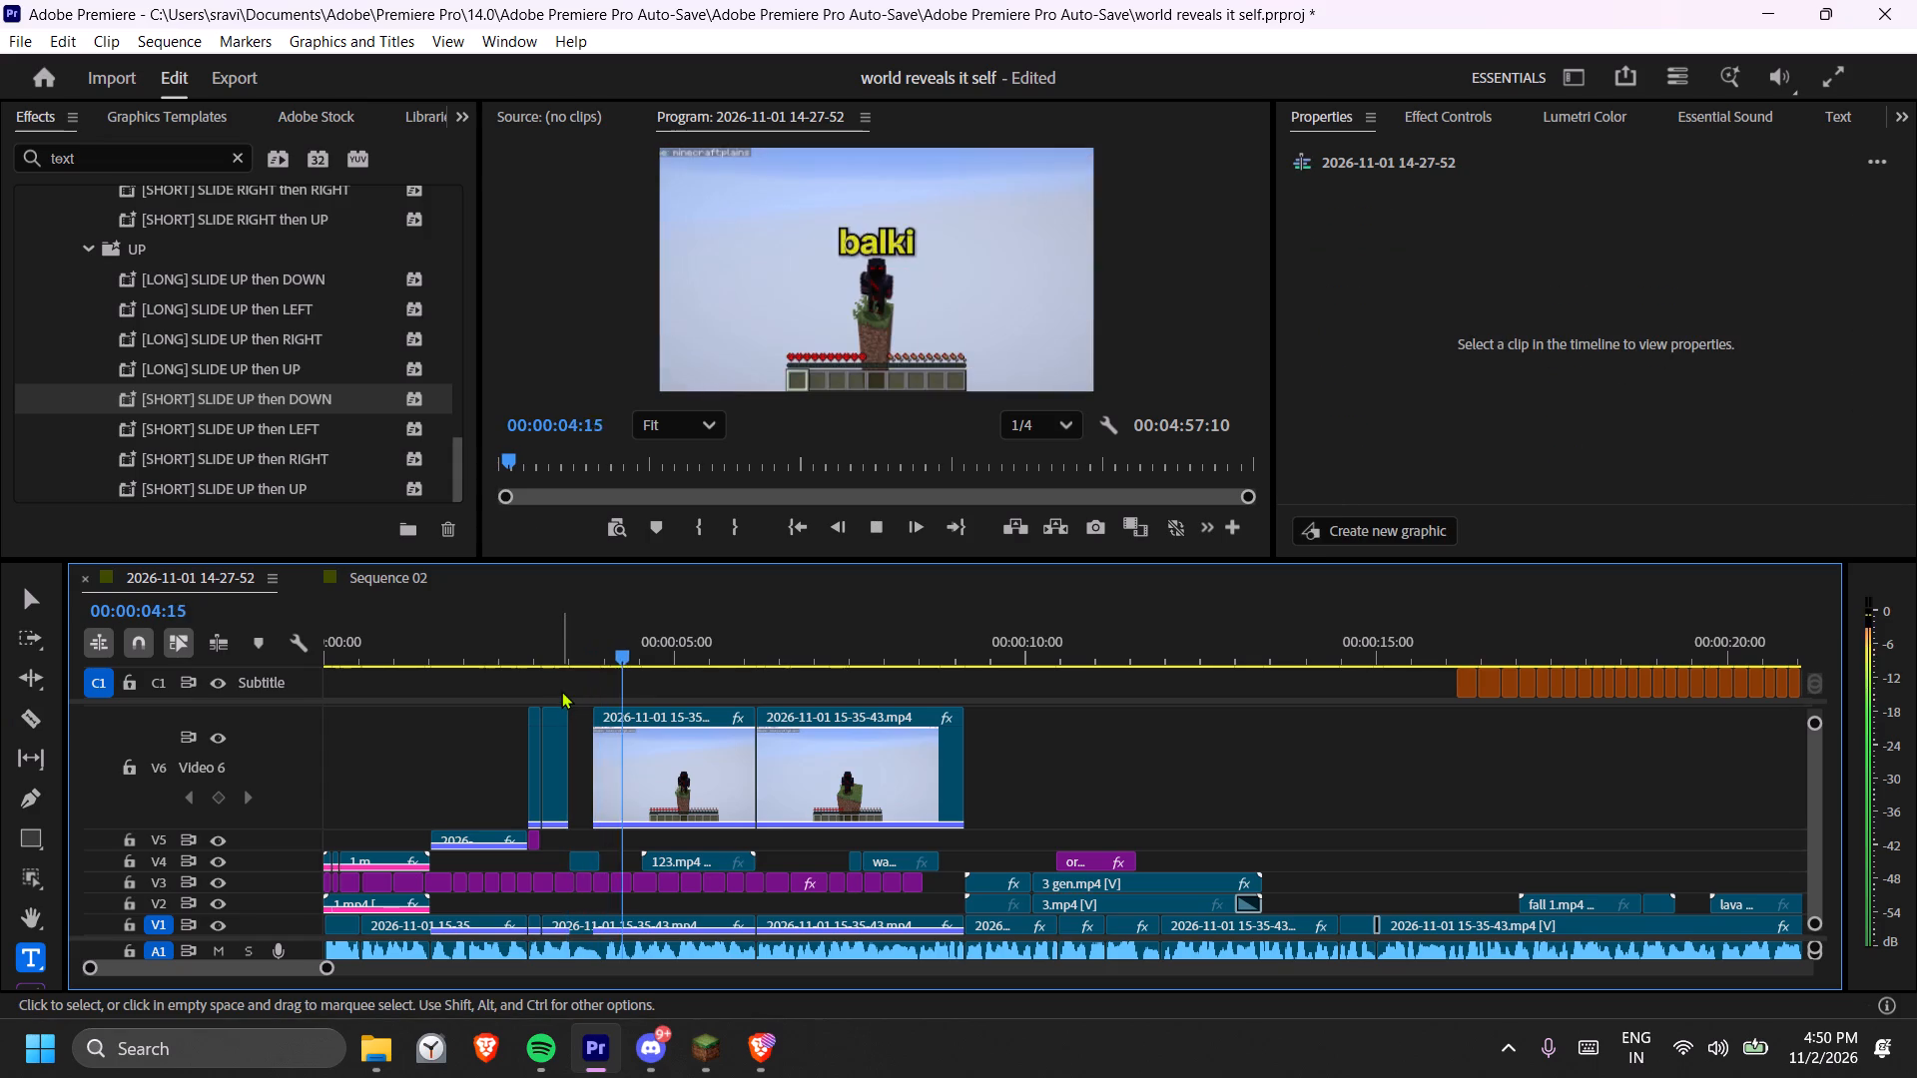
{"action": "key", "text": "space"}
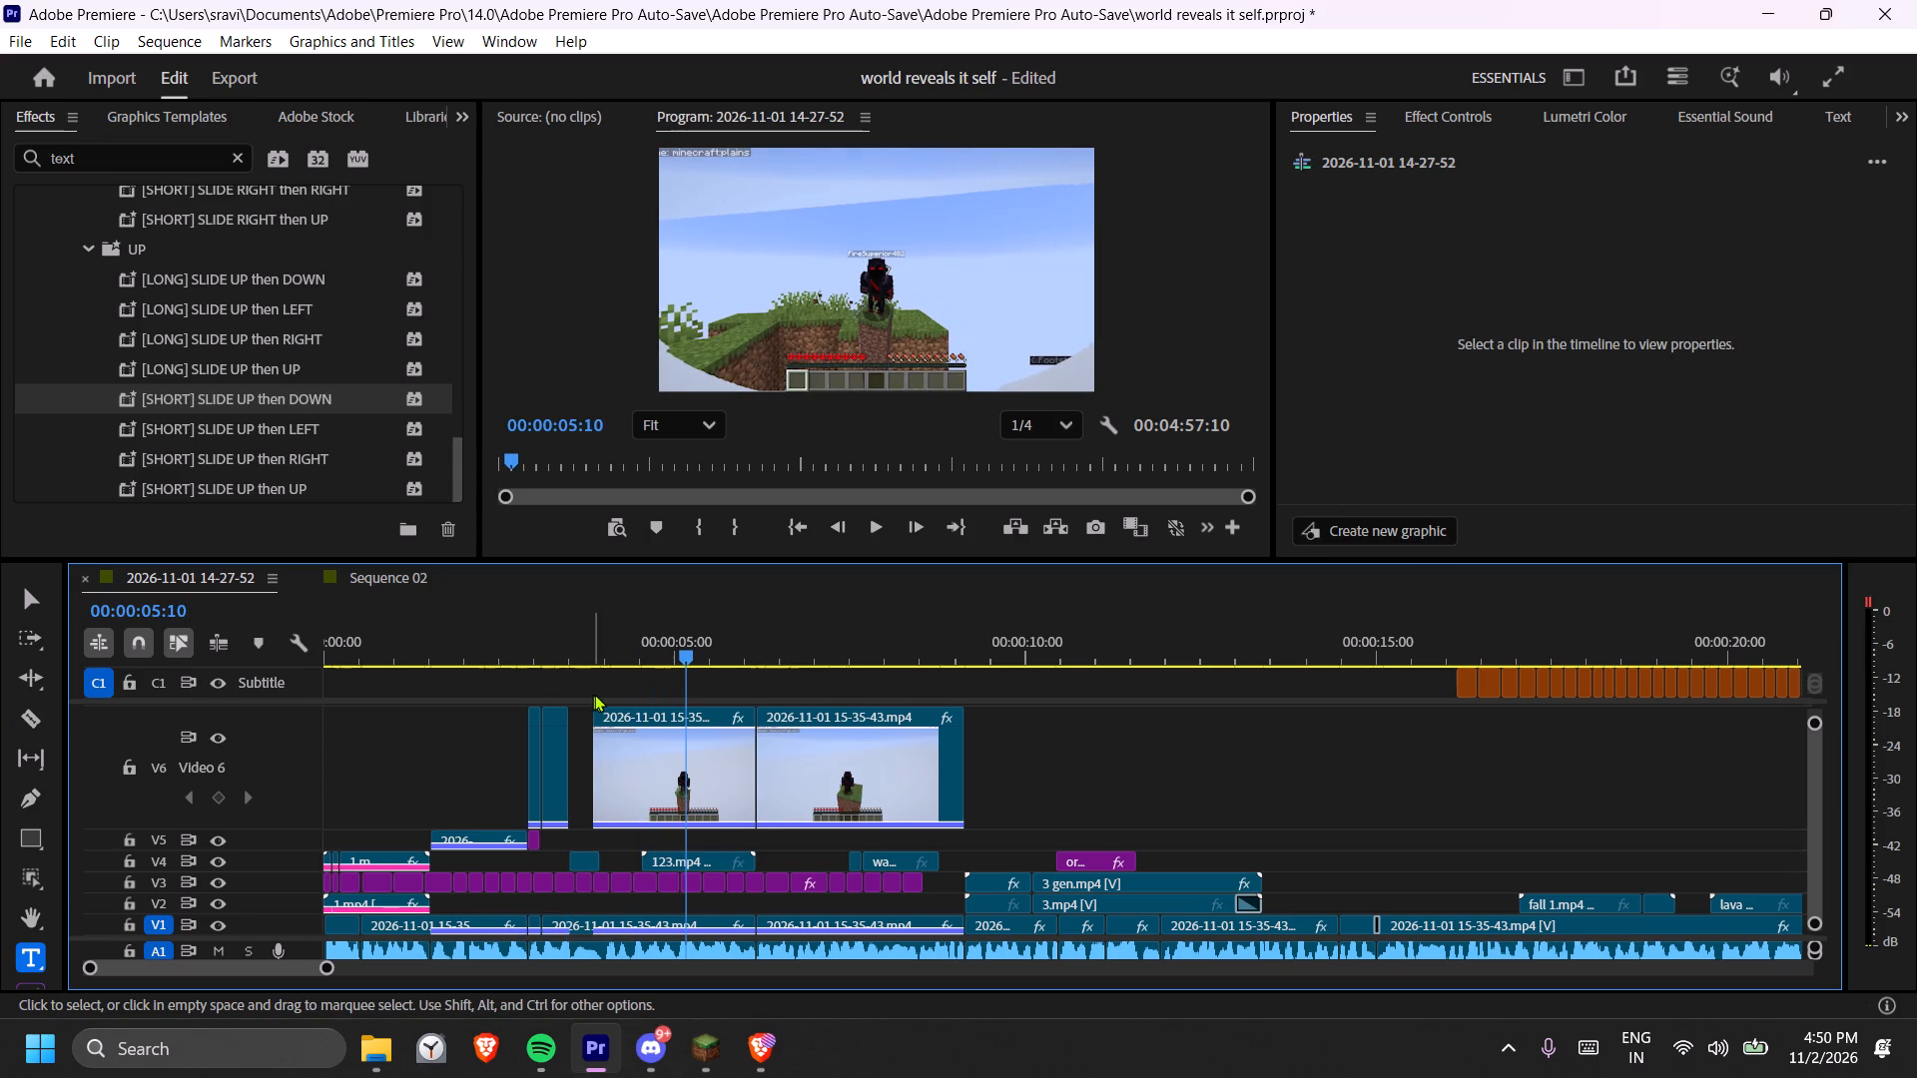
{"action": "left_click_drag", "start_coordinate": [680, 648], "coordinate": [649, 648]}
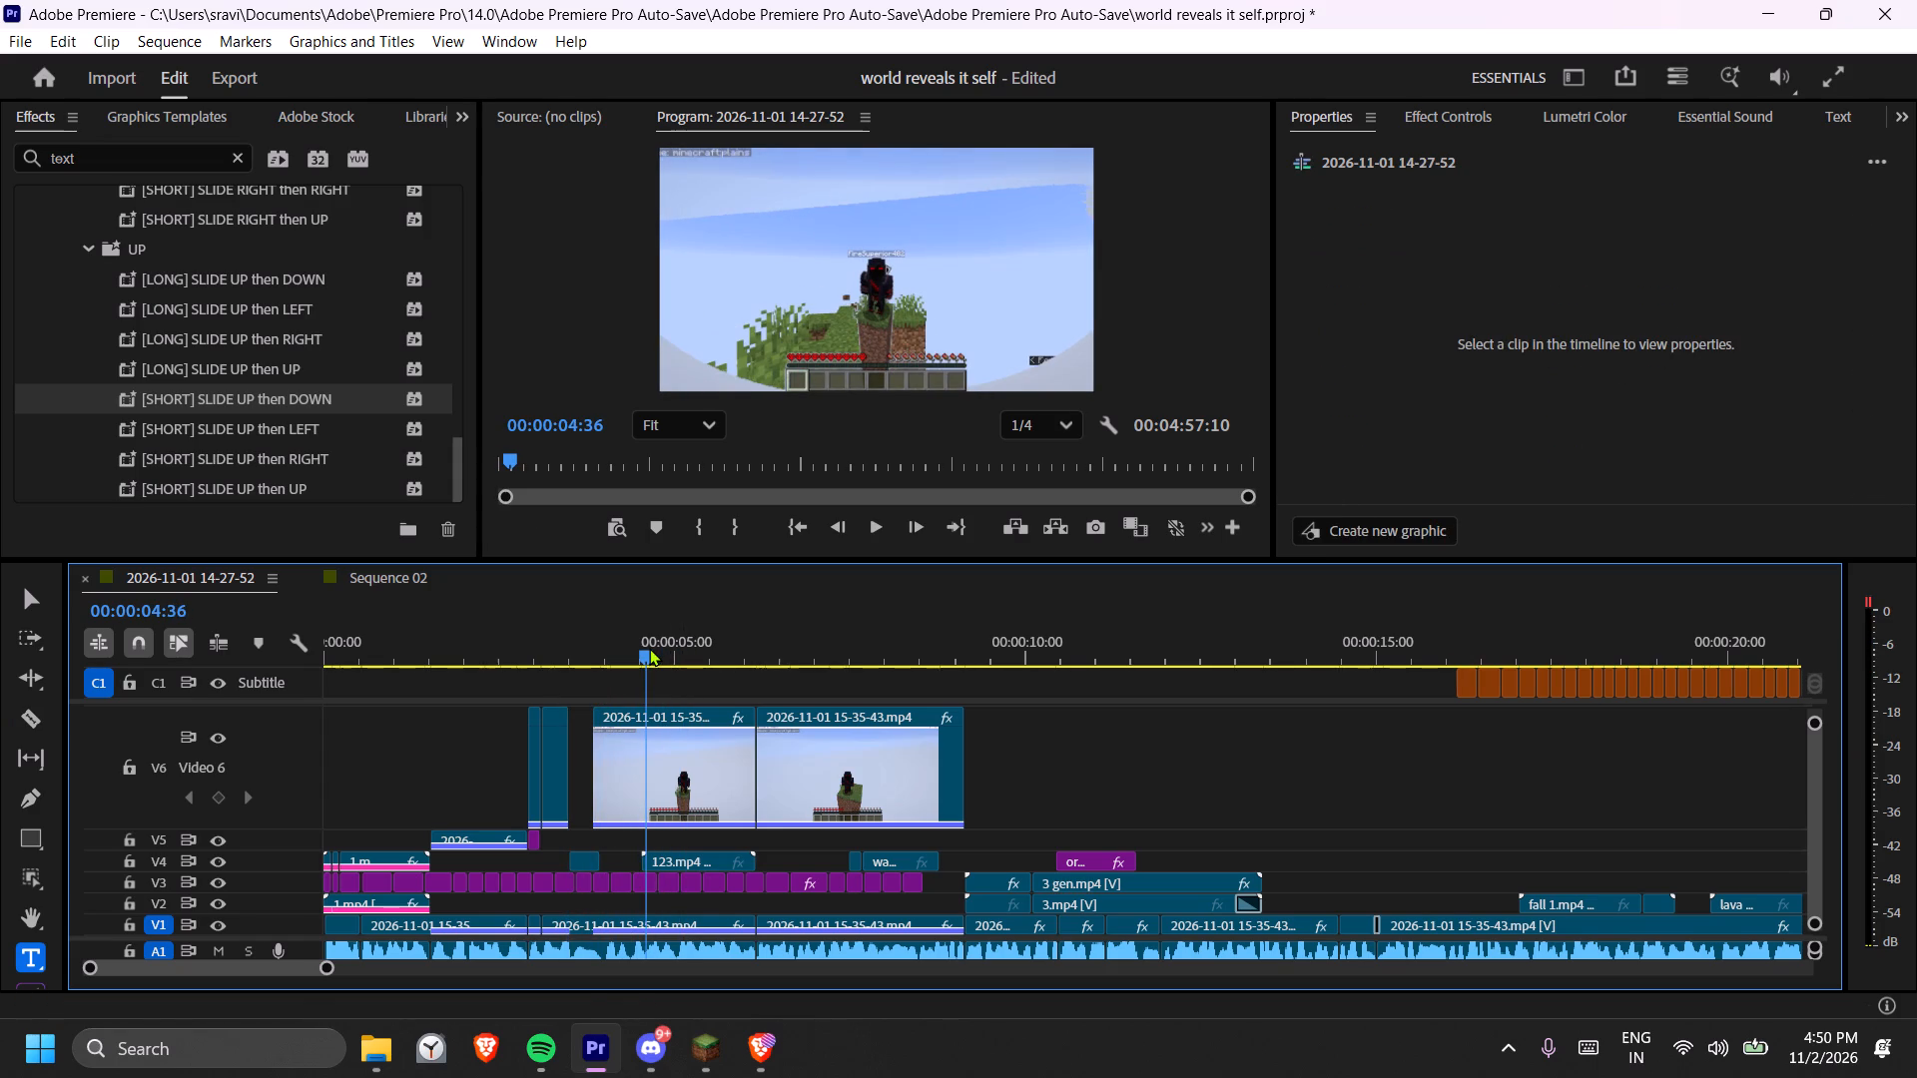
{"action": "left_click_drag", "start_coordinate": [649, 648], "coordinate": [646, 648]}
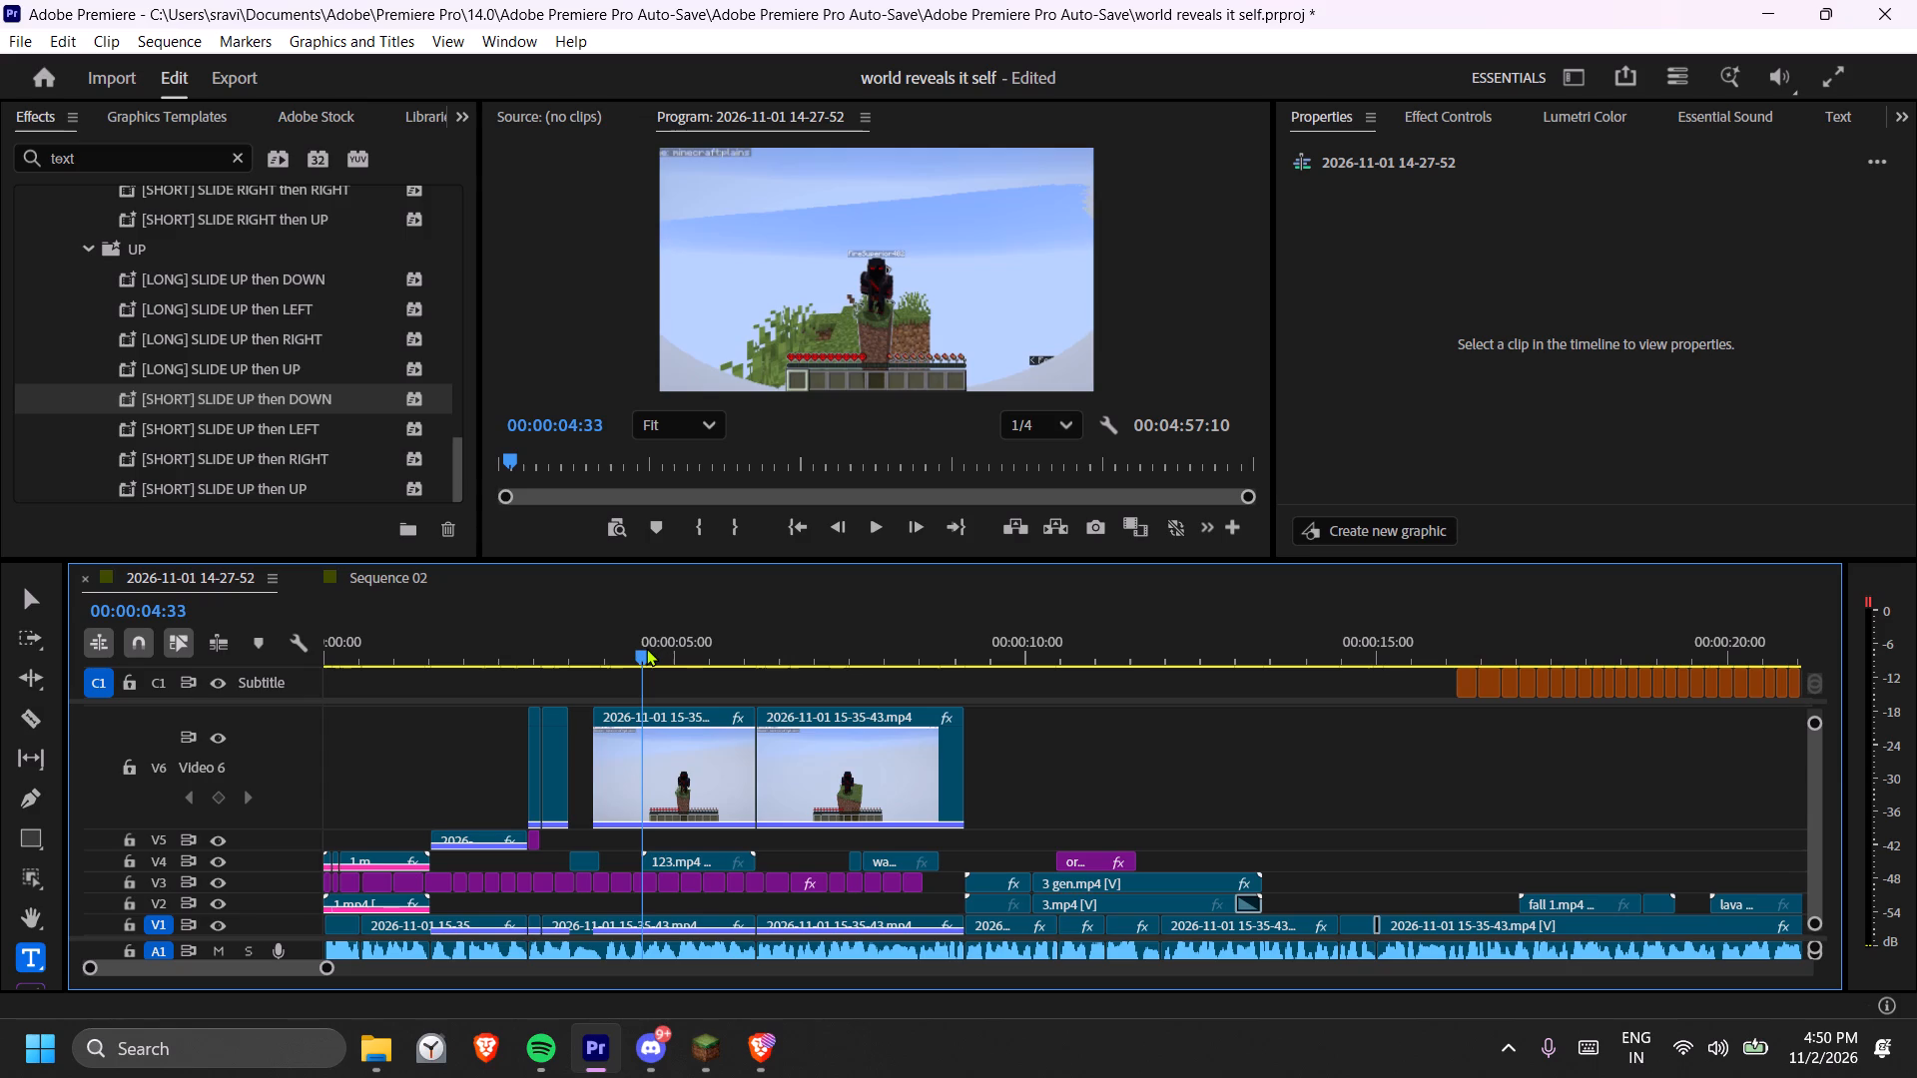
{"action": "left_click_drag", "start_coordinate": [646, 648], "coordinate": [644, 648]}
{"action": "key", "text": "c"}
{"action": "left_click", "coordinate": [636, 767]}
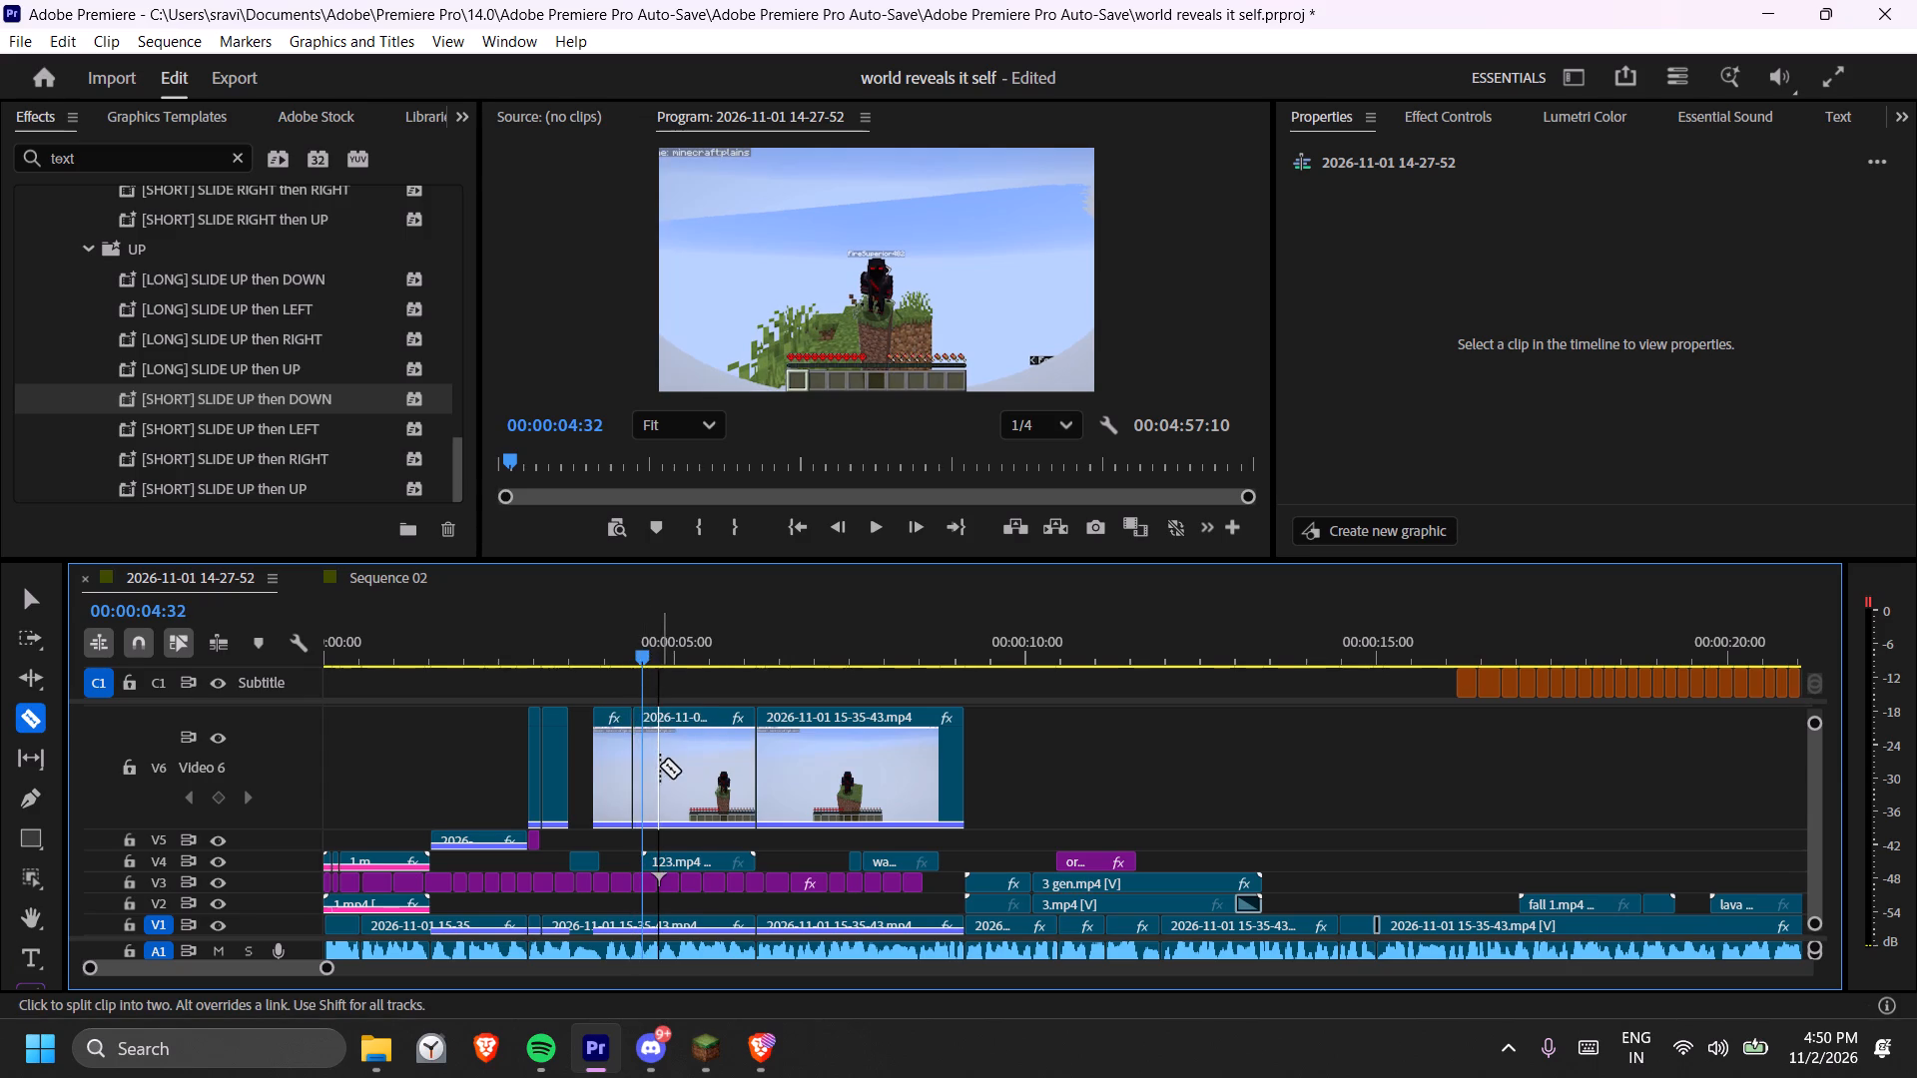
{"action": "key", "text": "ctrl+z"}
{"action": "left_click", "coordinate": [644, 778]}
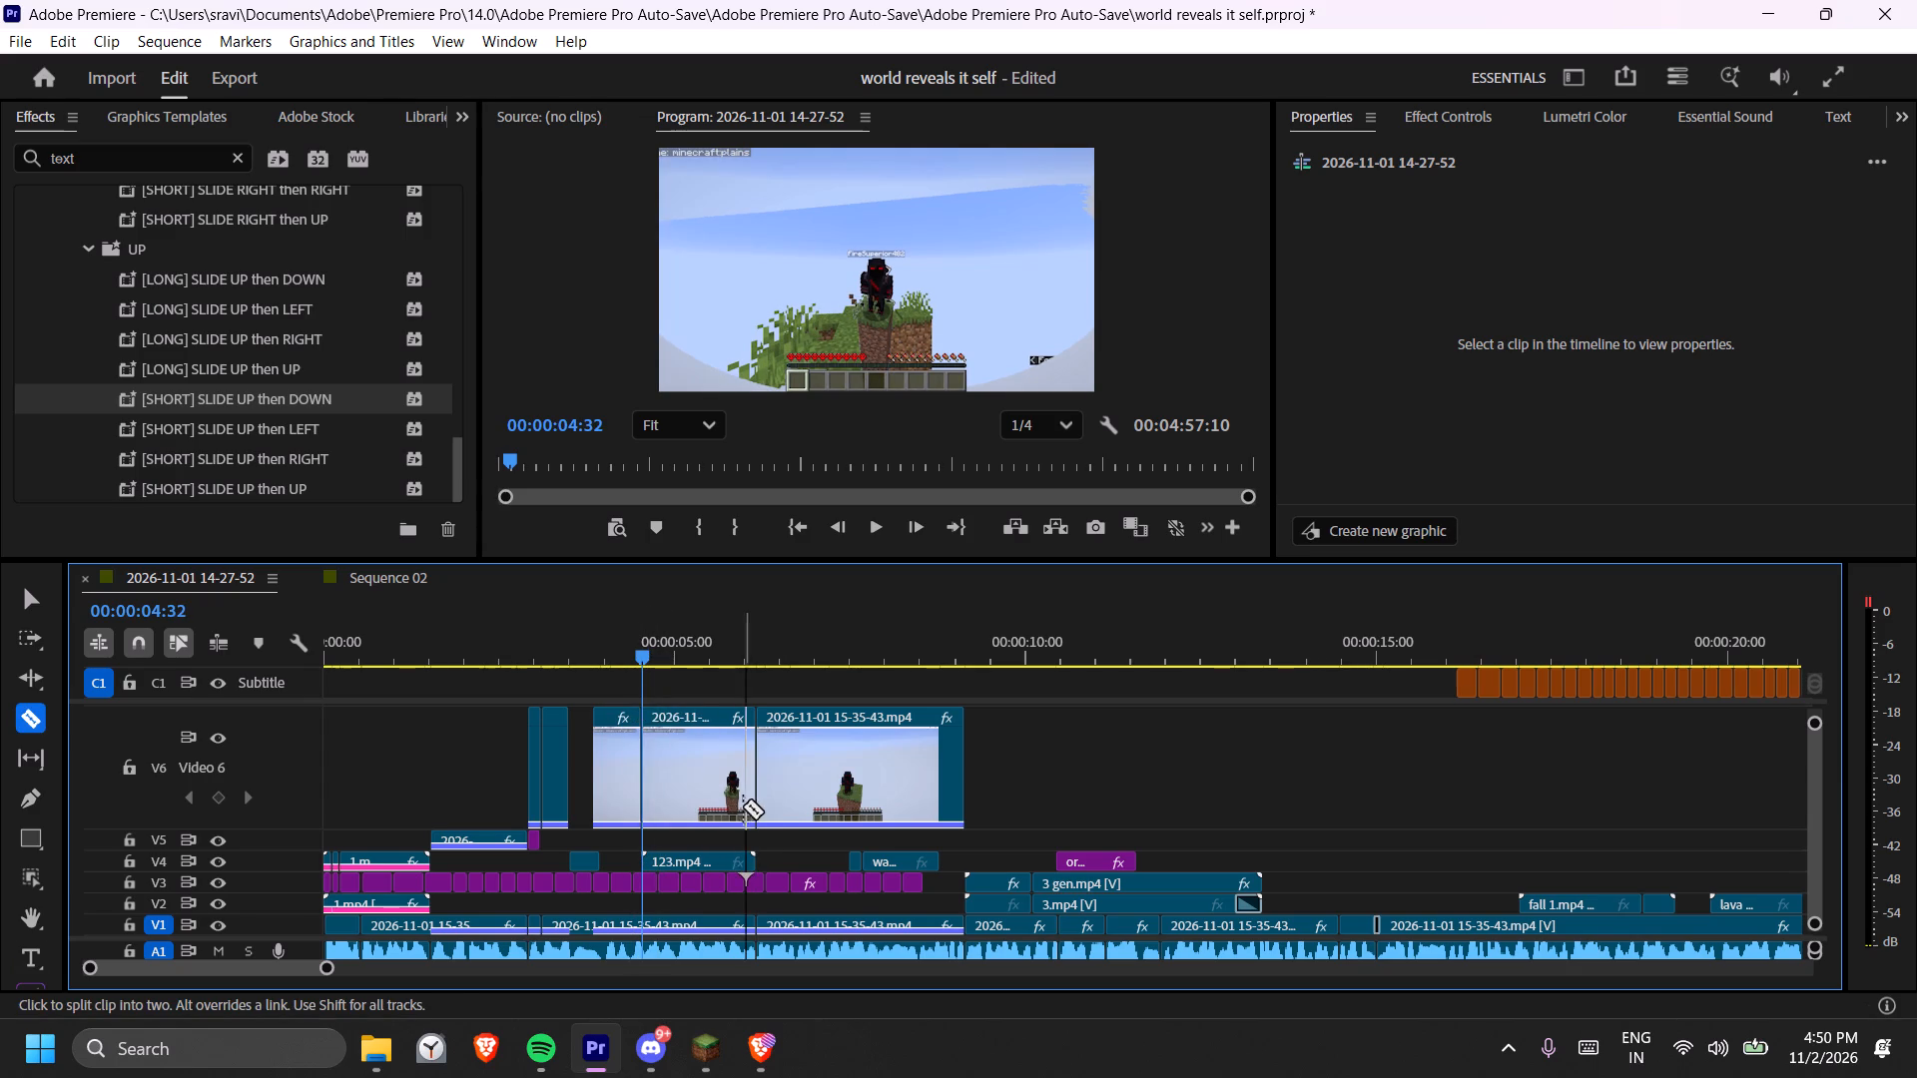
{"action": "key", "text": "t"}
{"action": "left_click", "coordinate": [711, 779]}
{"action": "key", "text": "Delete"}
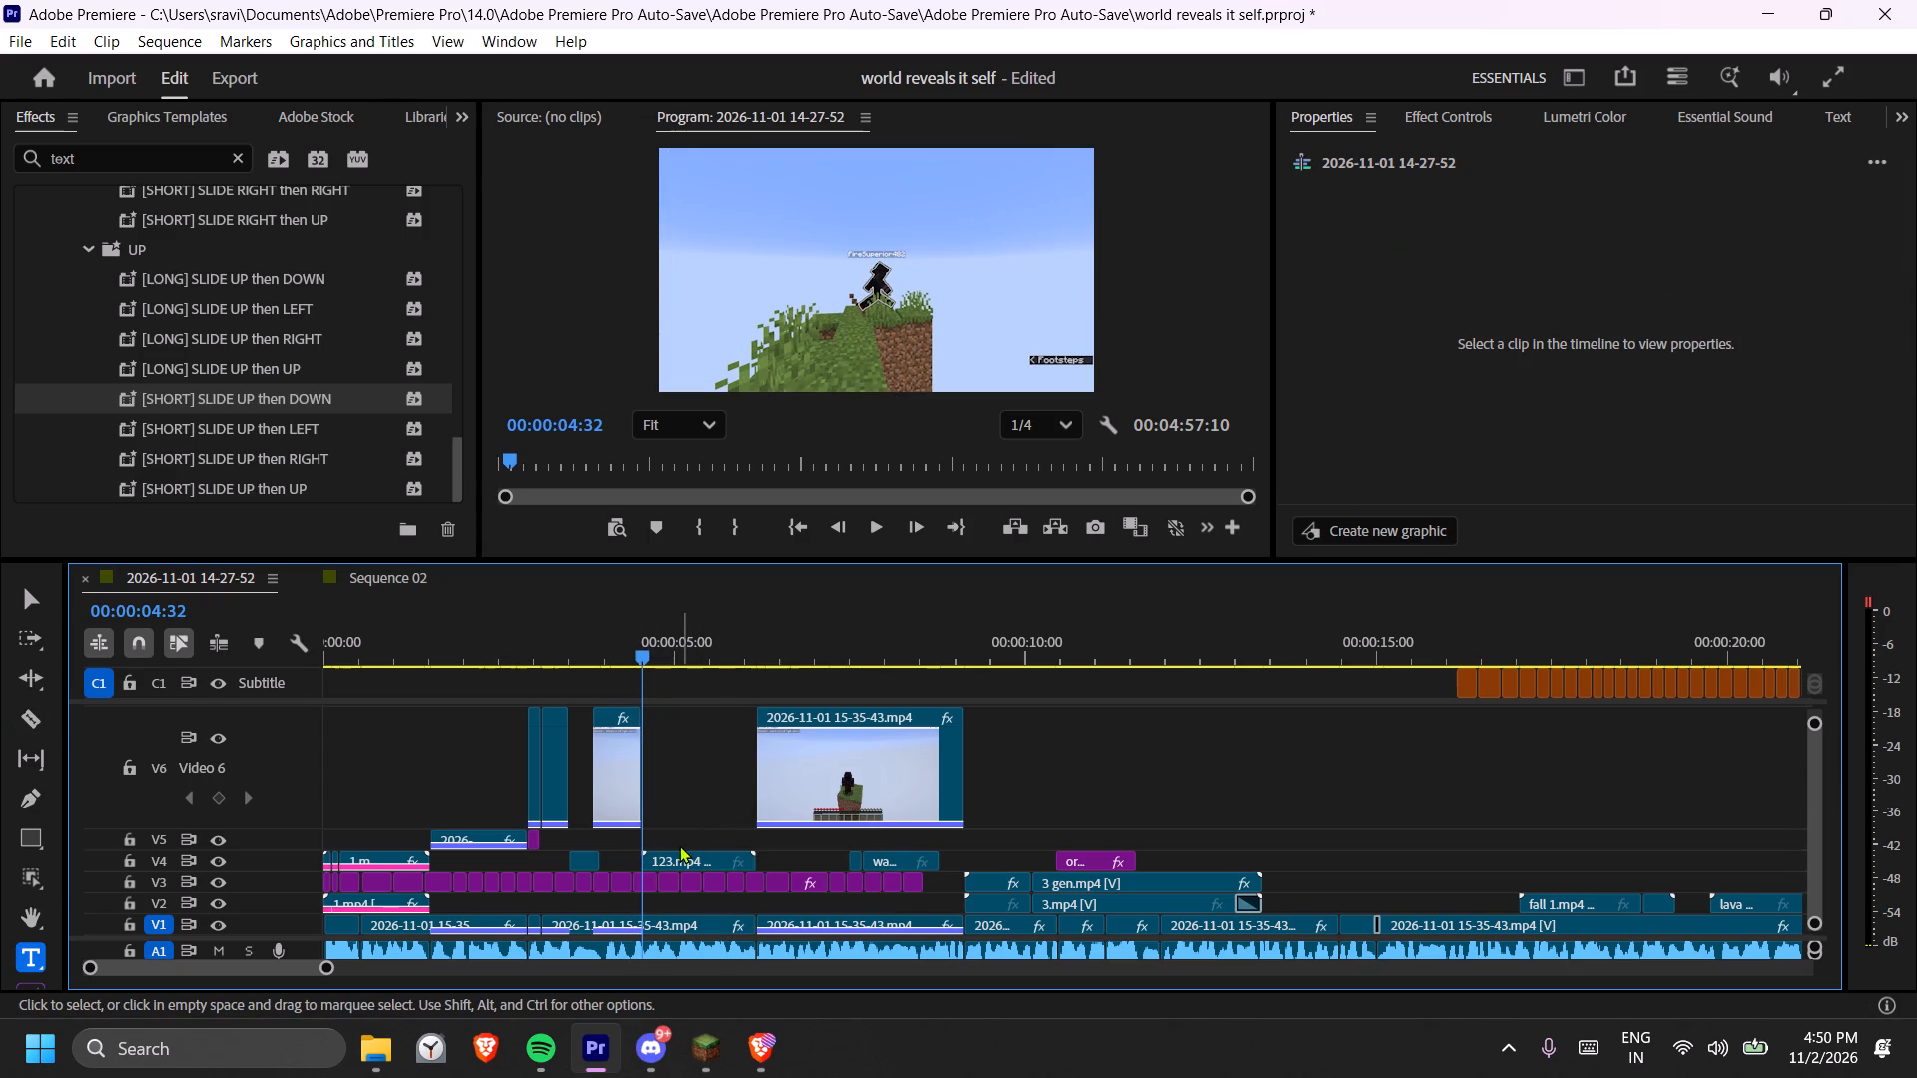
Duplicate 123.mp4 from V4 into the V6 gap directly above it, starting at 00:00:04:32.
{"action": "left_click_drag", "start_coordinate": [679, 852], "coordinate": [682, 792], "text": "alt"}
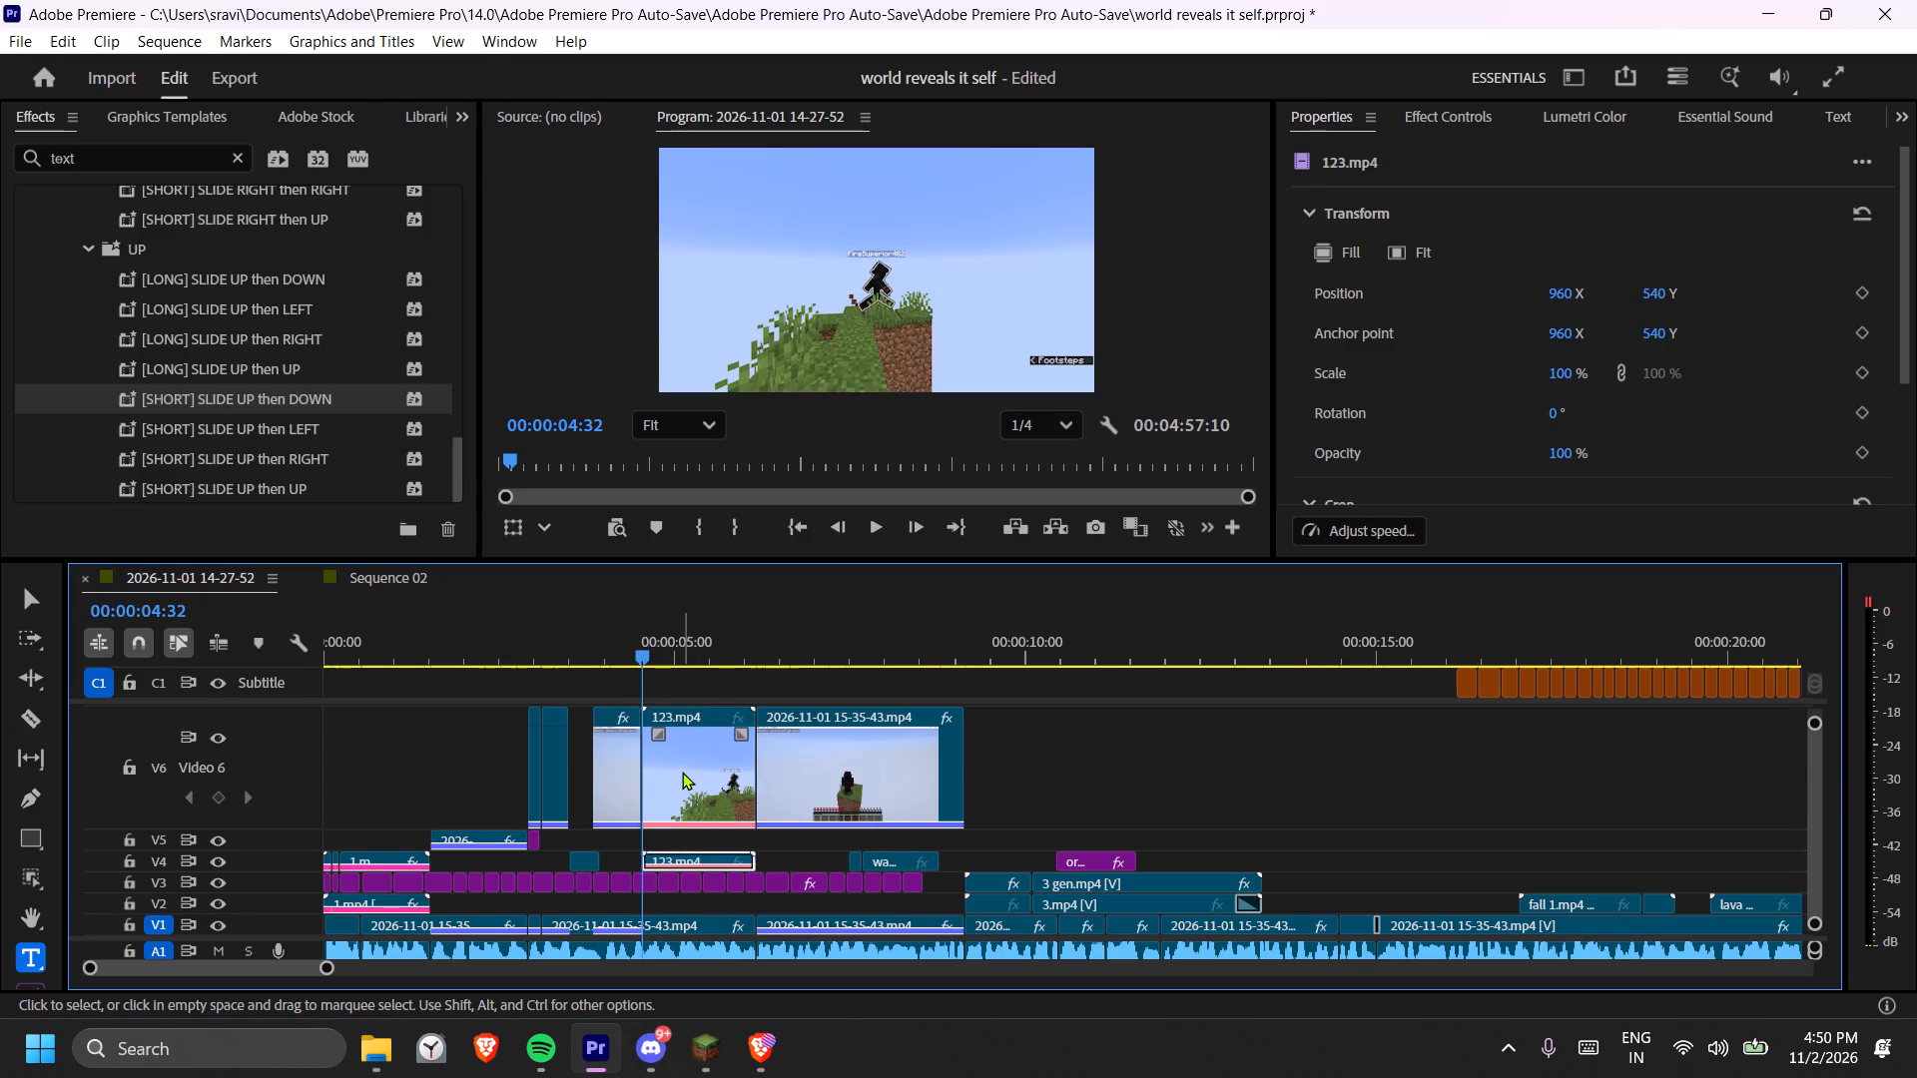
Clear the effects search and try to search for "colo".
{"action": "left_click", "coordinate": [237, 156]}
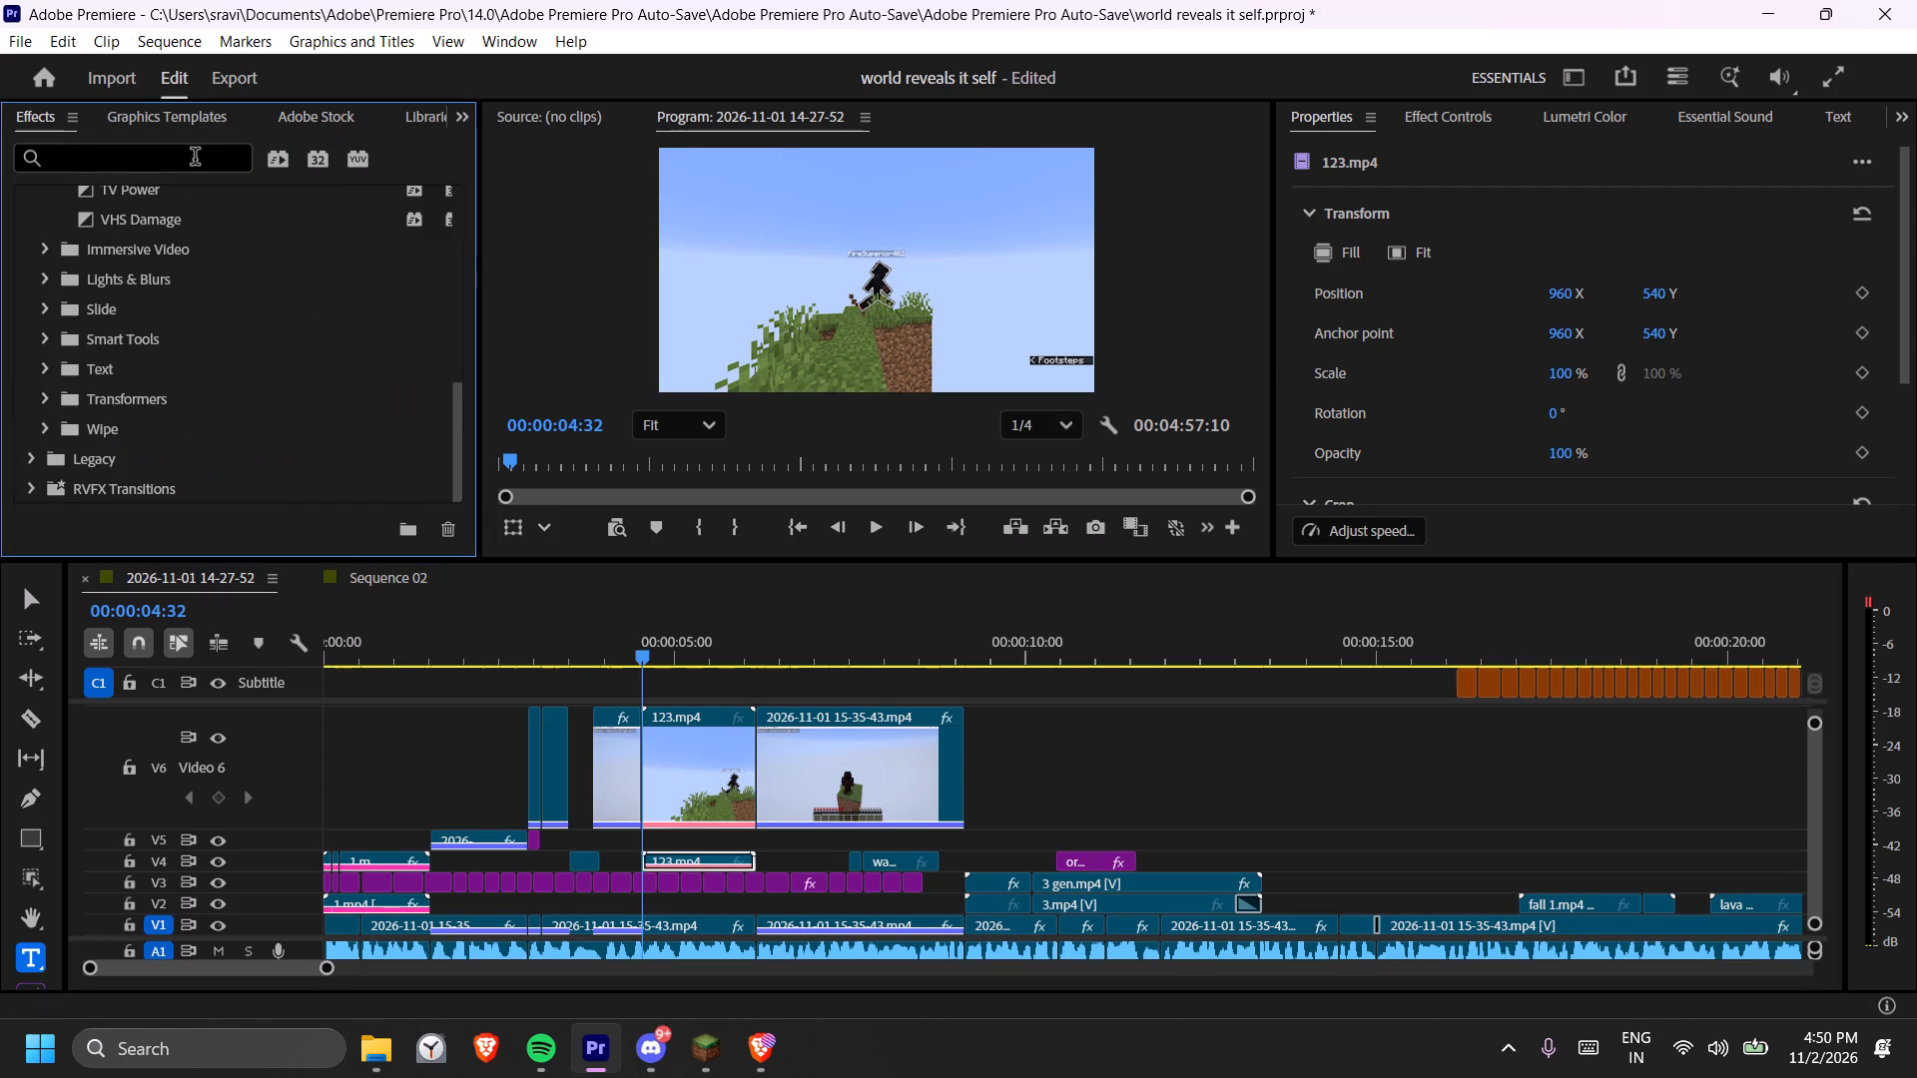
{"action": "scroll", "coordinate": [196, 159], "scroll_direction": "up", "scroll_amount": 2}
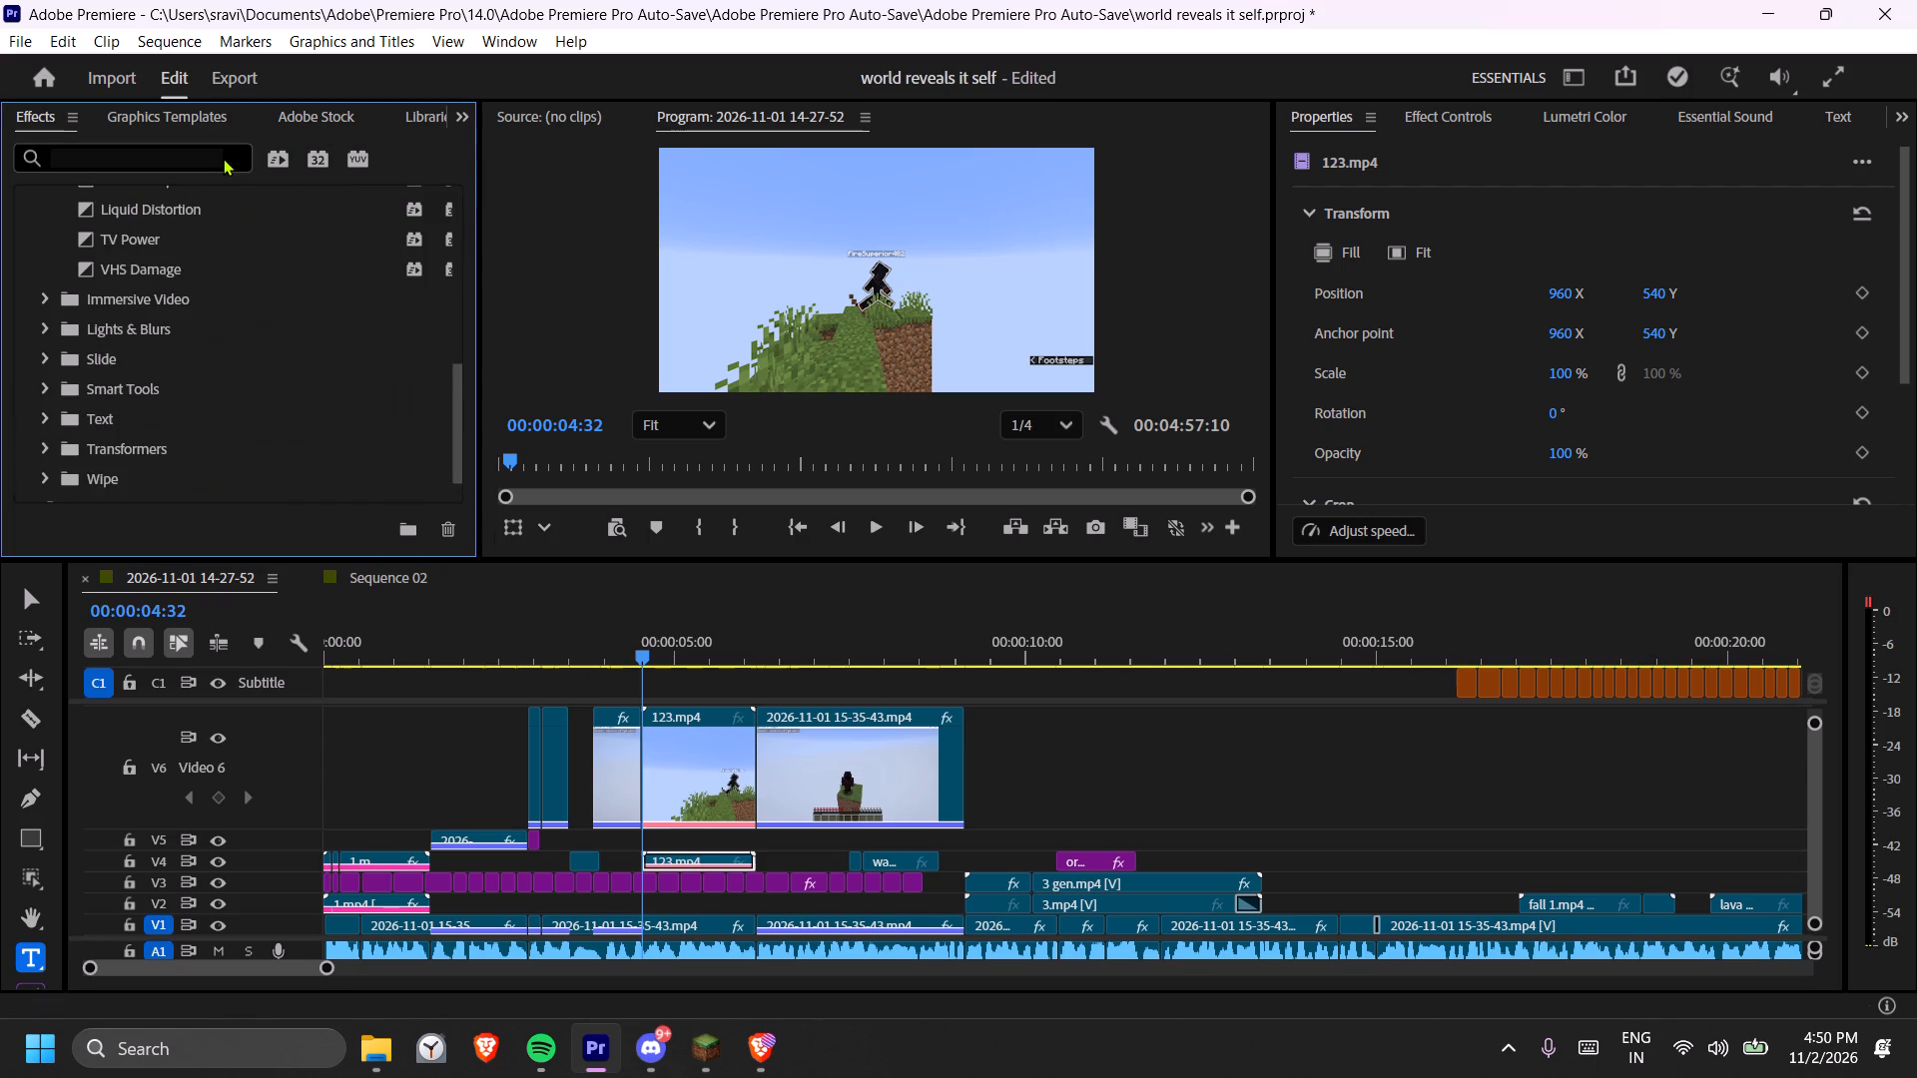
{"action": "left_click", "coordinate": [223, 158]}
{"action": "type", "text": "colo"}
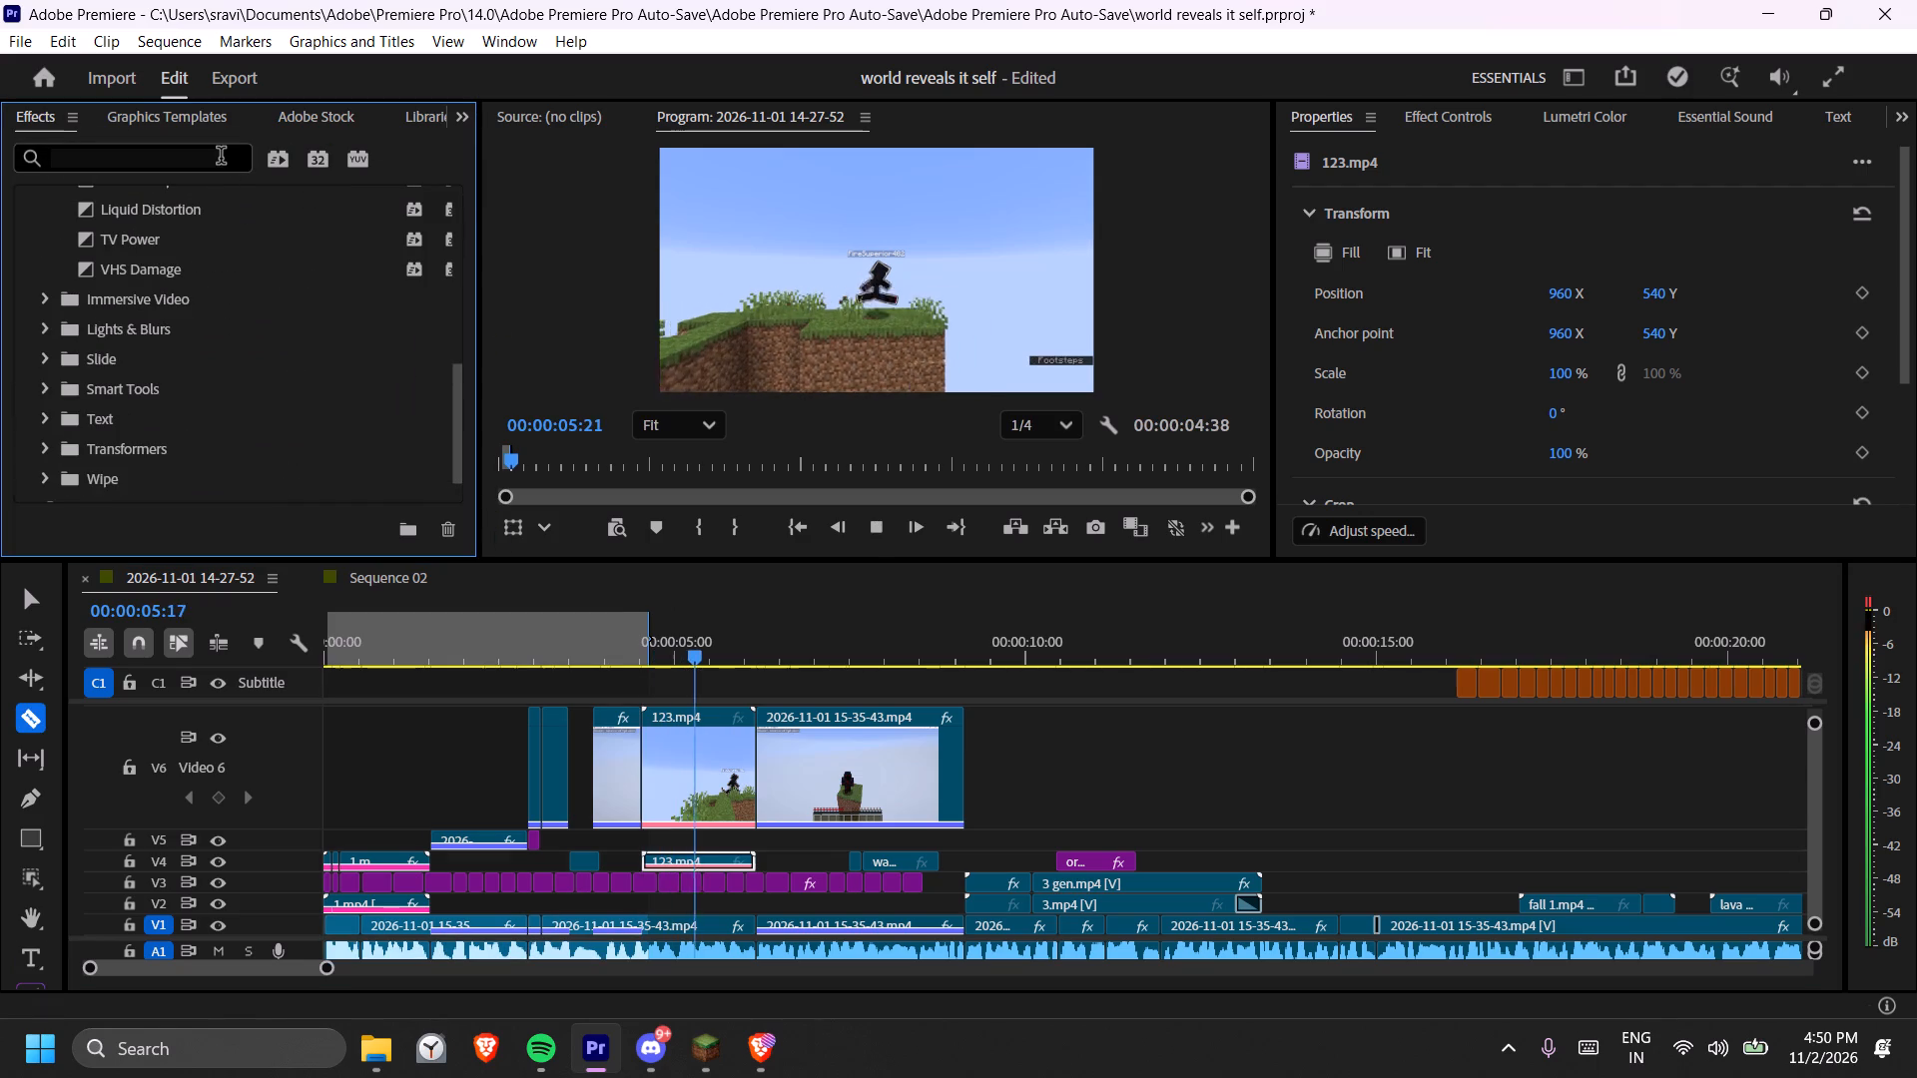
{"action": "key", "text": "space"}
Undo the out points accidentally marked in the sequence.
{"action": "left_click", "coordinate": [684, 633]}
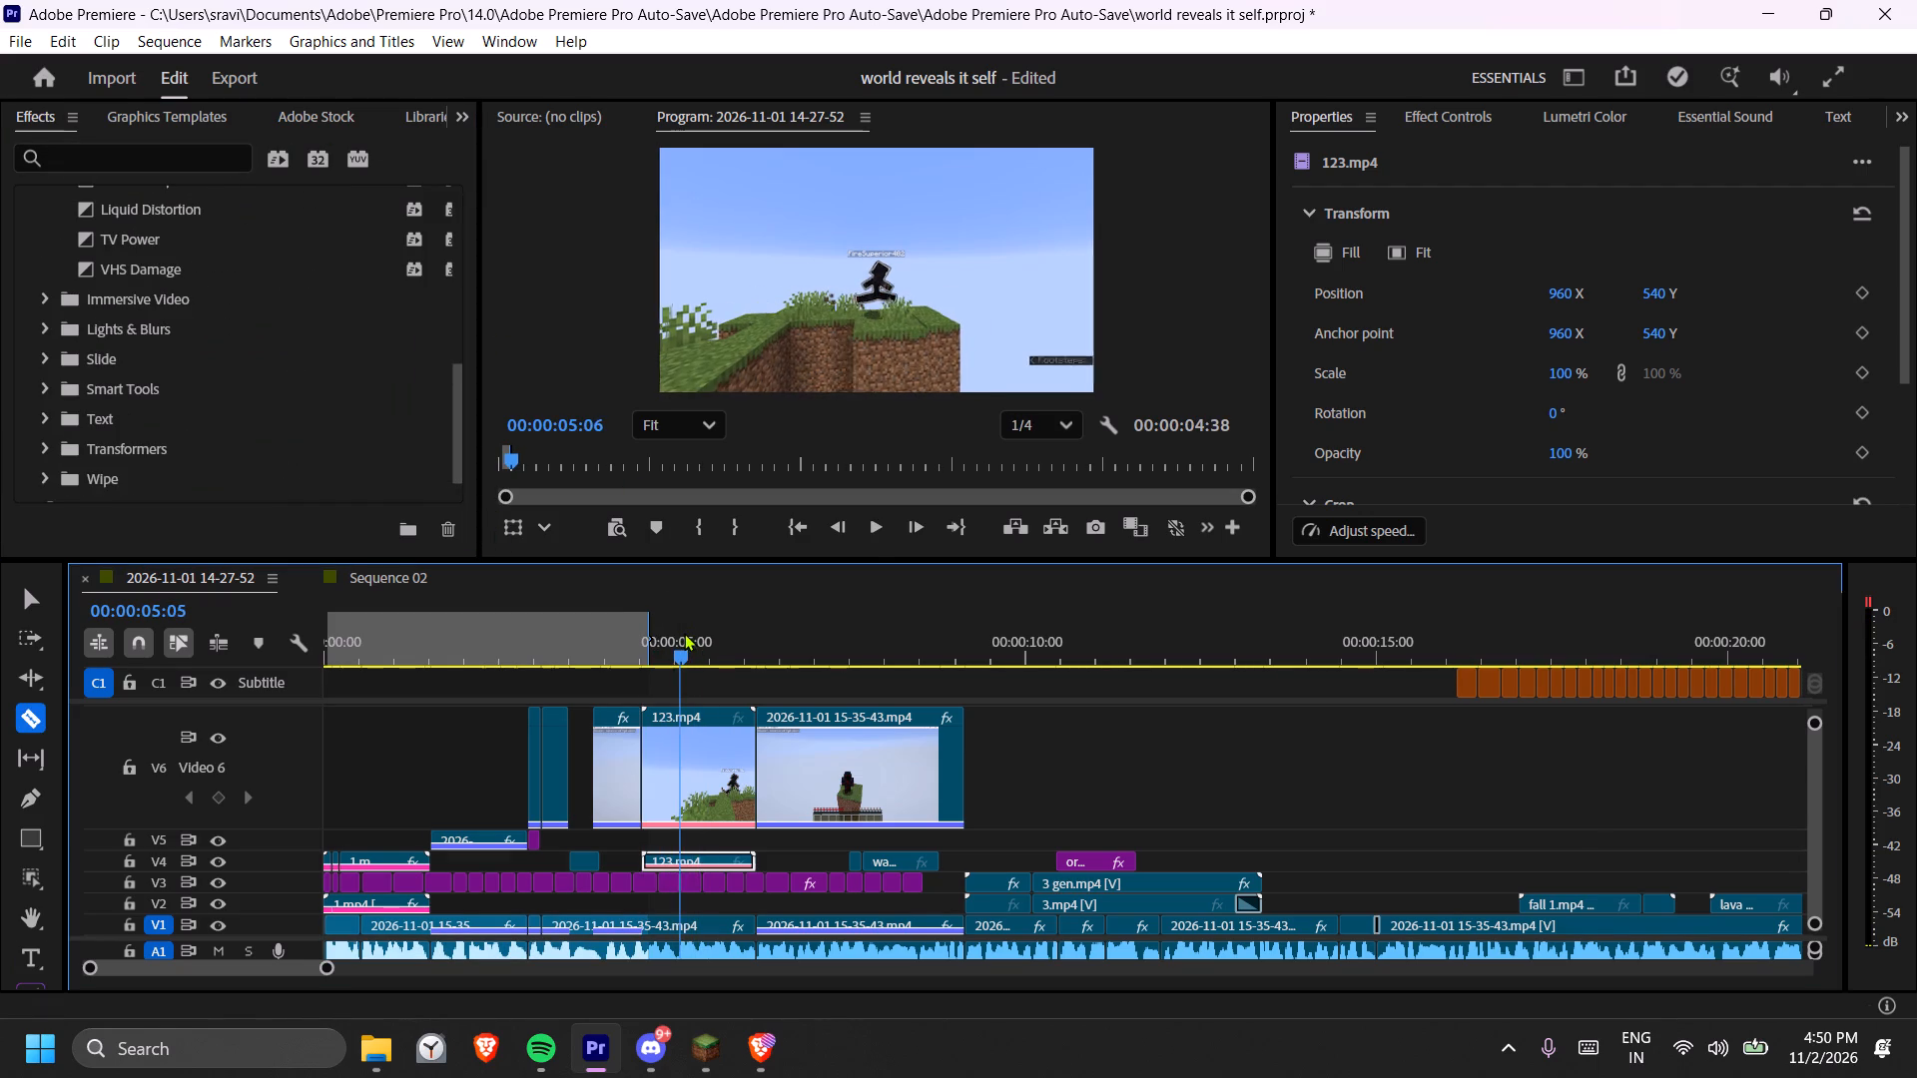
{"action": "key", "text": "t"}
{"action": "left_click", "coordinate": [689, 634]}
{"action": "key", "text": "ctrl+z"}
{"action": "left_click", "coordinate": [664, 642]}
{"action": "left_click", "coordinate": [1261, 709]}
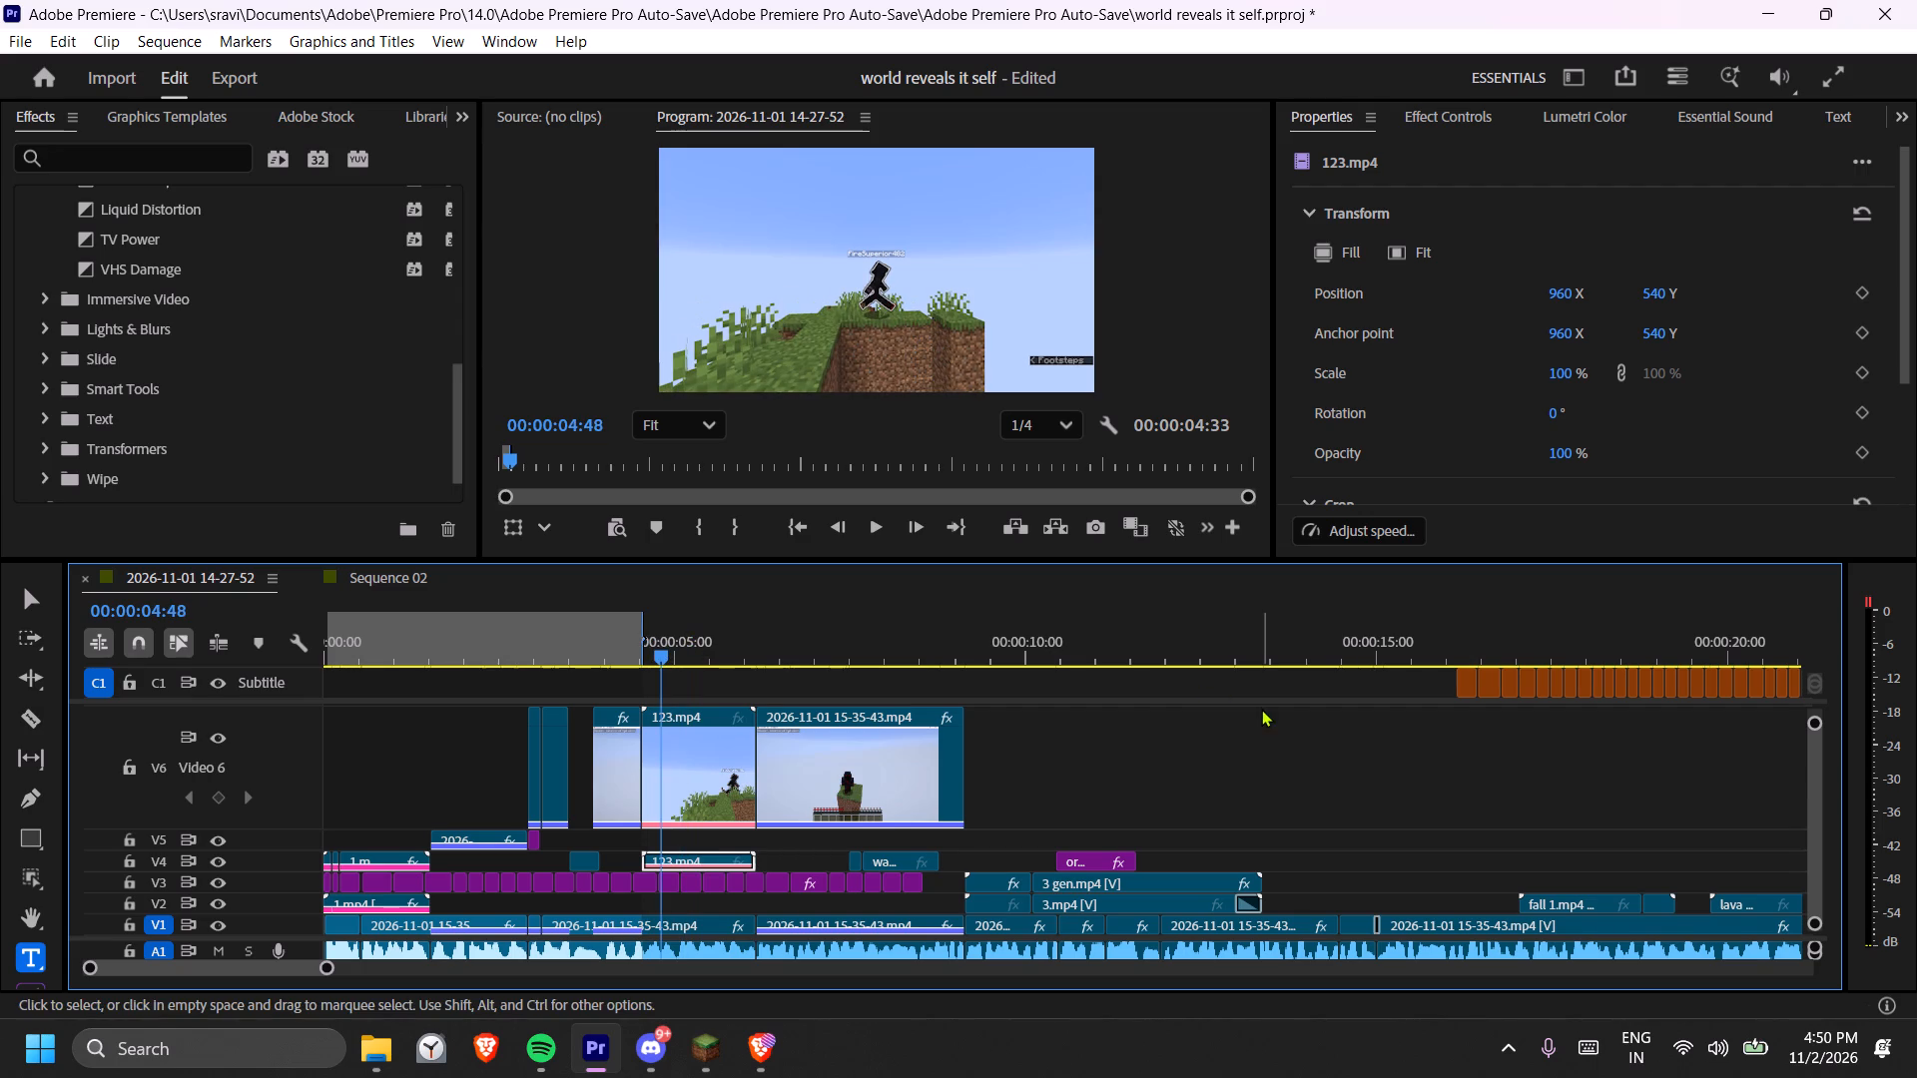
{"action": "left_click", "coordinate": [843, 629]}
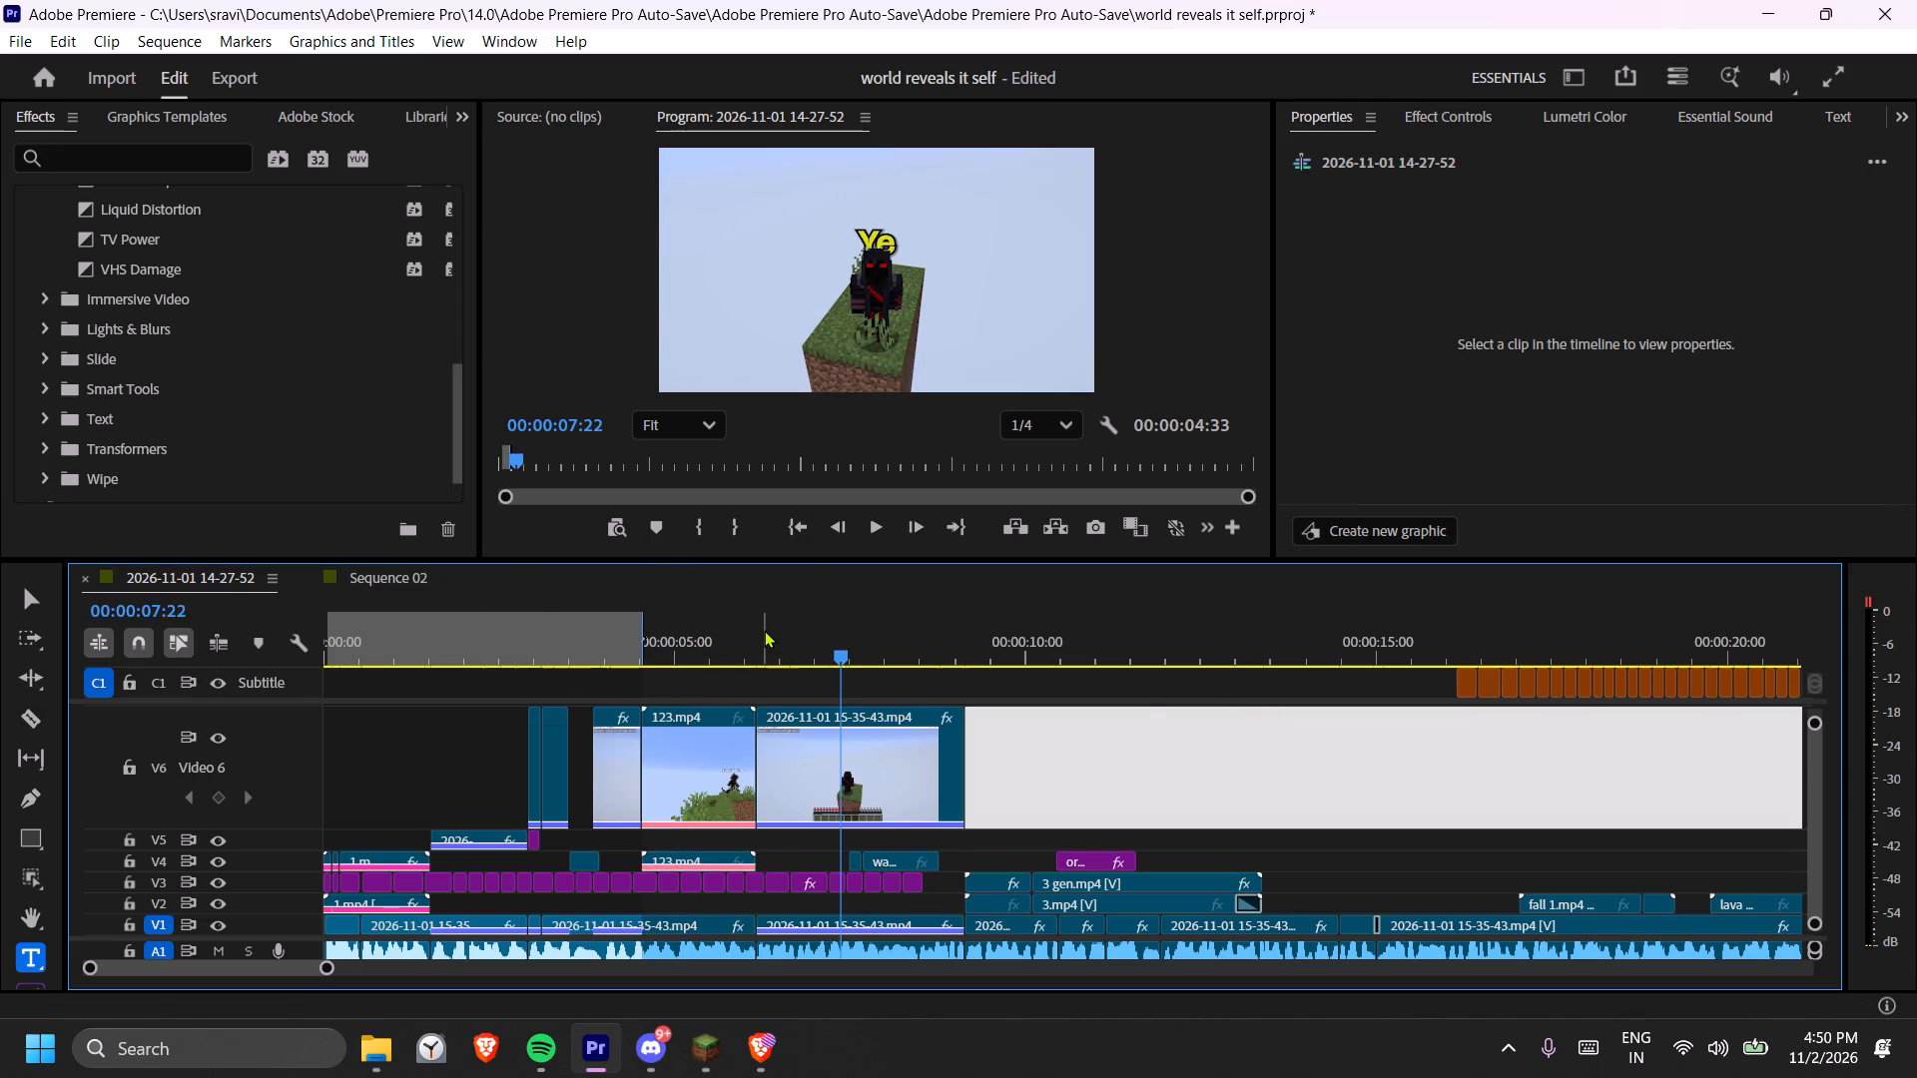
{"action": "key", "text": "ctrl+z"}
Return the playhead to the sequence start and shrink track V6 to the same height as the other video tracks.
{"action": "left_click", "coordinate": [597, 655]}
{"action": "left_click", "coordinate": [516, 655]}
{"action": "left_click_drag", "start_coordinate": [381, 655], "coordinate": [249, 668]}
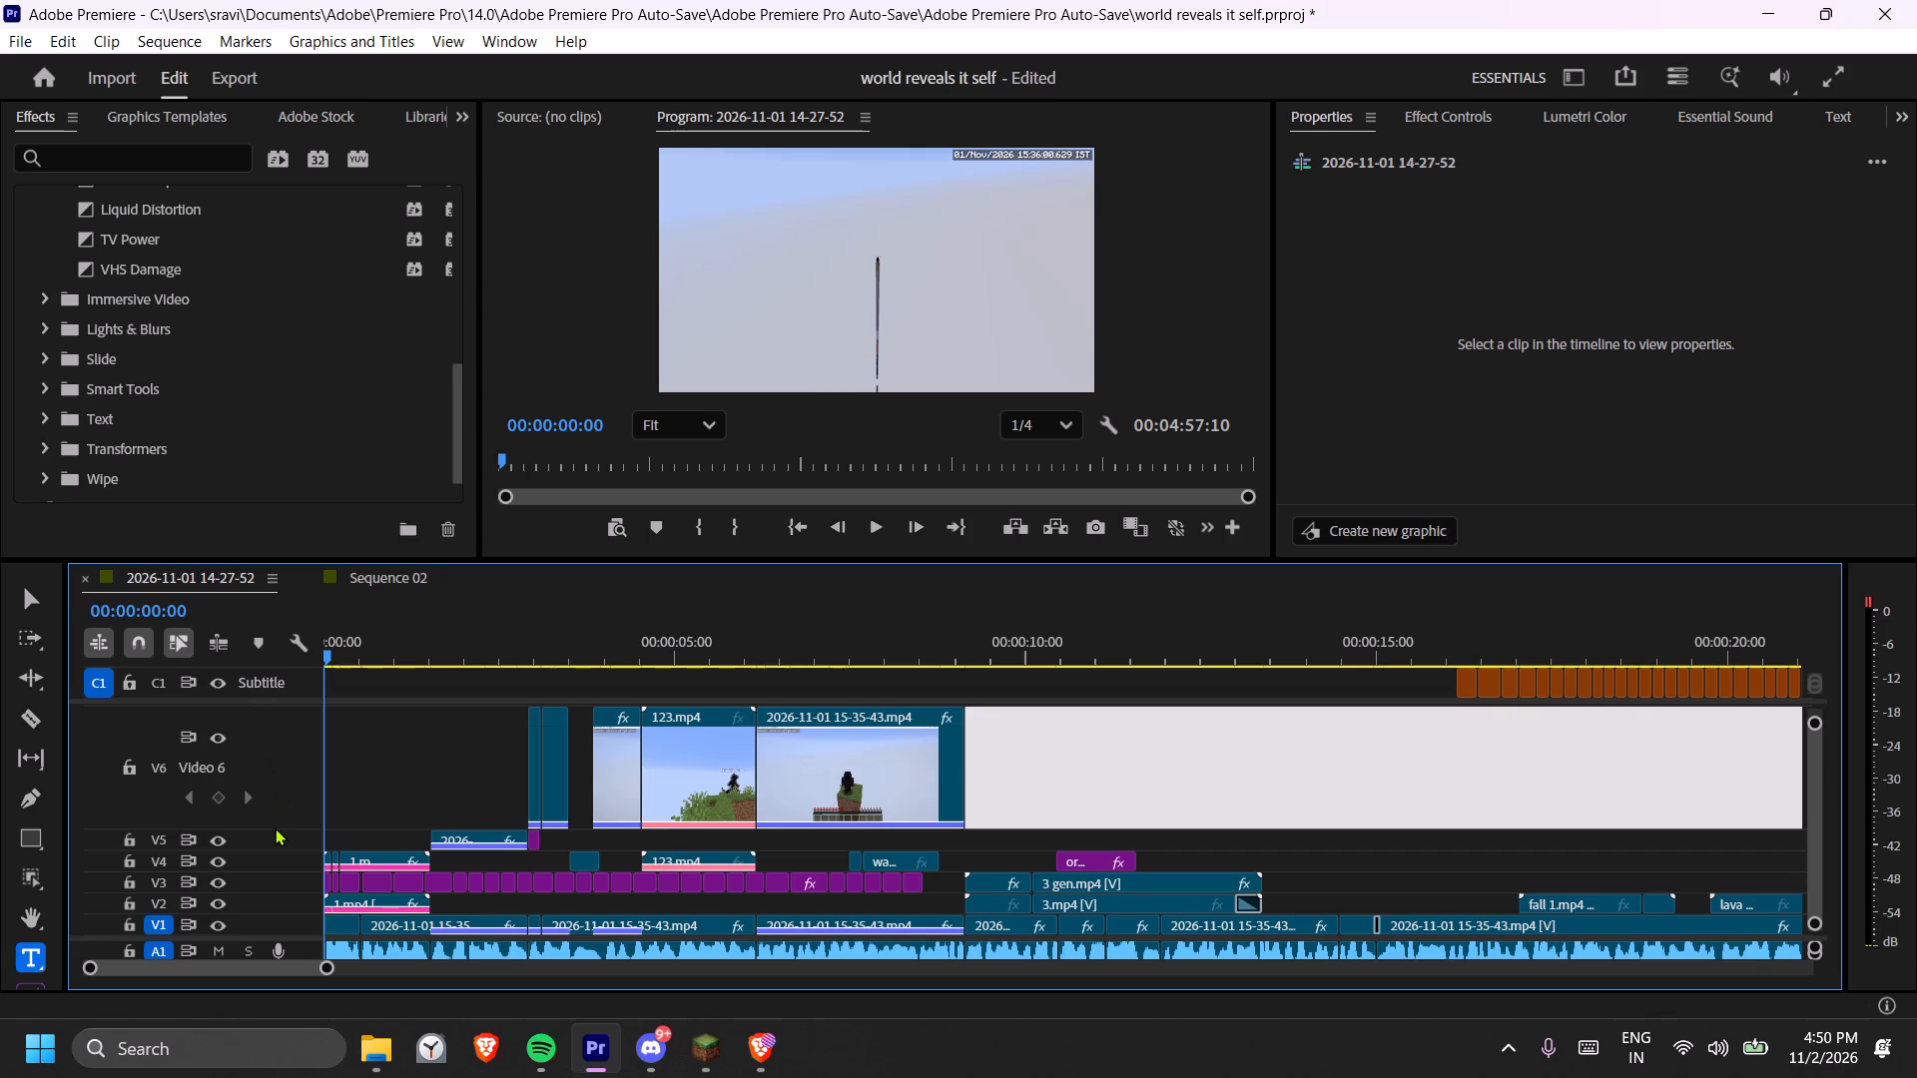
{"action": "left_click_drag", "start_coordinate": [278, 831], "coordinate": [288, 766]}
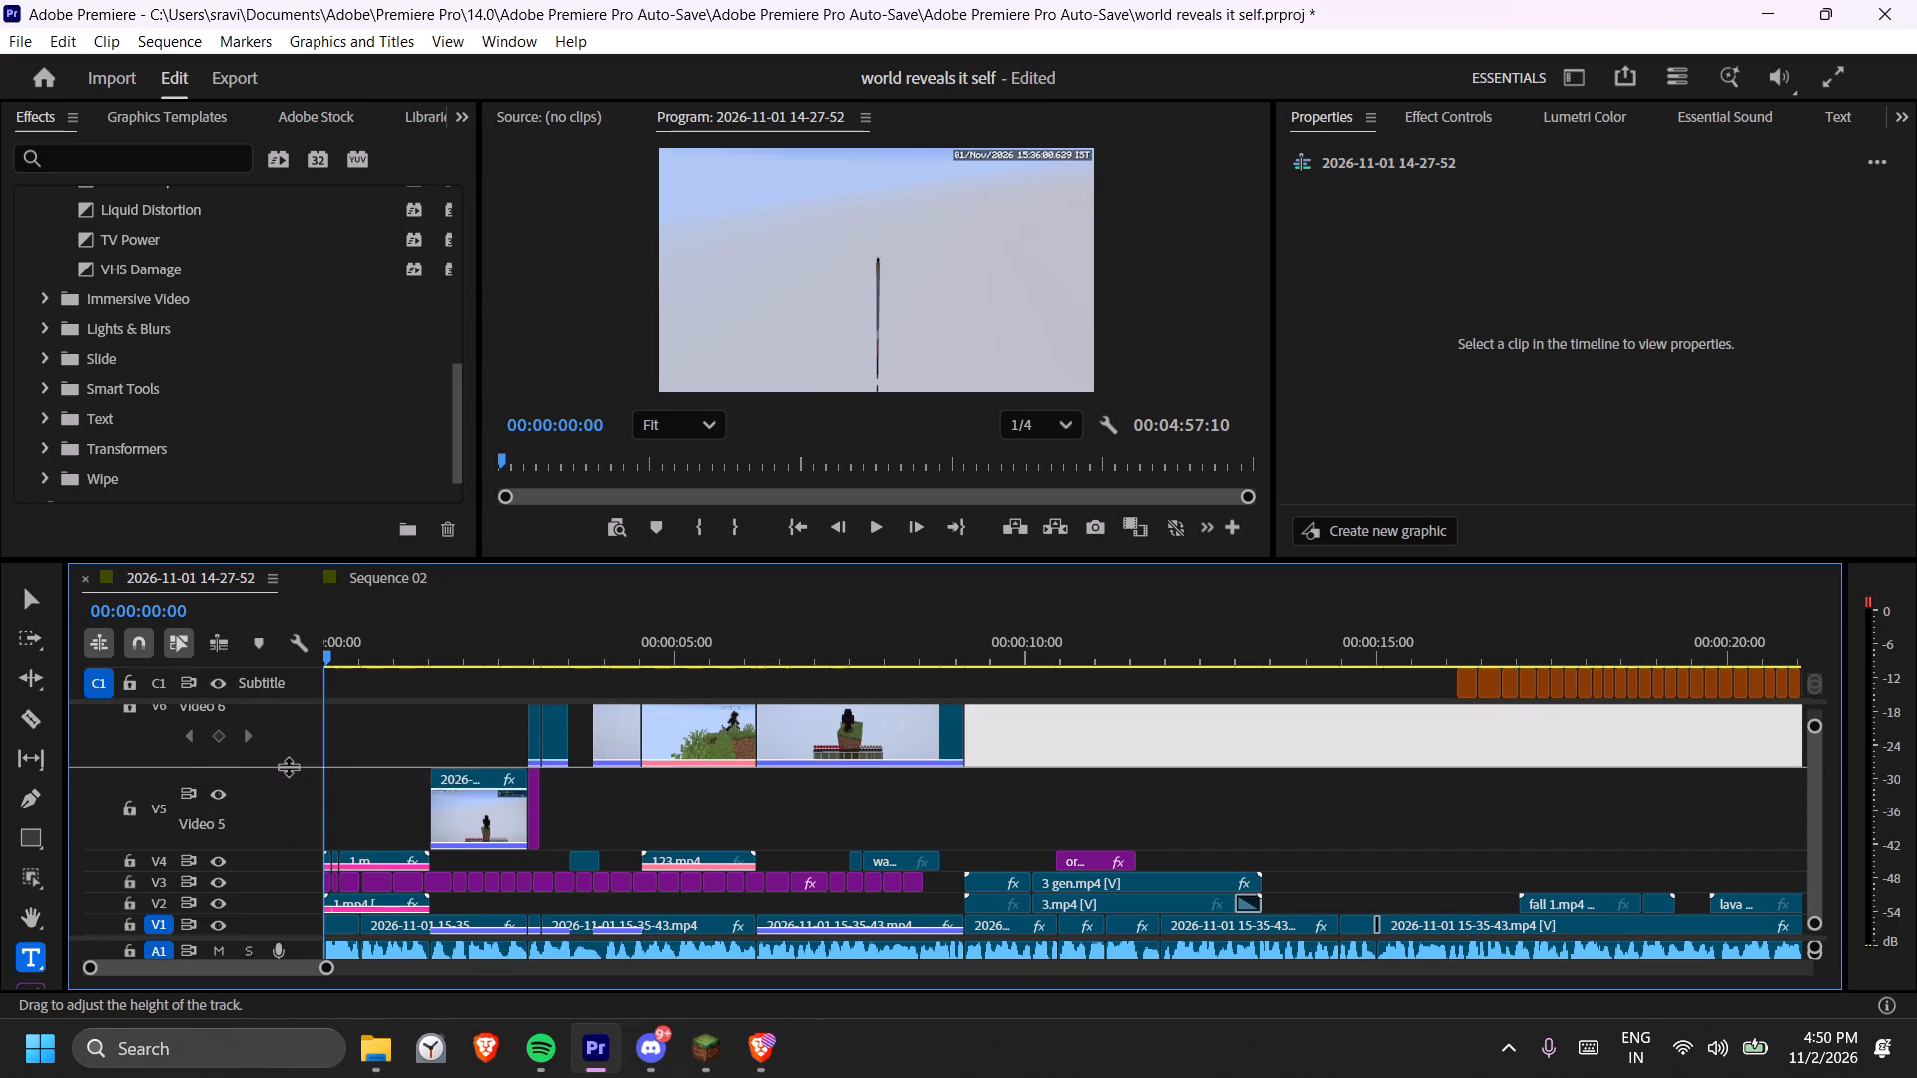
{"action": "left_click_drag", "start_coordinate": [288, 766], "coordinate": [288, 836]}
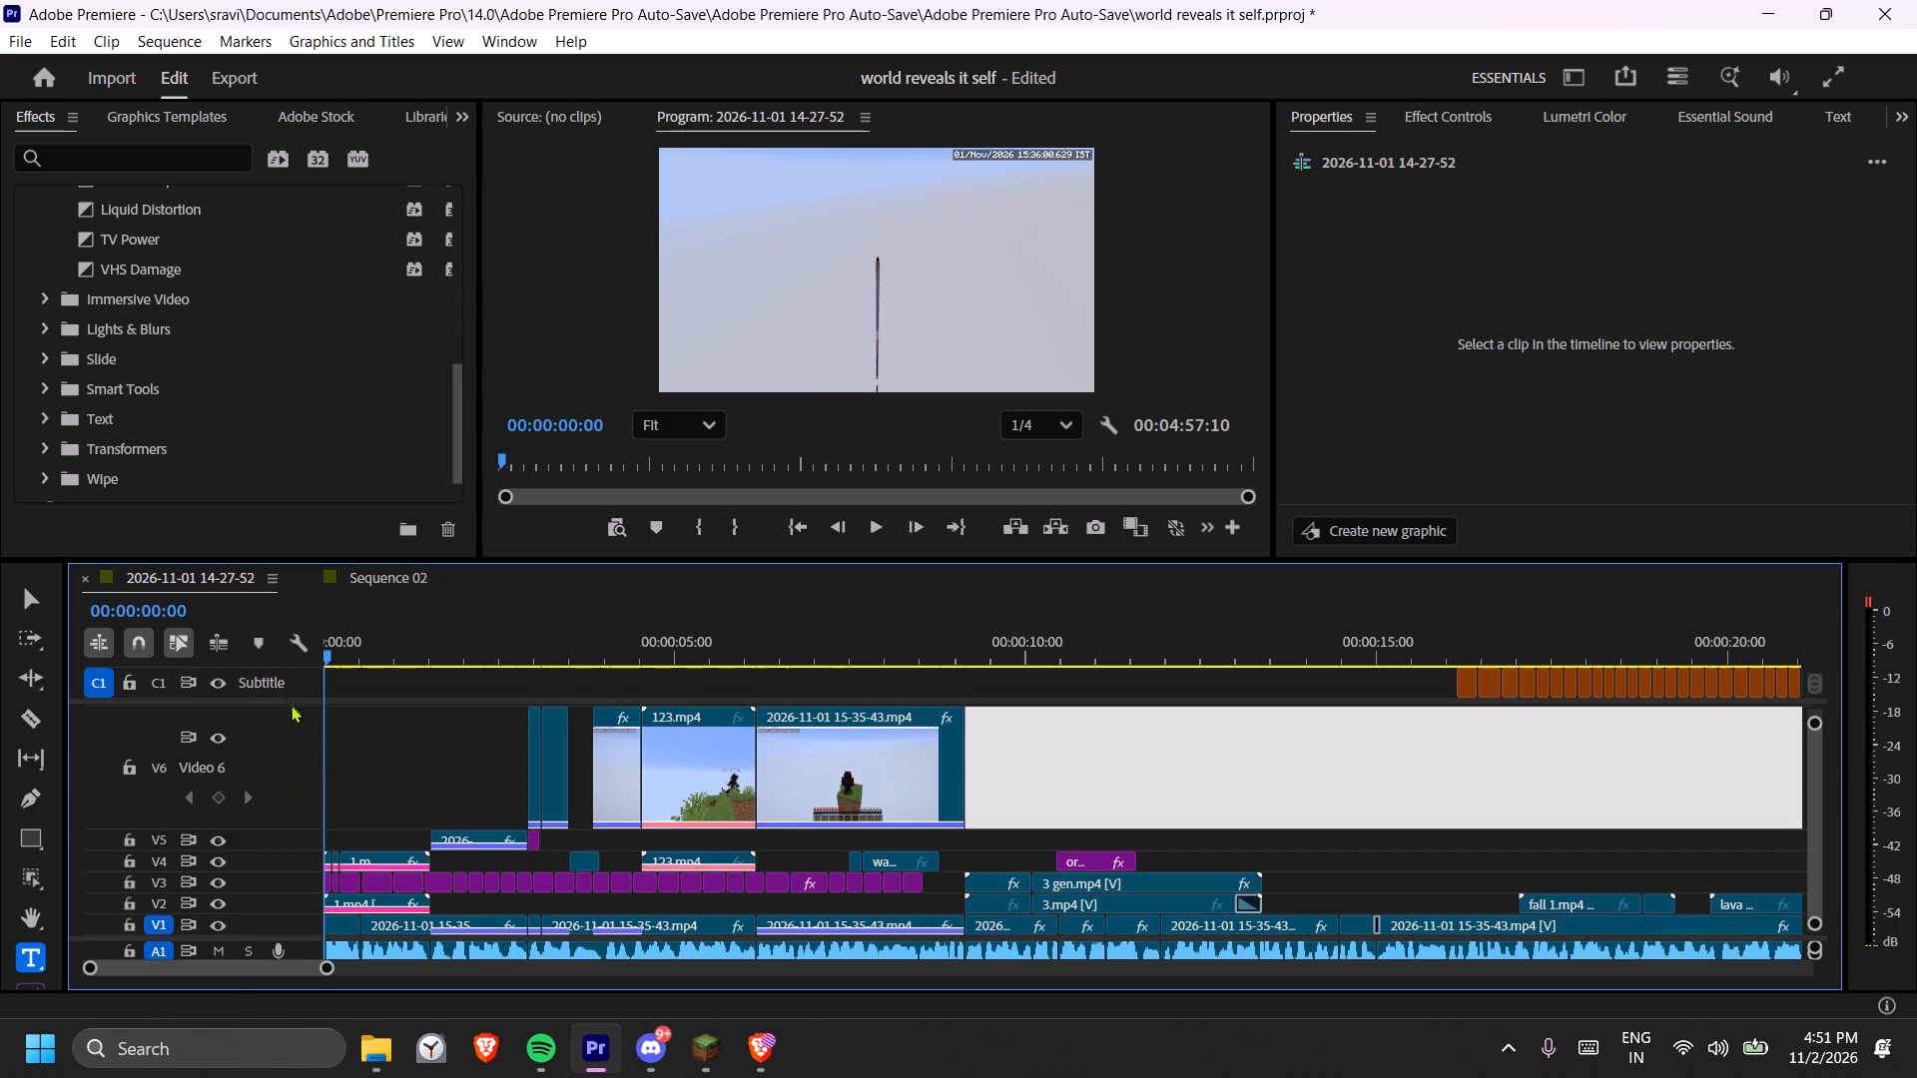
{"action": "scroll", "coordinate": [530, 790], "scroll_direction": "up", "scroll_amount": 2}
{"action": "left_click_drag", "start_coordinate": [1817, 721], "coordinate": [1817, 724]}
{"action": "left_click_drag", "start_coordinate": [1817, 724], "coordinate": [1812, 682]}
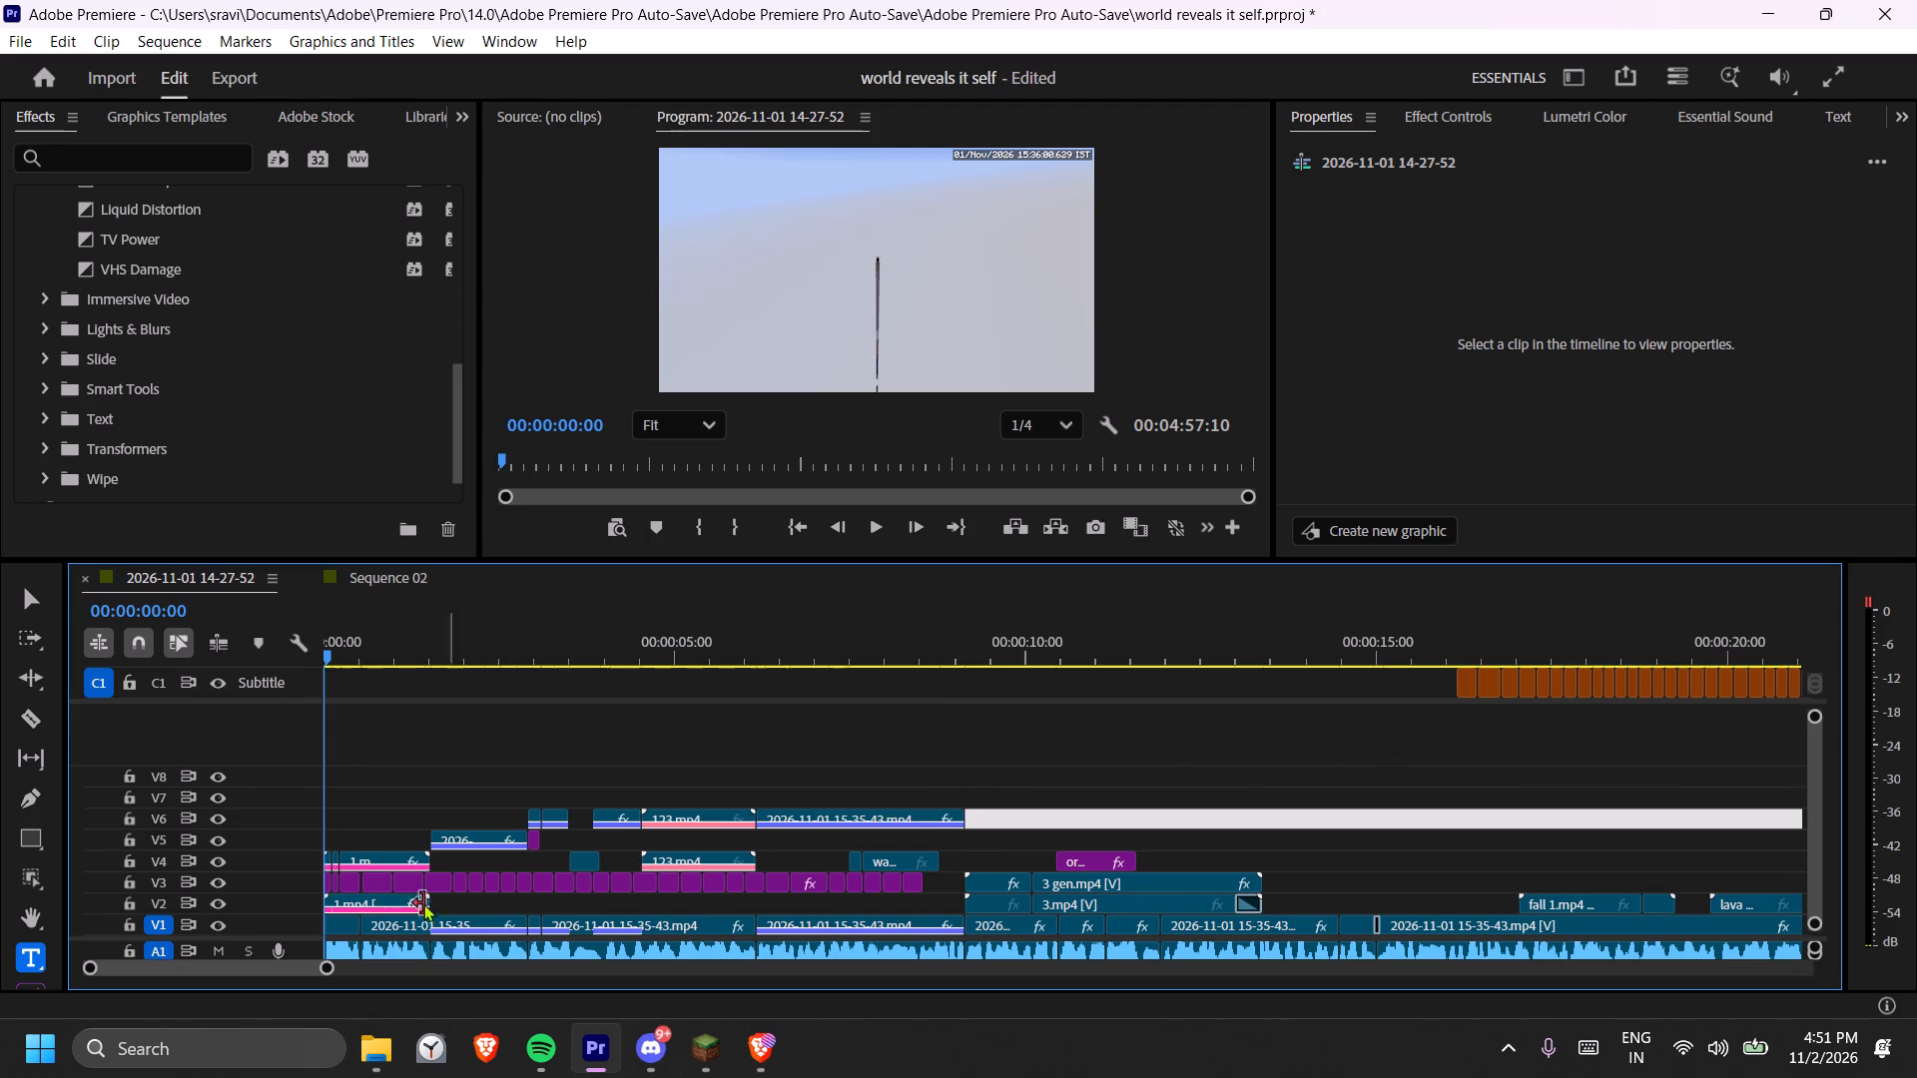
Play the opening in short bursts to about 00:00:05:11, checking how each caption word sits behind the character.
{"action": "left_click_drag", "start_coordinate": [253, 939], "coordinate": [276, 878]}
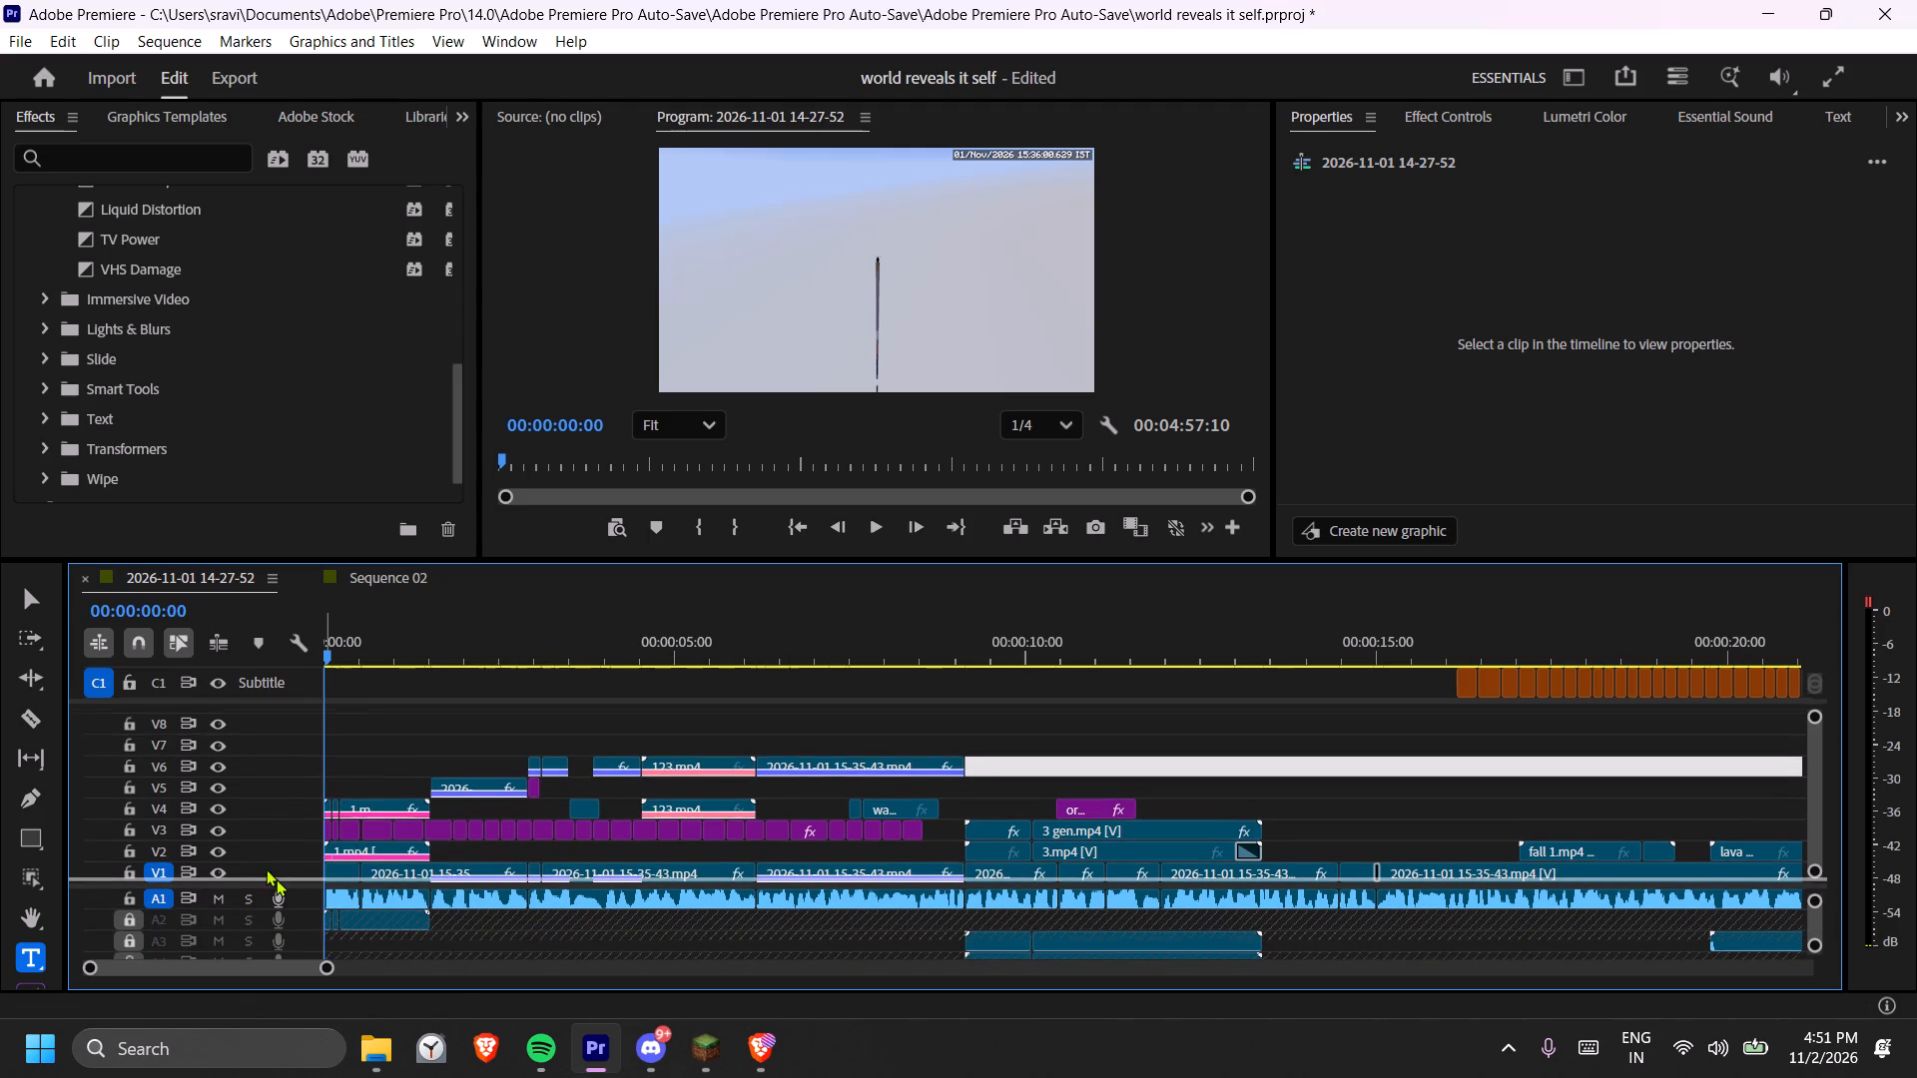
{"action": "left_click", "coordinate": [386, 646]}
{"action": "key", "text": "space"}
{"action": "key", "text": "space"}
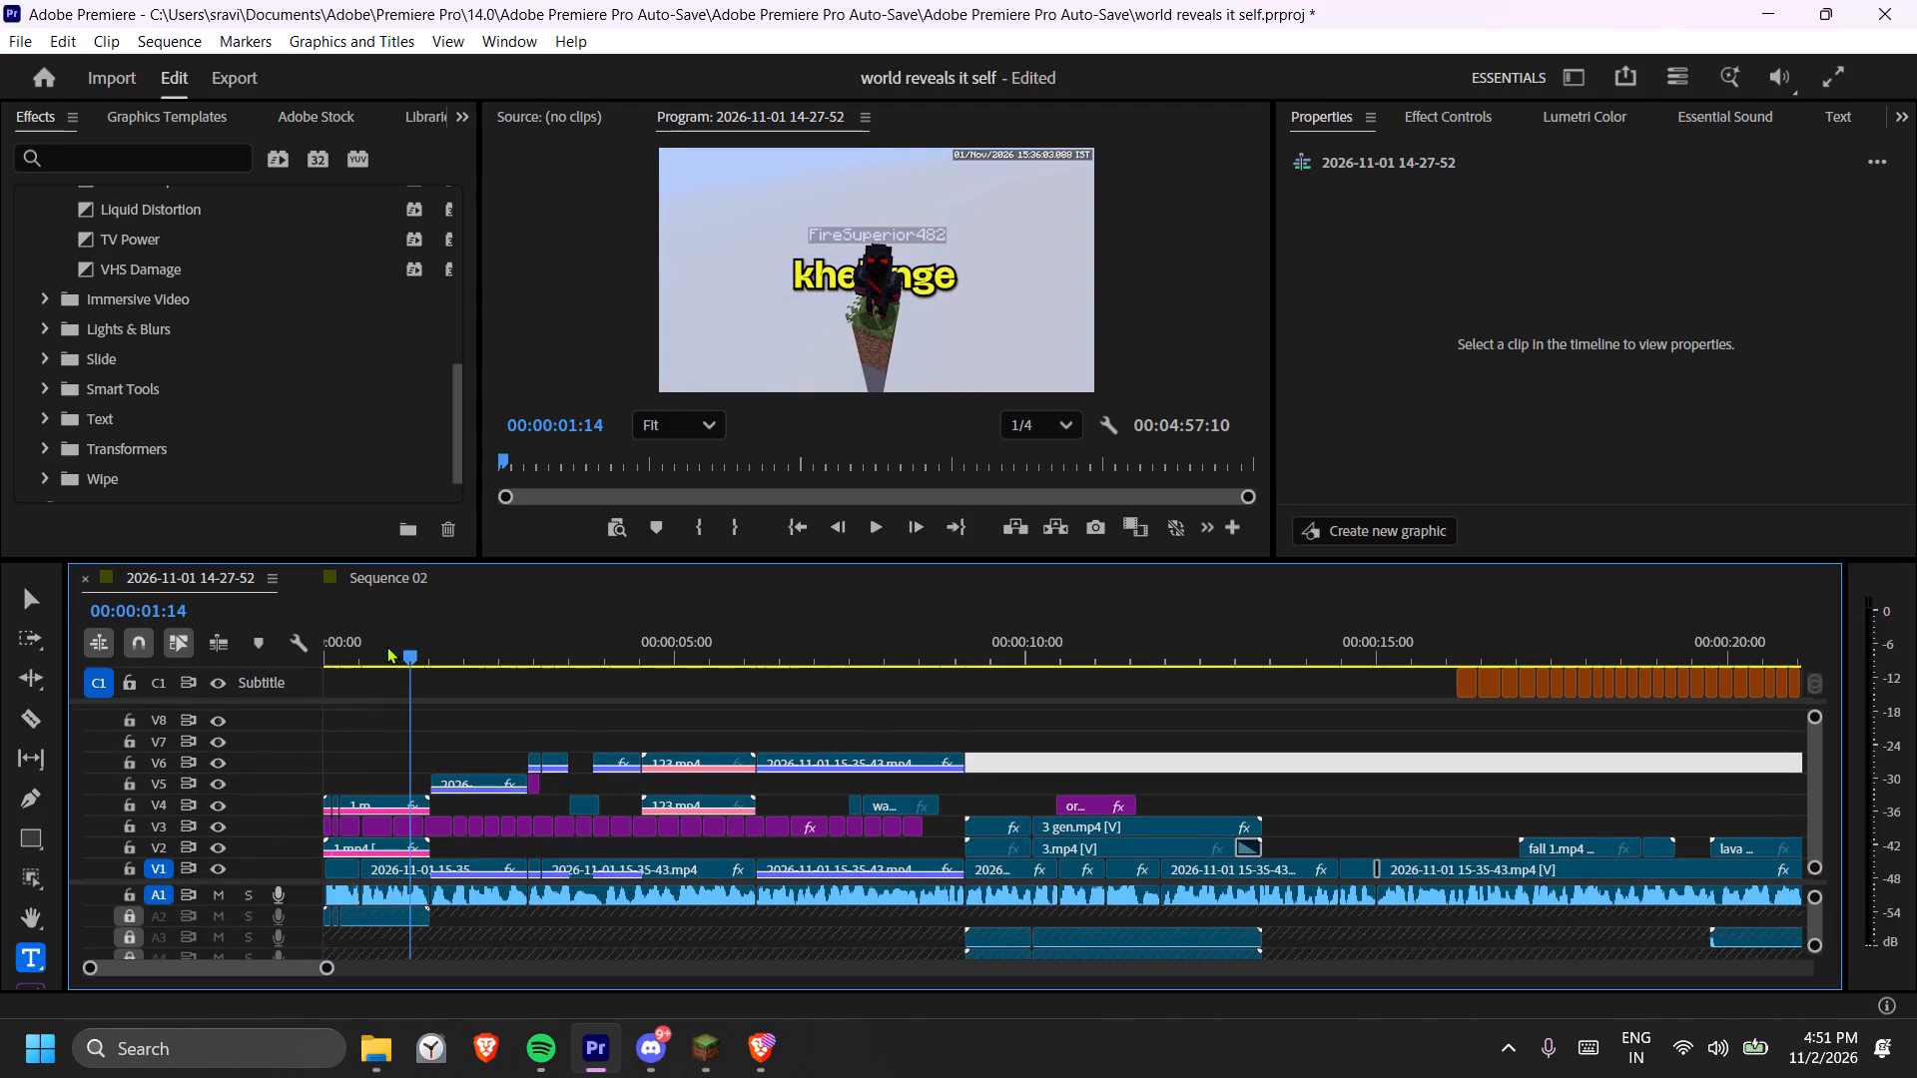
{"action": "key", "text": "space"}
{"action": "key", "text": "space"}
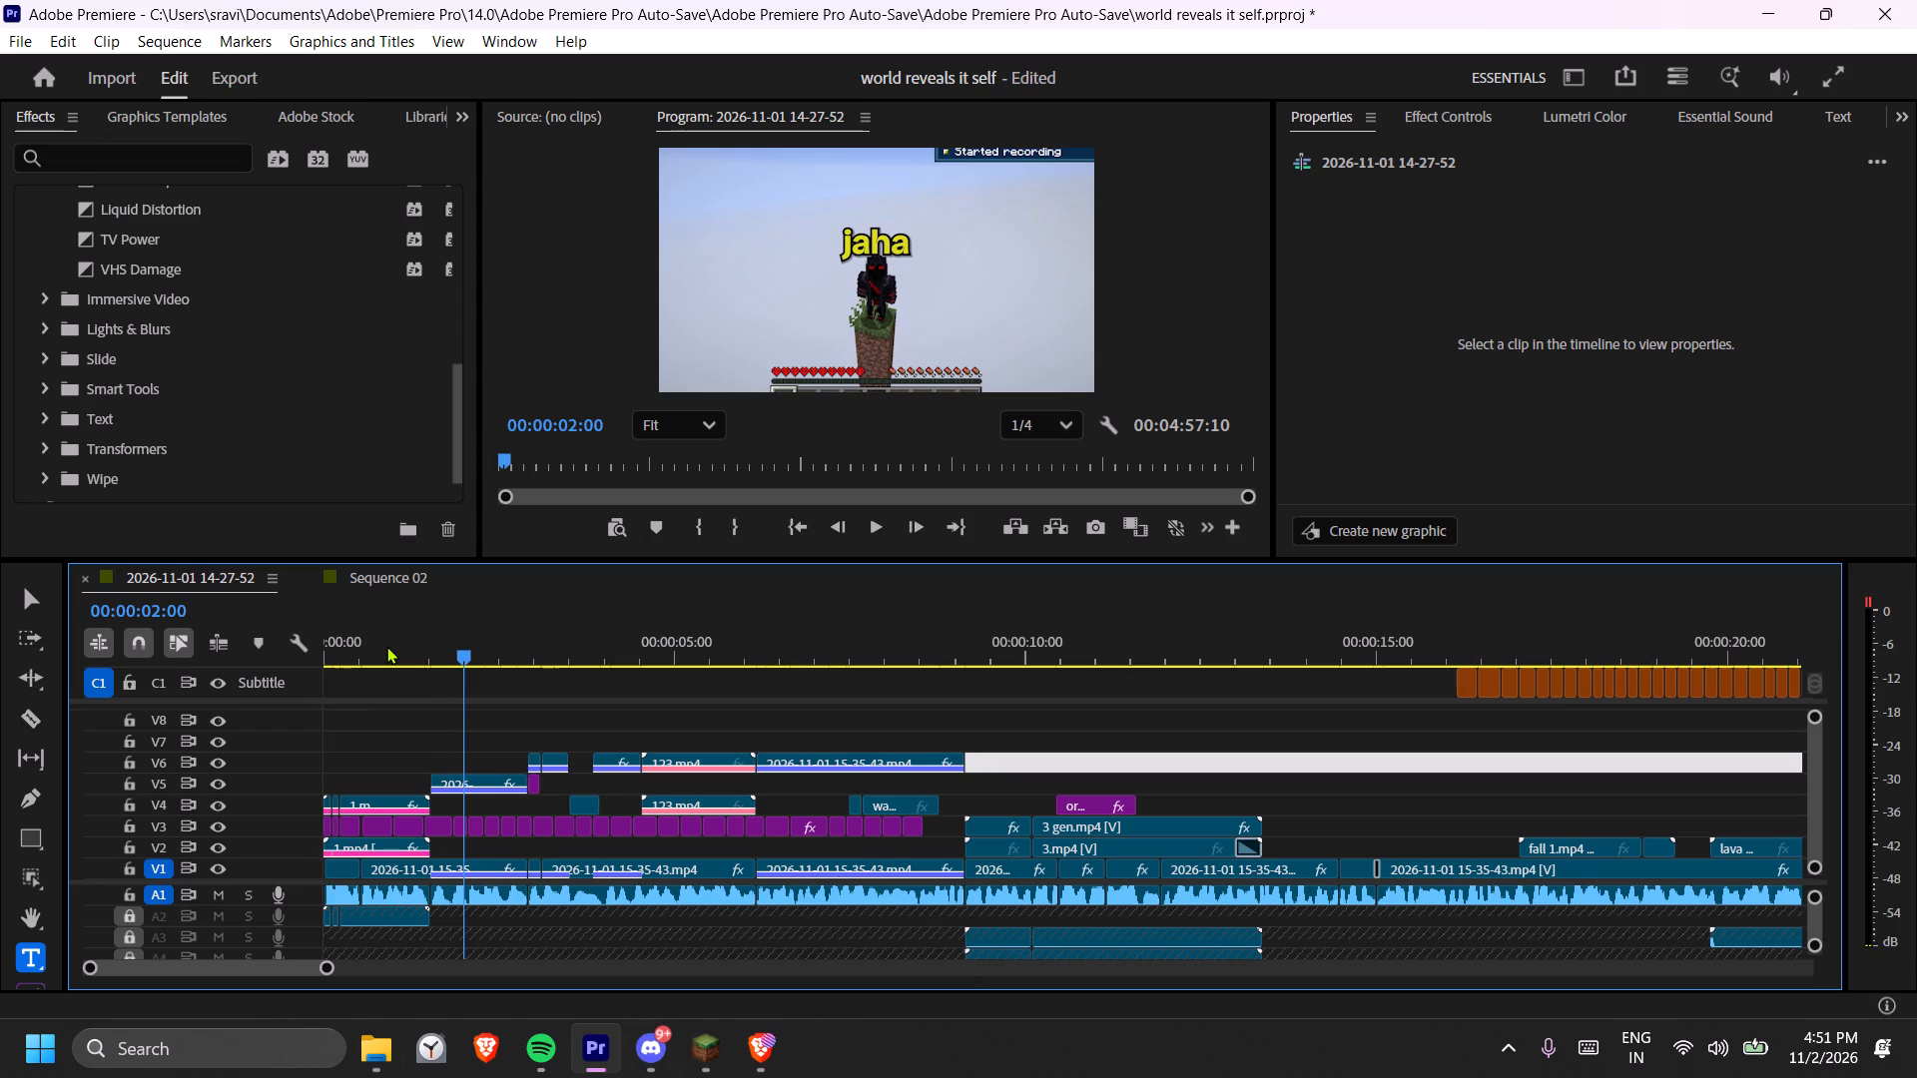
{"action": "key", "text": "space"}
{"action": "key", "text": "space"}
{"action": "key", "text": "space"}
{"action": "key", "text": "space"}
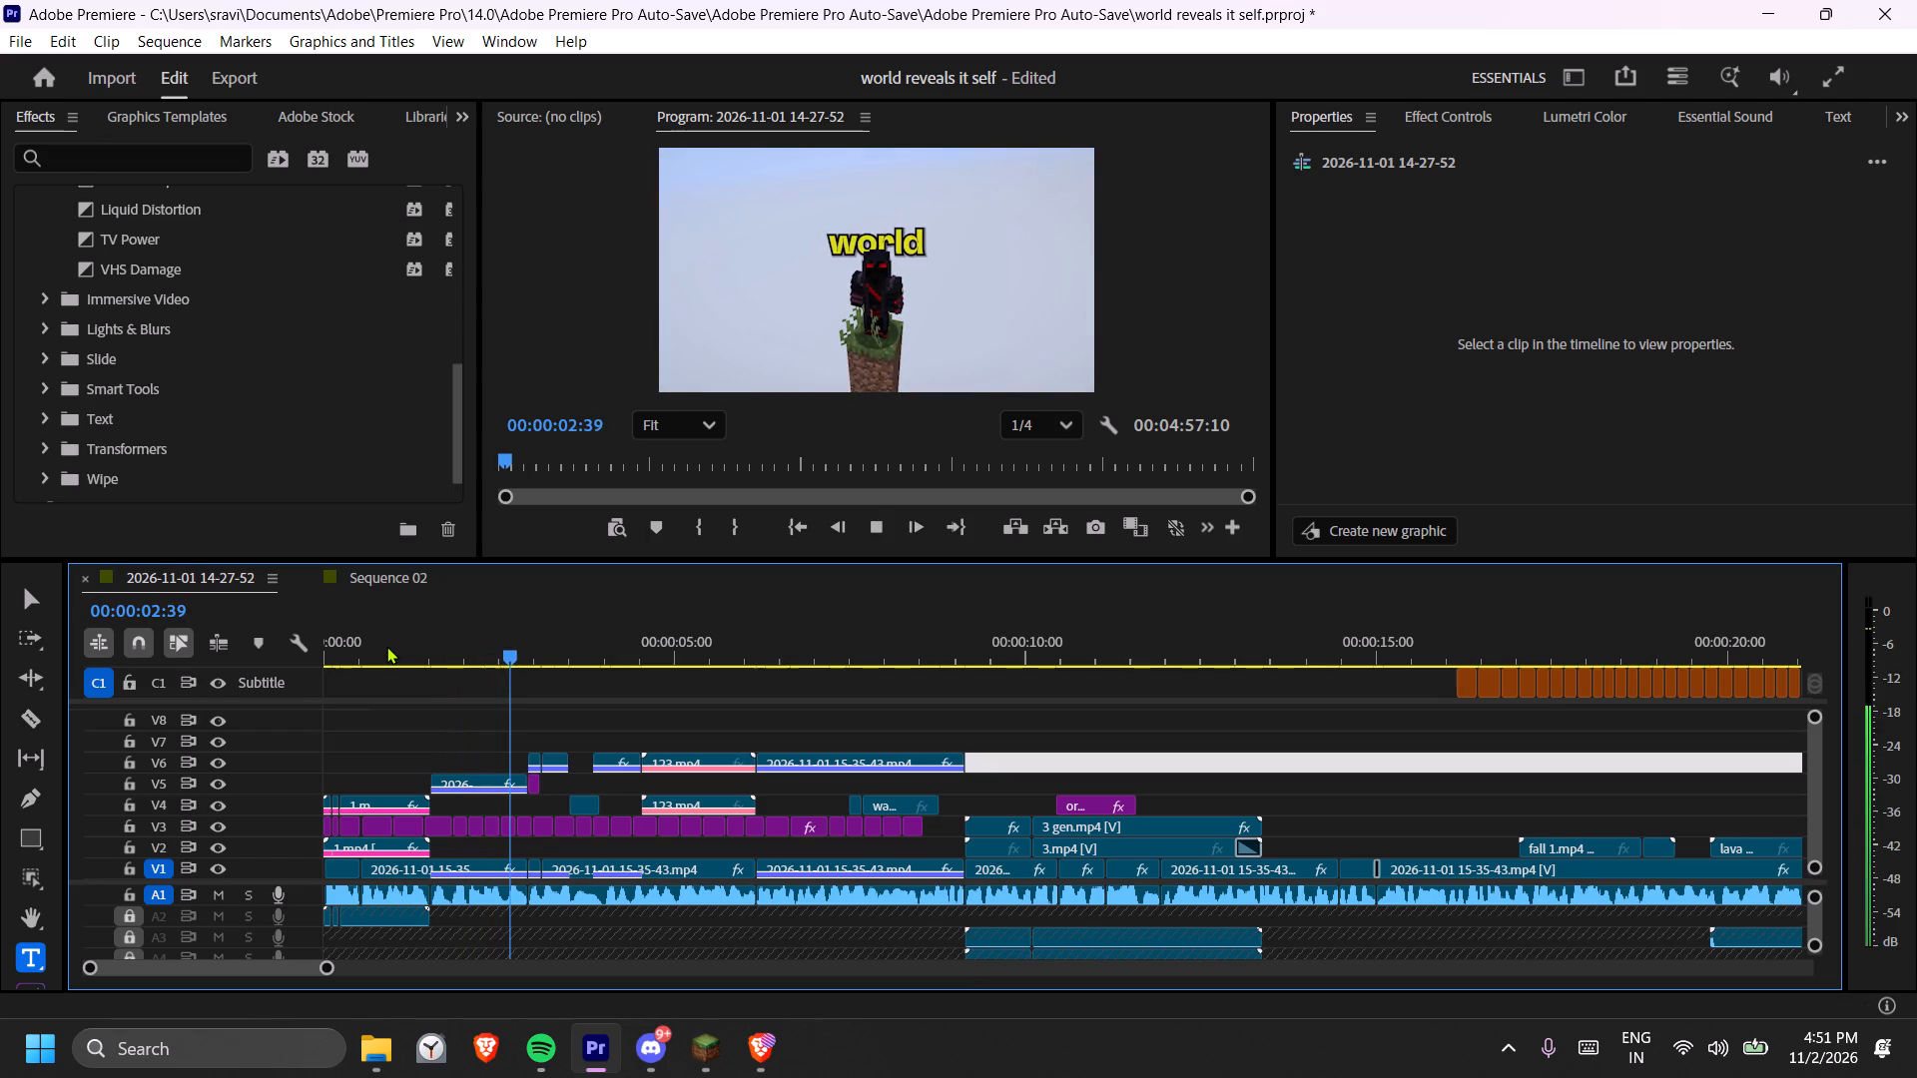
{"action": "key", "text": "space"}
{"action": "key", "text": "space"}
{"action": "key", "text": "space"}
{"action": "key", "text": "space"}
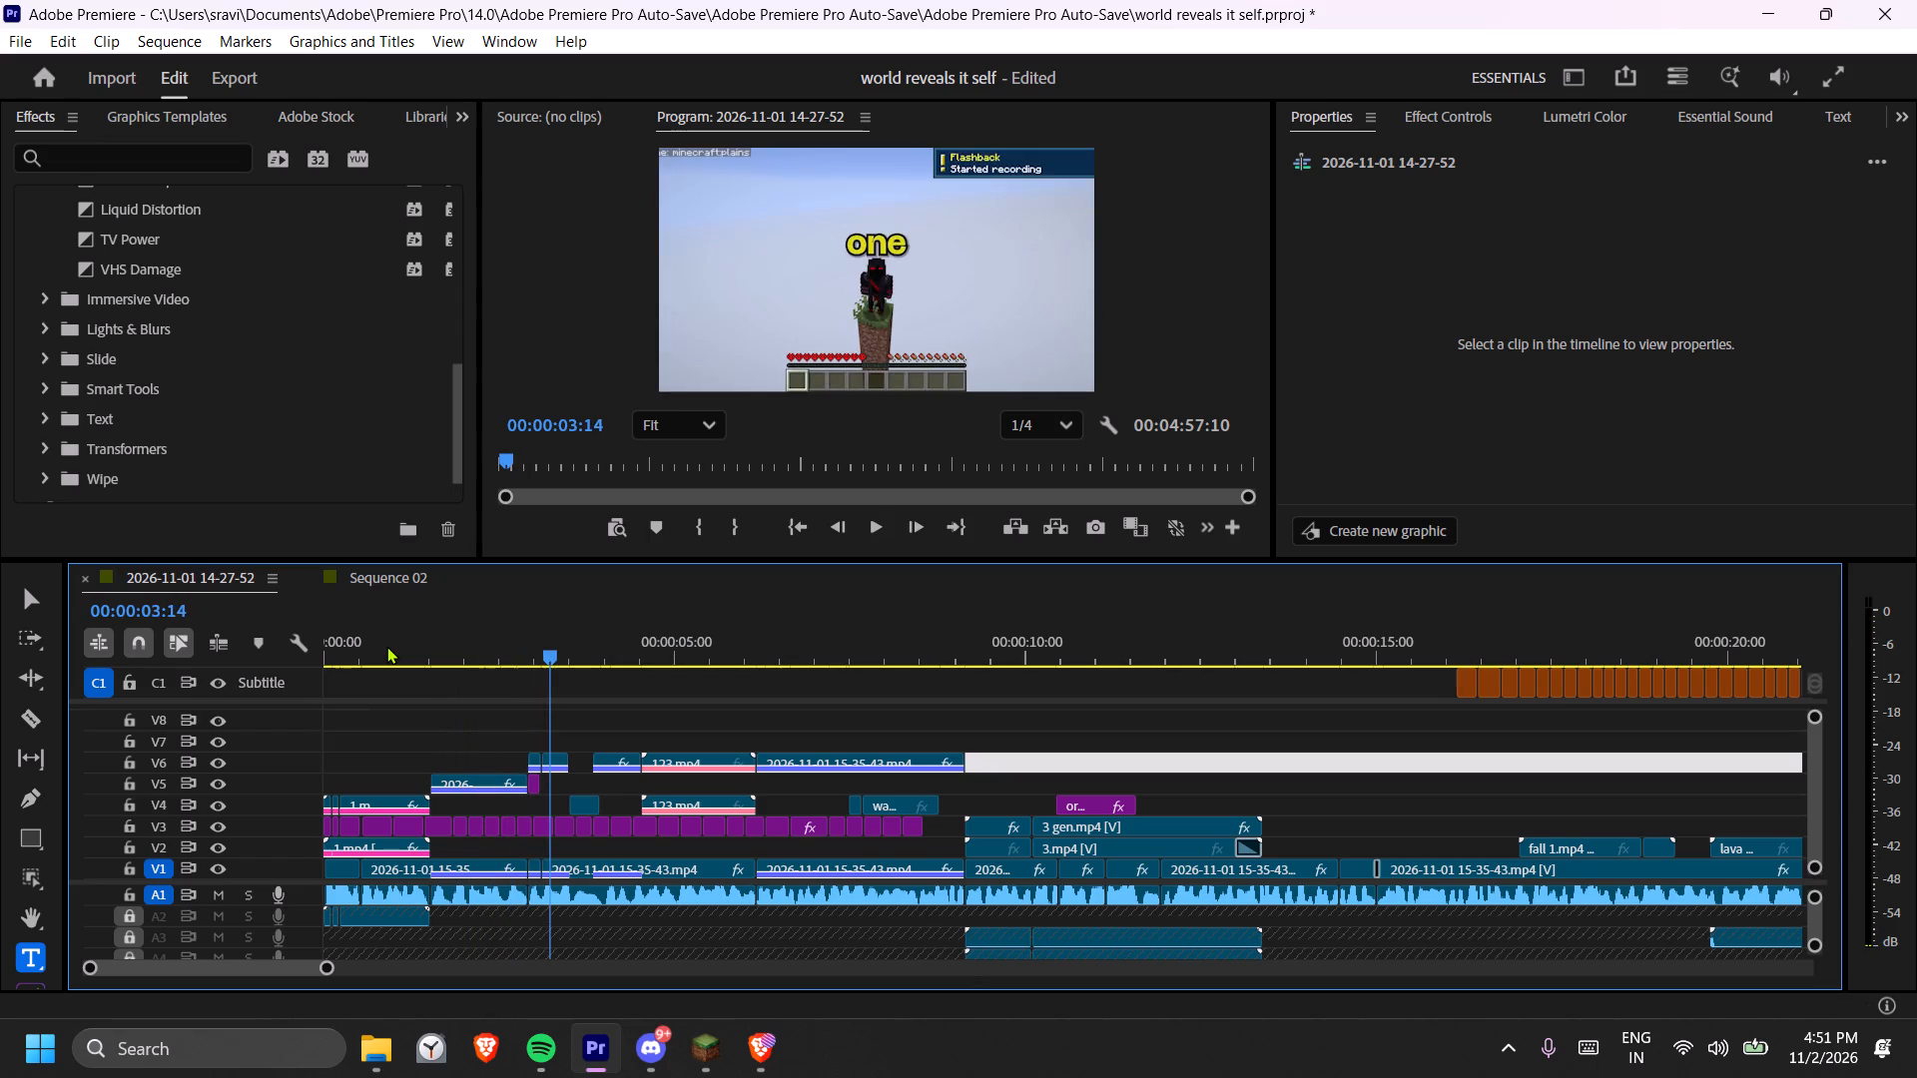
{"action": "key", "text": "space"}
{"action": "key", "text": "space"}
{"action": "key", "text": "space"}
{"action": "key", "text": "space"}
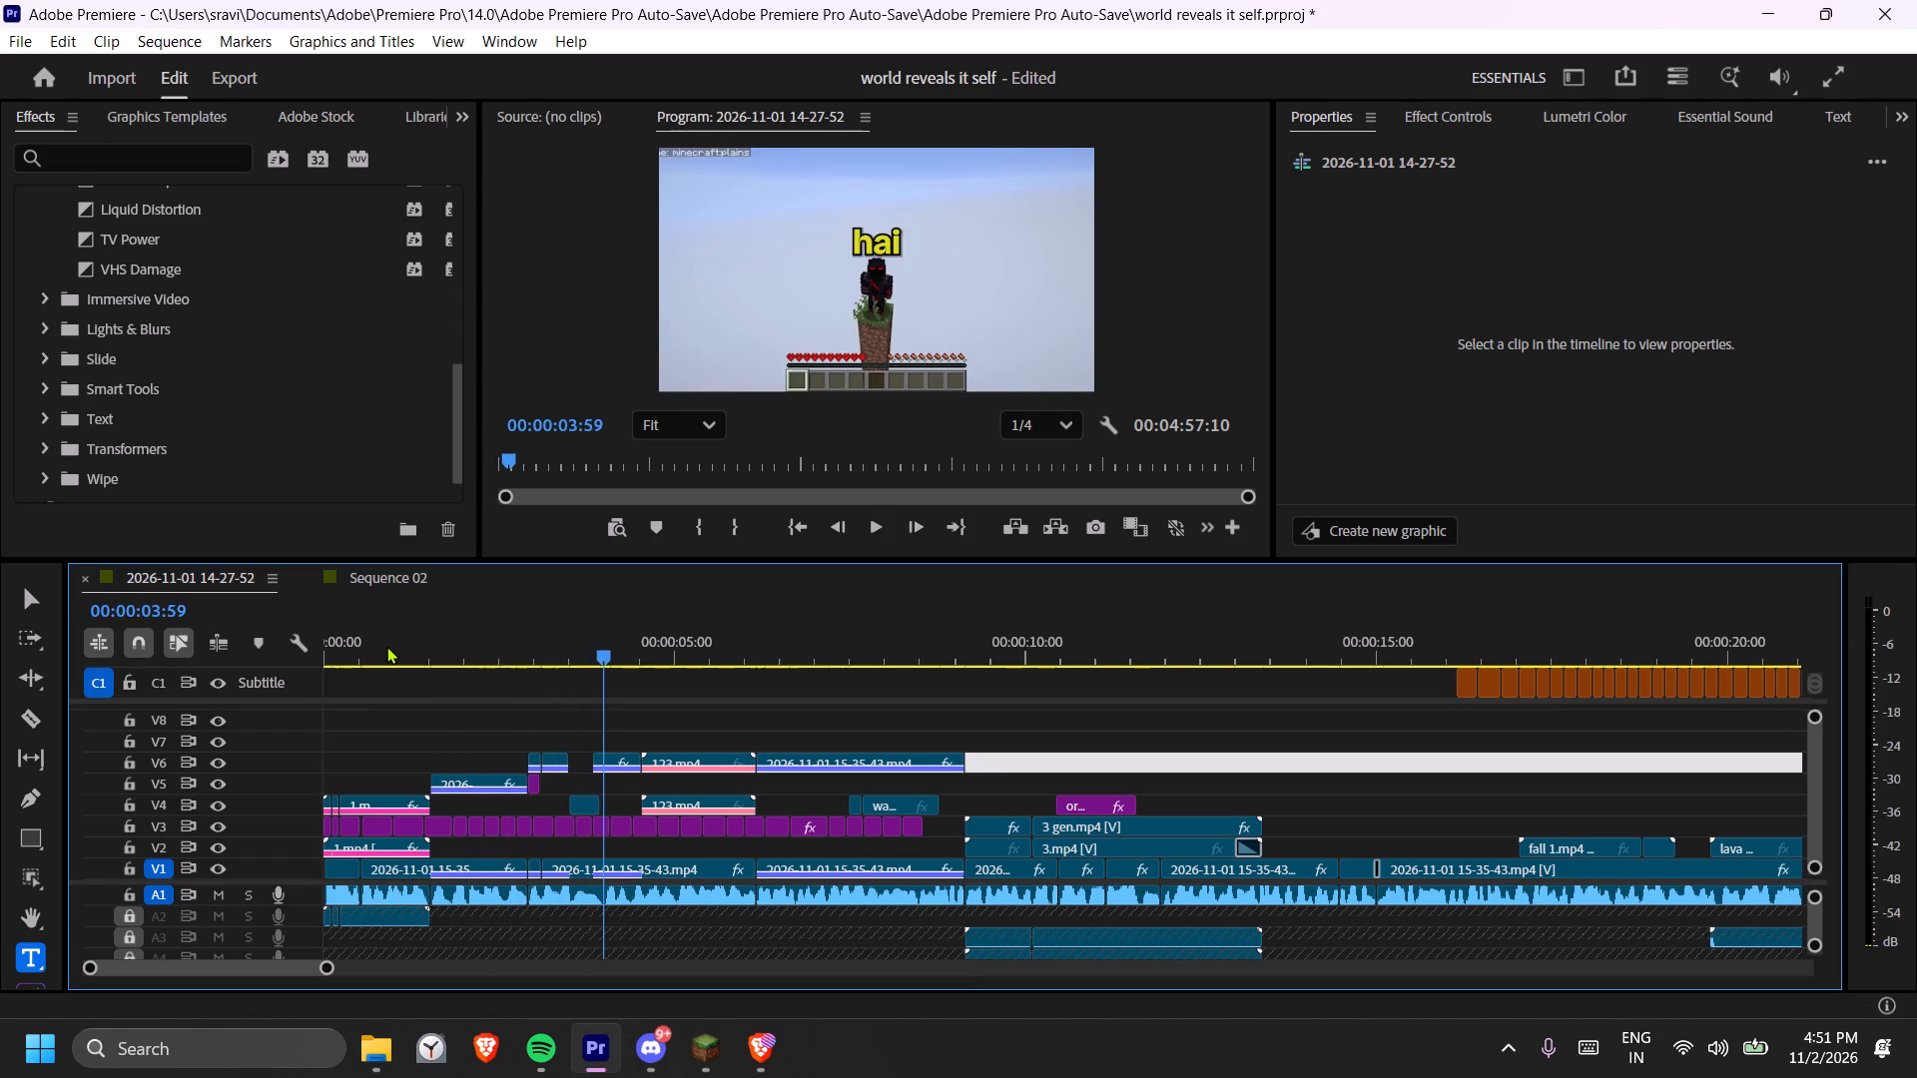
{"action": "key", "text": "space"}
{"action": "key", "text": "space"}
{"action": "key", "text": "space"}
{"action": "key", "text": "space"}
{"action": "key", "text": "space"}
{"action": "key", "text": "space"}
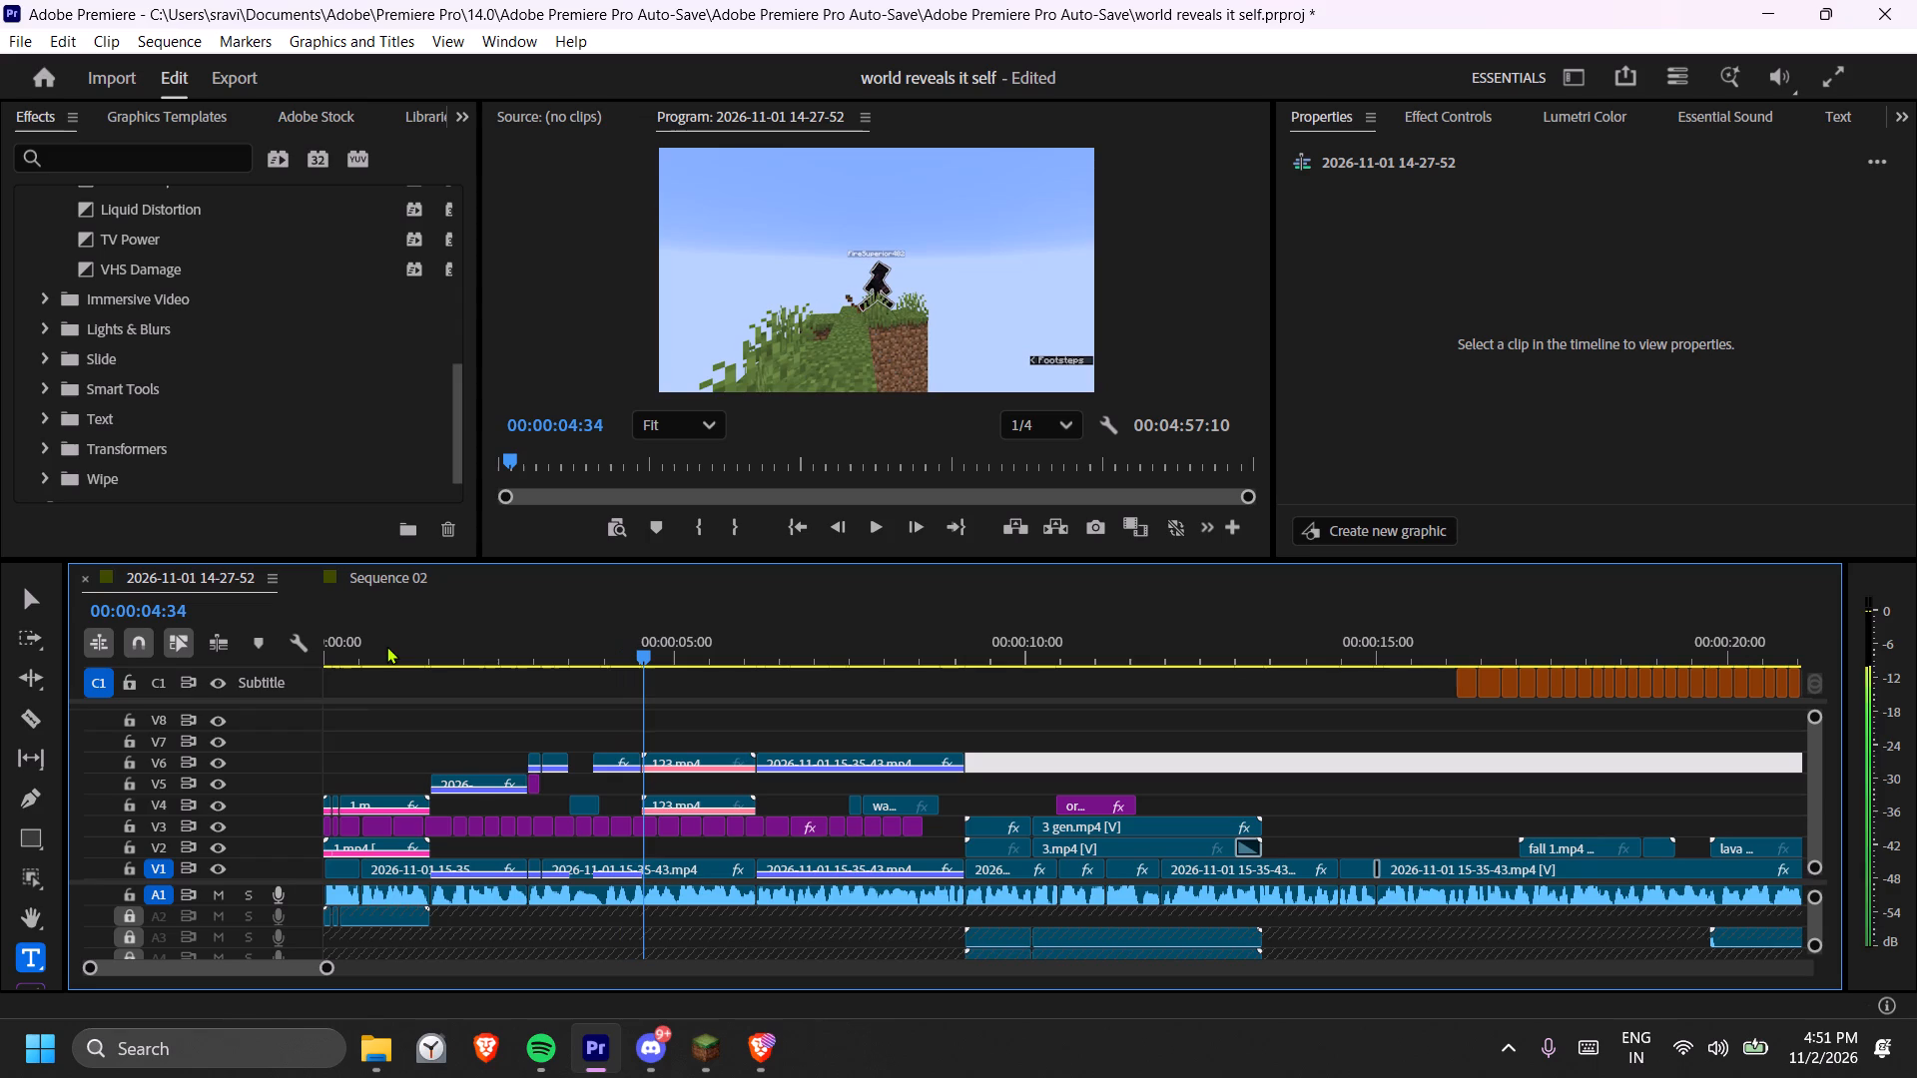
{"action": "key", "text": "space"}
{"action": "key", "text": "space"}
{"action": "key", "text": "space"}
{"action": "key", "text": "space"}
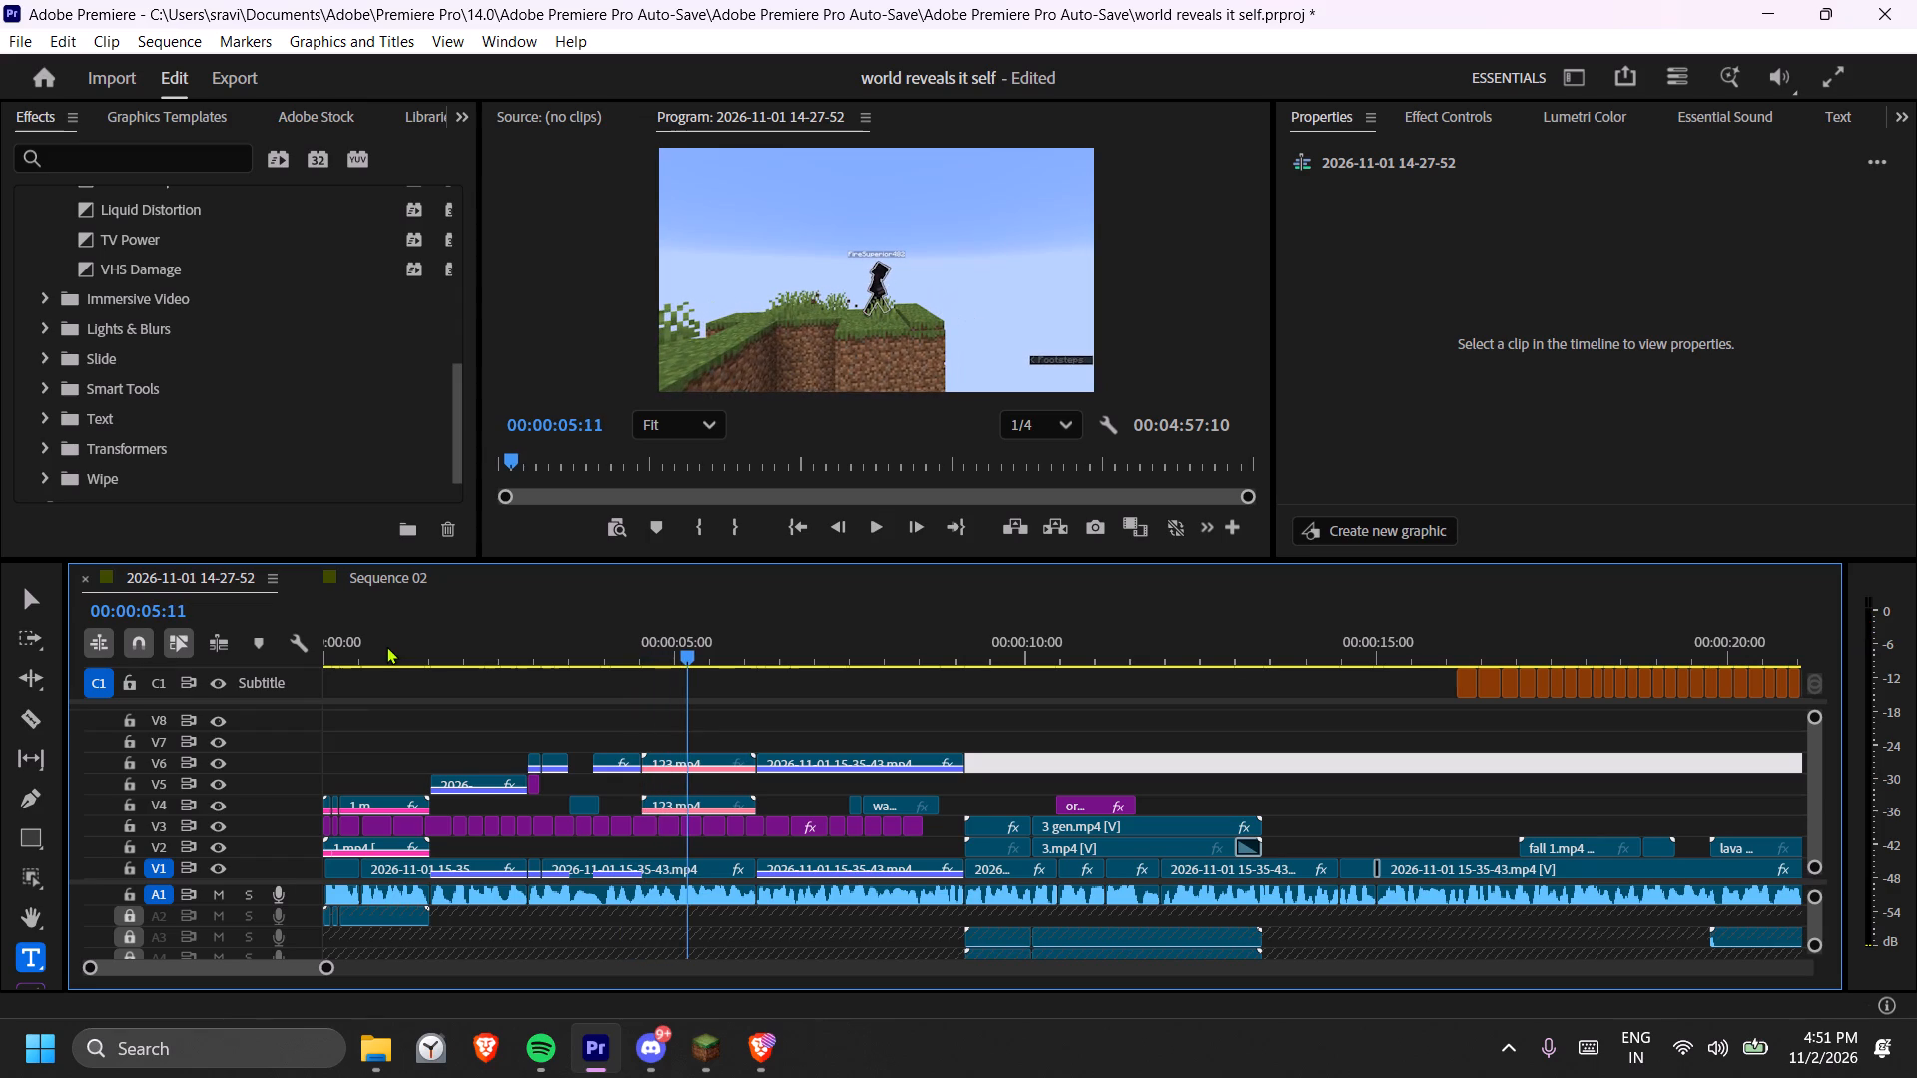
Search the effects for "color", apply Color Key to the 123.mp4 clip on V6, and show its settings.
{"action": "left_click", "coordinate": [95, 151]}
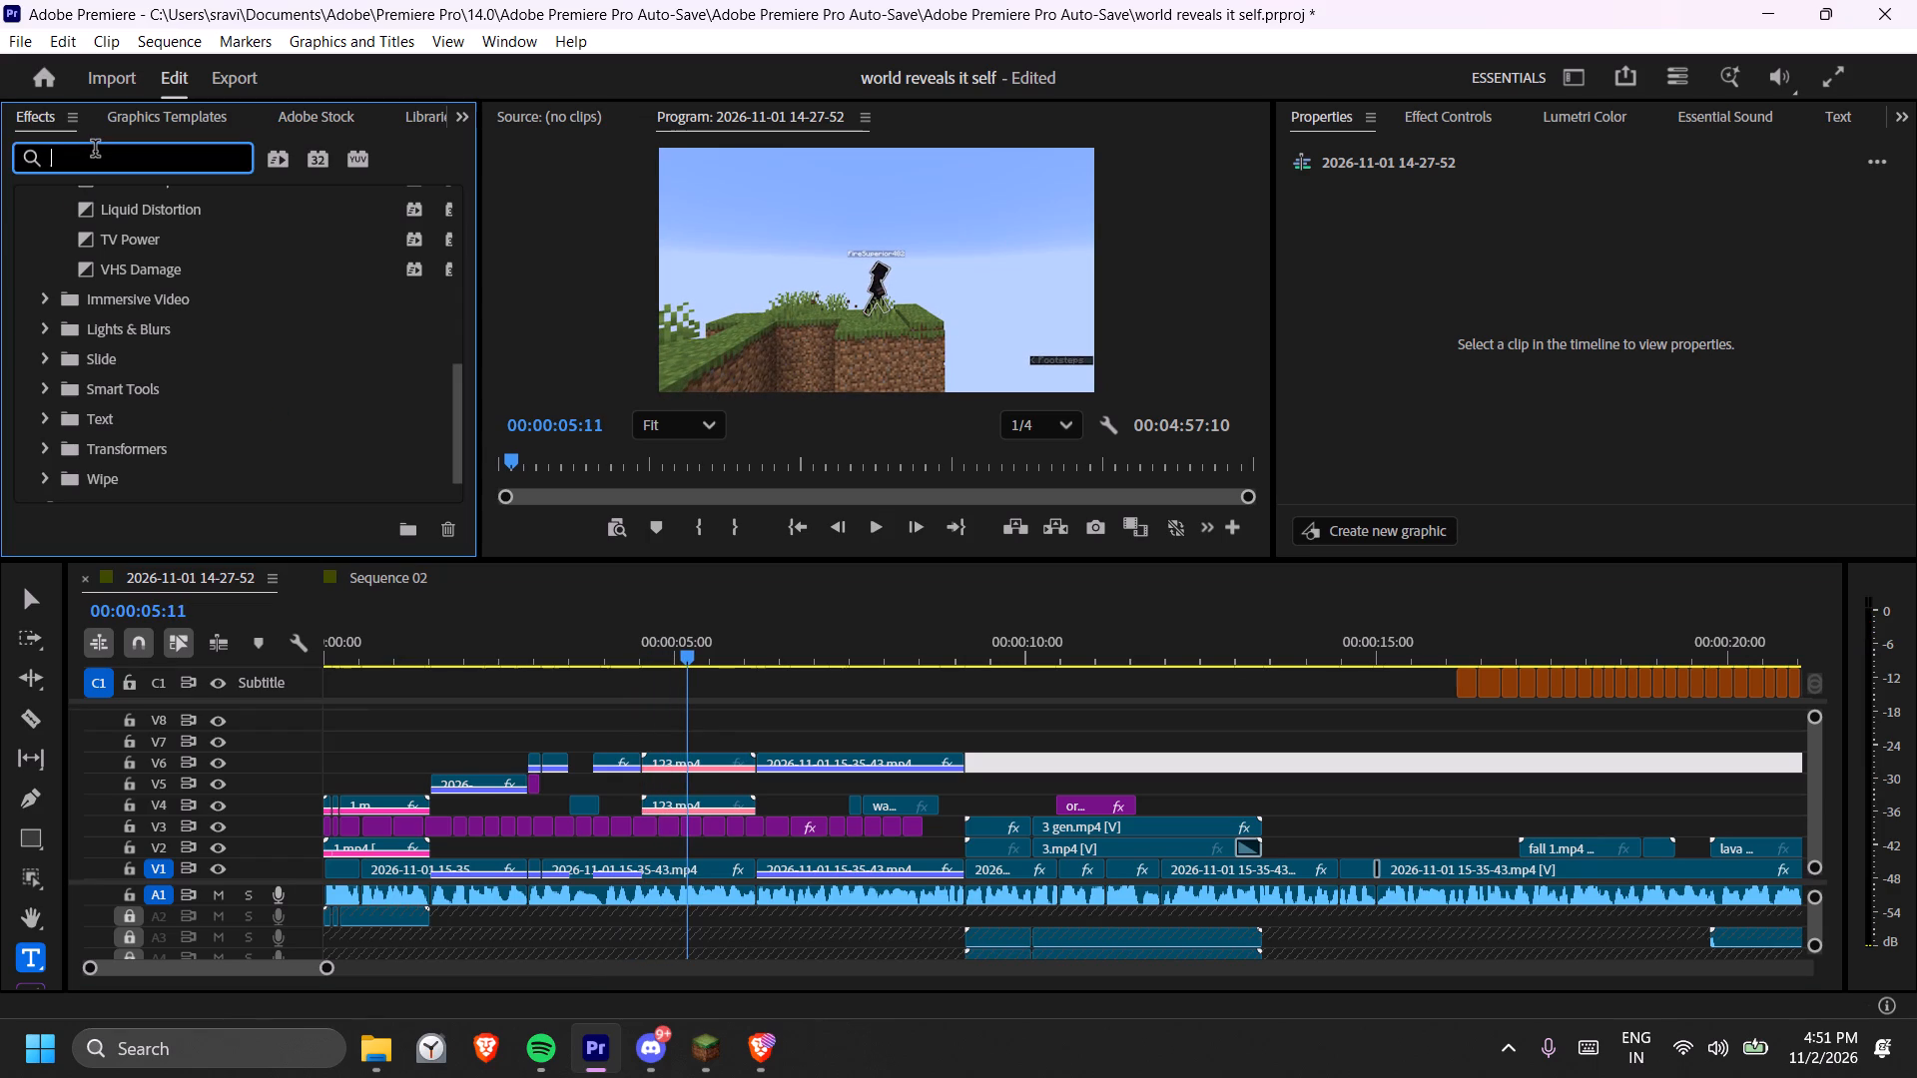
{"action": "type", "text": "colo"}
{"action": "key", "text": "r"}
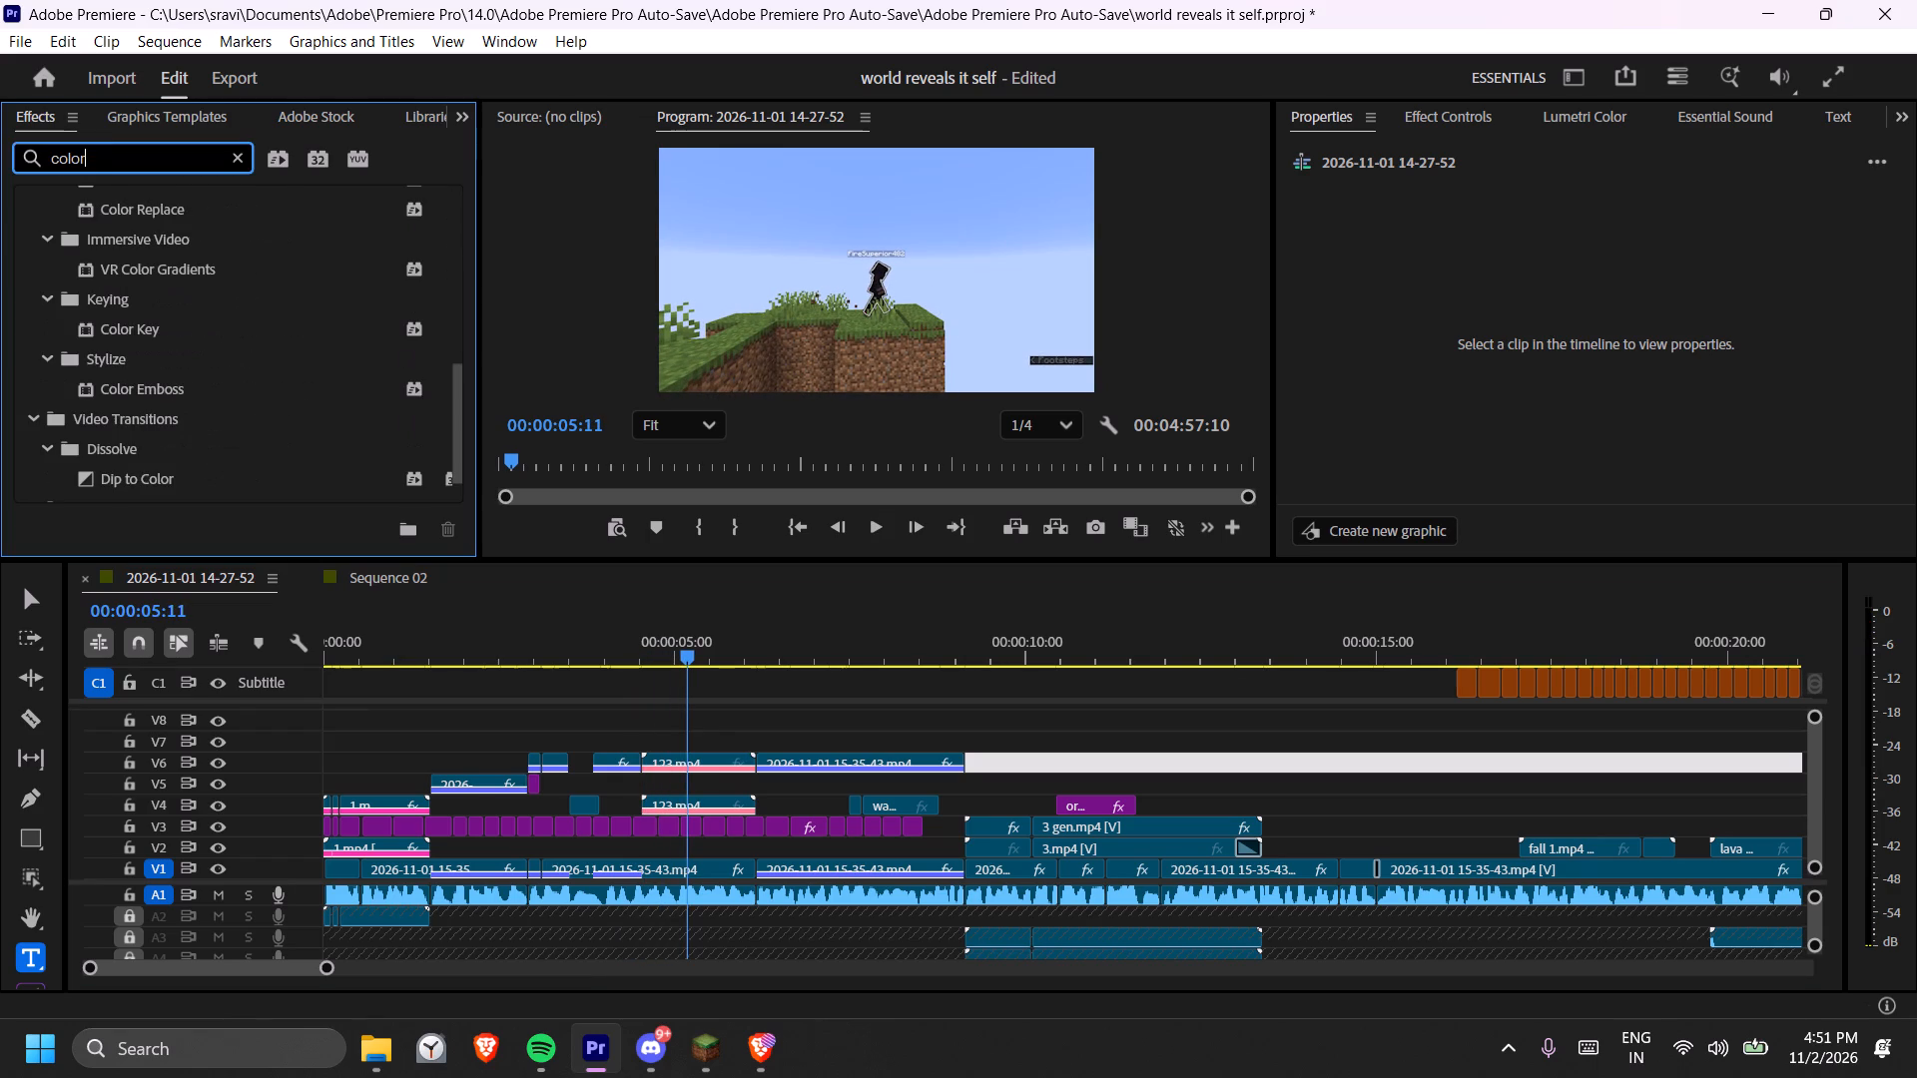
{"action": "scroll", "coordinate": [286, 356], "scroll_direction": "down", "scroll_amount": 1}
{"action": "left_click_drag", "start_coordinate": [141, 302], "coordinate": [647, 713]}
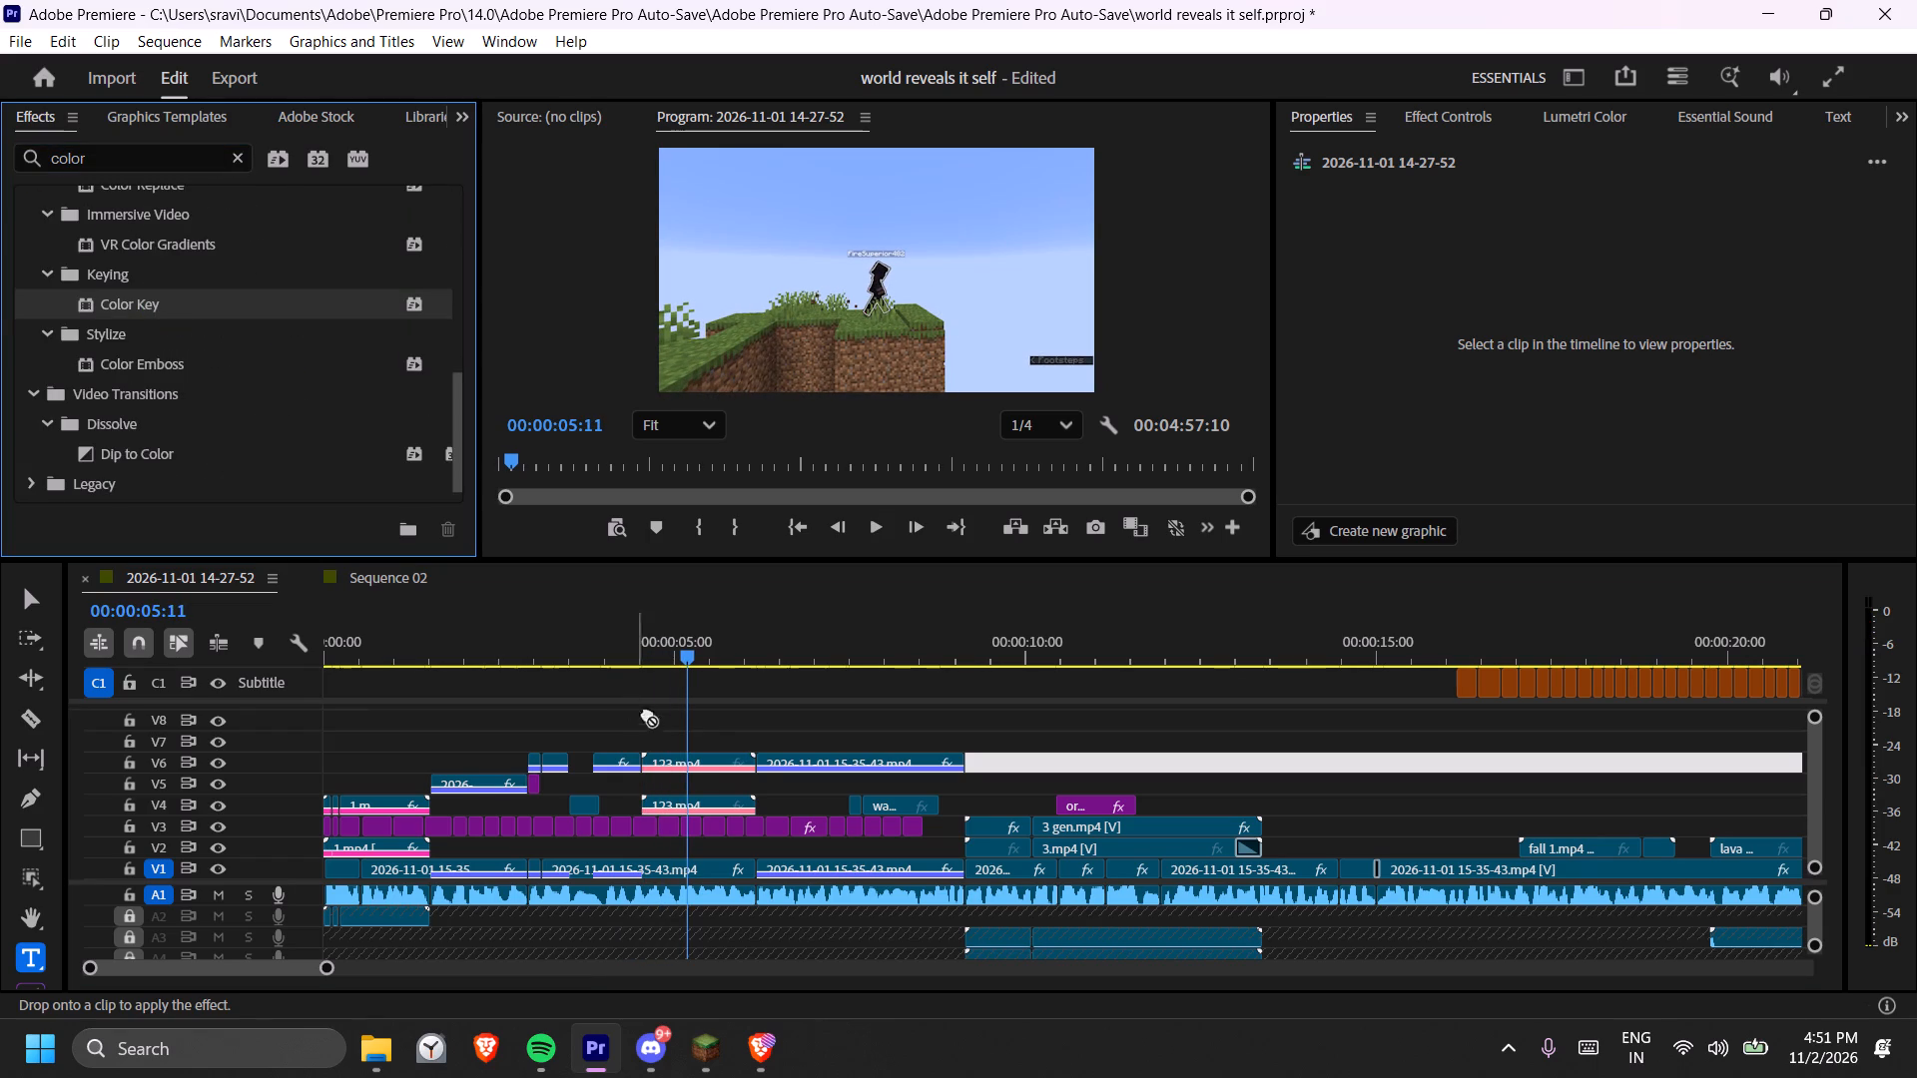
{"action": "left_click_drag", "start_coordinate": [647, 713], "coordinate": [698, 755]}
{"action": "scroll", "coordinate": [1496, 404], "scroll_direction": "down", "scroll_amount": 14}
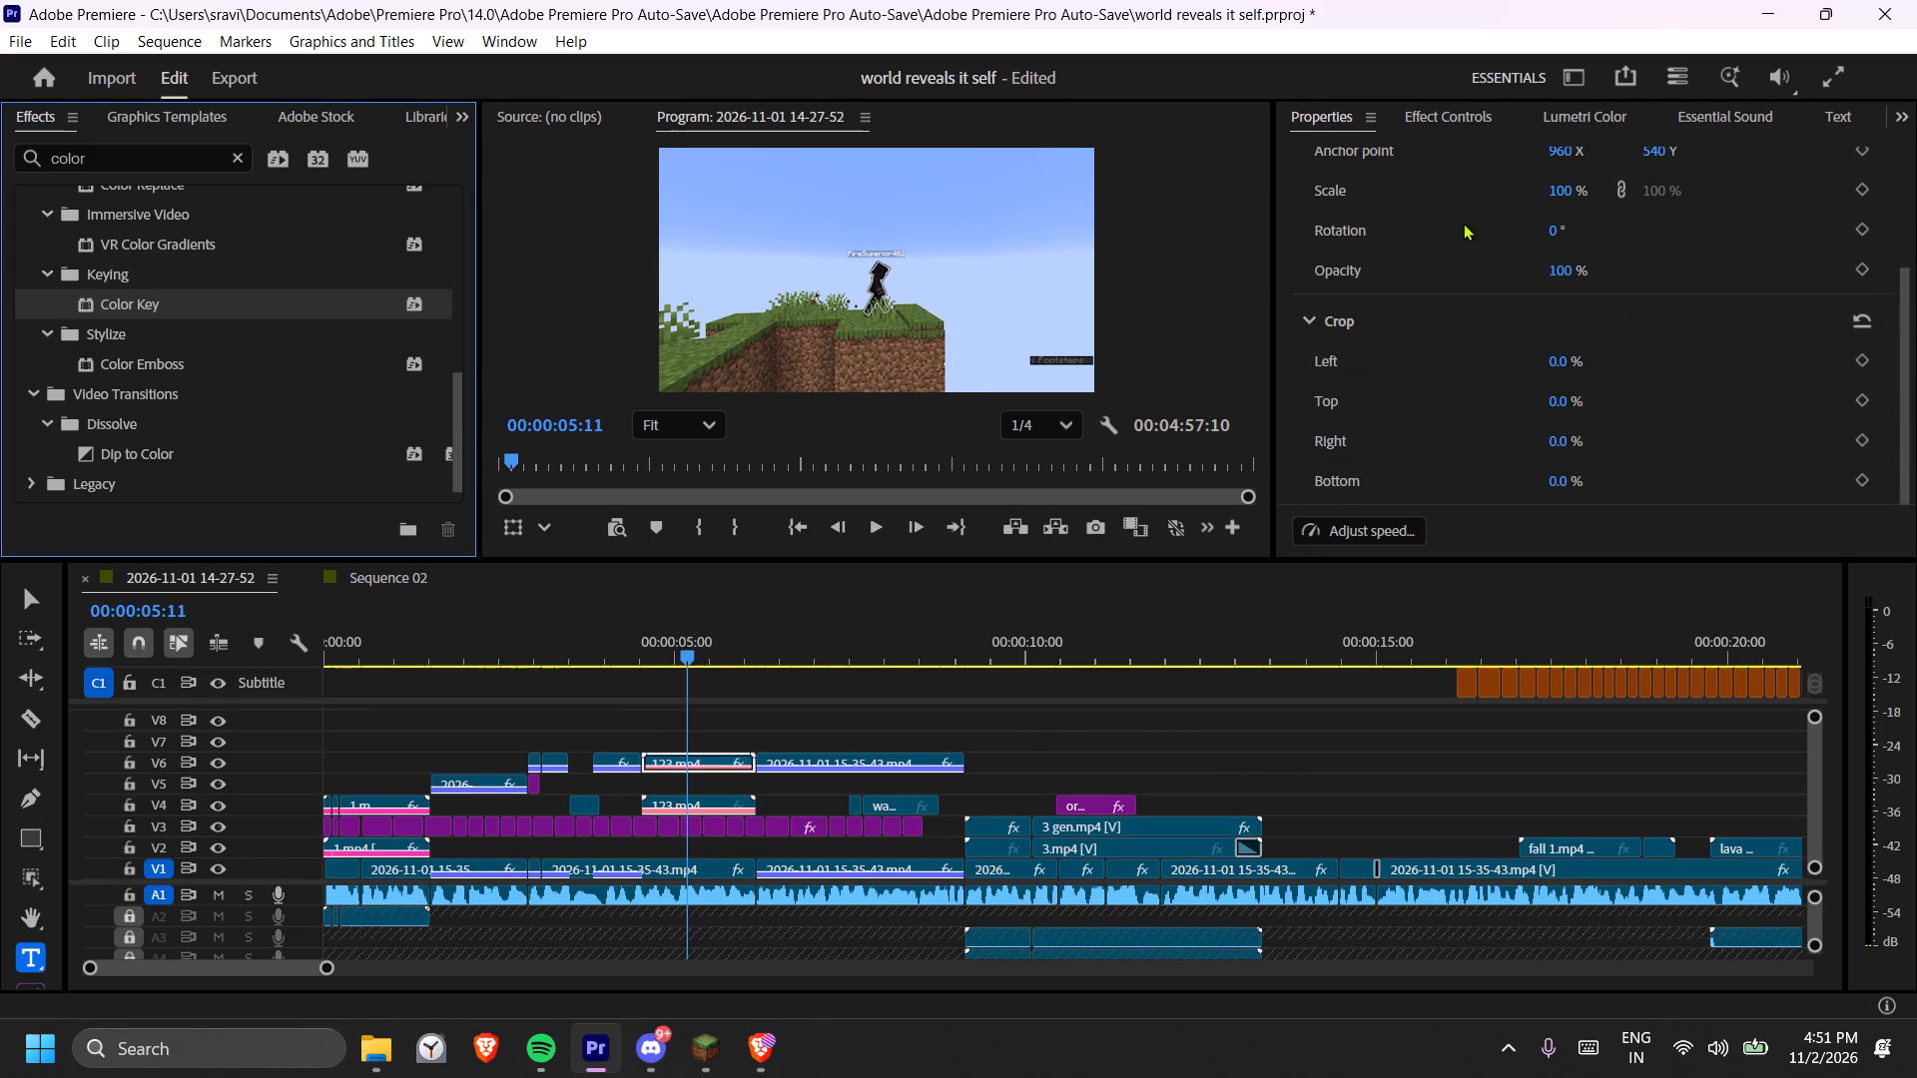
{"action": "left_click", "coordinate": [1425, 120]}
{"action": "scroll", "coordinate": [1465, 400], "scroll_direction": "down", "scroll_amount": 14}
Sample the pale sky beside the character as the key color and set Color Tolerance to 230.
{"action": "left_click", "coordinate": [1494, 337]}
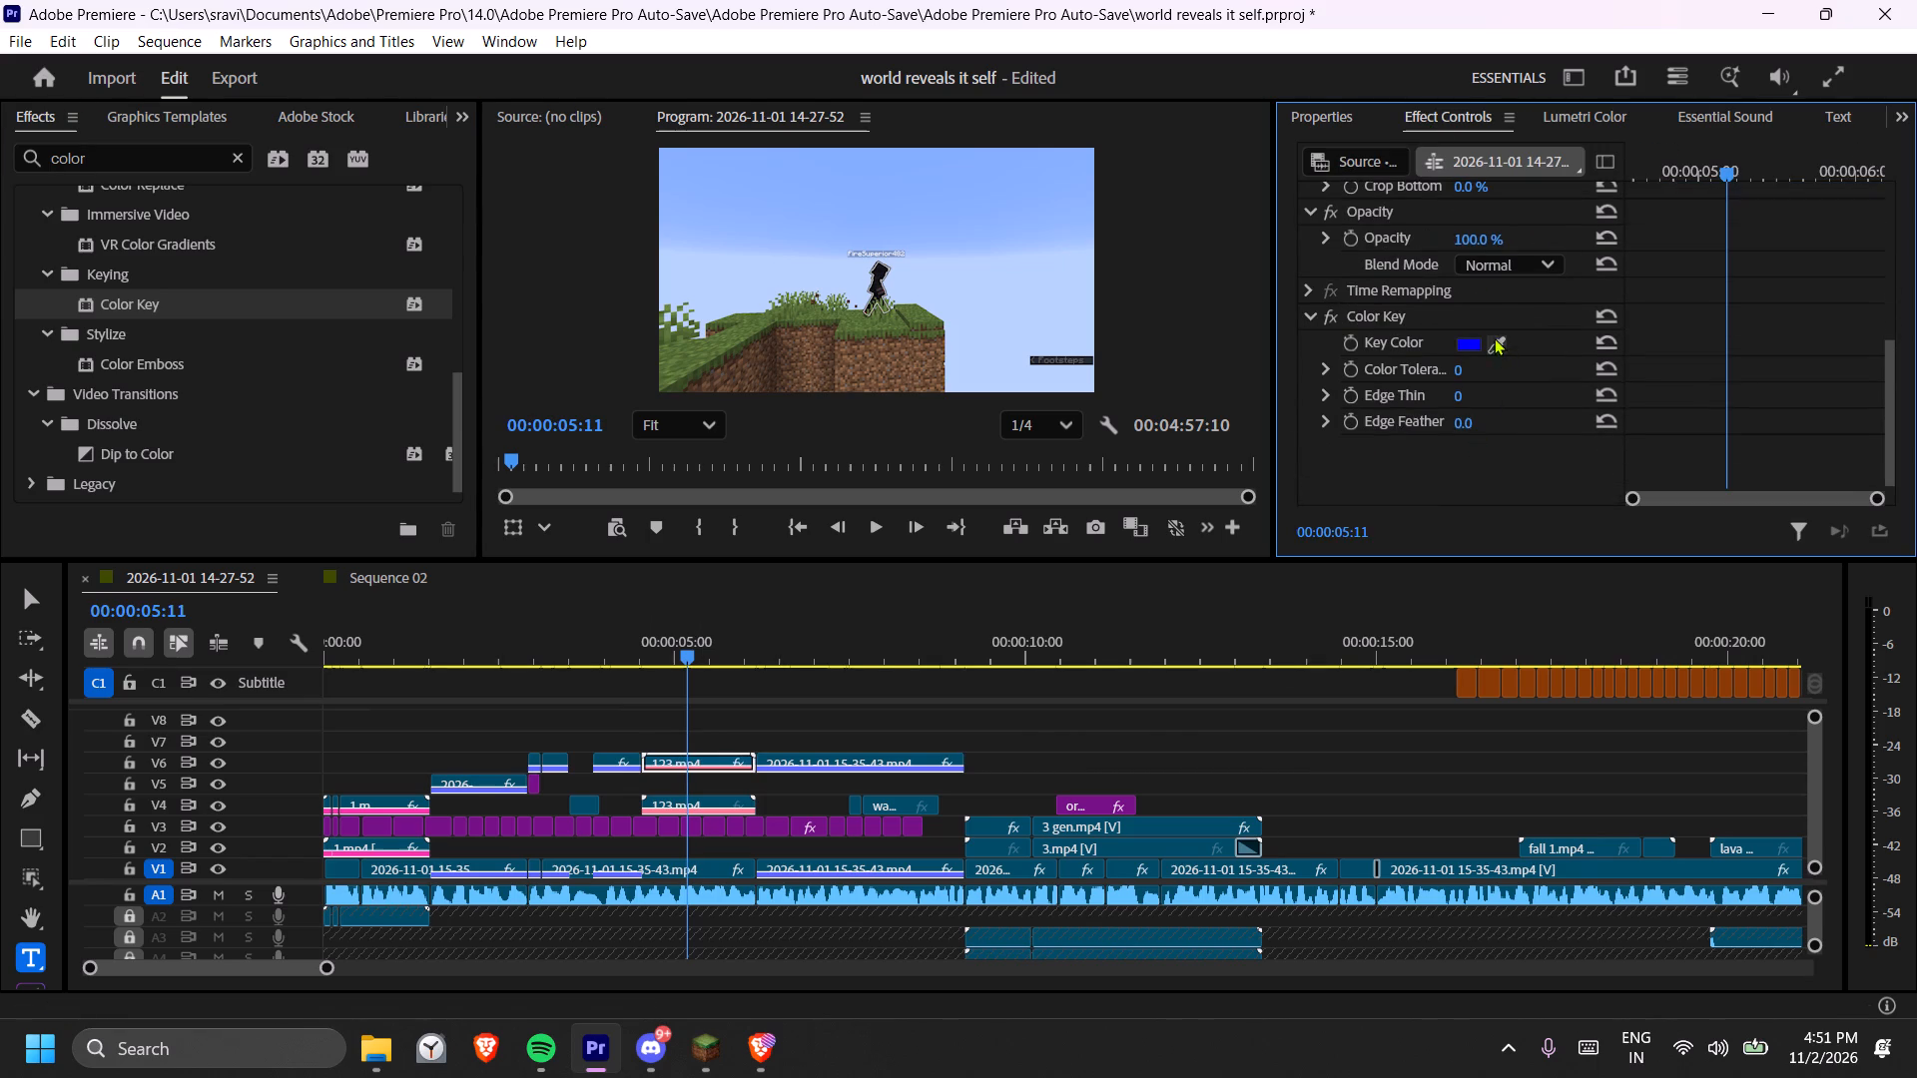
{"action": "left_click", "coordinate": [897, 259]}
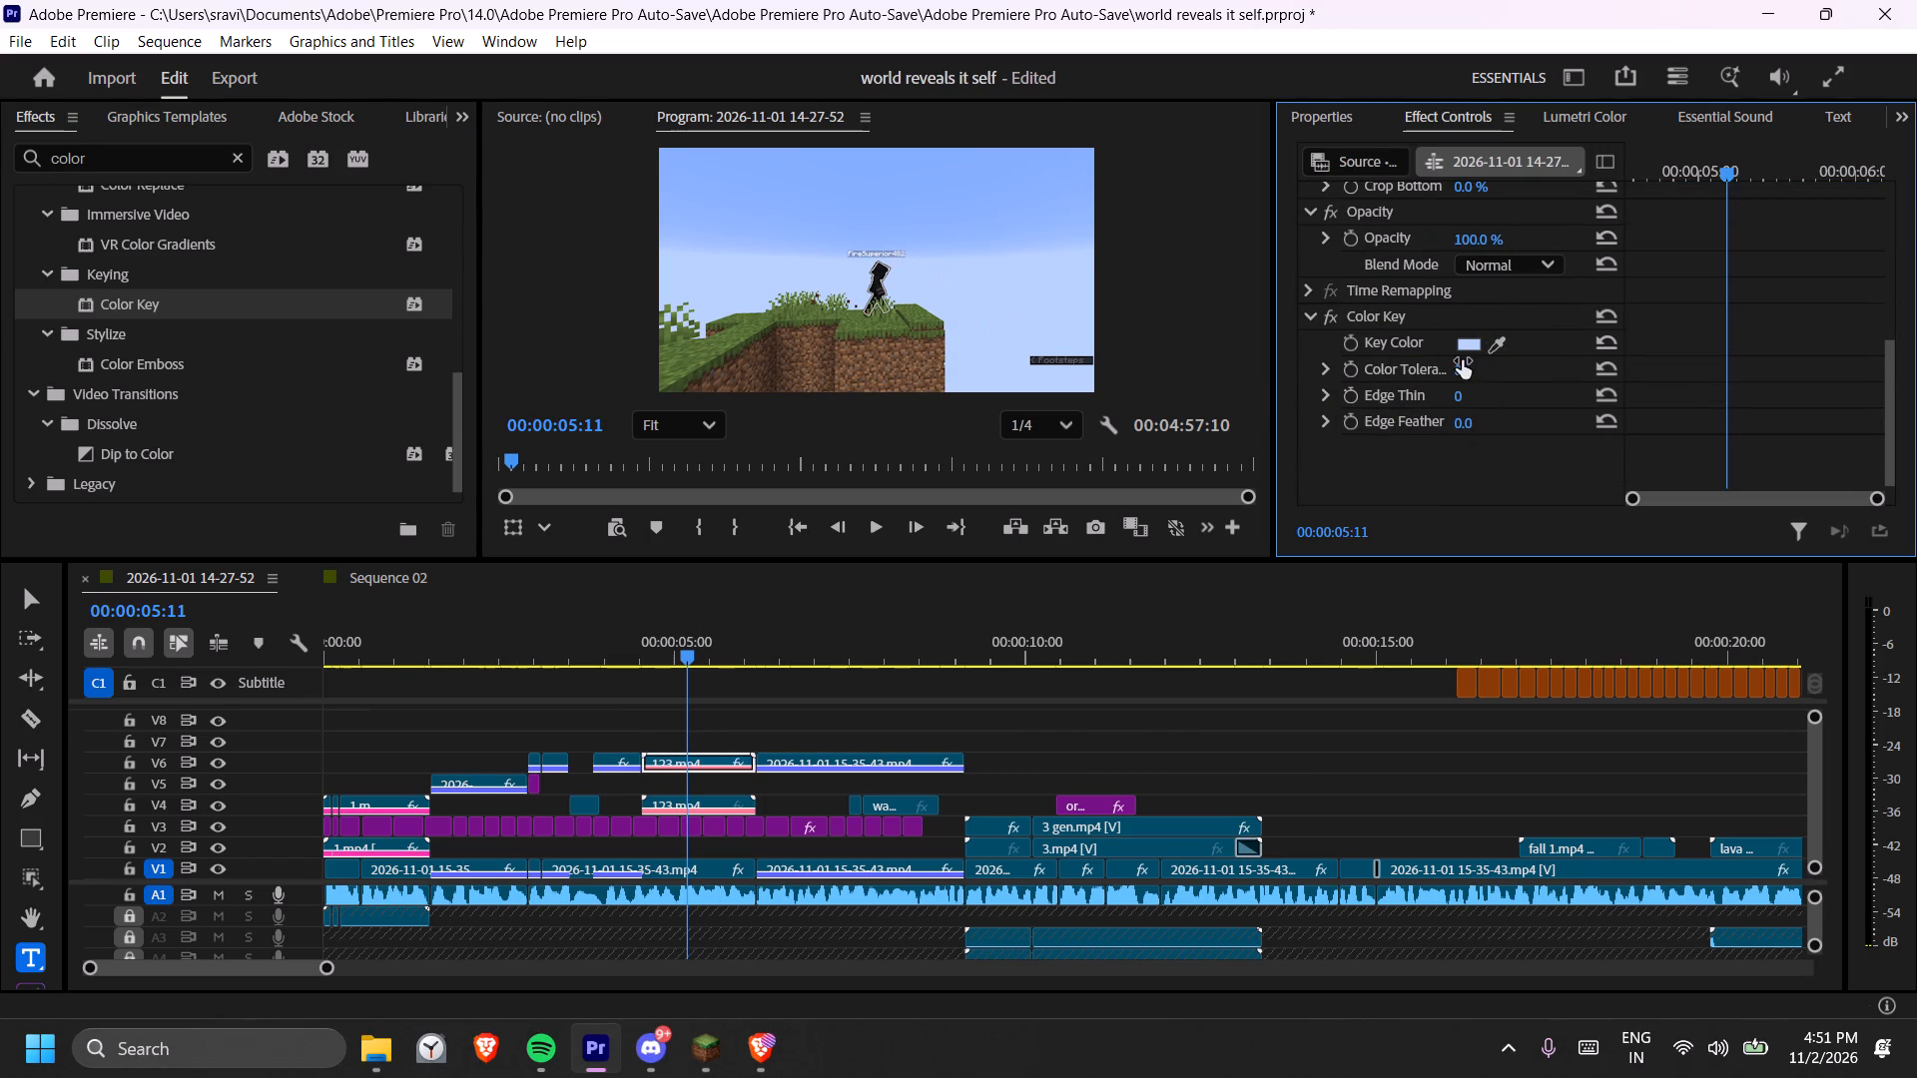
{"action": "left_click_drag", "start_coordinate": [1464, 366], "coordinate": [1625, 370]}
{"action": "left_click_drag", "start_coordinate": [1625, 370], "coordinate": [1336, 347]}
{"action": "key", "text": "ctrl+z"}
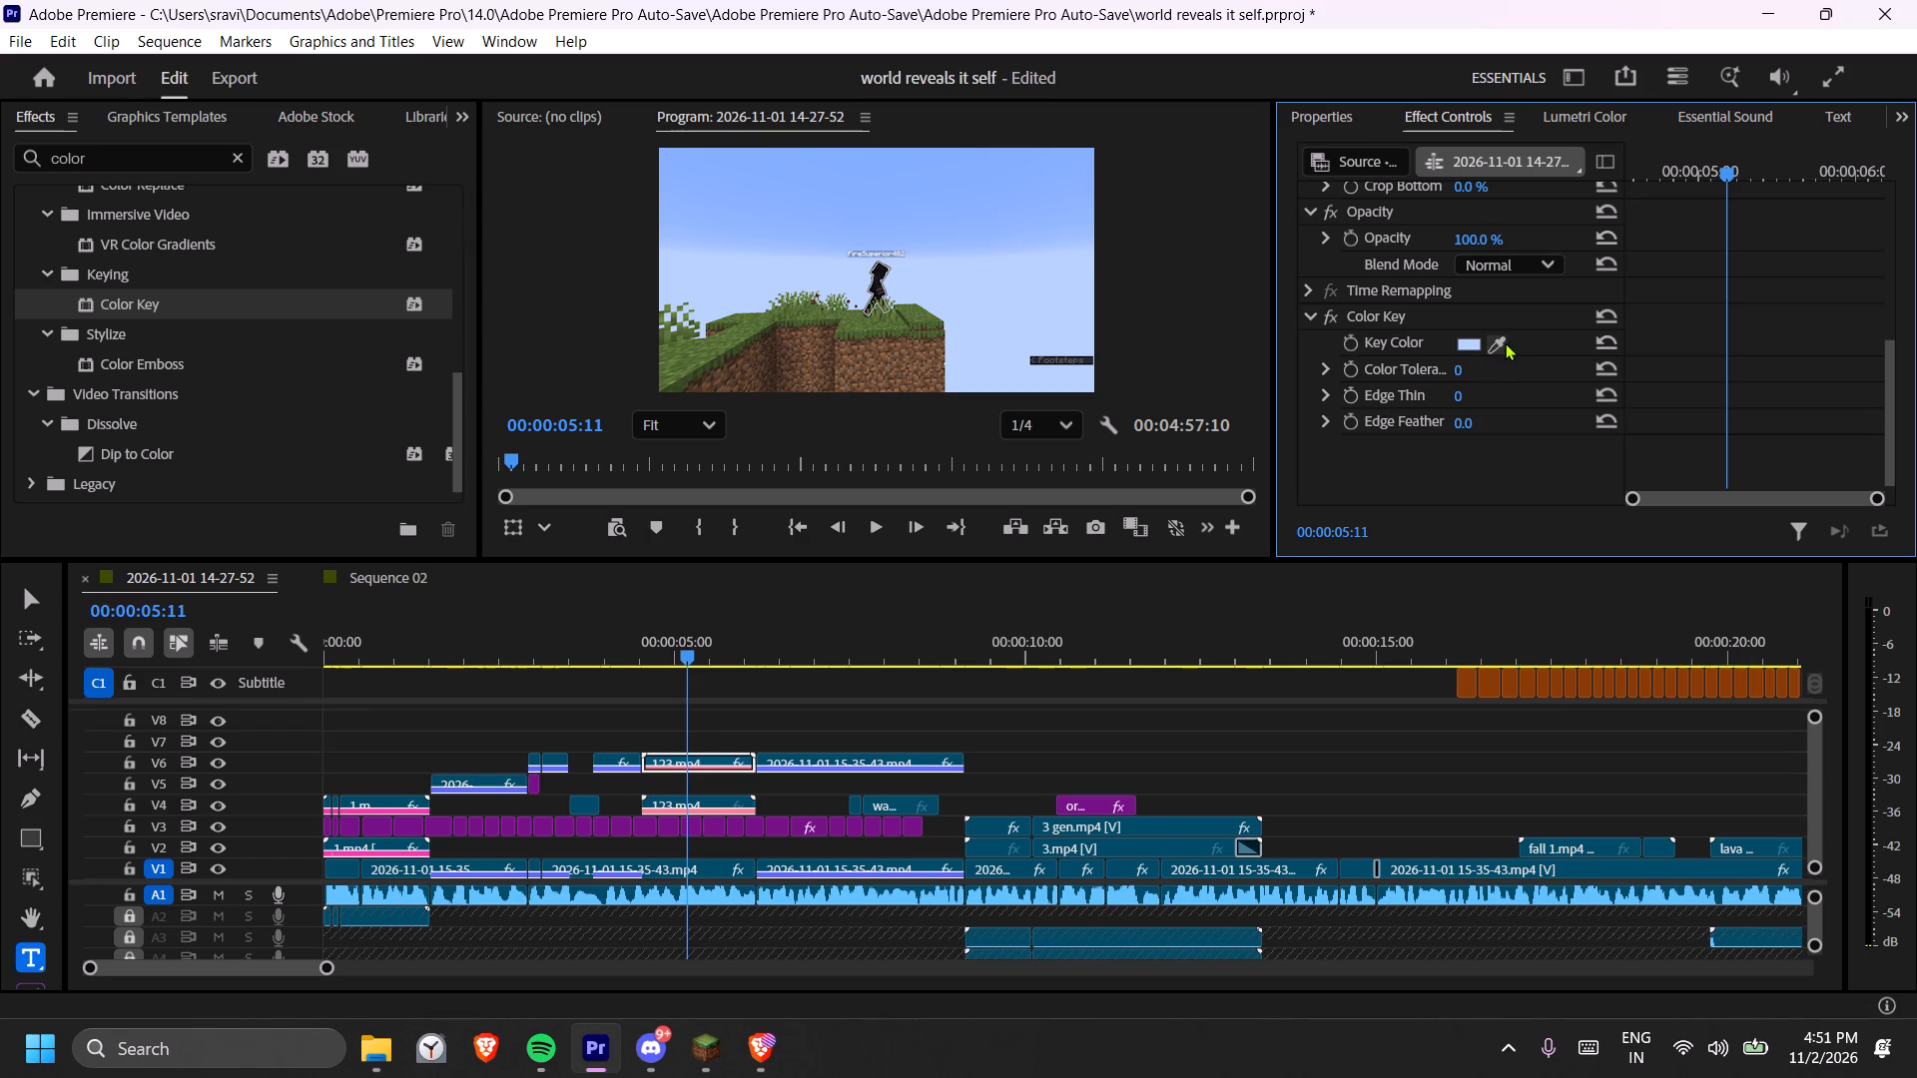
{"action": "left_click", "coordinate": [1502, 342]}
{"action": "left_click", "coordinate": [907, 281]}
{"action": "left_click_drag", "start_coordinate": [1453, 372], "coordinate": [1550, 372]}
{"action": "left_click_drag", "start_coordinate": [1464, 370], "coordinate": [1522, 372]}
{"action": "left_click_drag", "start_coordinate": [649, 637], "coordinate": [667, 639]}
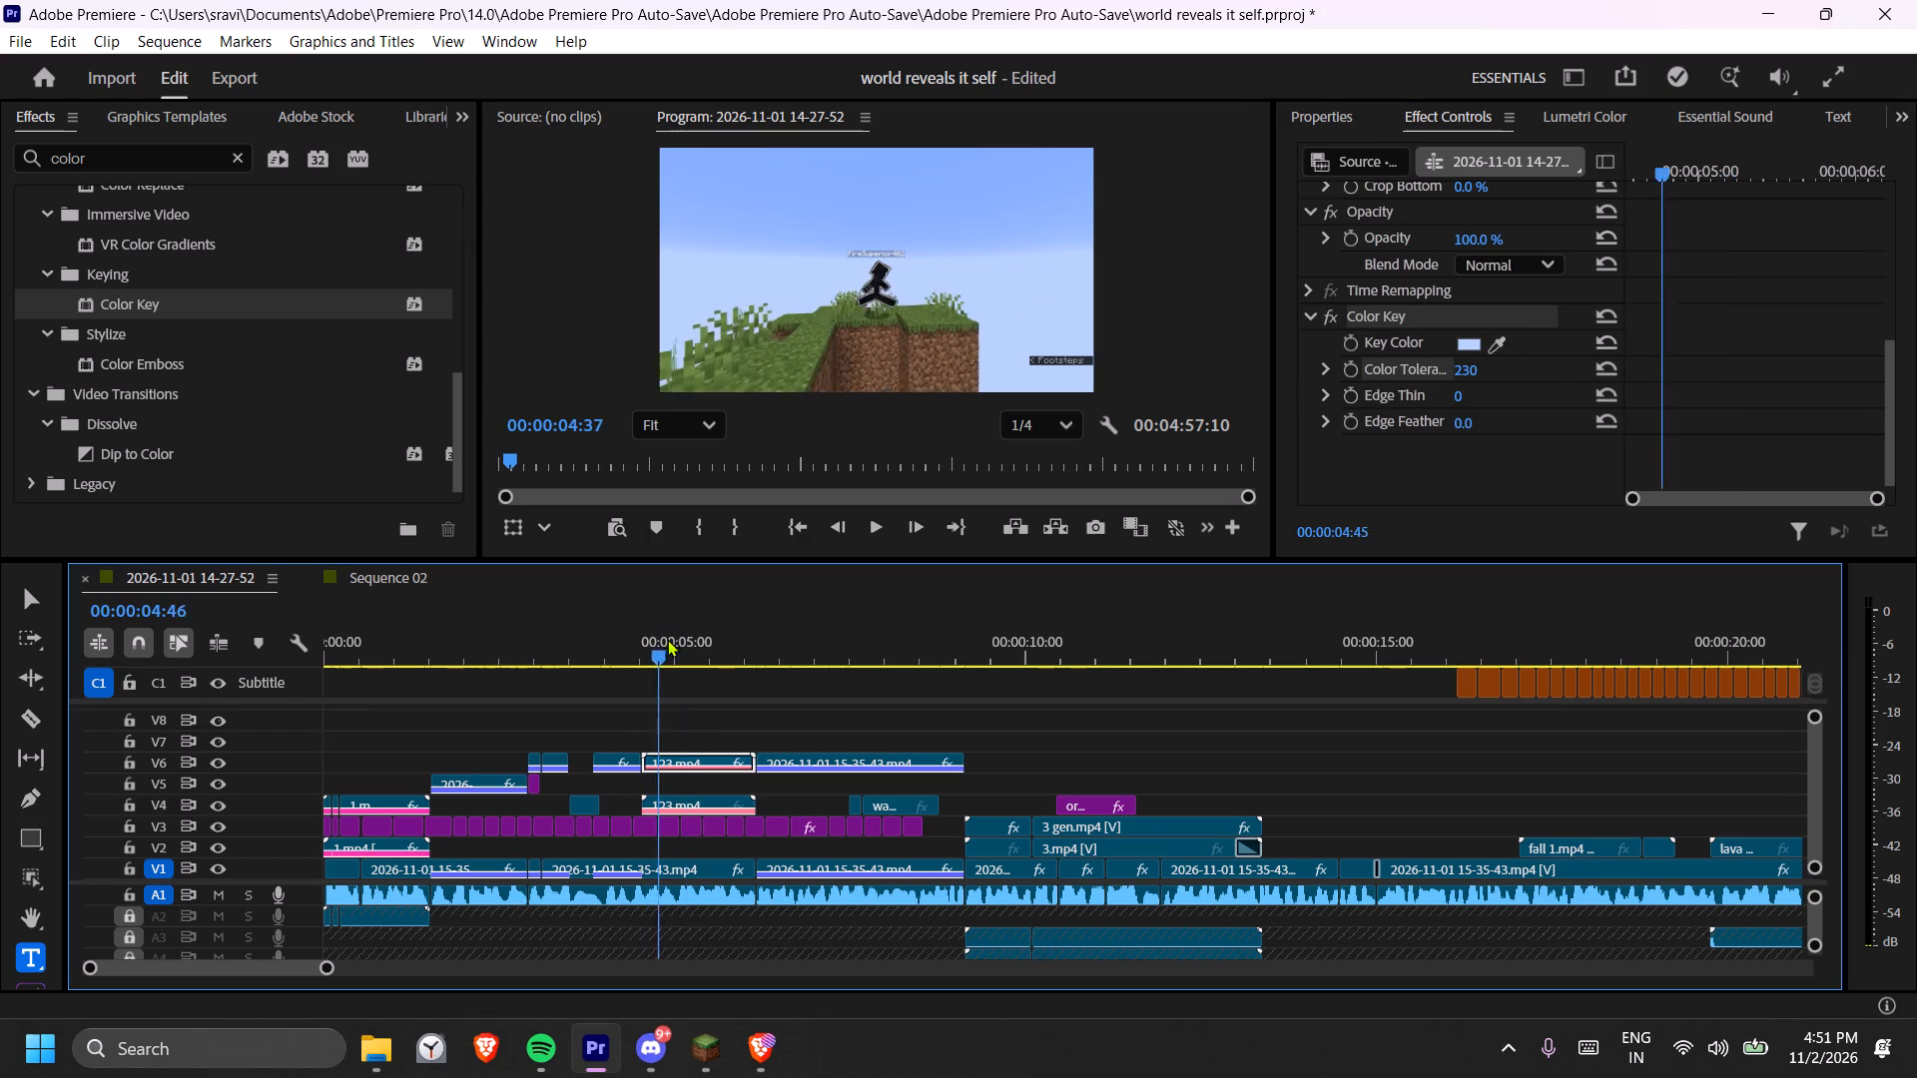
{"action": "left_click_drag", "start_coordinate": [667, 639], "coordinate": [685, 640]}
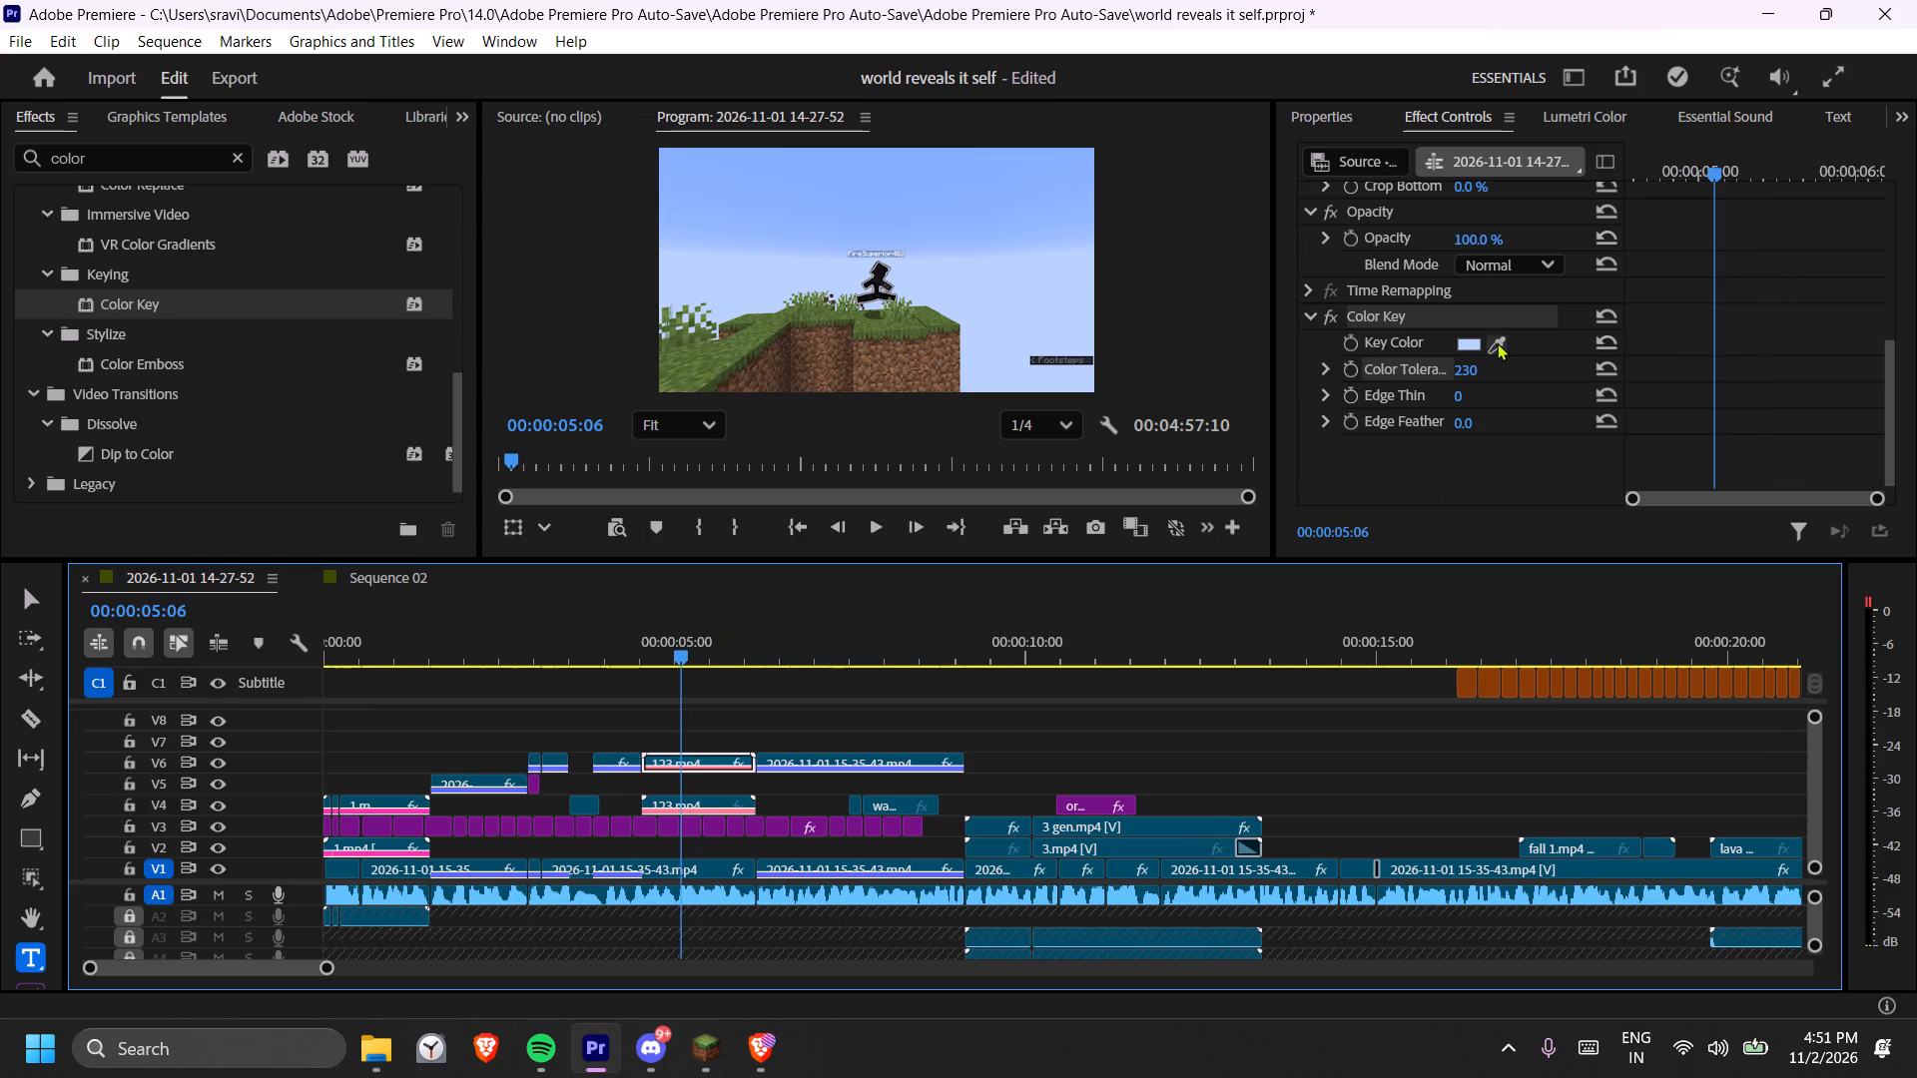
Resample the key color from the bluer sky near the character's head, set Color Tolerance to 253, and preview the clip.
{"action": "left_click", "coordinate": [1497, 340]}
{"action": "left_click", "coordinate": [820, 284]}
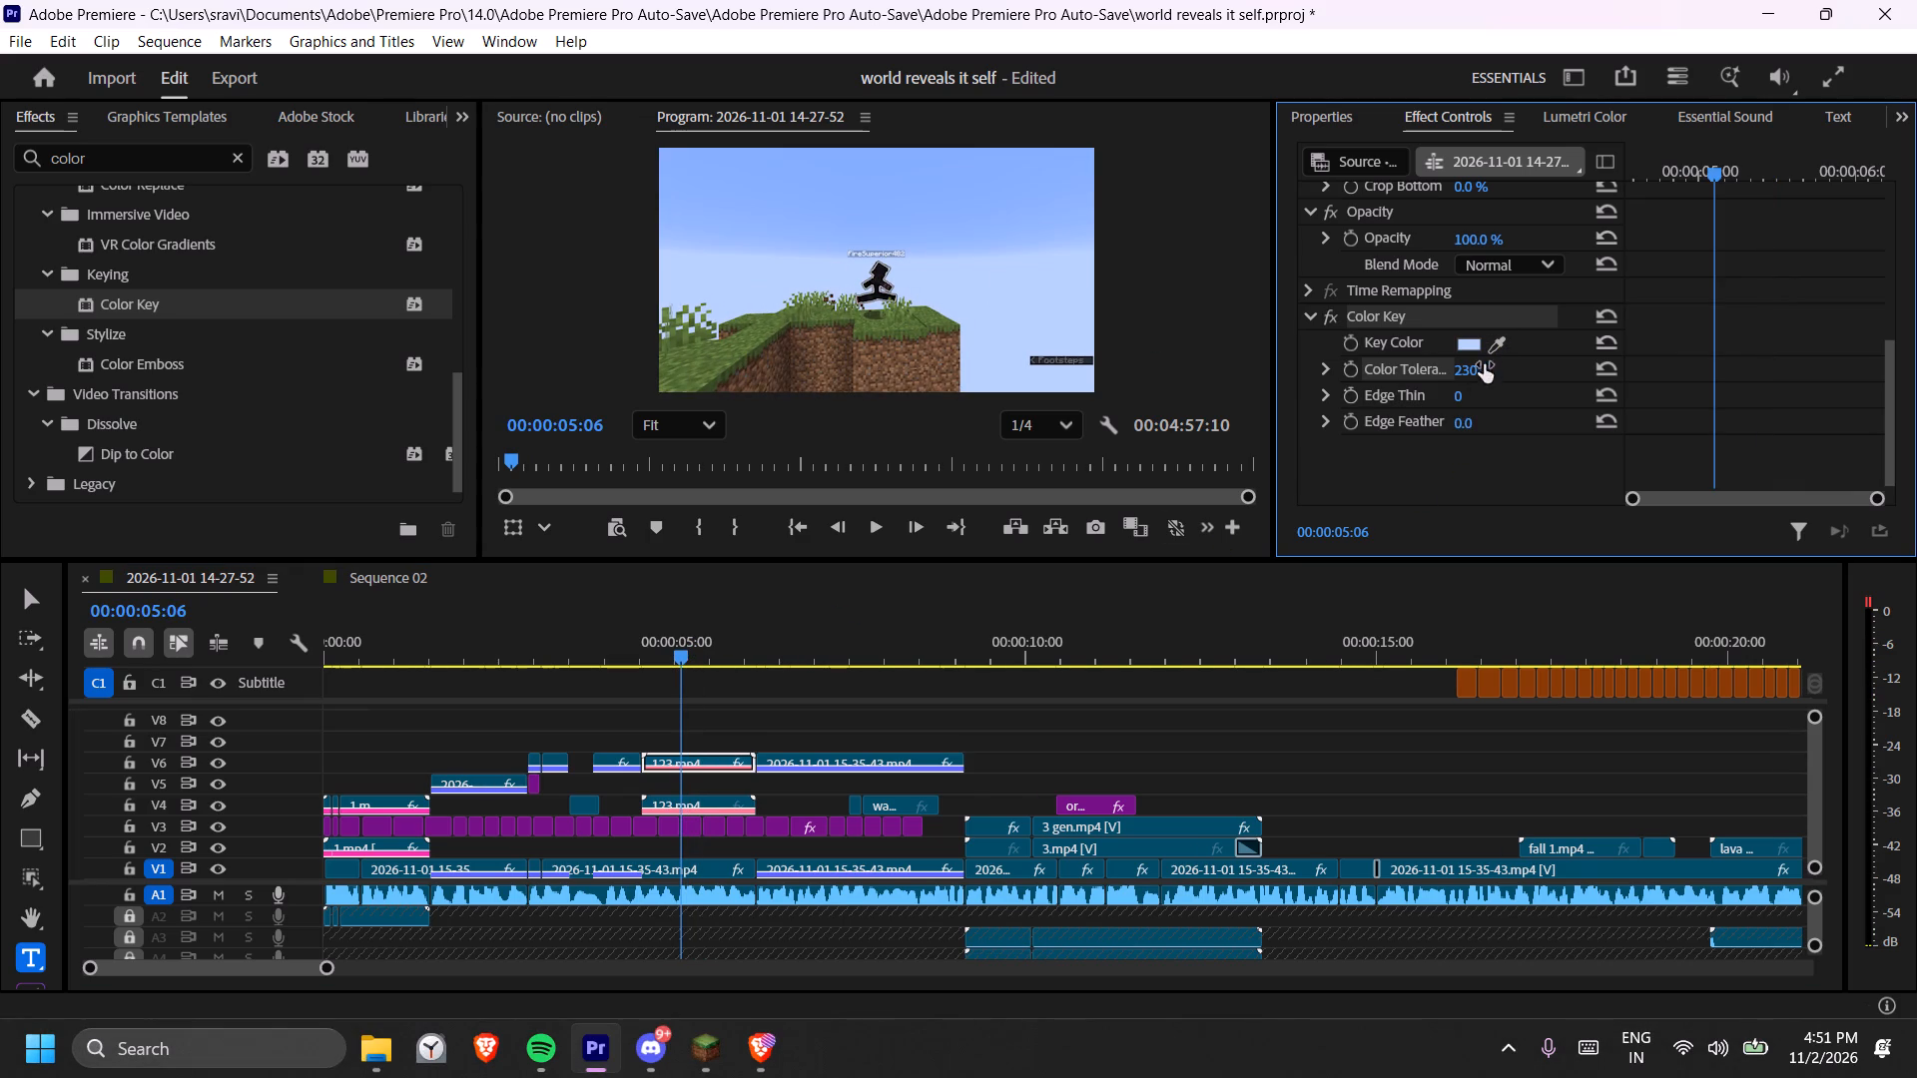
{"action": "left_click", "coordinate": [1501, 337]}
{"action": "left_click", "coordinate": [919, 241]}
{"action": "left_click_drag", "start_coordinate": [1472, 374], "coordinate": [1850, 376]}
{"action": "left_click_drag", "start_coordinate": [1850, 376], "coordinate": [1847, 378]}
{"action": "left_click", "coordinate": [634, 611]}
{"action": "left_click", "coordinate": [626, 631]}
{"action": "key", "text": "space"}
{"action": "key", "text": "space"}
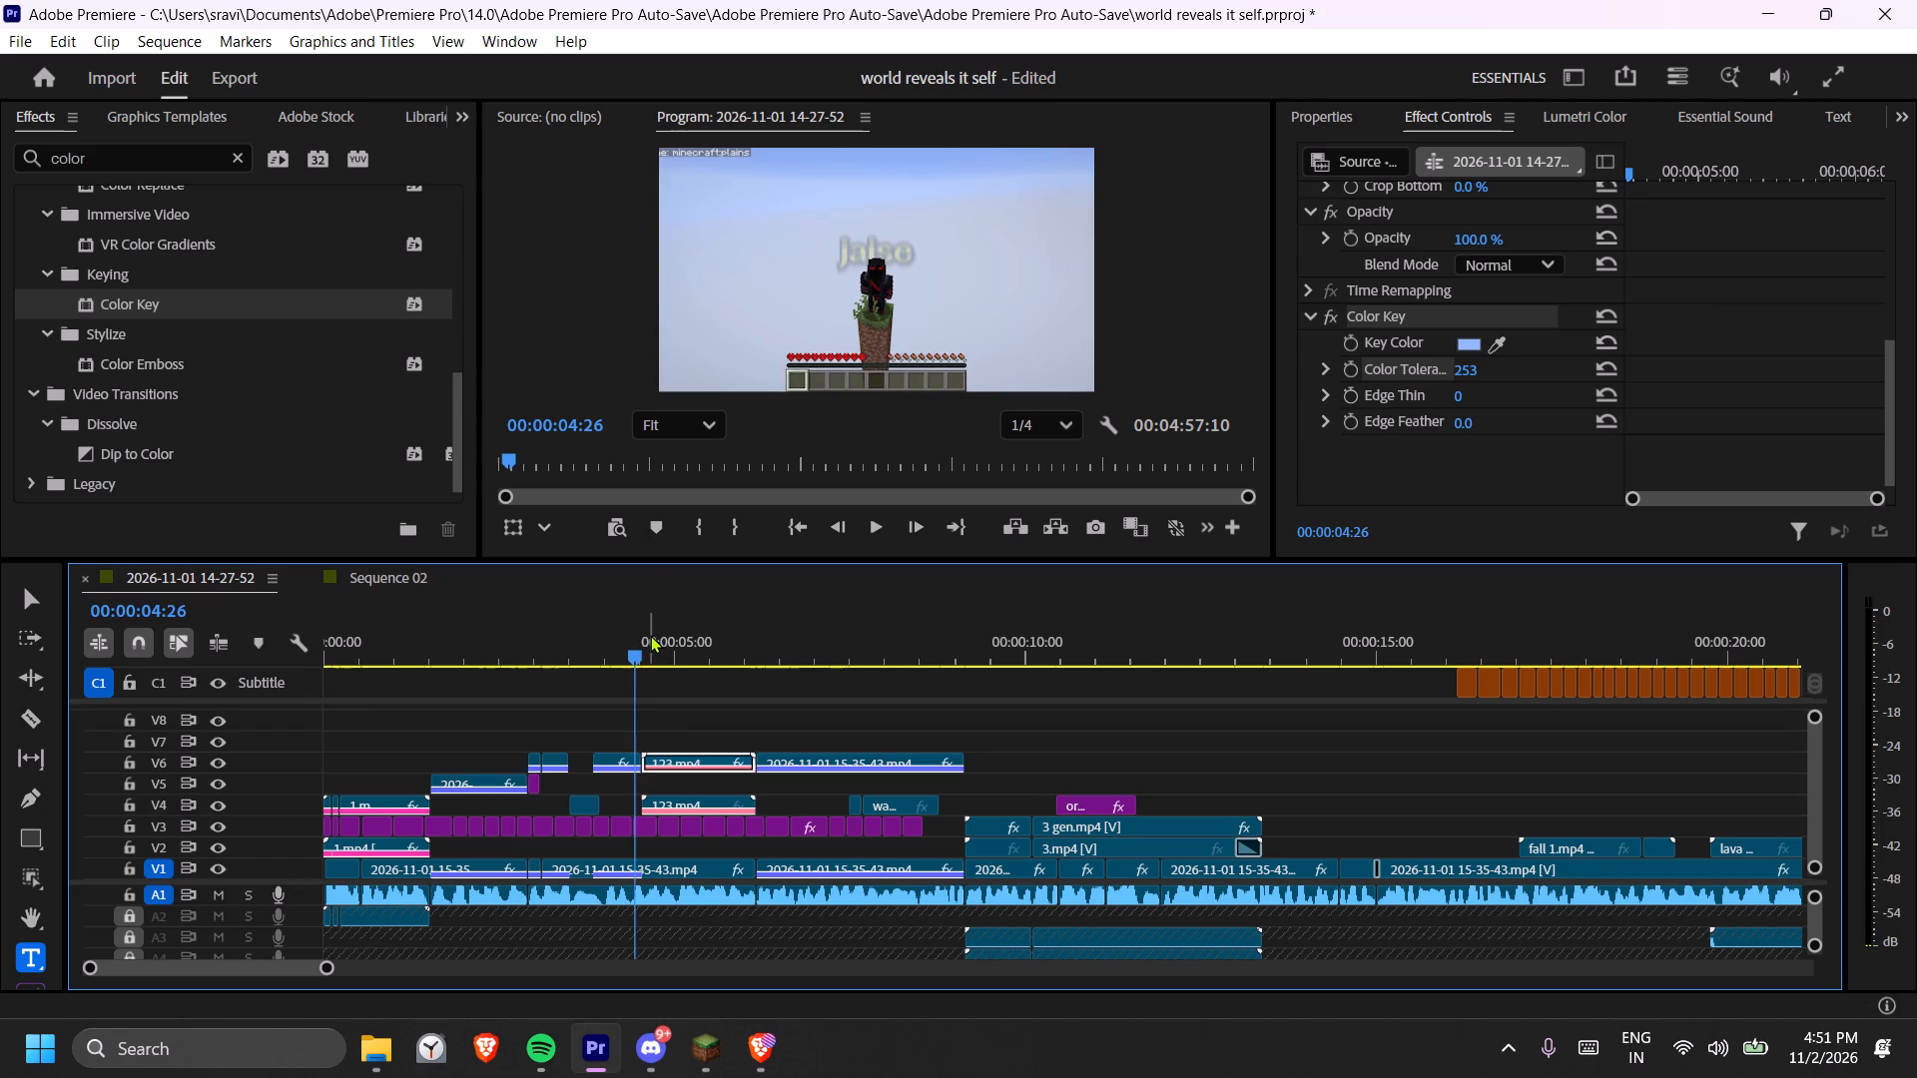
{"action": "key", "text": "space"}
{"action": "key", "text": "space"}
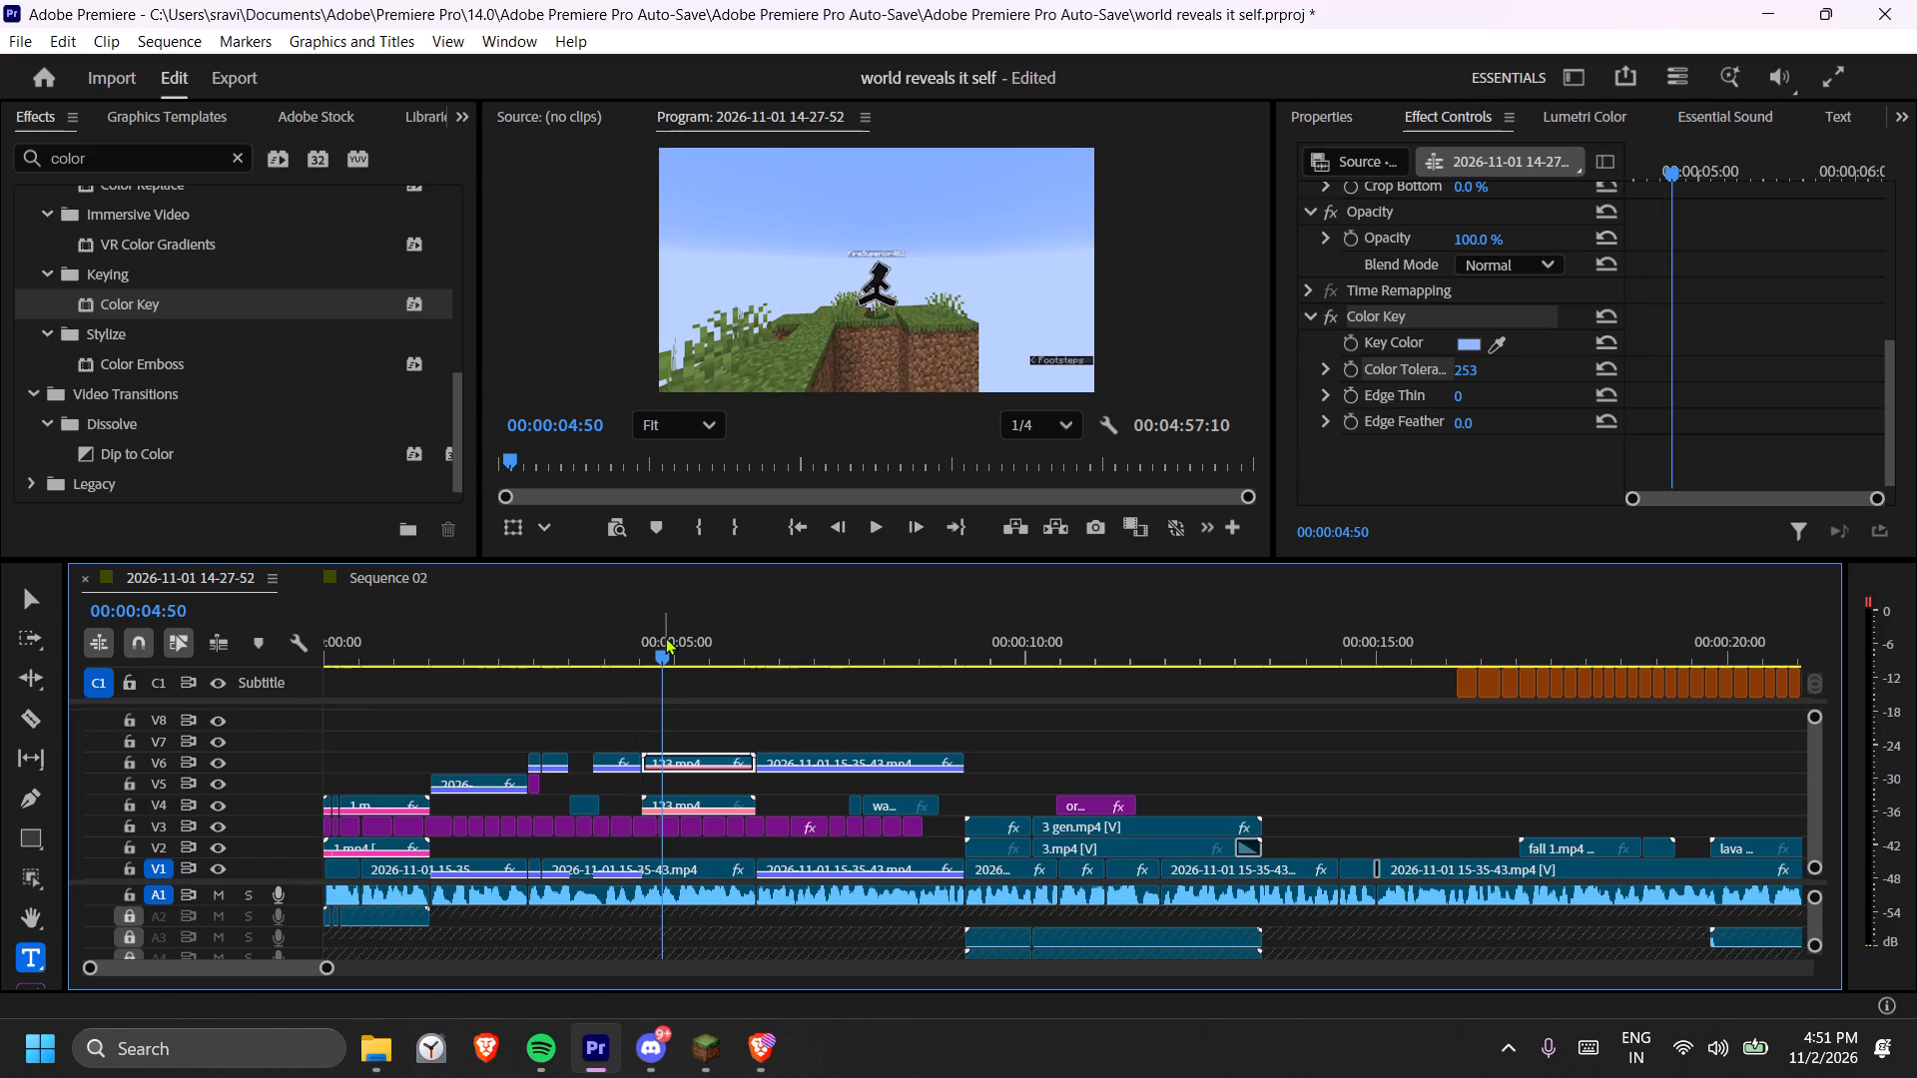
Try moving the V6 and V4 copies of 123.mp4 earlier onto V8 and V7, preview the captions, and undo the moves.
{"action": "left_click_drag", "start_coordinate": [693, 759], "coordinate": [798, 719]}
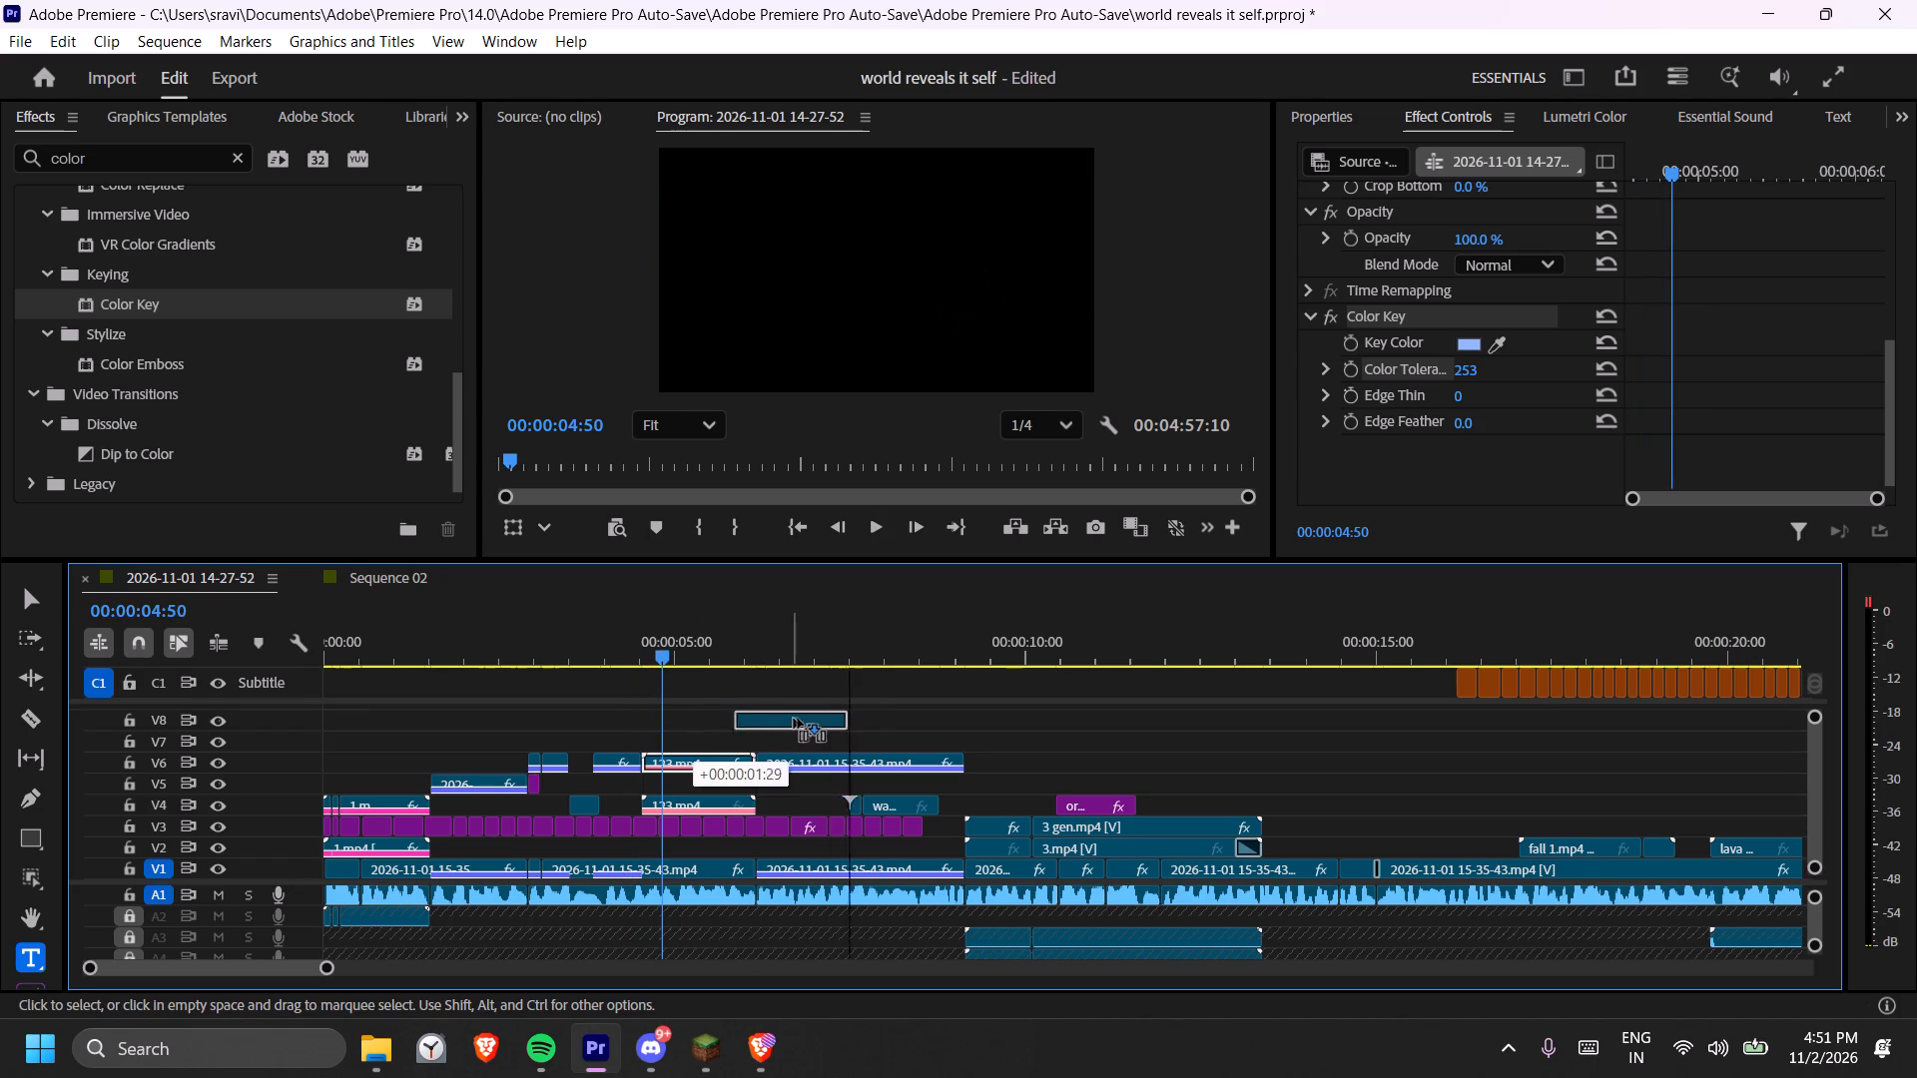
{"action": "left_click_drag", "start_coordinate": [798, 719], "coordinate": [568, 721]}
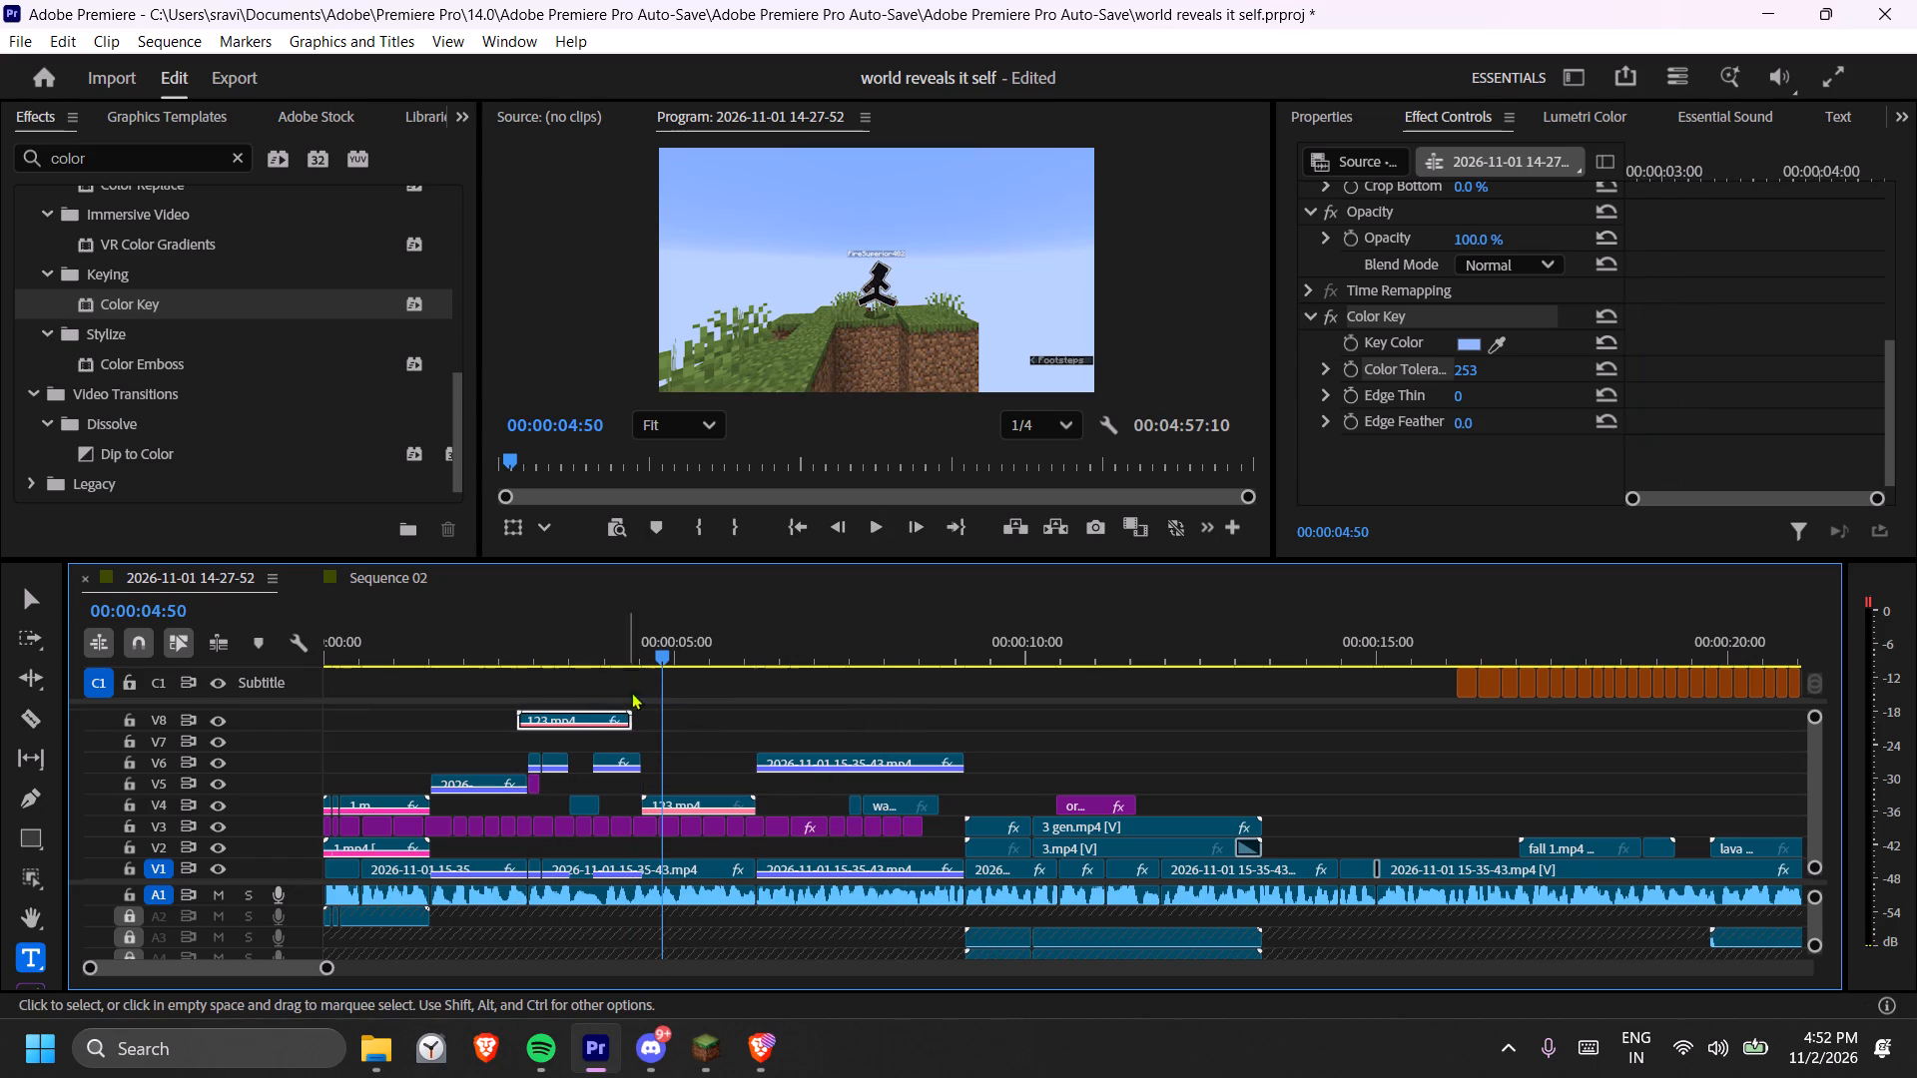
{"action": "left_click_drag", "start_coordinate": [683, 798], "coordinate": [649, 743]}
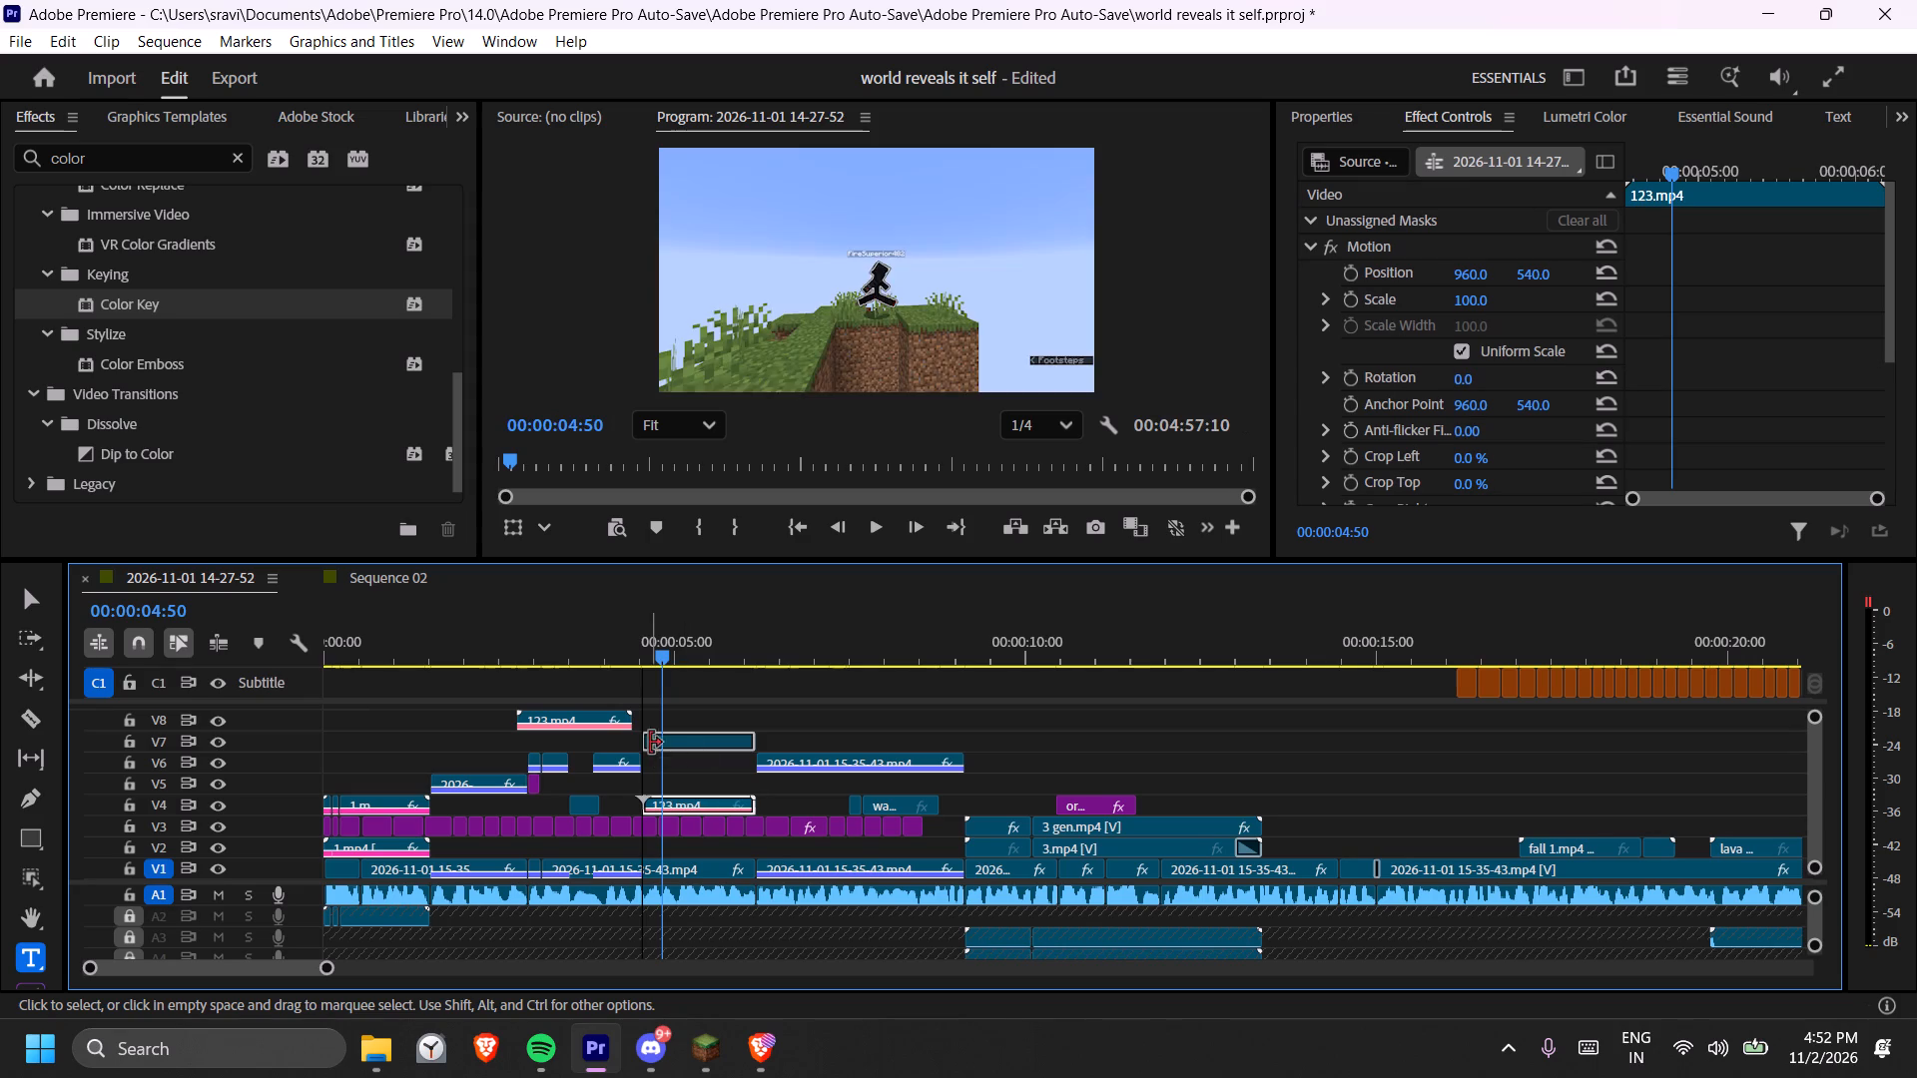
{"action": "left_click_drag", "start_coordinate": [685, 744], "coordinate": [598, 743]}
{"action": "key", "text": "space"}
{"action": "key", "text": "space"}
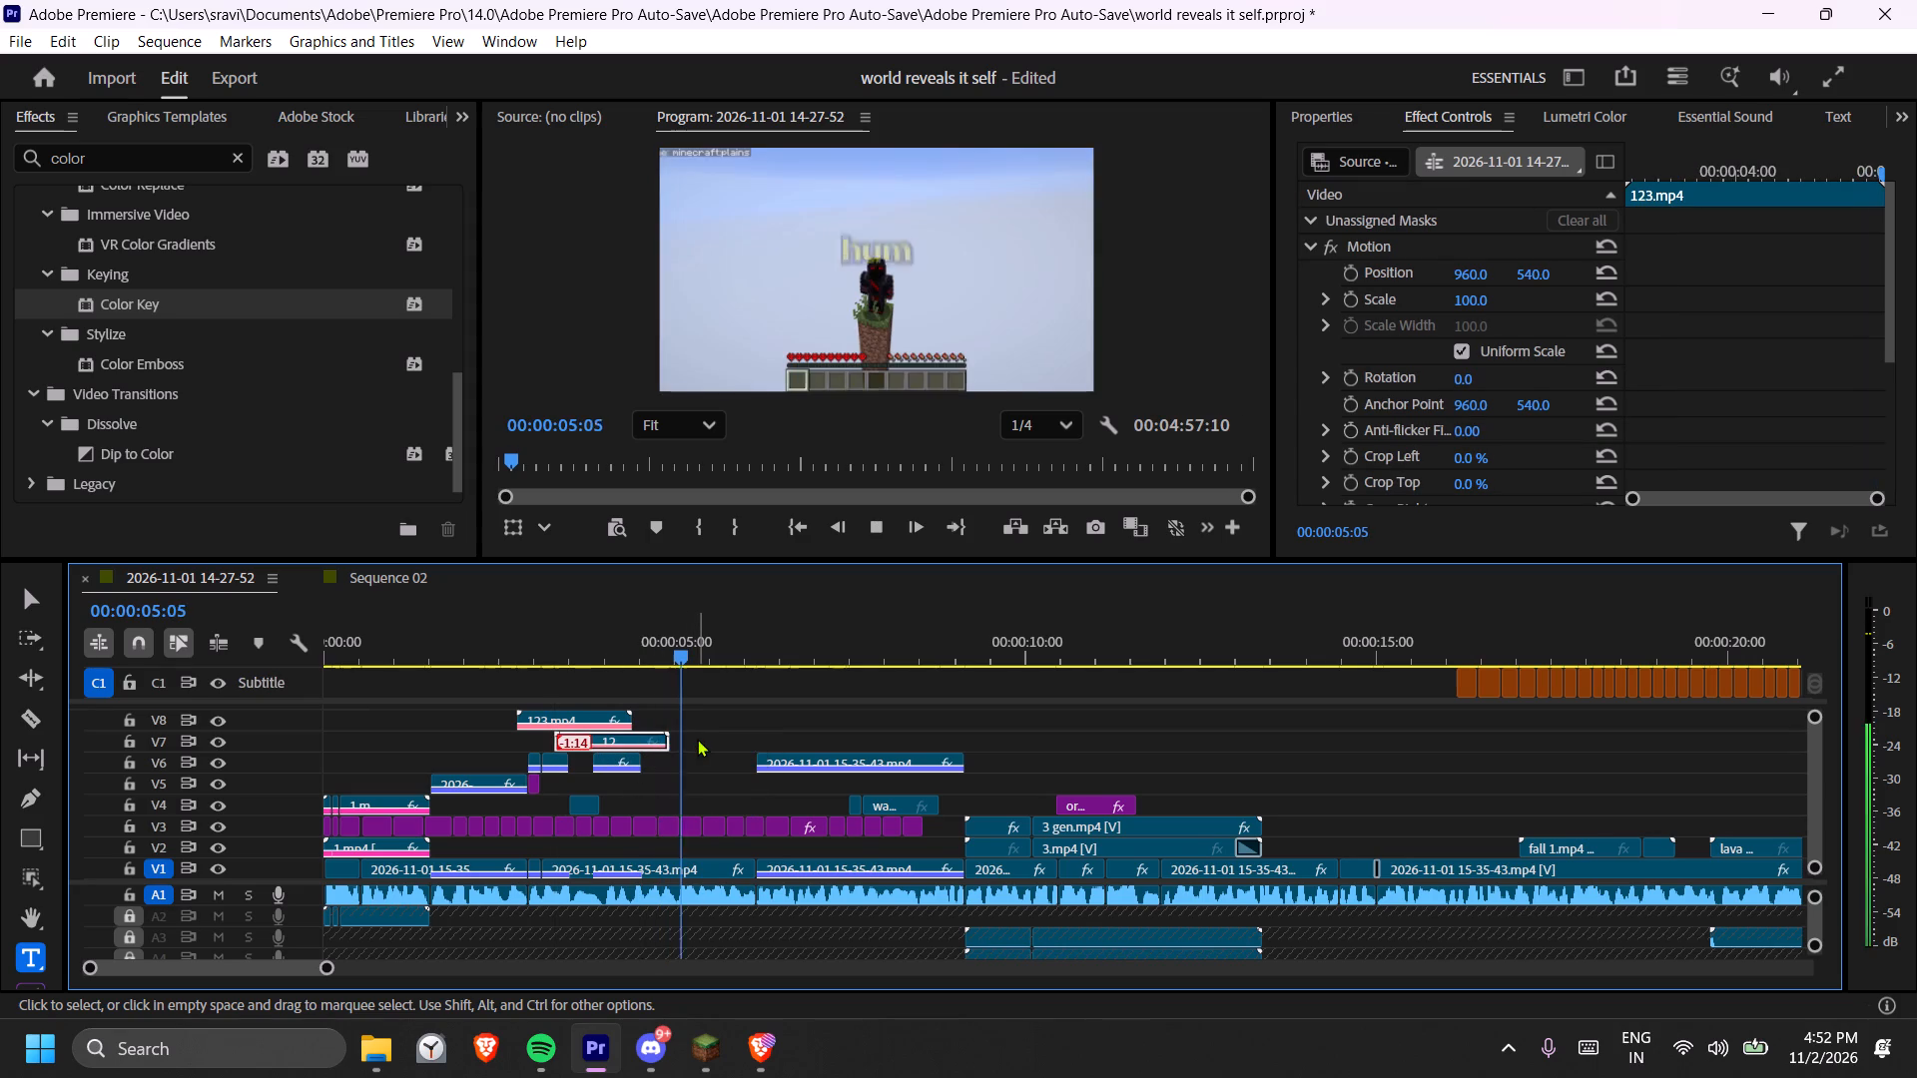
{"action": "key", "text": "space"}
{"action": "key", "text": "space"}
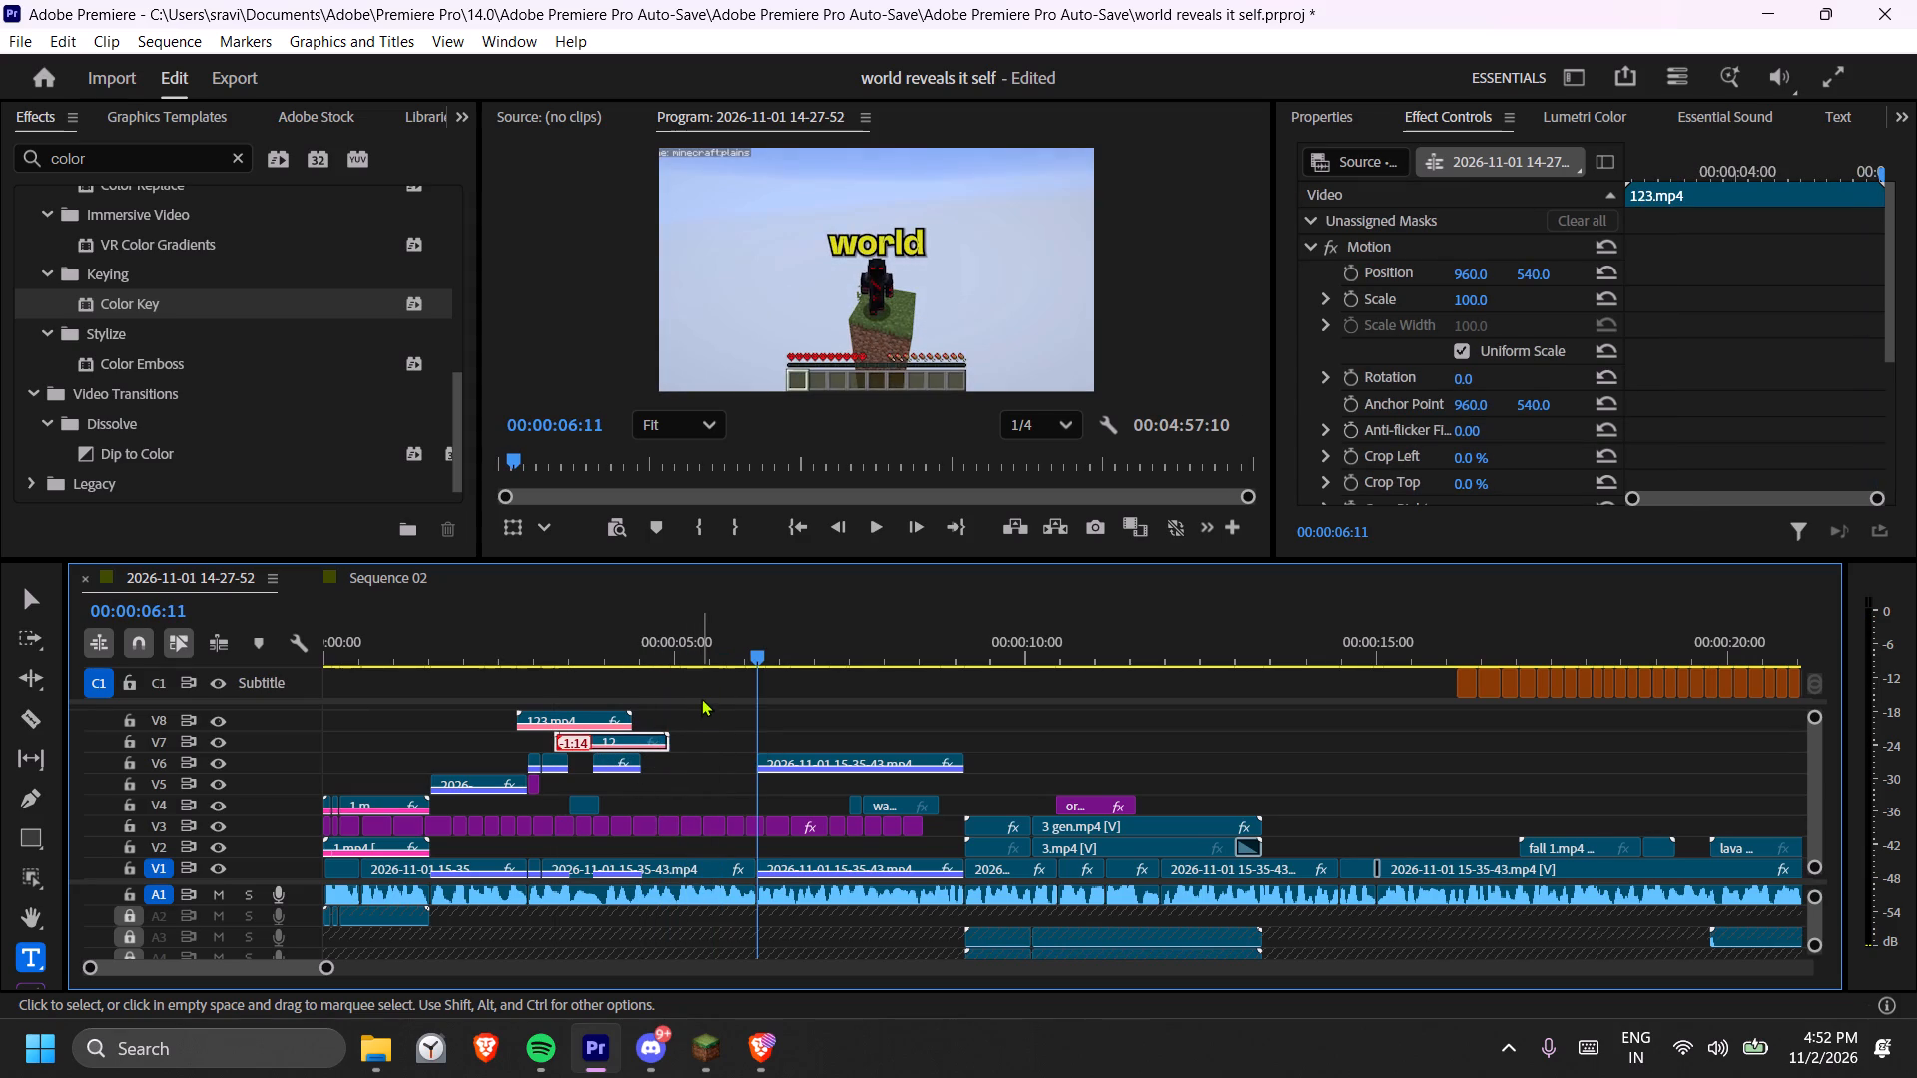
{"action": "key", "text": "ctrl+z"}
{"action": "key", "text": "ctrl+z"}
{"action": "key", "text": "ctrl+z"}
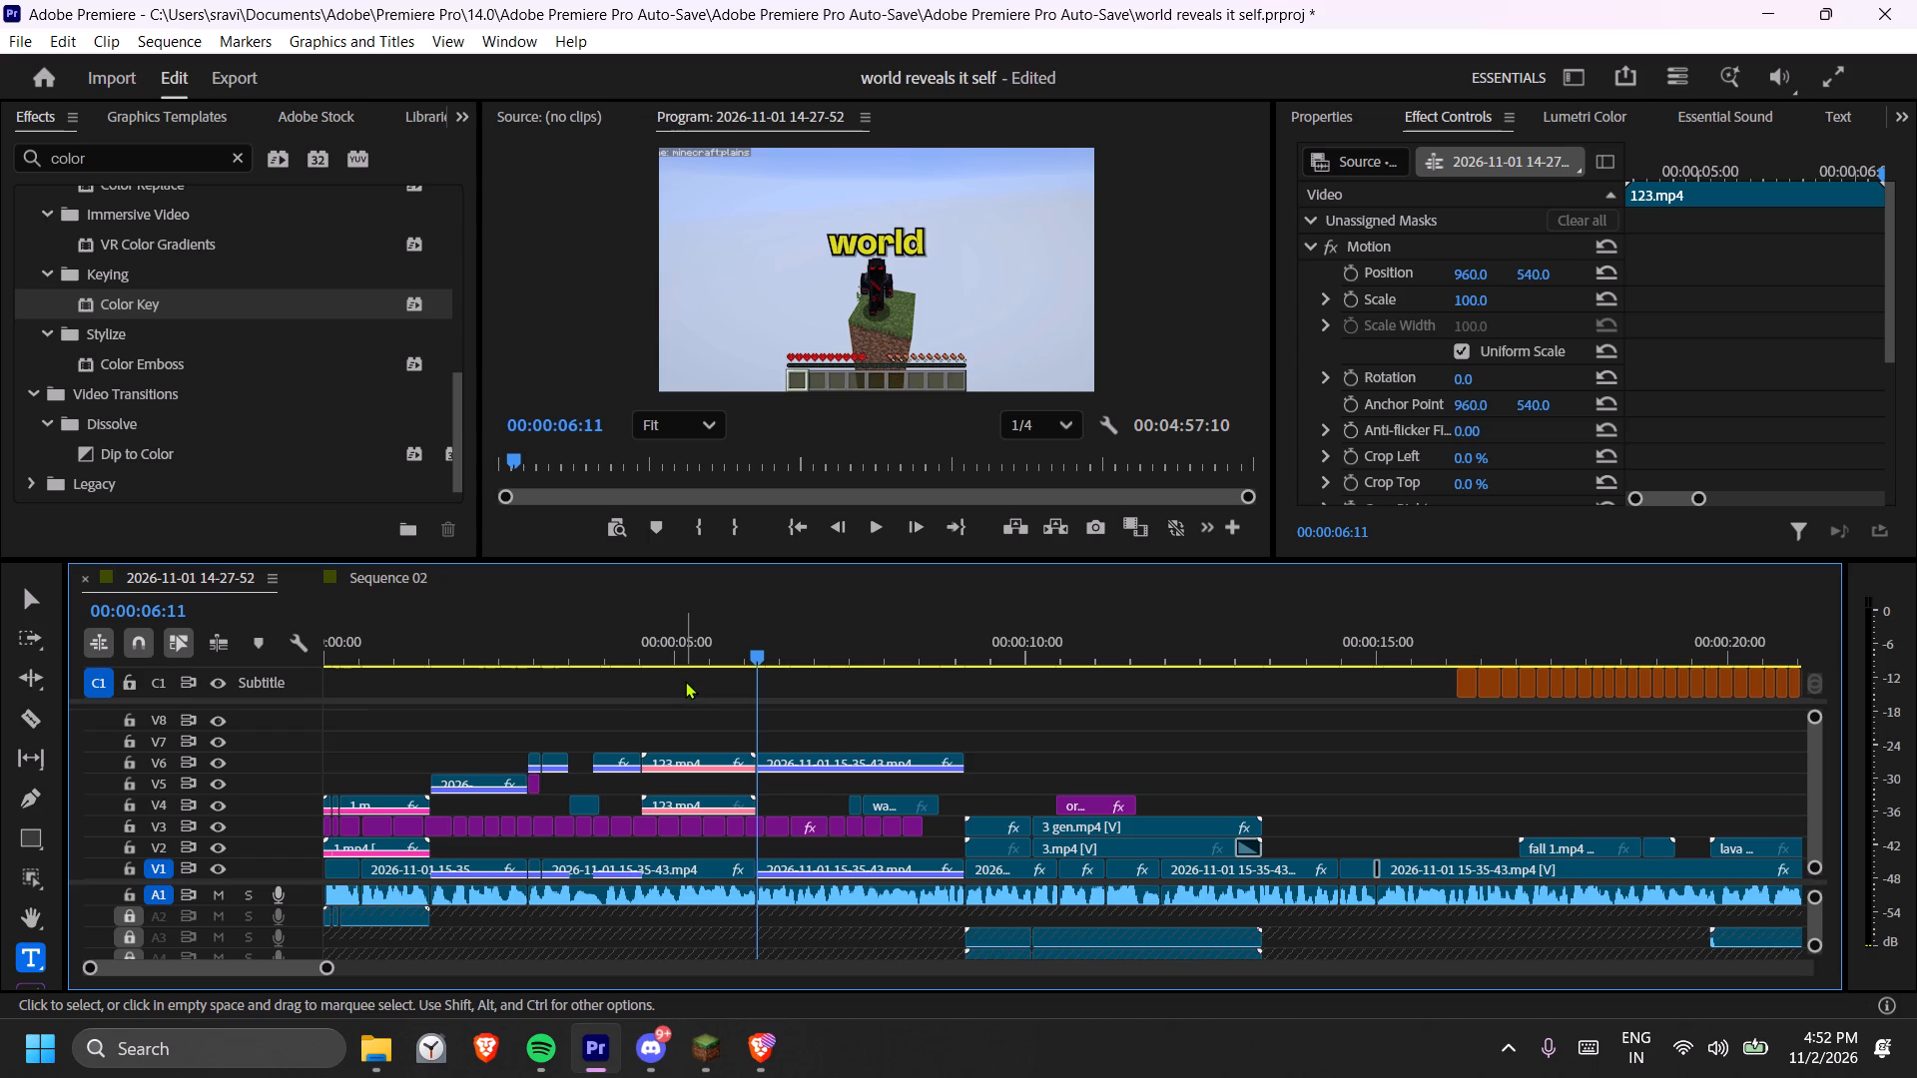
Move the V4 copy of 123.mp4 straight down to V2, beneath the captions, and play the section back.
{"action": "left_click", "coordinate": [626, 645]}
{"action": "key", "text": "space"}
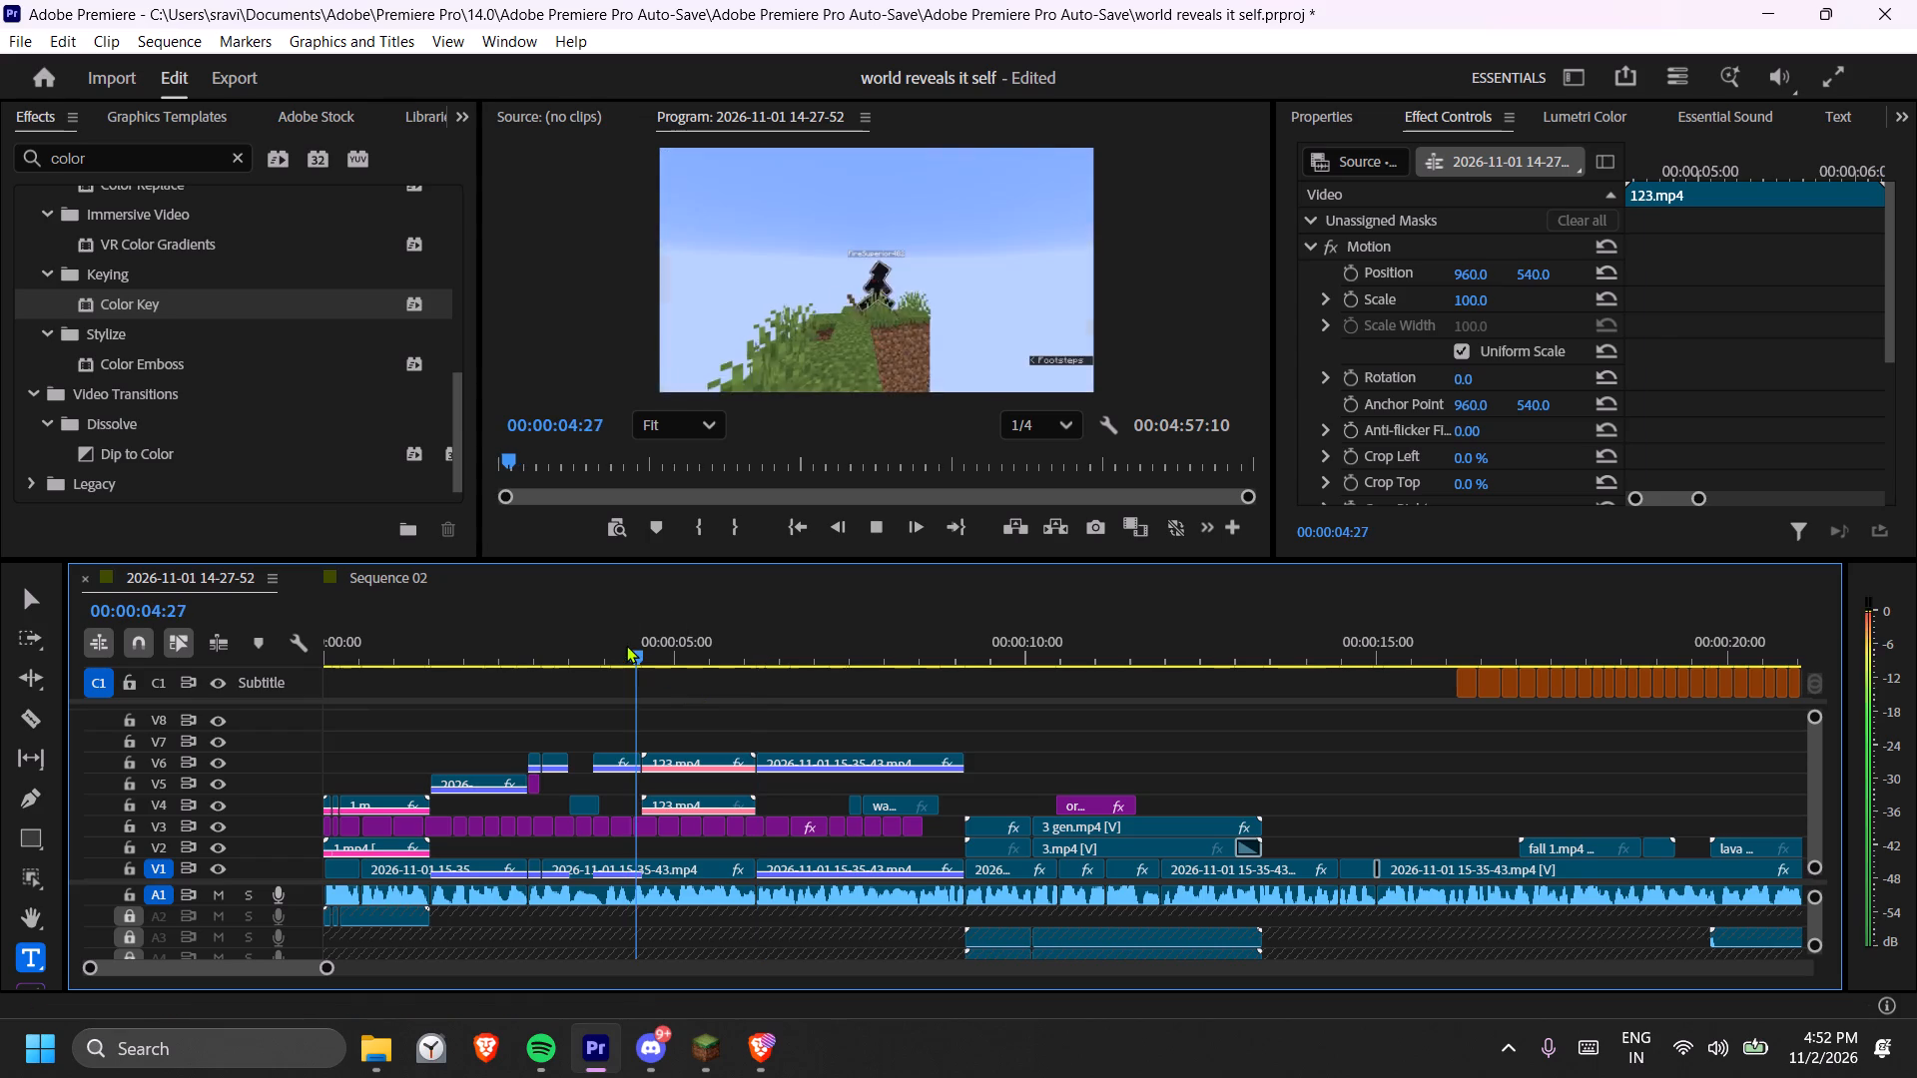
{"action": "key", "text": "space"}
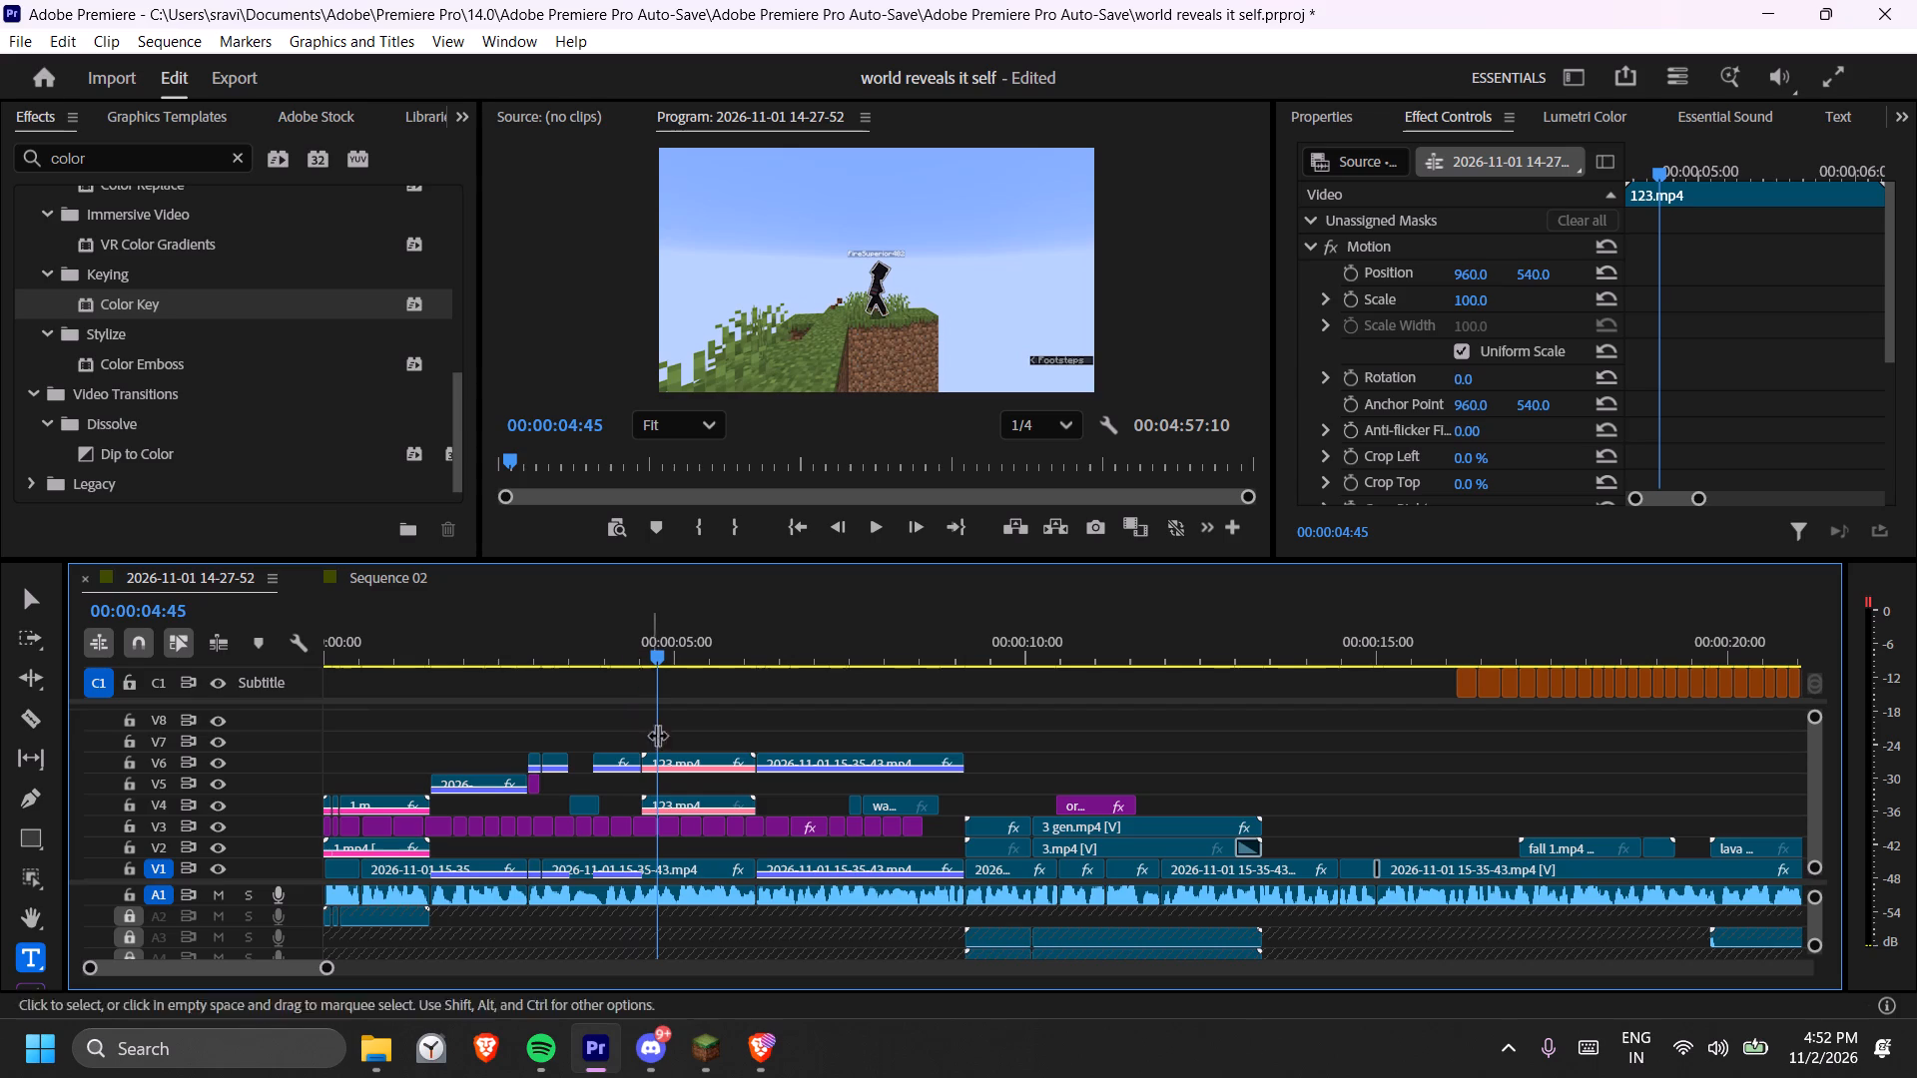
{"action": "left_click_drag", "start_coordinate": [691, 804], "coordinate": [697, 855]}
{"action": "key", "text": "space"}
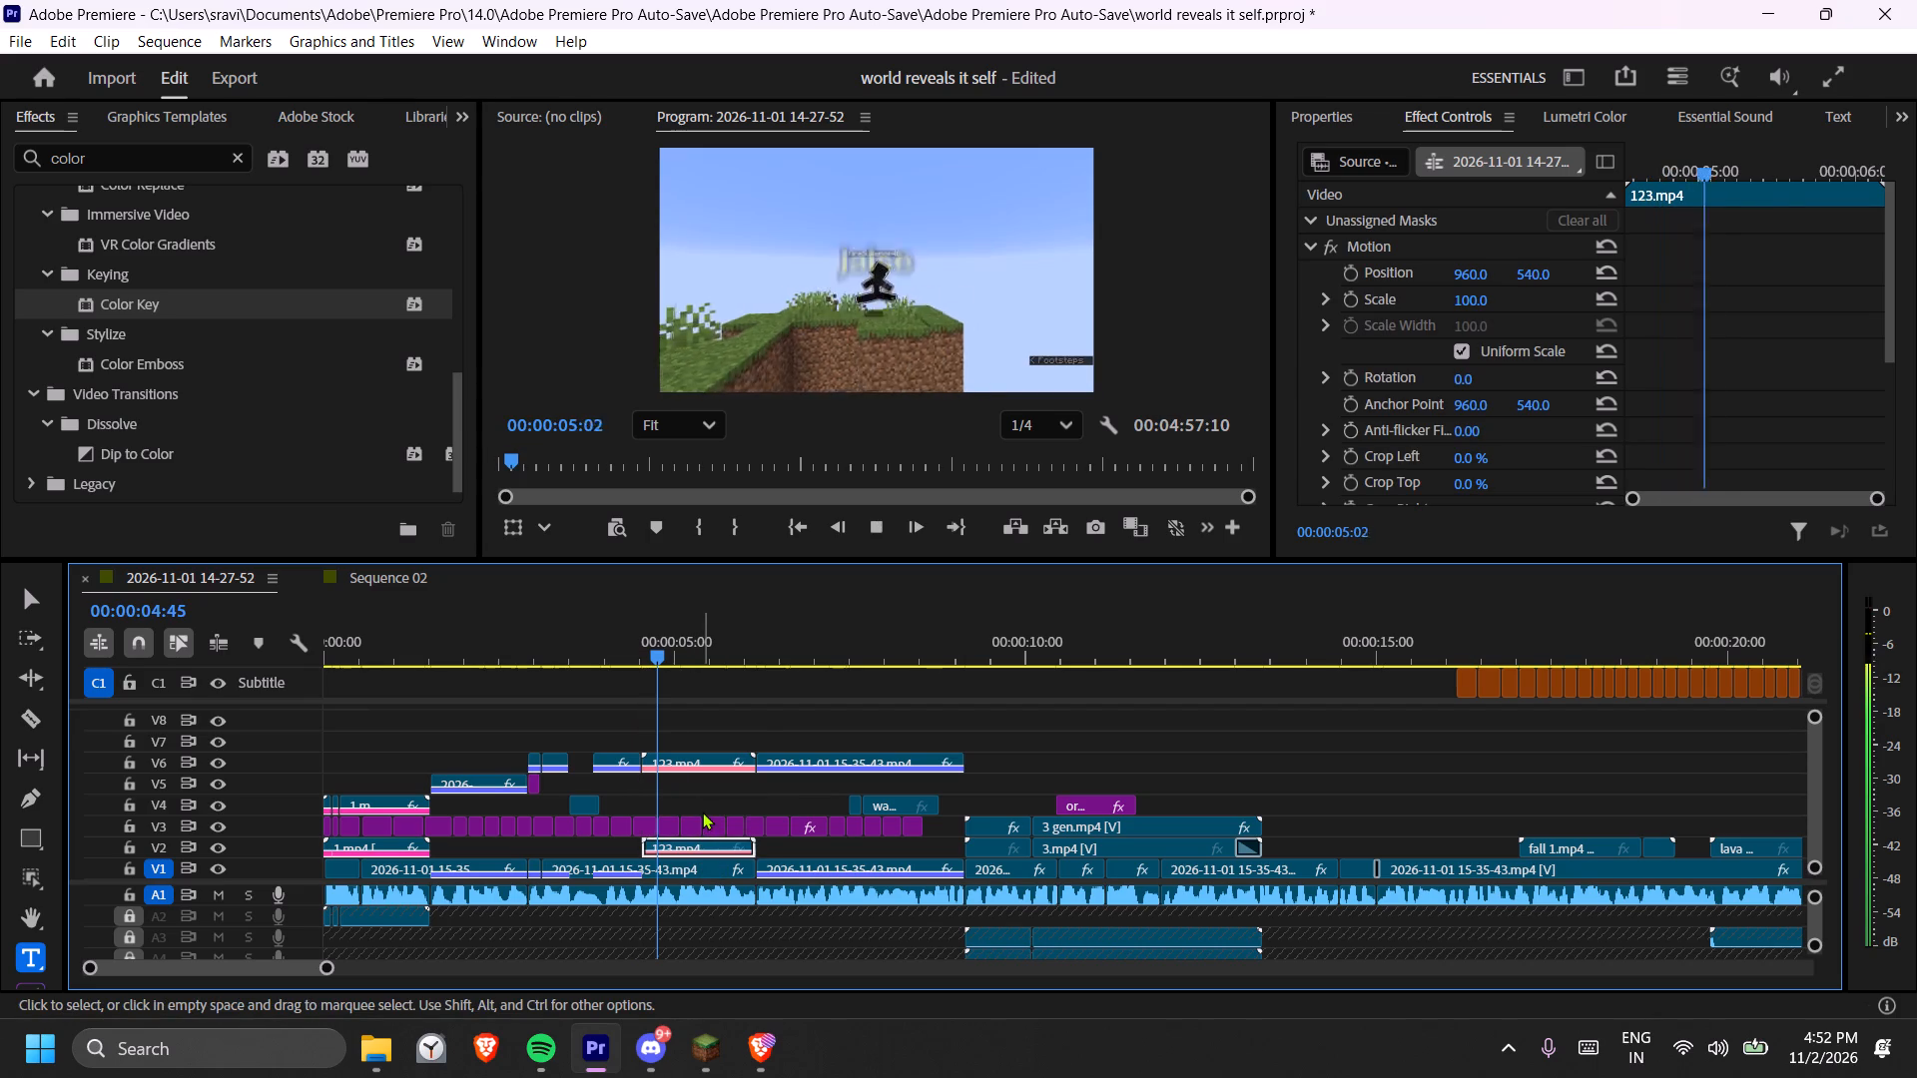
{"action": "key", "text": "space"}
{"action": "key", "text": "space"}
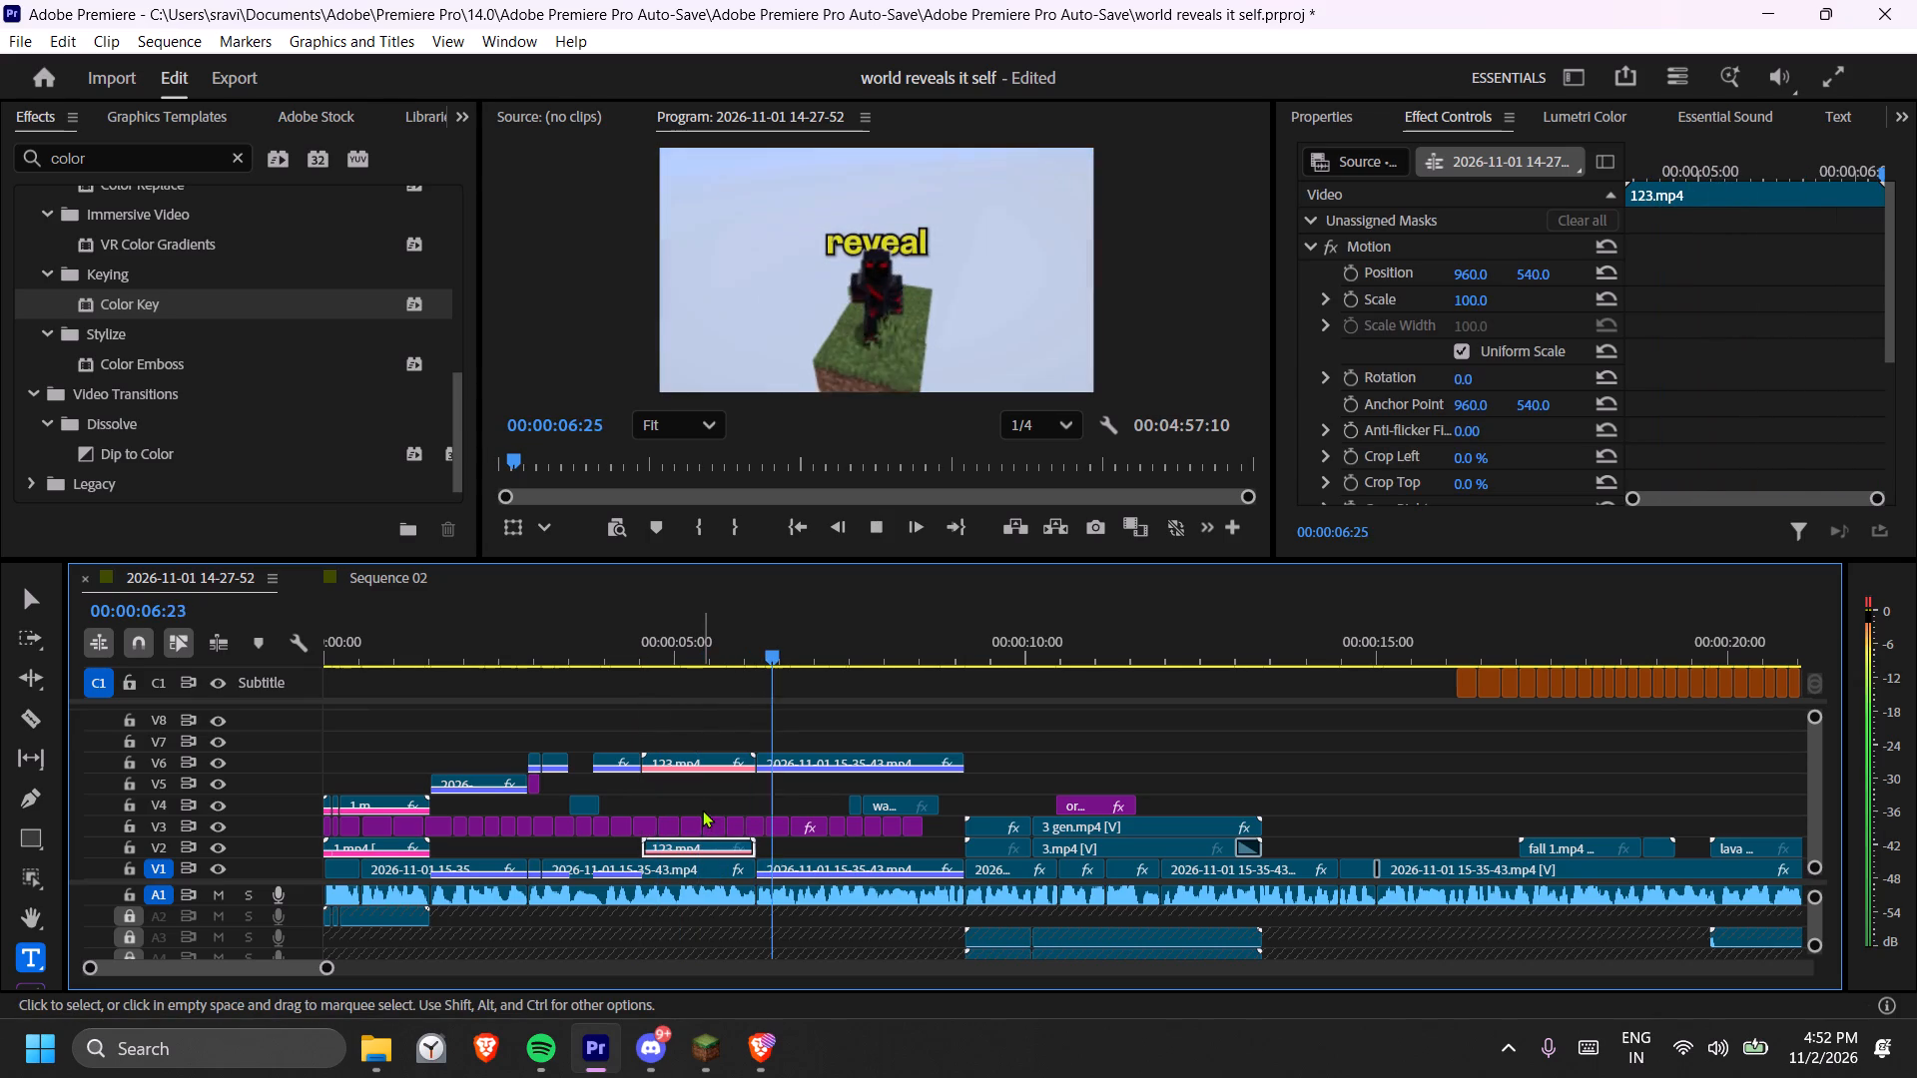
{"action": "key", "text": "space"}
{"action": "key", "text": "space"}
{"action": "key", "text": "space"}
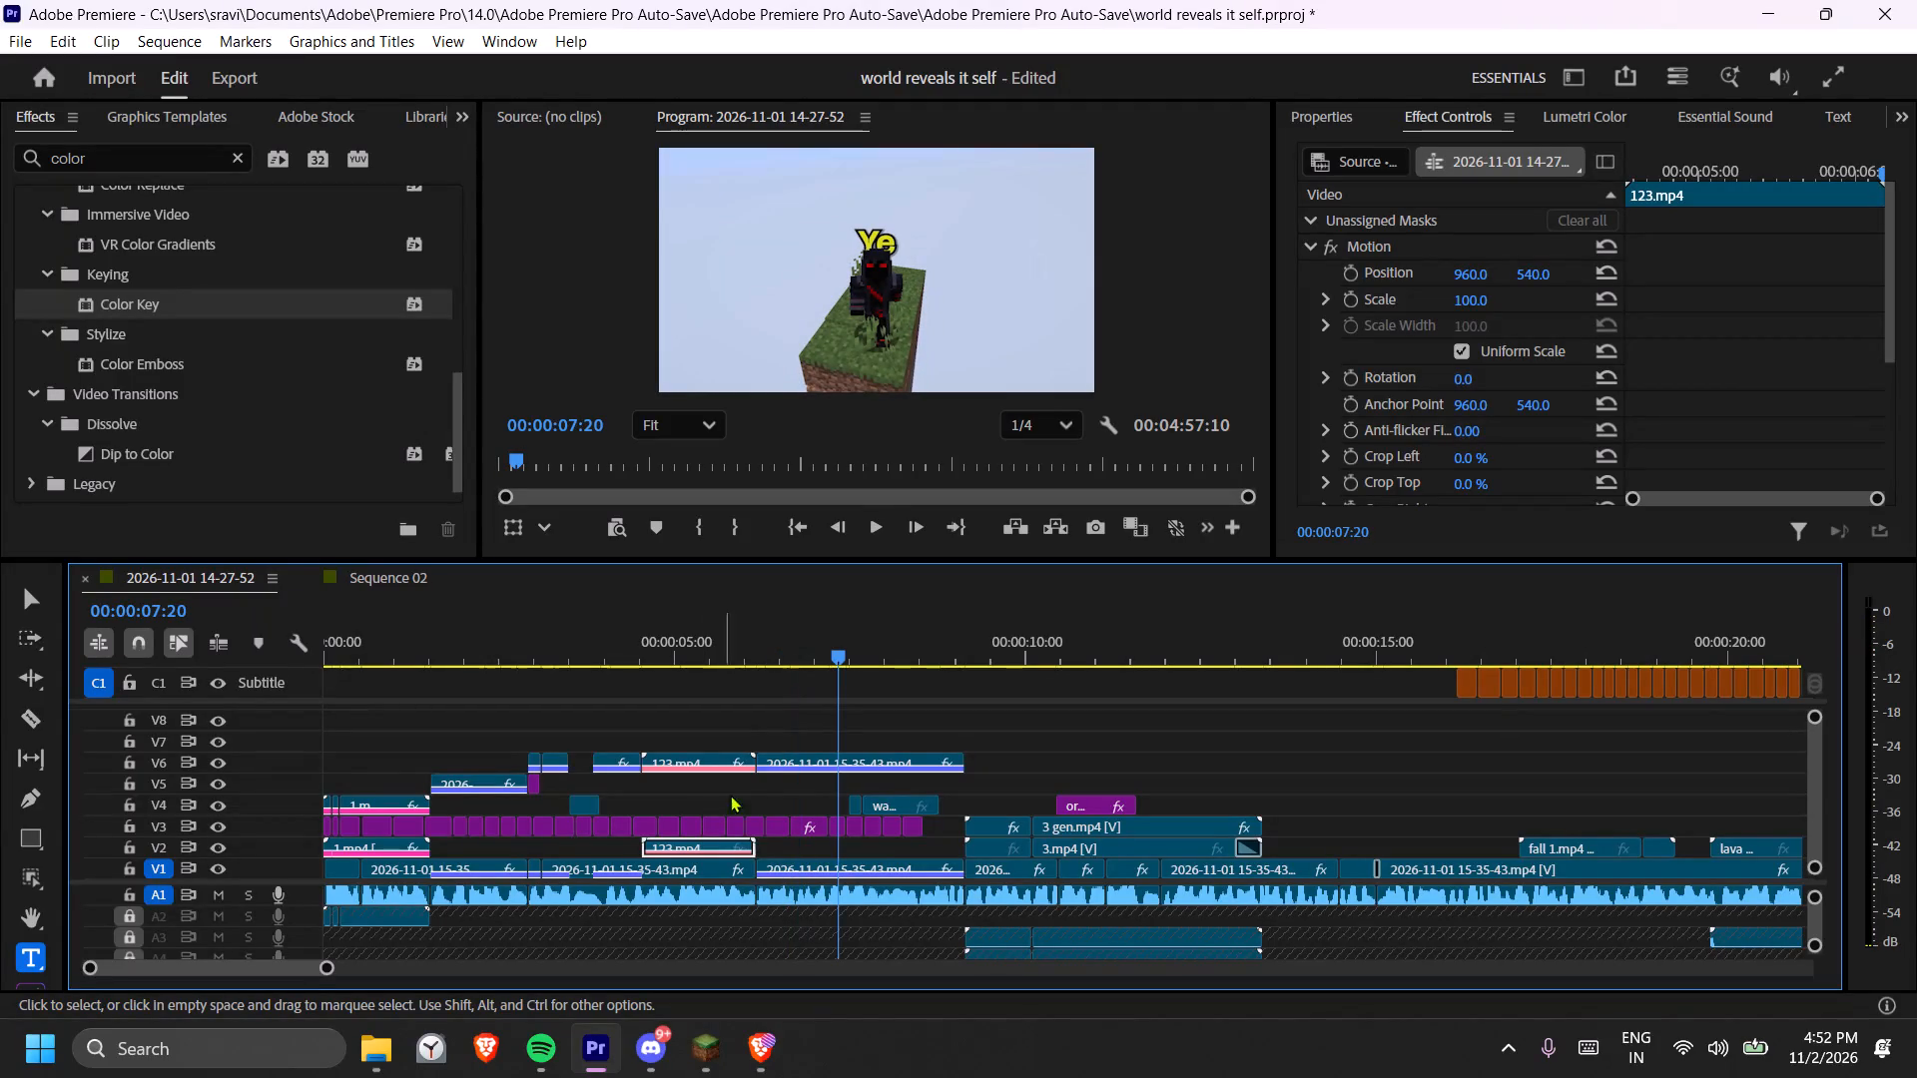
Play back the section from about 7 to 8.5 seconds to check the captions against the character and hand footage.
{"action": "key", "text": "space"}
{"action": "key", "text": "space"}
{"action": "key", "text": "space"}
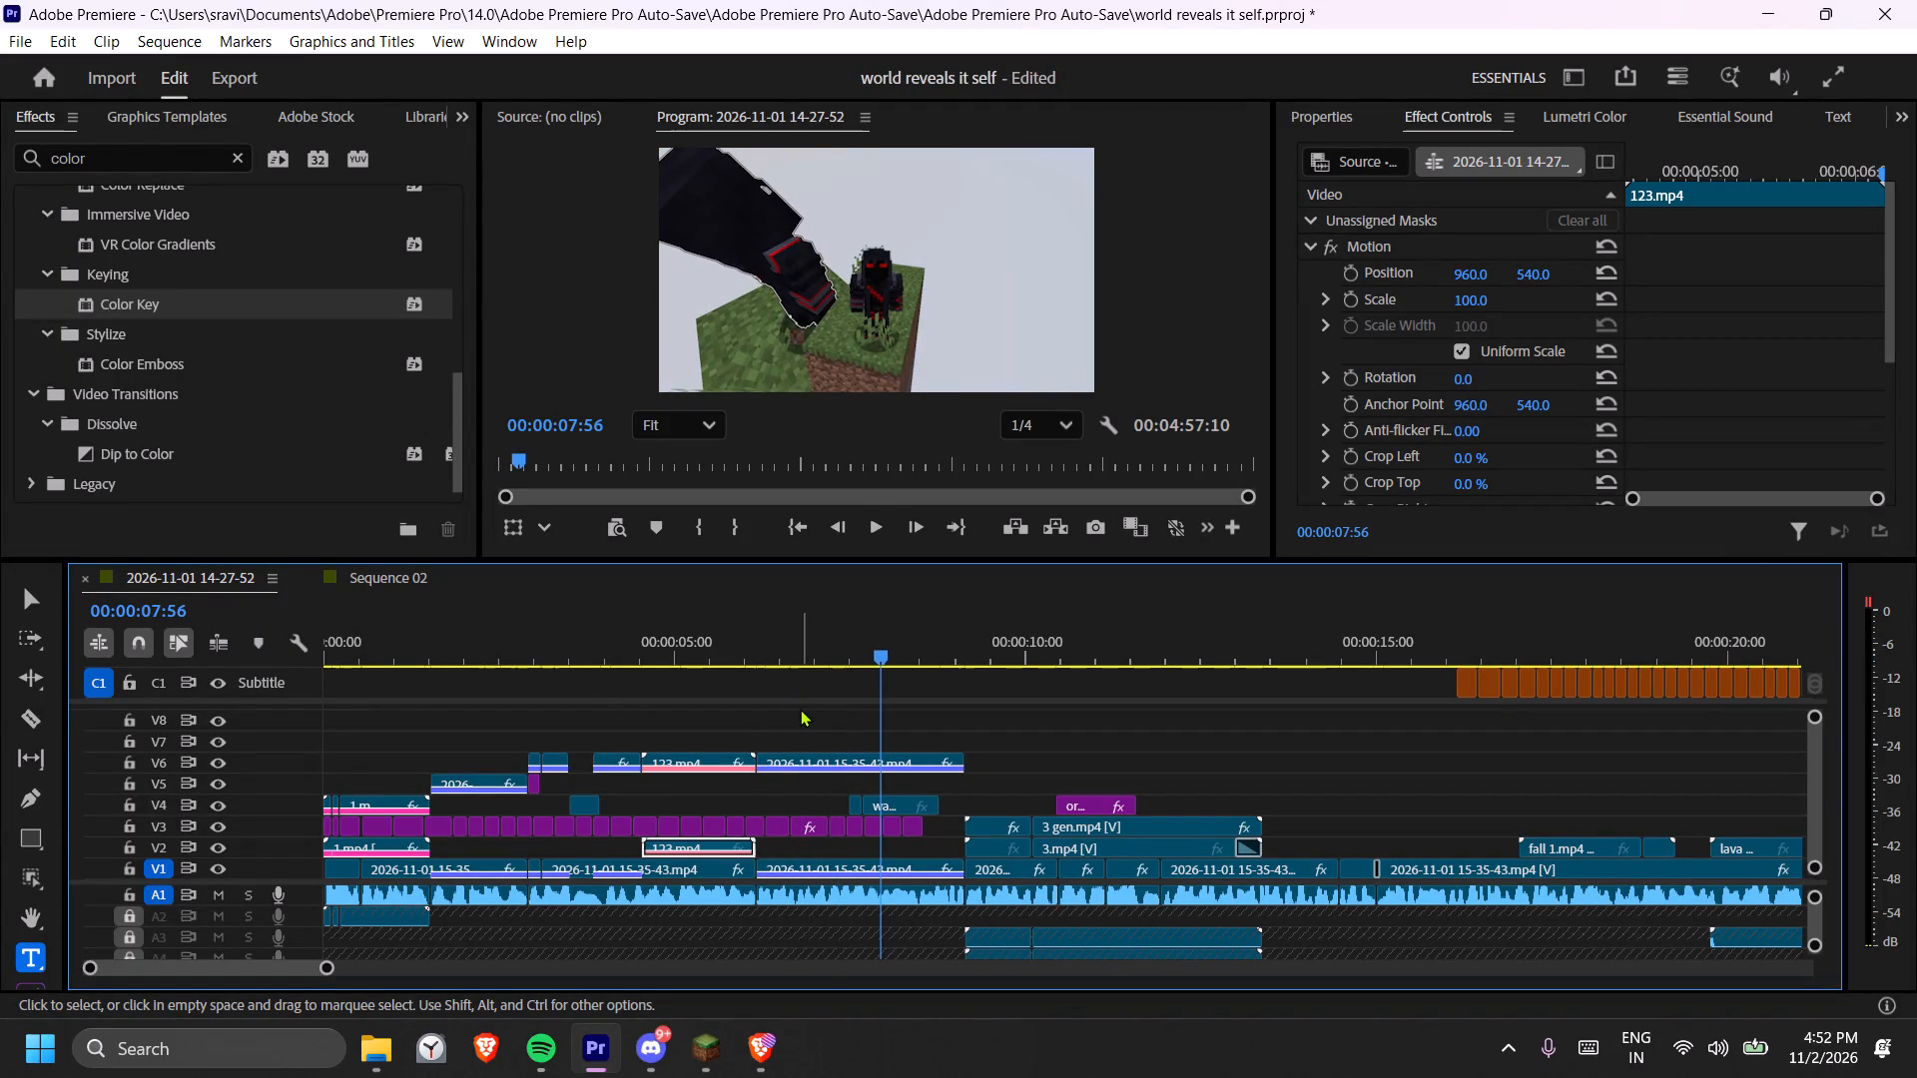
{"action": "key", "text": "space"}
{"action": "key", "text": "space"}
{"action": "key", "text": "space"}
{"action": "key", "text": "space"}
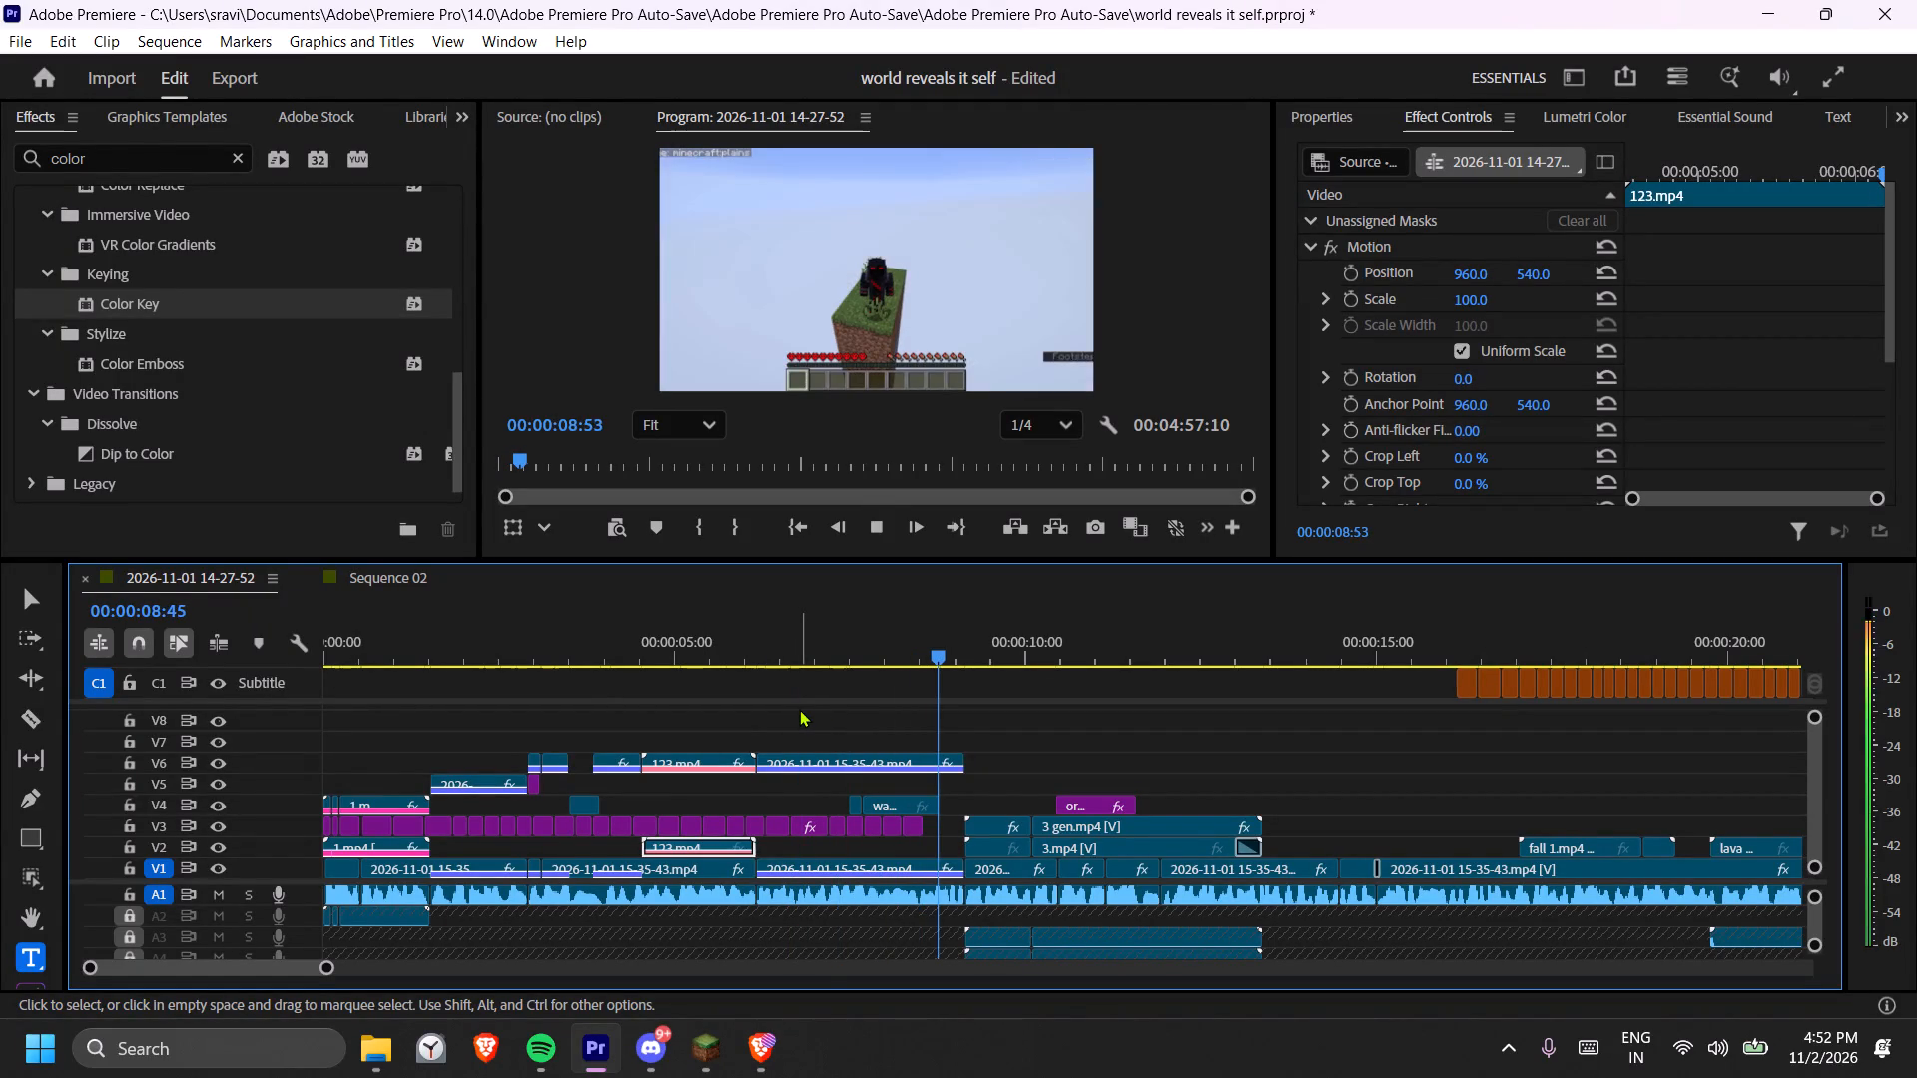
{"action": "key", "text": "space"}
{"action": "left_click", "coordinate": [818, 644]}
{"action": "key", "text": "space"}
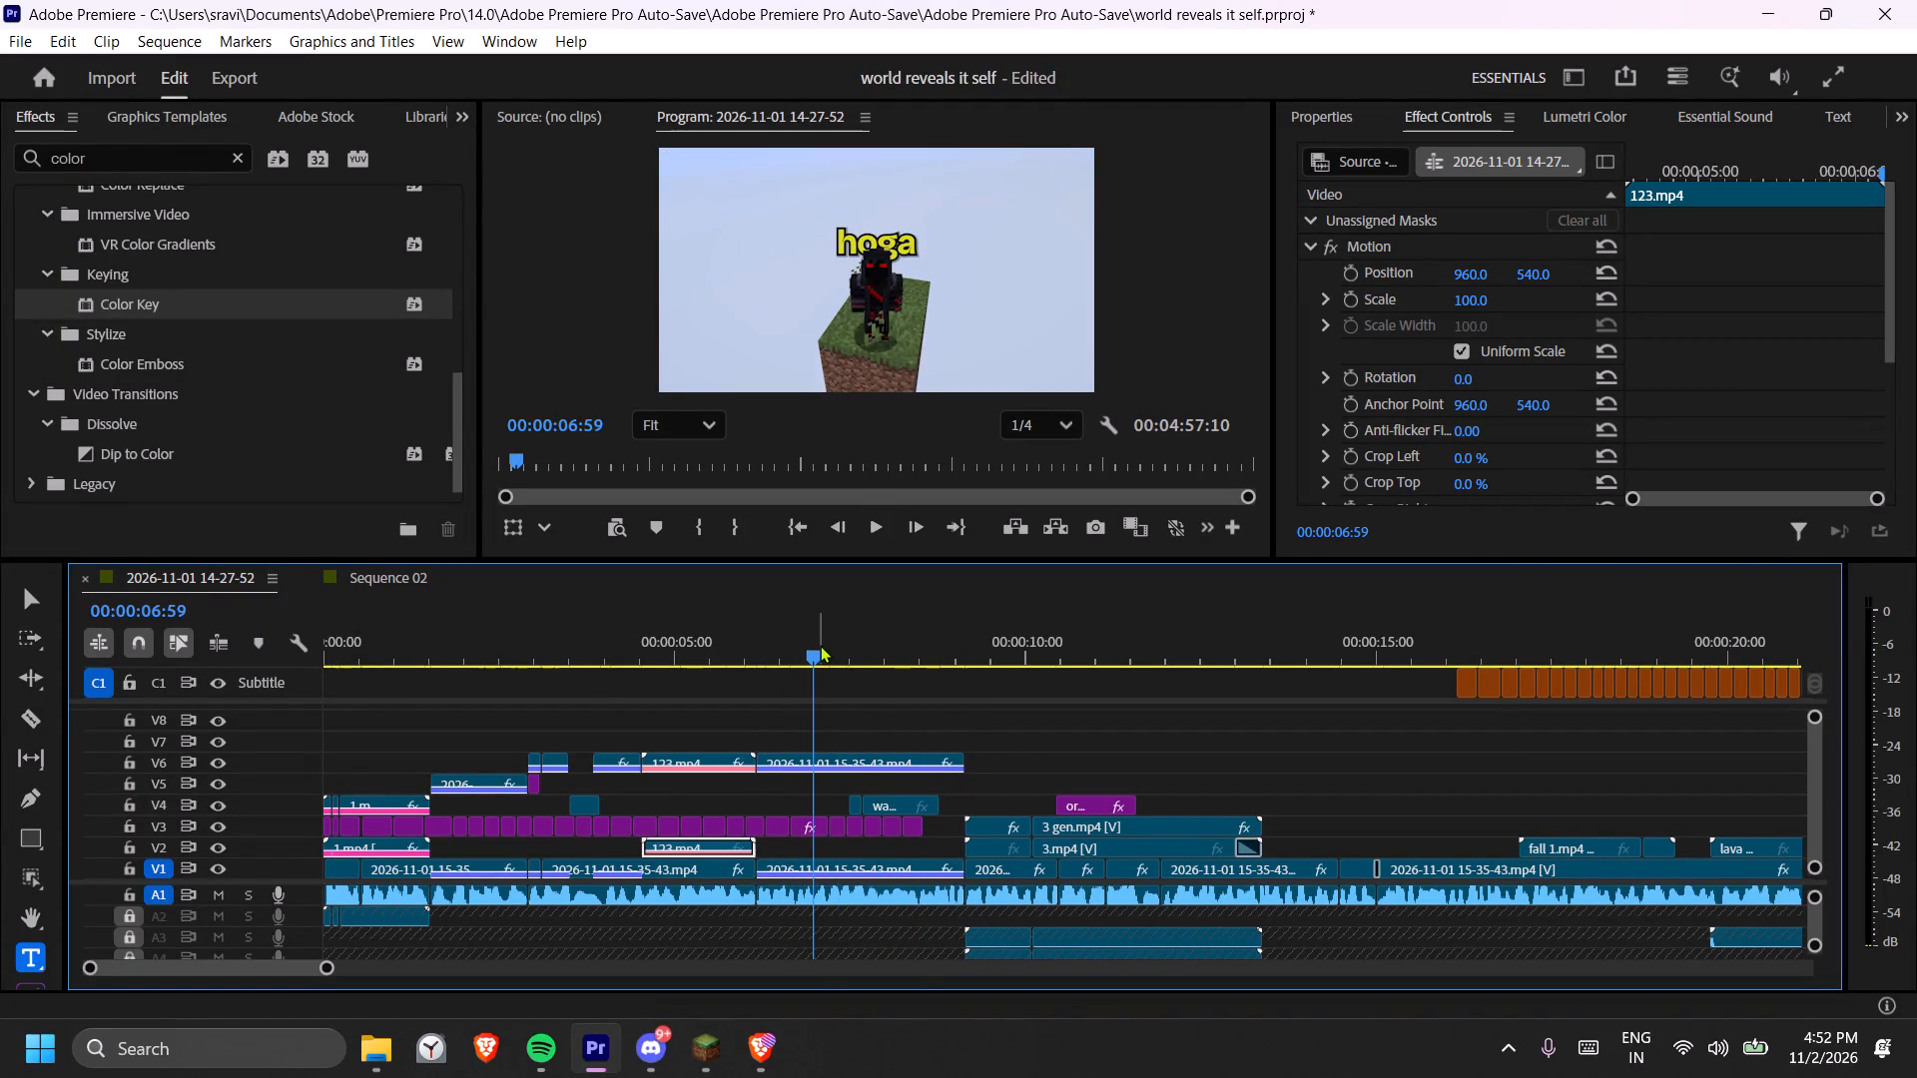
{"action": "key", "text": "space"}
{"action": "key", "text": "space"}
{"action": "key", "text": "space"}
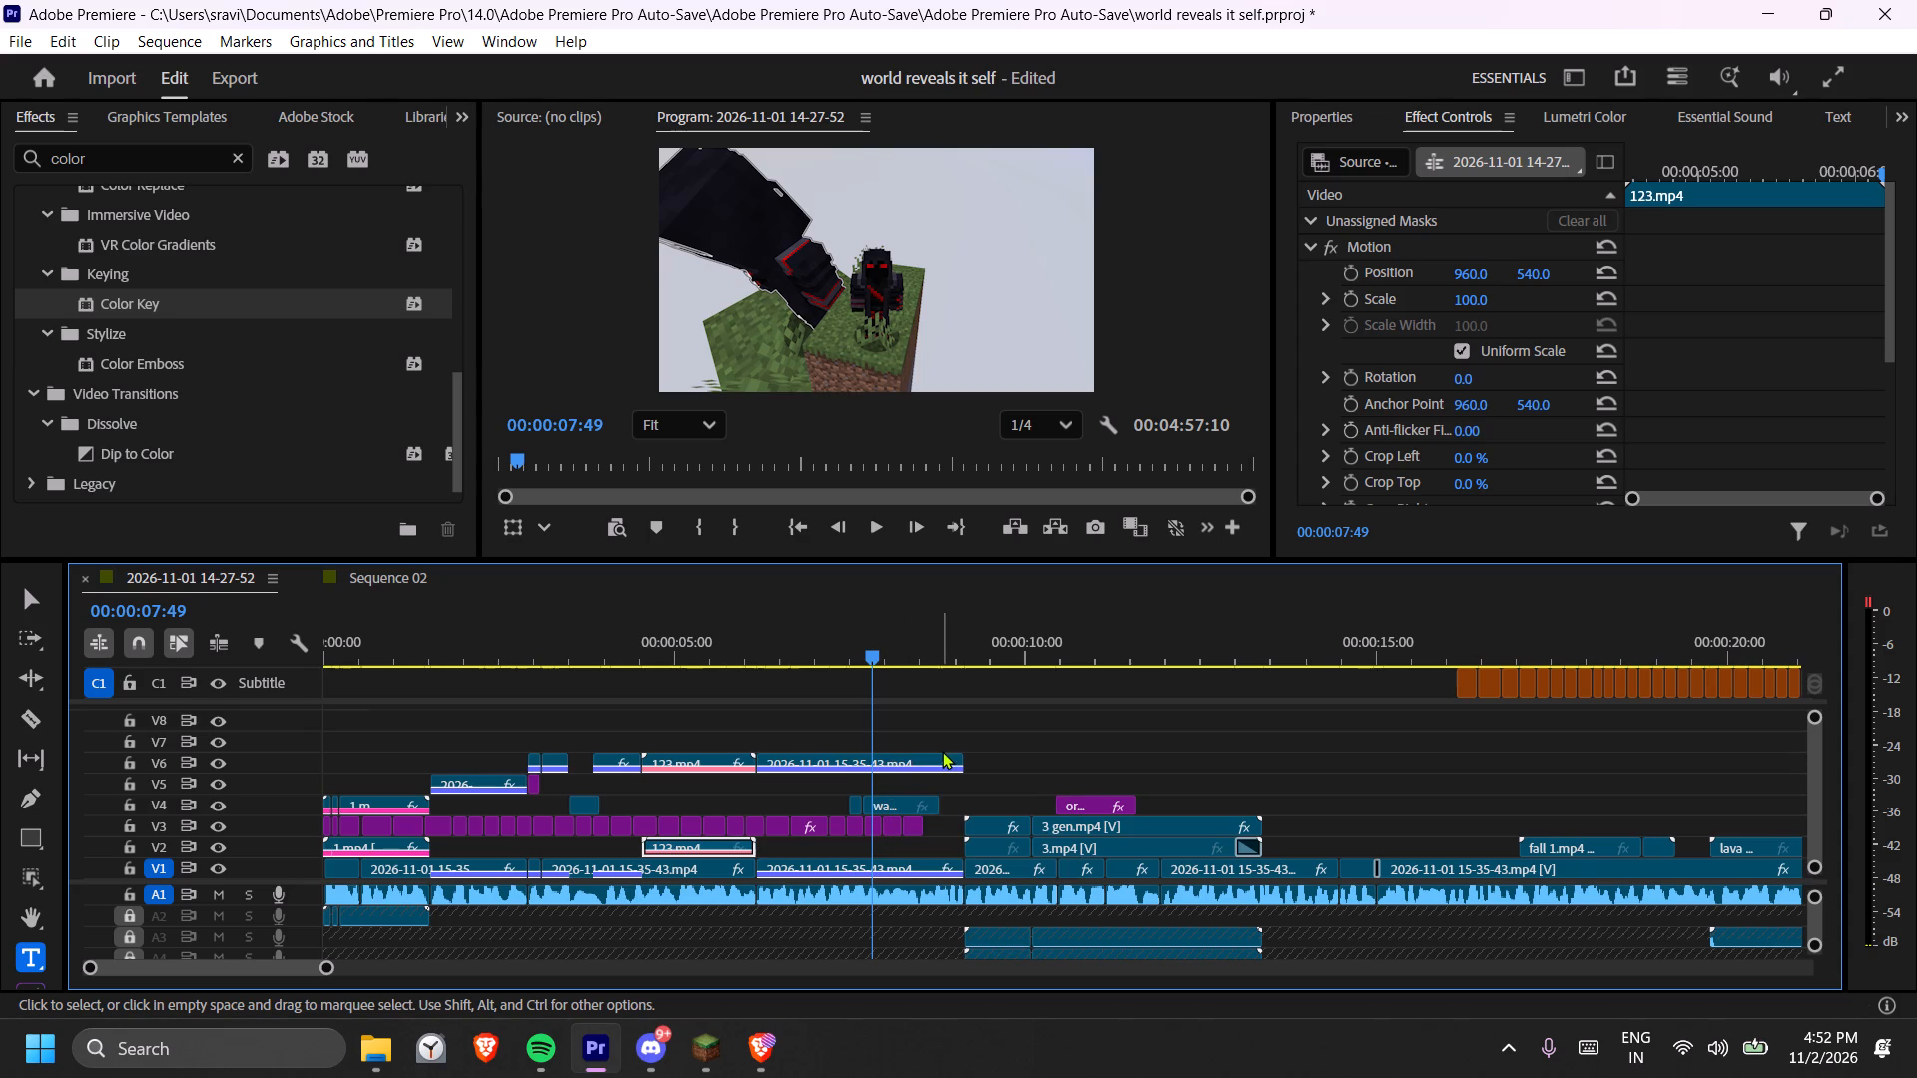
Duplicate walk generate.mp4 from V4 straight down to V2, beneath the captions, and play the section back.
{"action": "left_click", "coordinate": [892, 802]}
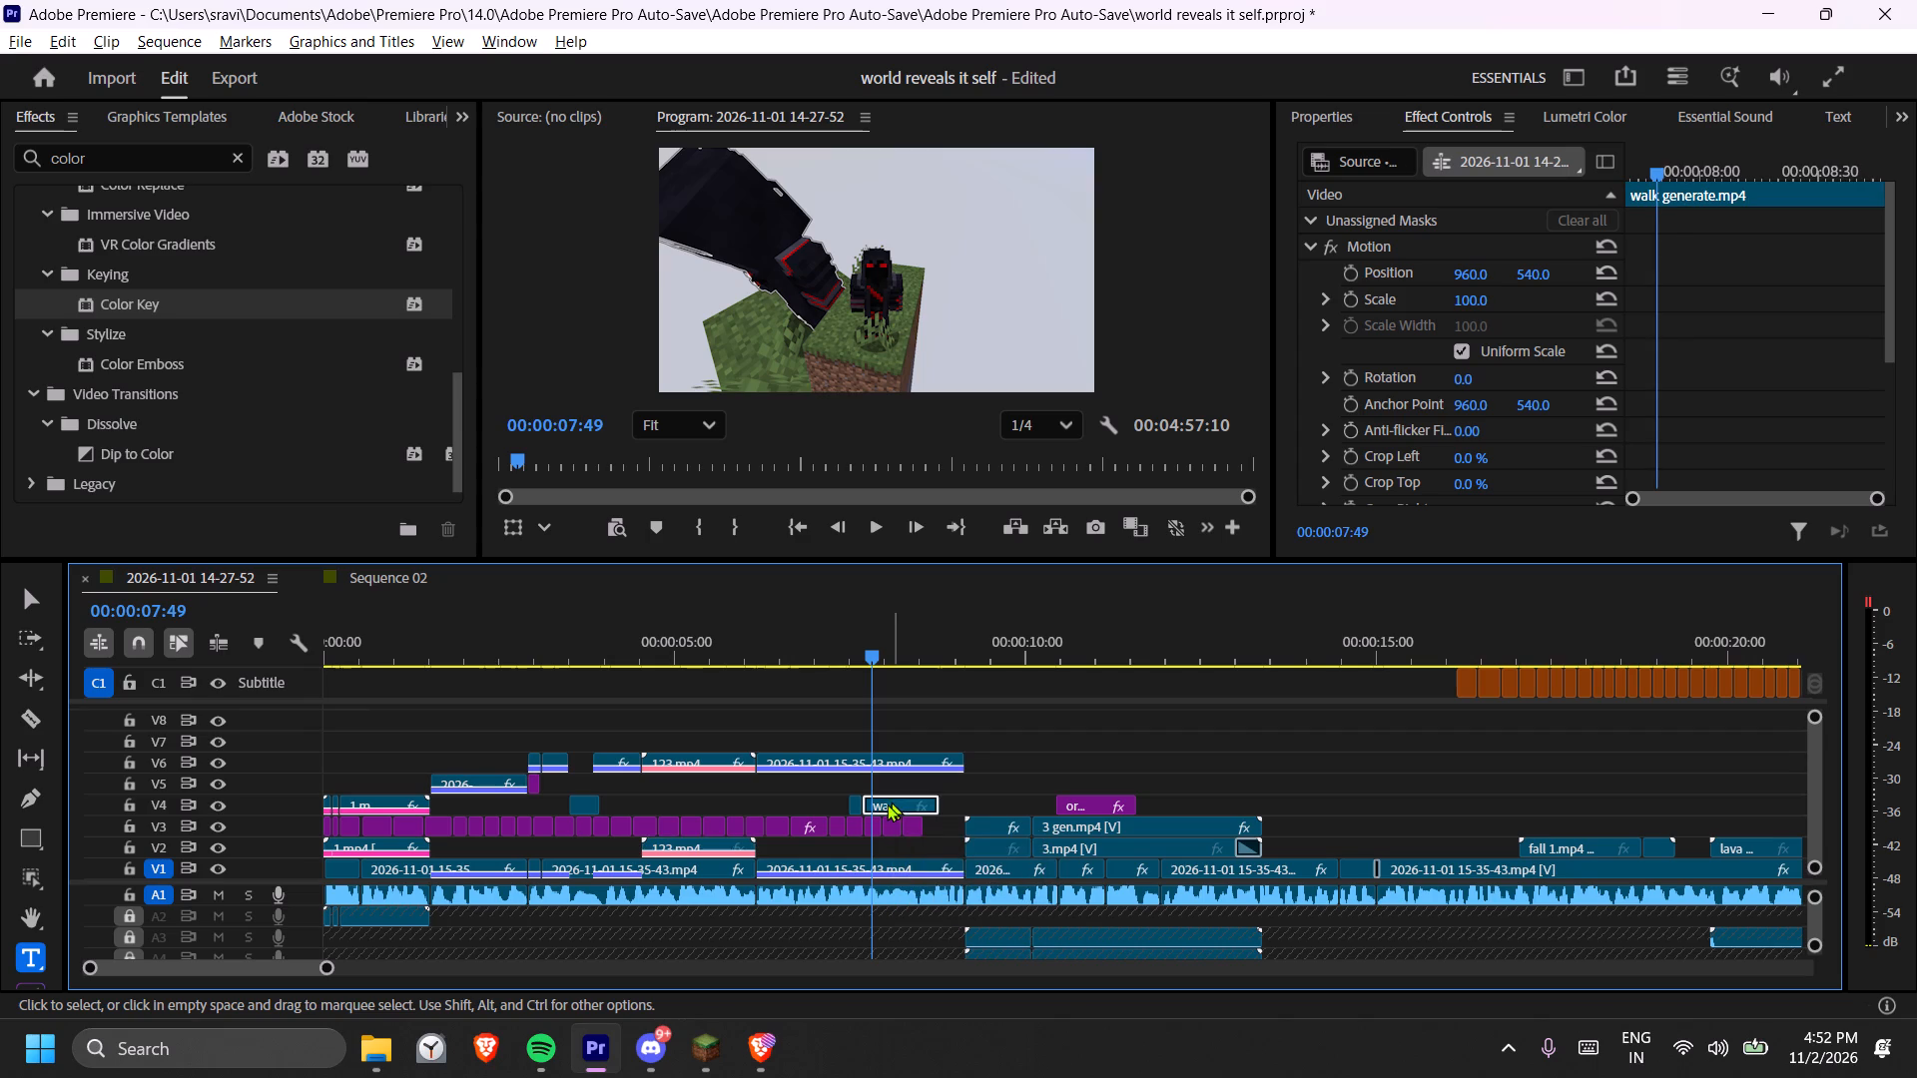
{"action": "left_click_drag", "start_coordinate": [887, 804], "coordinate": [887, 846], "text": "alt"}
{"action": "key", "text": "space"}
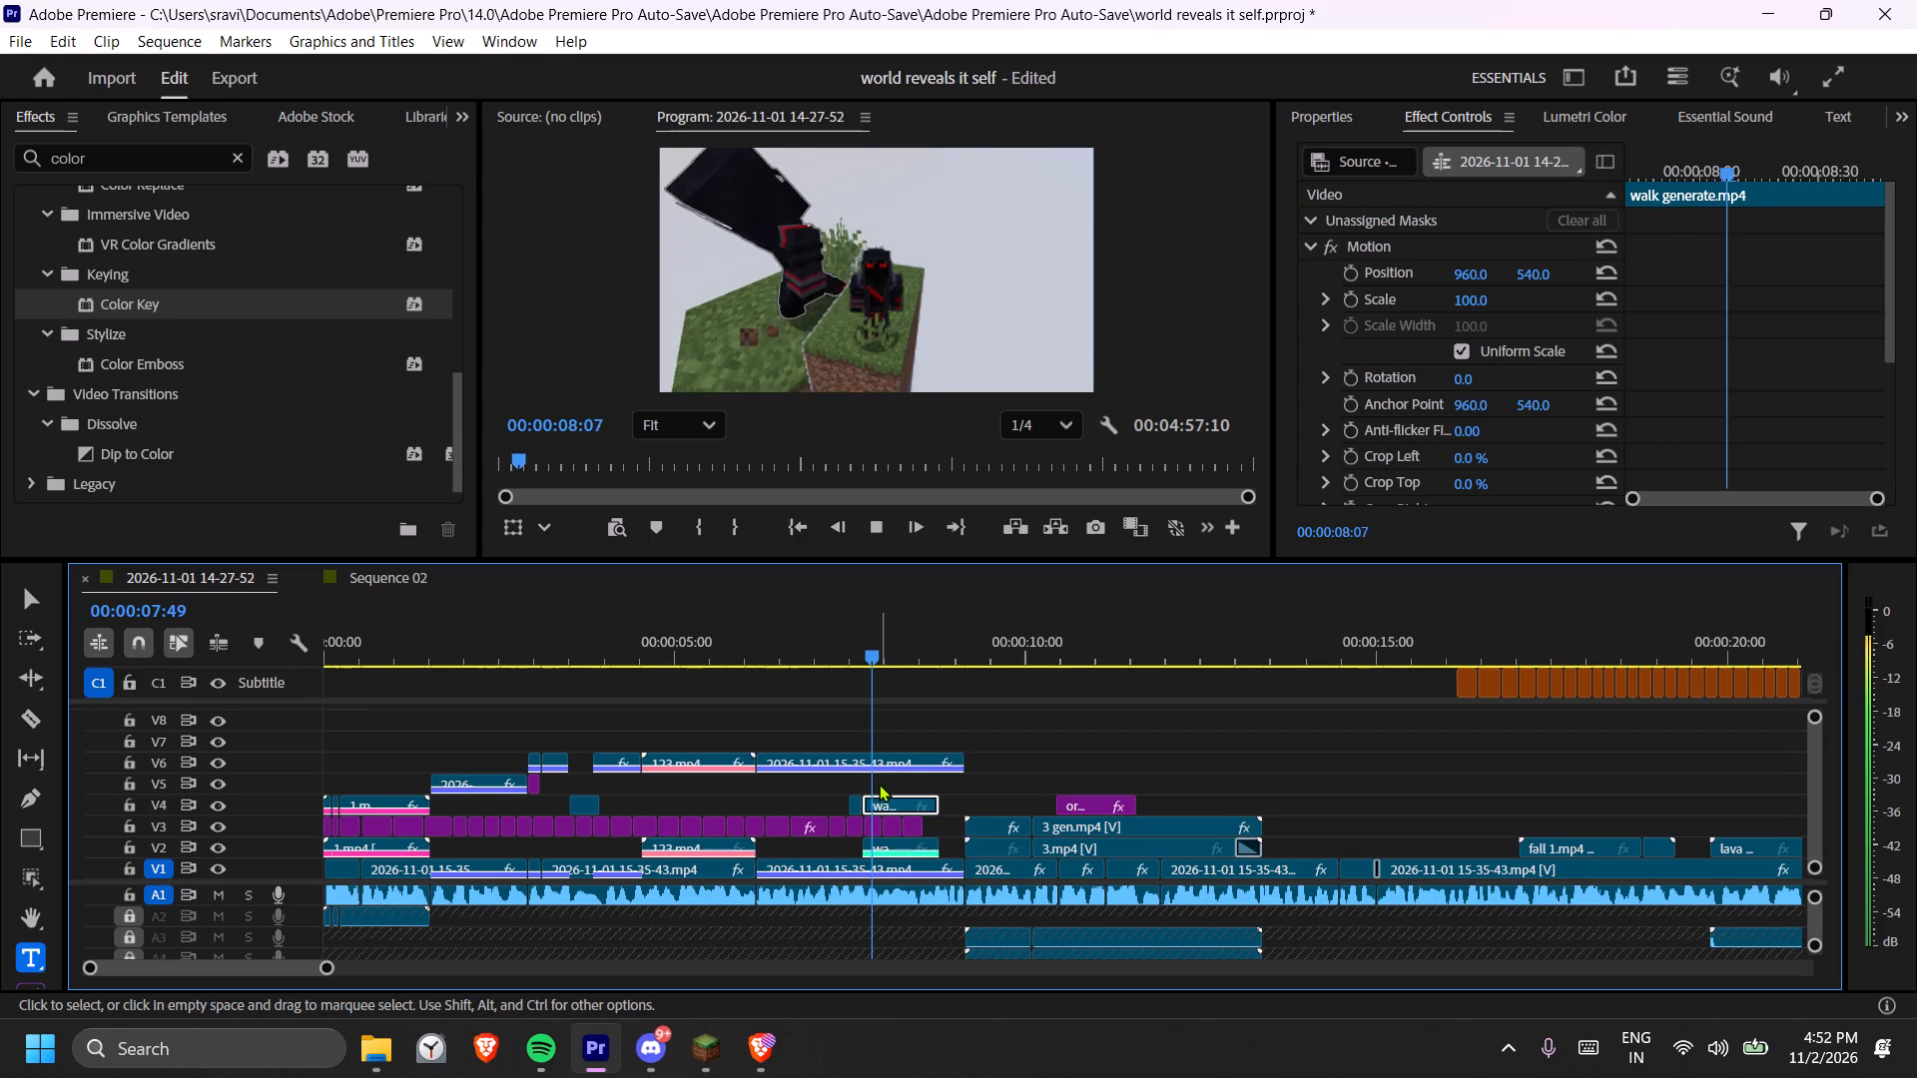
{"action": "key", "text": "space"}
{"action": "left_click", "coordinate": [847, 647]}
{"action": "key", "text": "space"}
{"action": "key", "text": "space"}
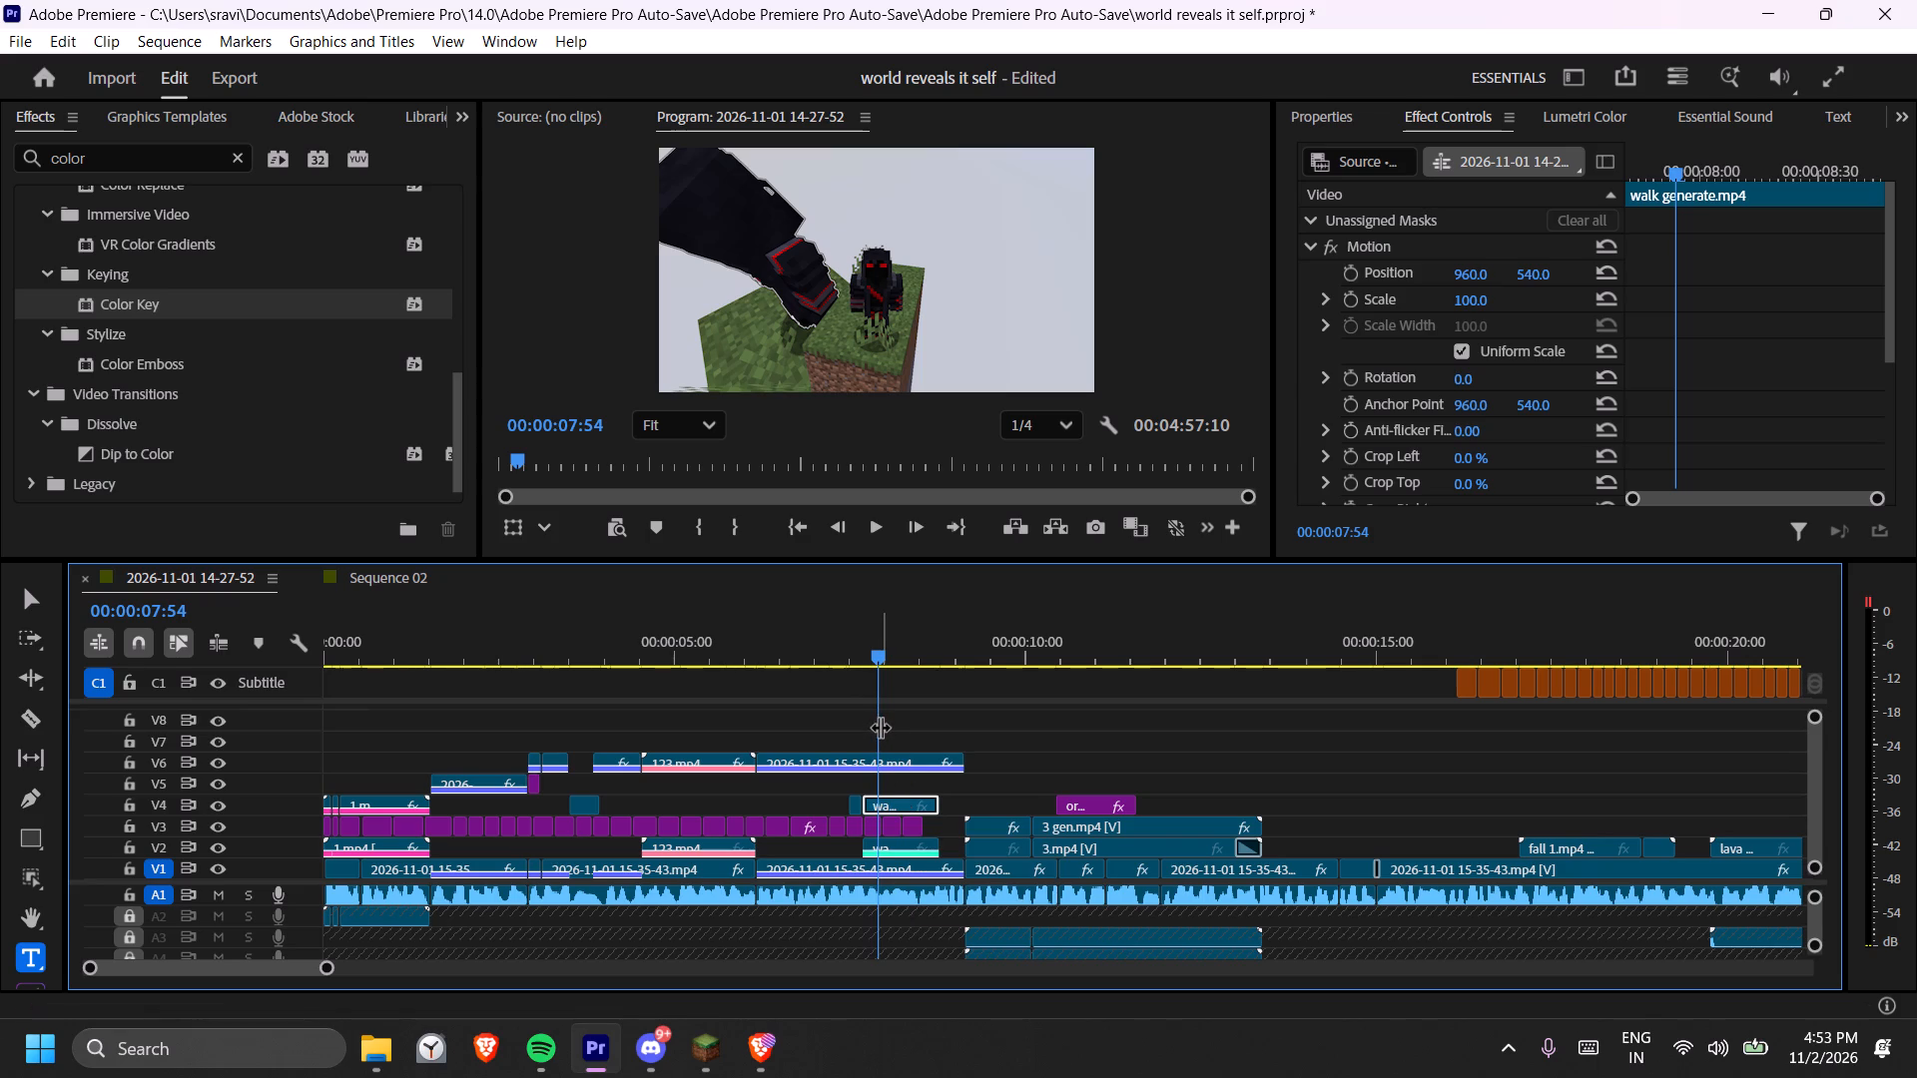
Toggle the visibility of V4 and V6 off and on to check which layers cover the caption.
{"action": "left_click", "coordinate": [905, 798]}
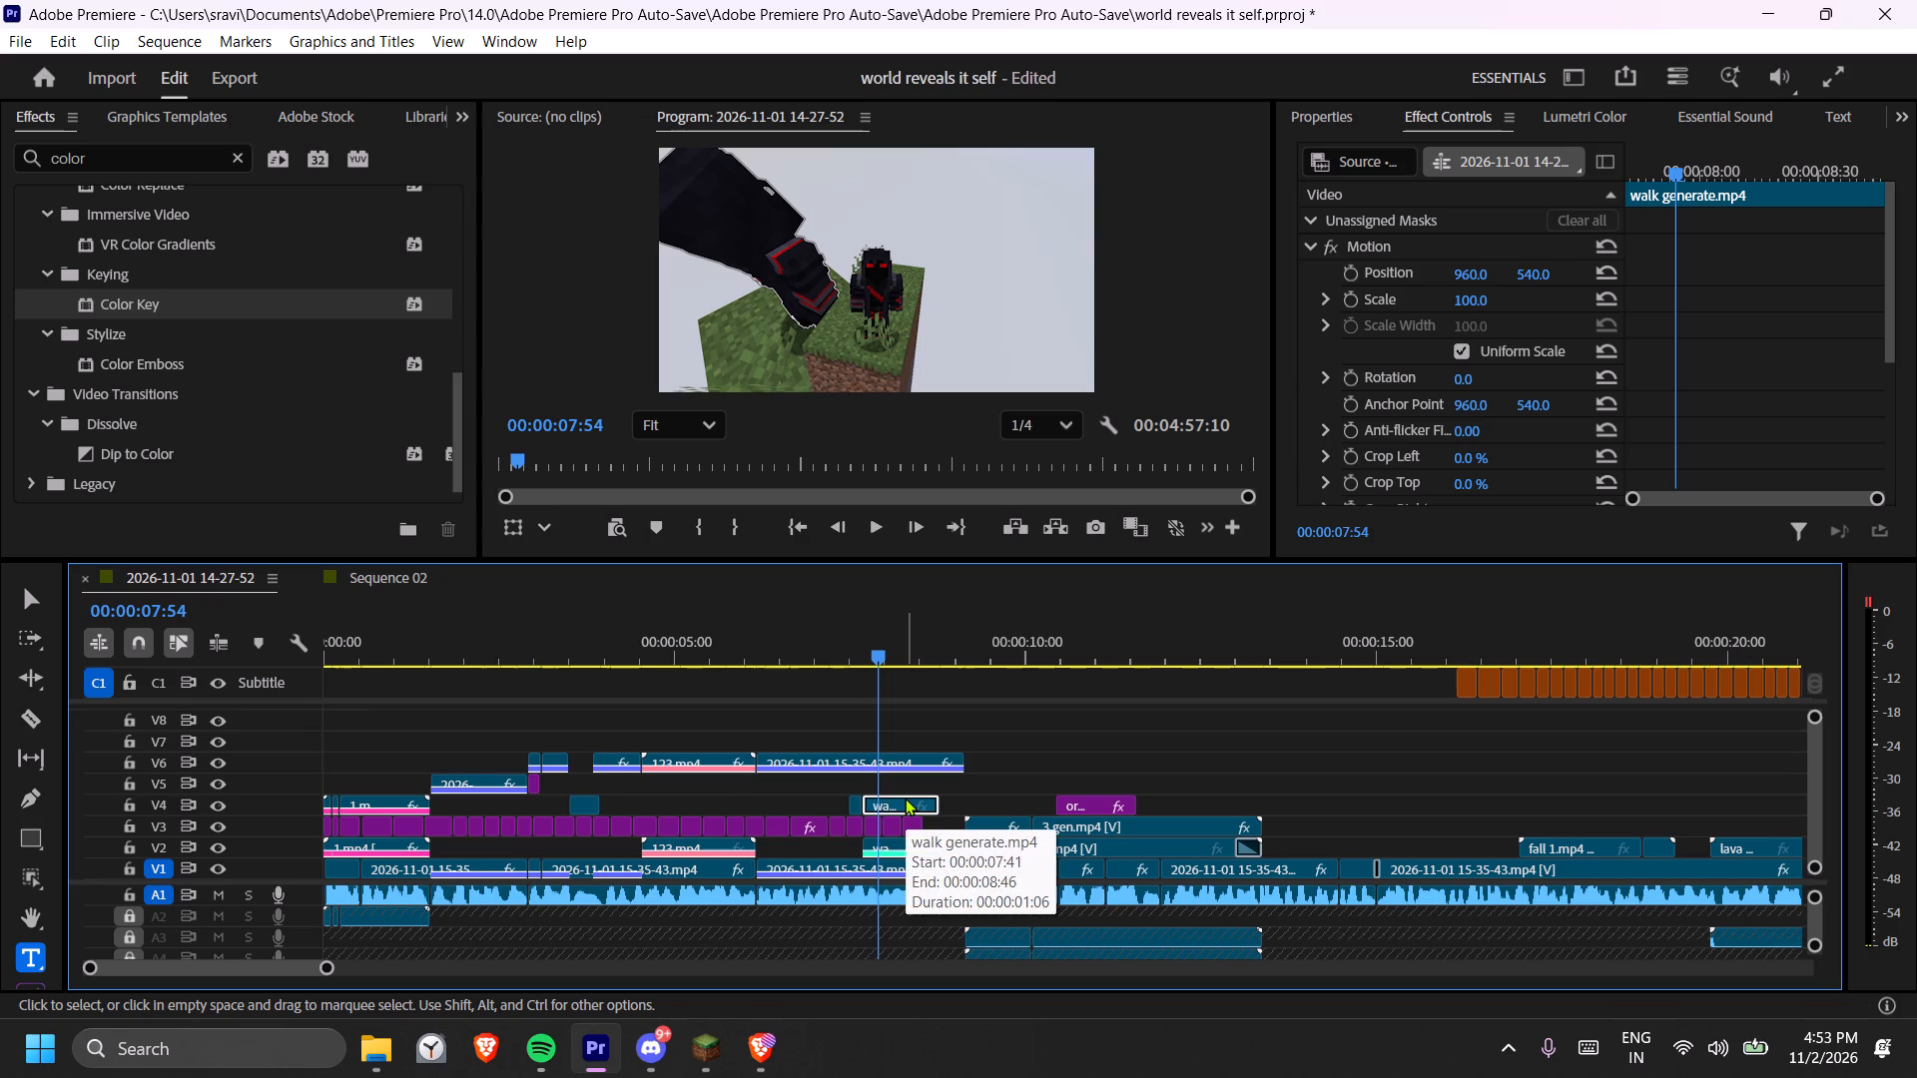
{"action": "left_click", "coordinate": [226, 802]}
{"action": "left_click", "coordinate": [226, 802]}
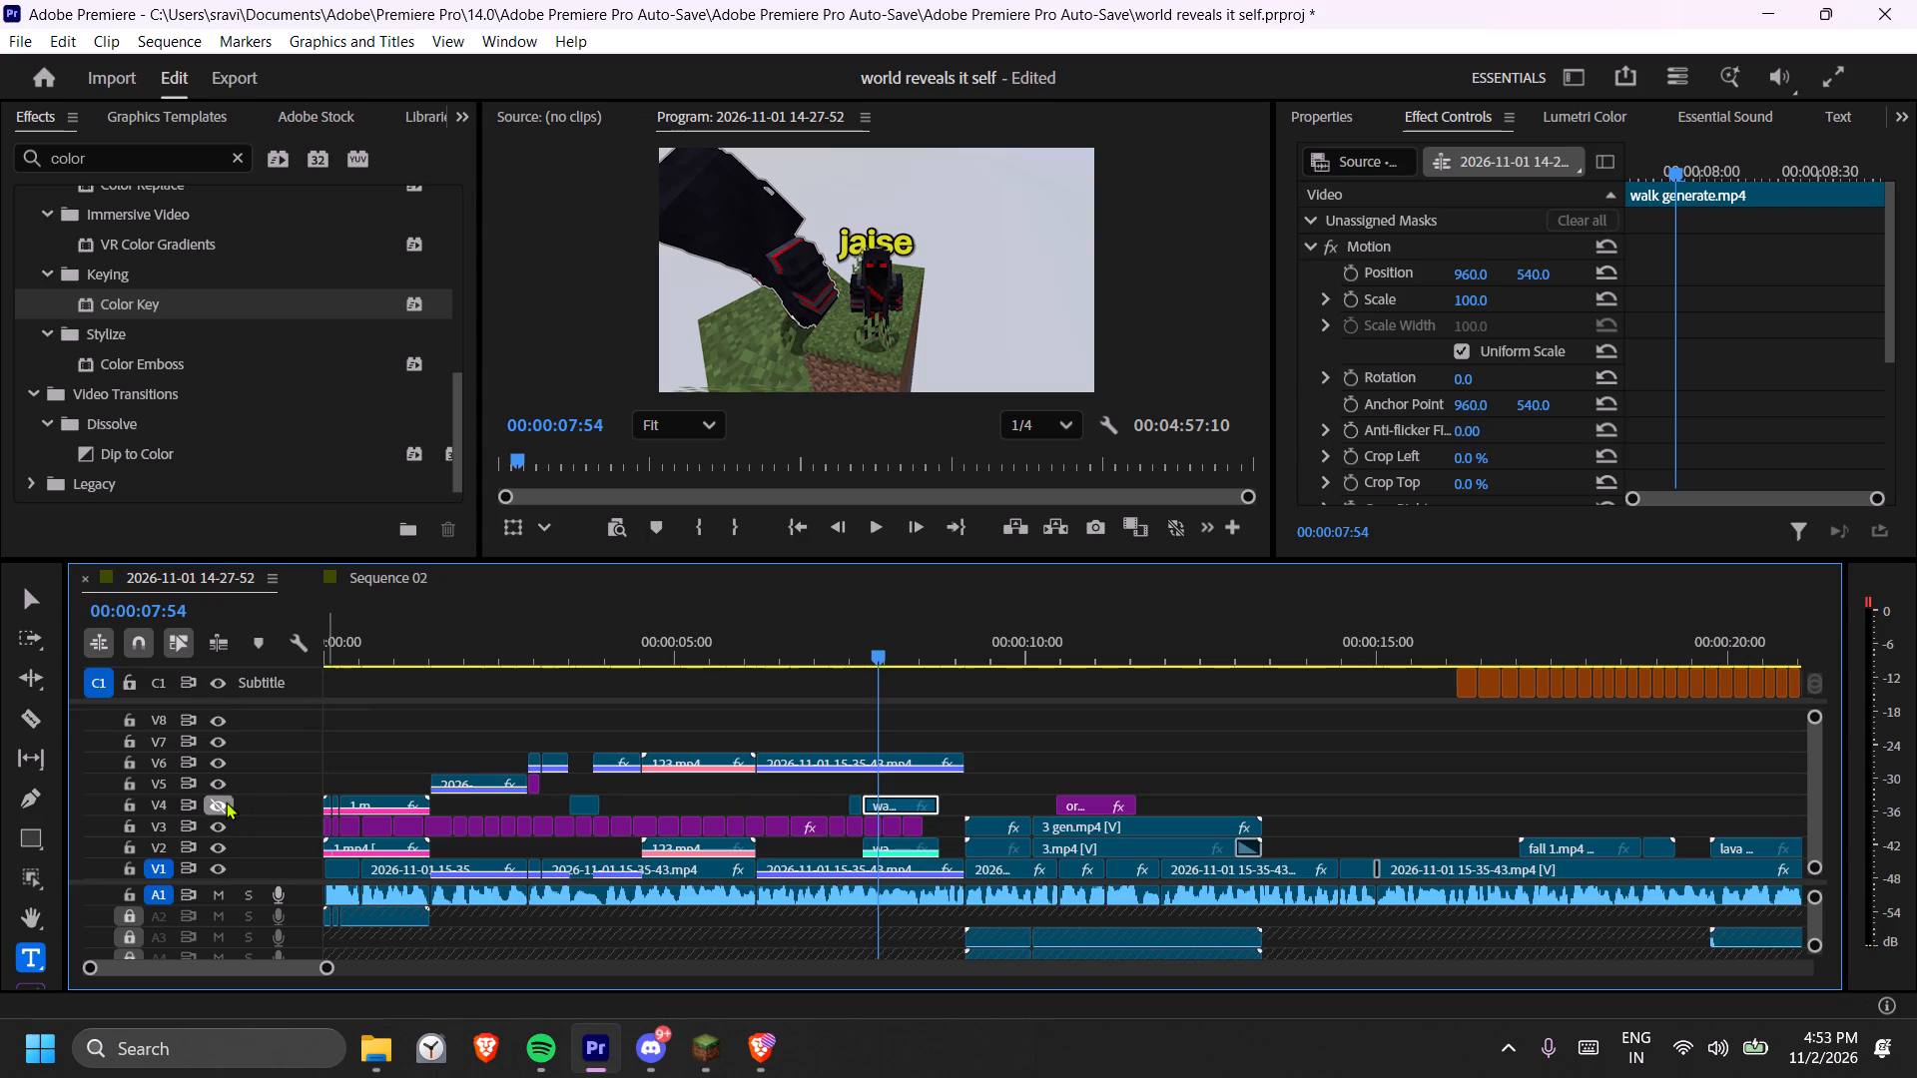
{"action": "left_click", "coordinate": [226, 802]}
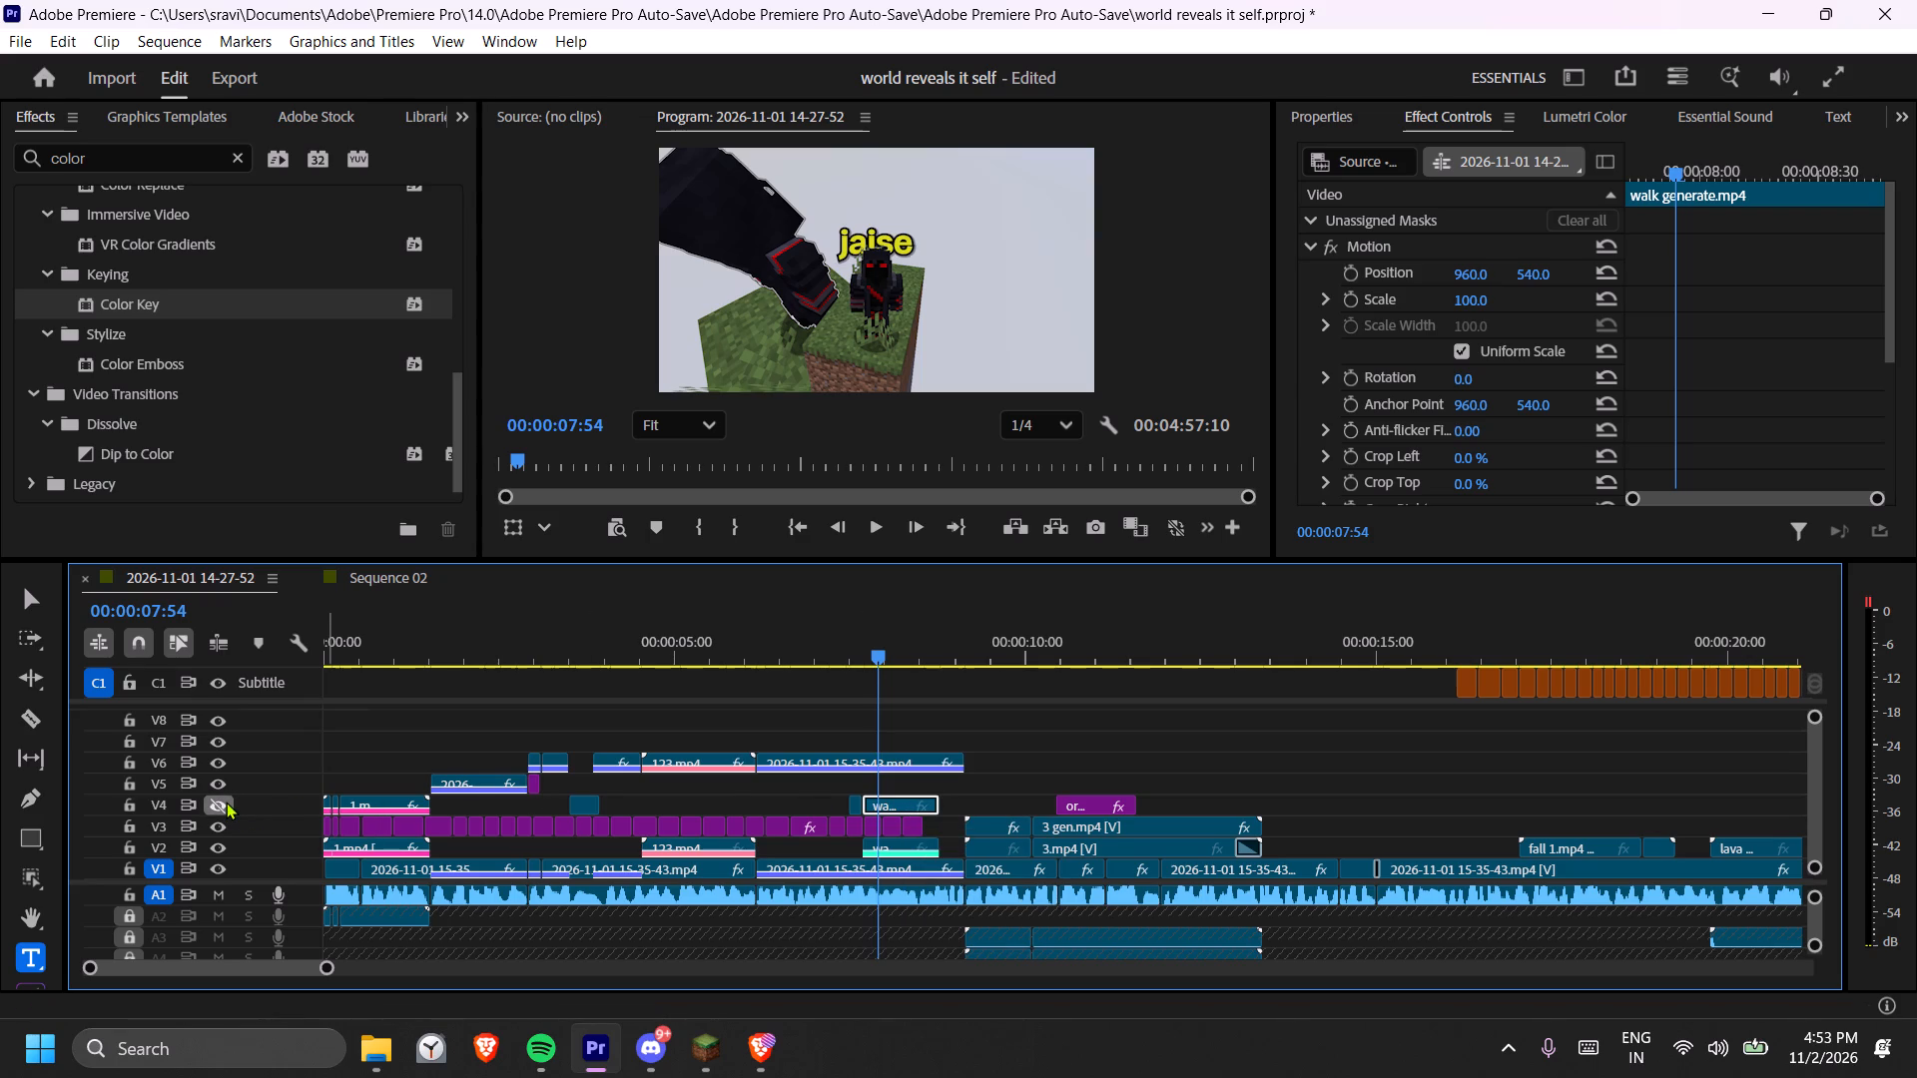
{"action": "left_click", "coordinate": [226, 802]}
{"action": "left_click", "coordinate": [220, 760]}
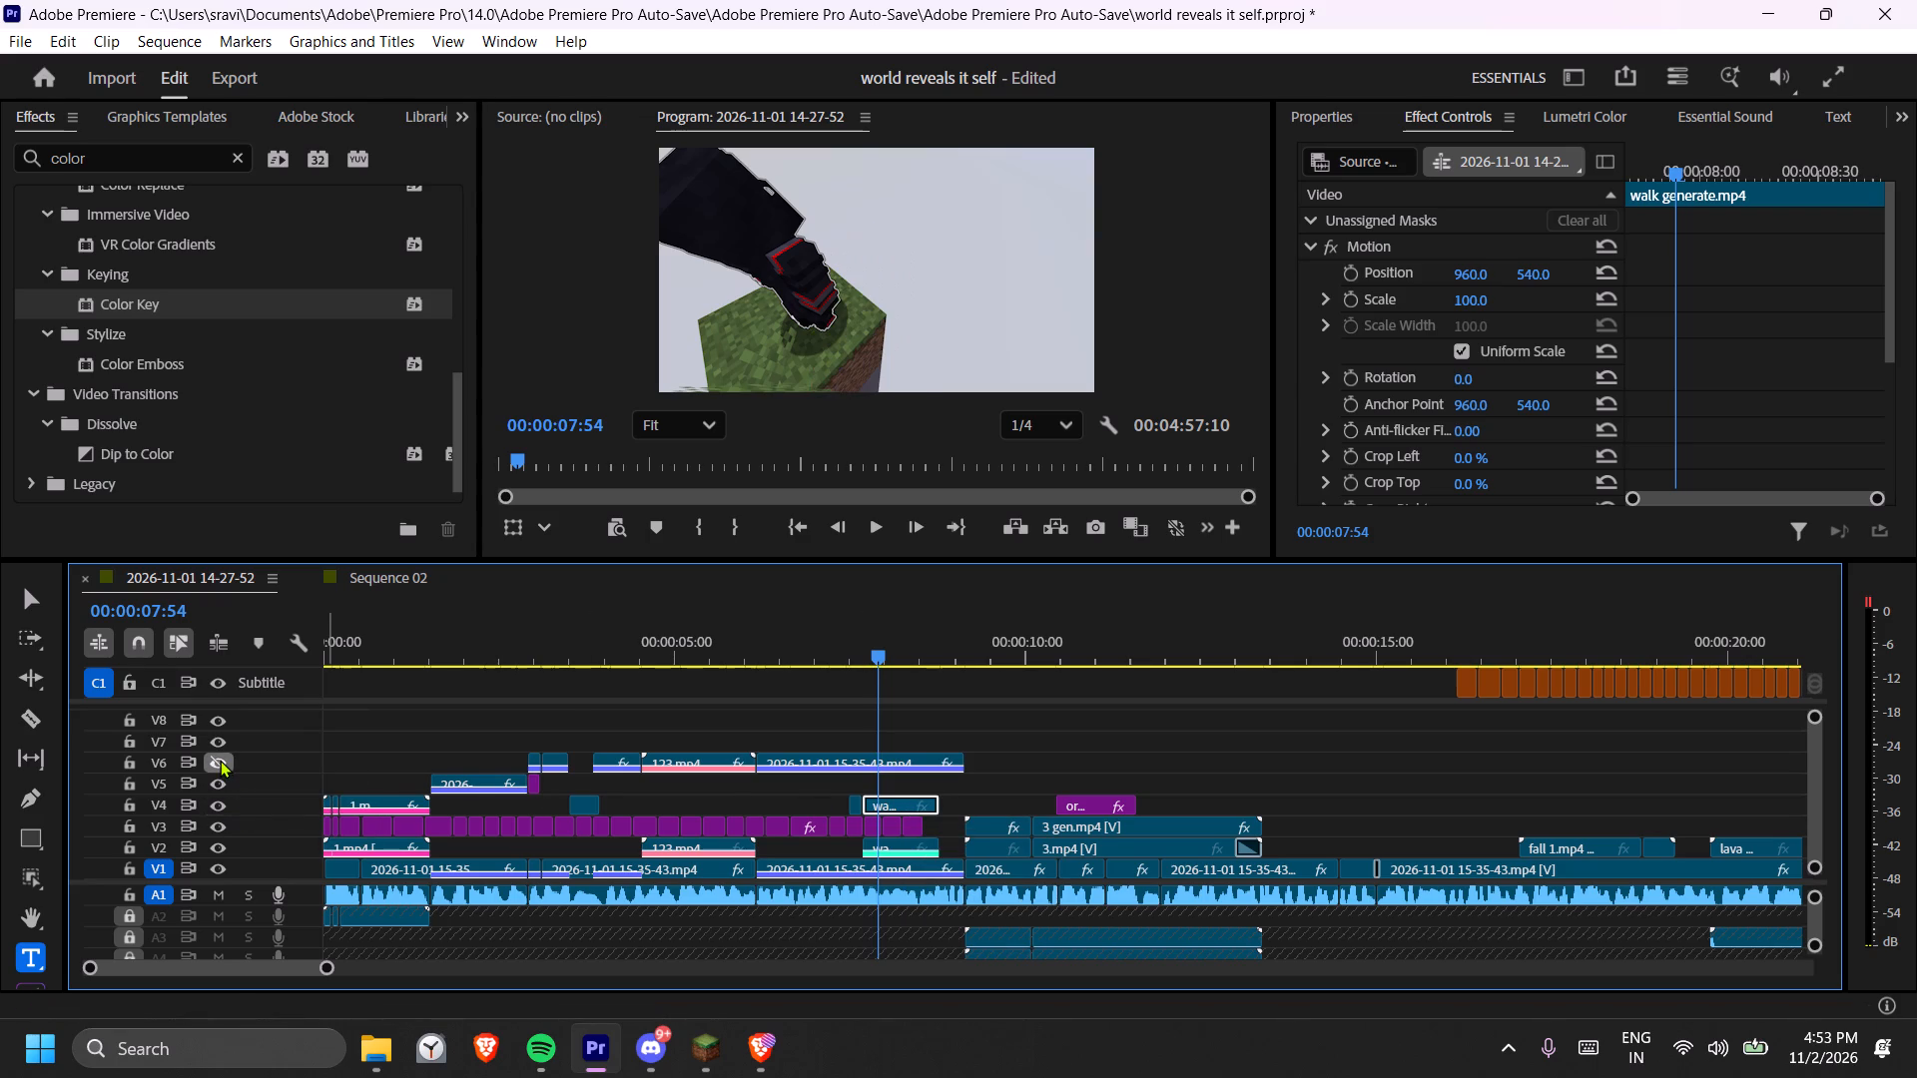
{"action": "left_click", "coordinate": [220, 760]}
{"action": "left_click", "coordinate": [220, 760]}
{"action": "left_click", "coordinate": [220, 760]}
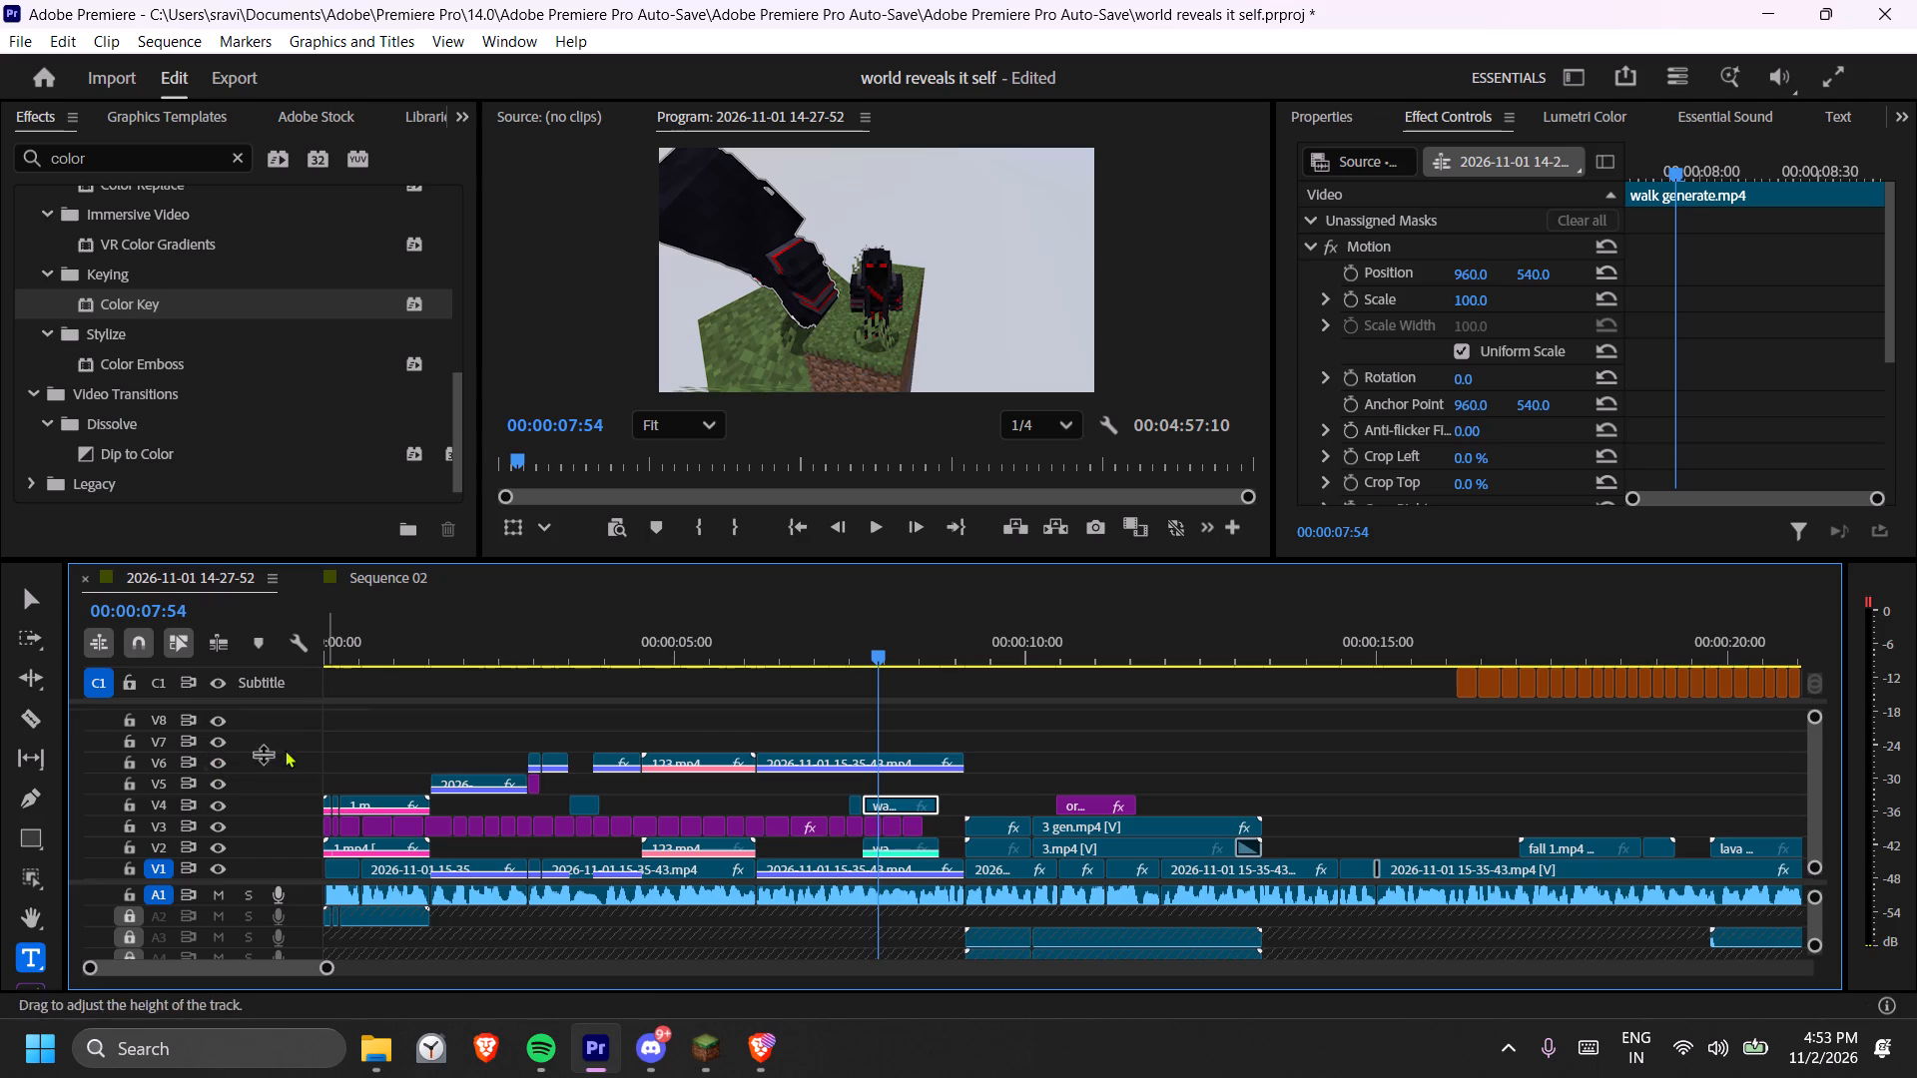
Split the V6 gameplay clip at 00:00:07:41, where walk generate.mp4 starts, delete the part after the cut, and preview.
{"action": "left_click", "coordinate": [864, 651]}
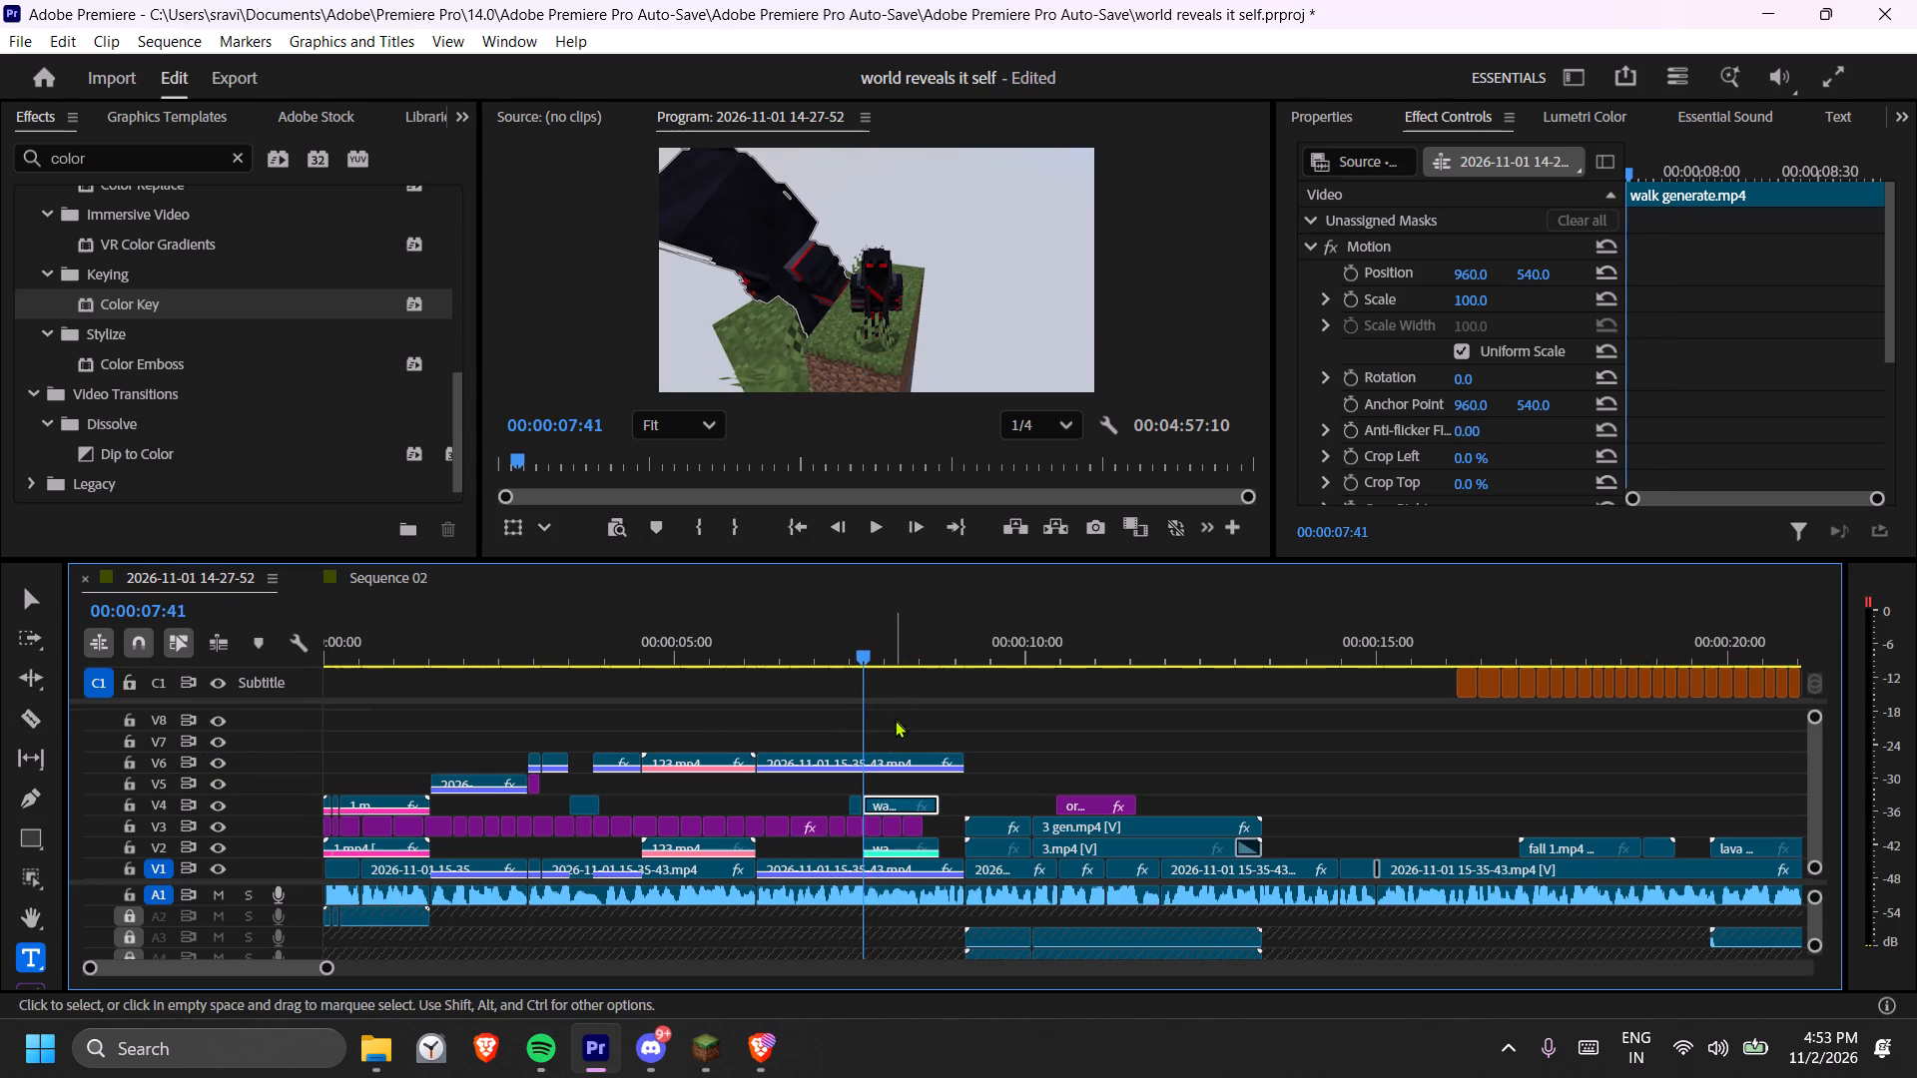
{"action": "key", "text": "c"}
{"action": "left_click", "coordinate": [868, 761]}
{"action": "key", "text": "t"}
{"action": "left_click", "coordinate": [919, 761]}
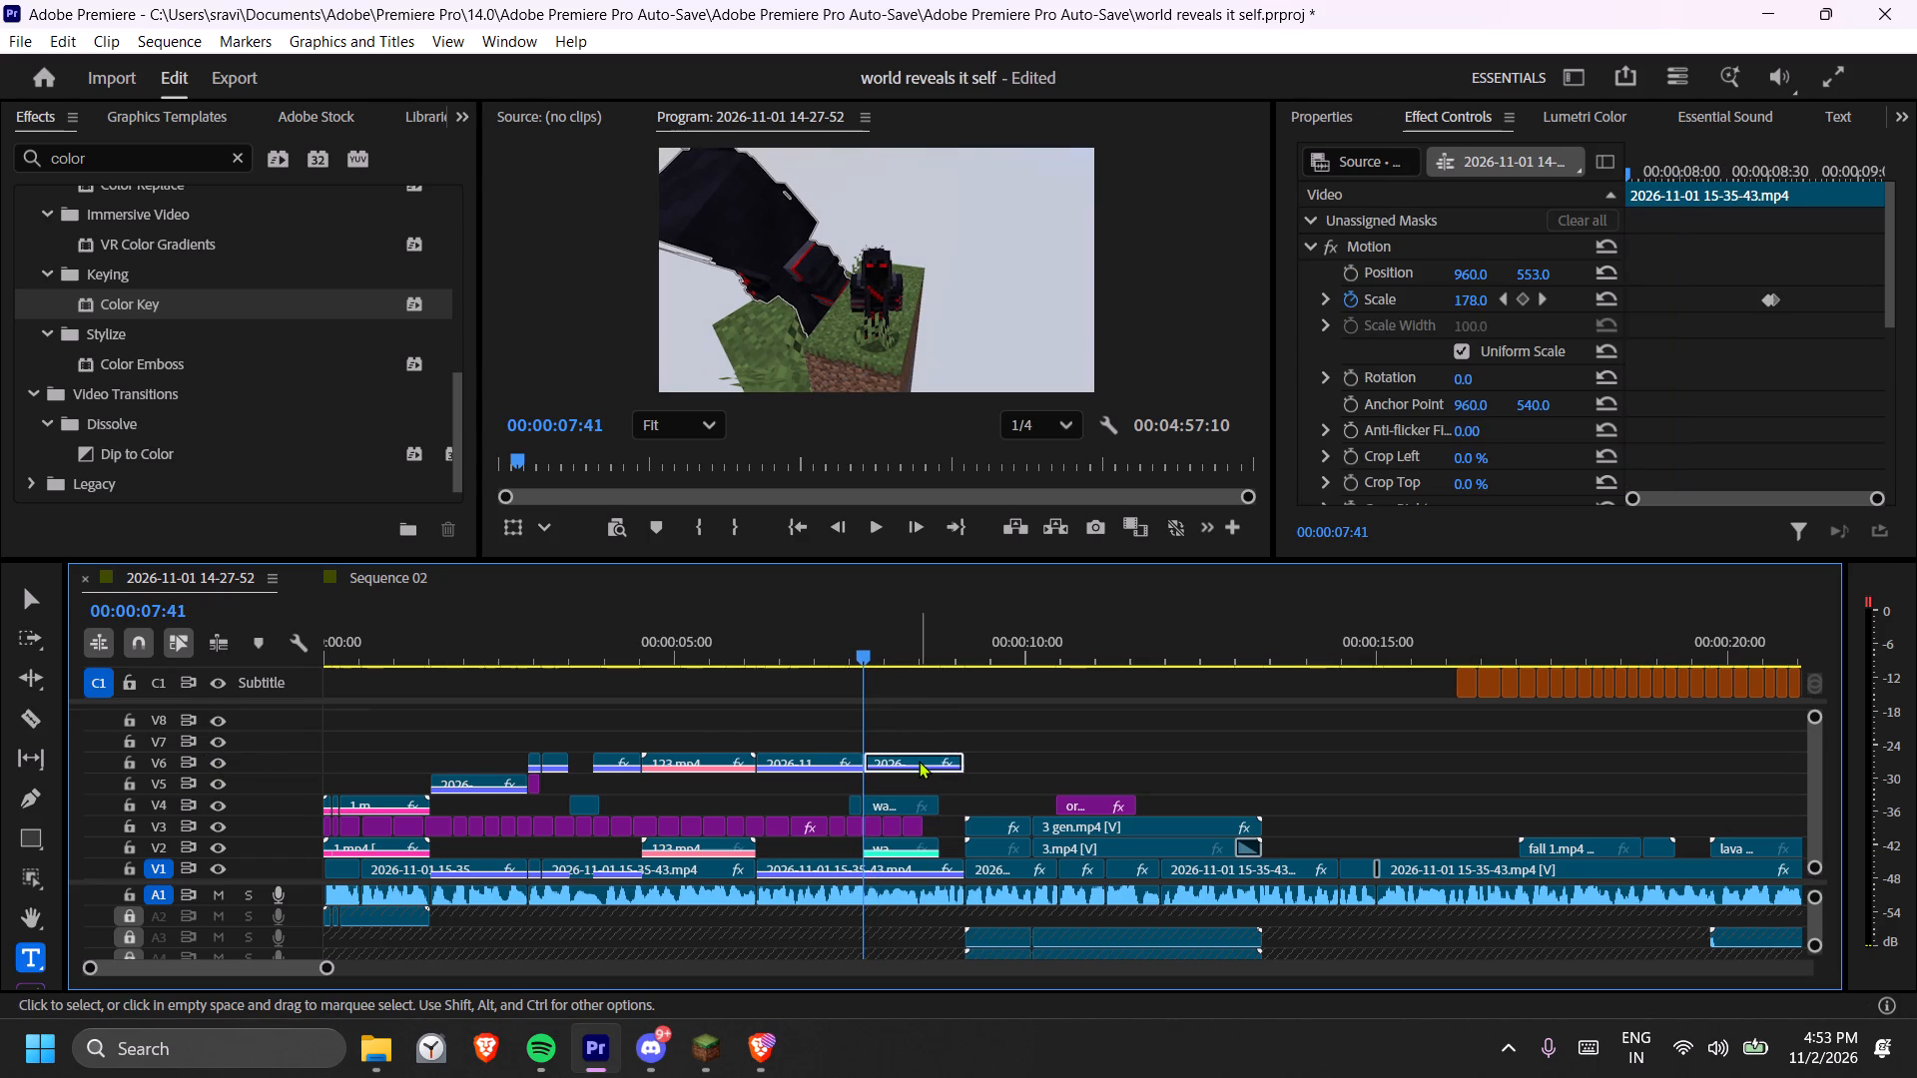
{"action": "key", "text": "Delete"}
{"action": "left_click", "coordinate": [761, 655]}
{"action": "key", "text": "space"}
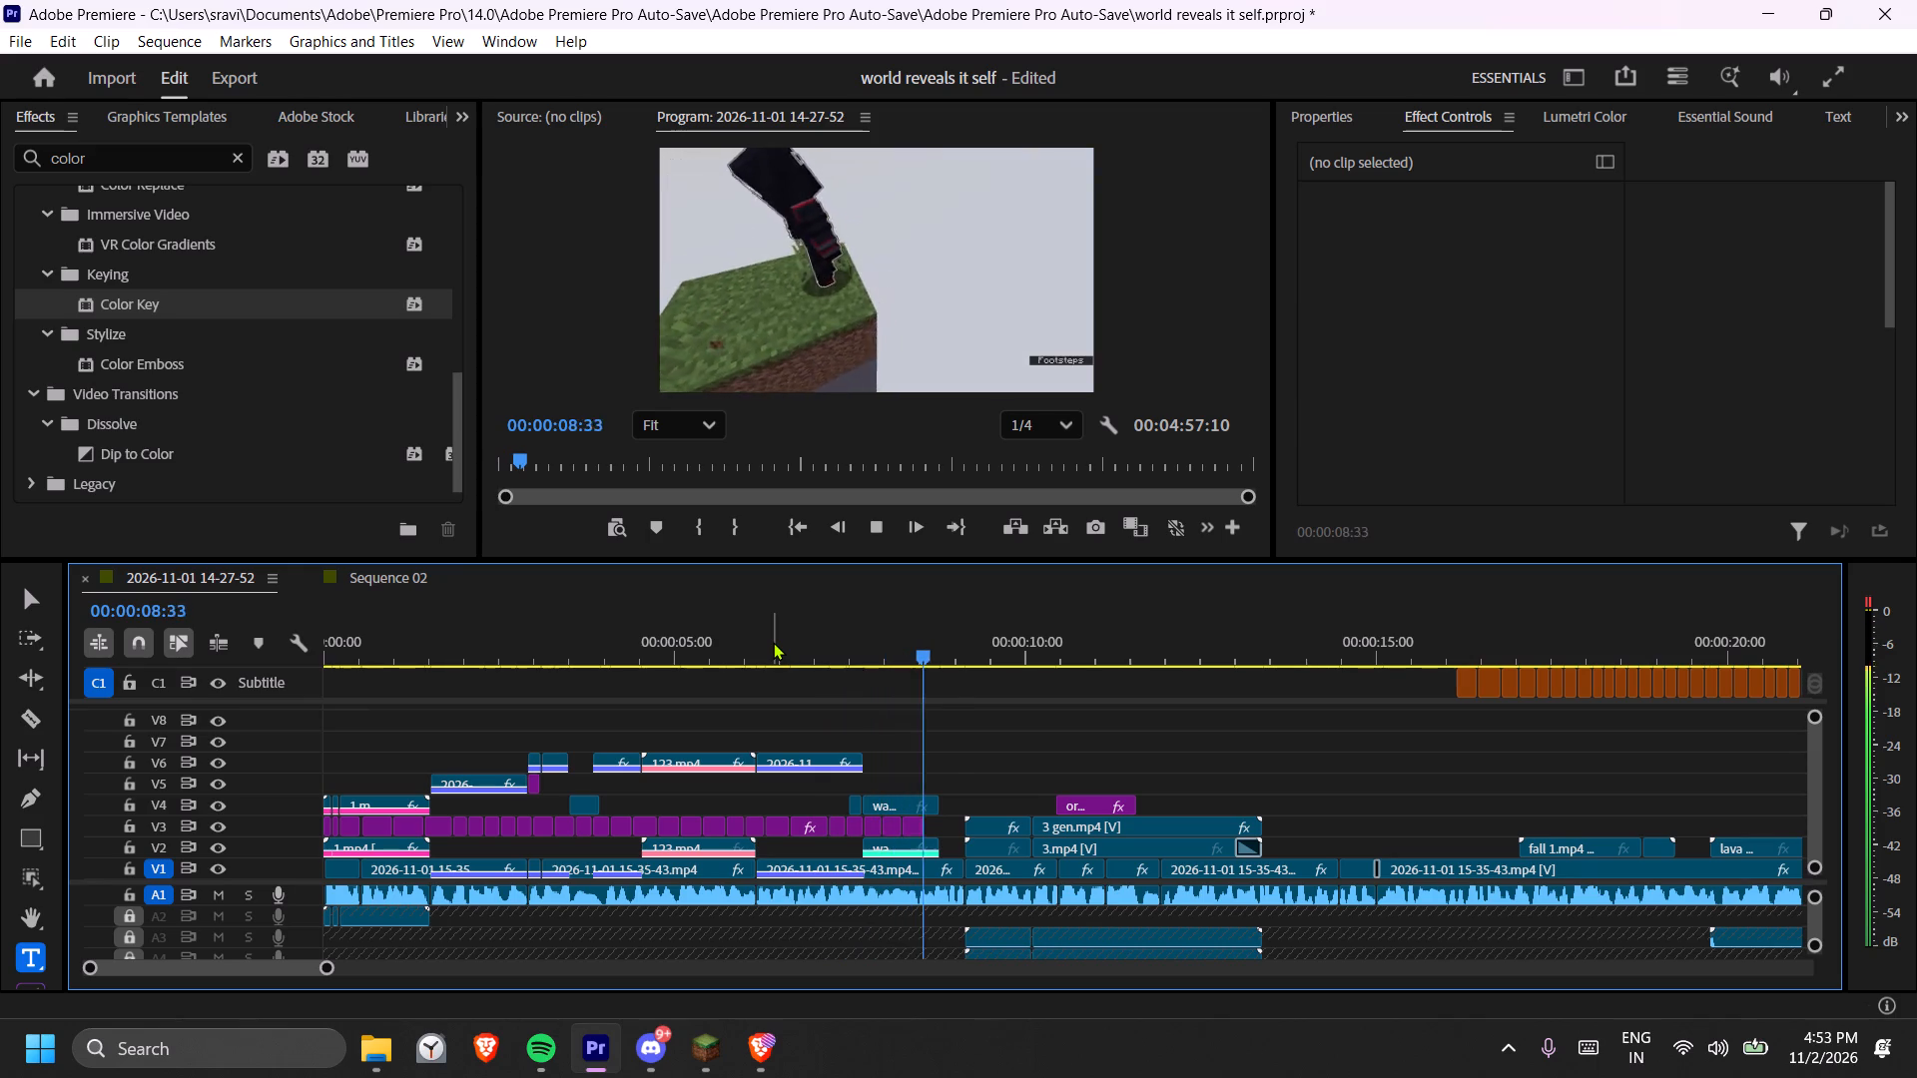
{"action": "key", "text": "space"}
Apply Color Key to the V4 walk generate.mp4 clip and sample the pale sky beside the grass block as key color.
{"action": "left_click_drag", "start_coordinate": [826, 632], "coordinate": [871, 641]}
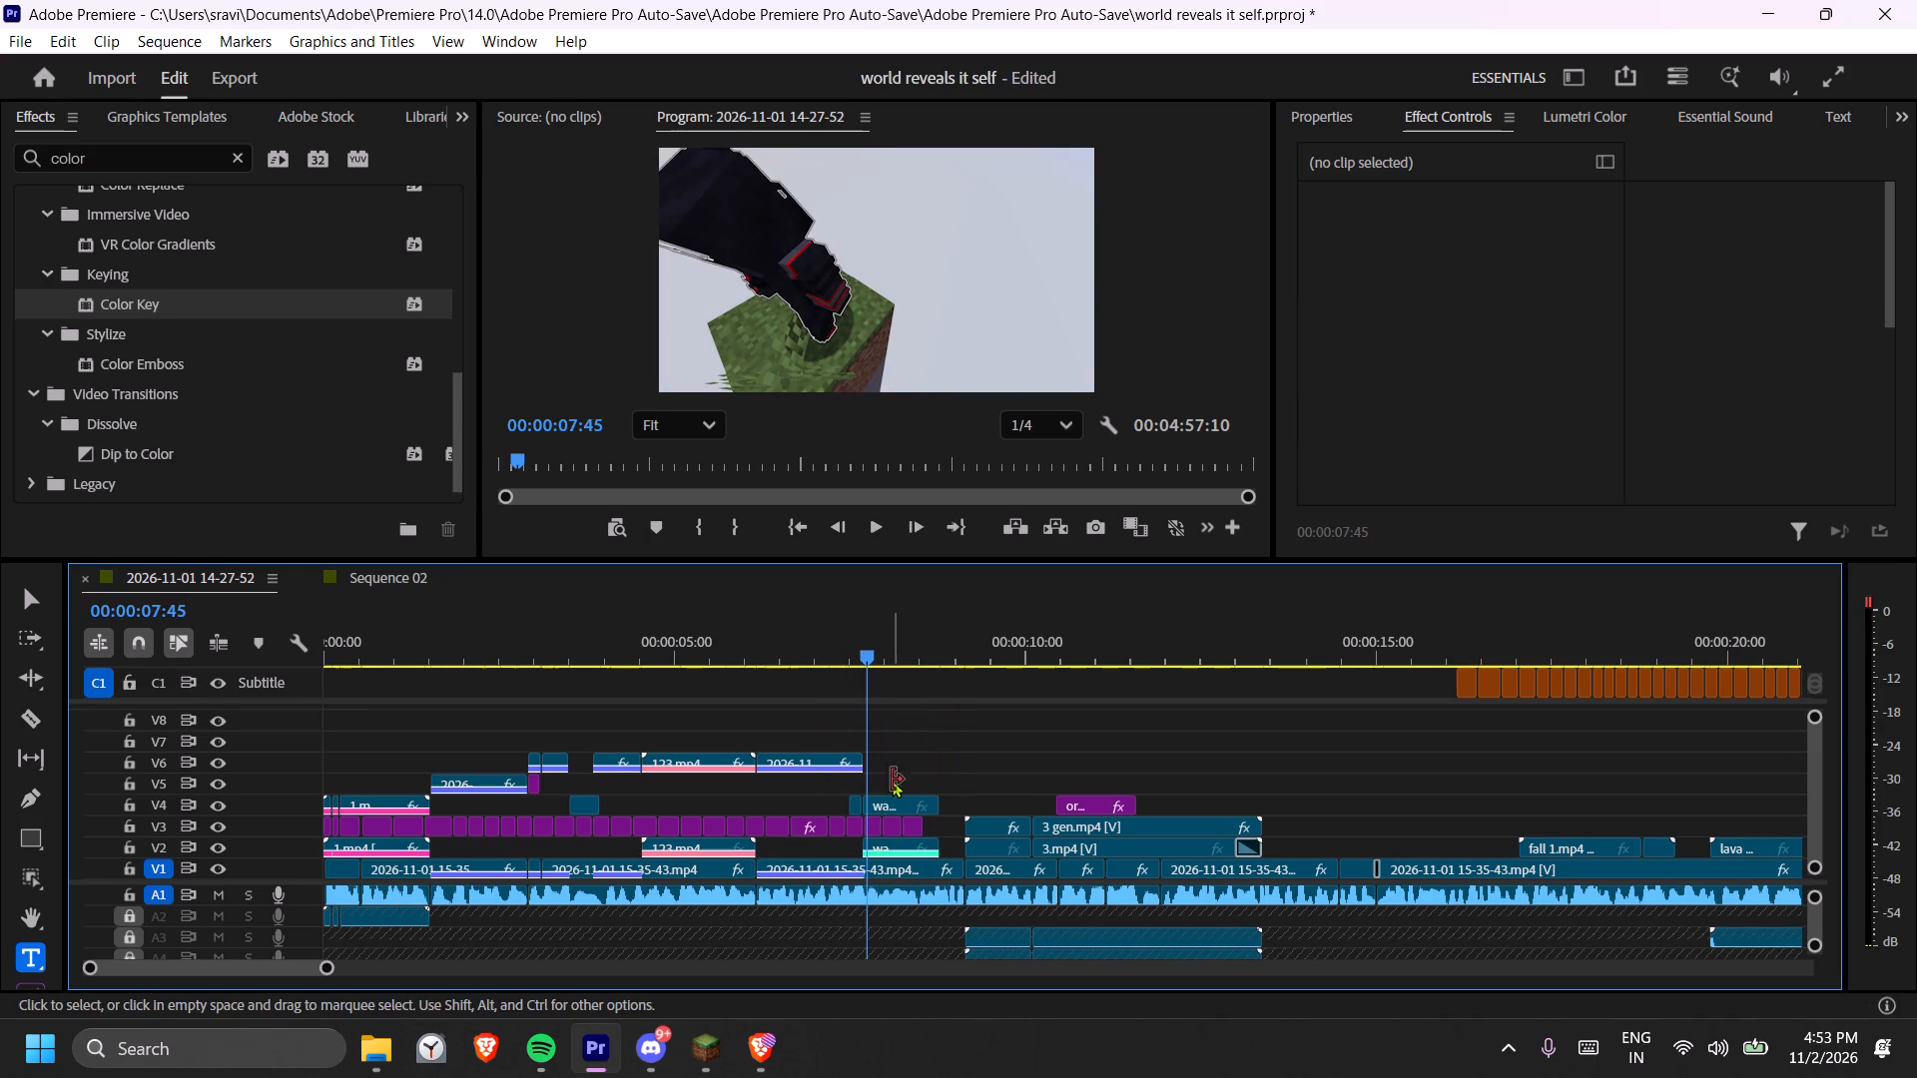
{"action": "left_click_drag", "start_coordinate": [157, 299], "coordinate": [888, 806]}
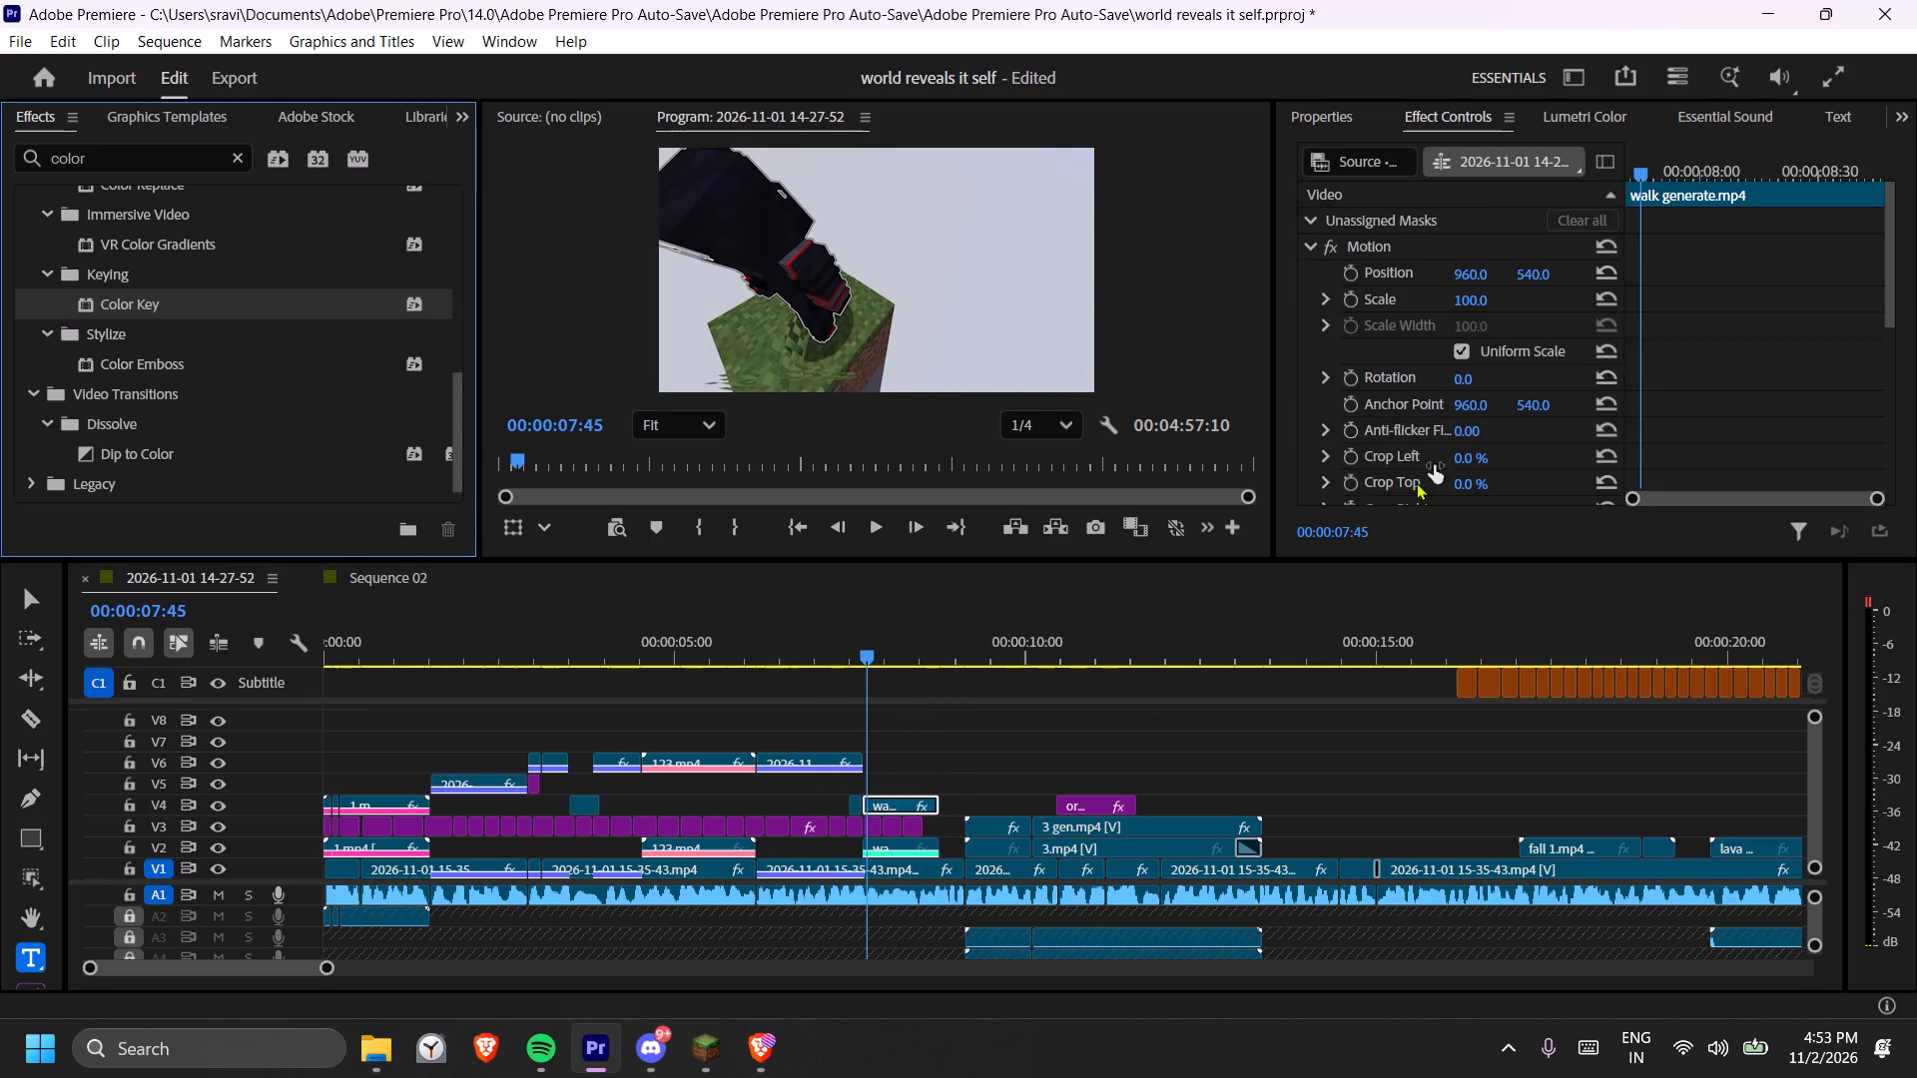
{"action": "scroll", "coordinate": [1480, 332], "scroll_direction": "down", "scroll_amount": 12}
{"action": "left_click_drag", "start_coordinate": [1500, 386], "coordinate": [1490, 393]}
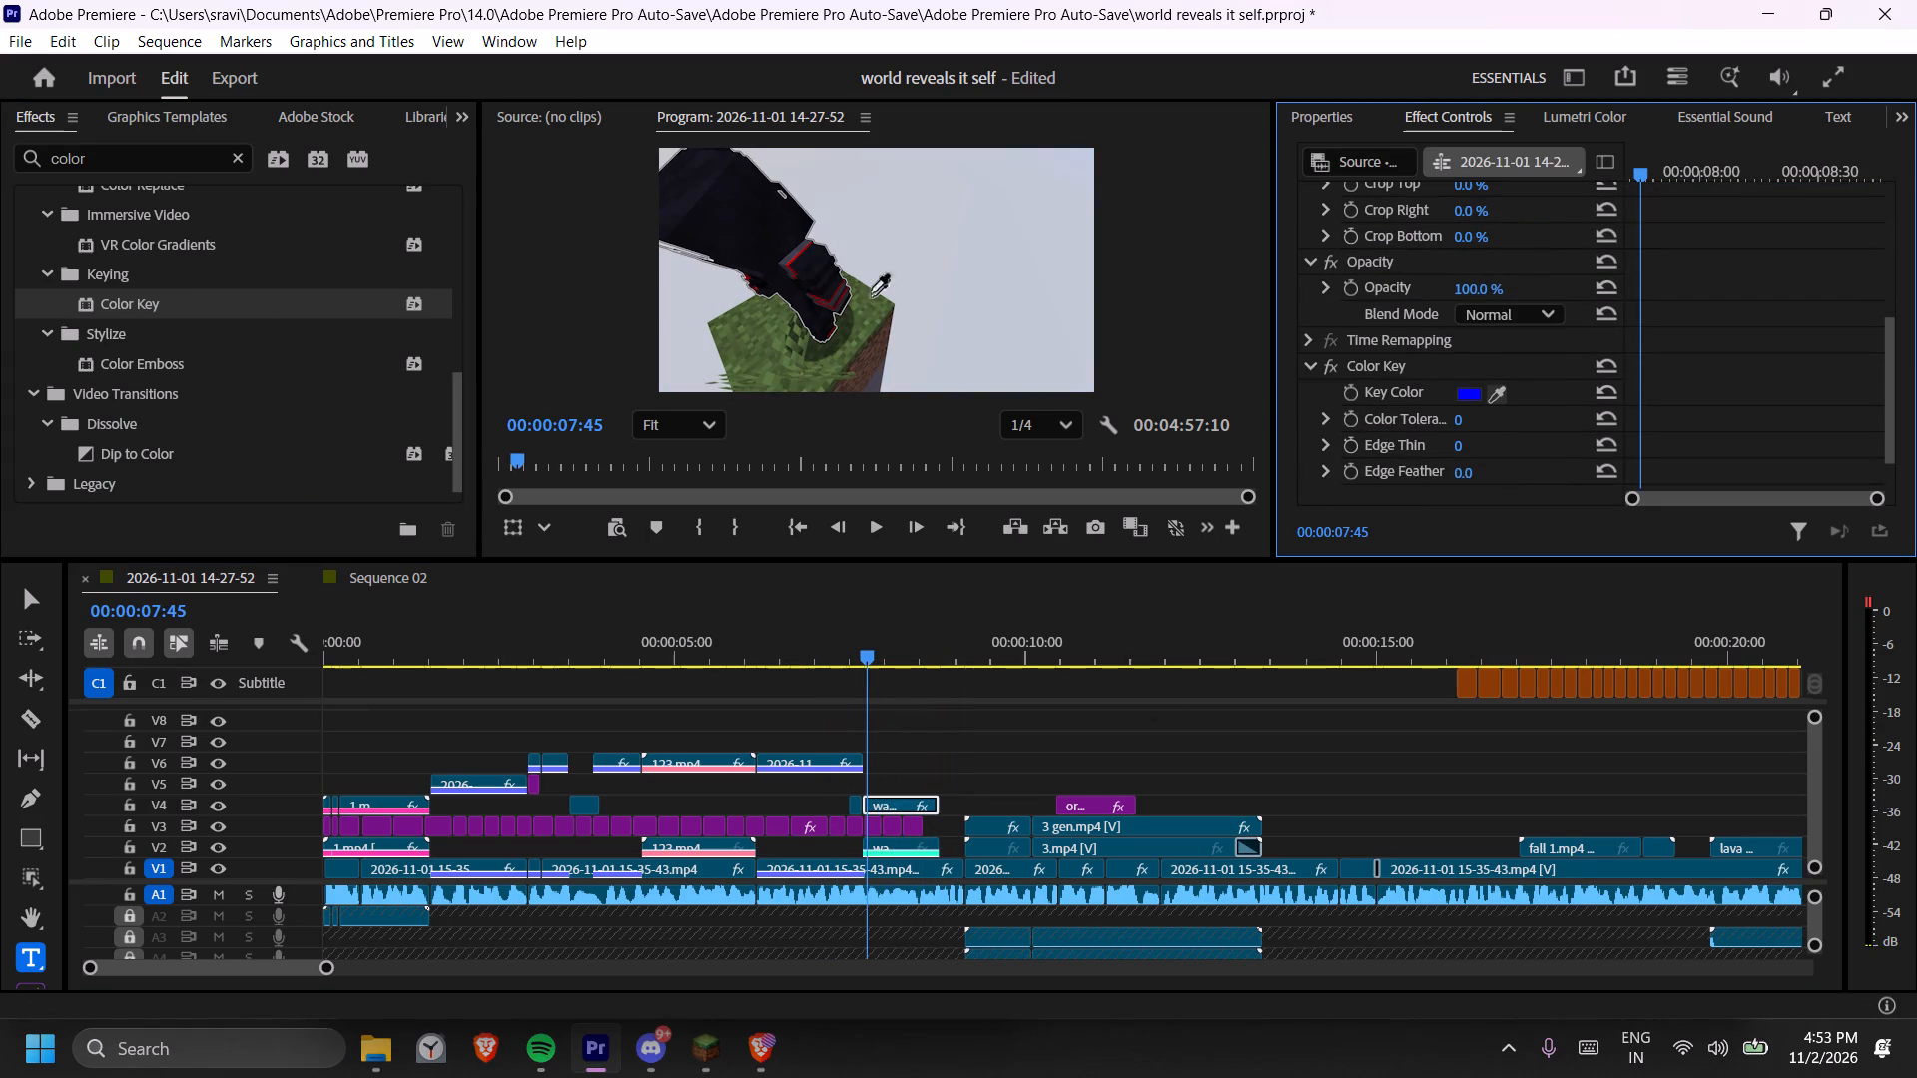
{"action": "left_click", "coordinate": [873, 269]}
{"action": "left_click_drag", "start_coordinate": [832, 652], "coordinate": [882, 652]}
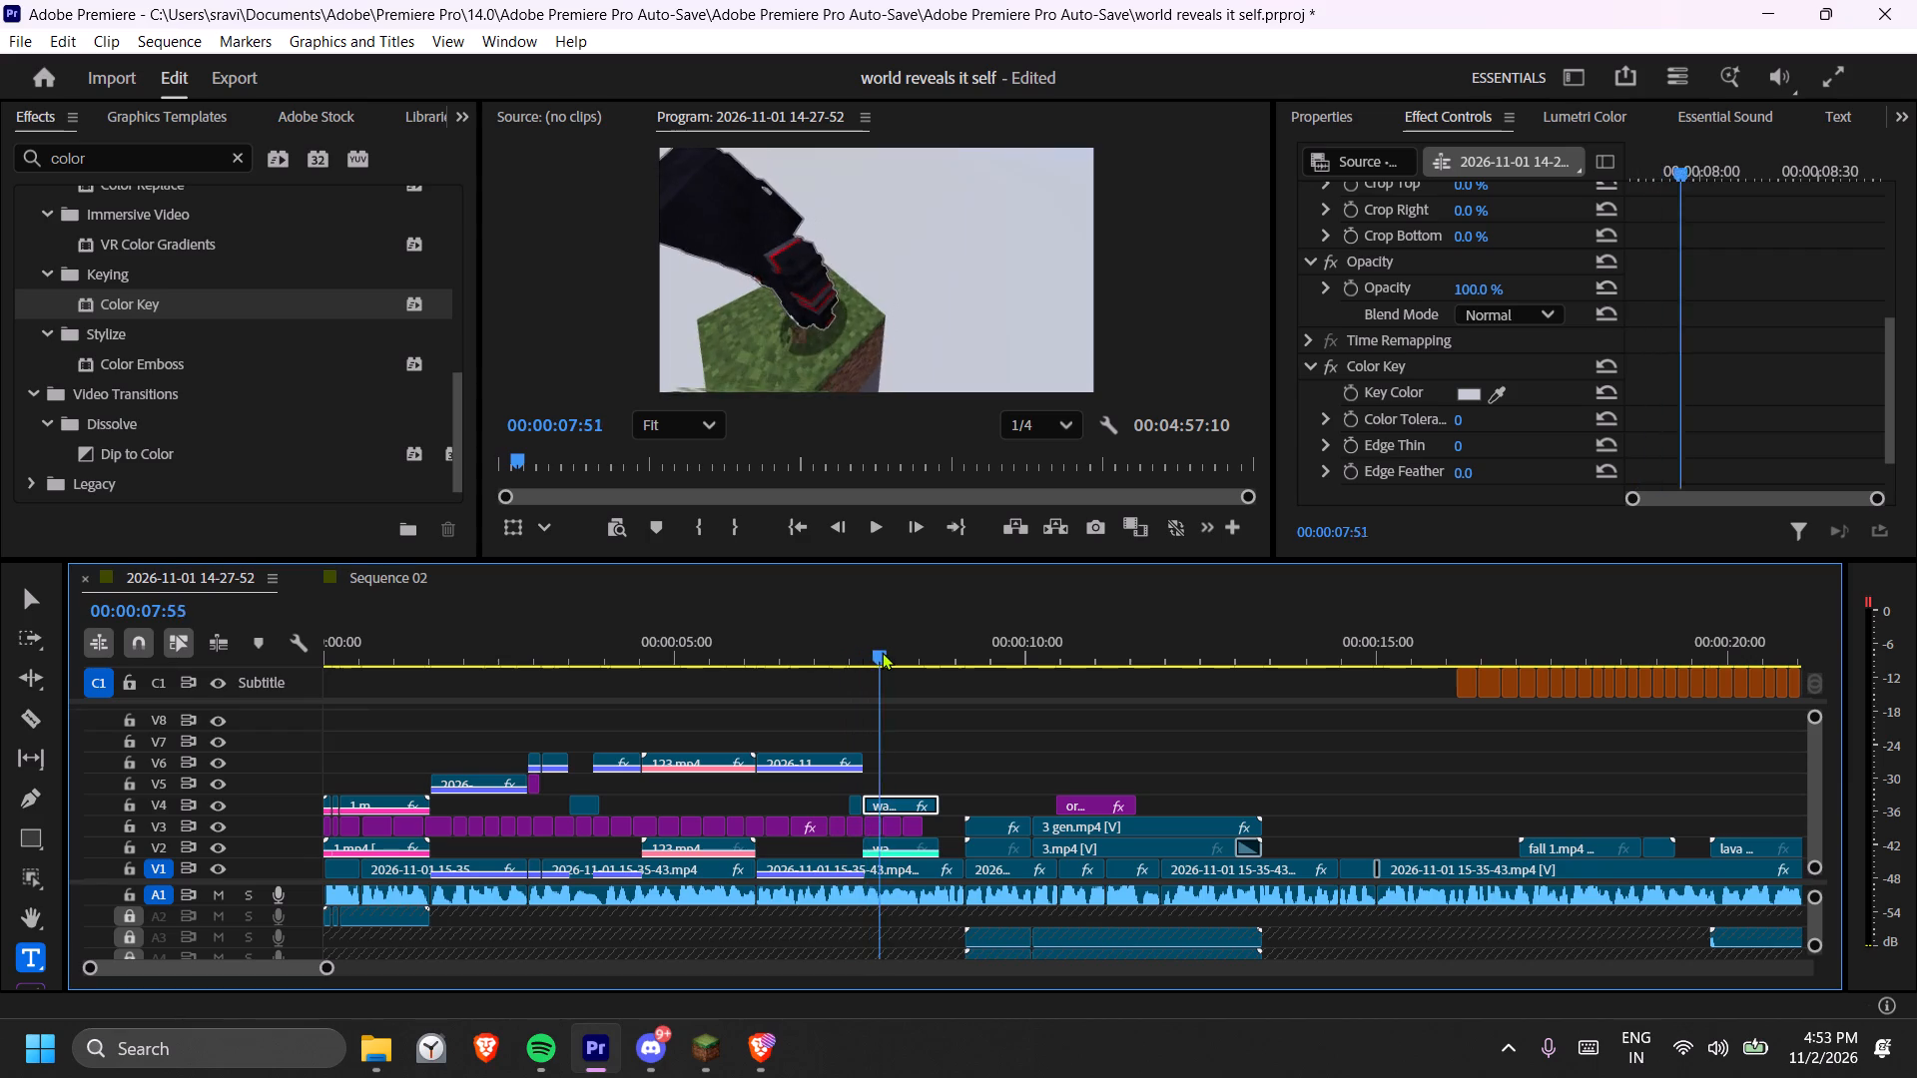
{"action": "left_click_drag", "start_coordinate": [882, 652], "coordinate": [857, 654]}
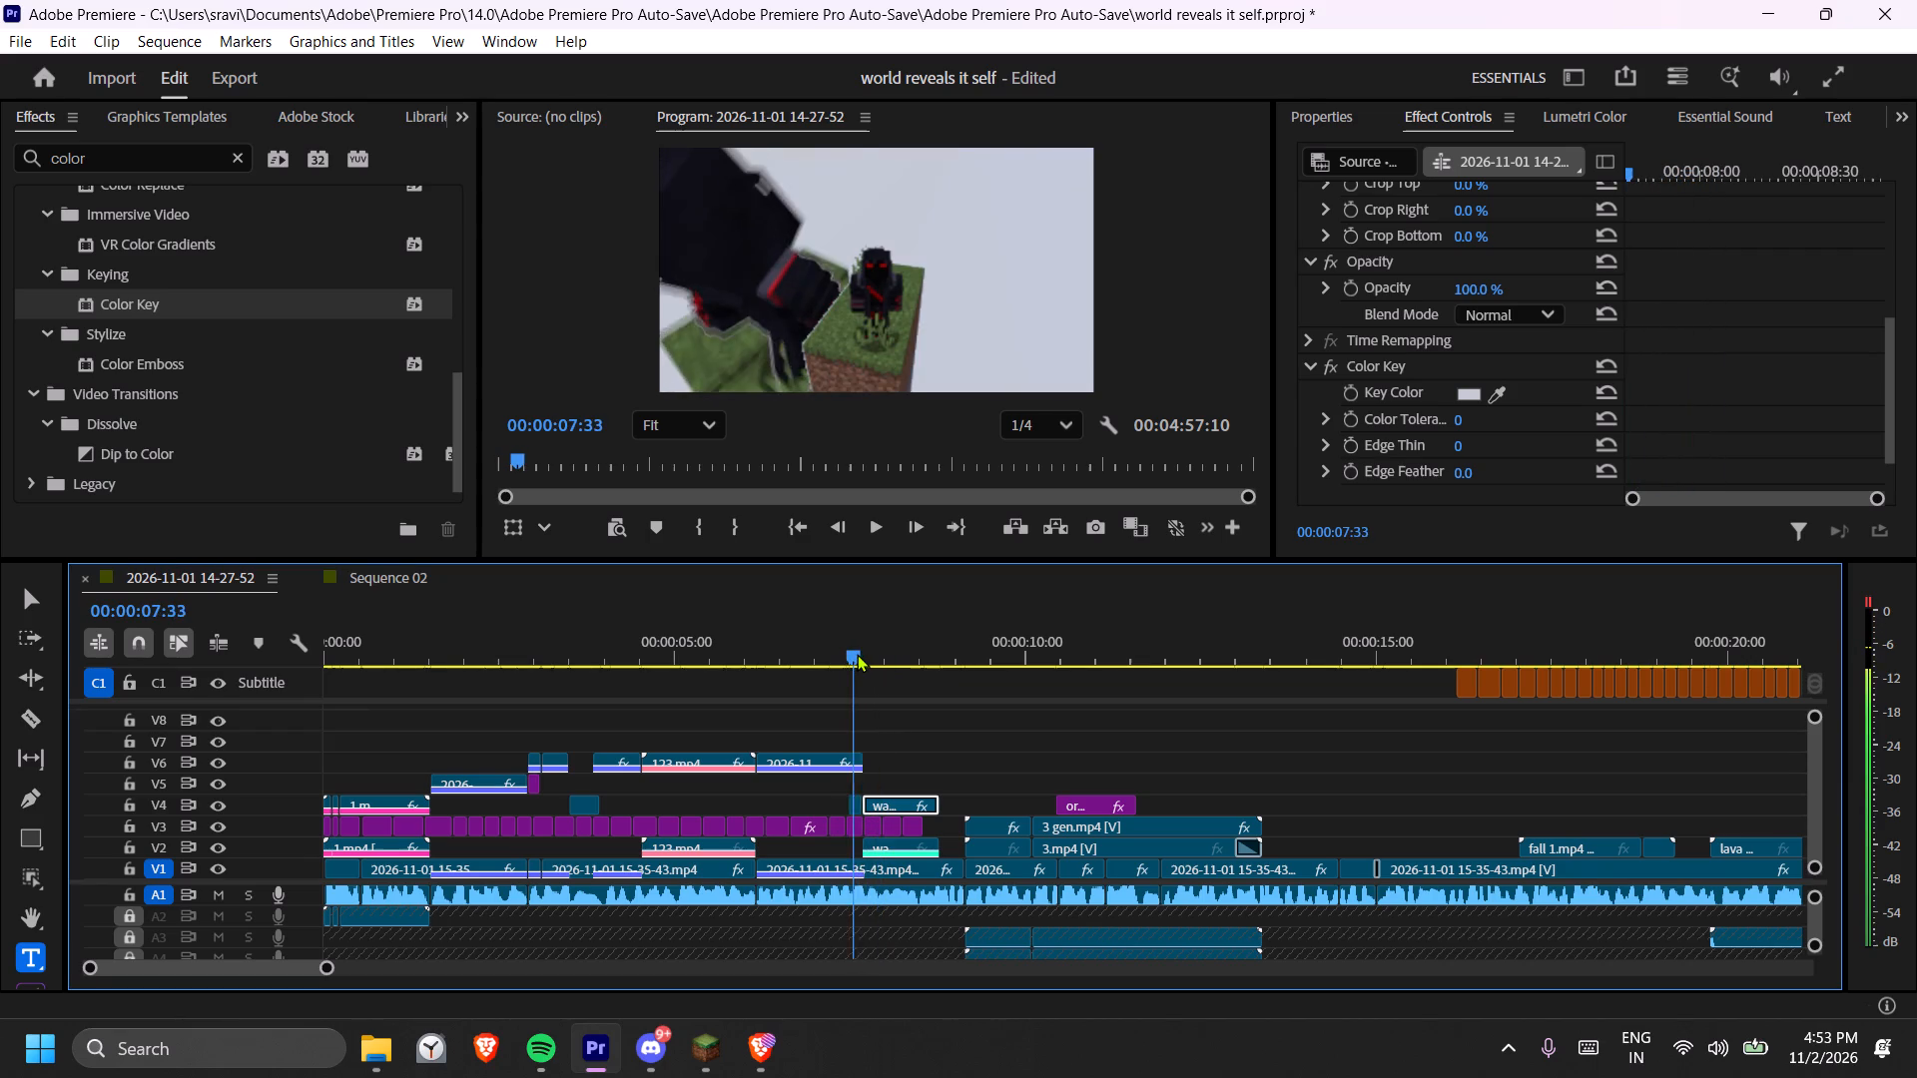
{"action": "left_click_drag", "start_coordinate": [857, 654], "coordinate": [871, 654]}
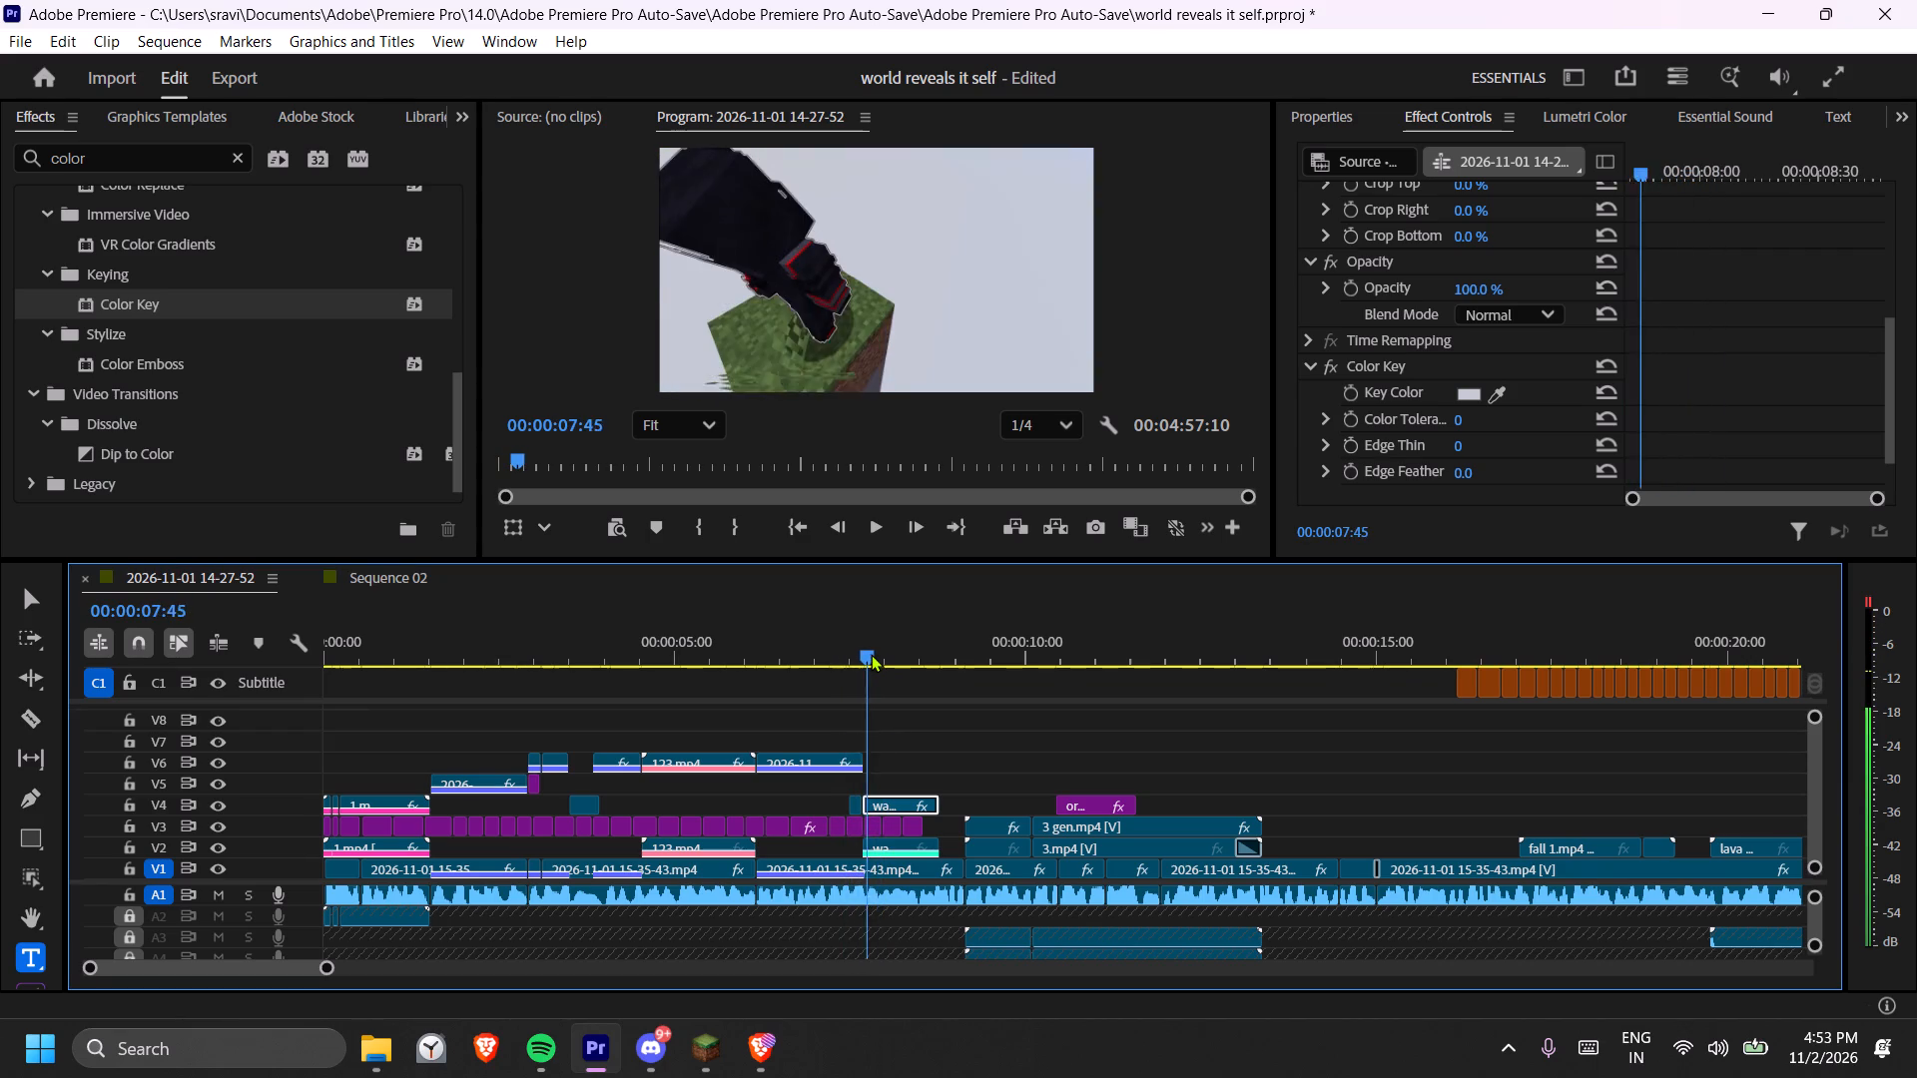
{"action": "left_click_drag", "start_coordinate": [871, 654], "coordinate": [882, 654]}
{"action": "left_click", "coordinate": [1498, 392]}
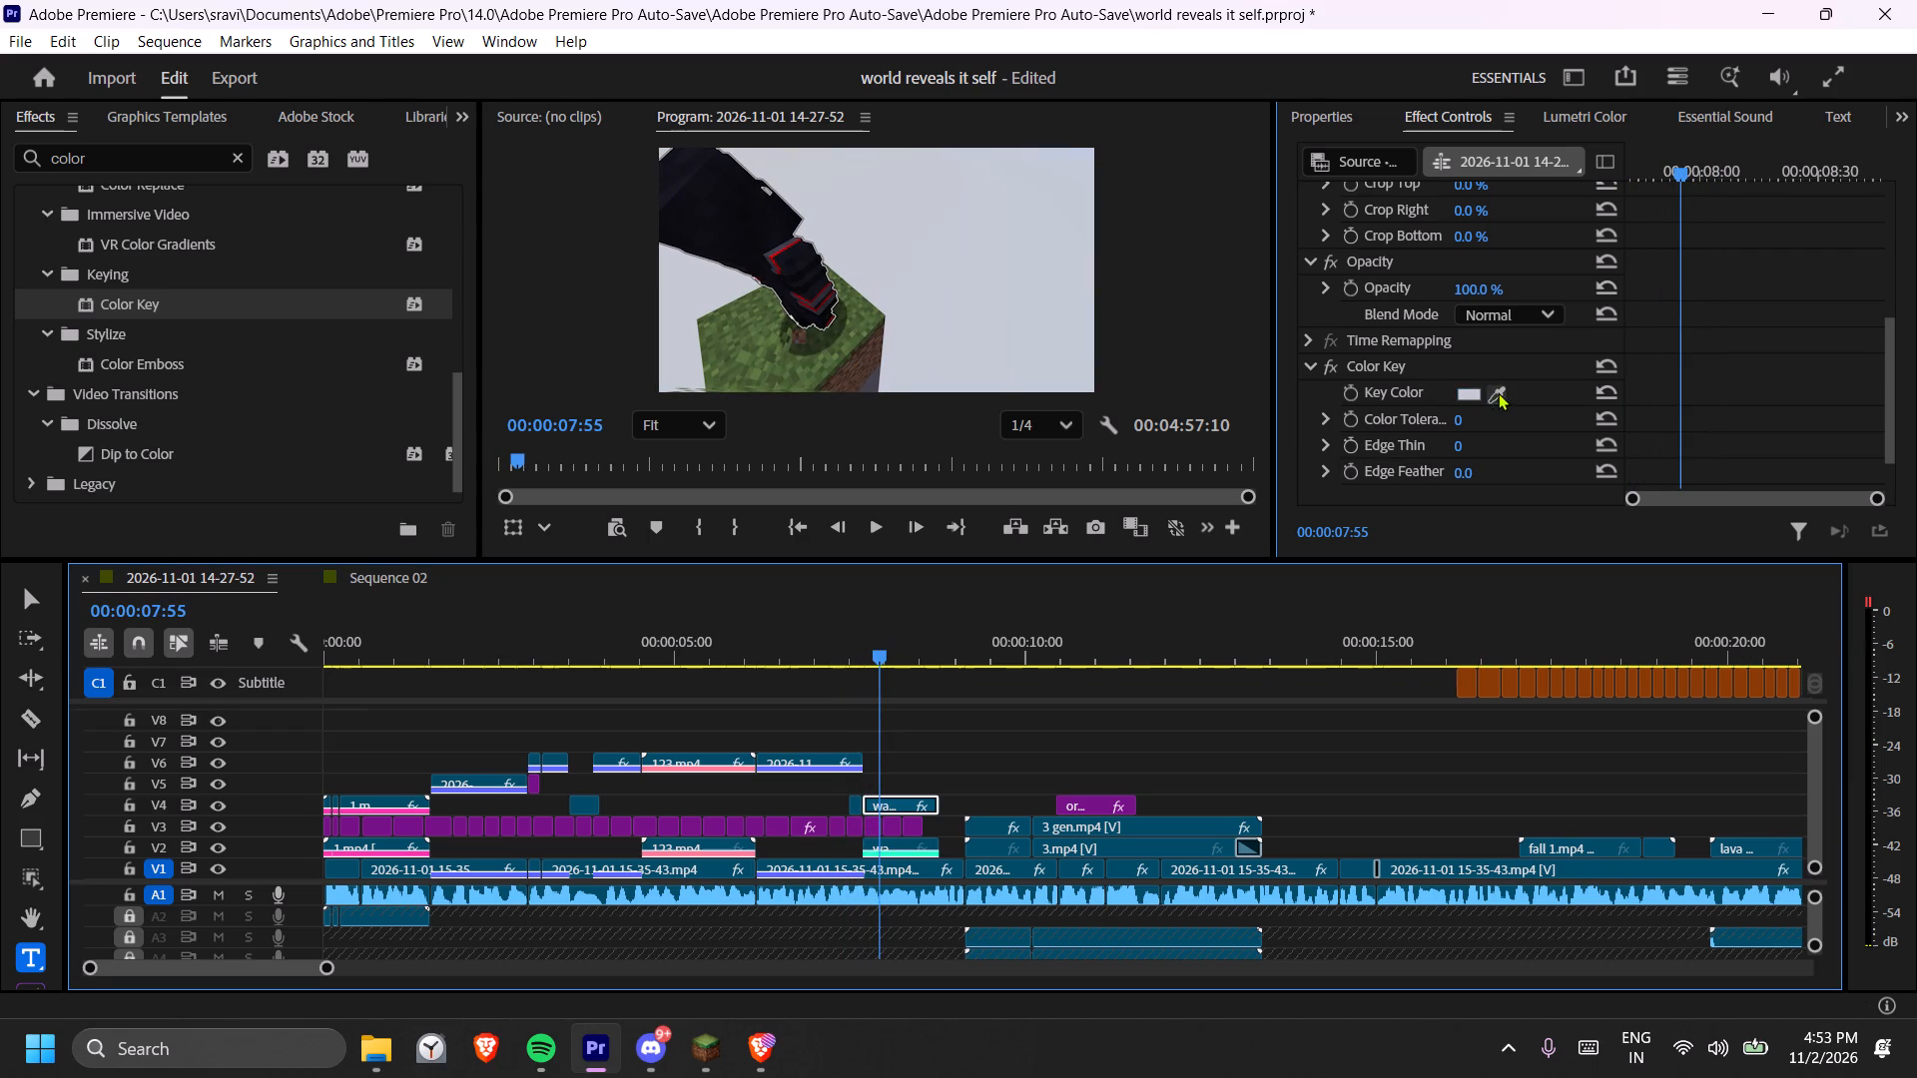
{"action": "left_click", "coordinate": [894, 262]}
Set the V4 walk generate.mp4 clip's blend mode to Dissolve and Color Tolerance to 77, and preview the captions behind it.
{"action": "scroll", "coordinate": [1534, 308], "scroll_direction": "down", "scroll_amount": 3}
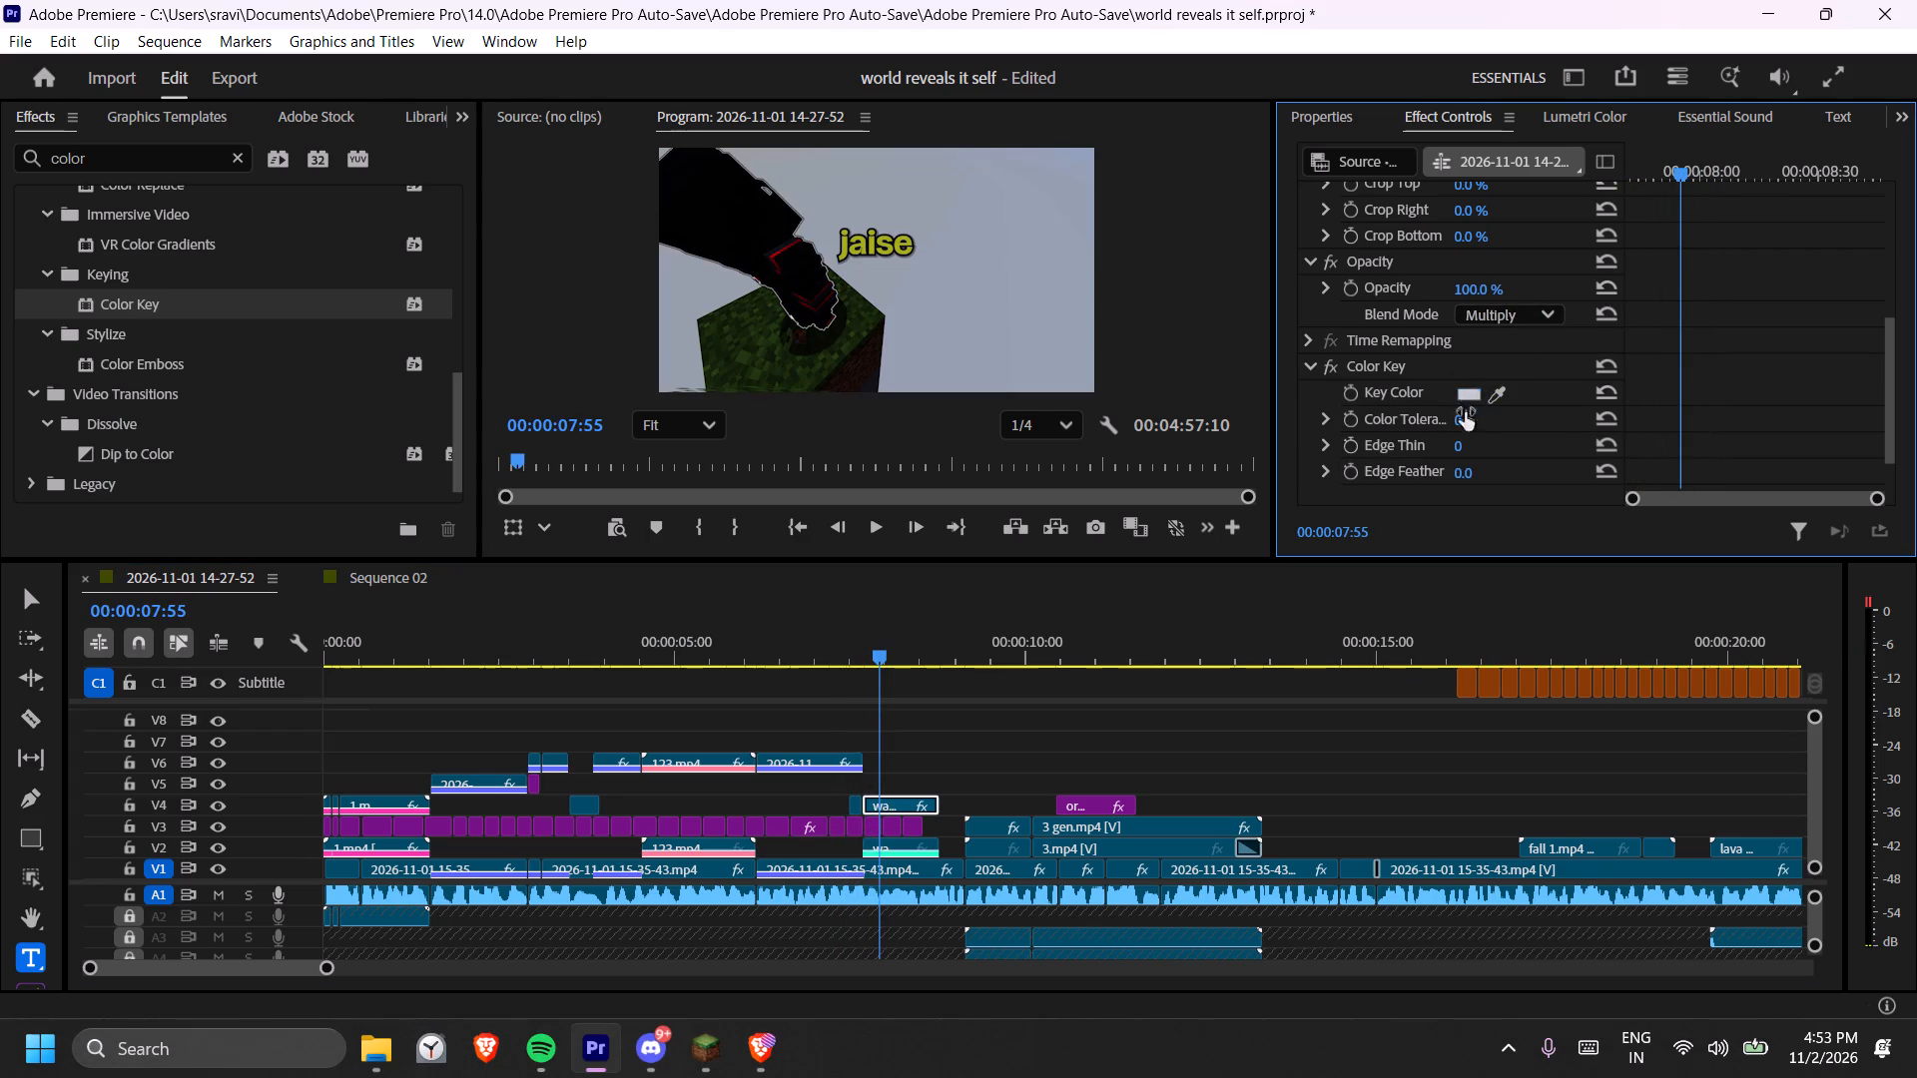
{"action": "scroll", "coordinate": [1522, 312], "scroll_direction": "up", "scroll_amount": 2}
{"action": "key", "text": "ctrl+z"}
{"action": "left_click_drag", "start_coordinate": [1468, 417], "coordinate": [1549, 417]}
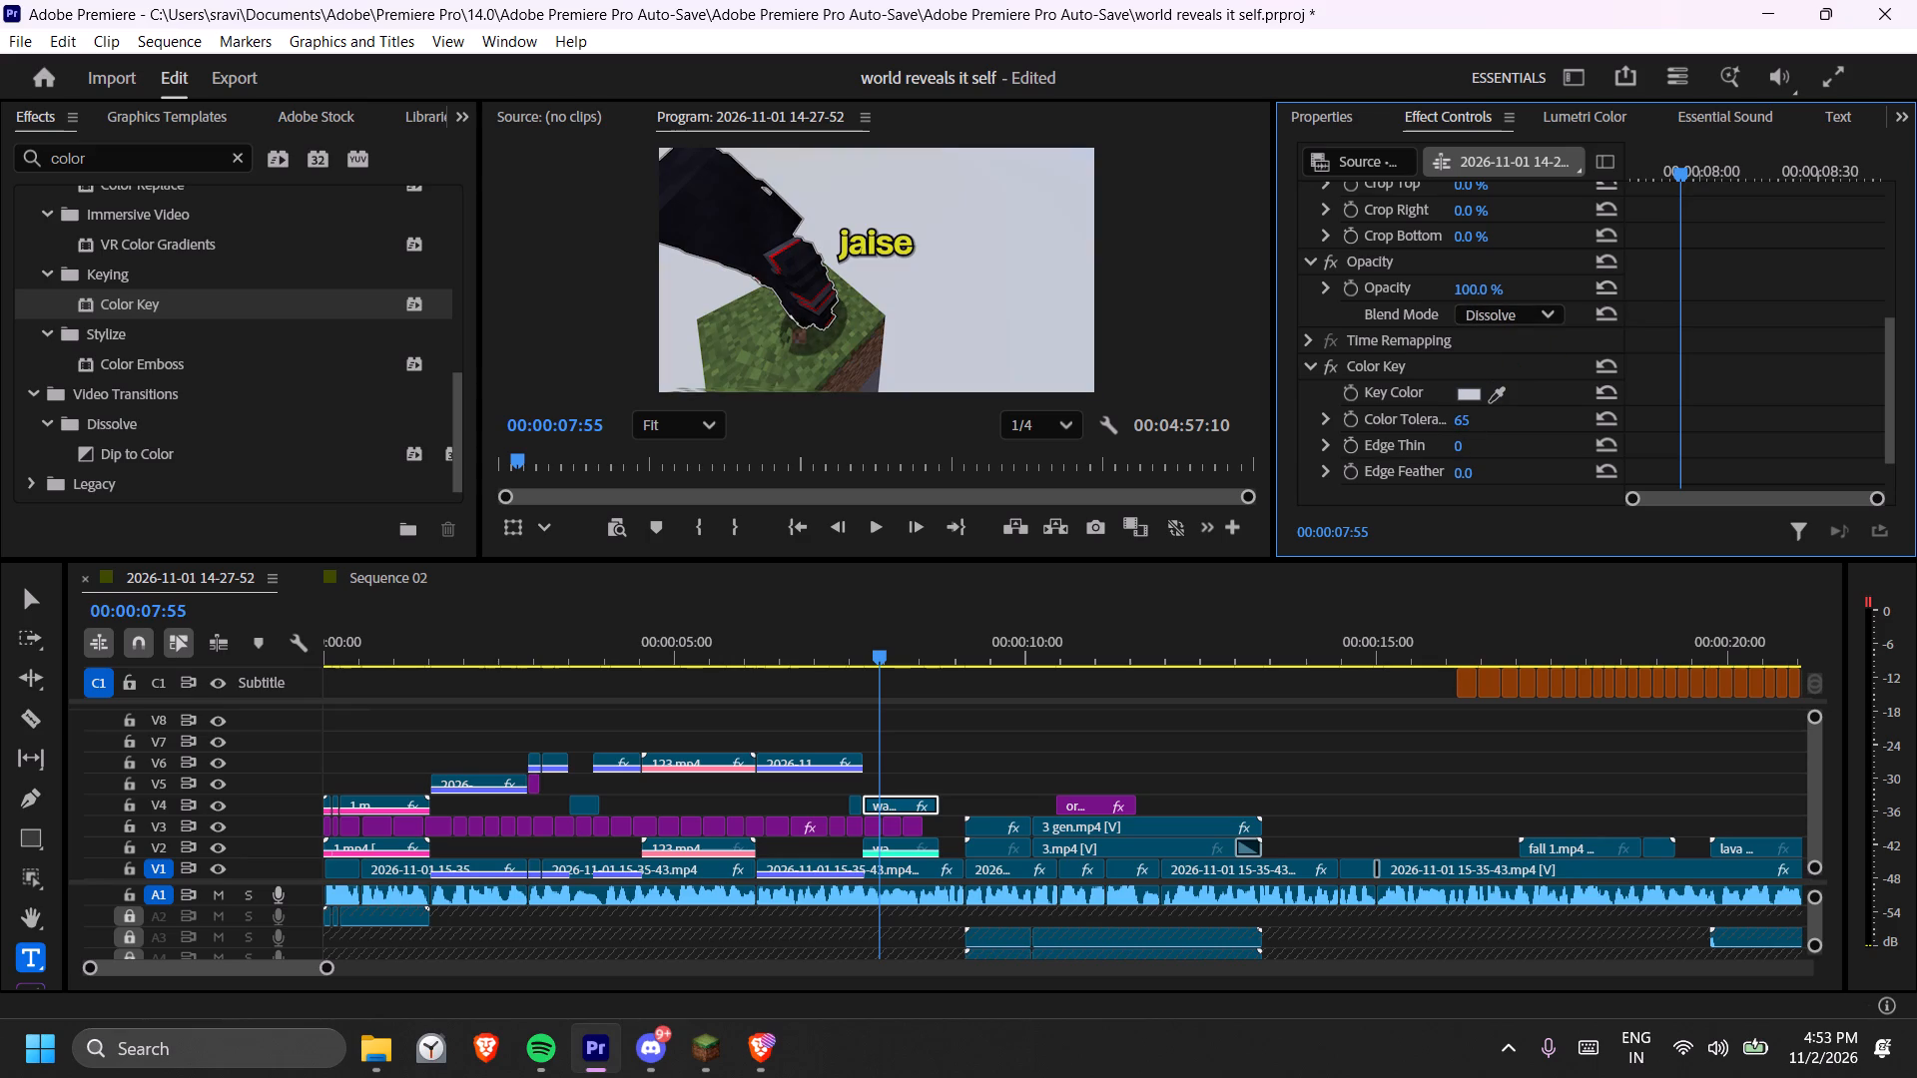
{"action": "left_click_drag", "start_coordinate": [1549, 417], "coordinate": [1564, 417]}
{"action": "left_click", "coordinate": [867, 658]}
{"action": "left_click", "coordinate": [831, 649]}
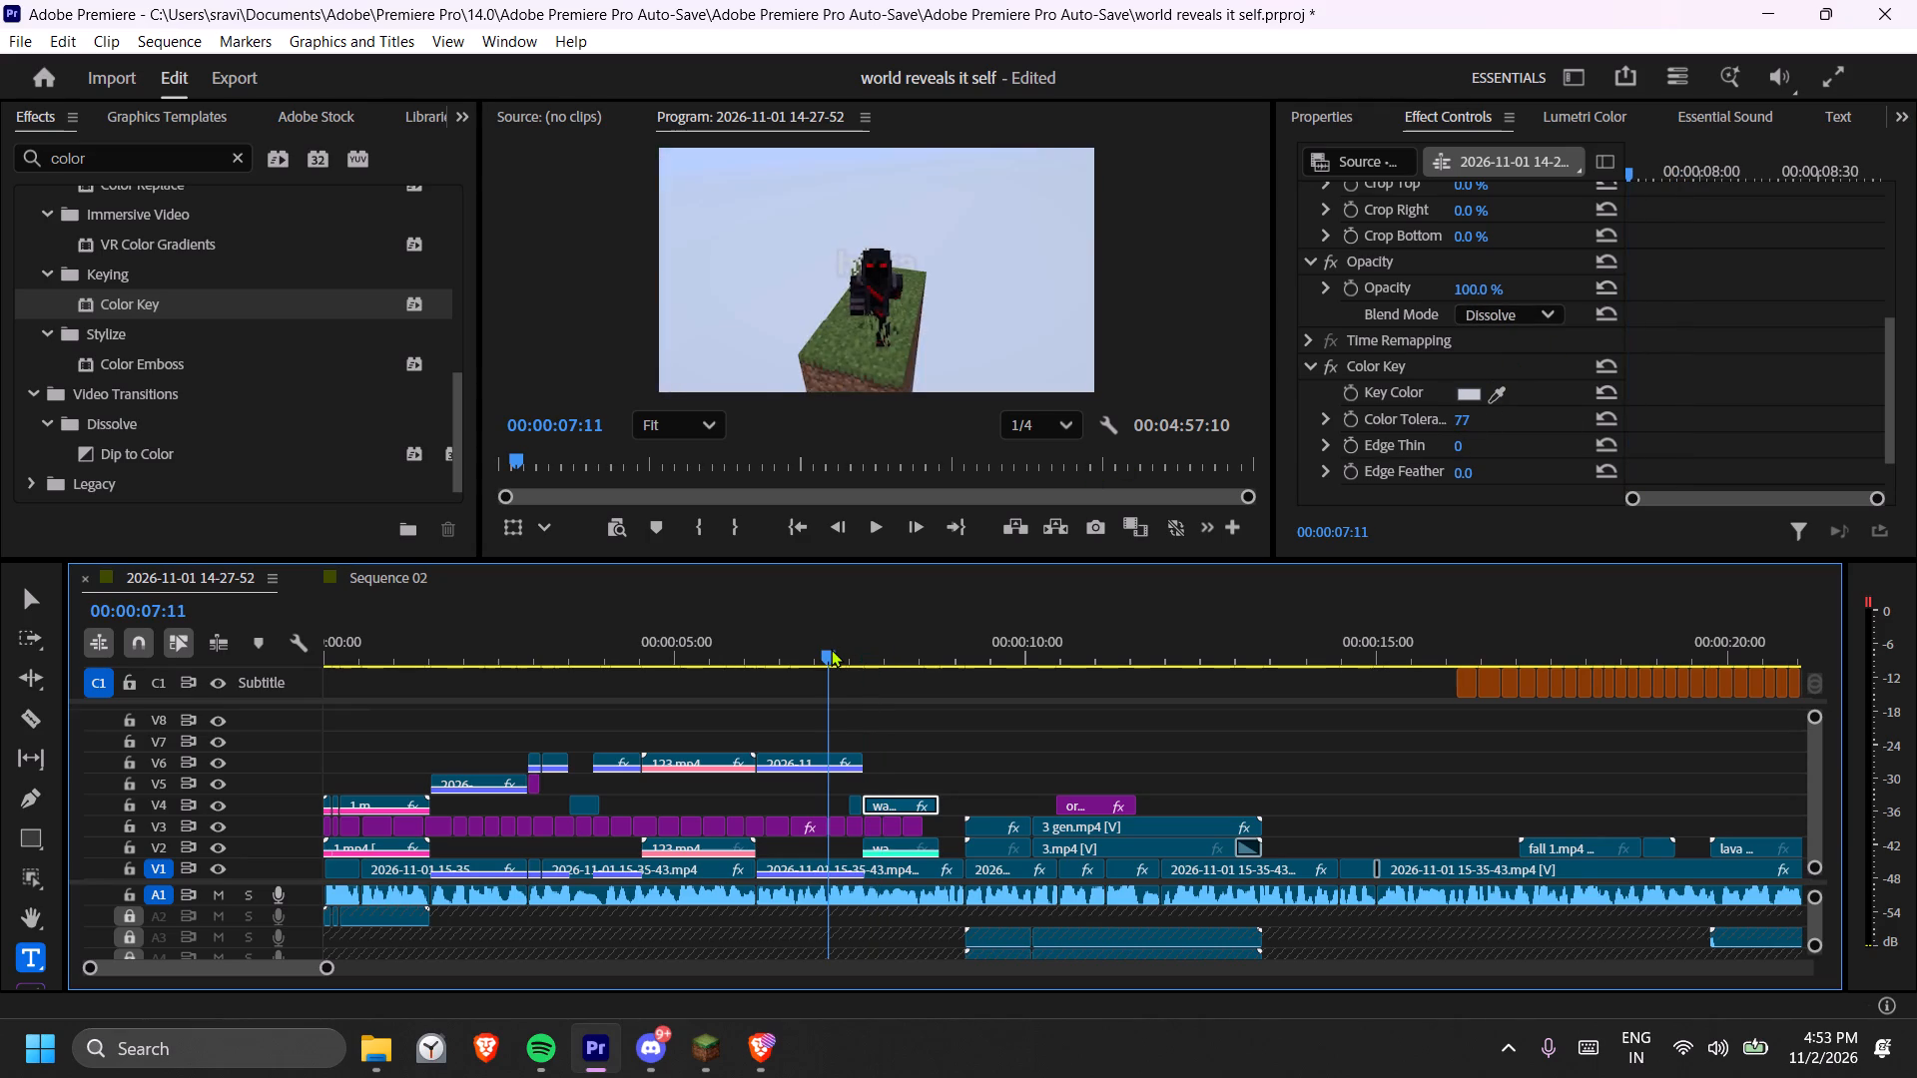
{"action": "key", "text": "space"}
{"action": "key", "text": "space"}
{"action": "key", "text": "space"}
{"action": "key", "text": "space"}
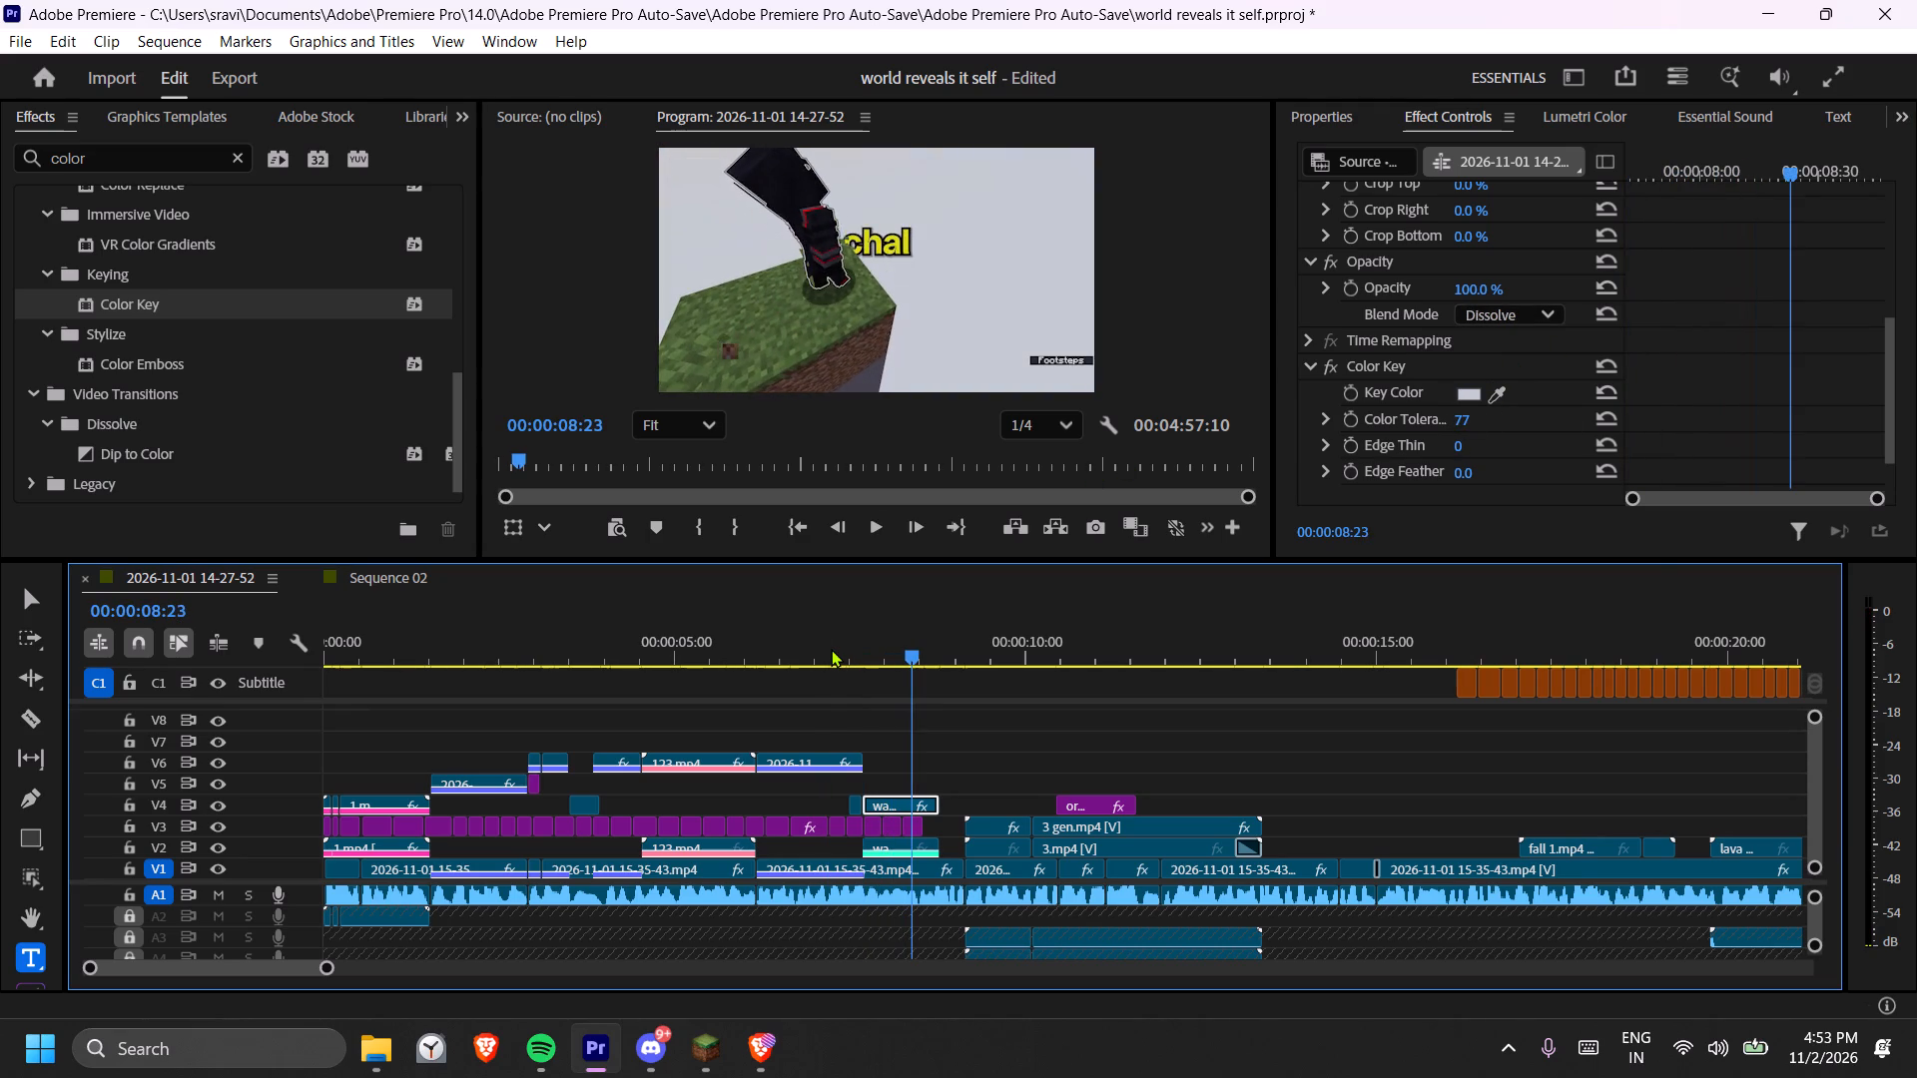
{"action": "key", "text": "space"}
{"action": "key", "text": "space"}
Save the project.
{"action": "left_click", "coordinate": [961, 699]}
{"action": "key", "text": "ctrl+s"}
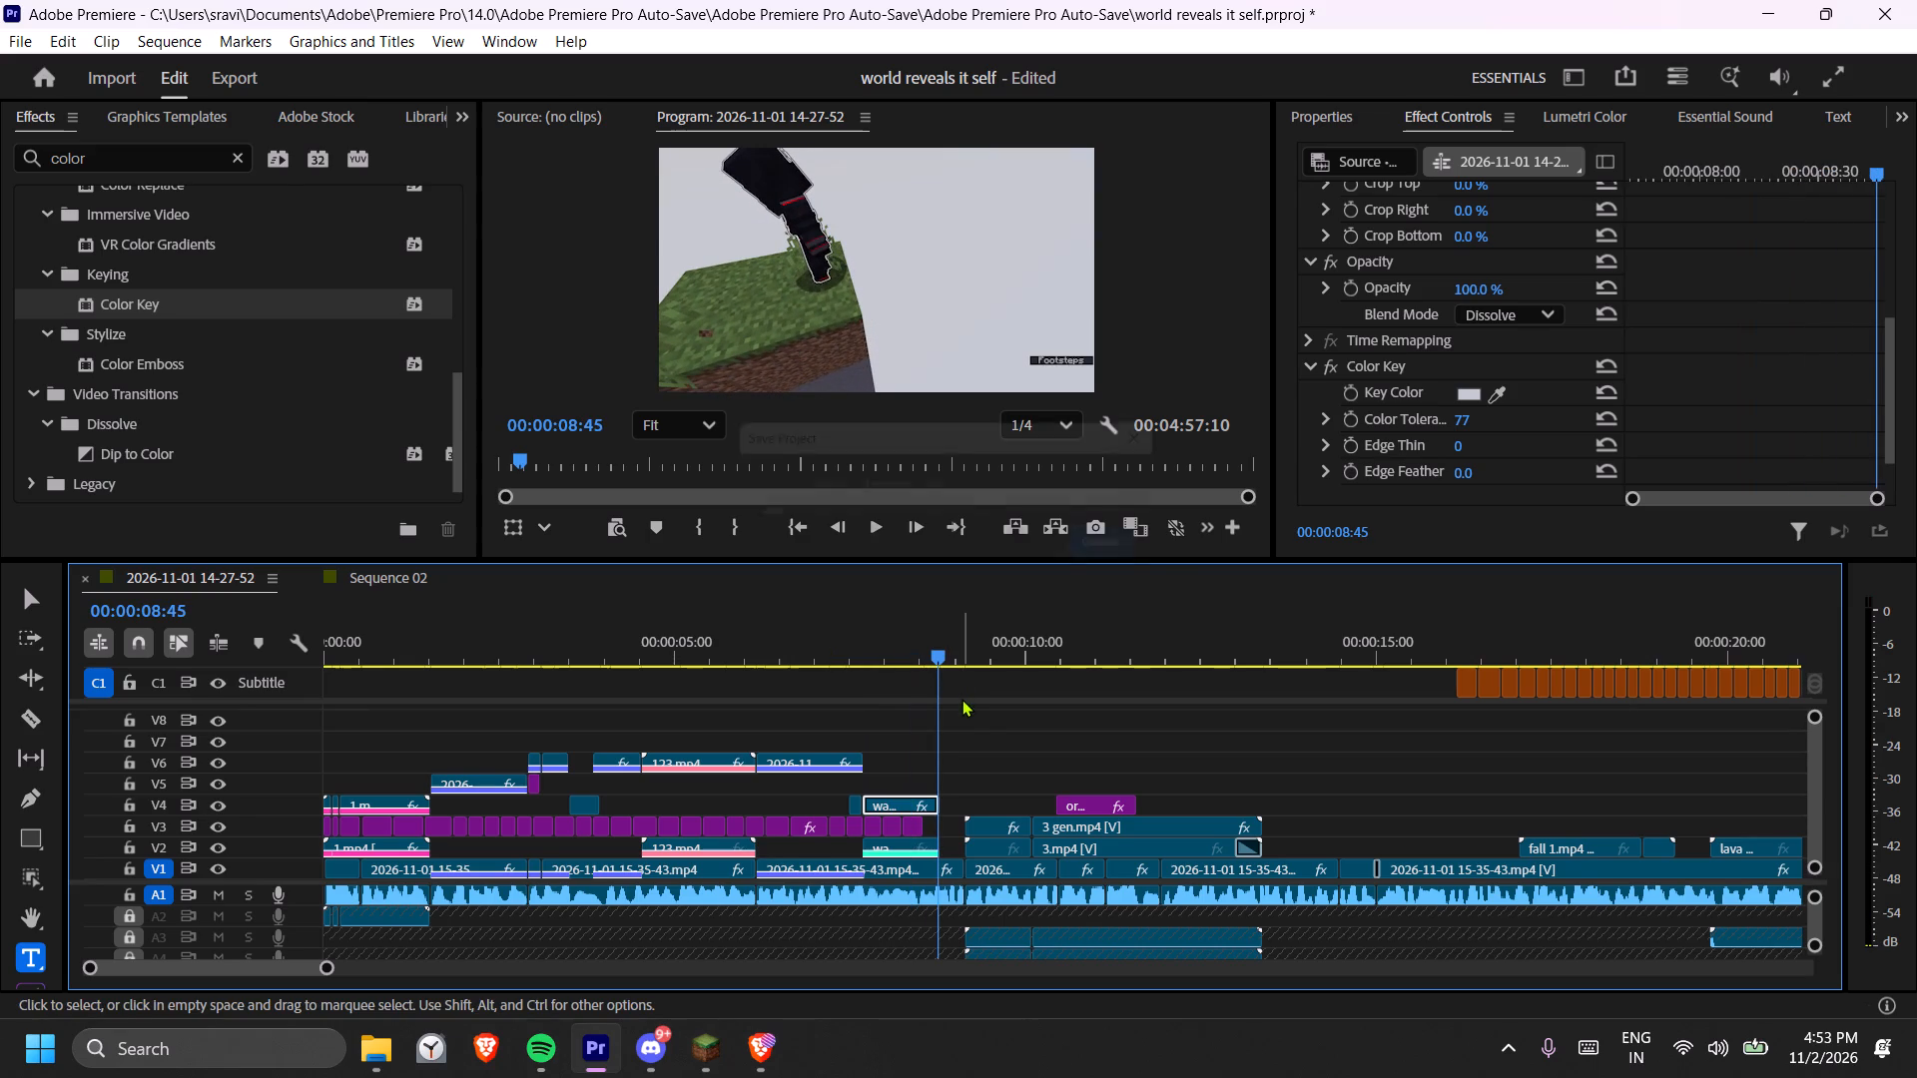
Play the sequence from the start to about 11 seconds to review the finished opening captions.
{"action": "left_click", "coordinate": [976, 708]}
{"action": "key", "text": "minus"}
{"action": "key", "text": "minus"}
{"action": "key", "text": "minus"}
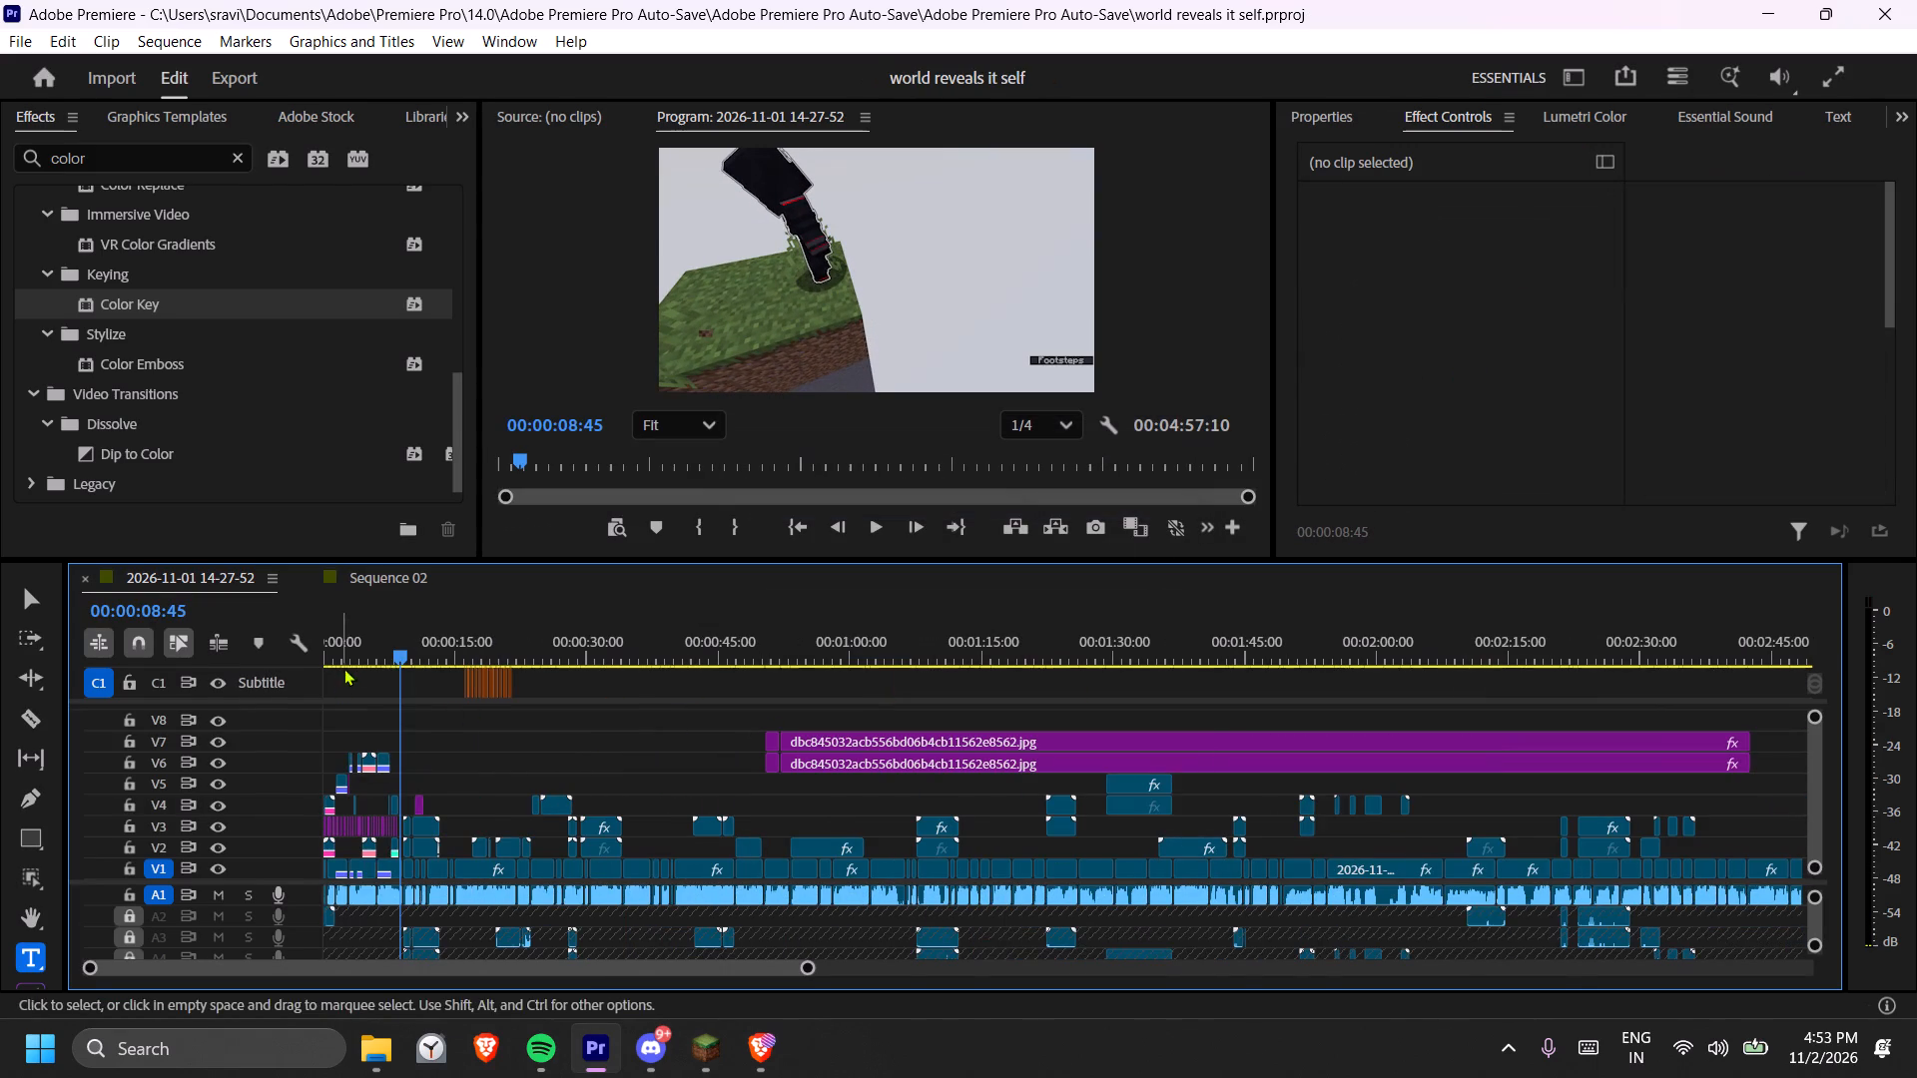
{"action": "left_click_drag", "start_coordinate": [355, 642], "coordinate": [214, 650]}
{"action": "key", "text": "space"}
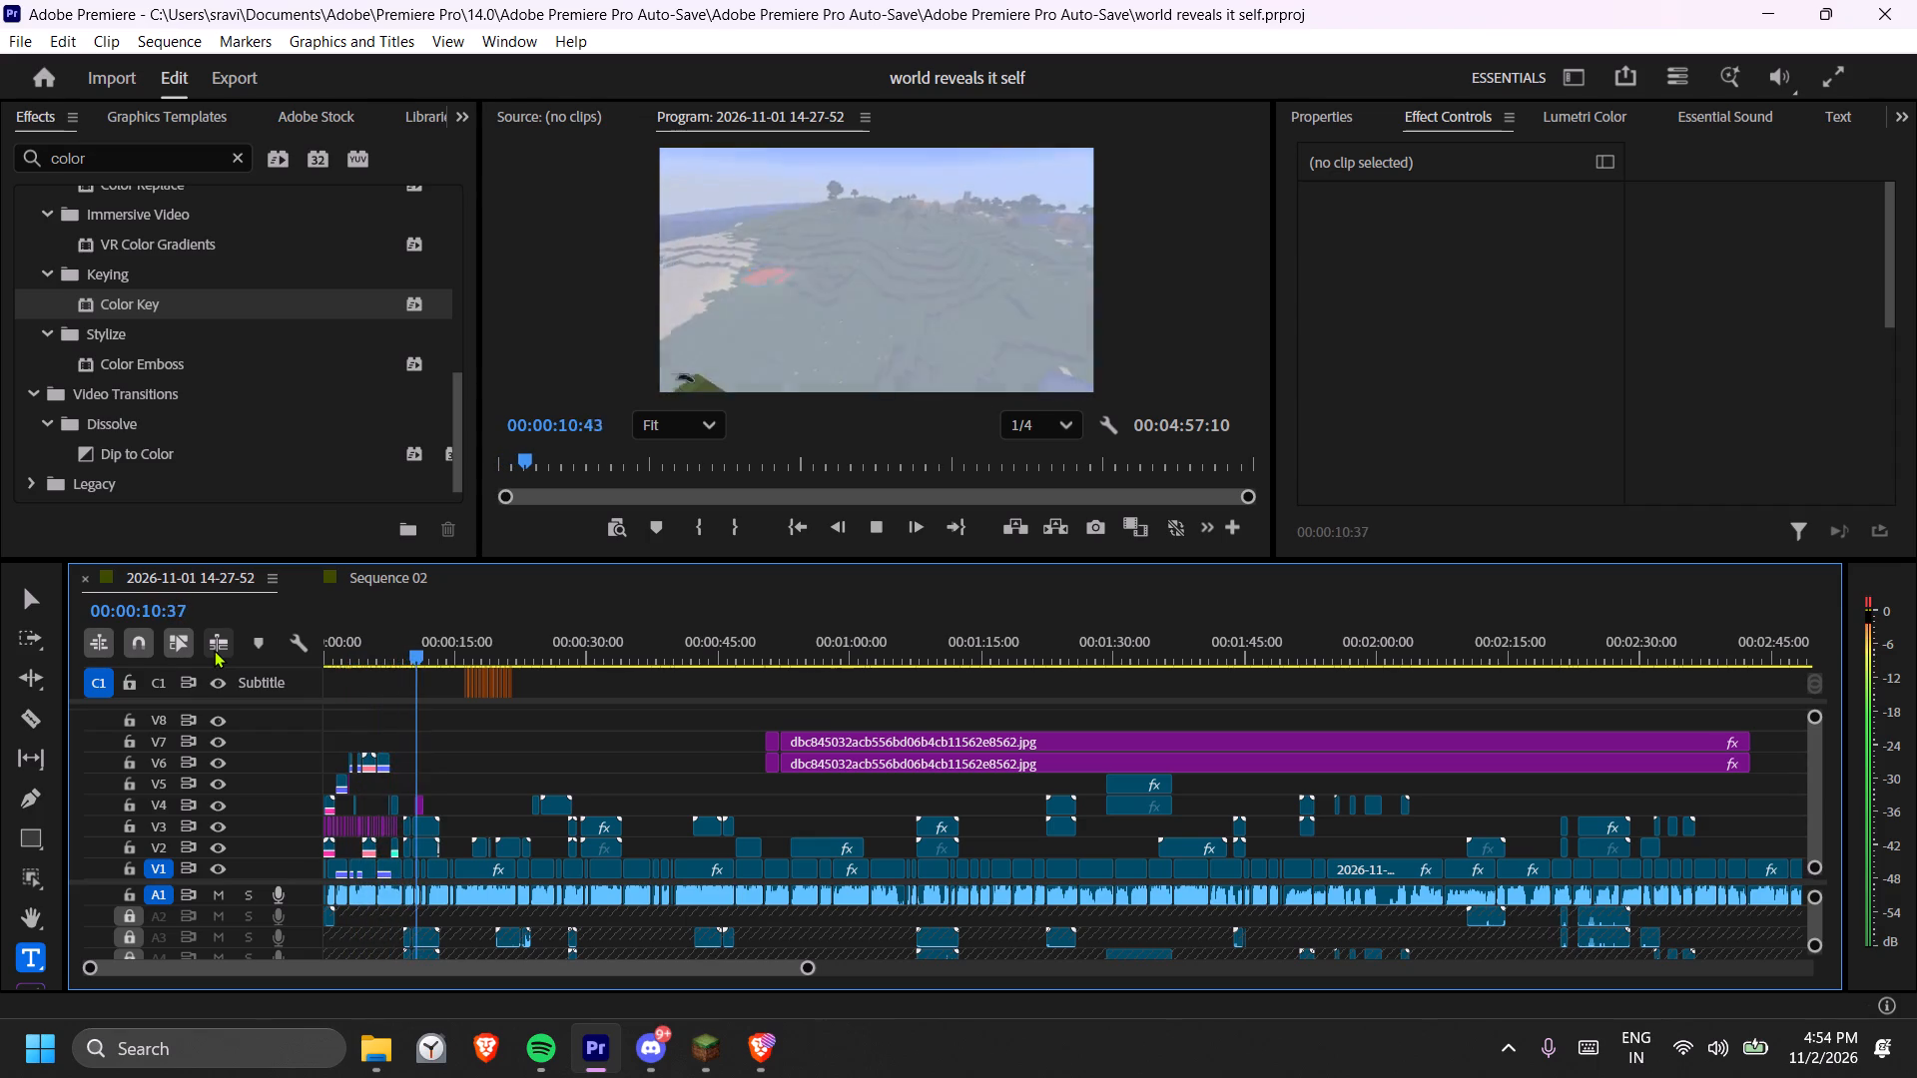
{"action": "key", "text": "space"}
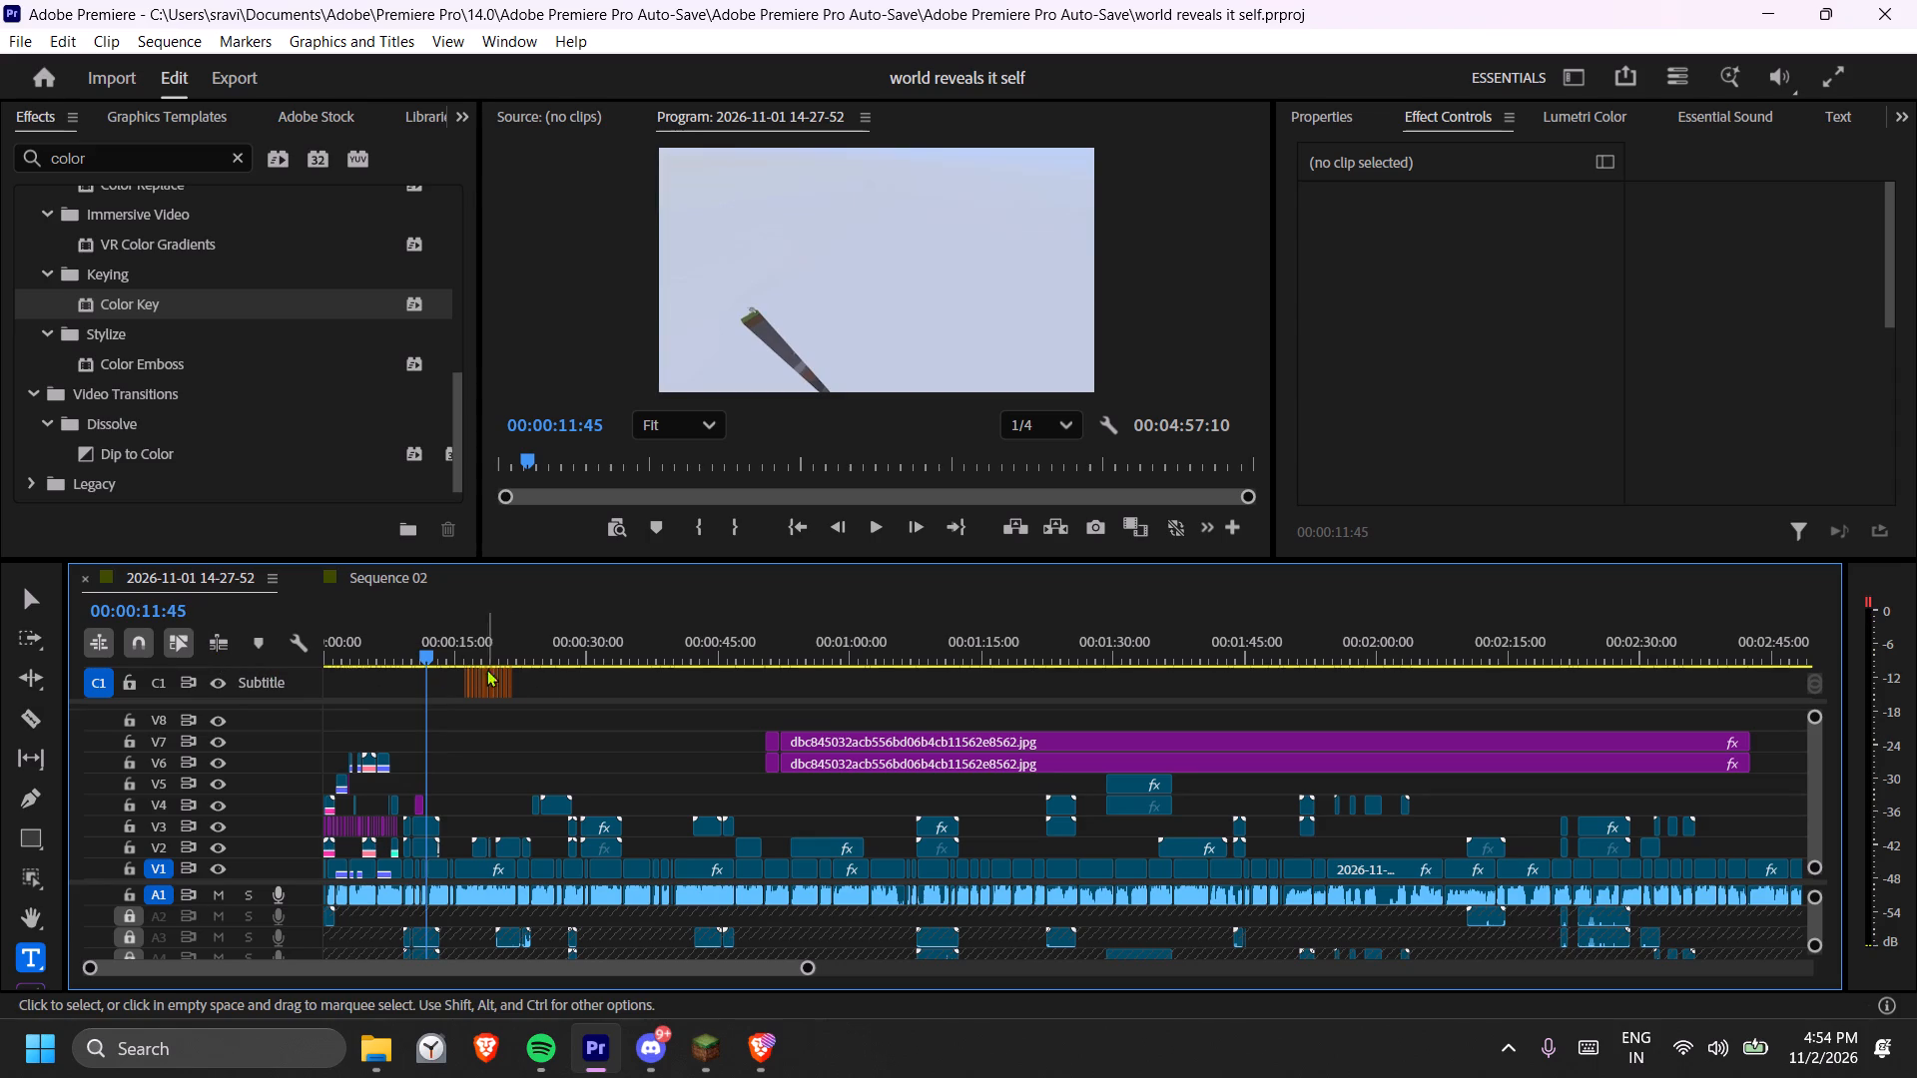
Delete all the subtitle captions remaining on the C1 track and save the project.
{"action": "left_click_drag", "start_coordinate": [548, 691], "coordinate": [430, 668]}
{"action": "key", "text": "Delete"}
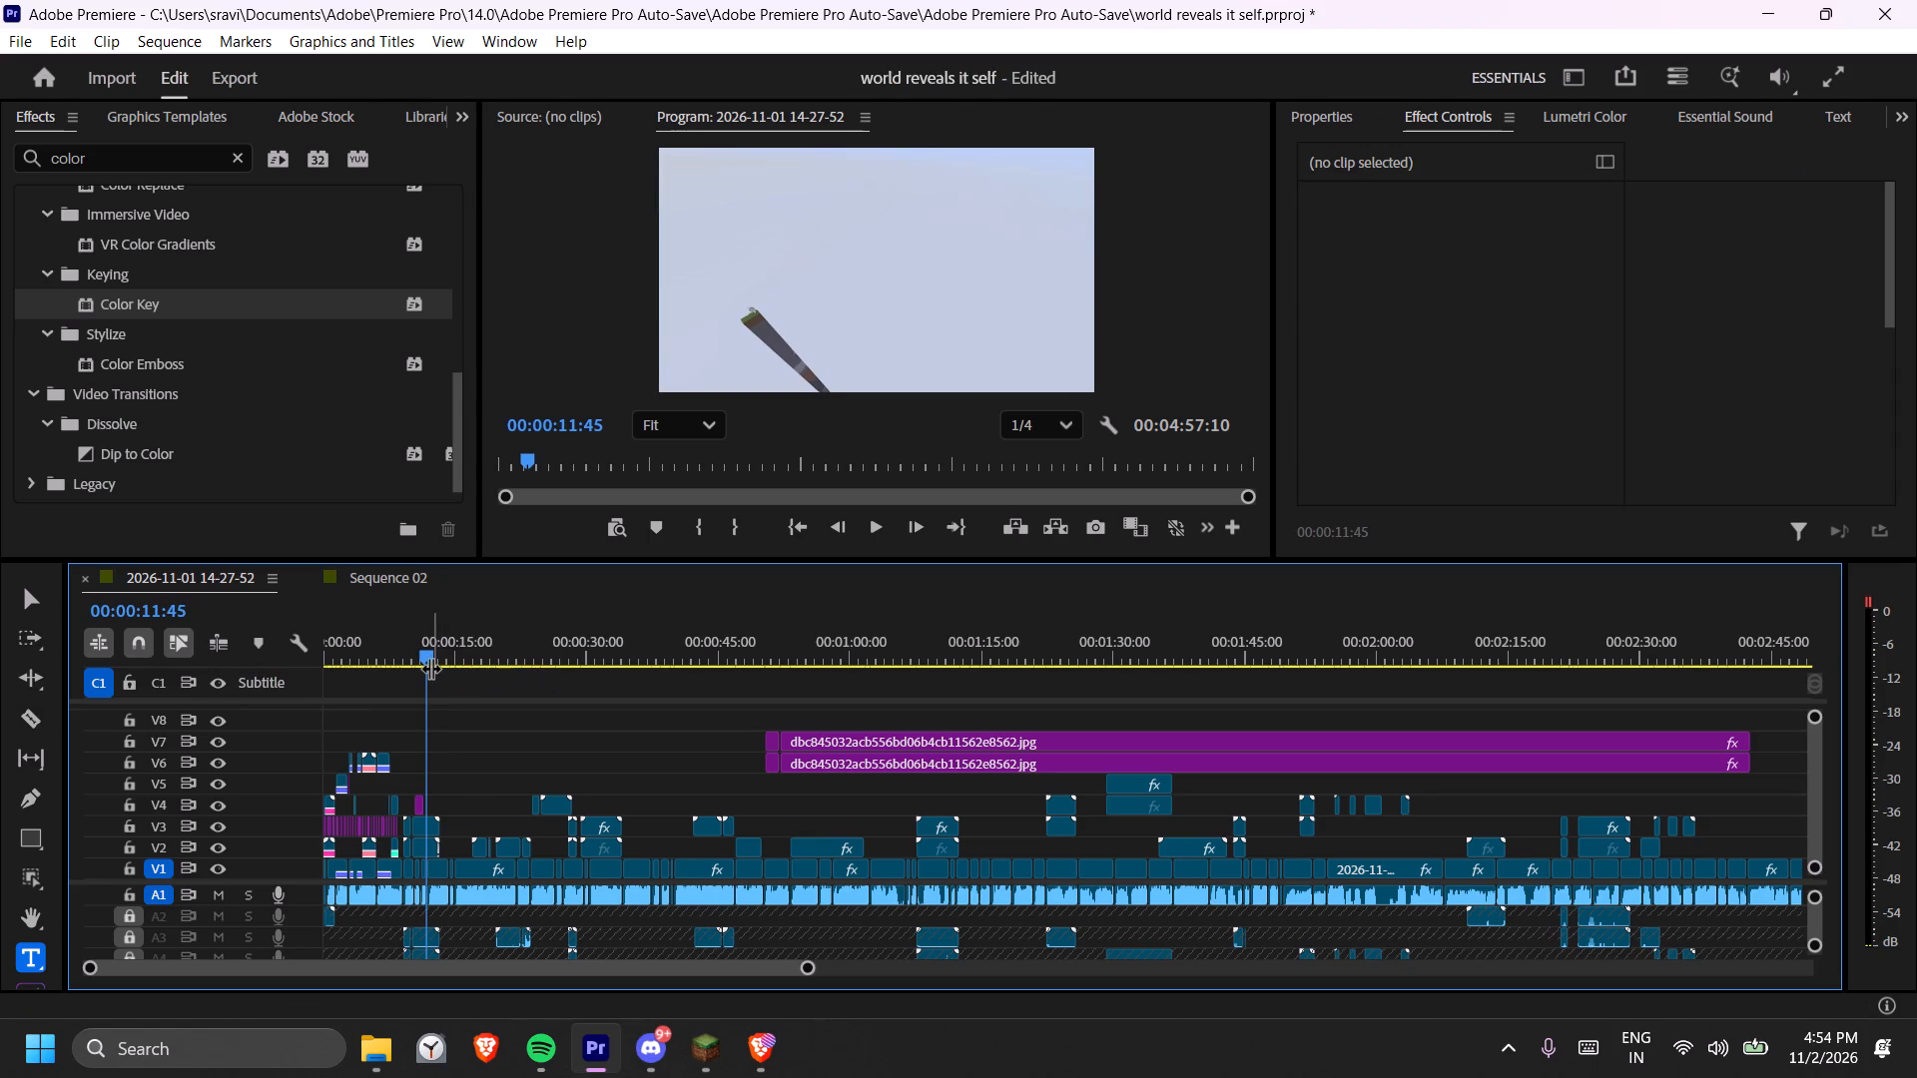
{"action": "key", "text": "ctrl+s"}
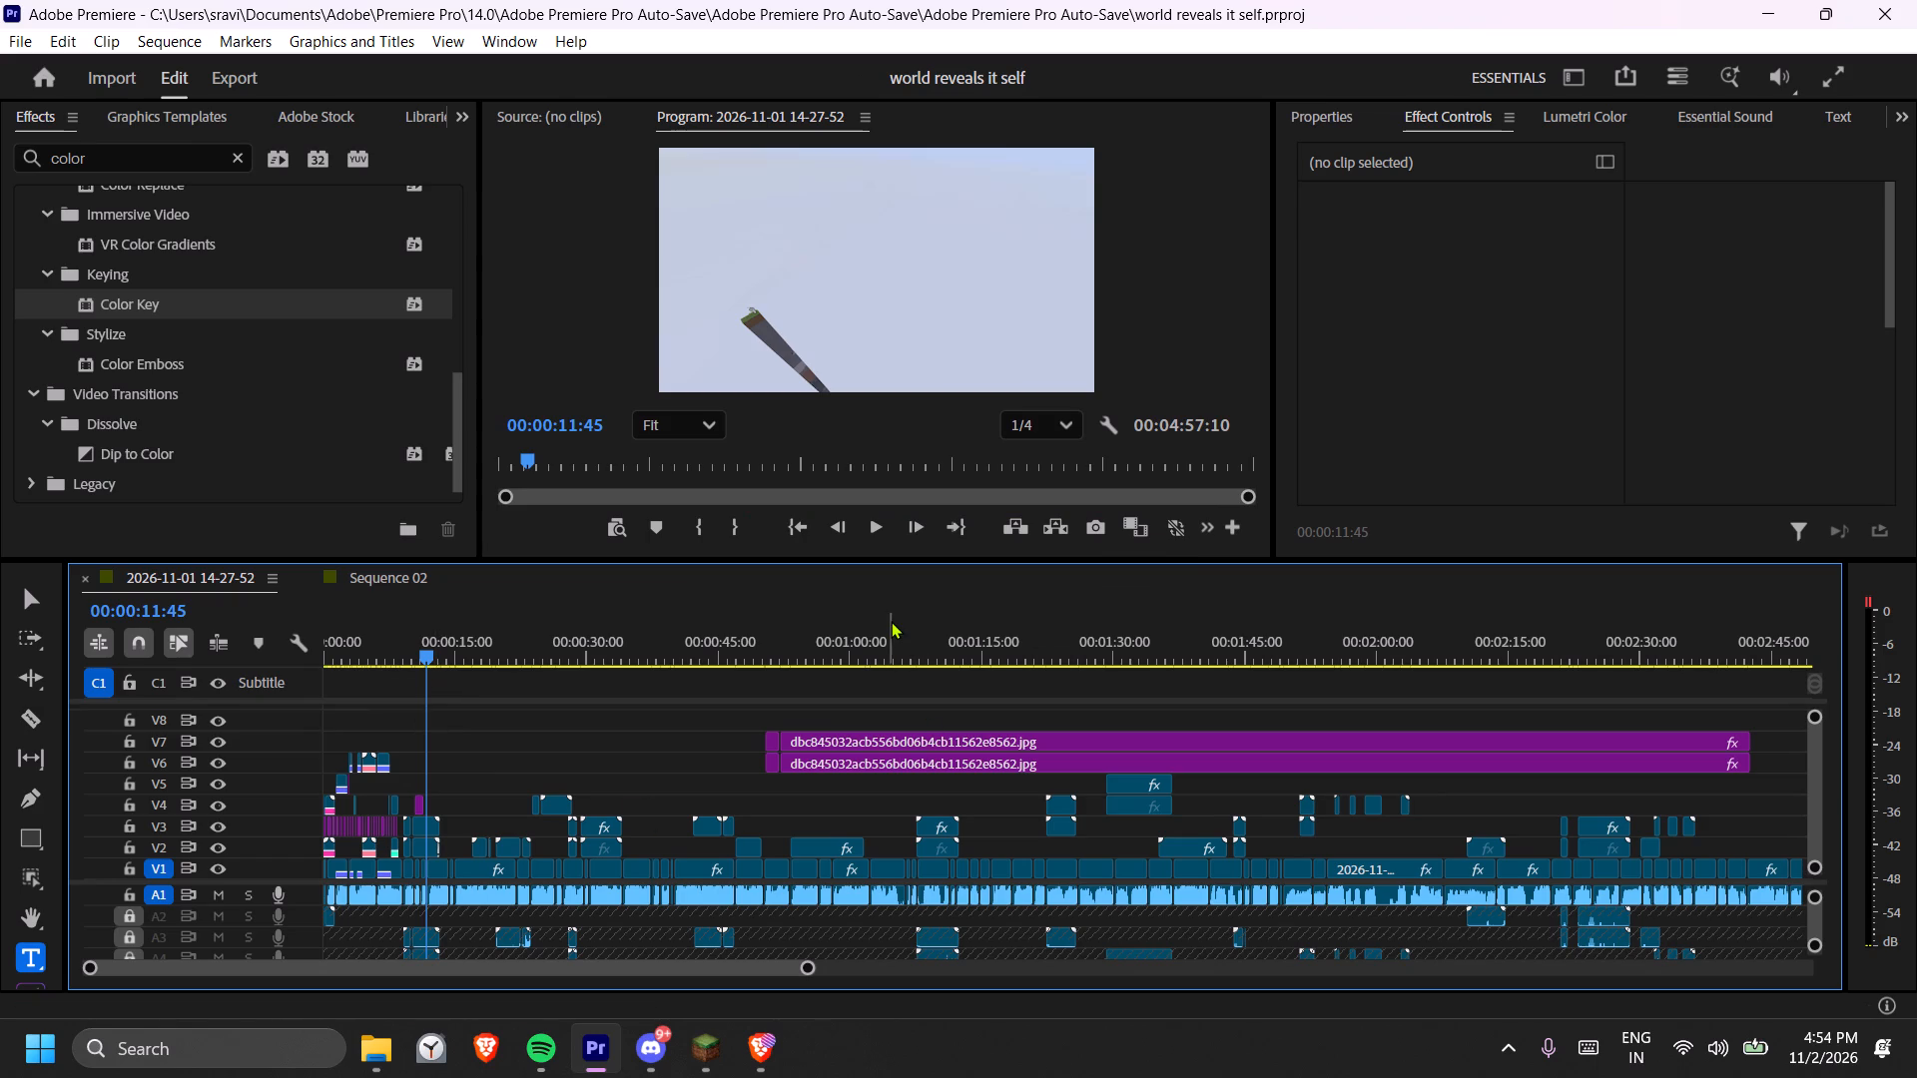
{"action": "key", "text": "ctrl+s"}
Show the hidden system tray icons.
{"action": "left_click", "coordinate": [1495, 1054]}
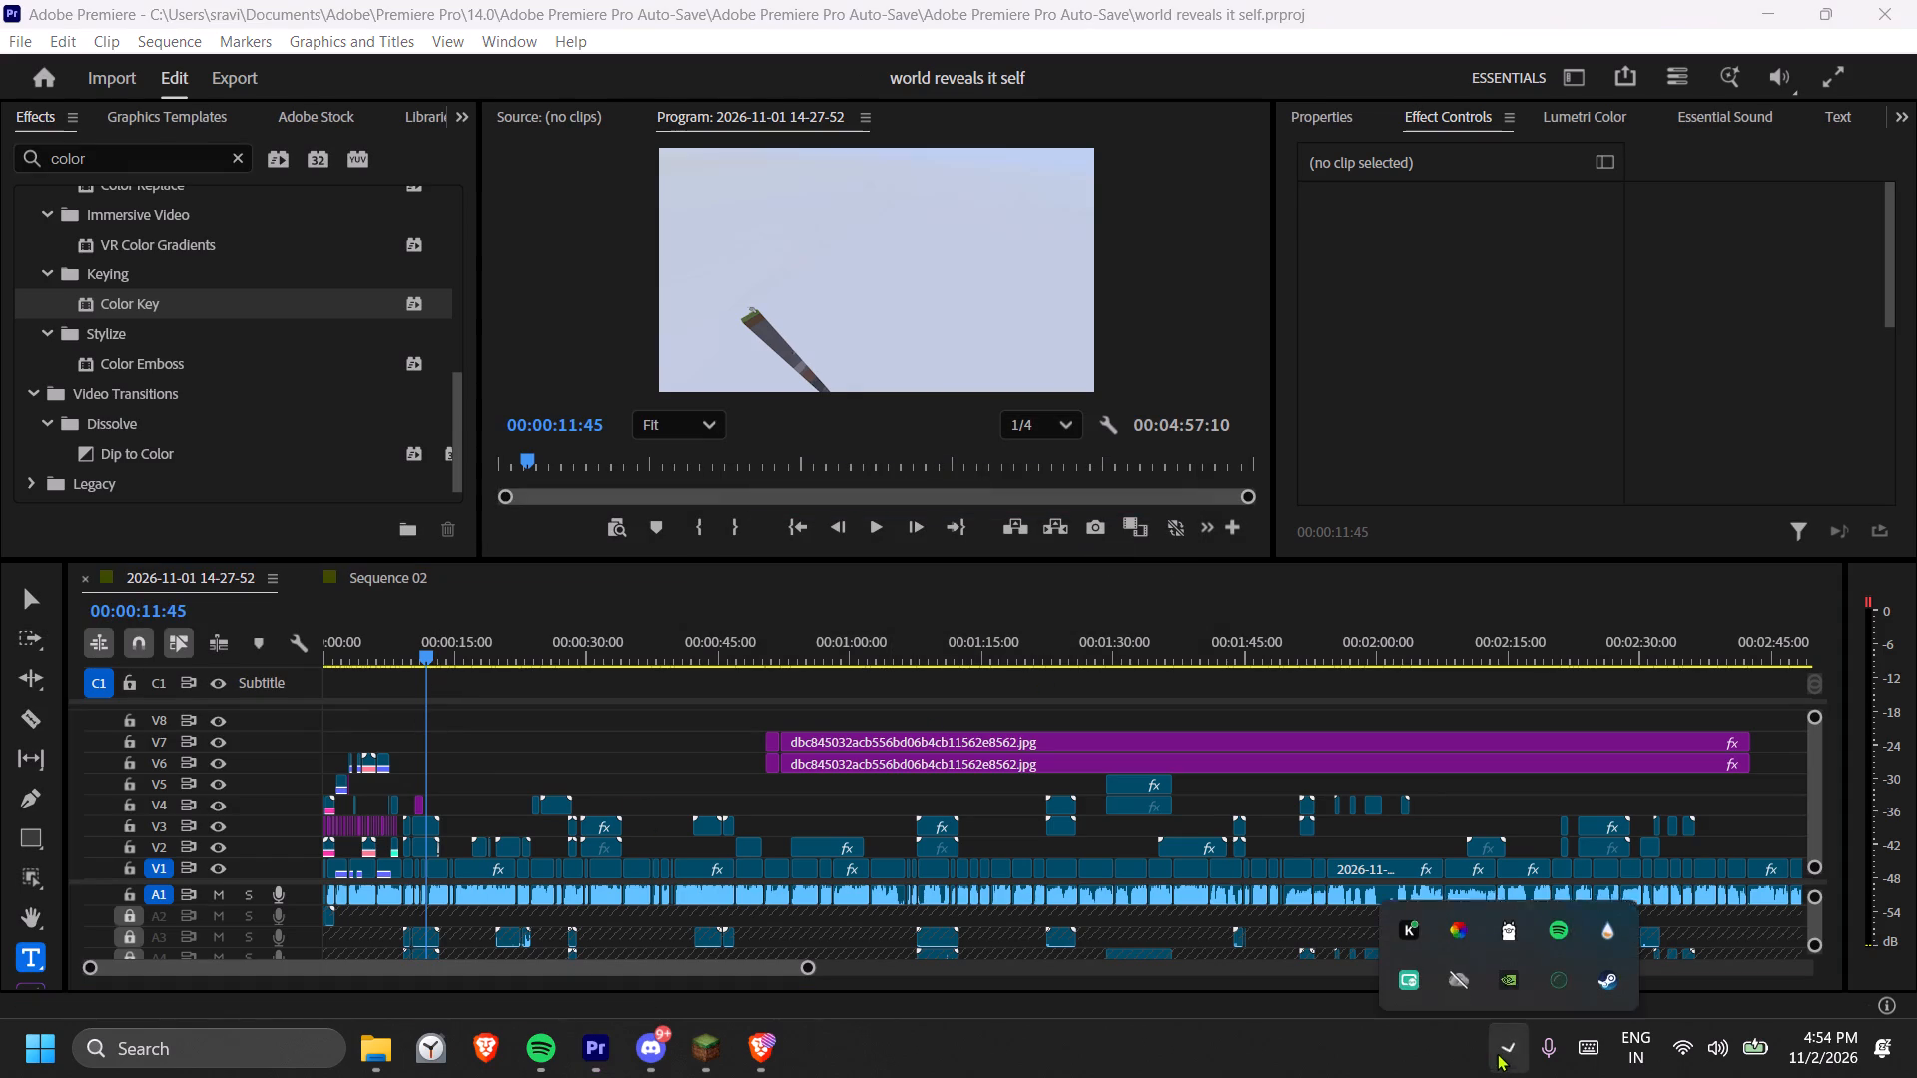